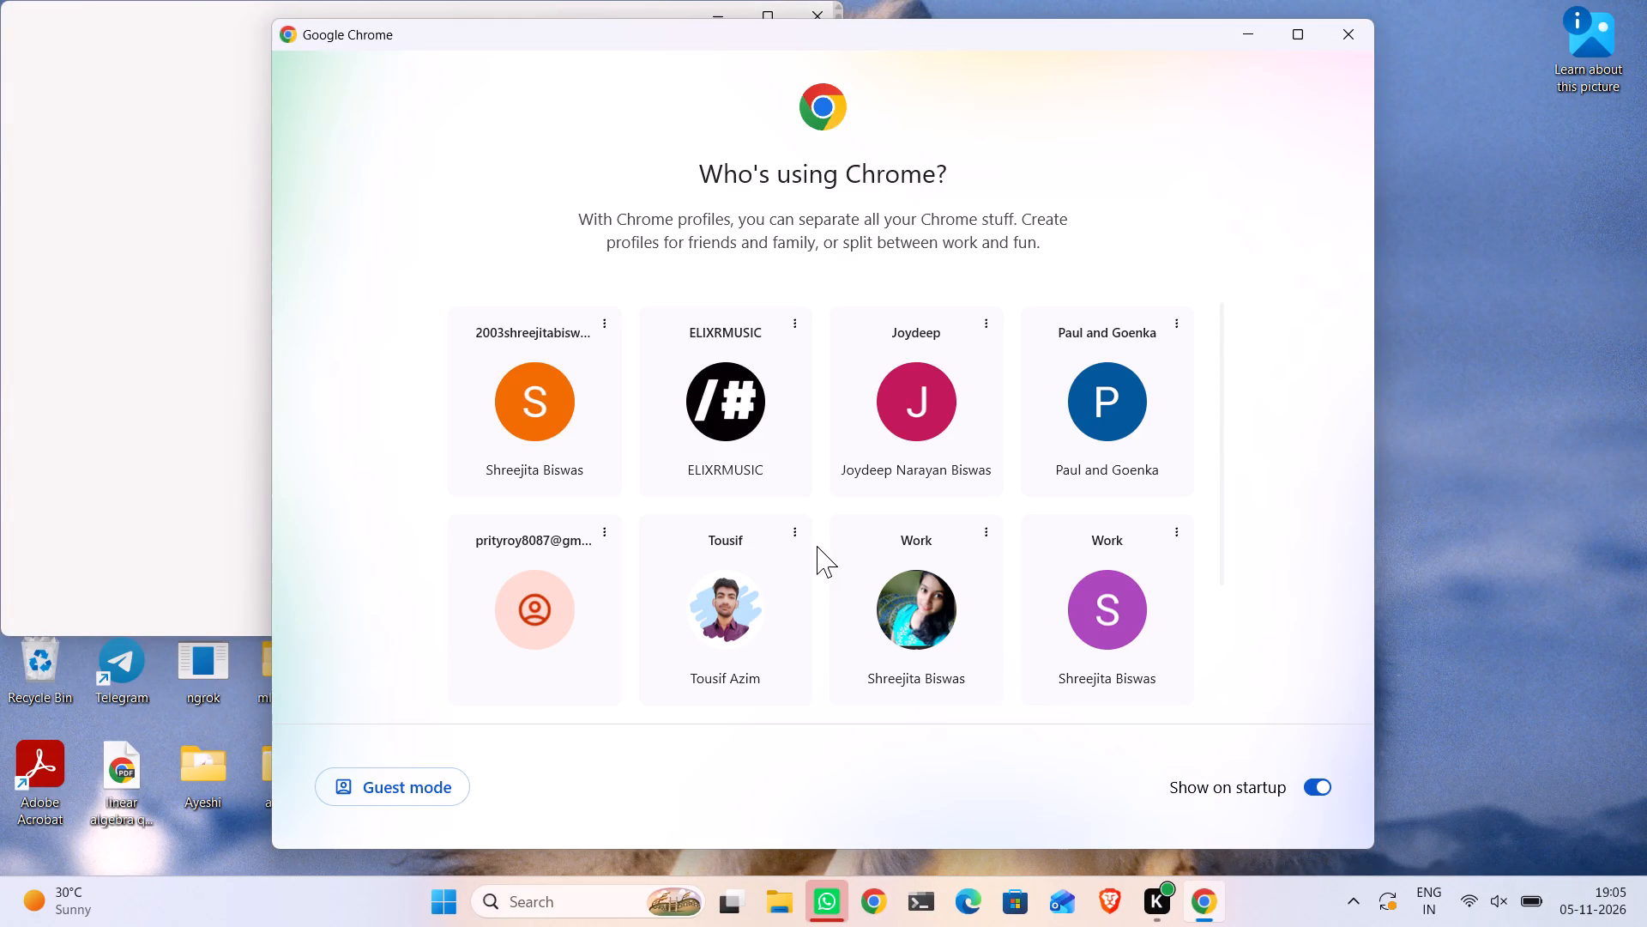
# Open canva.com in a maximized window under the Work profile with the photo avatar, dismissing the pop-up over the home page.
pyautogui.click(920, 624)
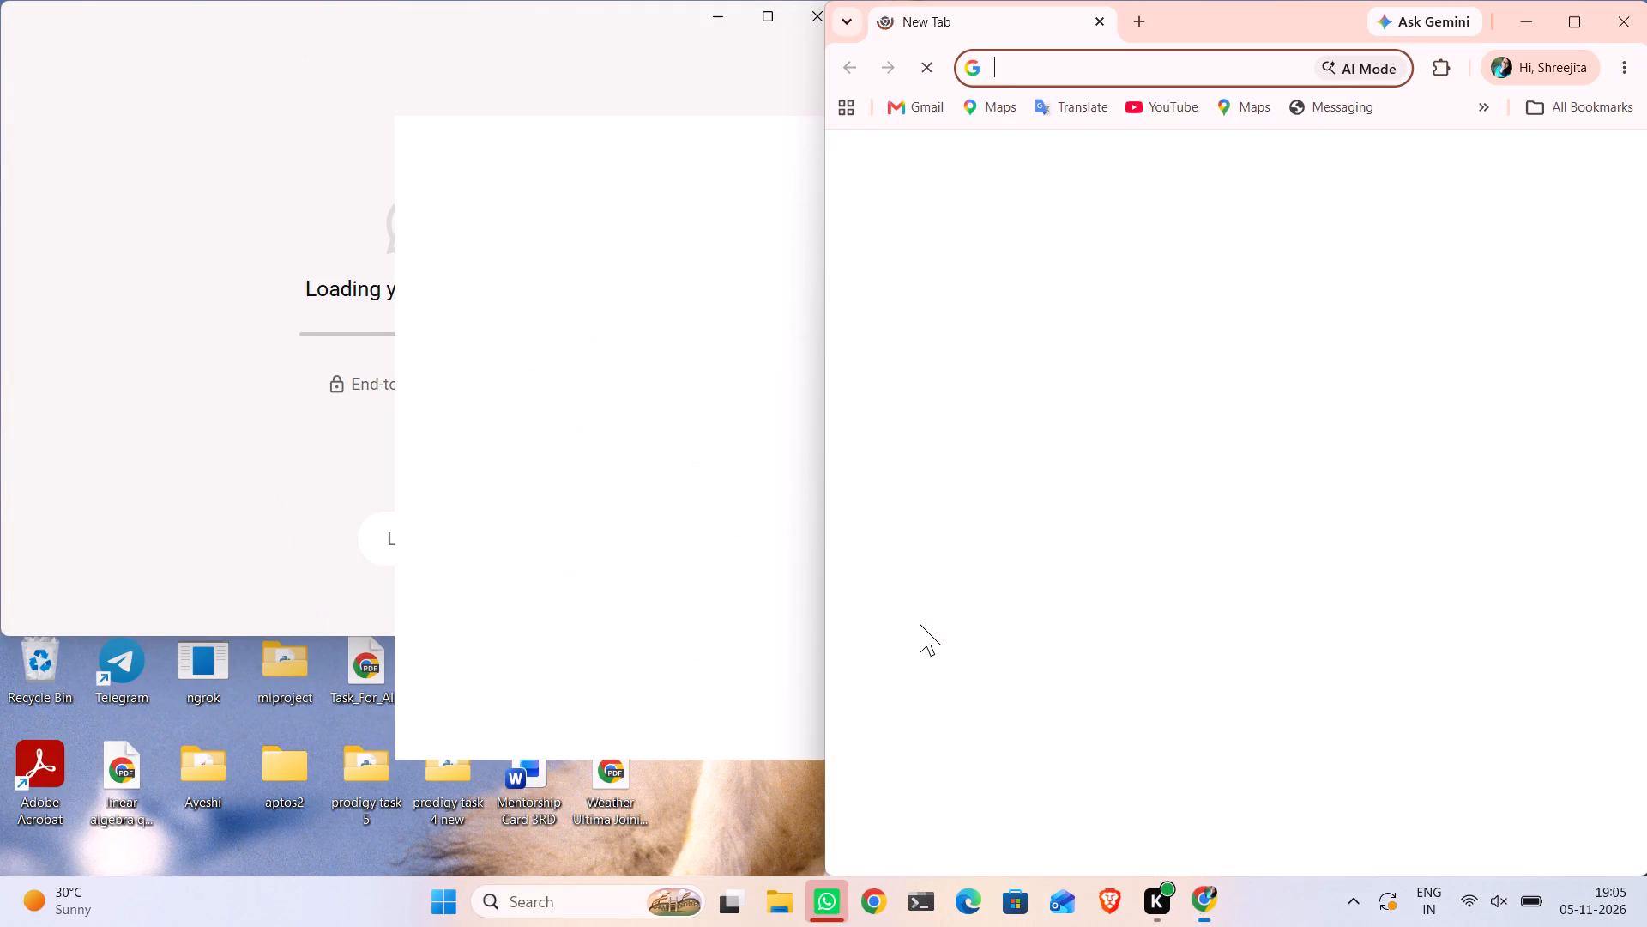
pyautogui.write('ca')
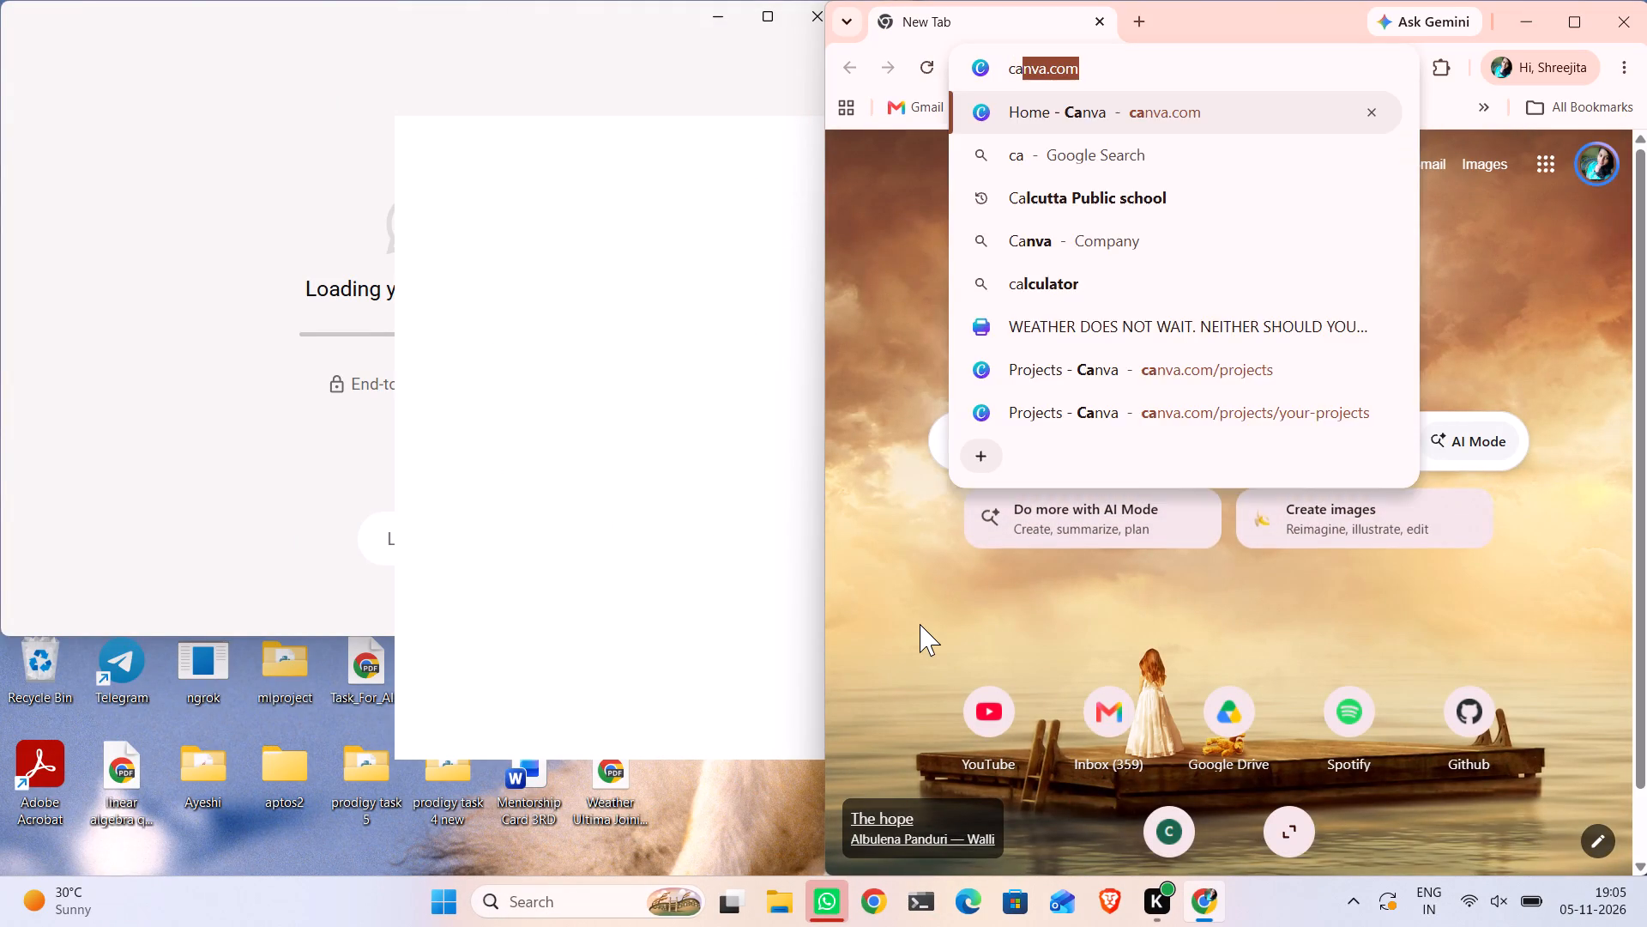
pyautogui.press('Right')
pyautogui.press('Return')
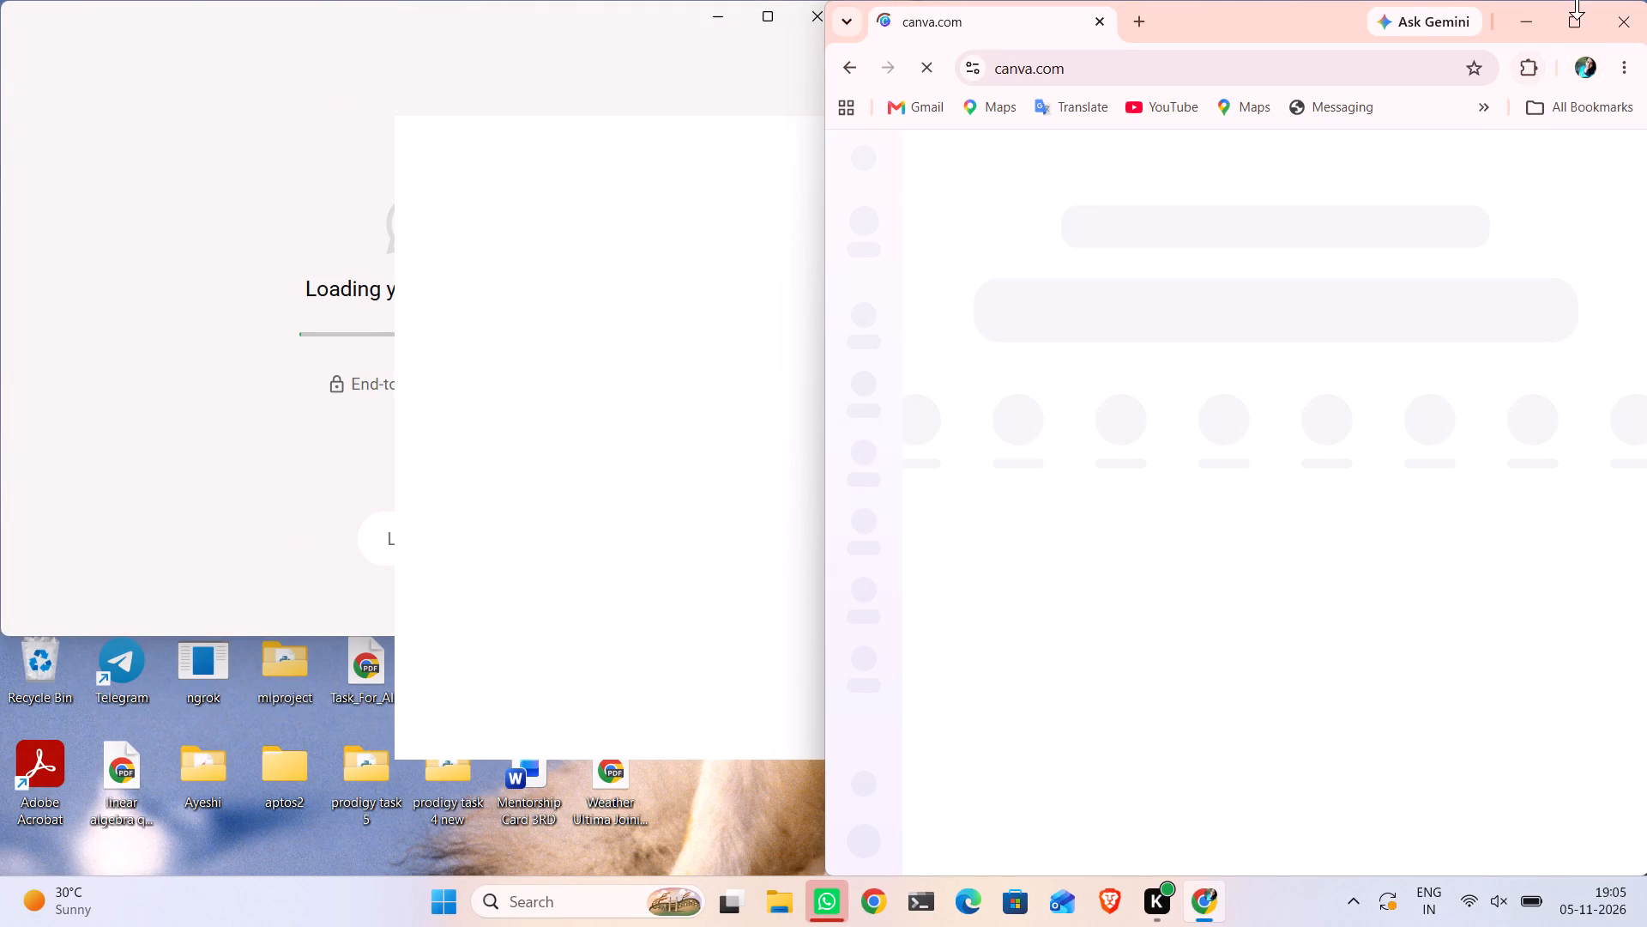
pyautogui.click(1581, 22)
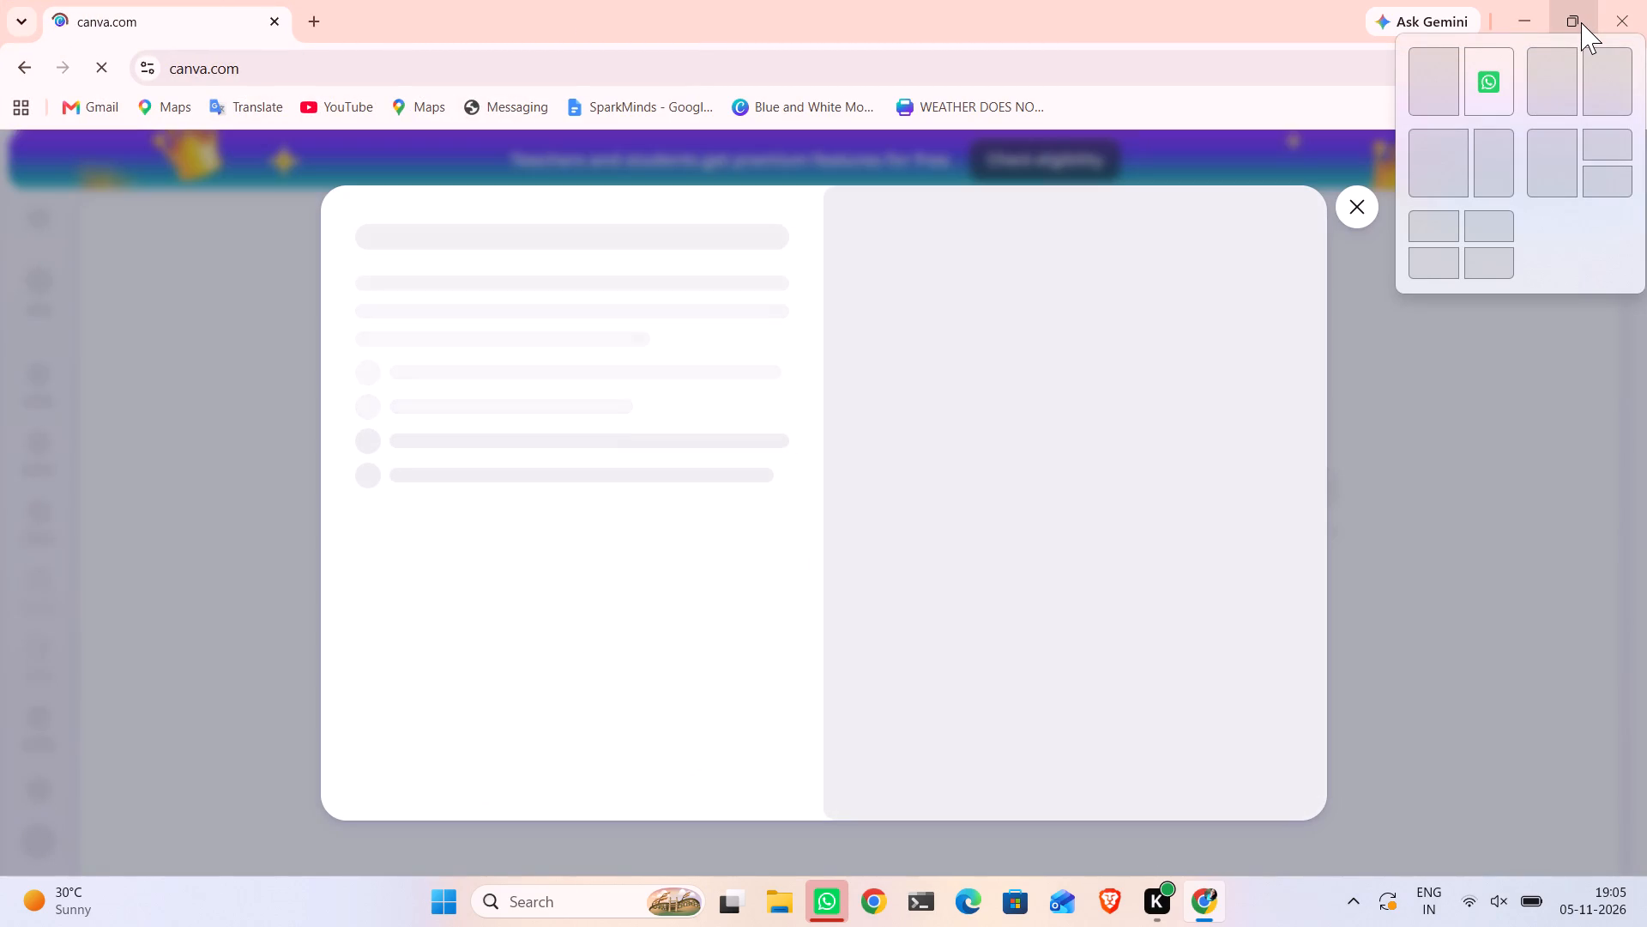
pyautogui.click(1352, 191)
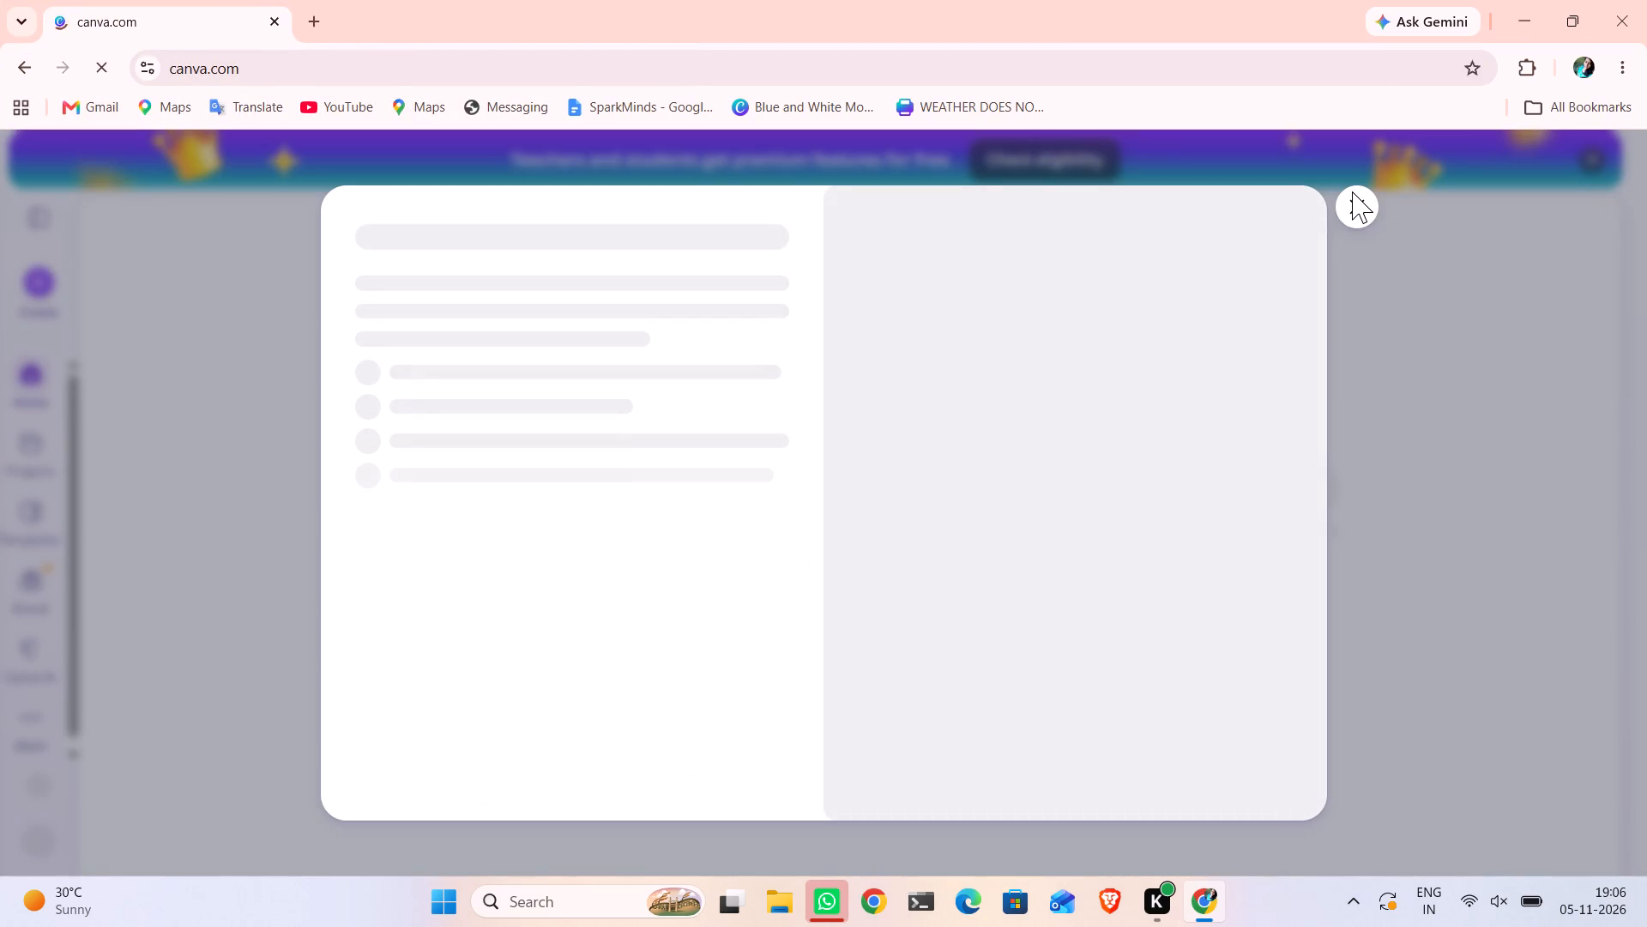
pyautogui.click(1366, 215)
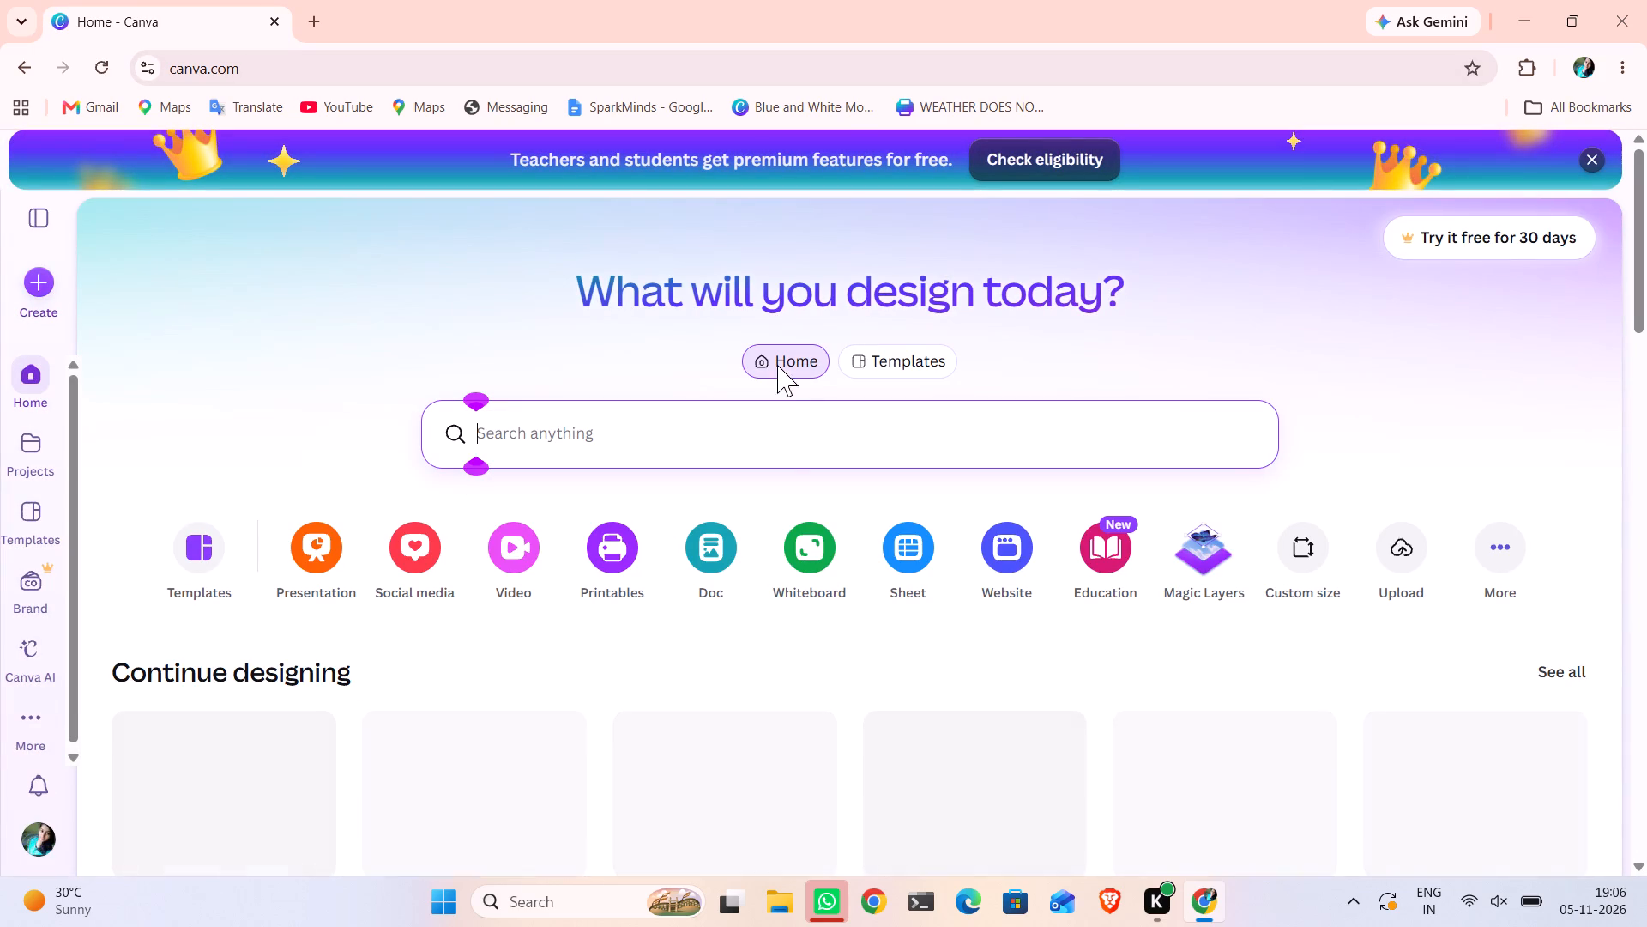
# Check eligibility for the free premium offer as a University student without a university email.
pyautogui.scroll(-2, 778, 375)
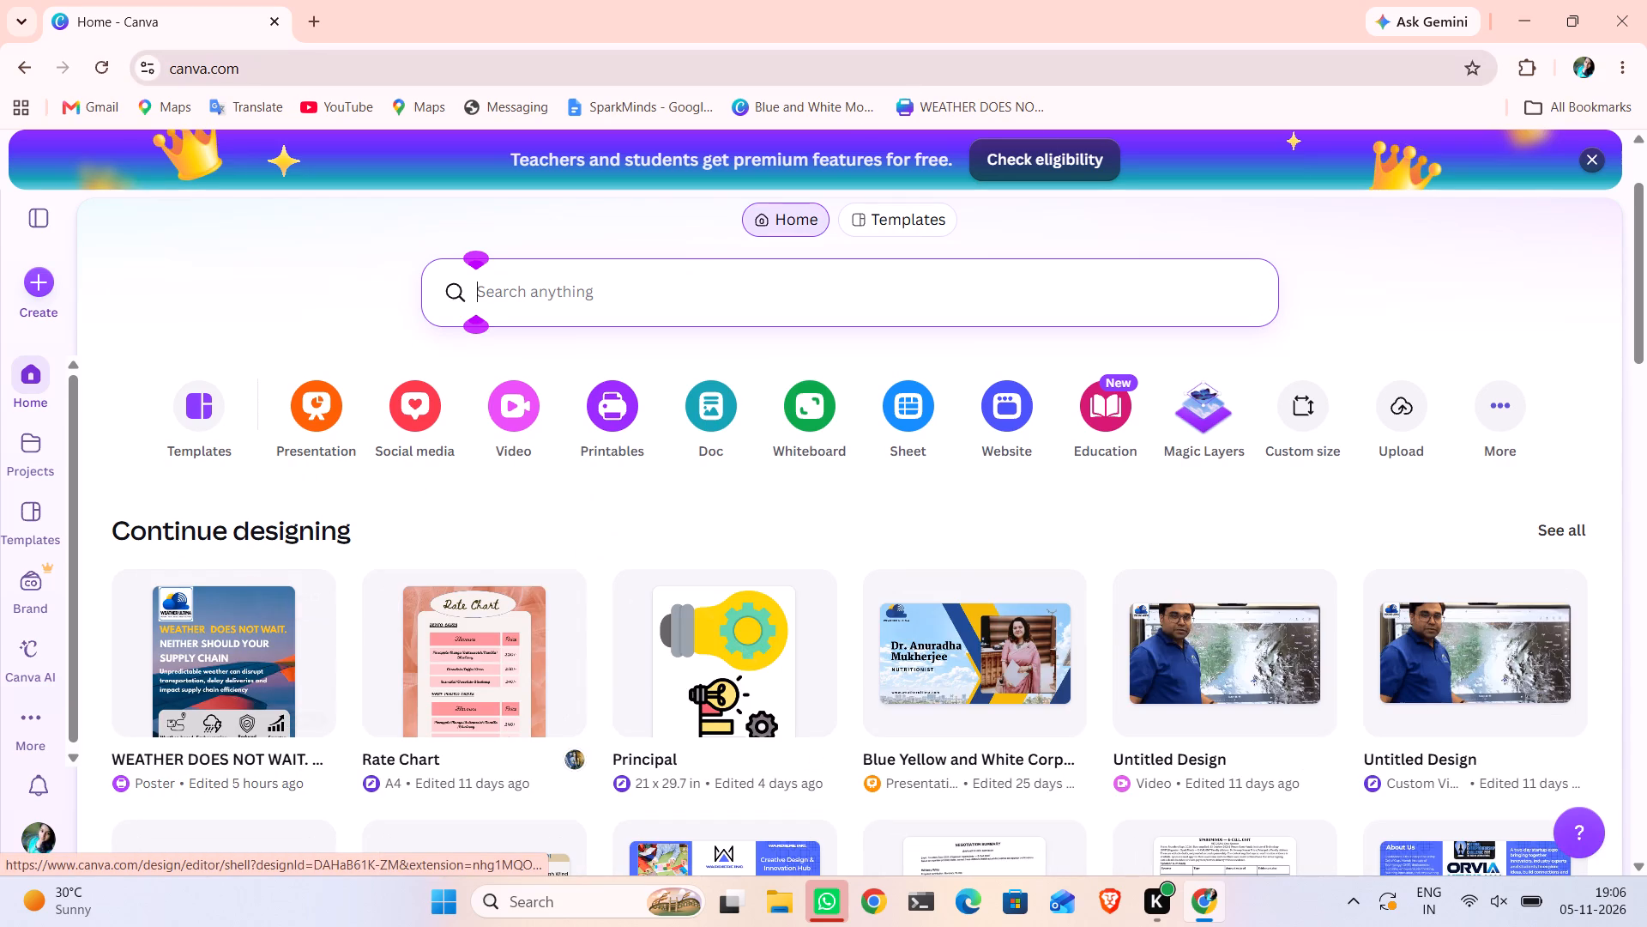
pyautogui.click(1077, 160)
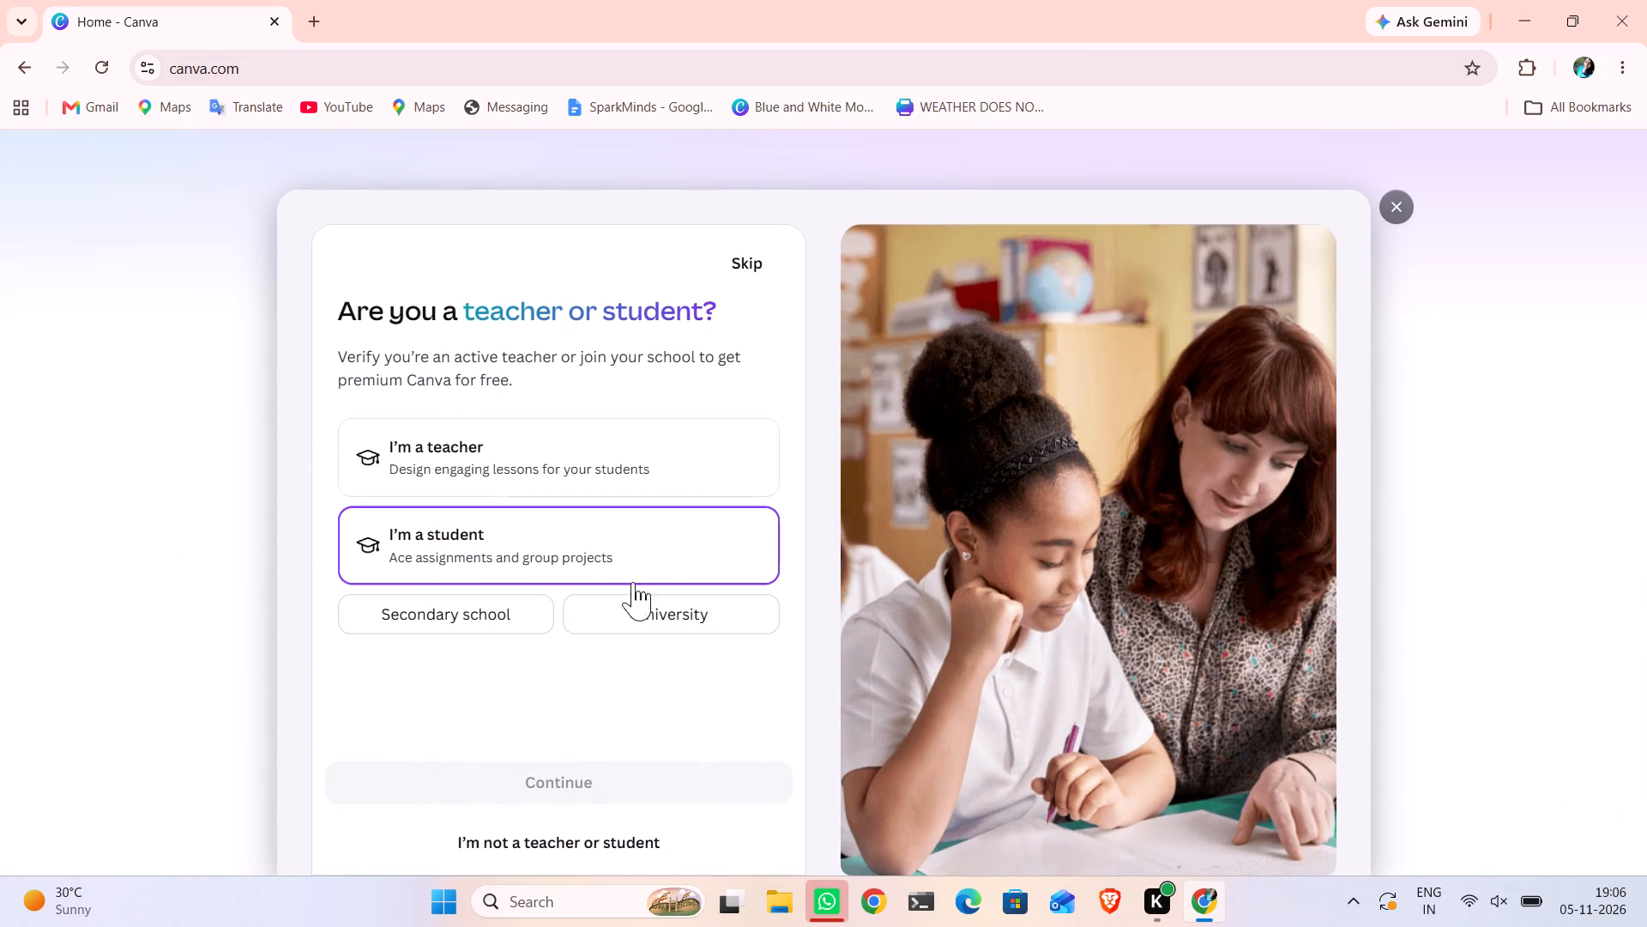
pyautogui.click(697, 609)
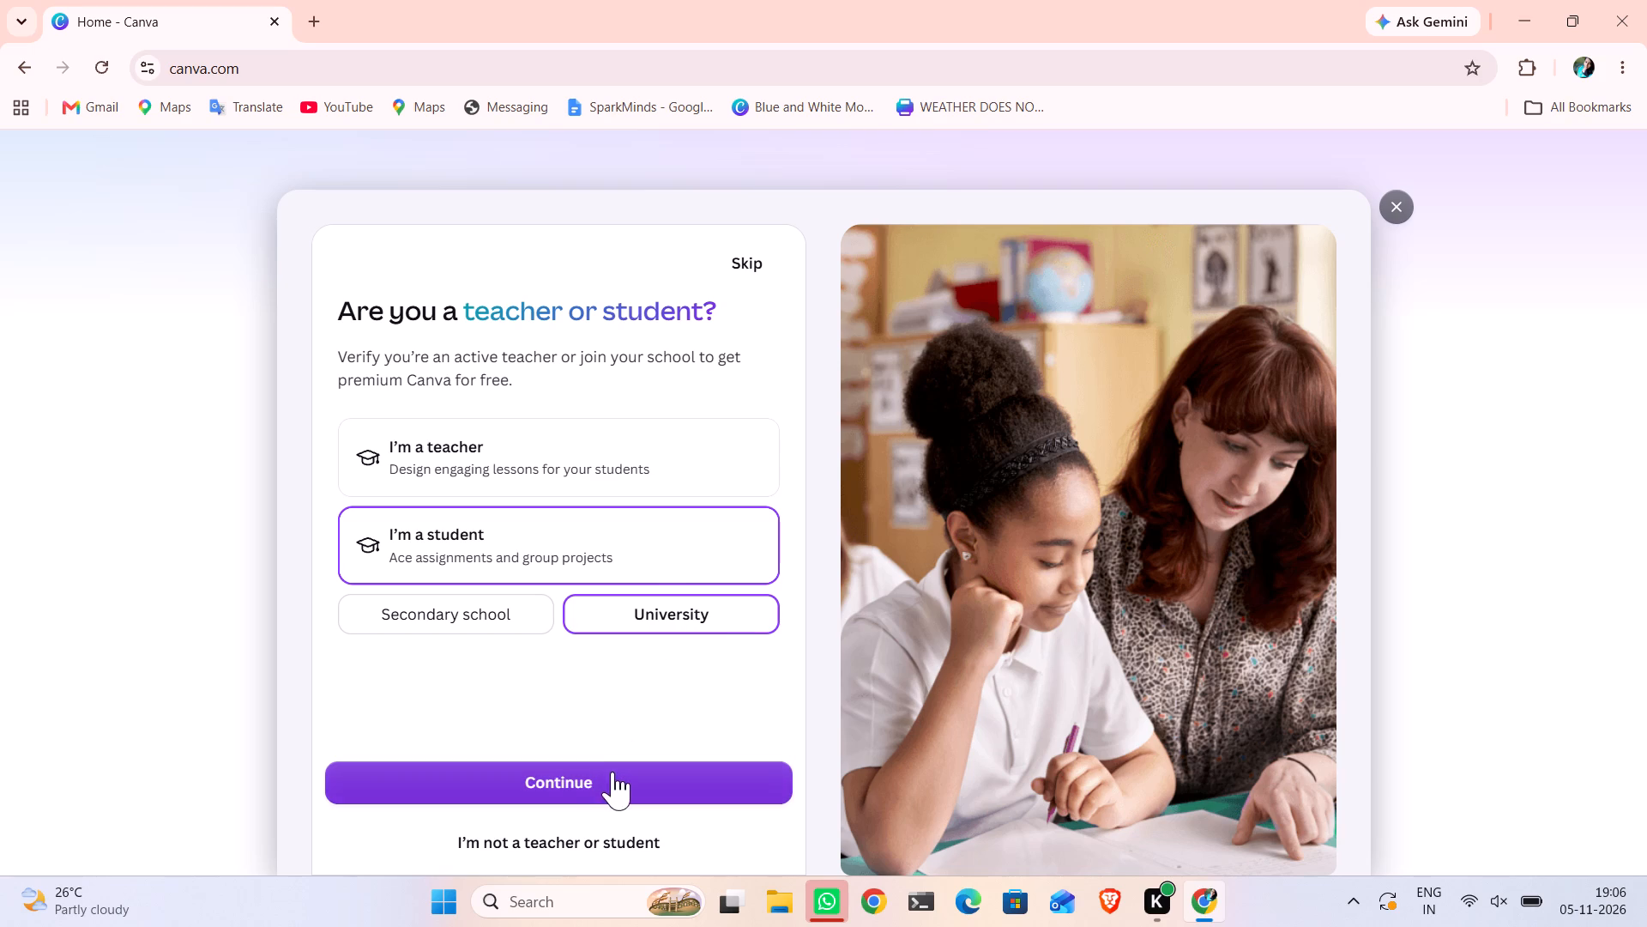
pyautogui.click(615, 788)
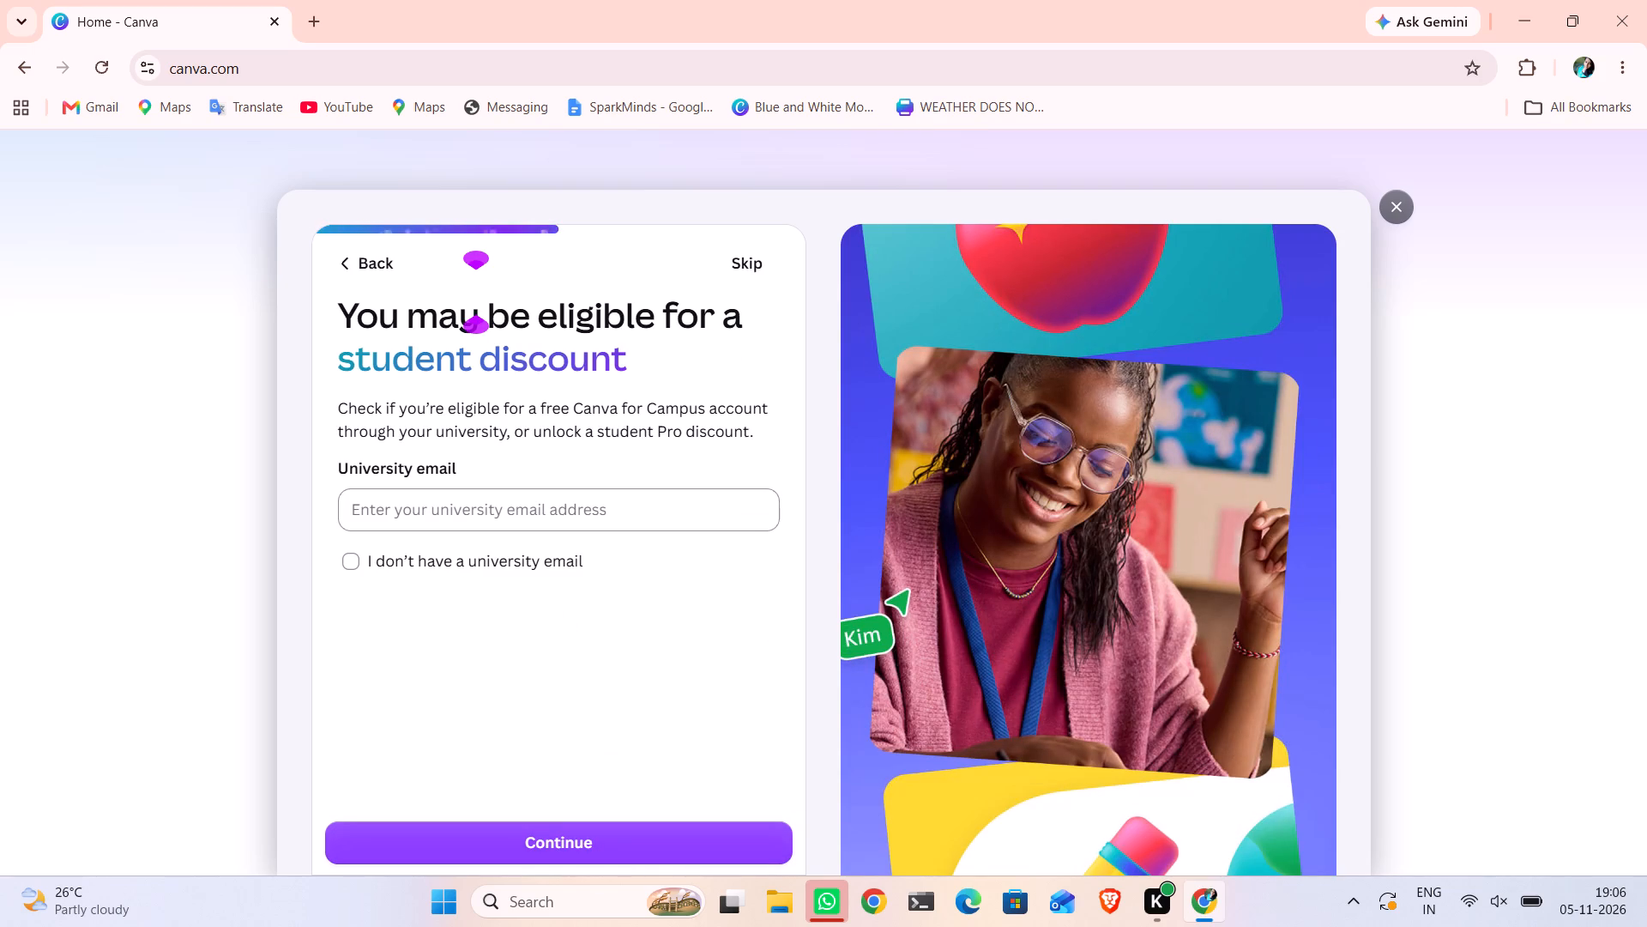
pyautogui.click(354, 563)
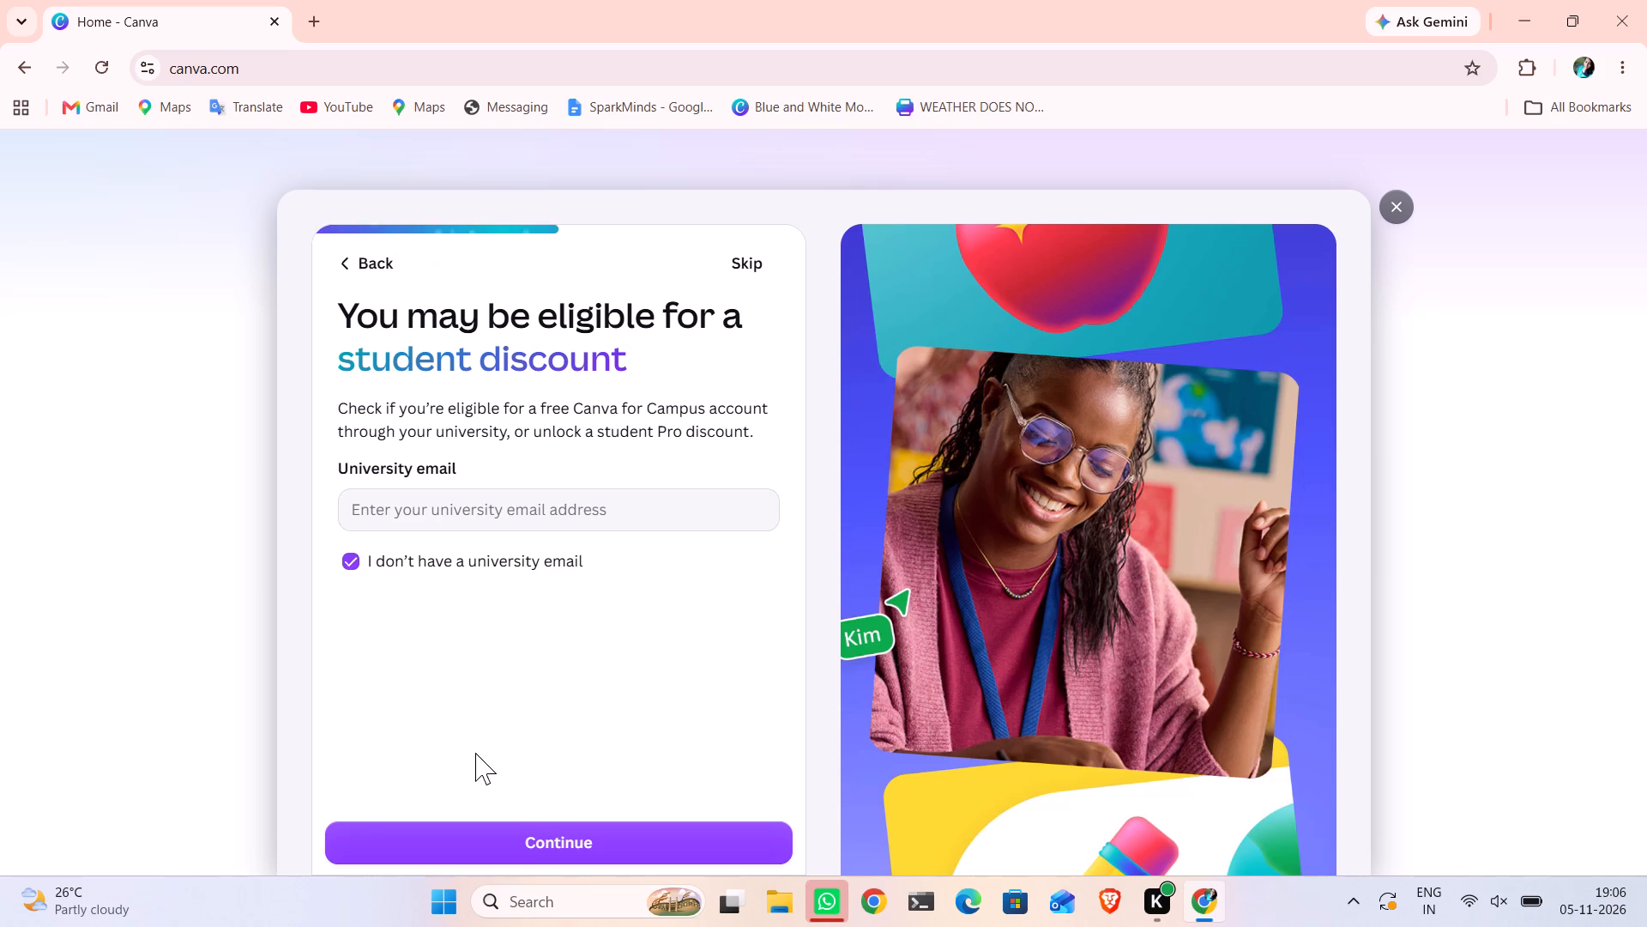
pyautogui.click(522, 844)
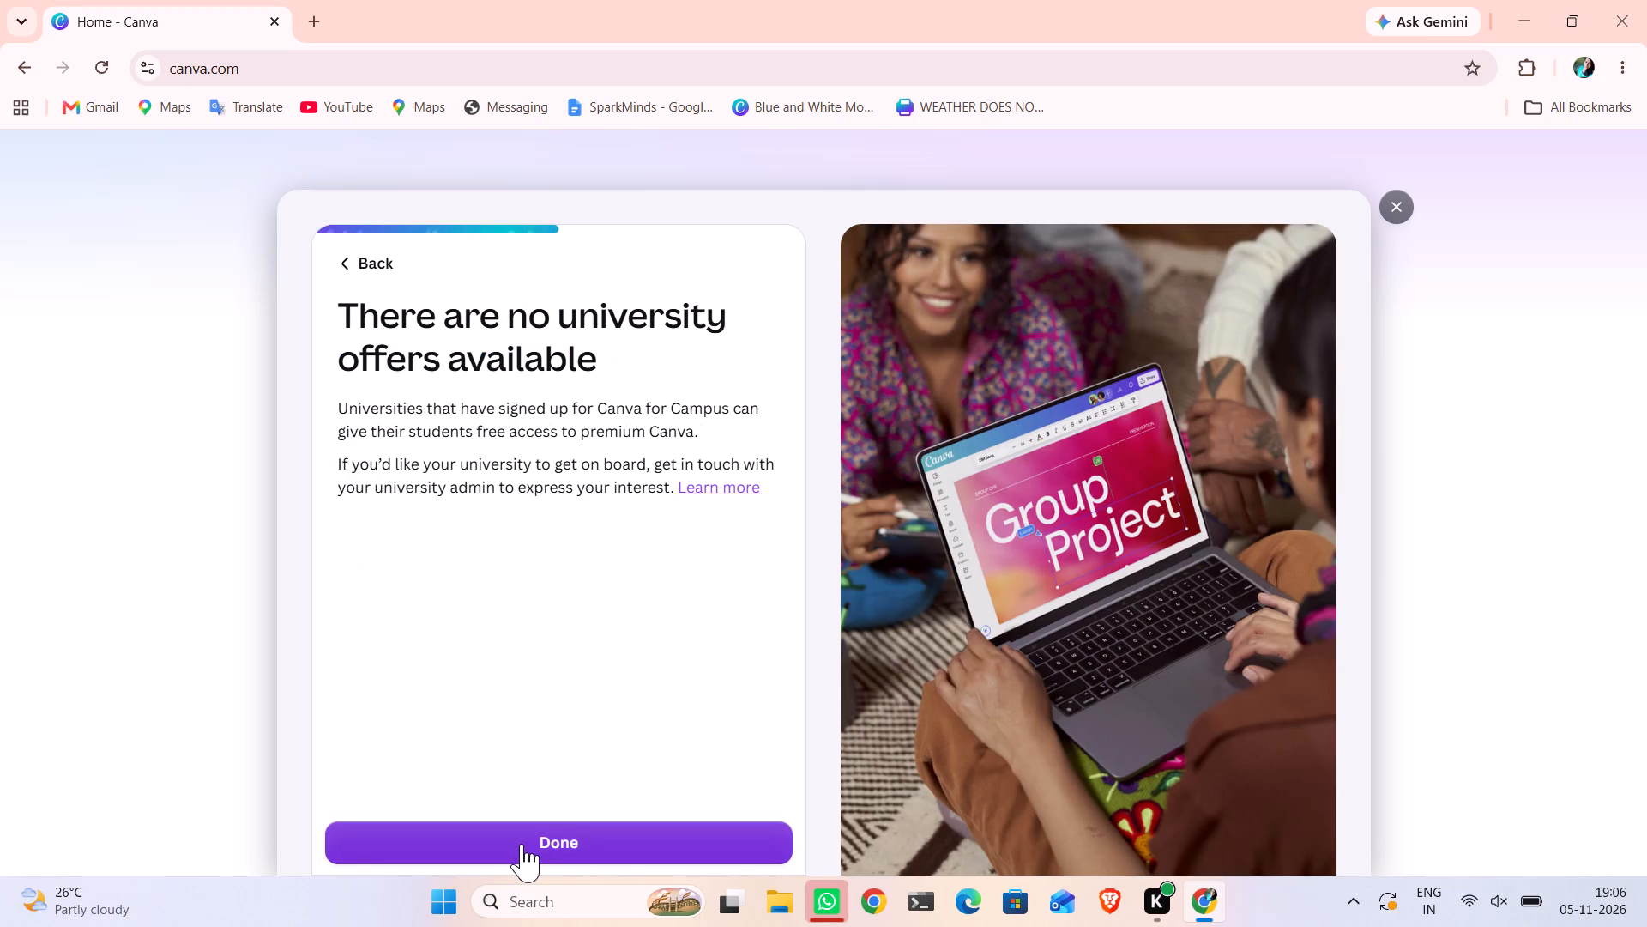
pyautogui.click(522, 844)
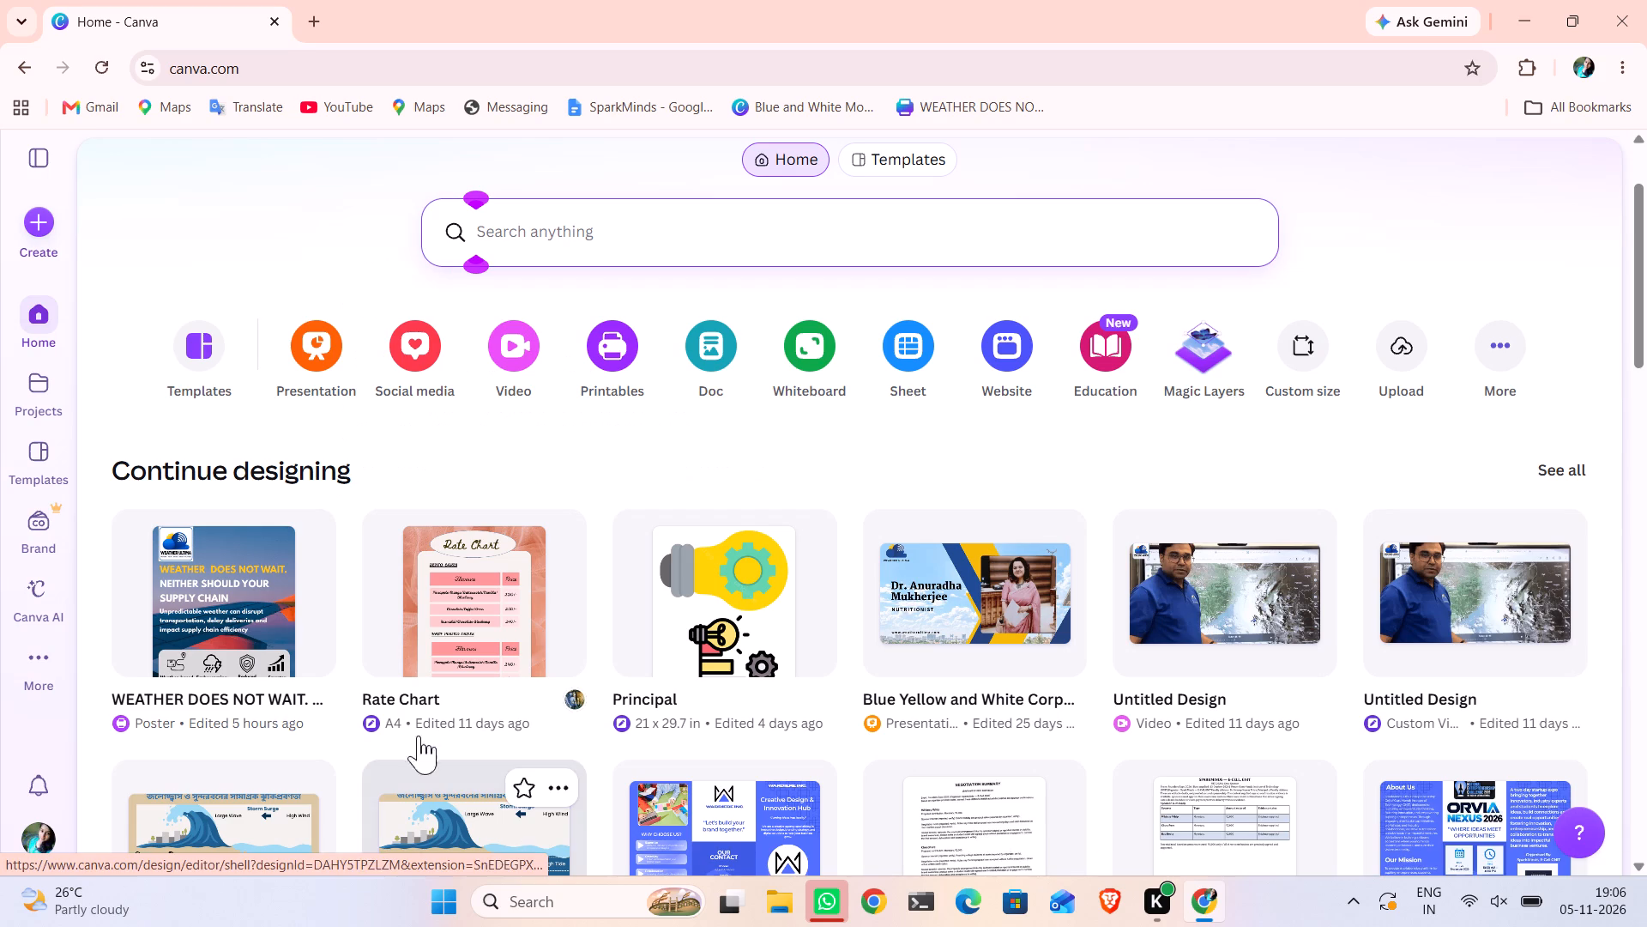
# Open the recent "WEATHER DOES NOT WAIT" poster design and bring its first page into view.
pyautogui.scroll(1, 219, 553)
pyautogui.click(213, 682)
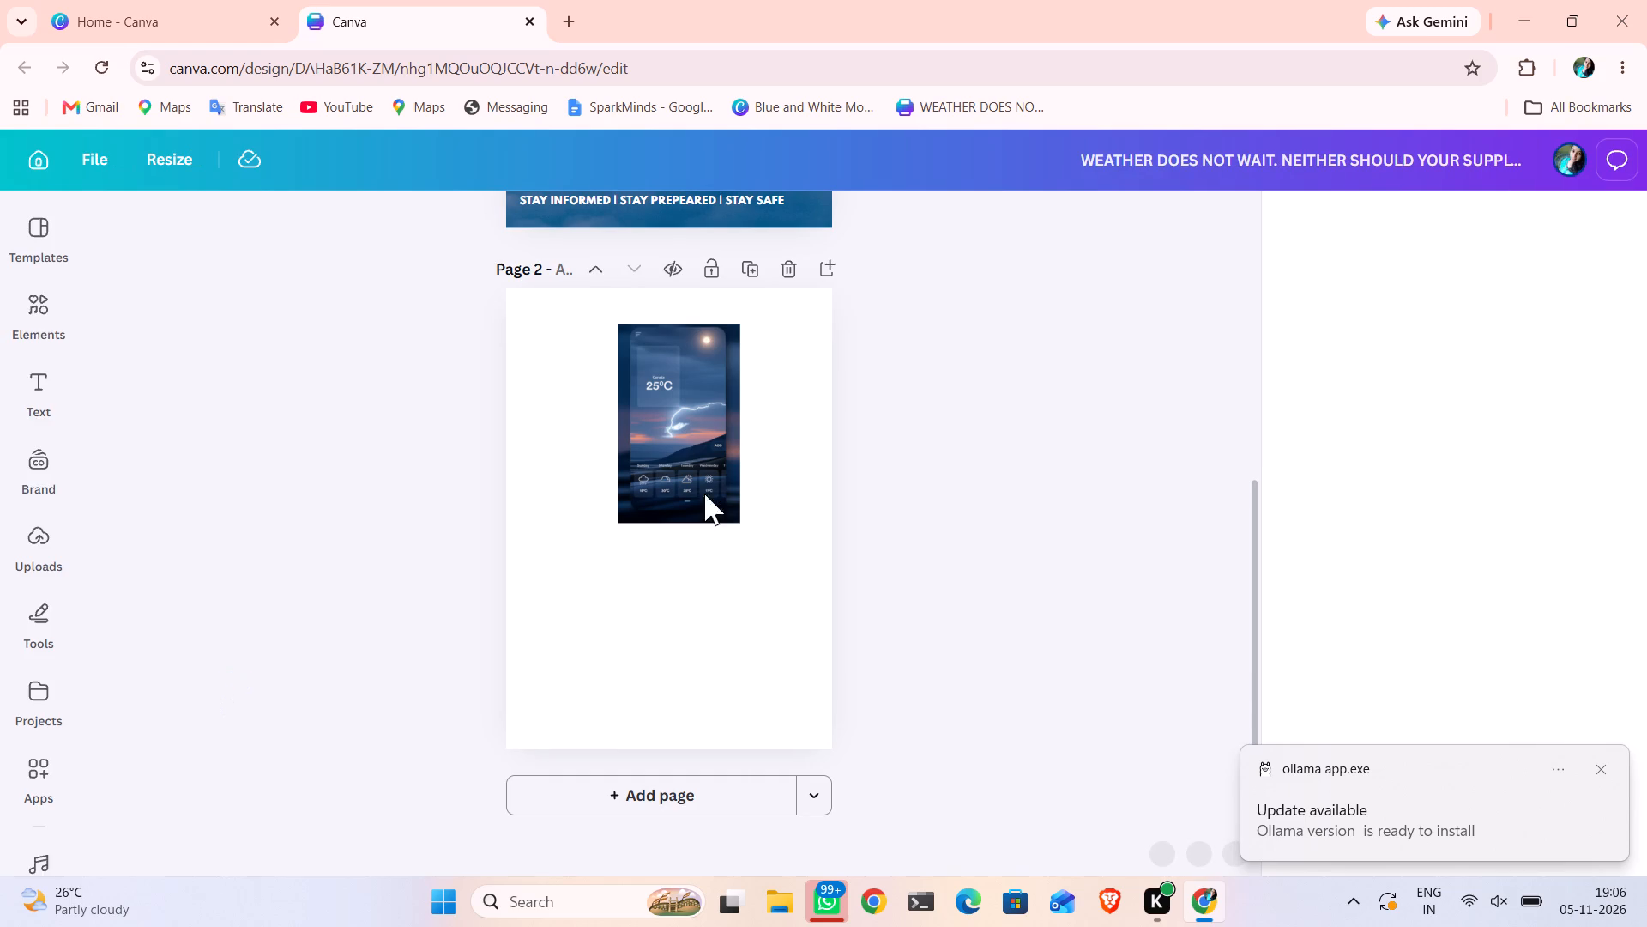
pyautogui.scroll(5, 974, 510)
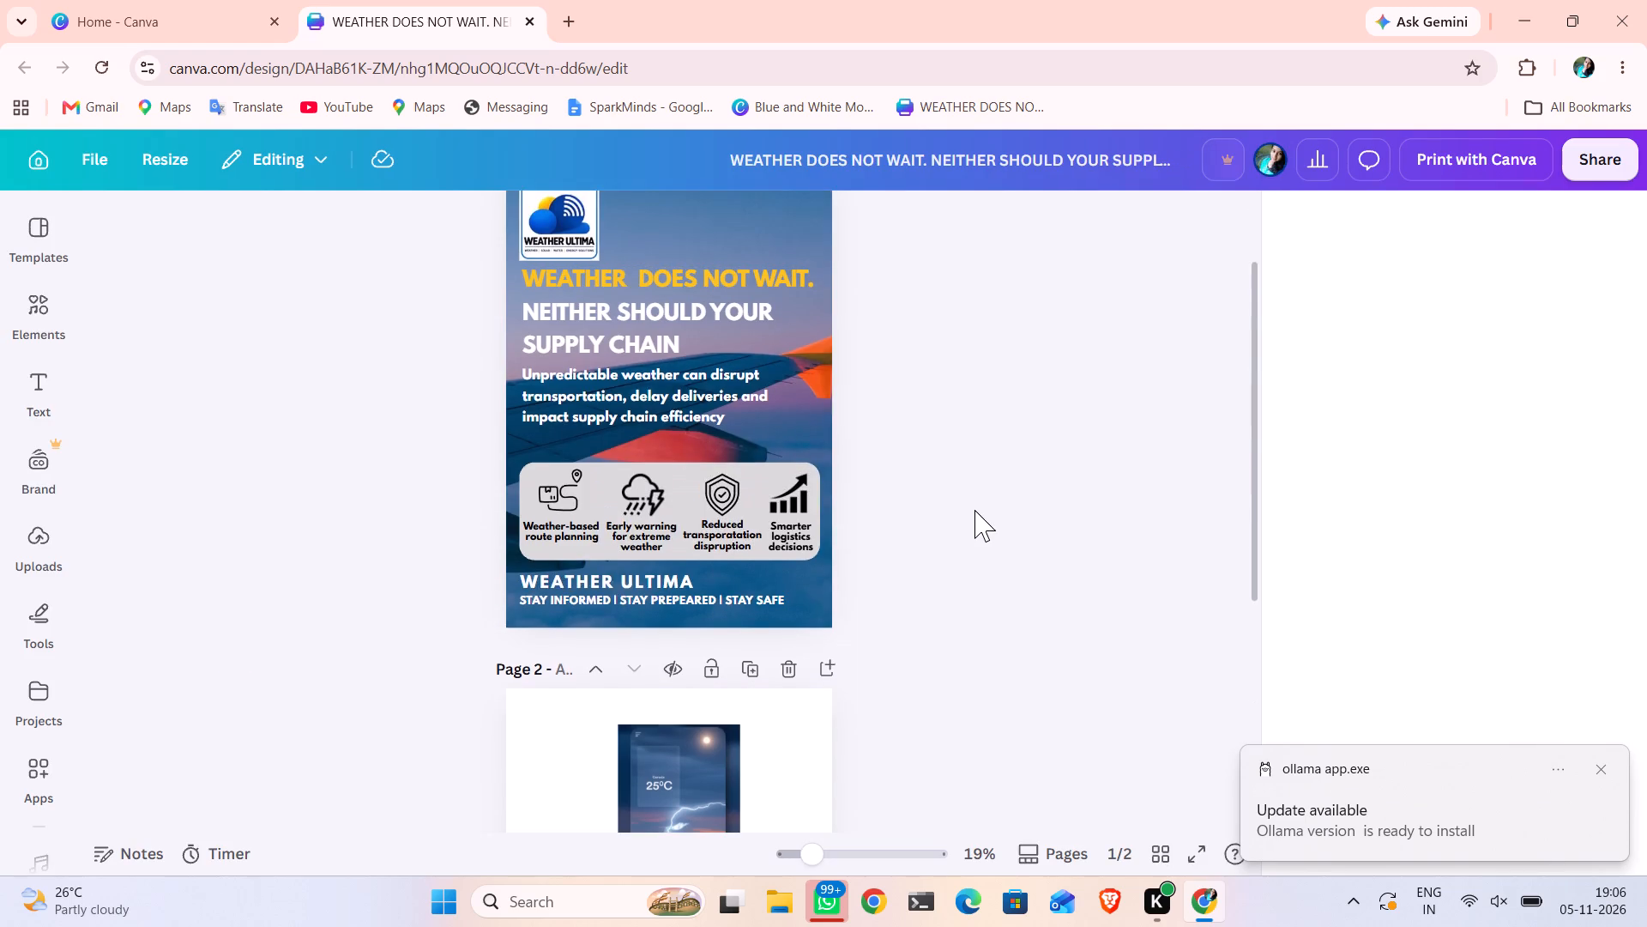
pyautogui.scroll(1, 974, 510)
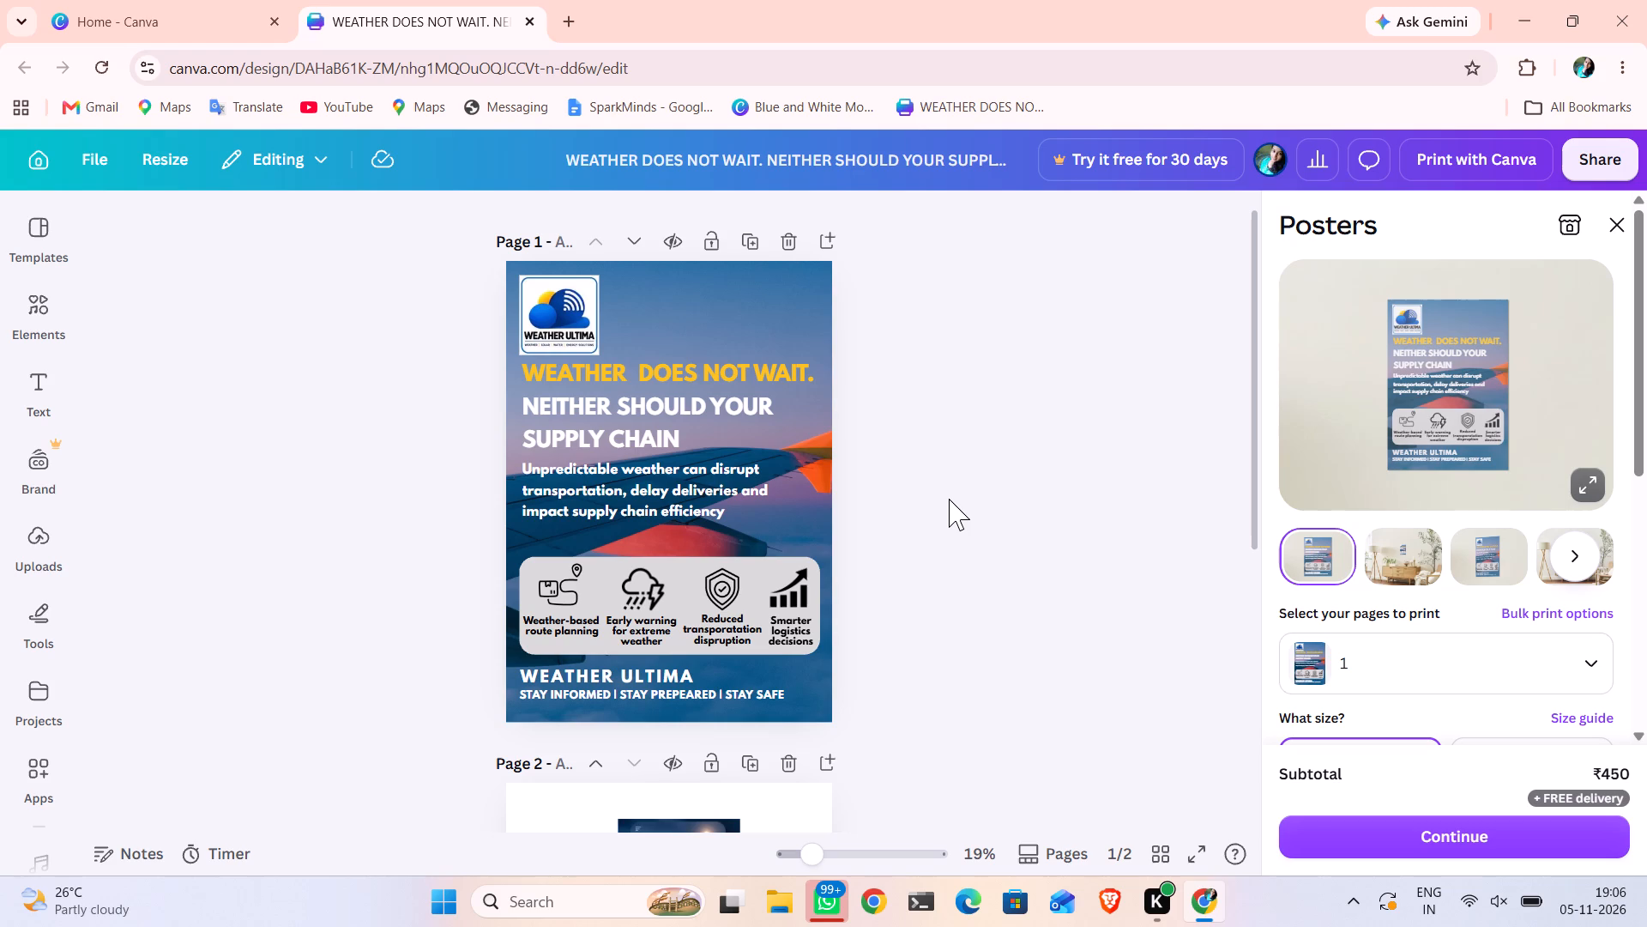
pyautogui.click(568, 12)
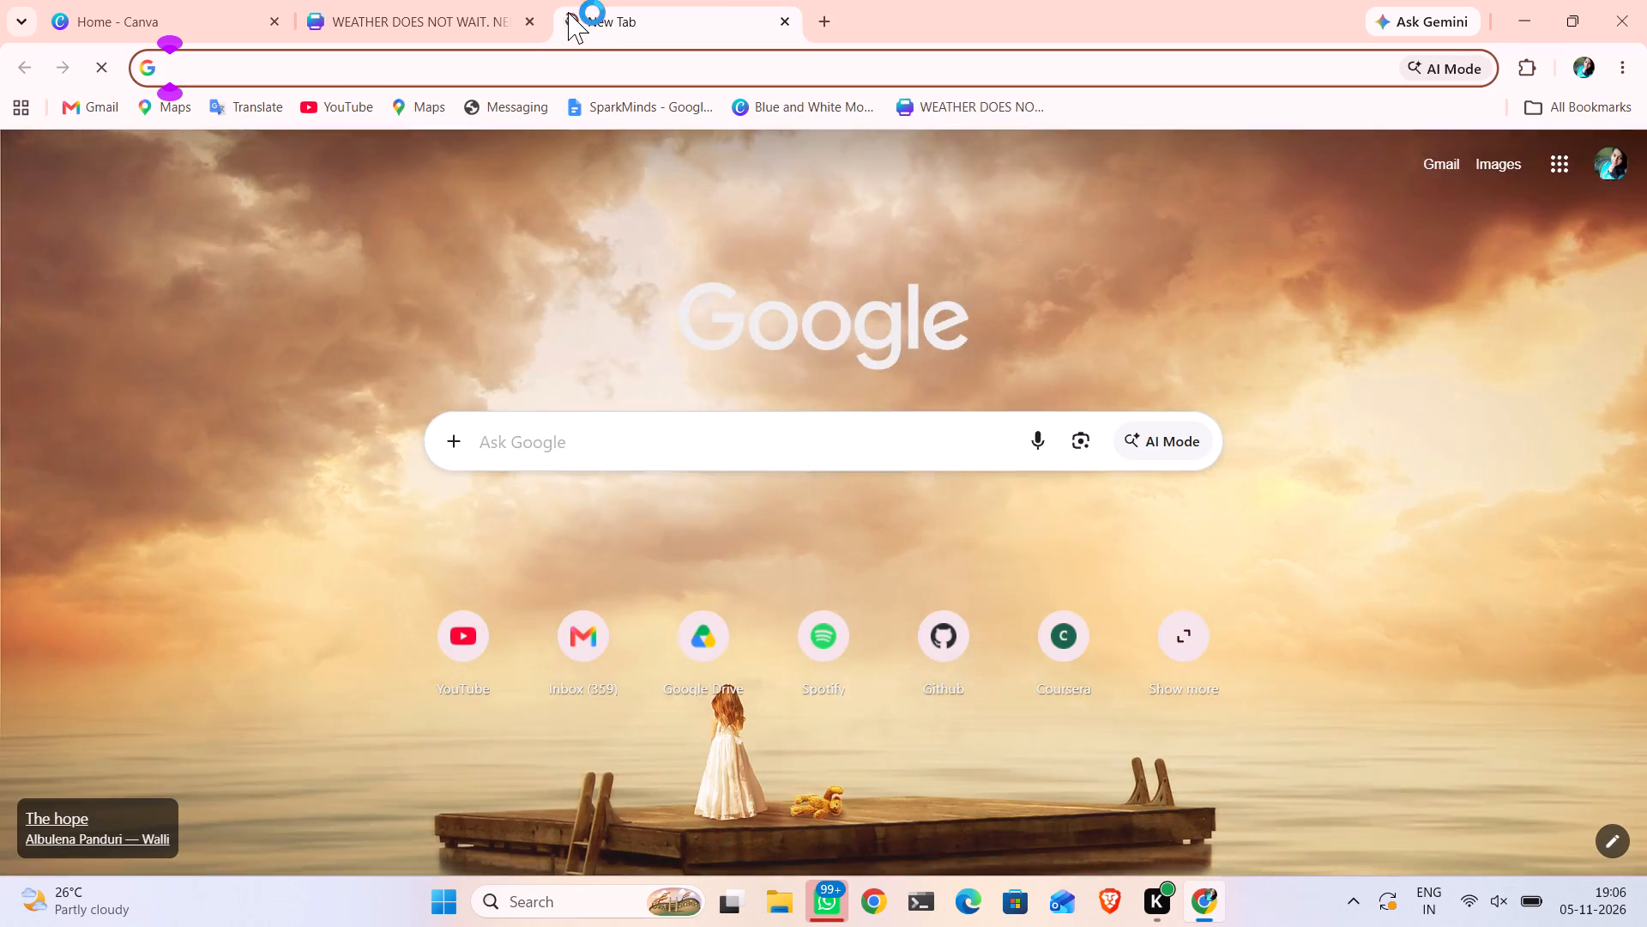
pyautogui.press('d')
pyautogui.press('Right')
pyautogui.press('Return')
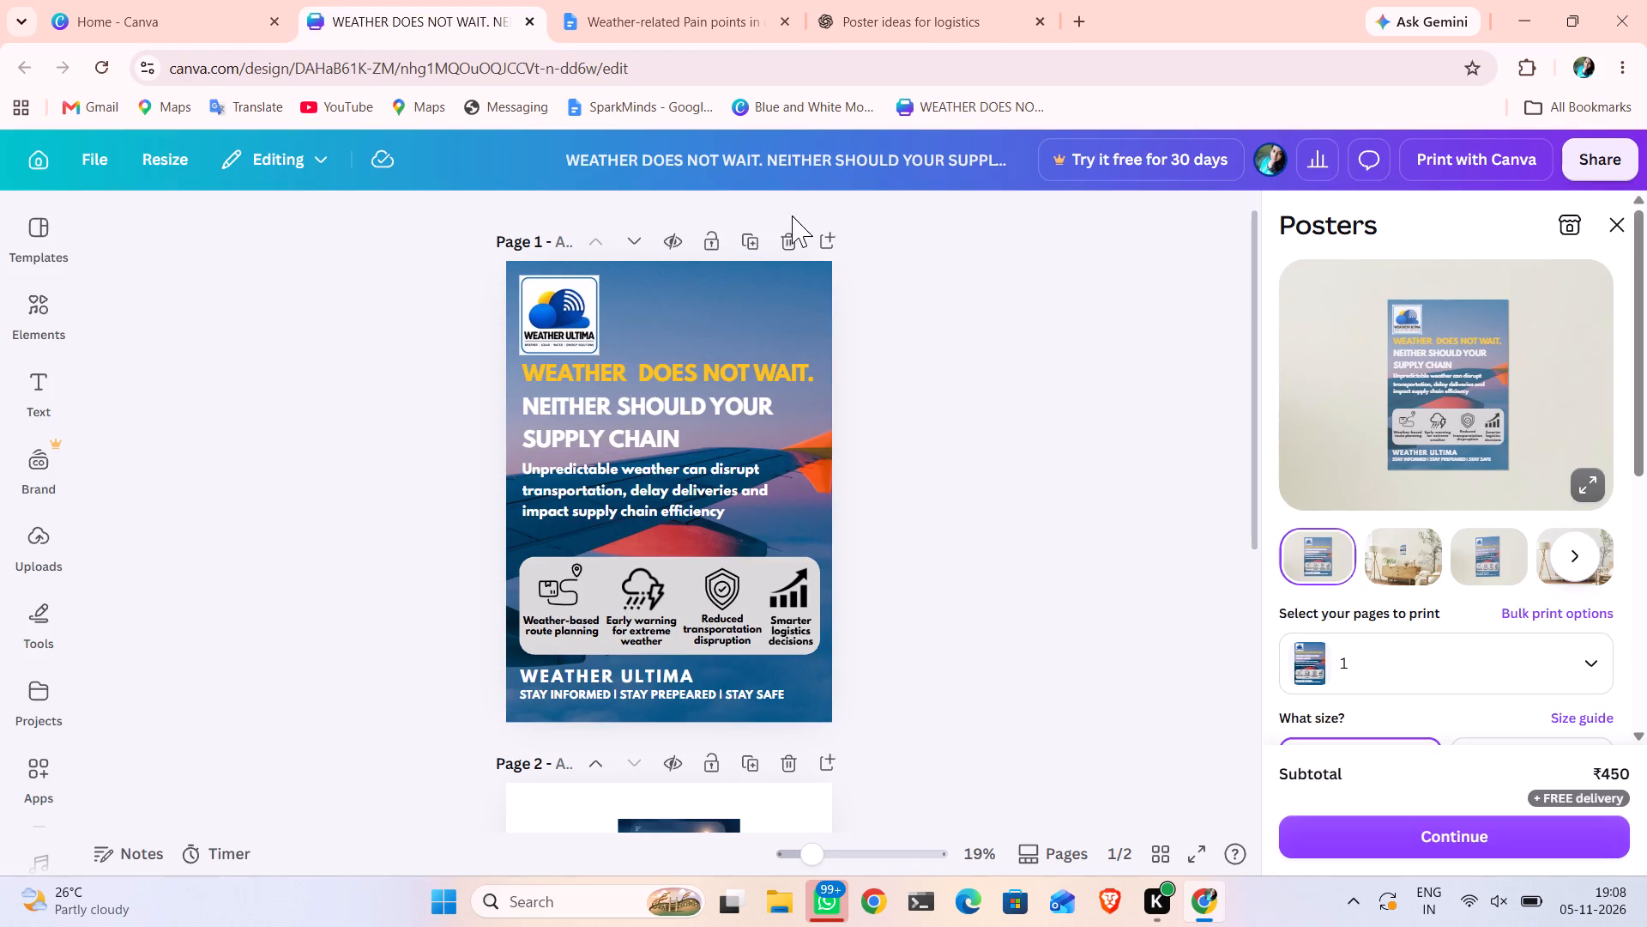
pyautogui.click(745, 235)
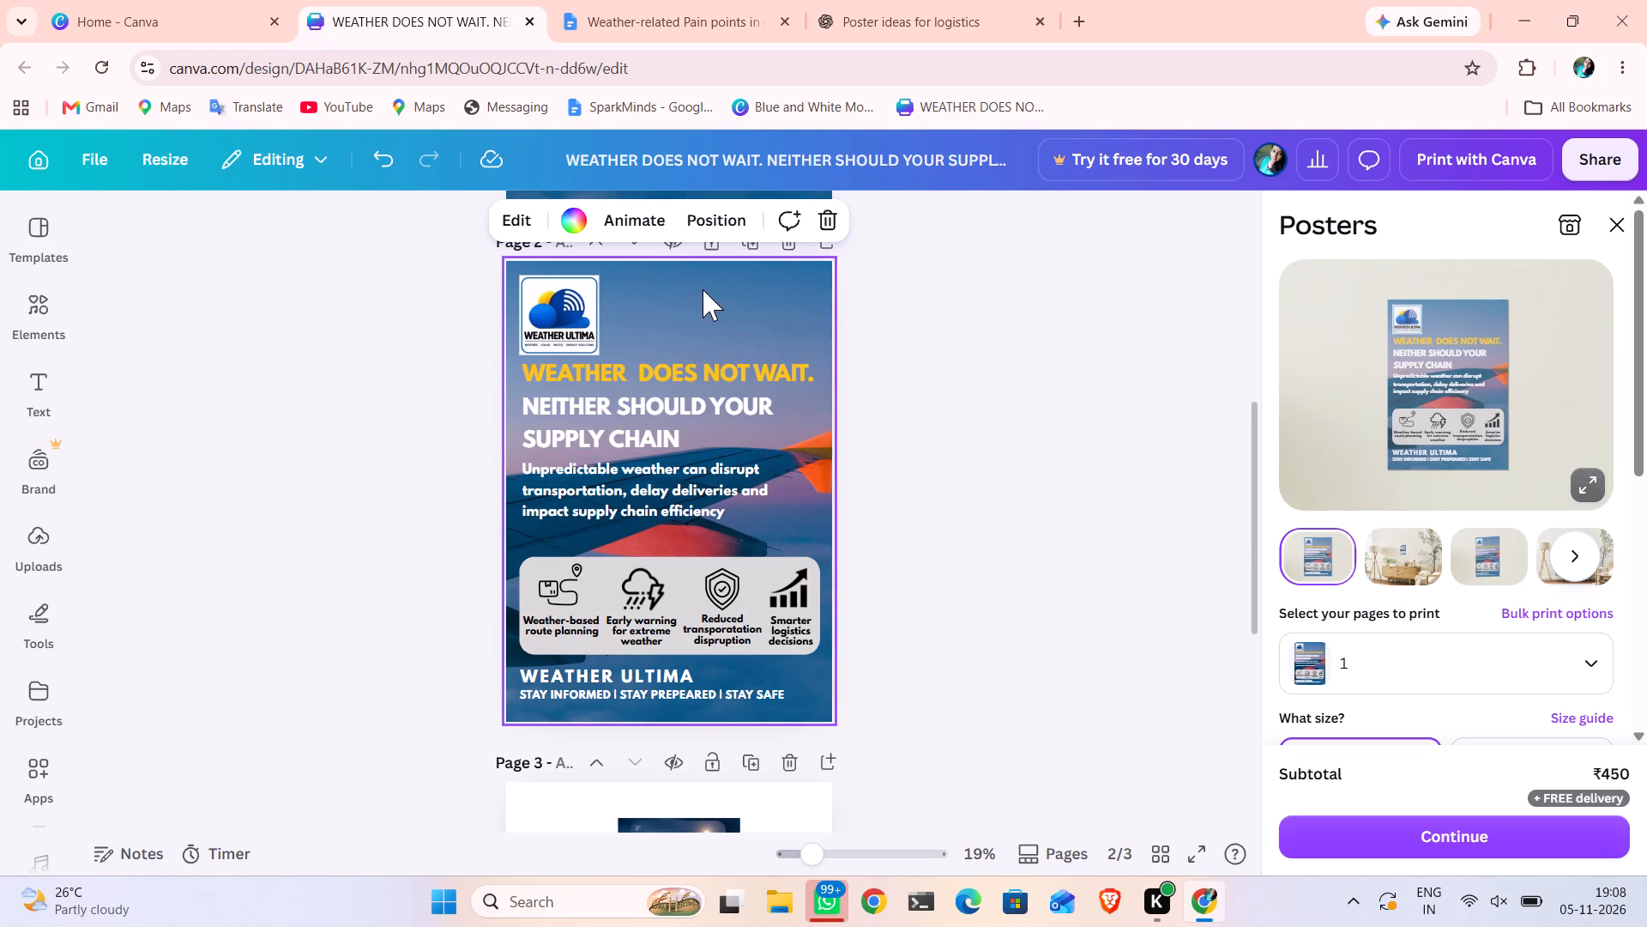
# Search Google Images in a new tab for "Agriculture & Food background" and look through the pictures.
pyautogui.click(1077, 20)
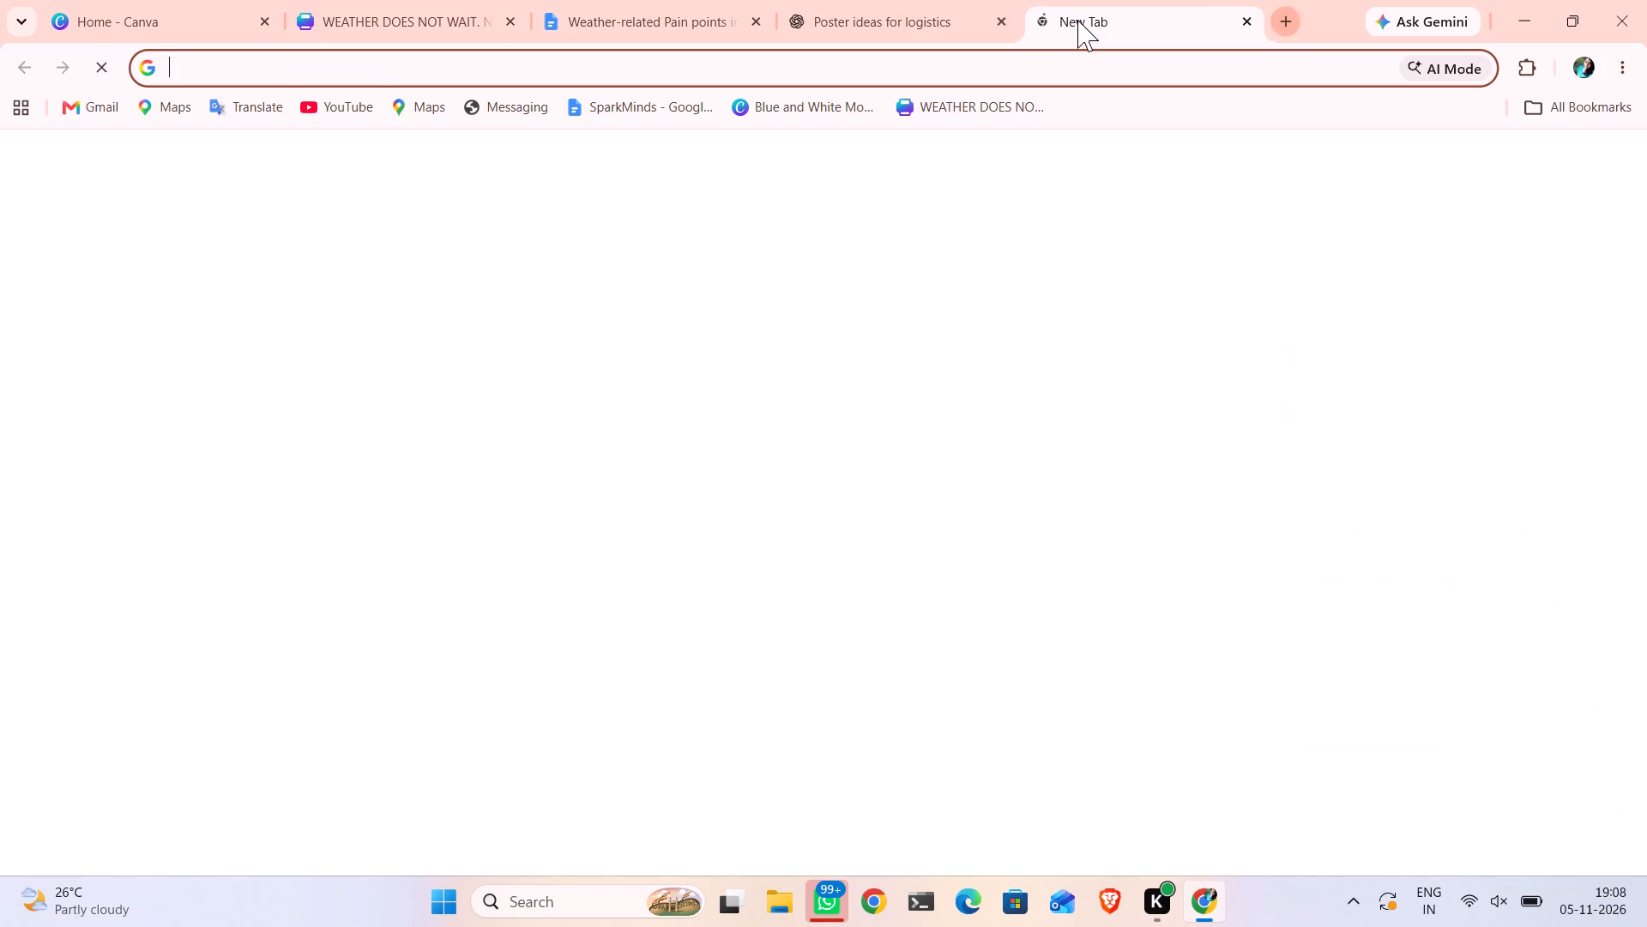
pyautogui.hotkey('ctrl', 'v')
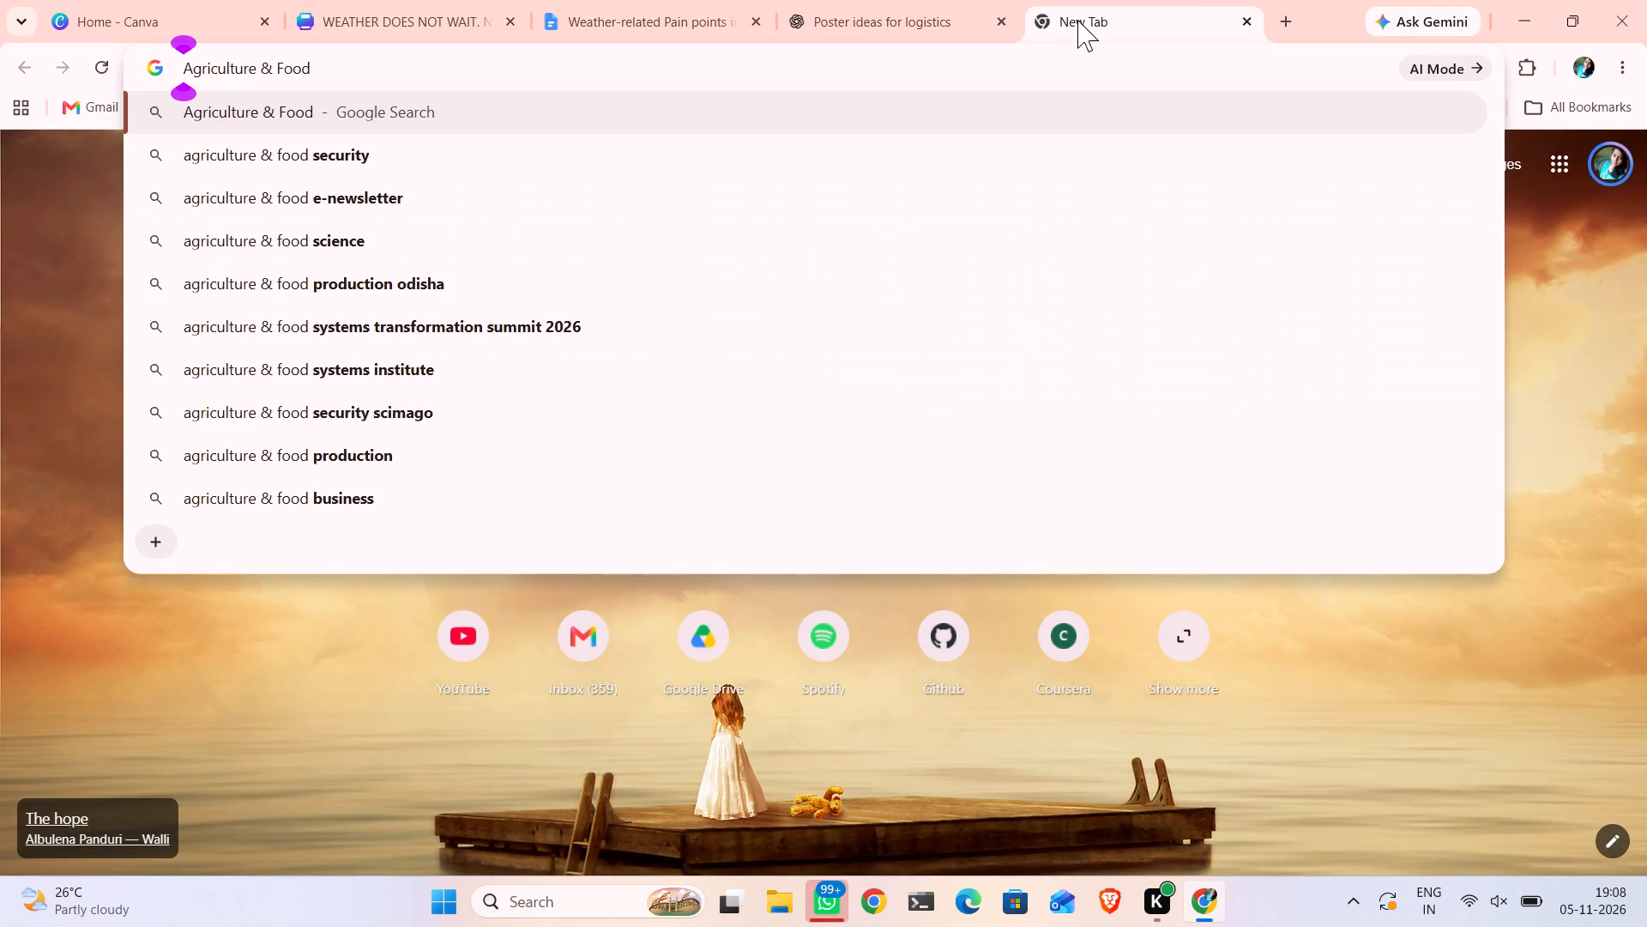
pyautogui.press('space')
pyautogui.write('background')
pyautogui.press('Return')
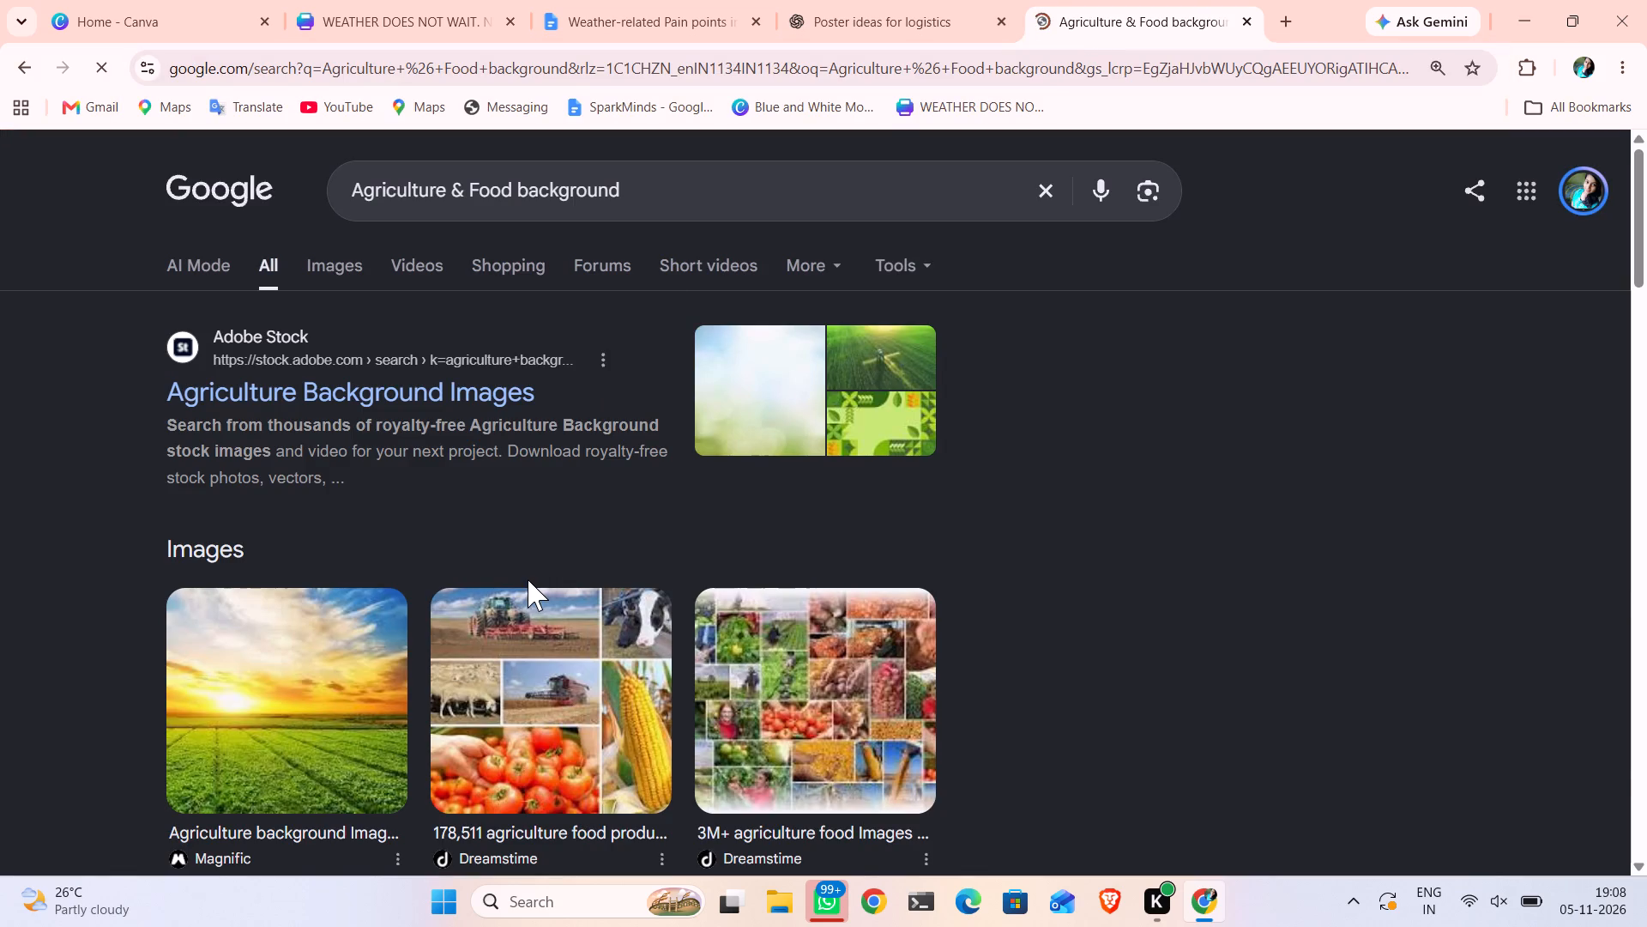
pyautogui.click(334, 265)
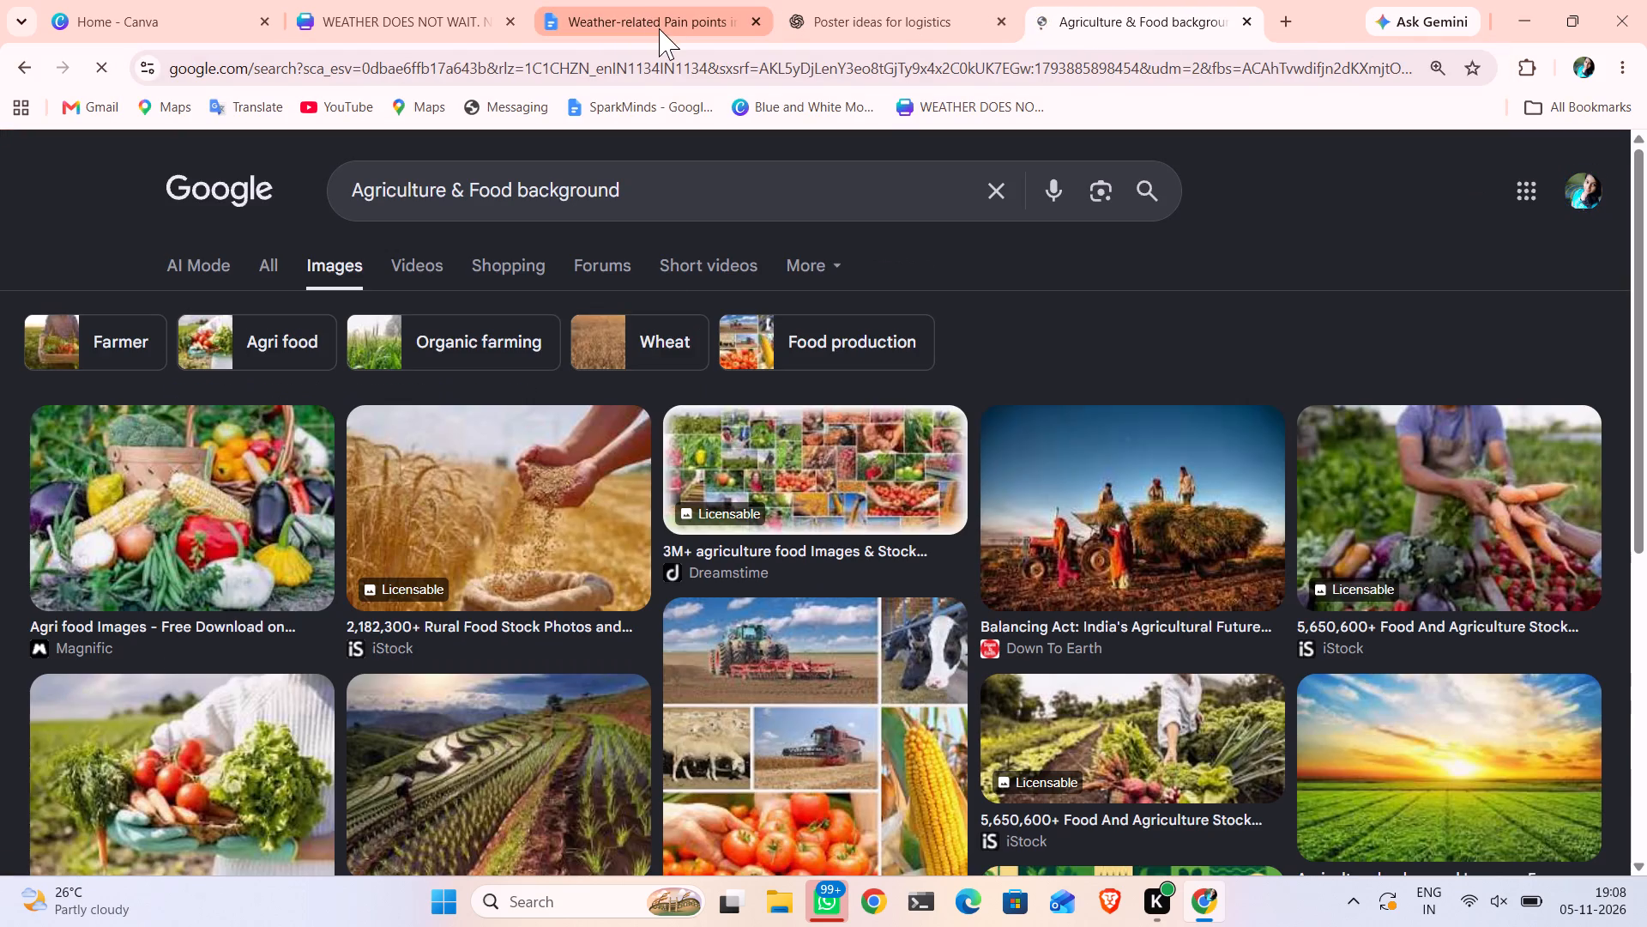
pyautogui.scroll(-2, 468, 530)
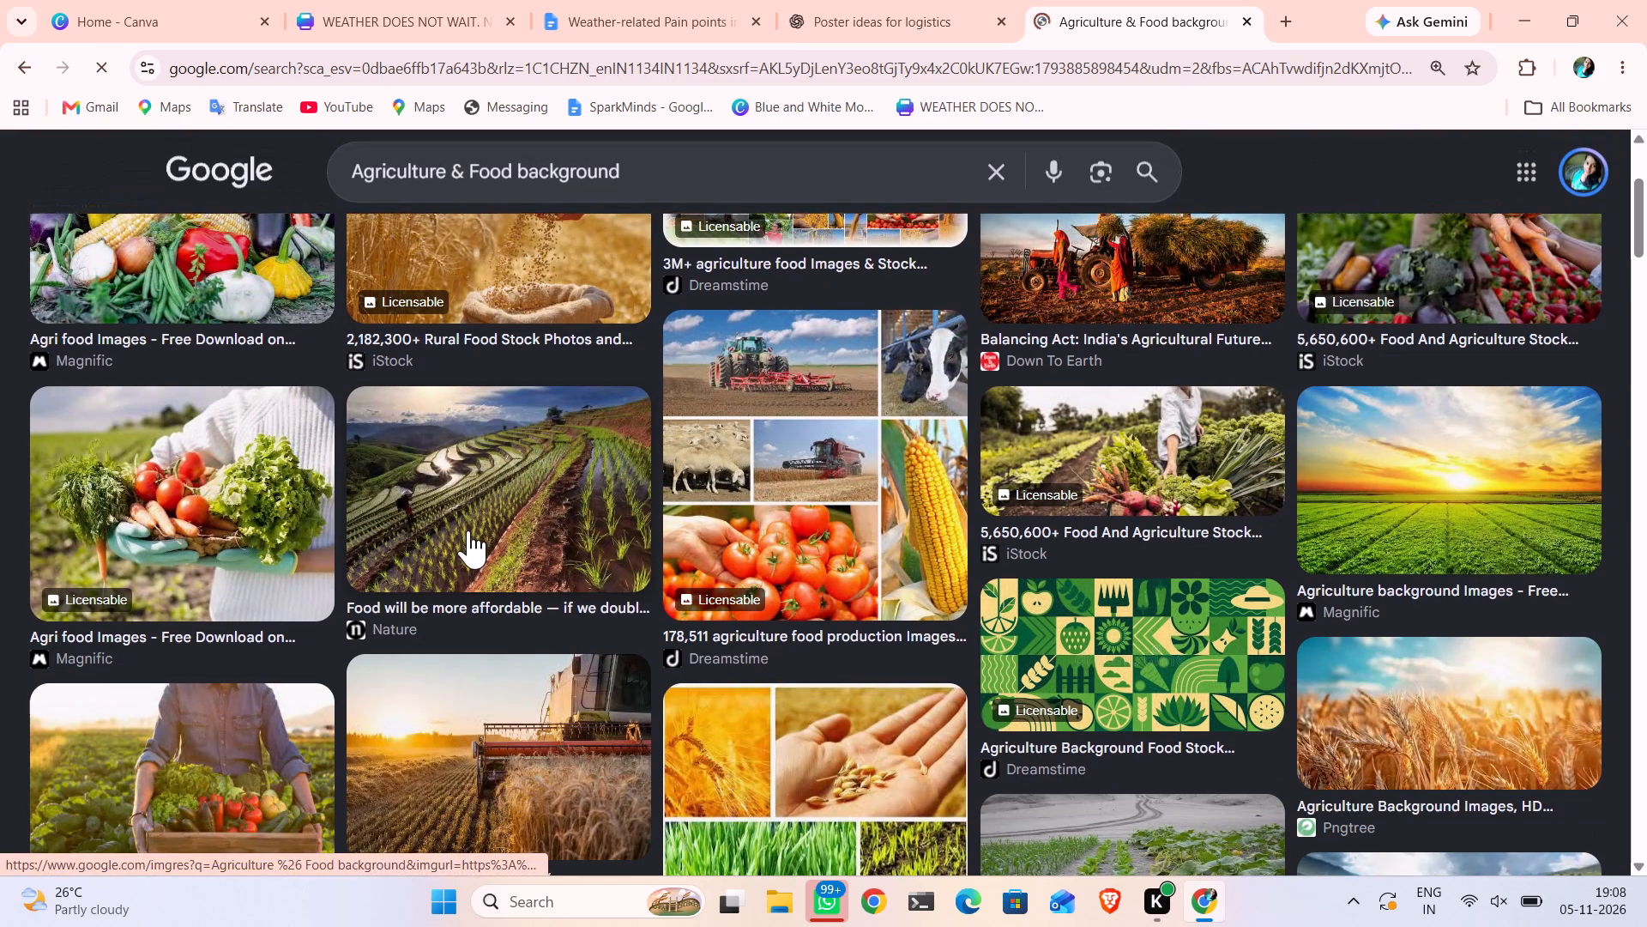
pyautogui.scroll(-3, 468, 530)
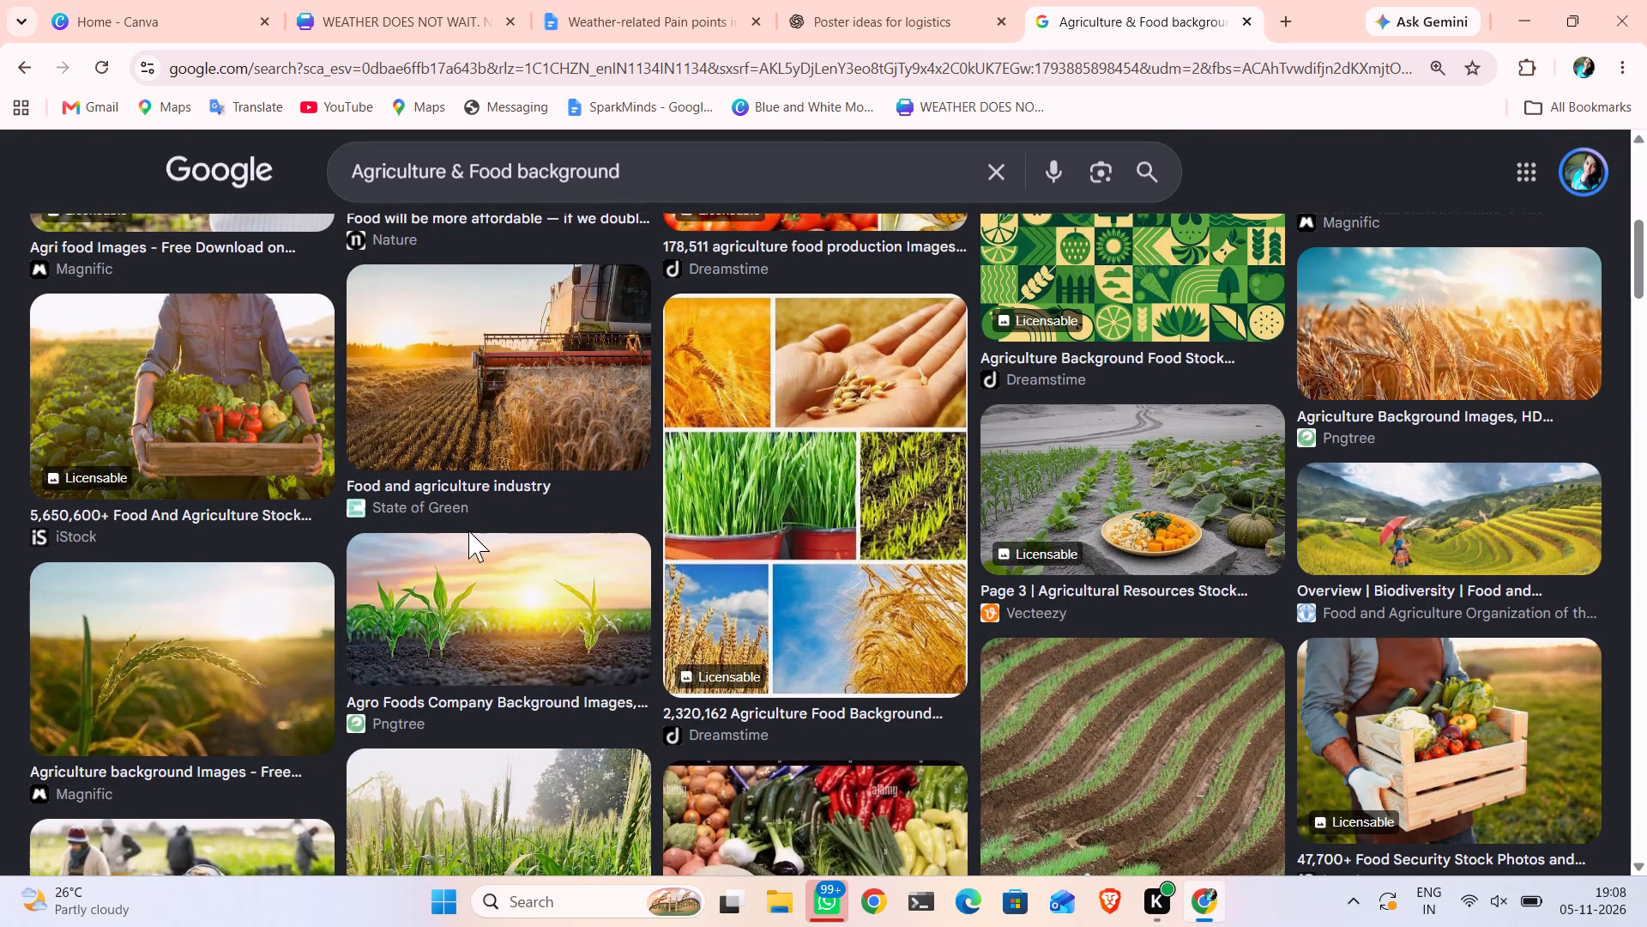
# Back in the Canva poster, search the elements for "Agriculture & Food background" and show all matching photos.
pyautogui.click(425, 20)
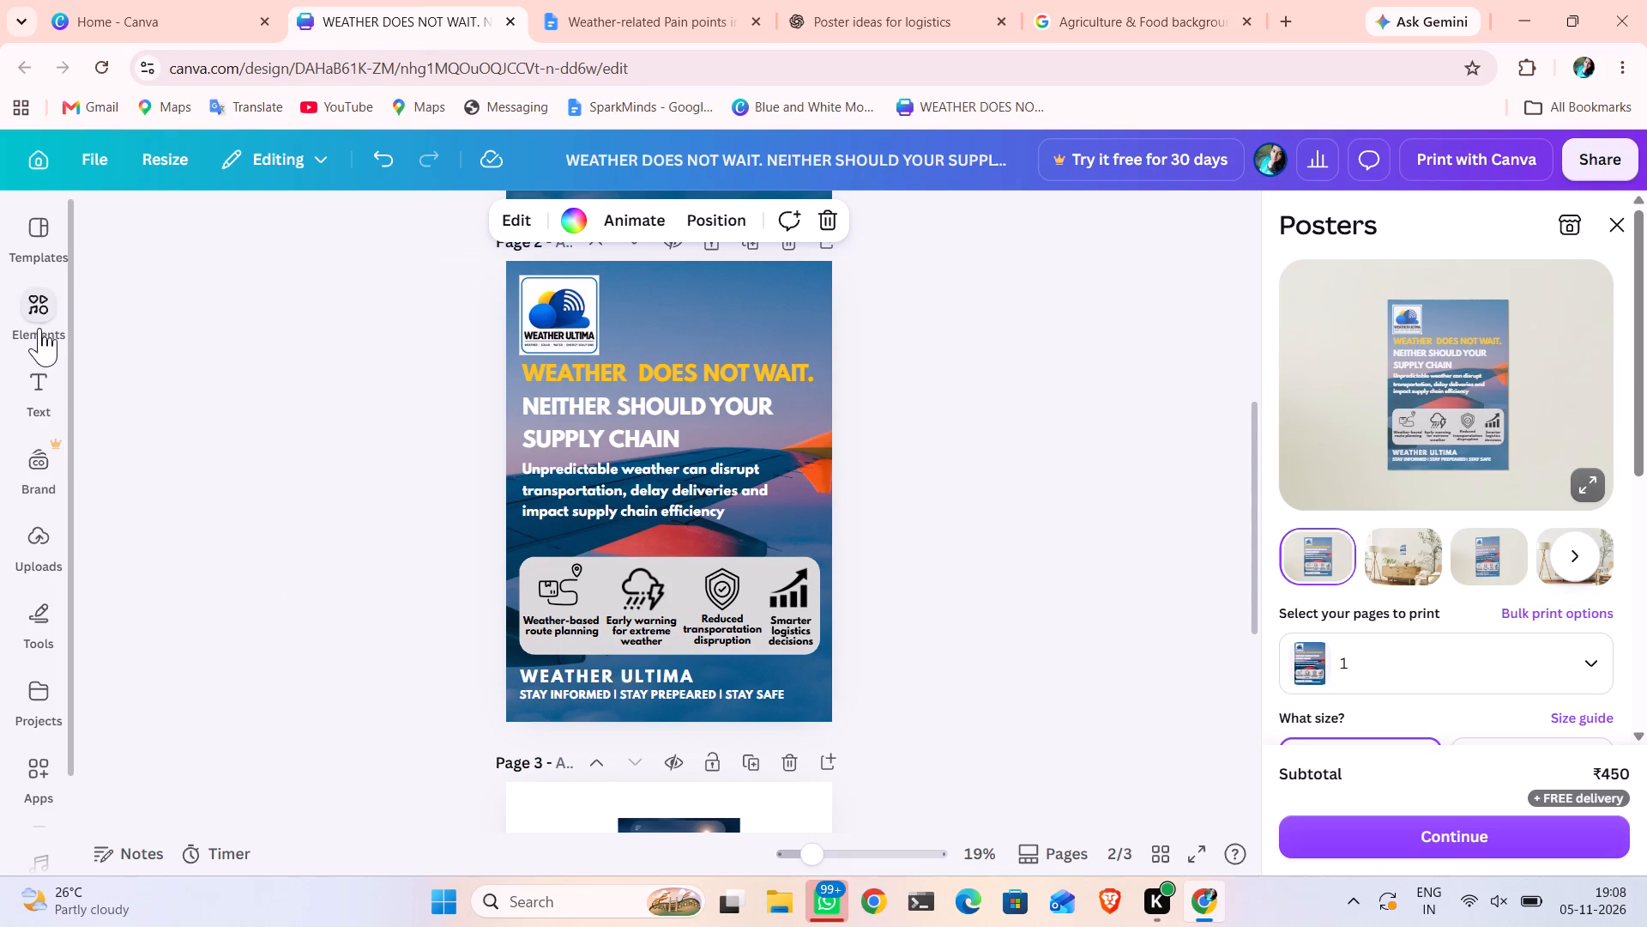
pyautogui.click(43, 318)
pyautogui.click(202, 236)
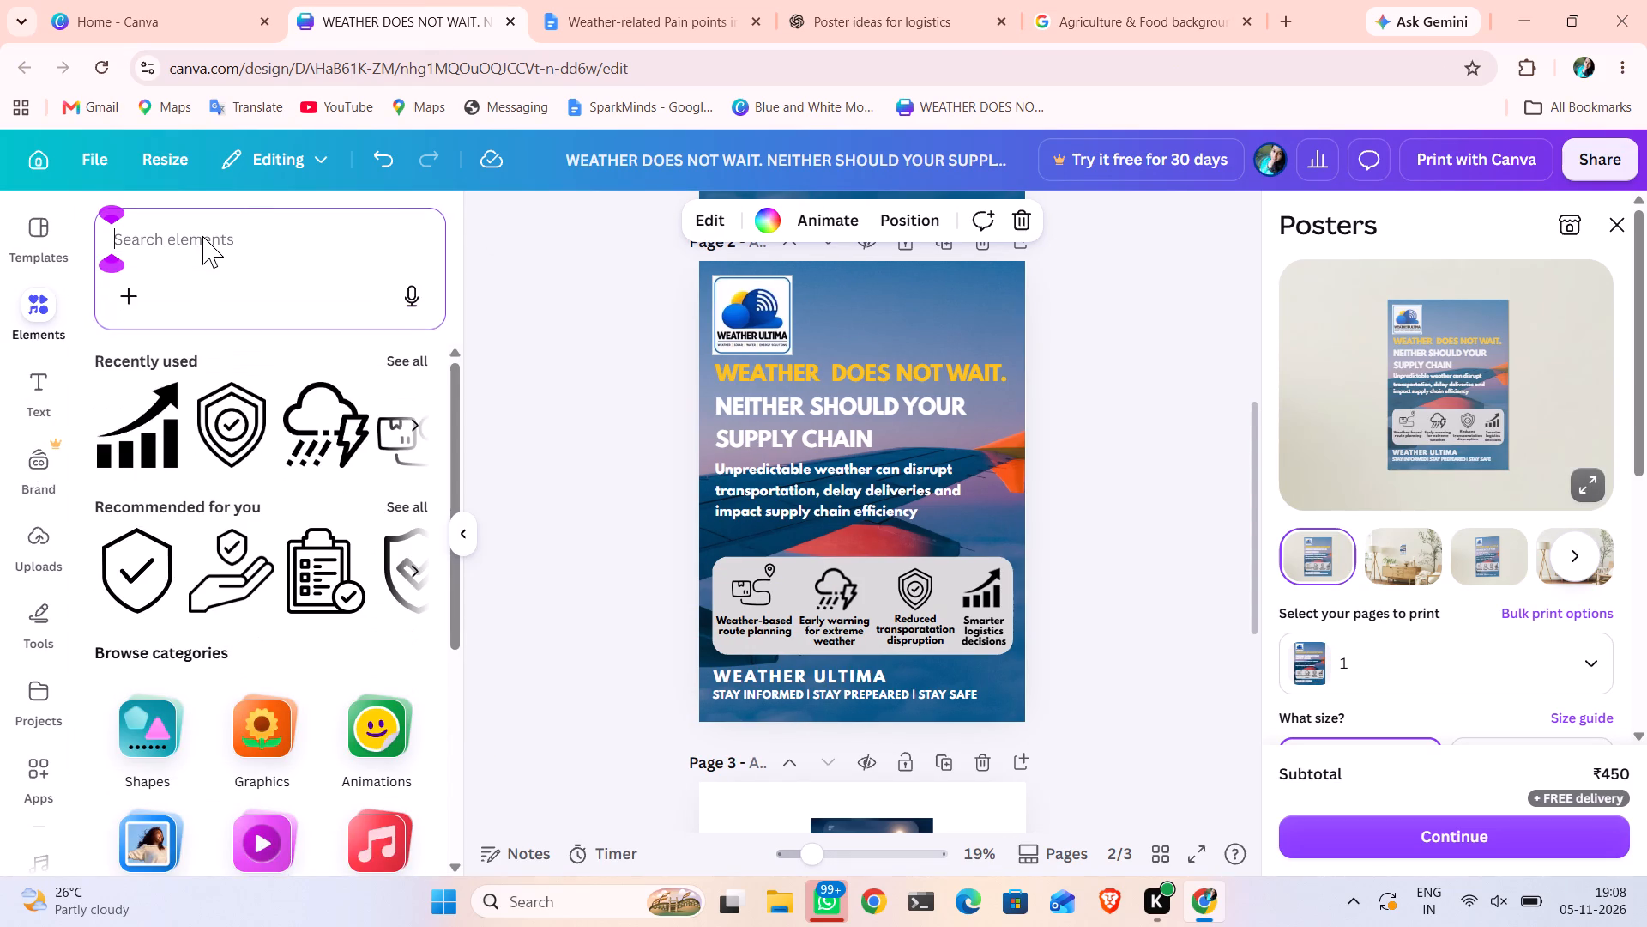
pyautogui.hotkey('ctrl', 'v')
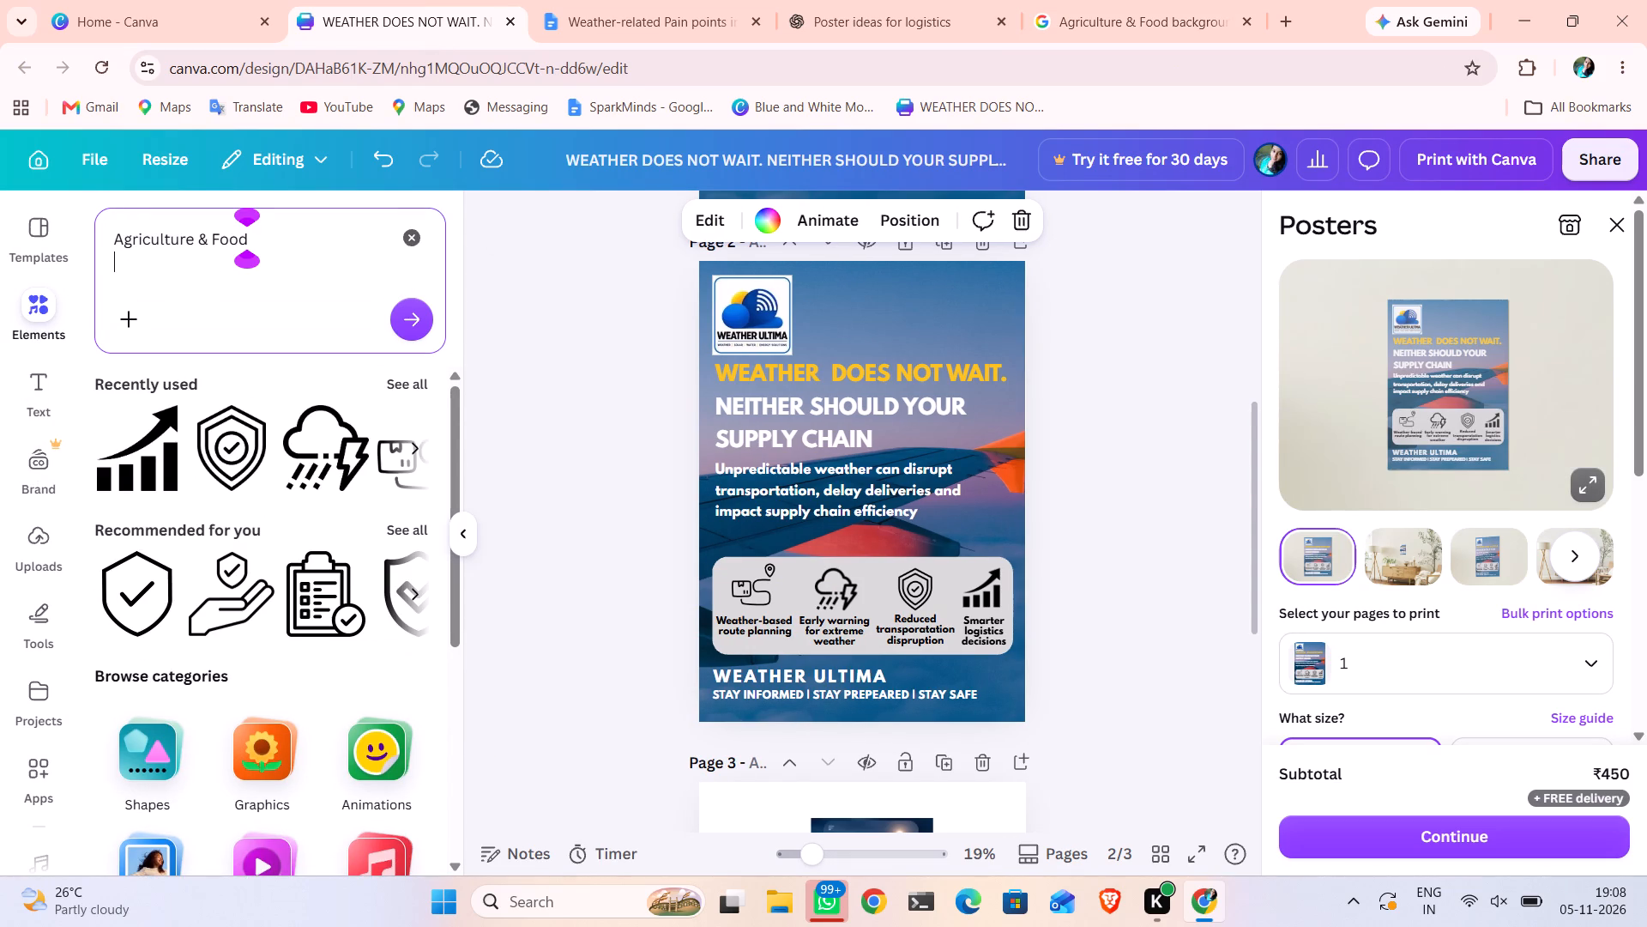
pyautogui.press('space')
pyautogui.write('ba')
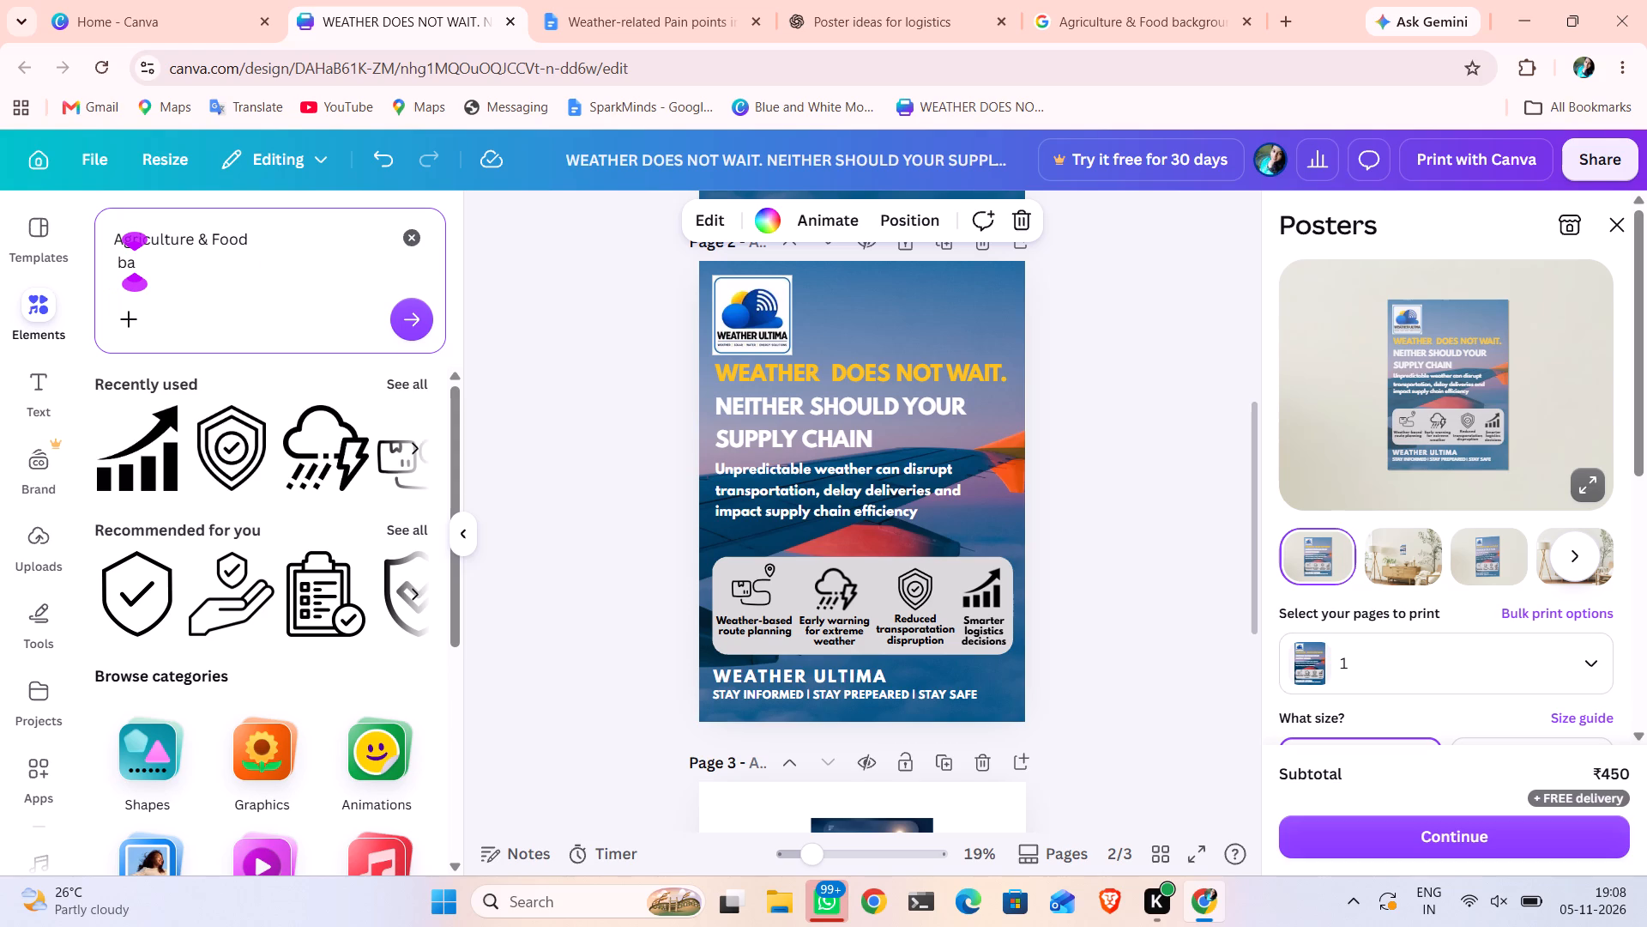
pyautogui.write('ckground')
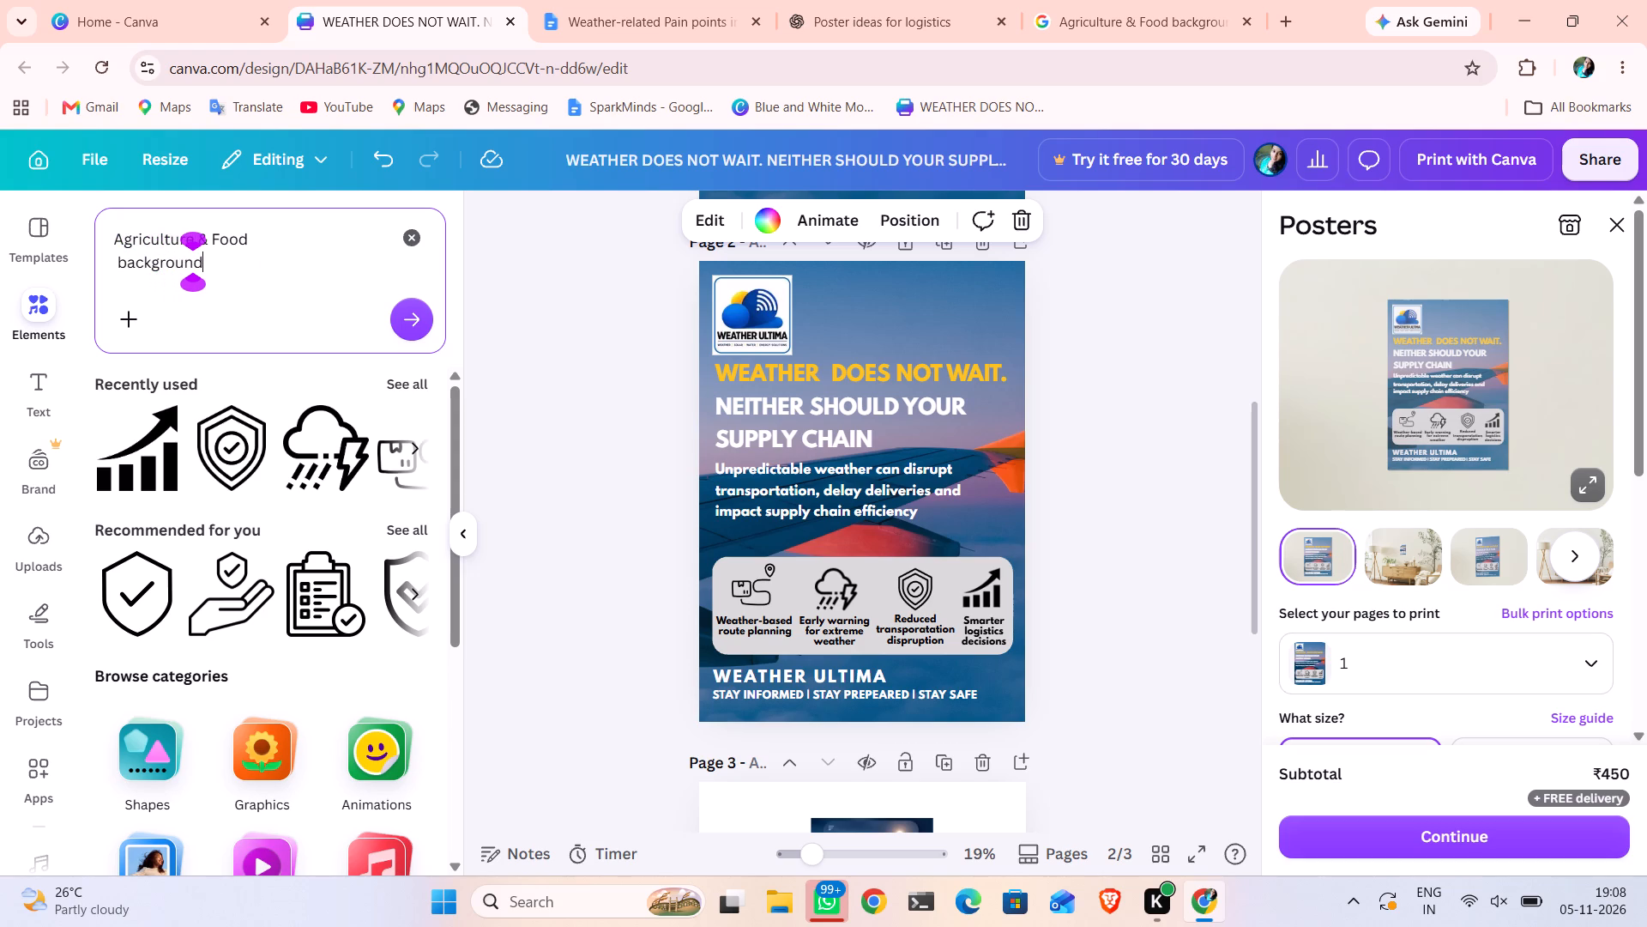
pyautogui.press('Return')
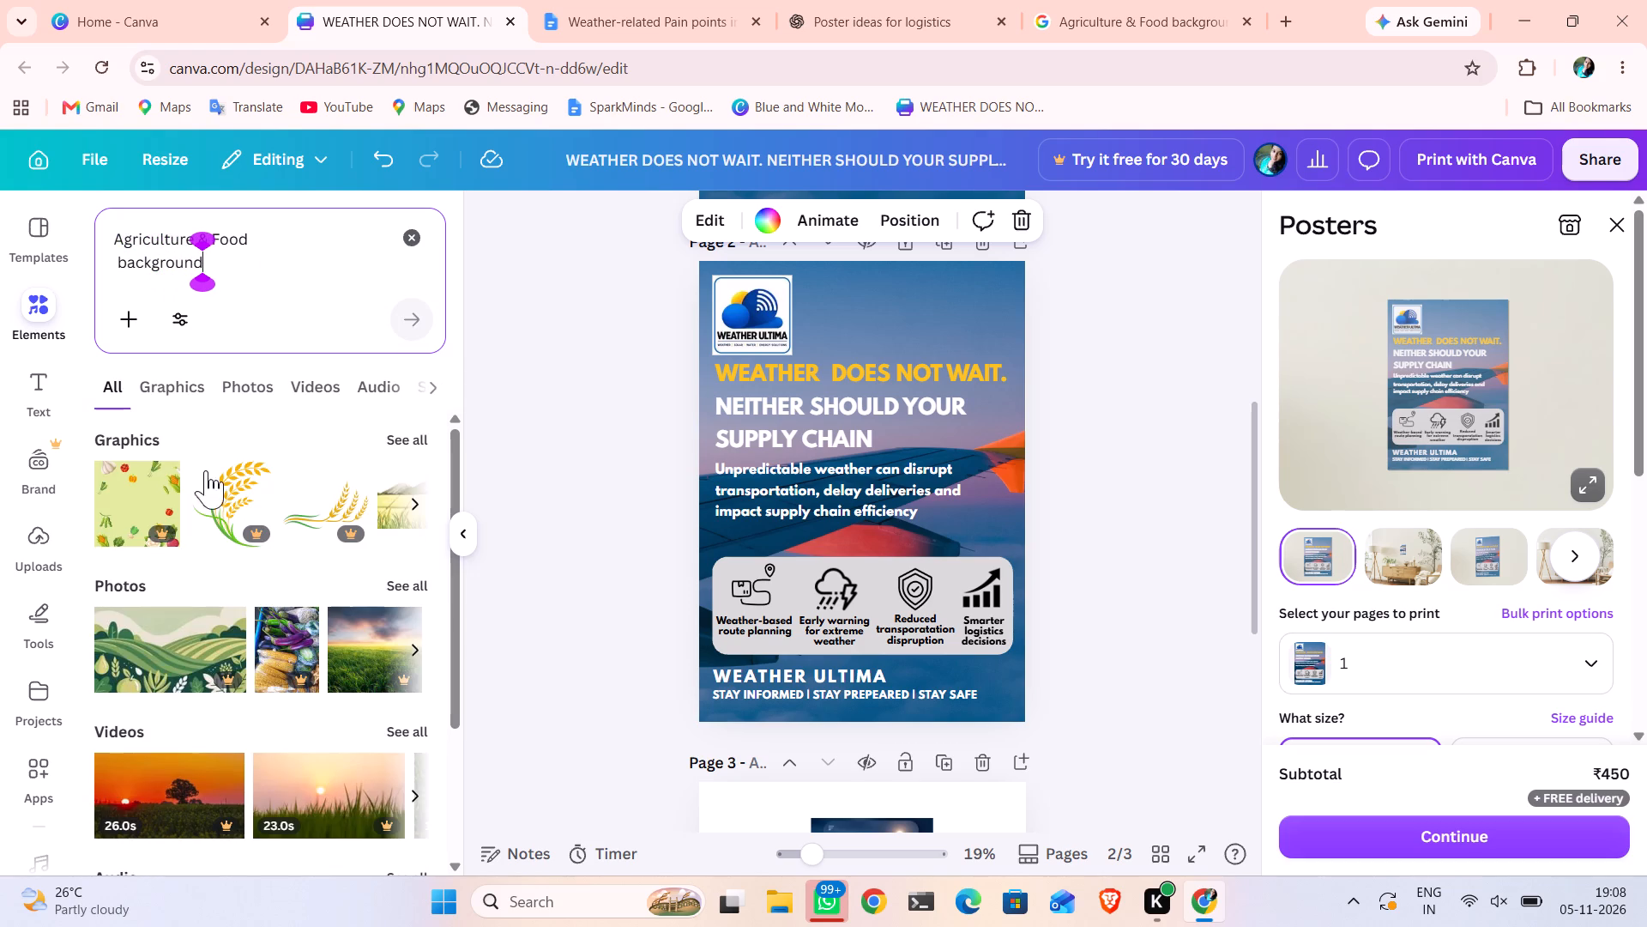
pyautogui.click(409, 585)
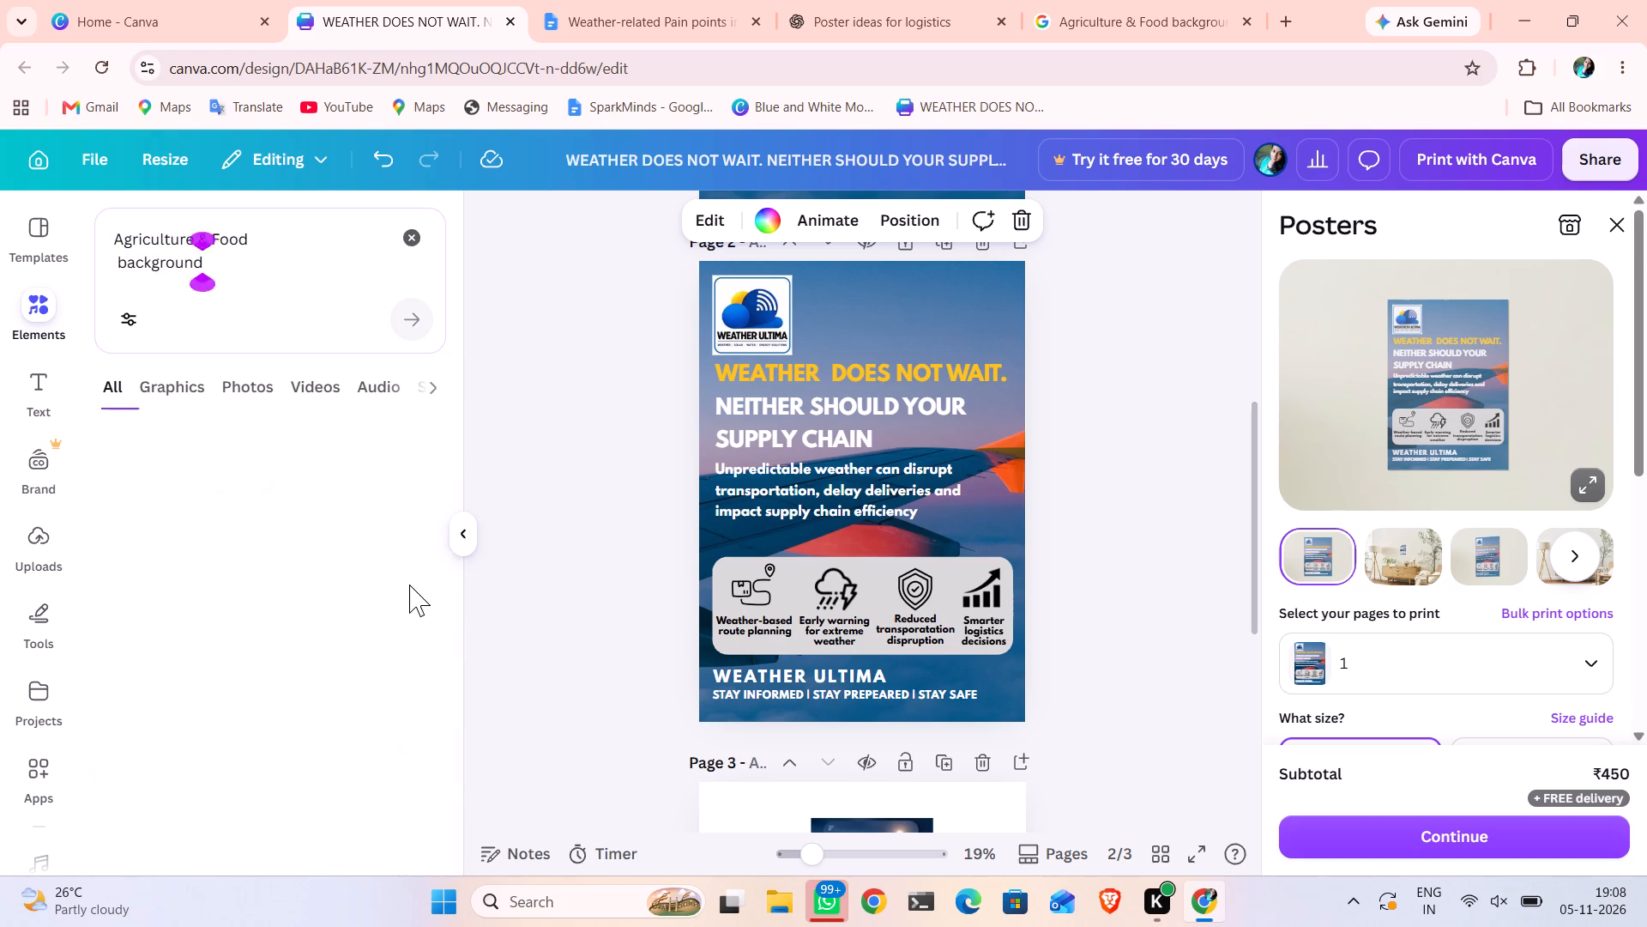
# Add the portrait photo of vegetables and salad around brown burlap to page 2 and make it the page background.
pyautogui.scroll(-2, 225, 620)
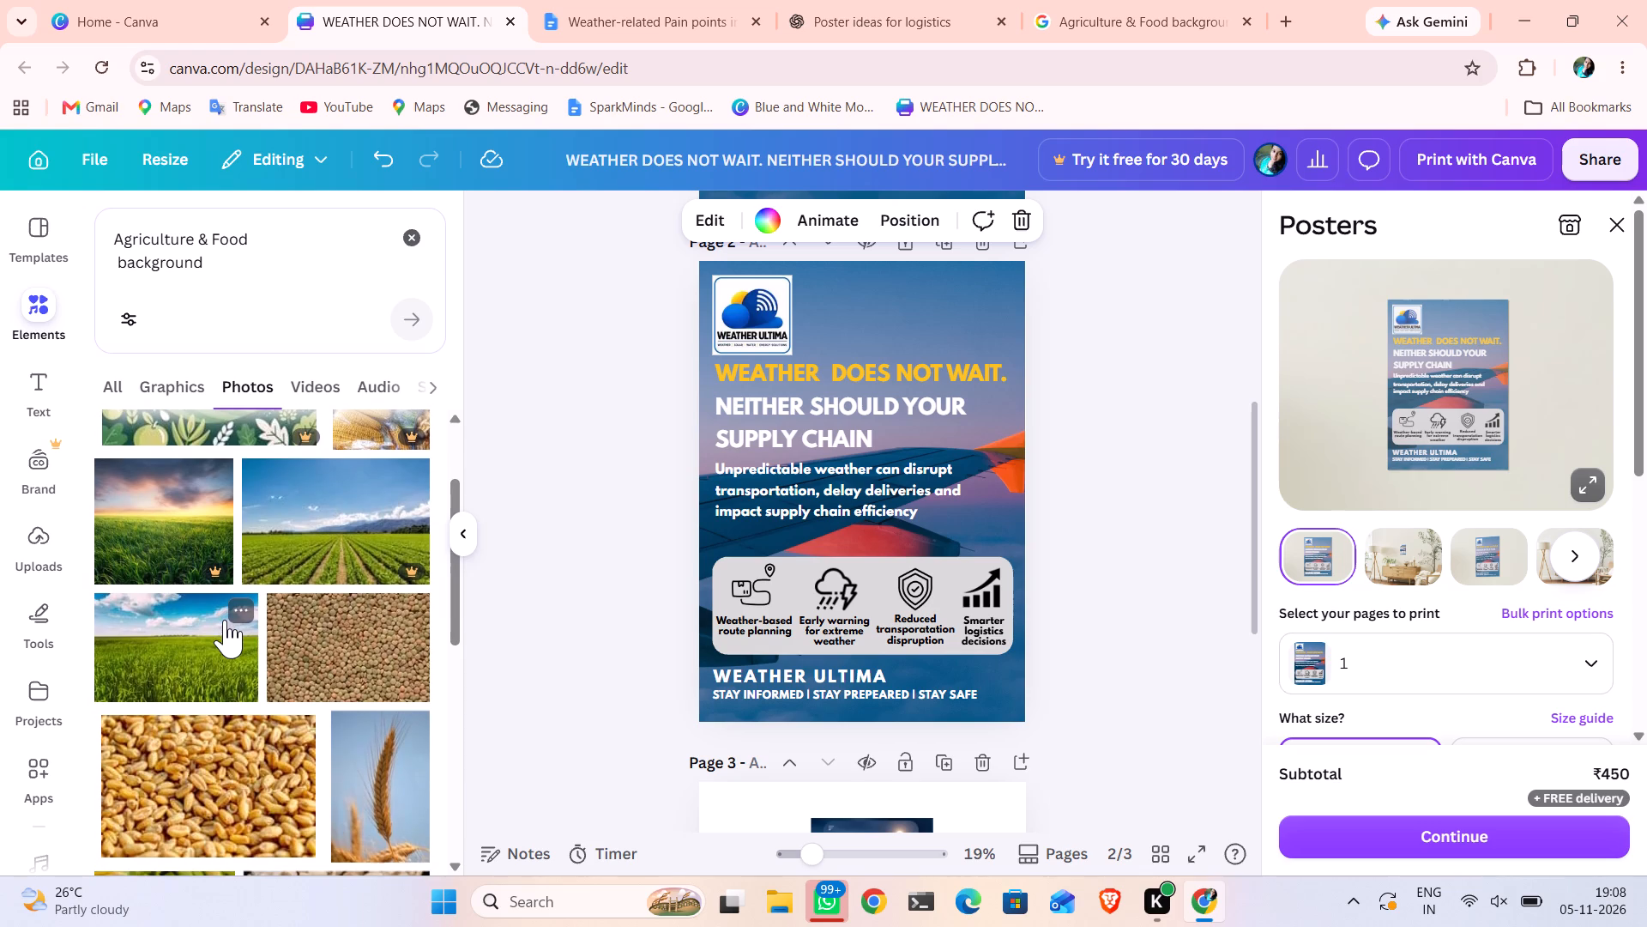
pyautogui.scroll(-4, 225, 620)
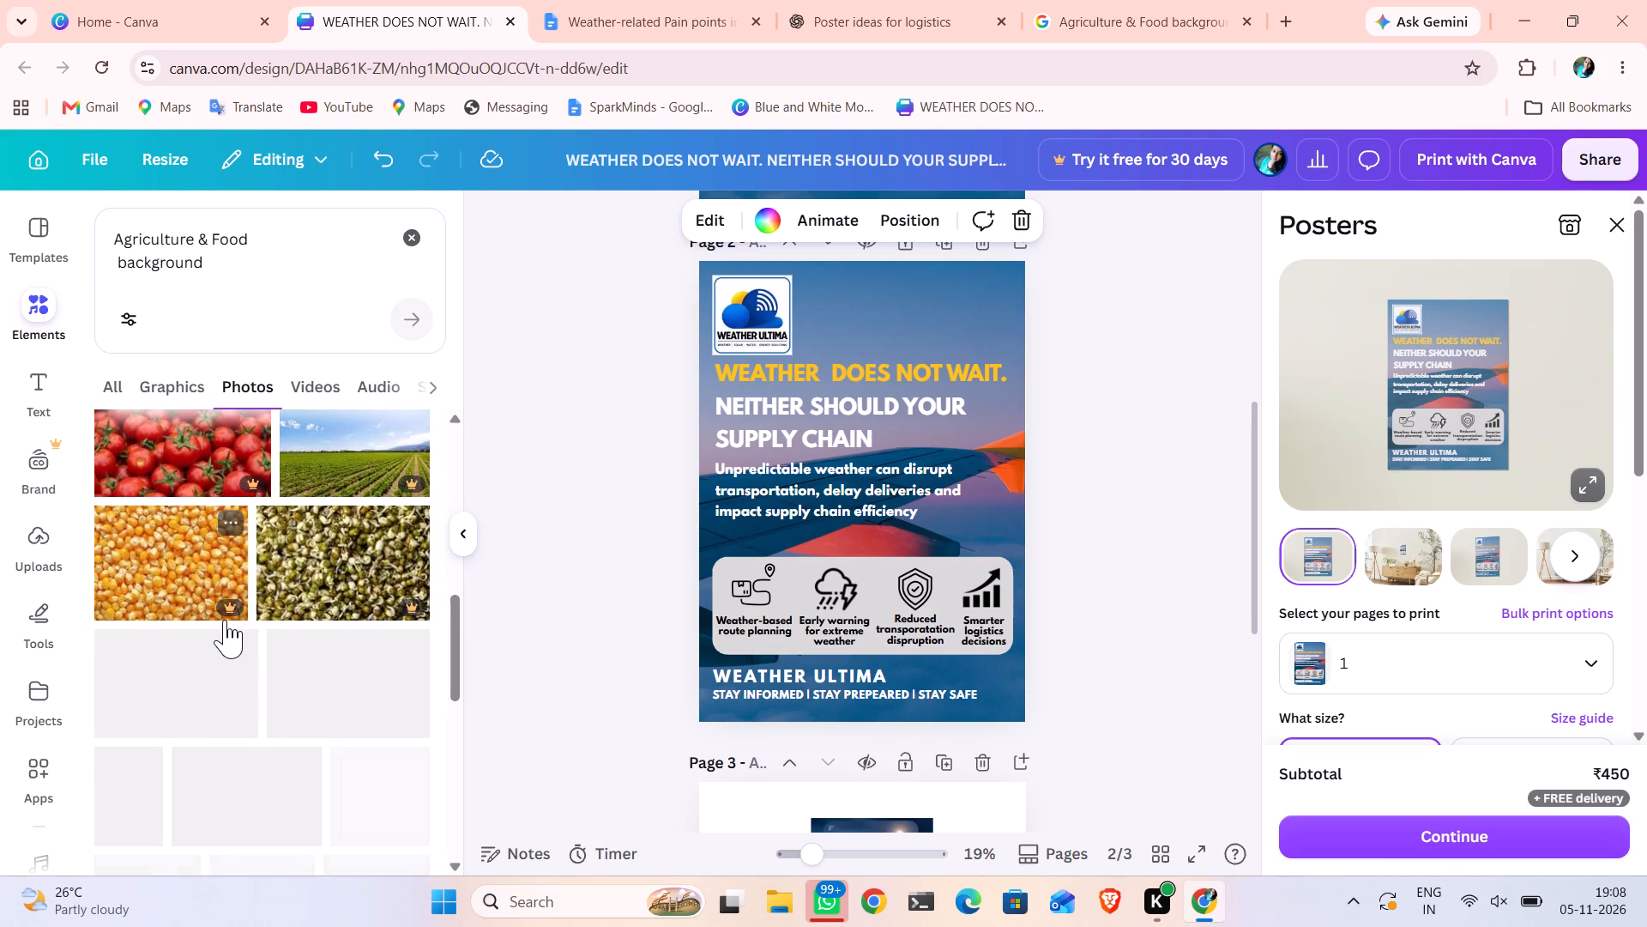
pyautogui.scroll(-1, 225, 620)
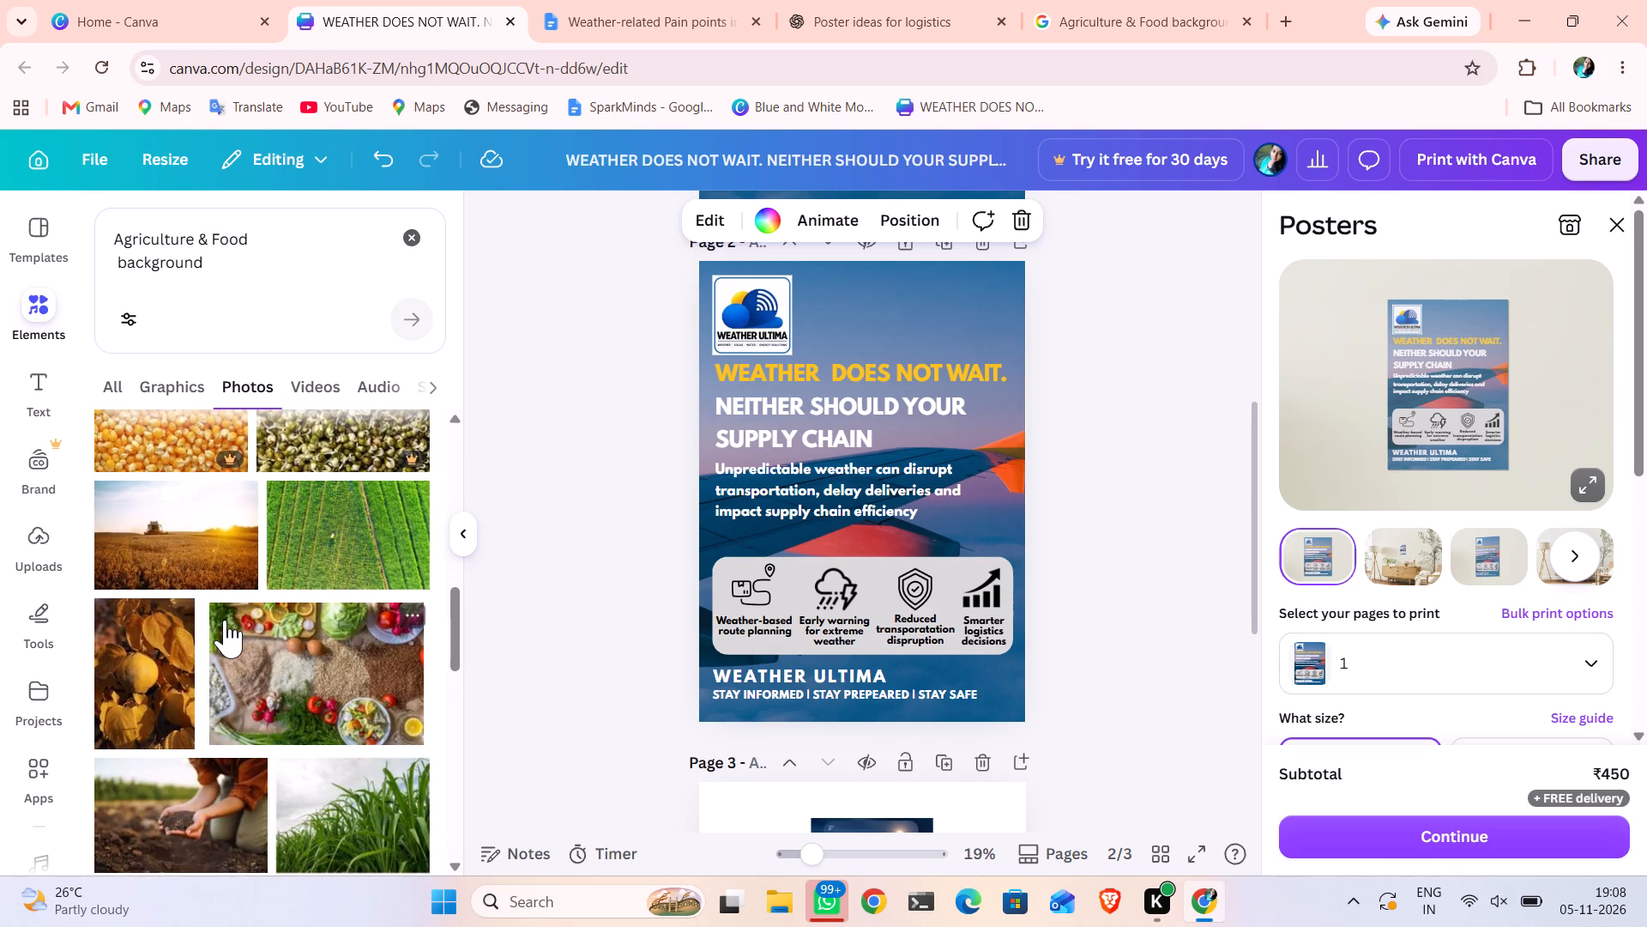
pyautogui.scroll(-1, 225, 620)
pyautogui.scroll(-1, 325, 515)
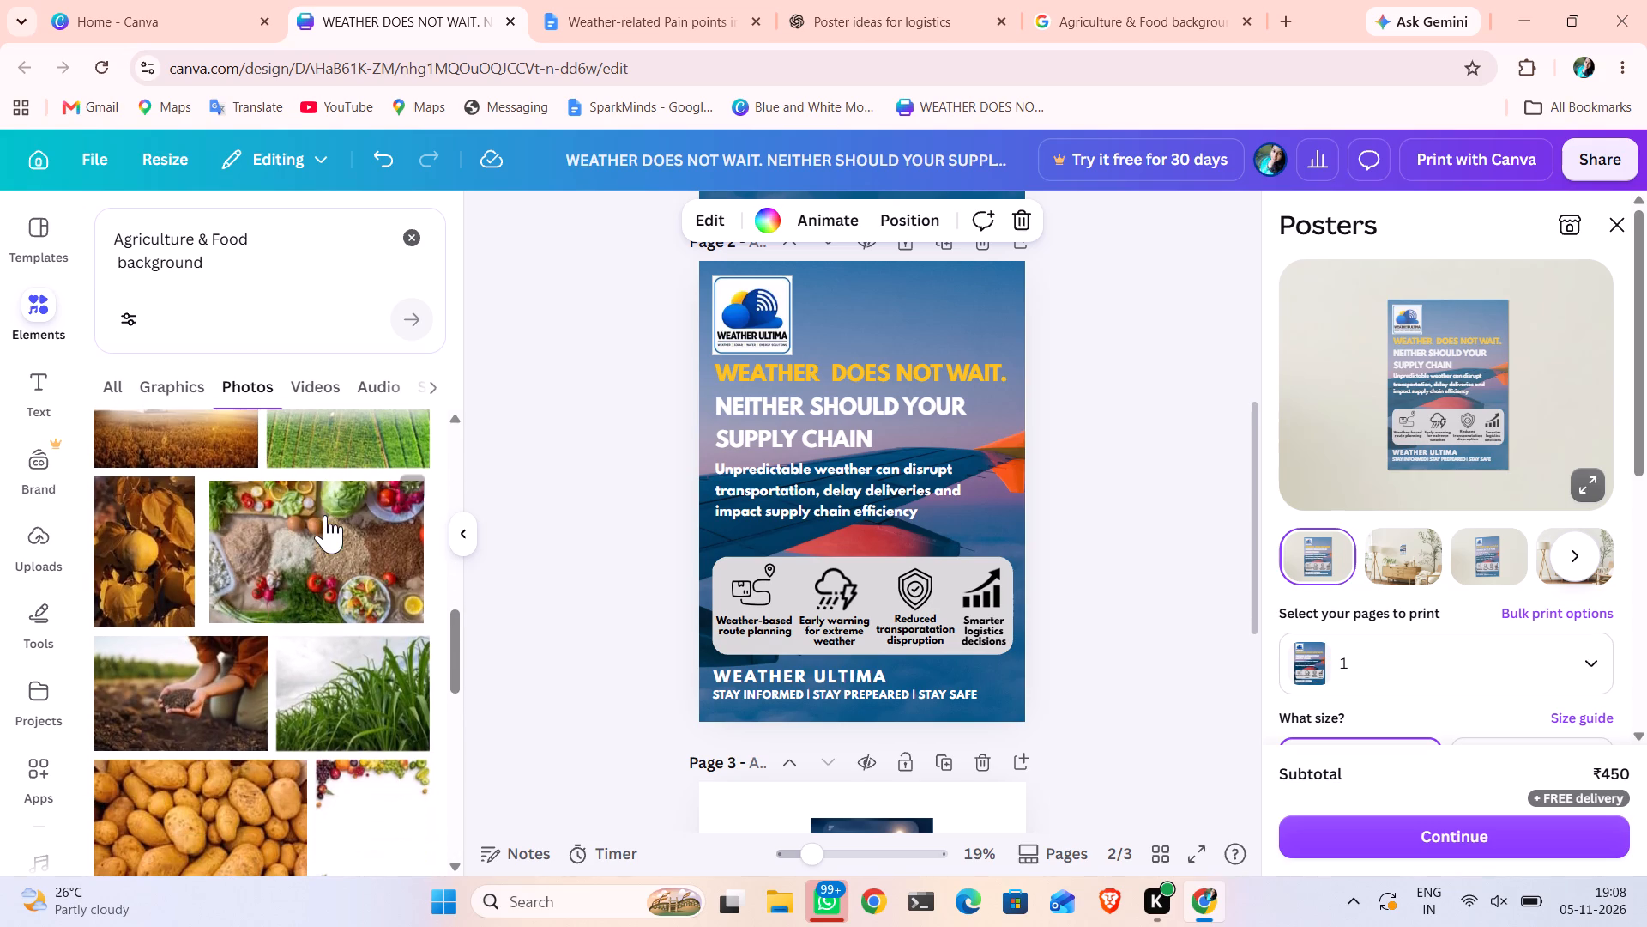
pyautogui.scroll(-3, 325, 515)
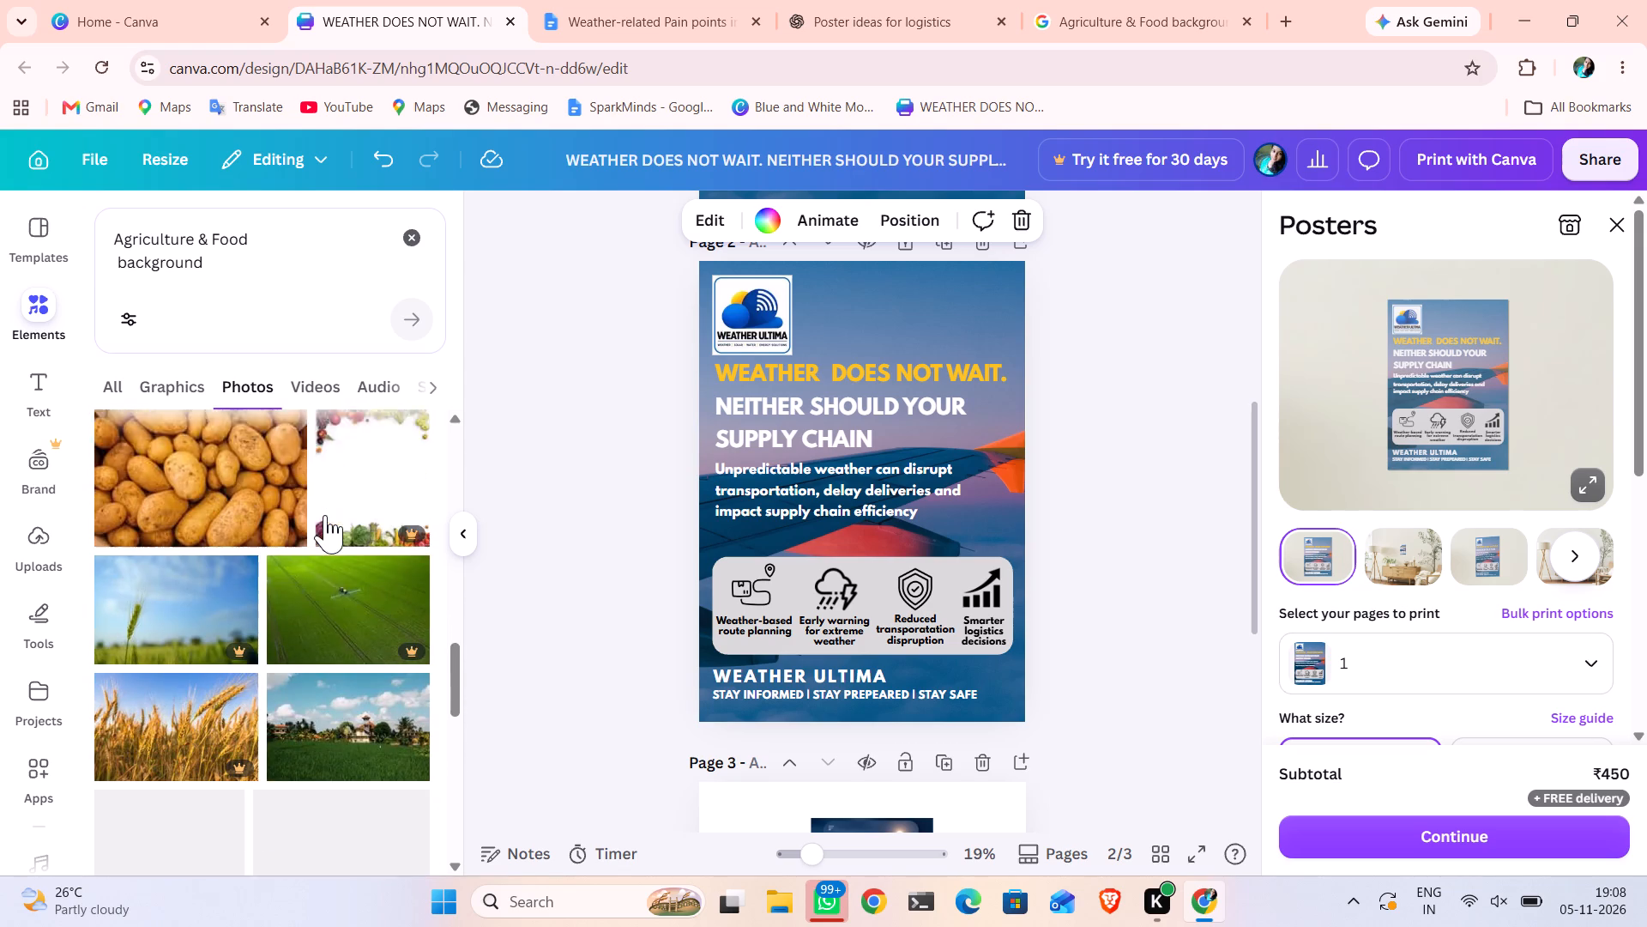
pyautogui.scroll(-3, 325, 515)
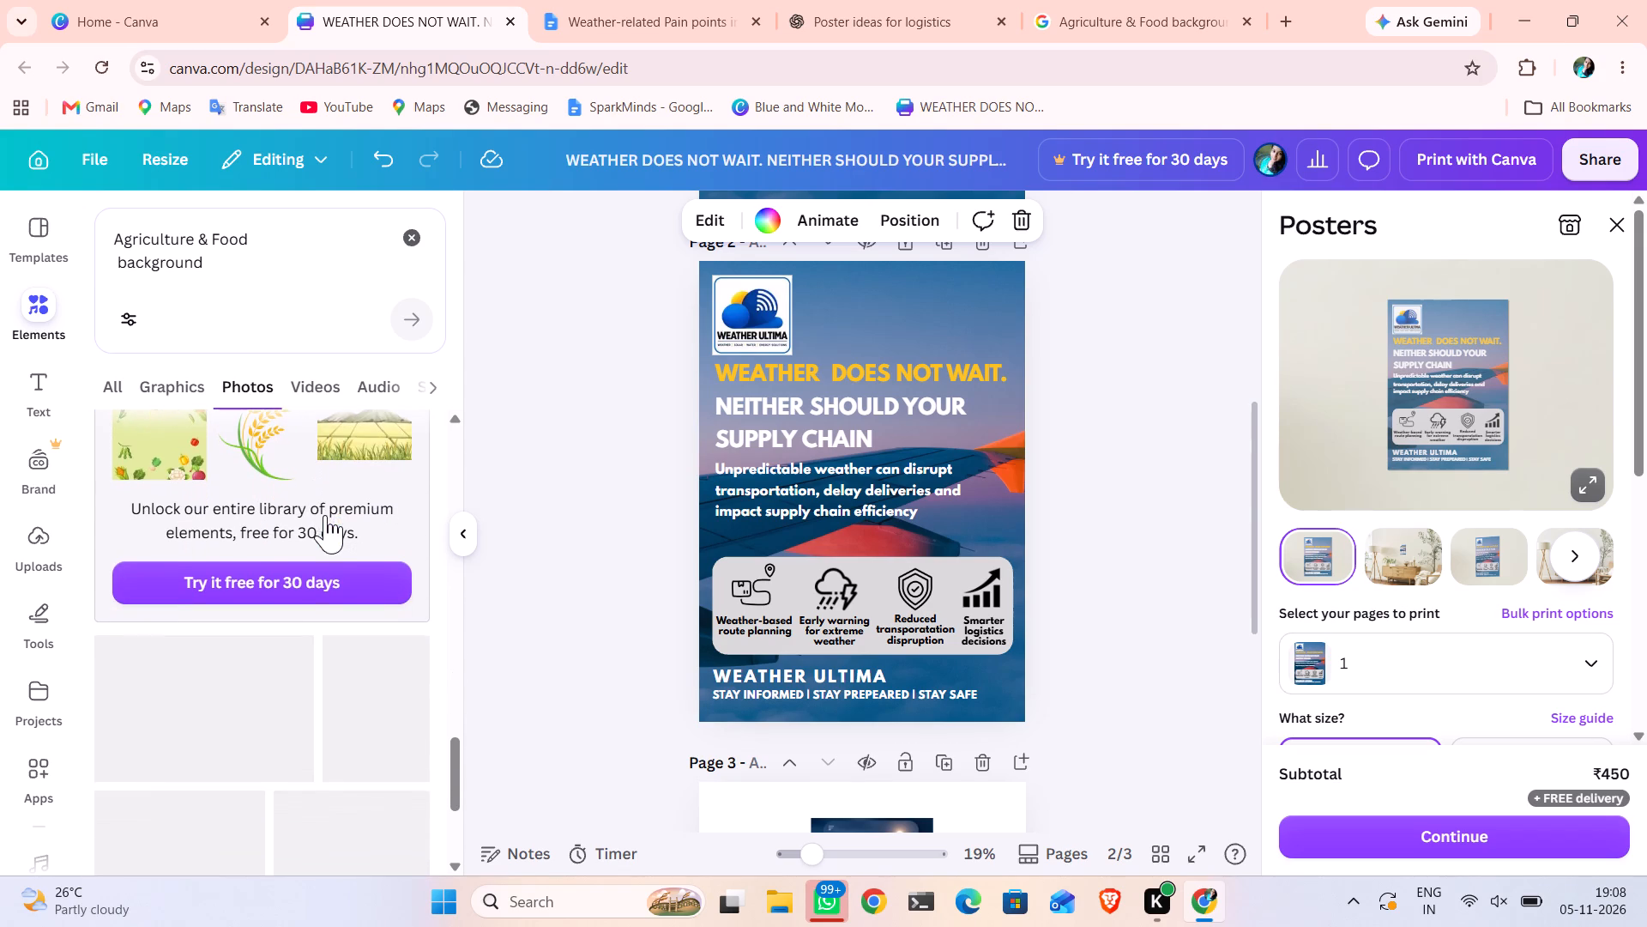
pyautogui.scroll(-2, 325, 515)
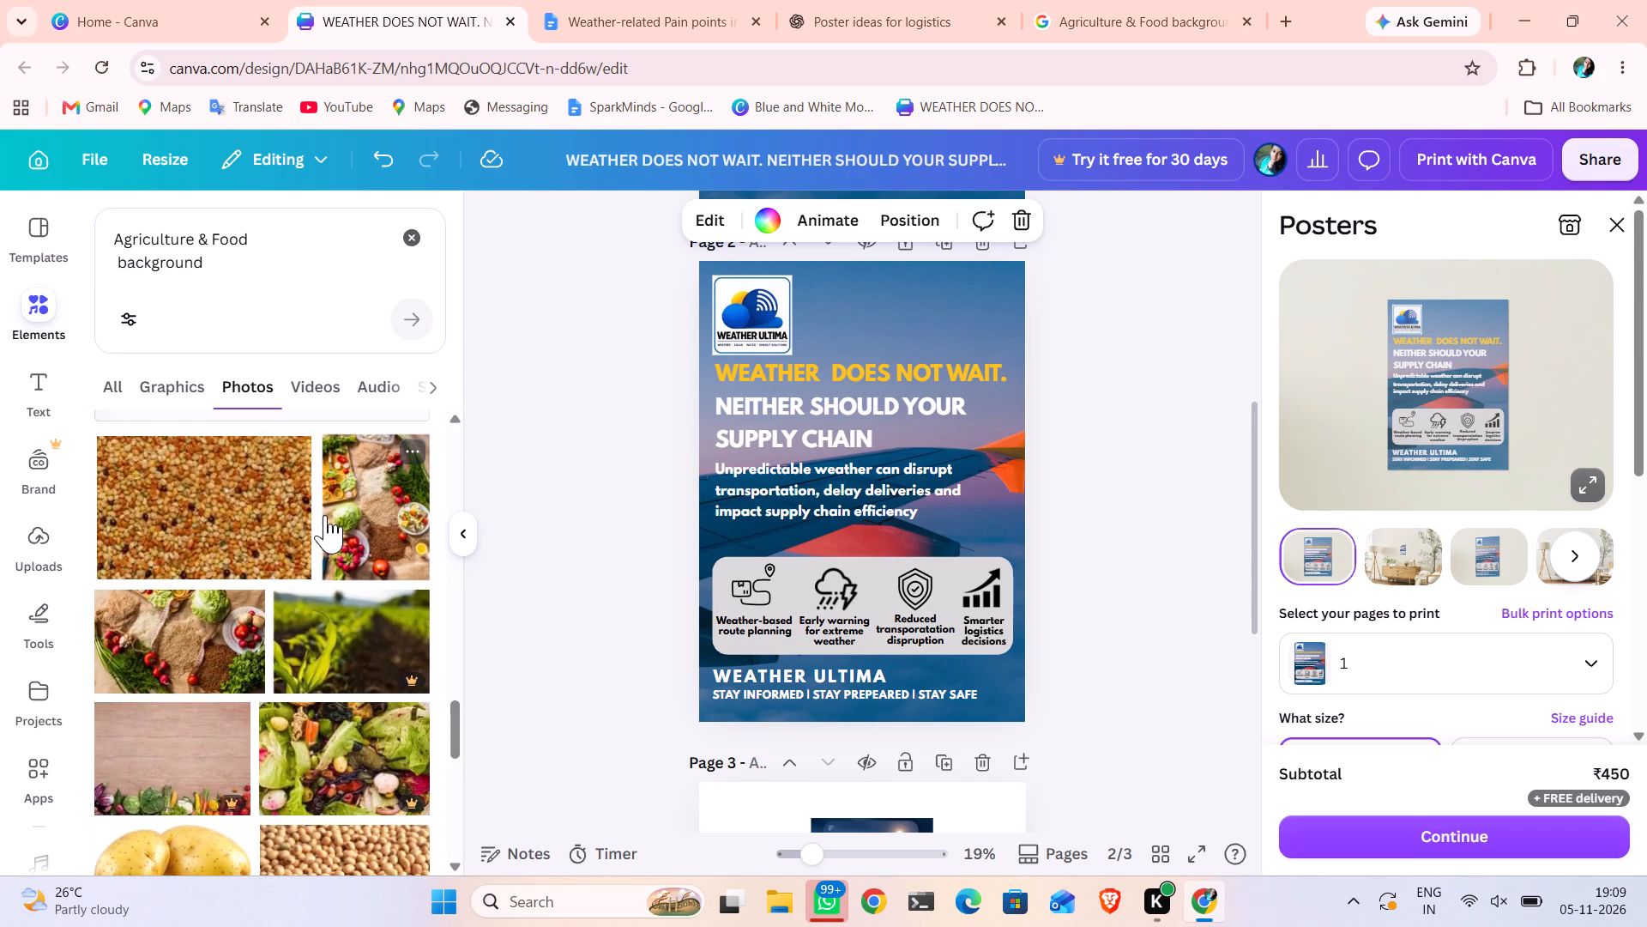
pyautogui.scroll(-1, 325, 515)
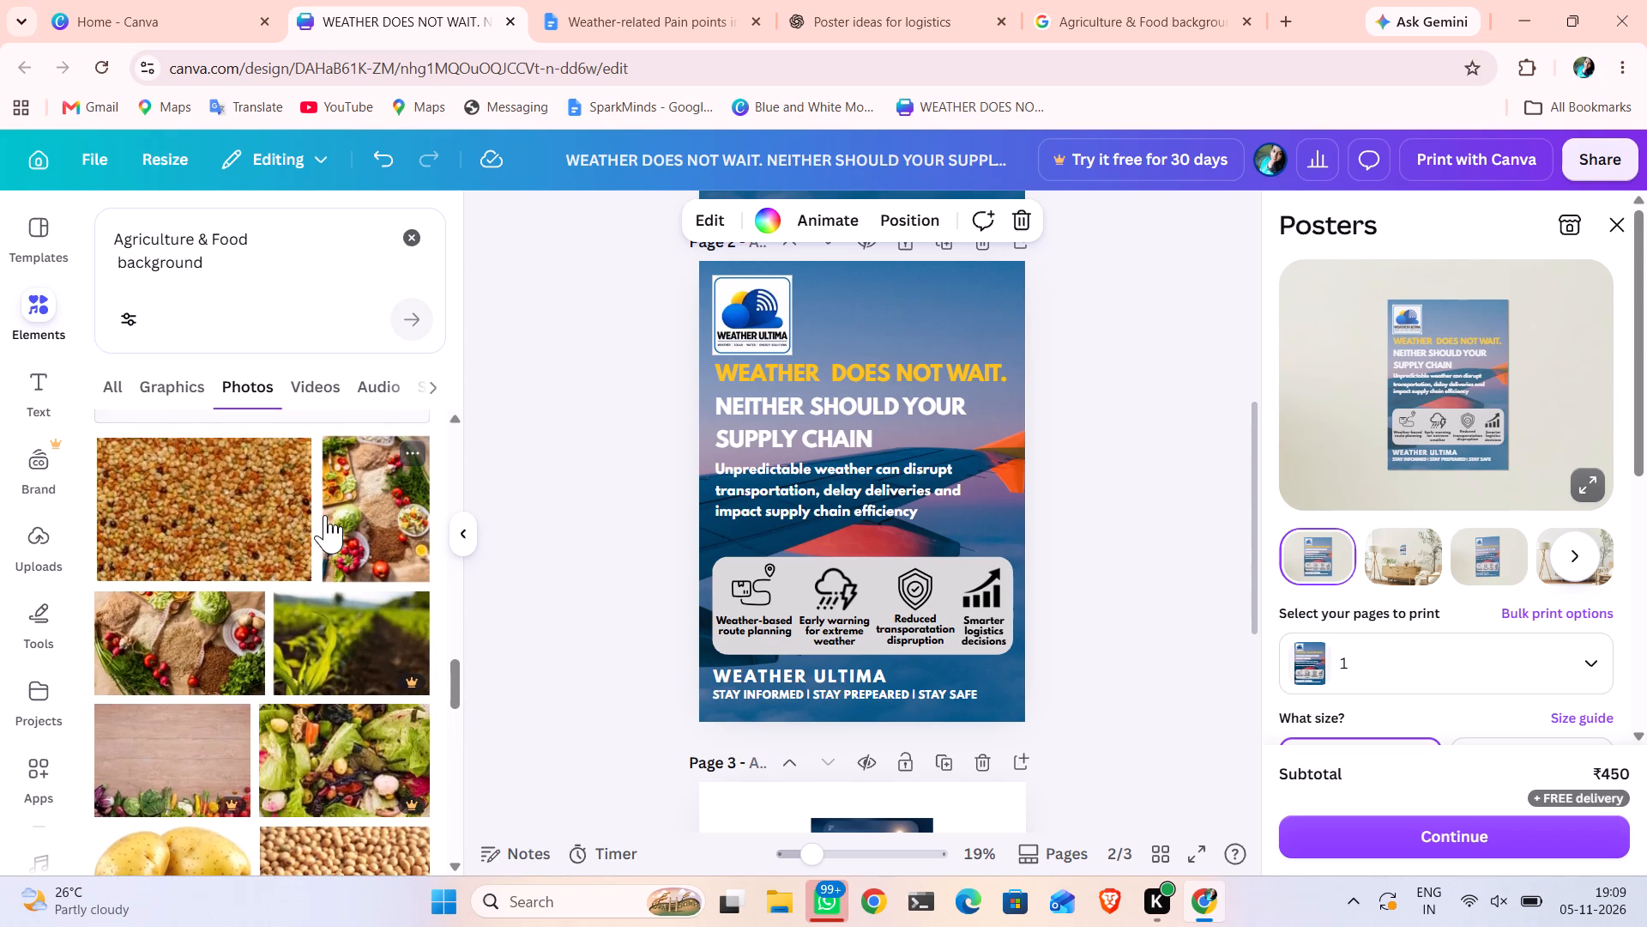
pyautogui.scroll(-2, 325, 515)
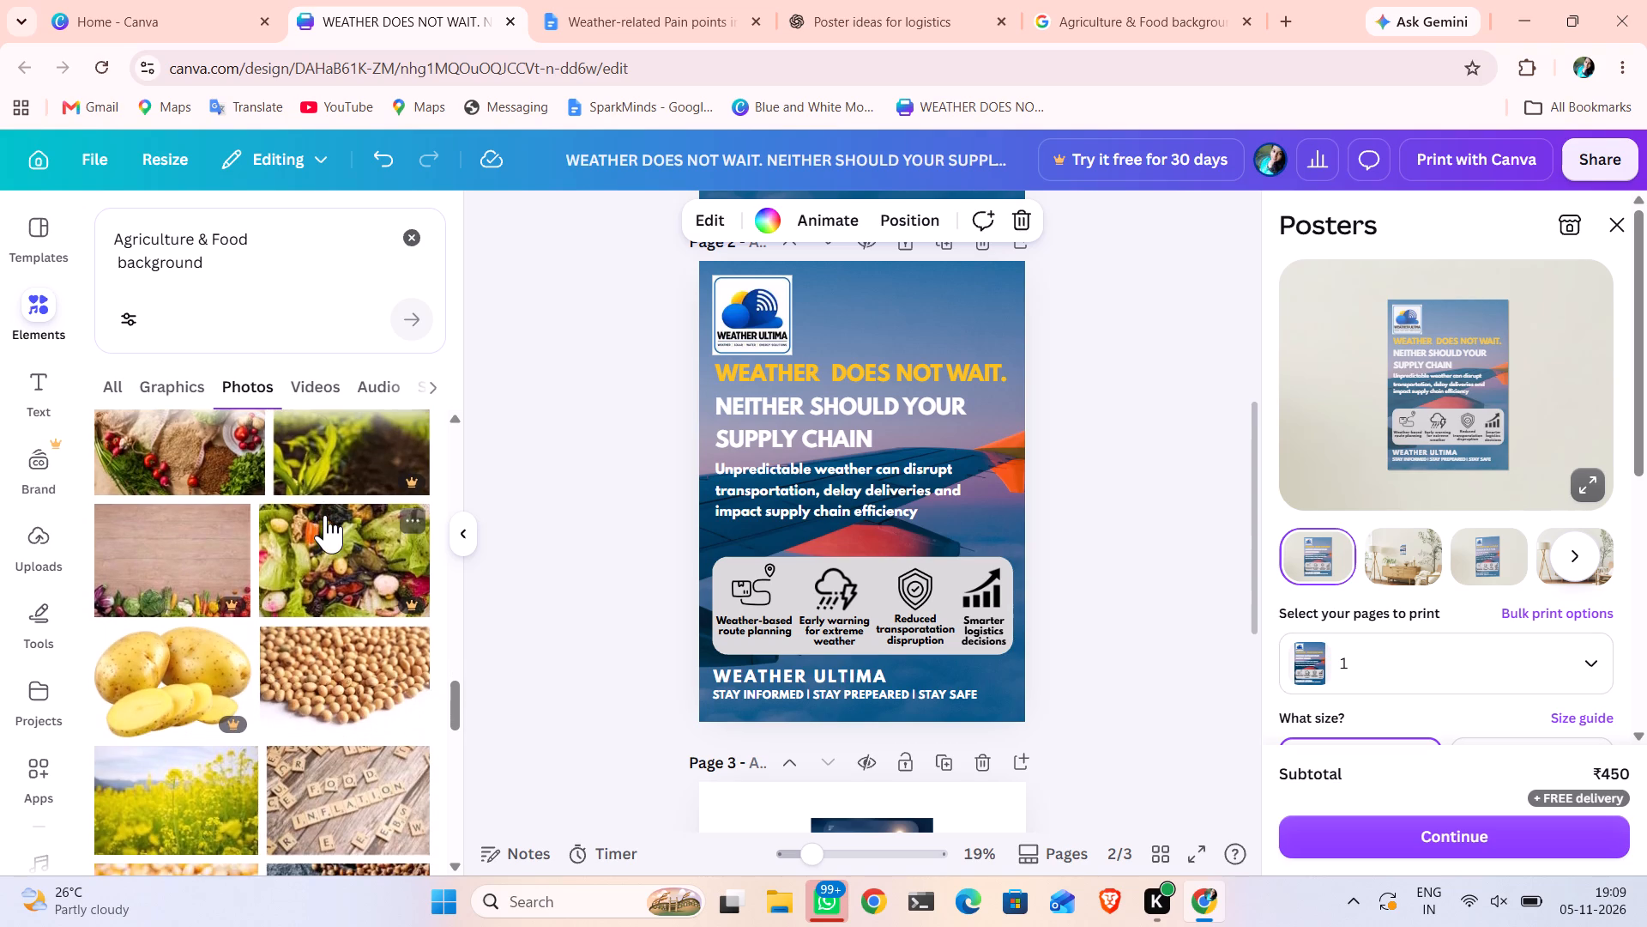
pyautogui.scroll(2, 325, 515)
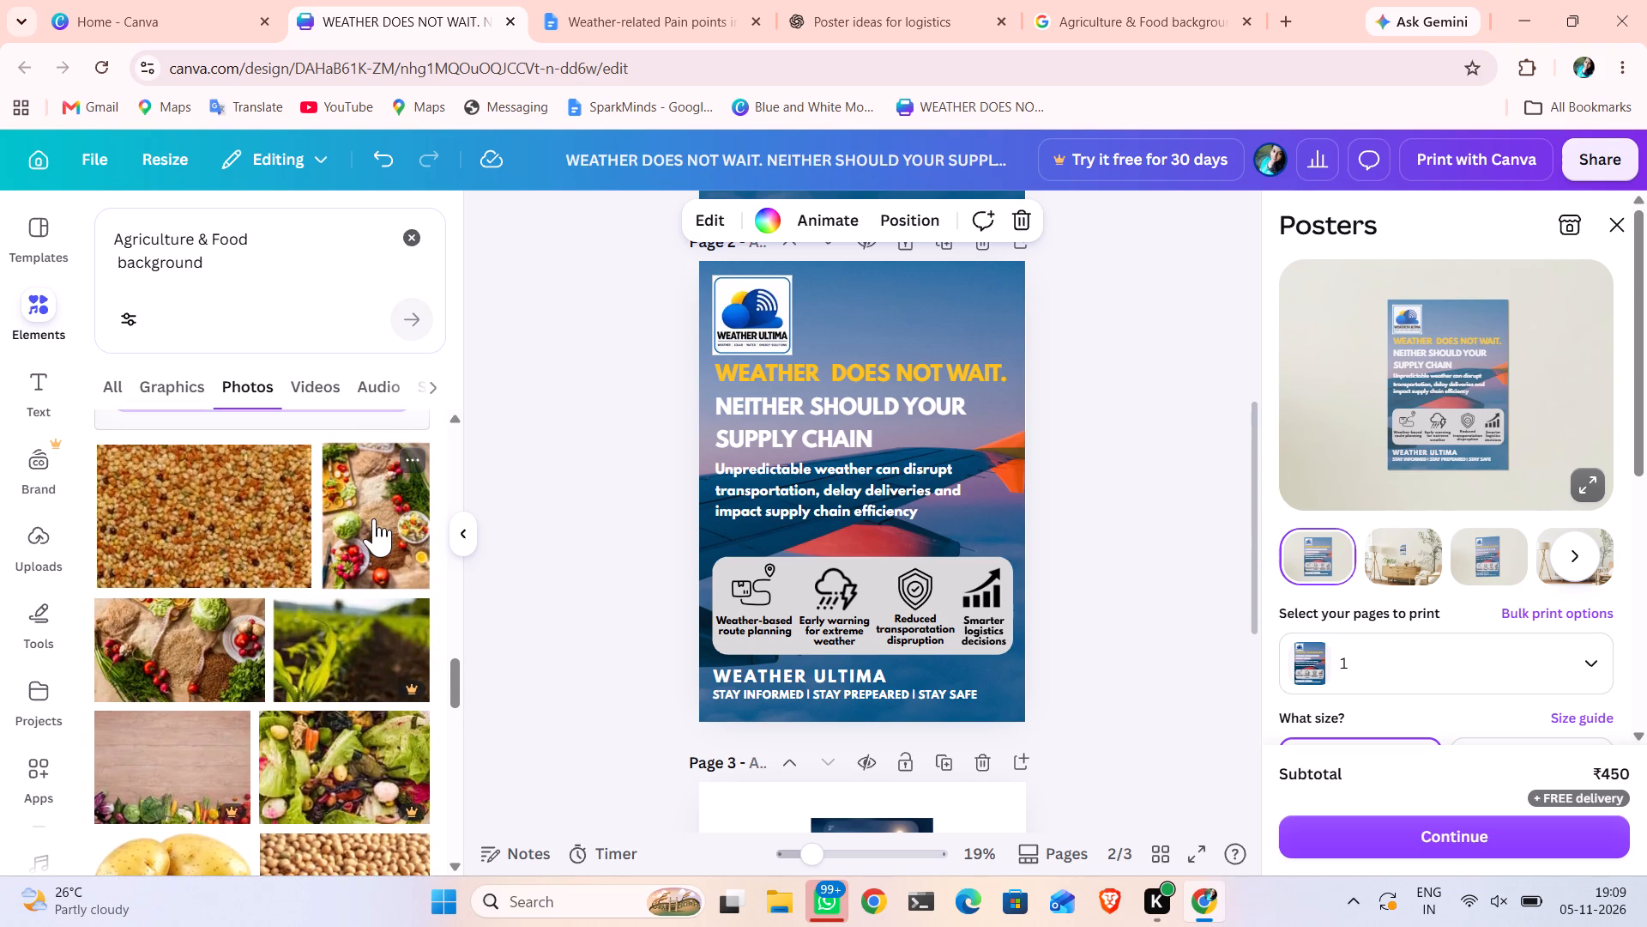
pyautogui.click(374, 518)
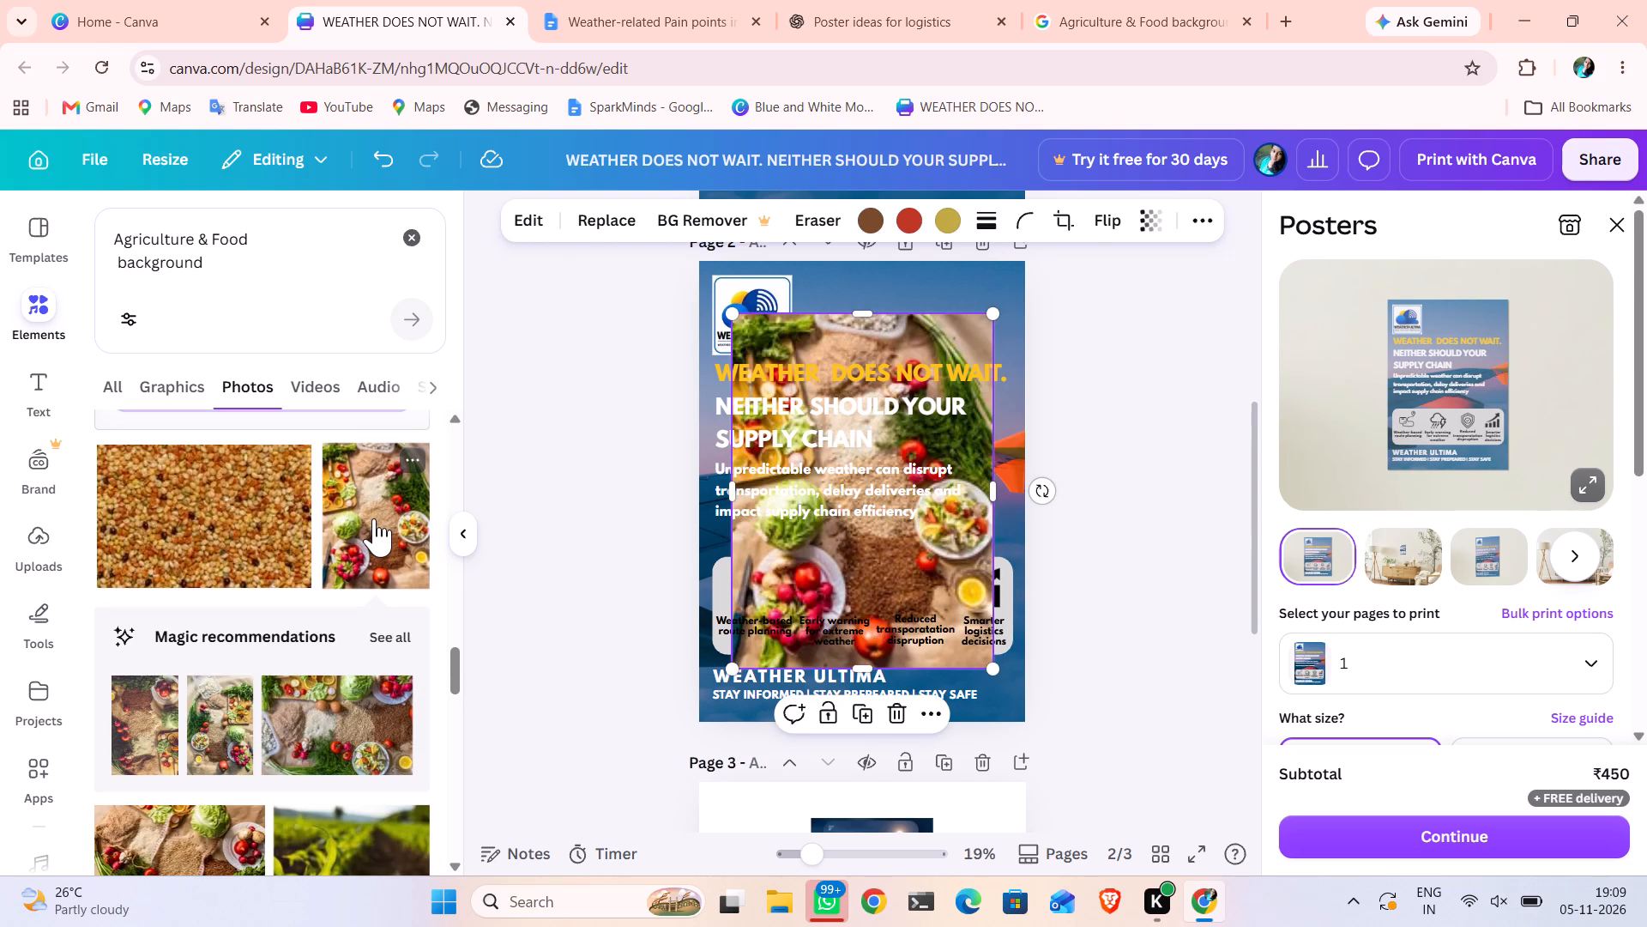
pyautogui.rightClick(911, 579)
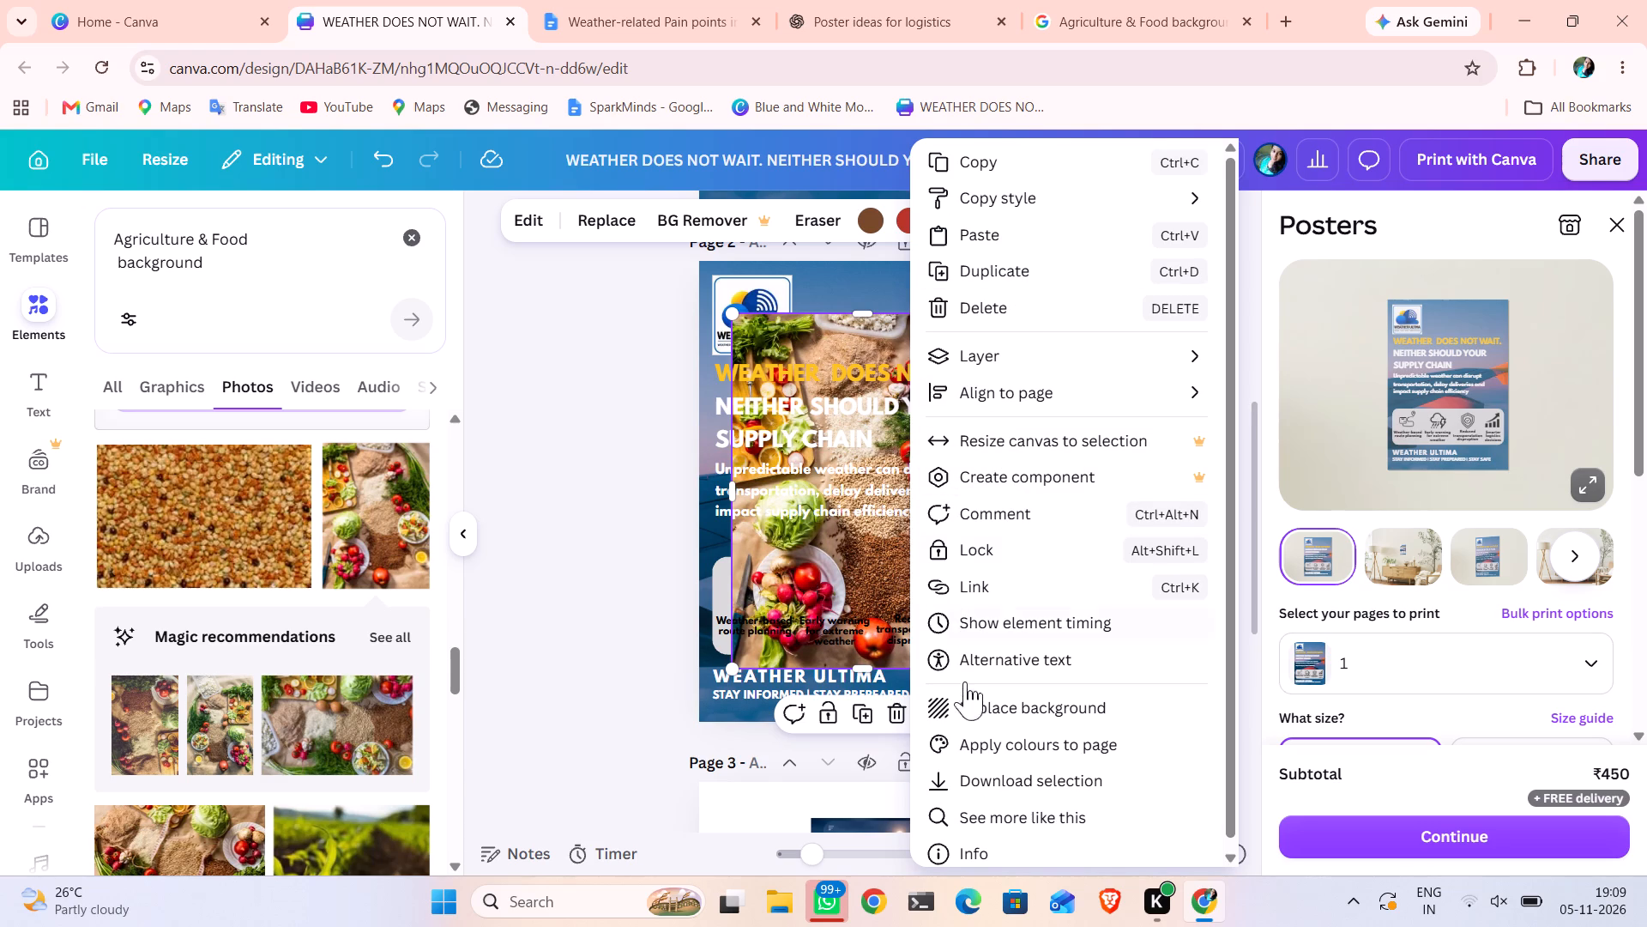
pyautogui.click(986, 708)
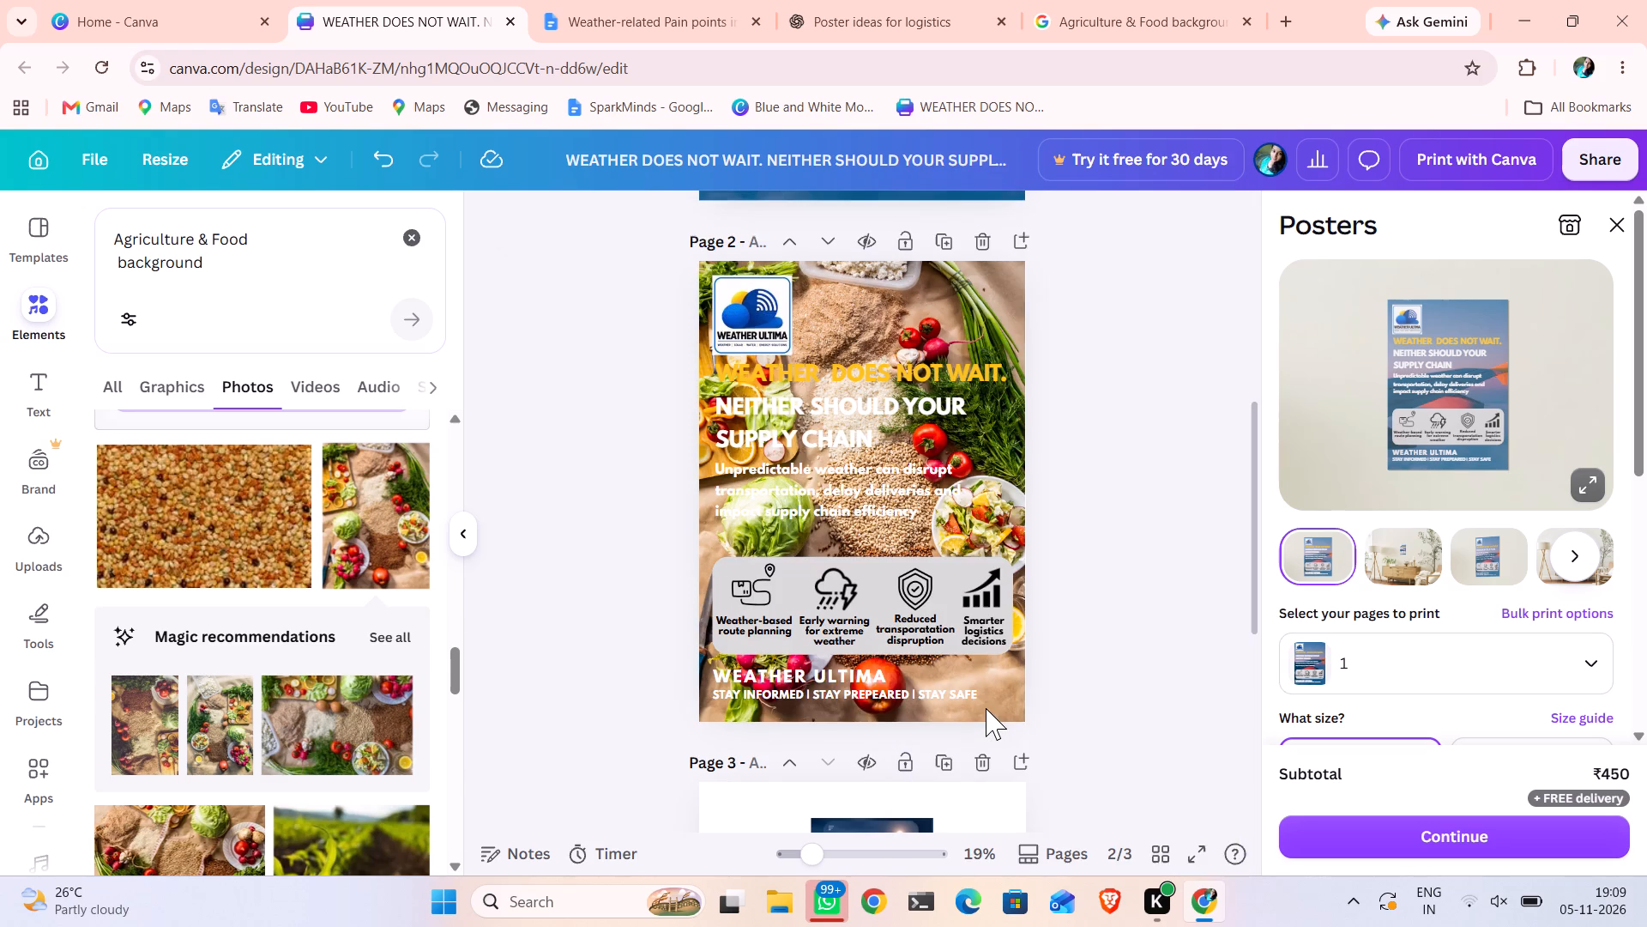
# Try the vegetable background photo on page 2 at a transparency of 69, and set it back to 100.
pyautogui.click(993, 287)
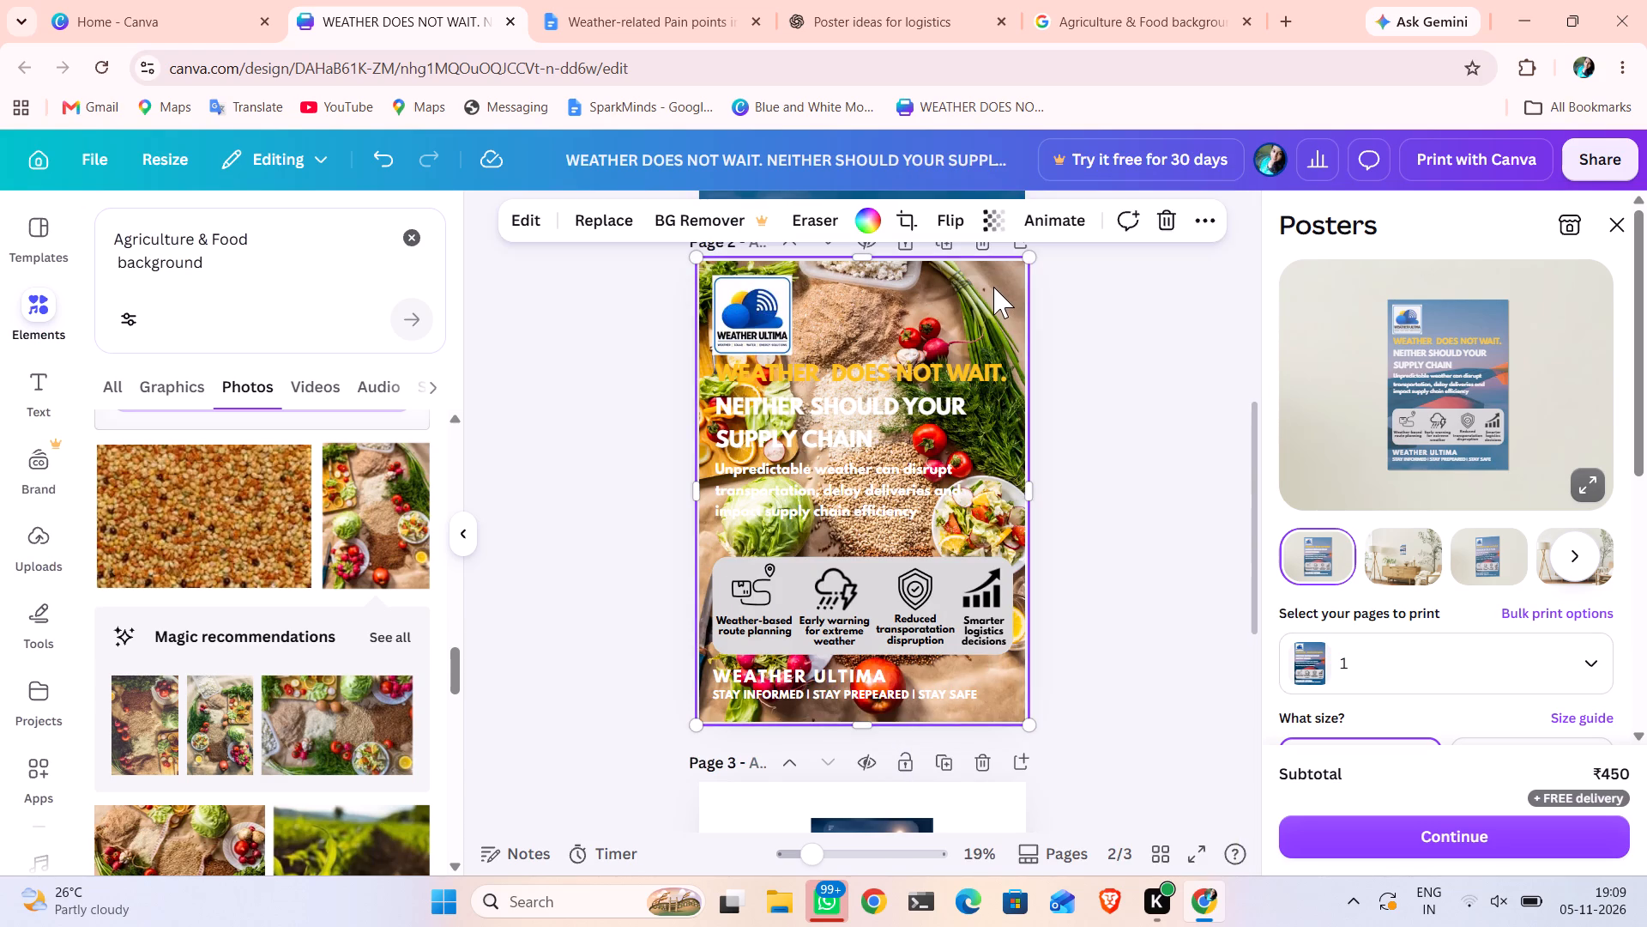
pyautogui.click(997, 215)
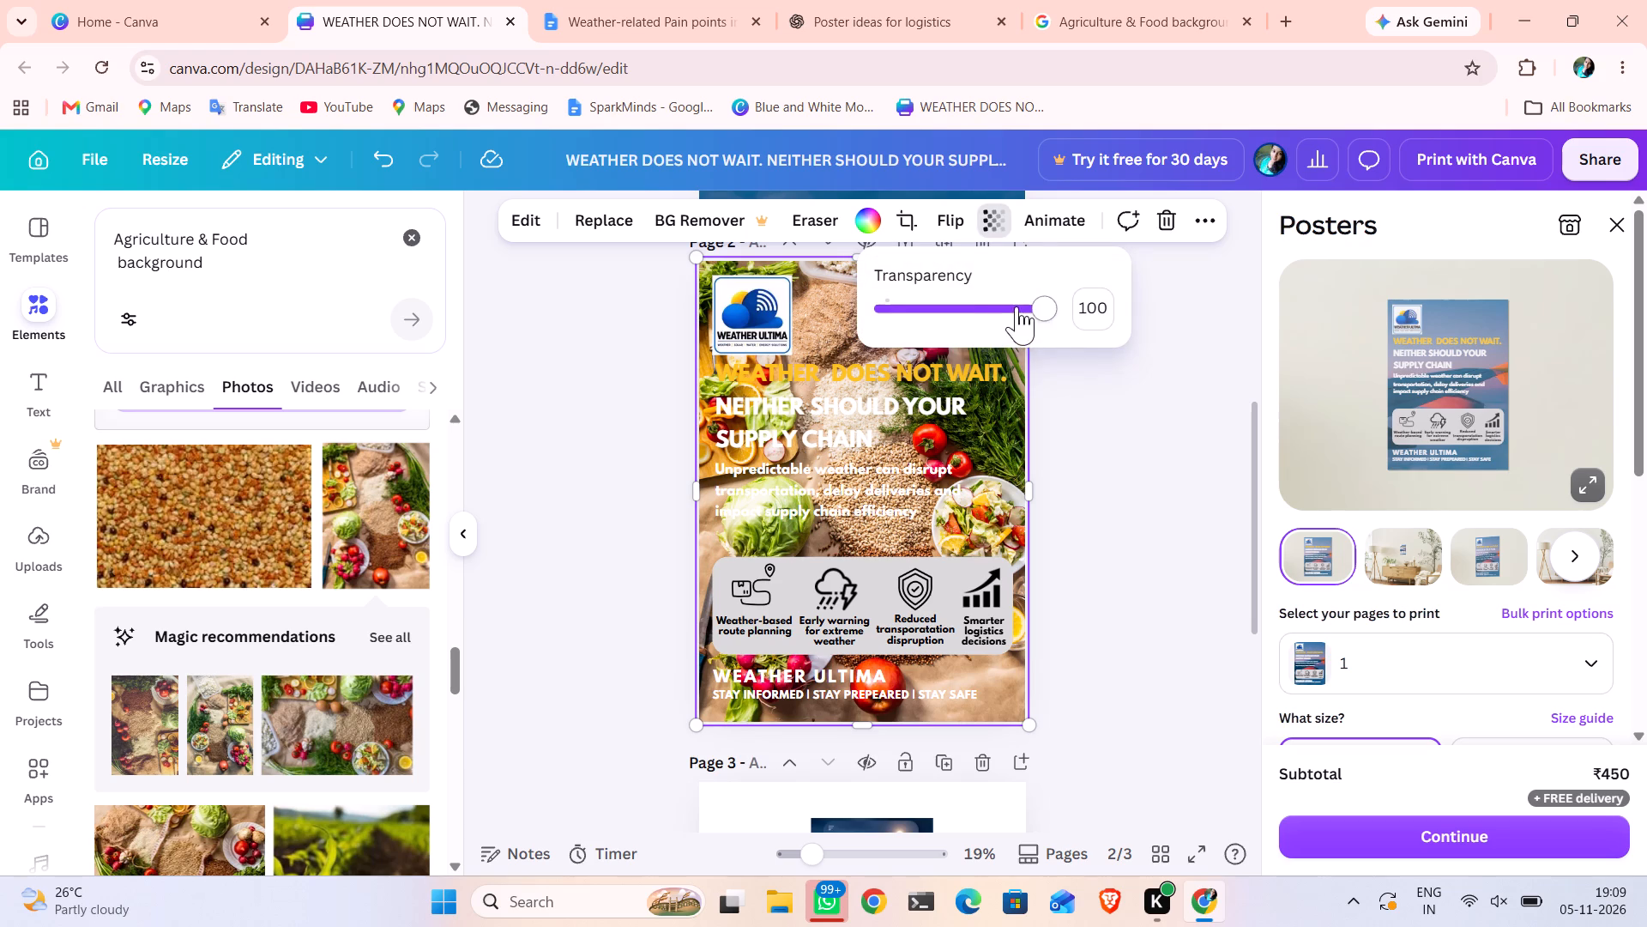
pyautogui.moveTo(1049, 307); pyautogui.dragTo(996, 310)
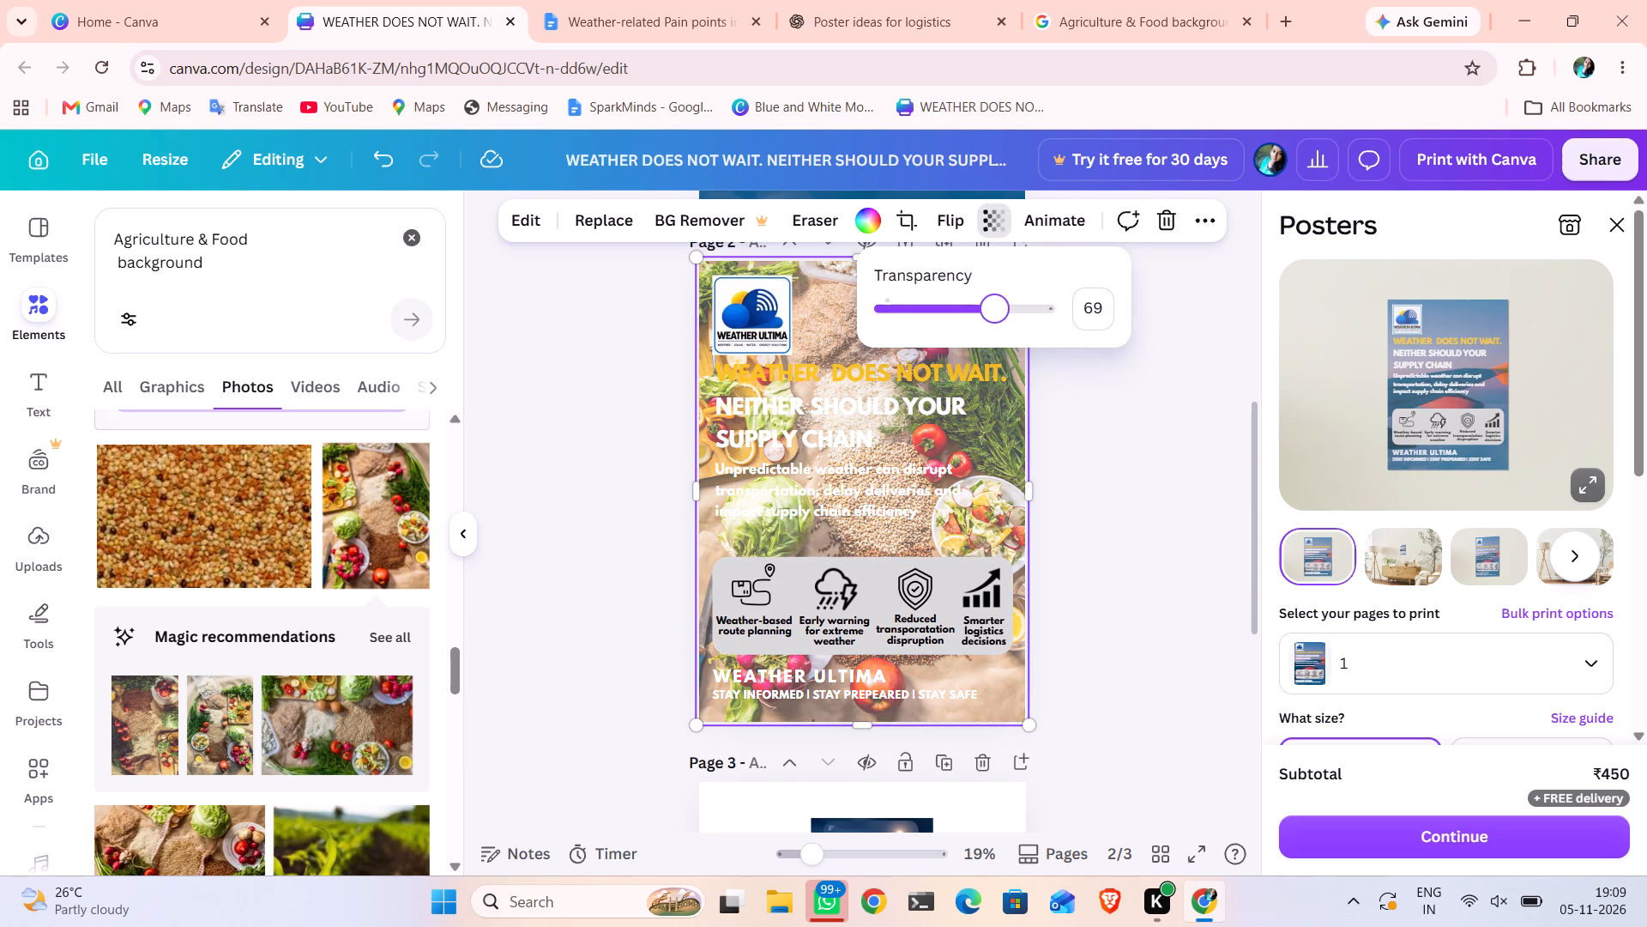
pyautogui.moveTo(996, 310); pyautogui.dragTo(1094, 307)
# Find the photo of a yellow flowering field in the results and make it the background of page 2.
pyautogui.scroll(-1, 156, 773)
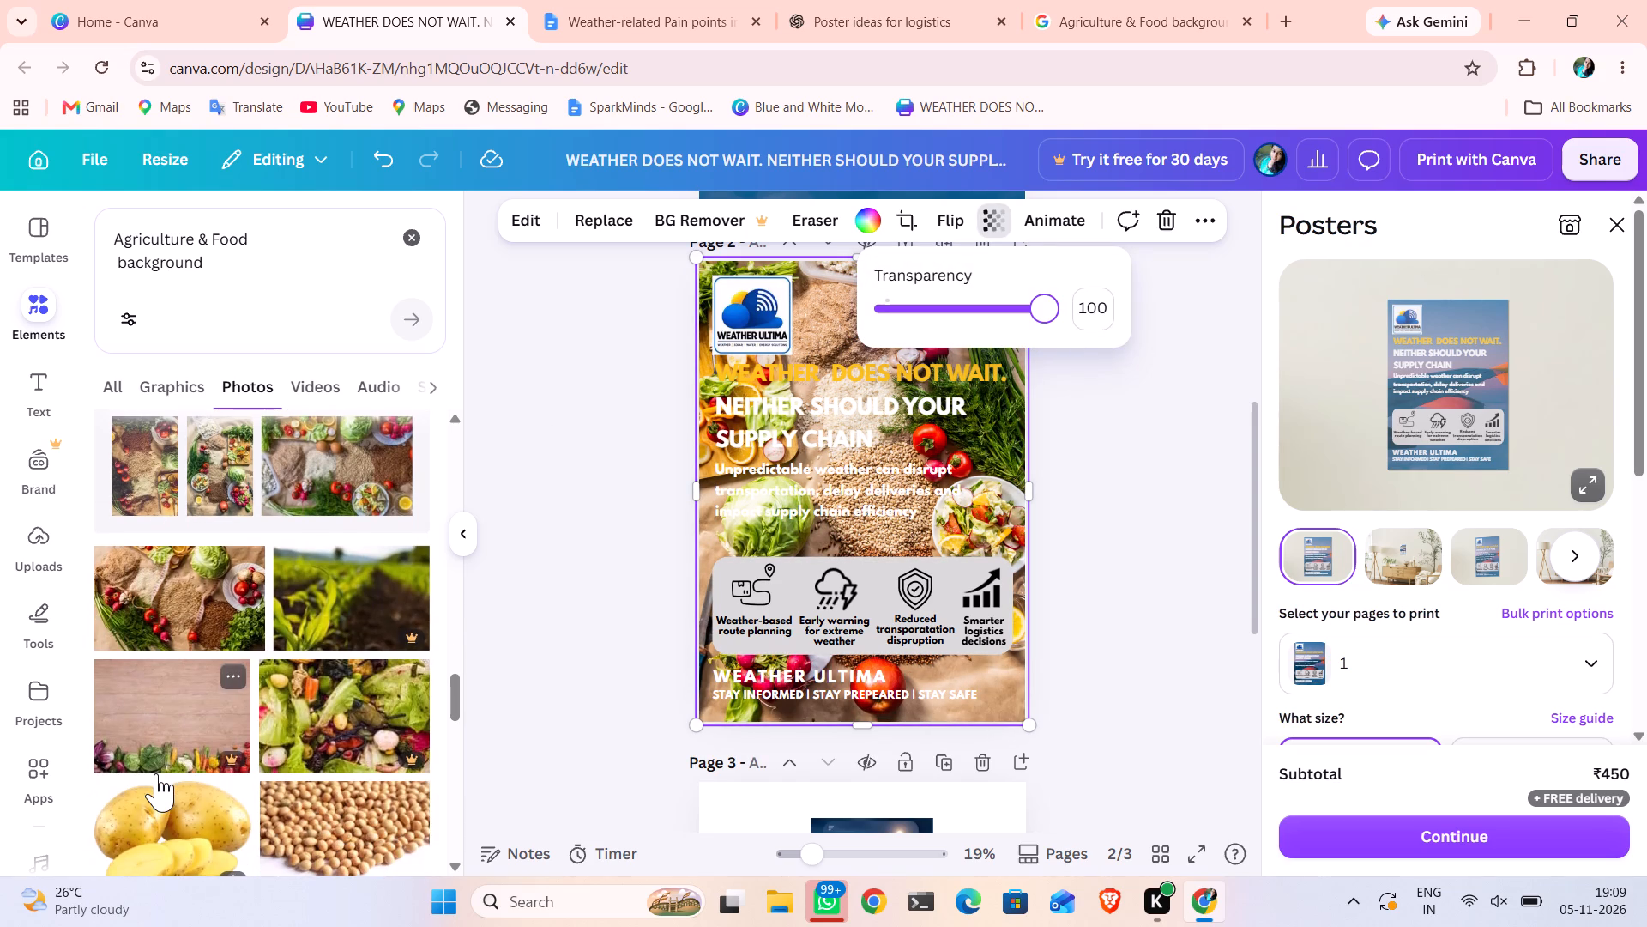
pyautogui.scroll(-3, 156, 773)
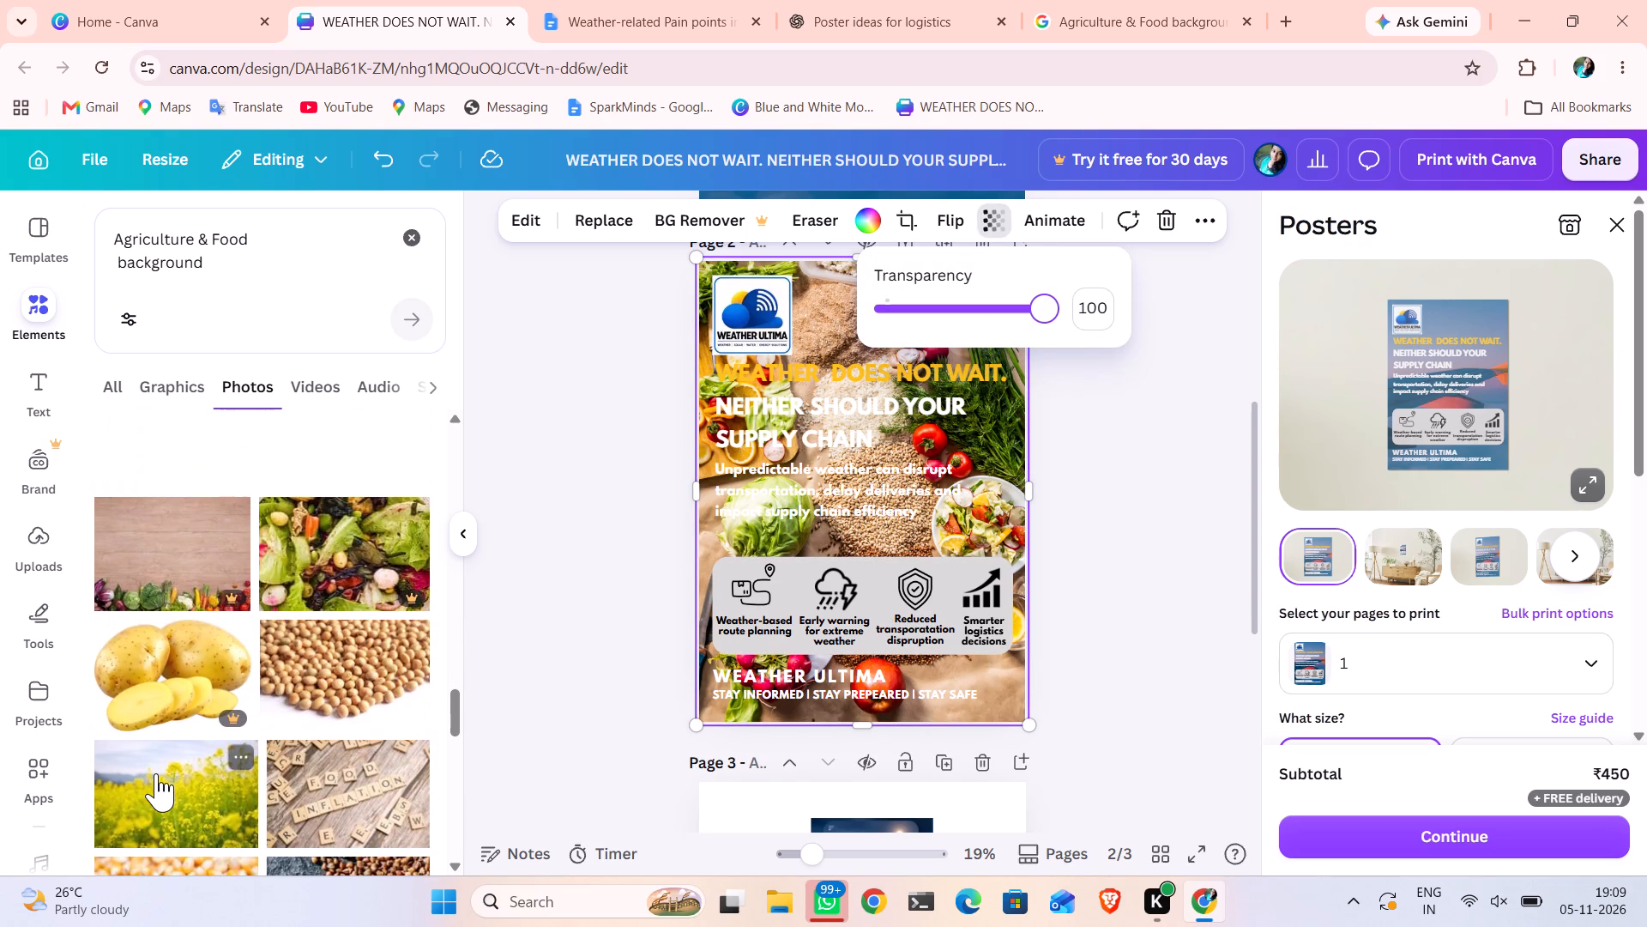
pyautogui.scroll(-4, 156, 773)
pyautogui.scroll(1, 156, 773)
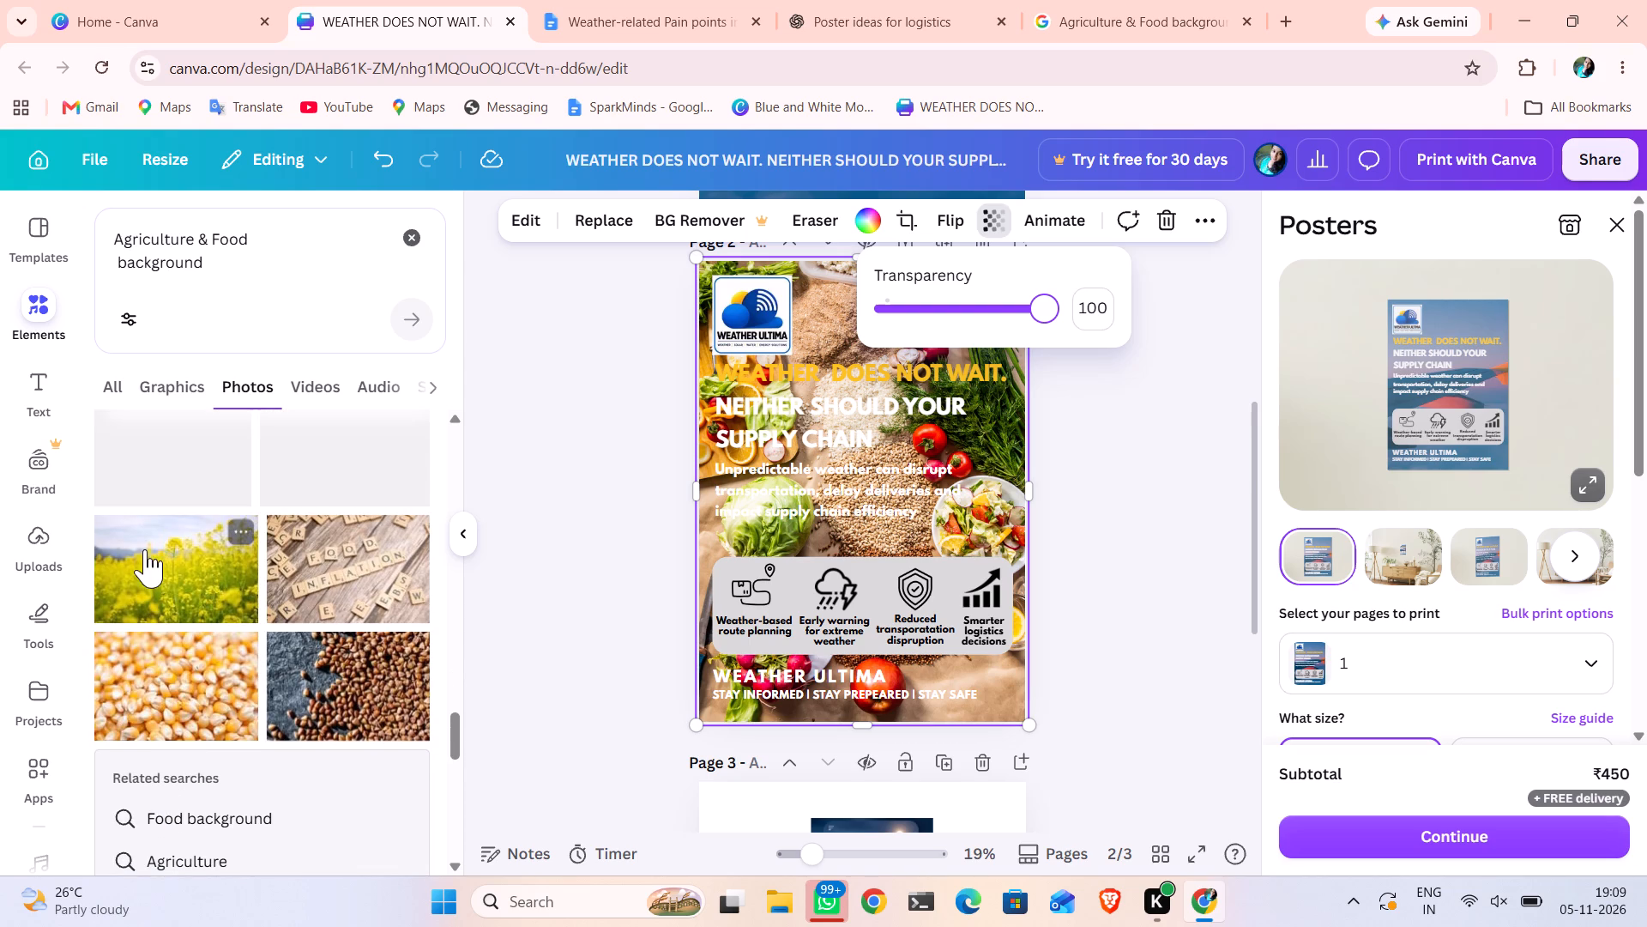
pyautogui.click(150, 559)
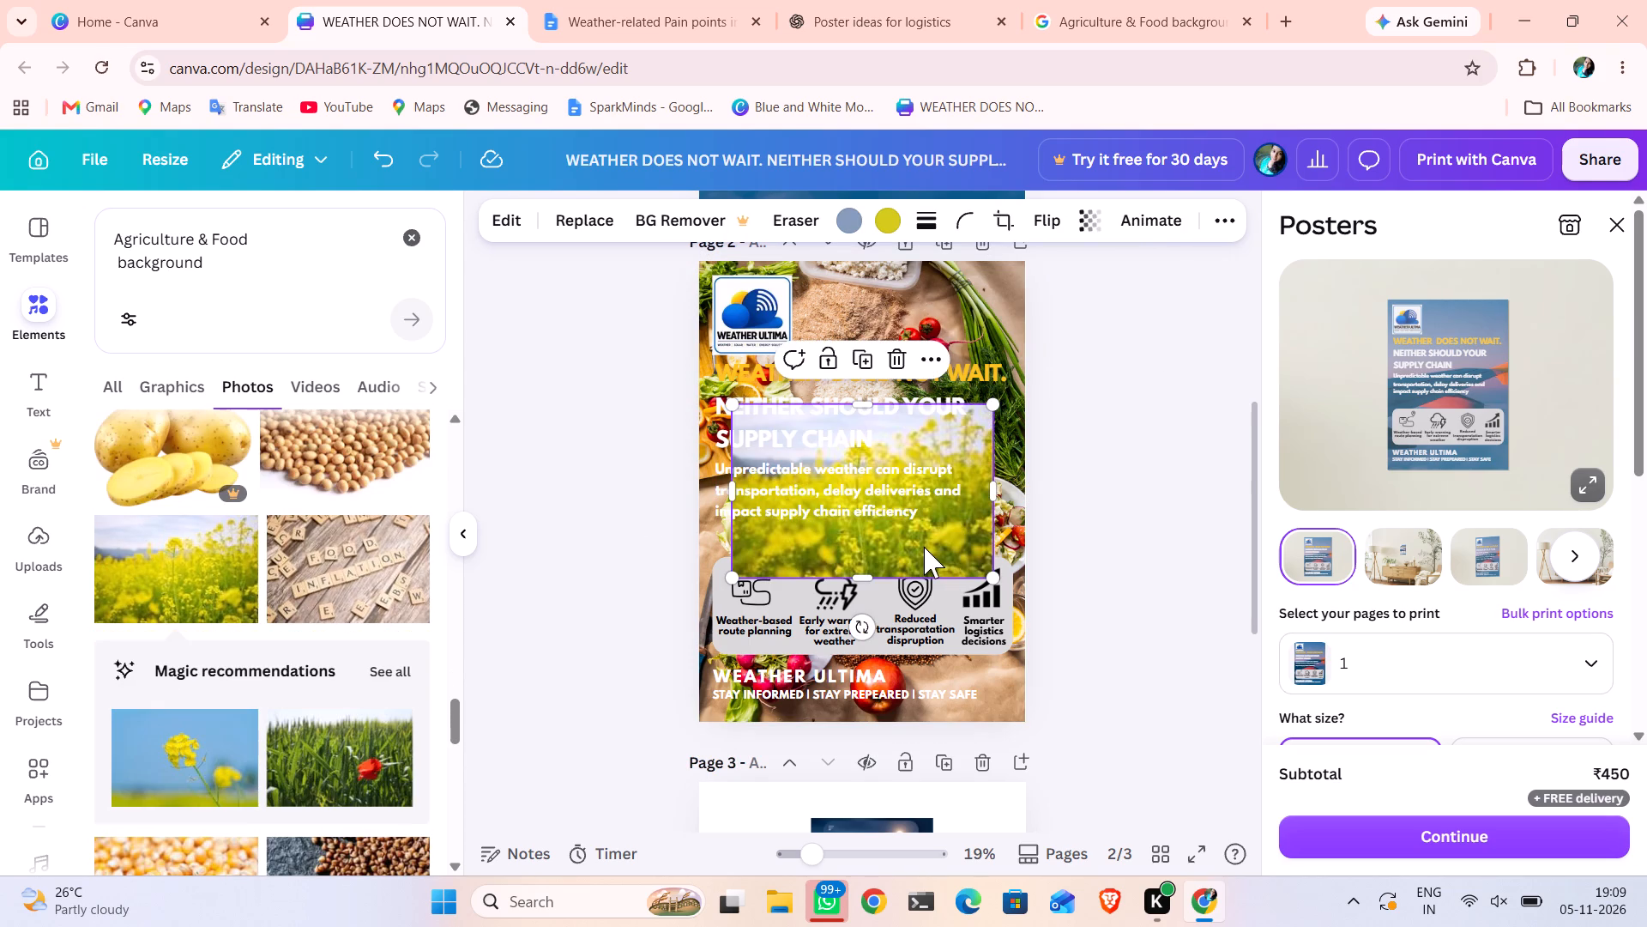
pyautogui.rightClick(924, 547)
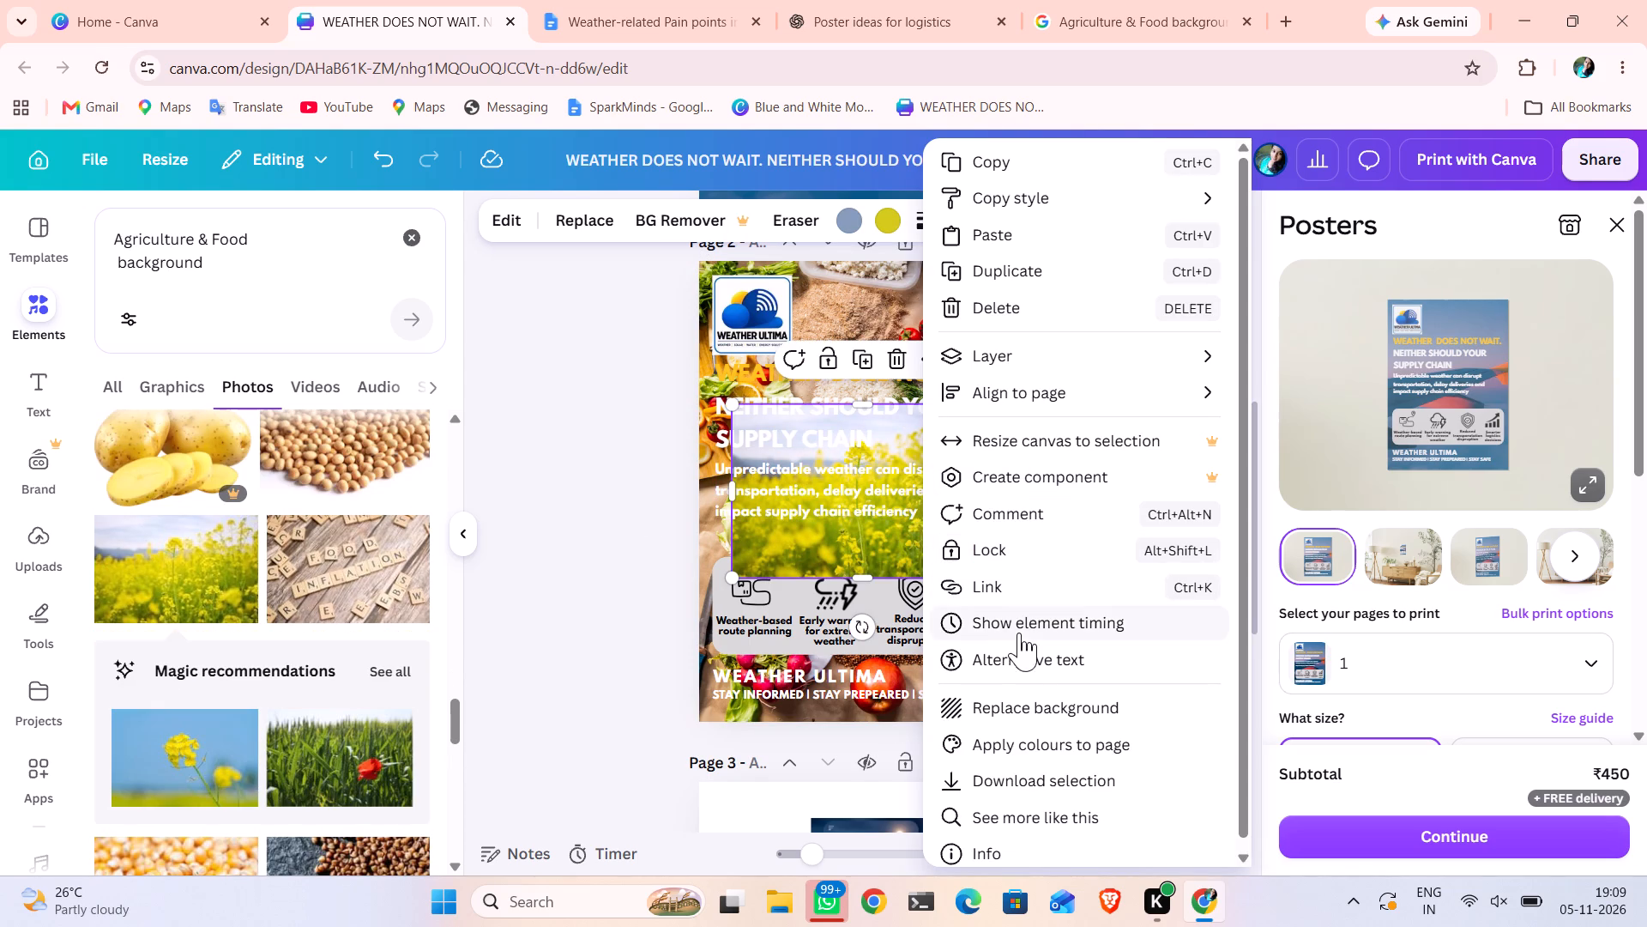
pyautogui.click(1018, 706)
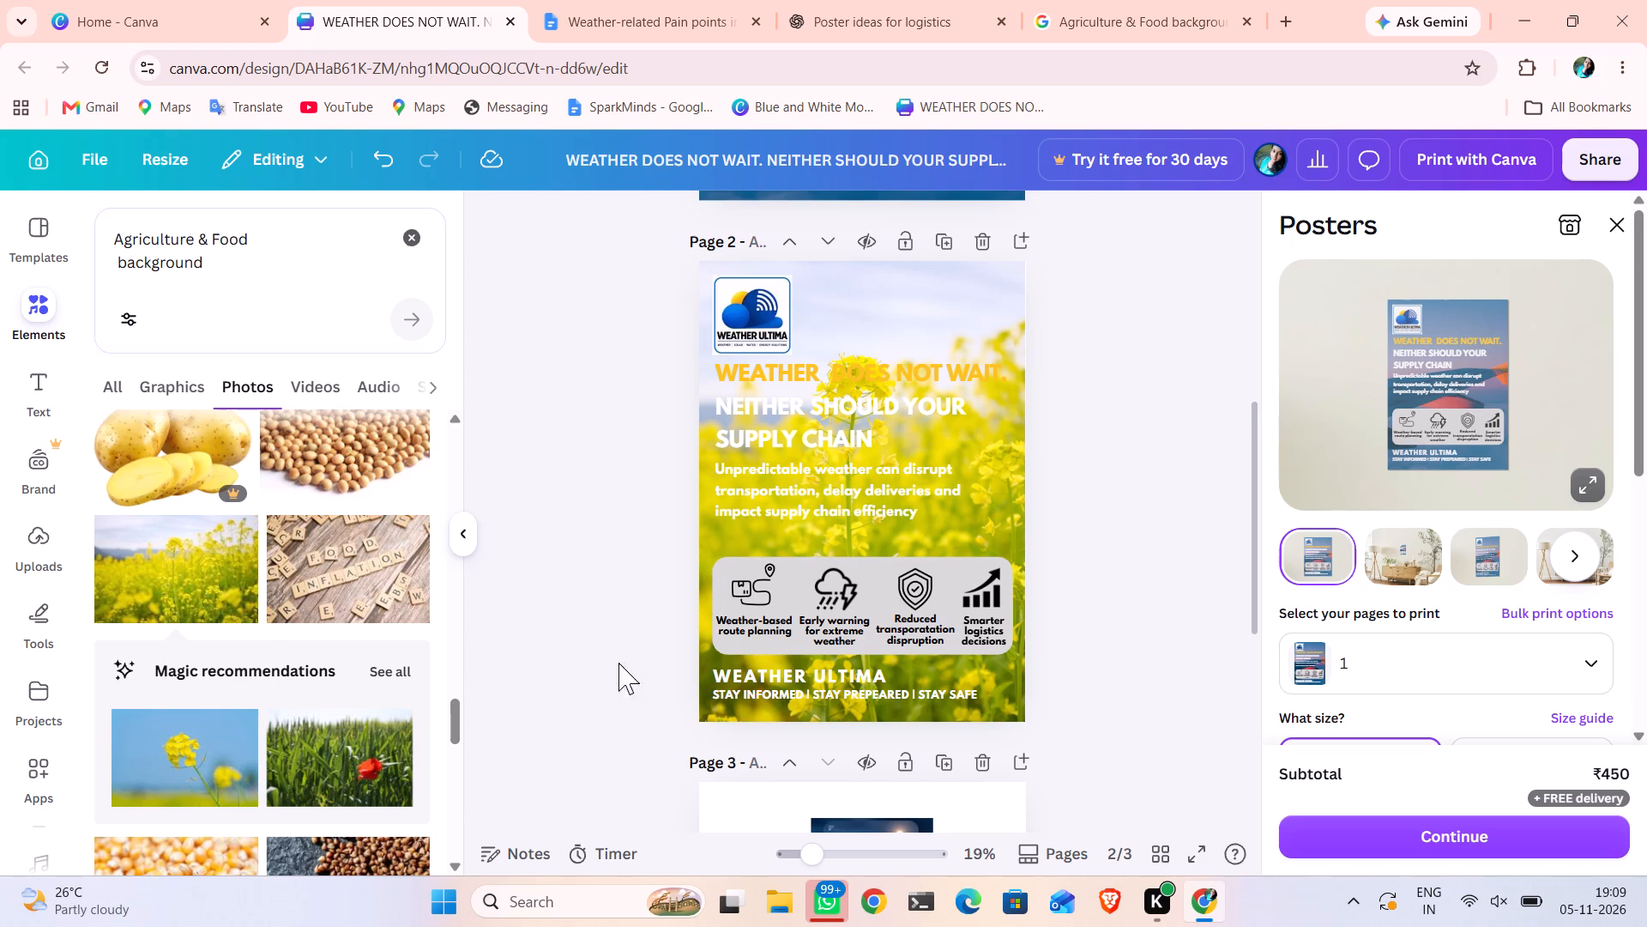
# Find the free photo of a green wheat field under blue sky and make it the background of page 2.
pyautogui.hscroll(2, 189, 695)
pyautogui.scroll(3, 189, 695)
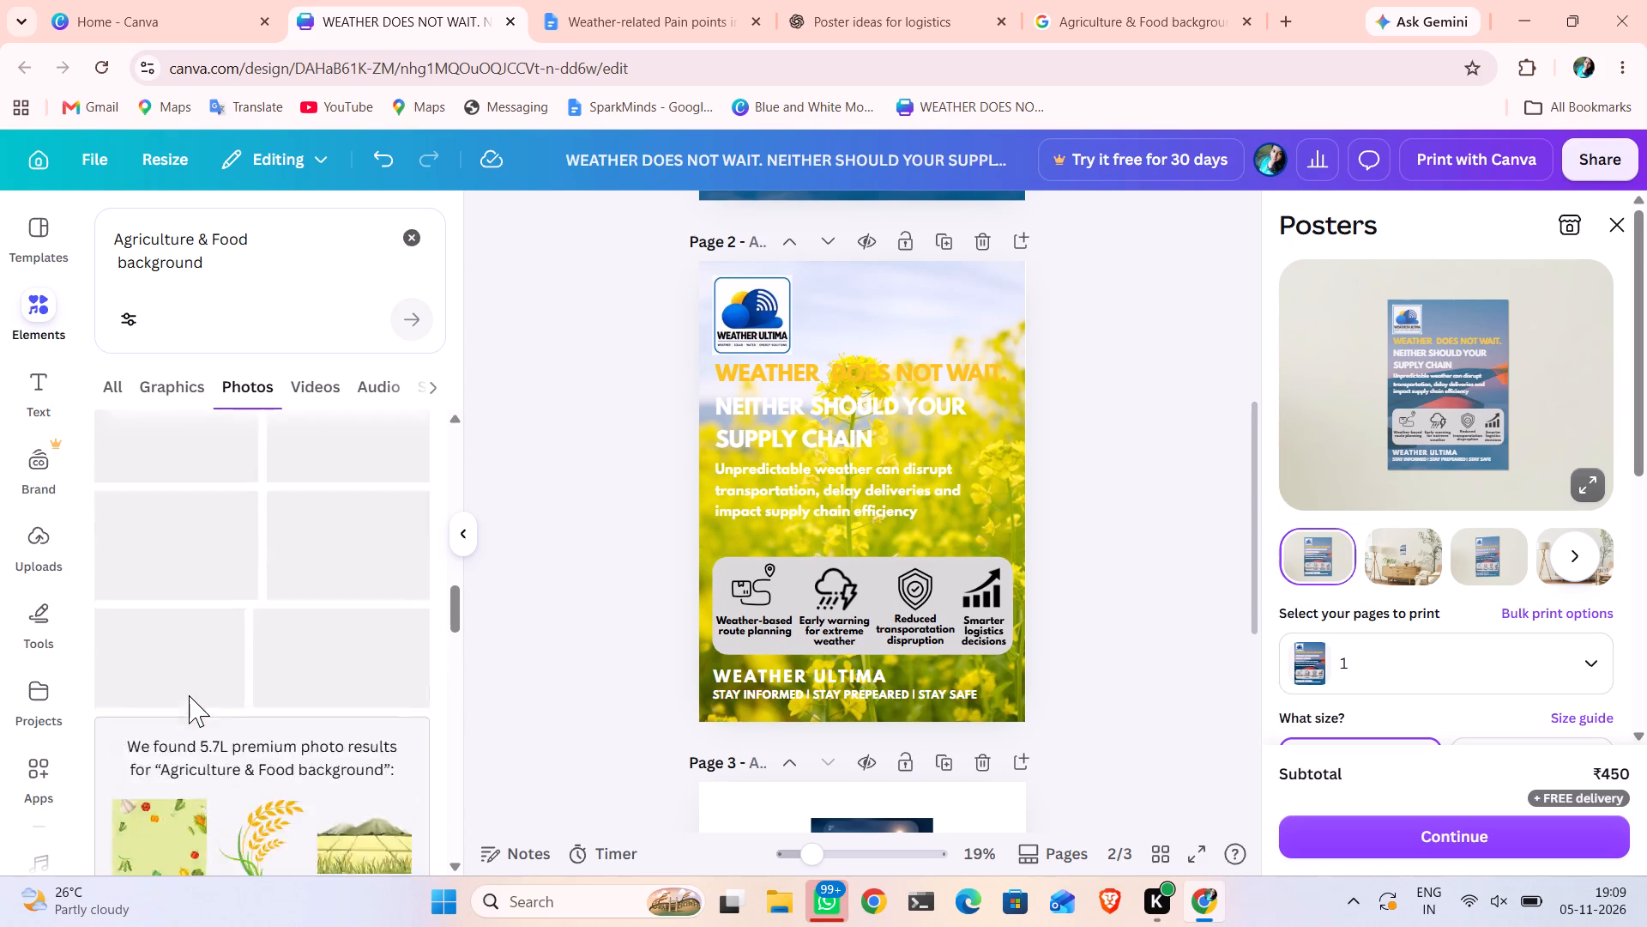
pyautogui.scroll(3, 189, 695)
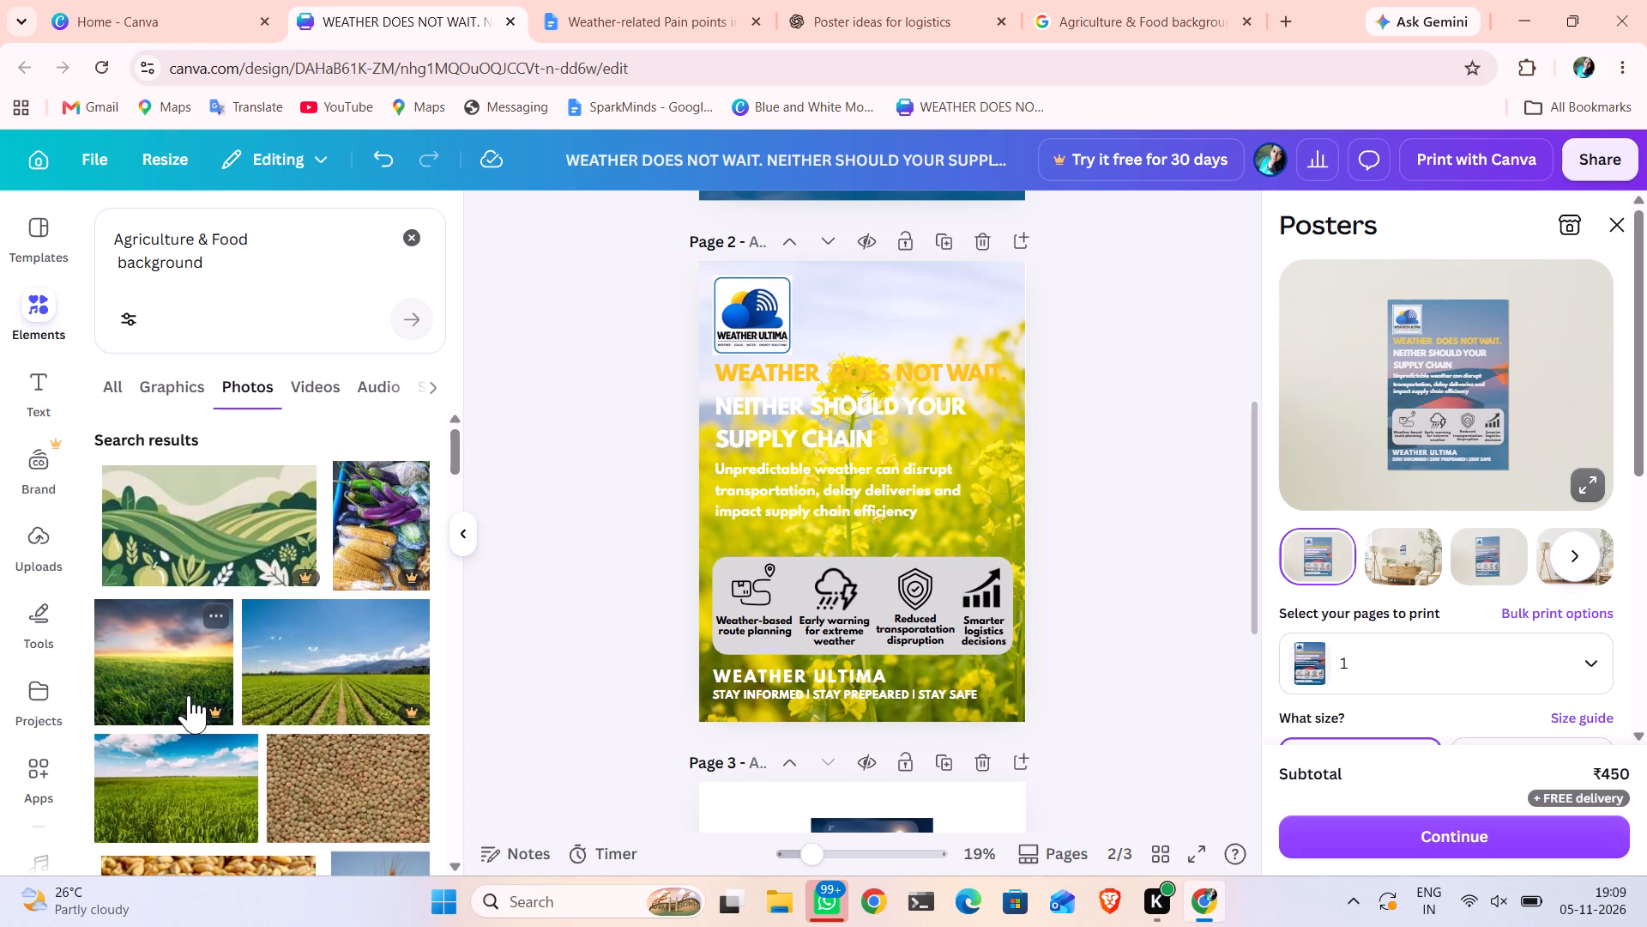
pyautogui.scroll(-1, 189, 695)
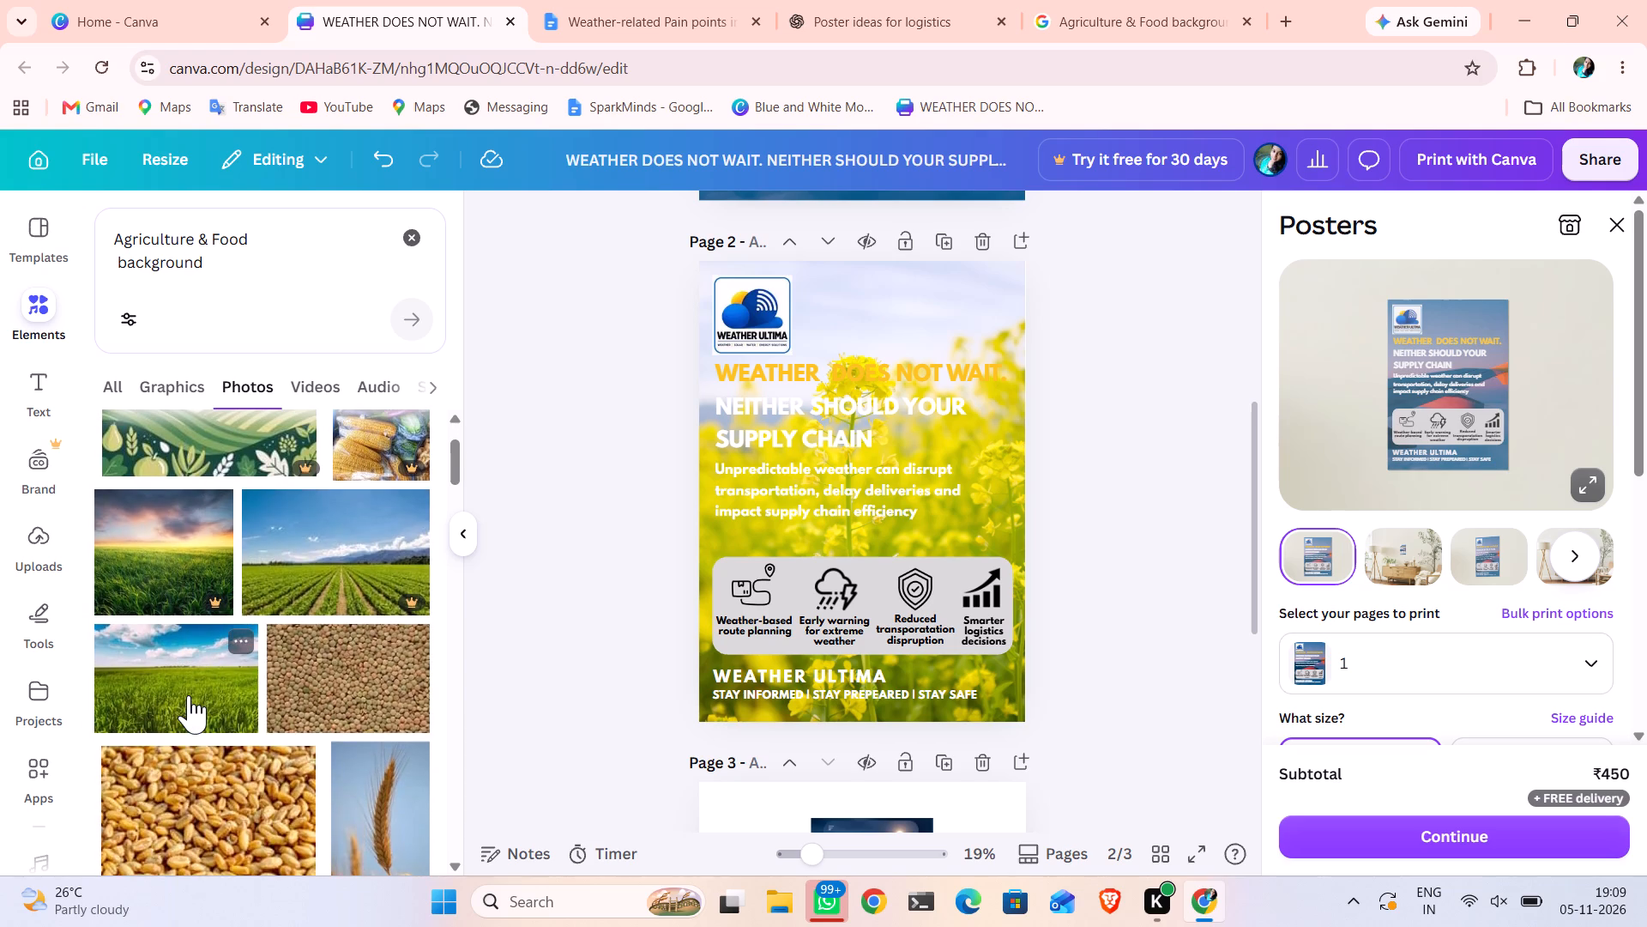
pyautogui.rightClick(189, 695)
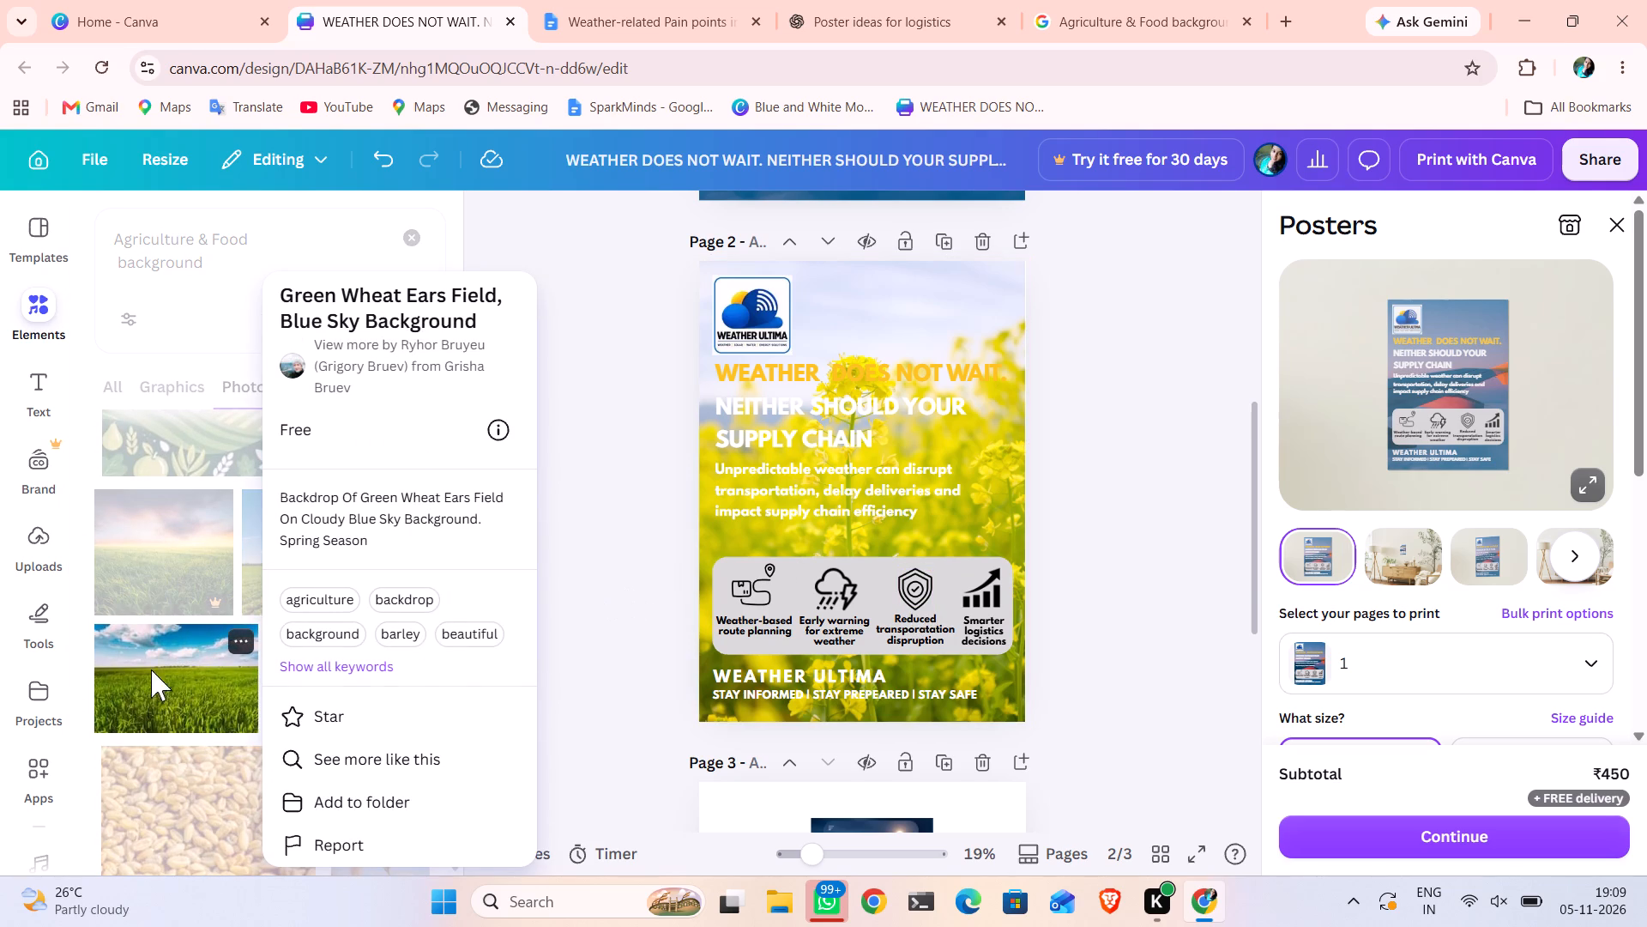
pyautogui.click(193, 694)
pyautogui.click(193, 694)
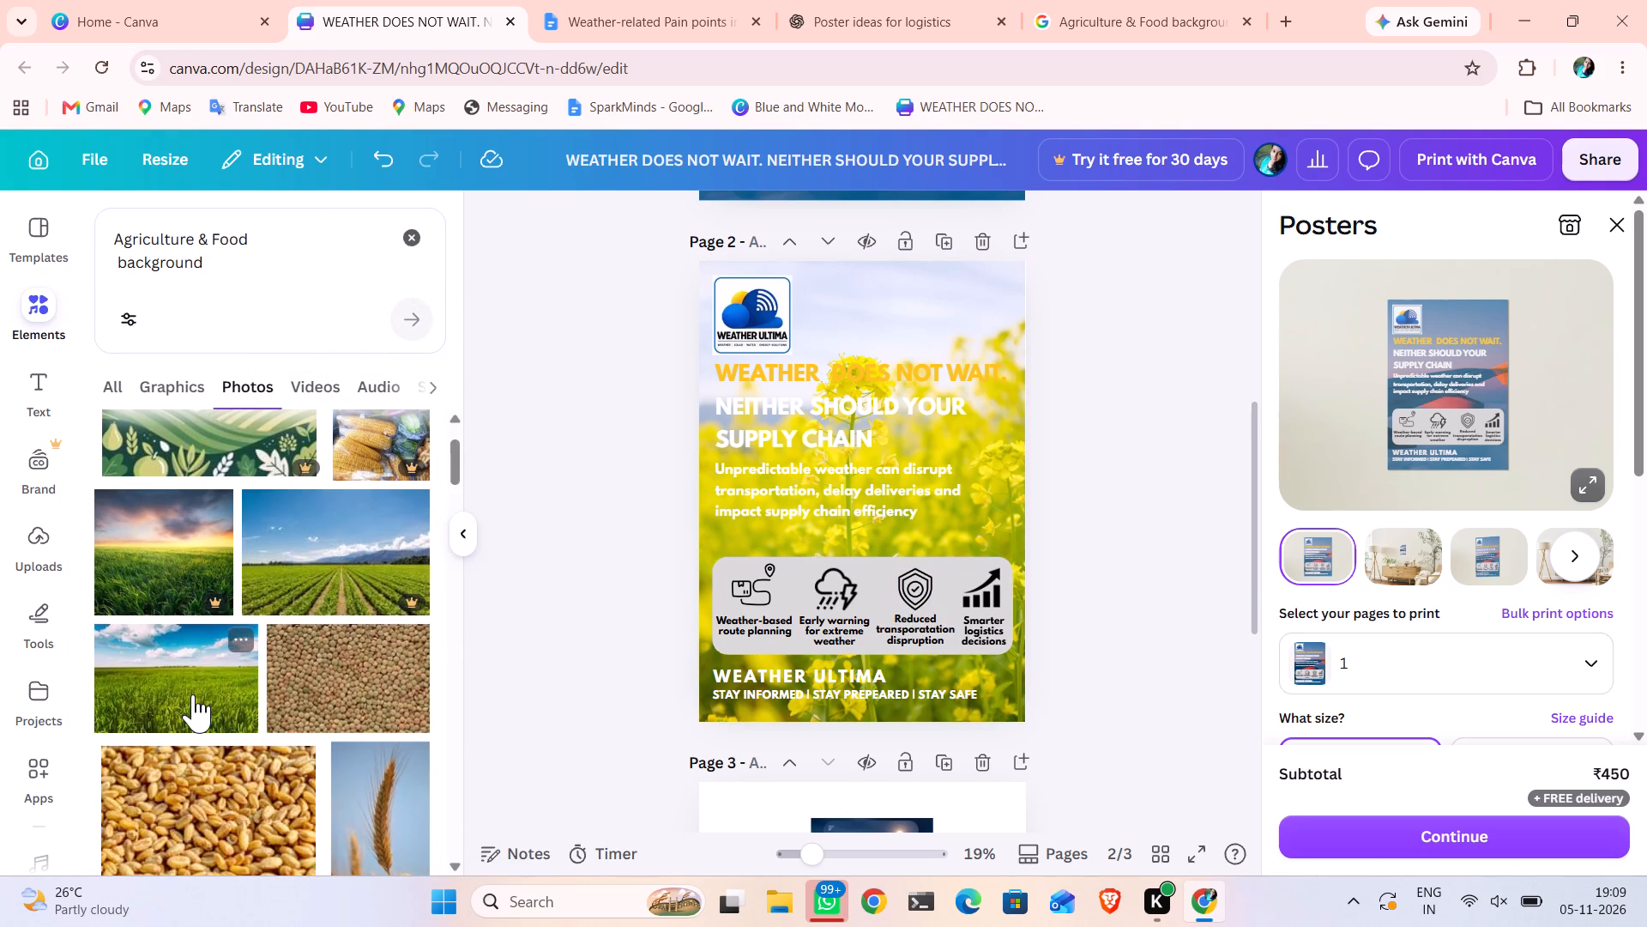
pyautogui.rightClick(945, 533)
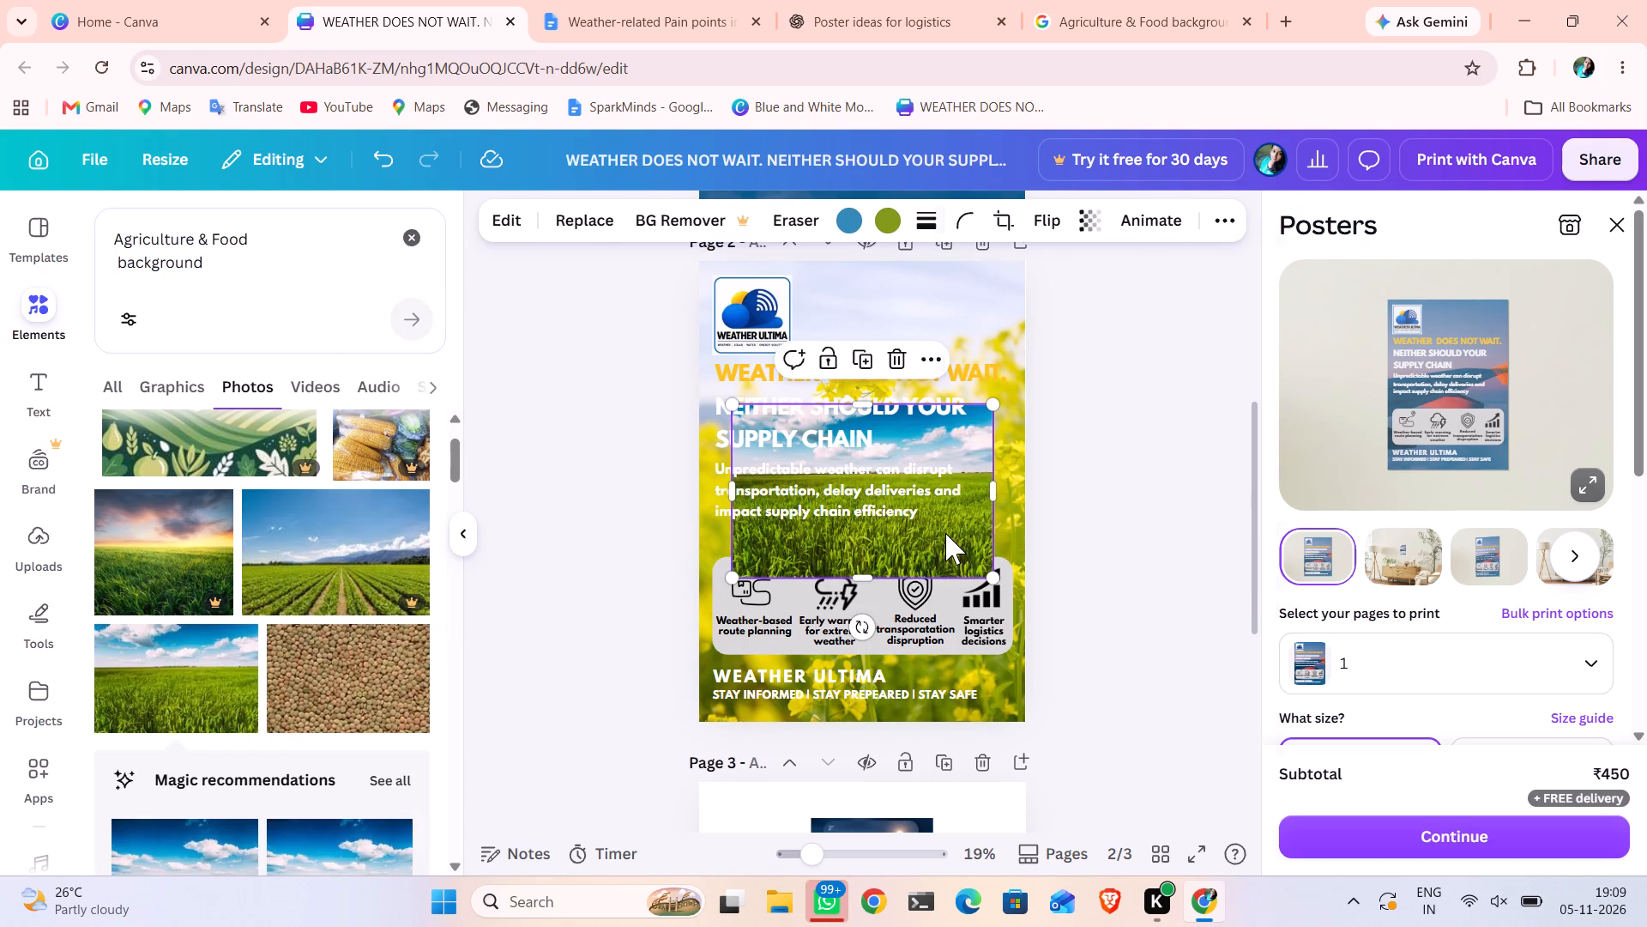
pyautogui.click(1033, 702)
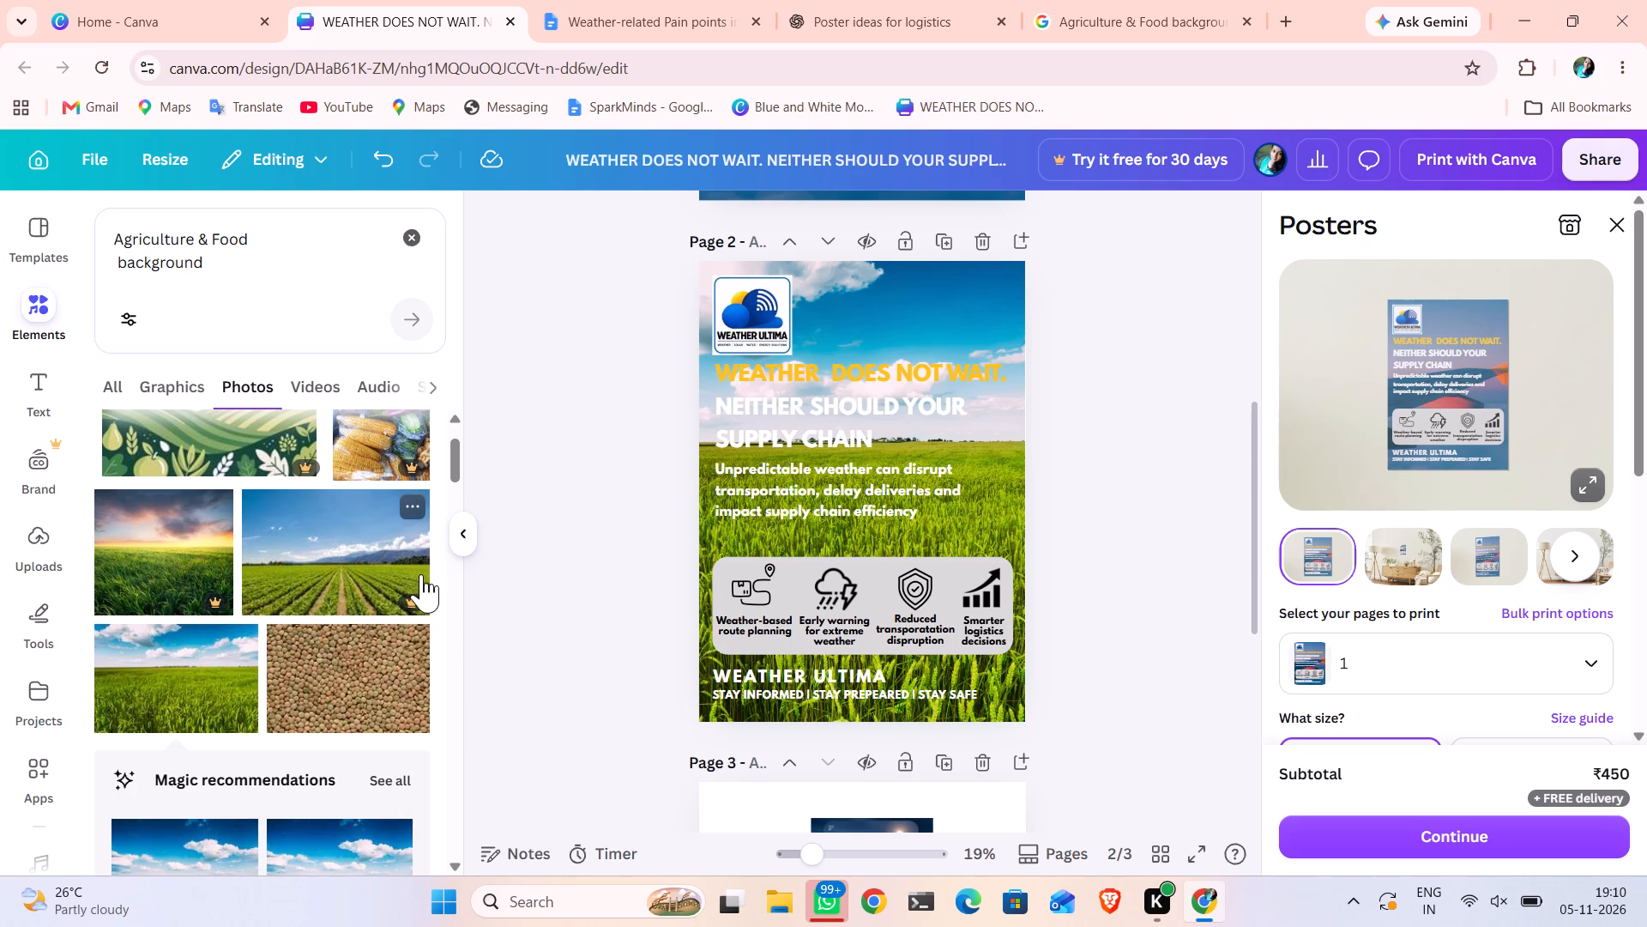
# Set the transparency of the green wheat field background on page 2 to 69.
pyautogui.click(965, 289)
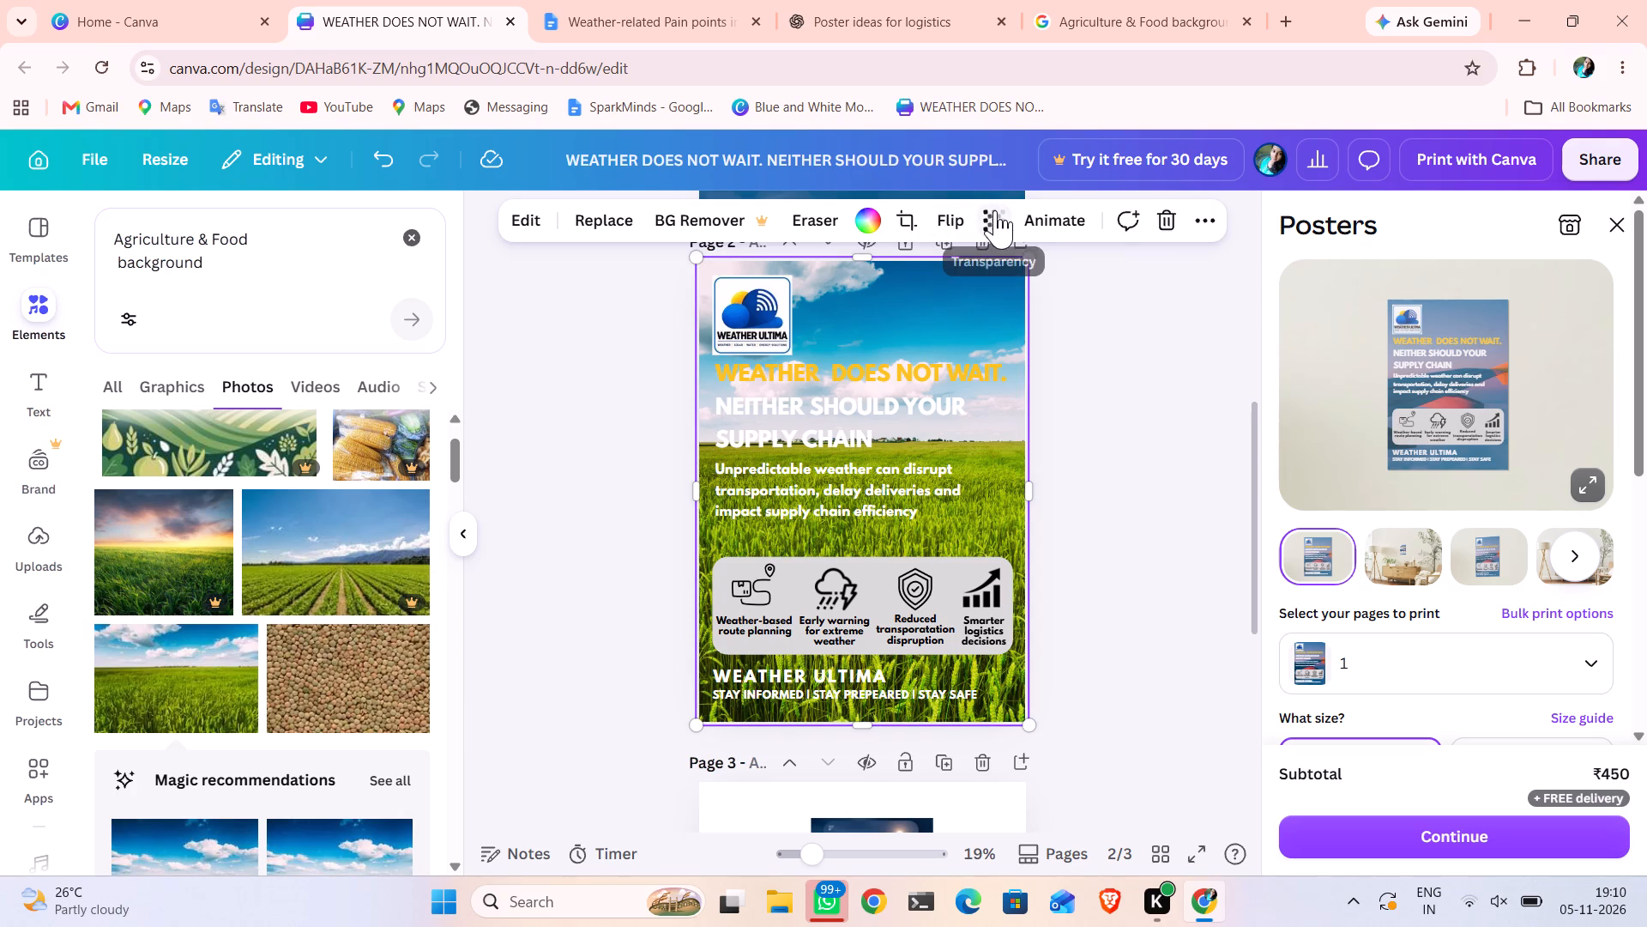
pyautogui.click(995, 210)
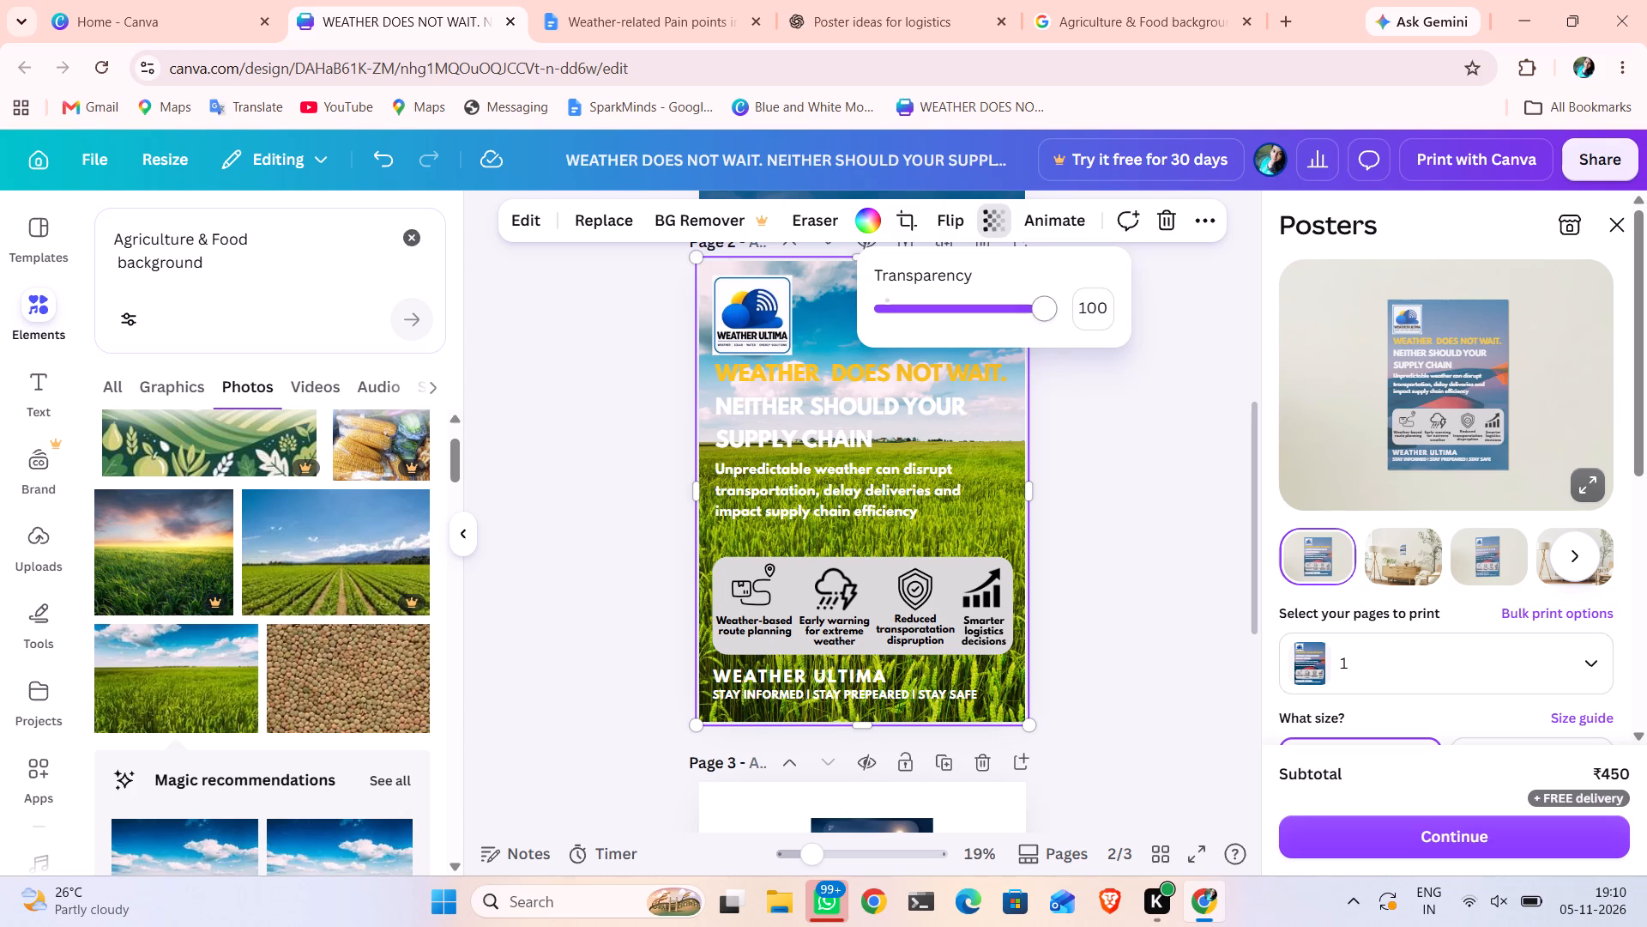
pyautogui.moveTo(1047, 312); pyautogui.dragTo(948, 334)
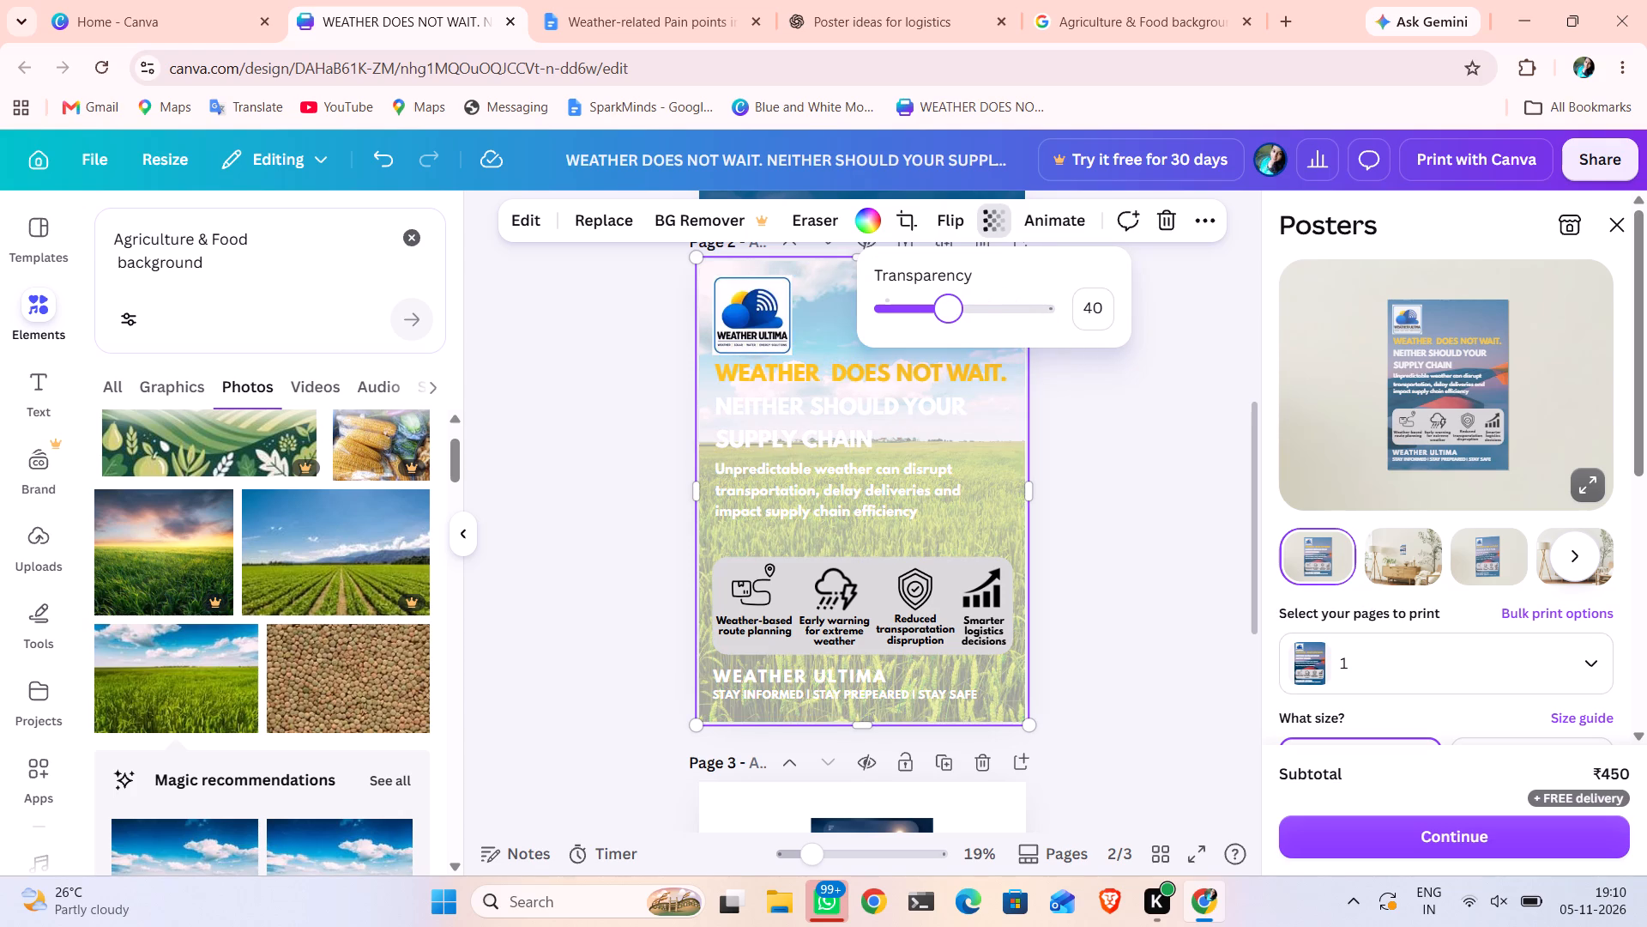
pyautogui.moveTo(948, 334); pyautogui.dragTo(976, 331)
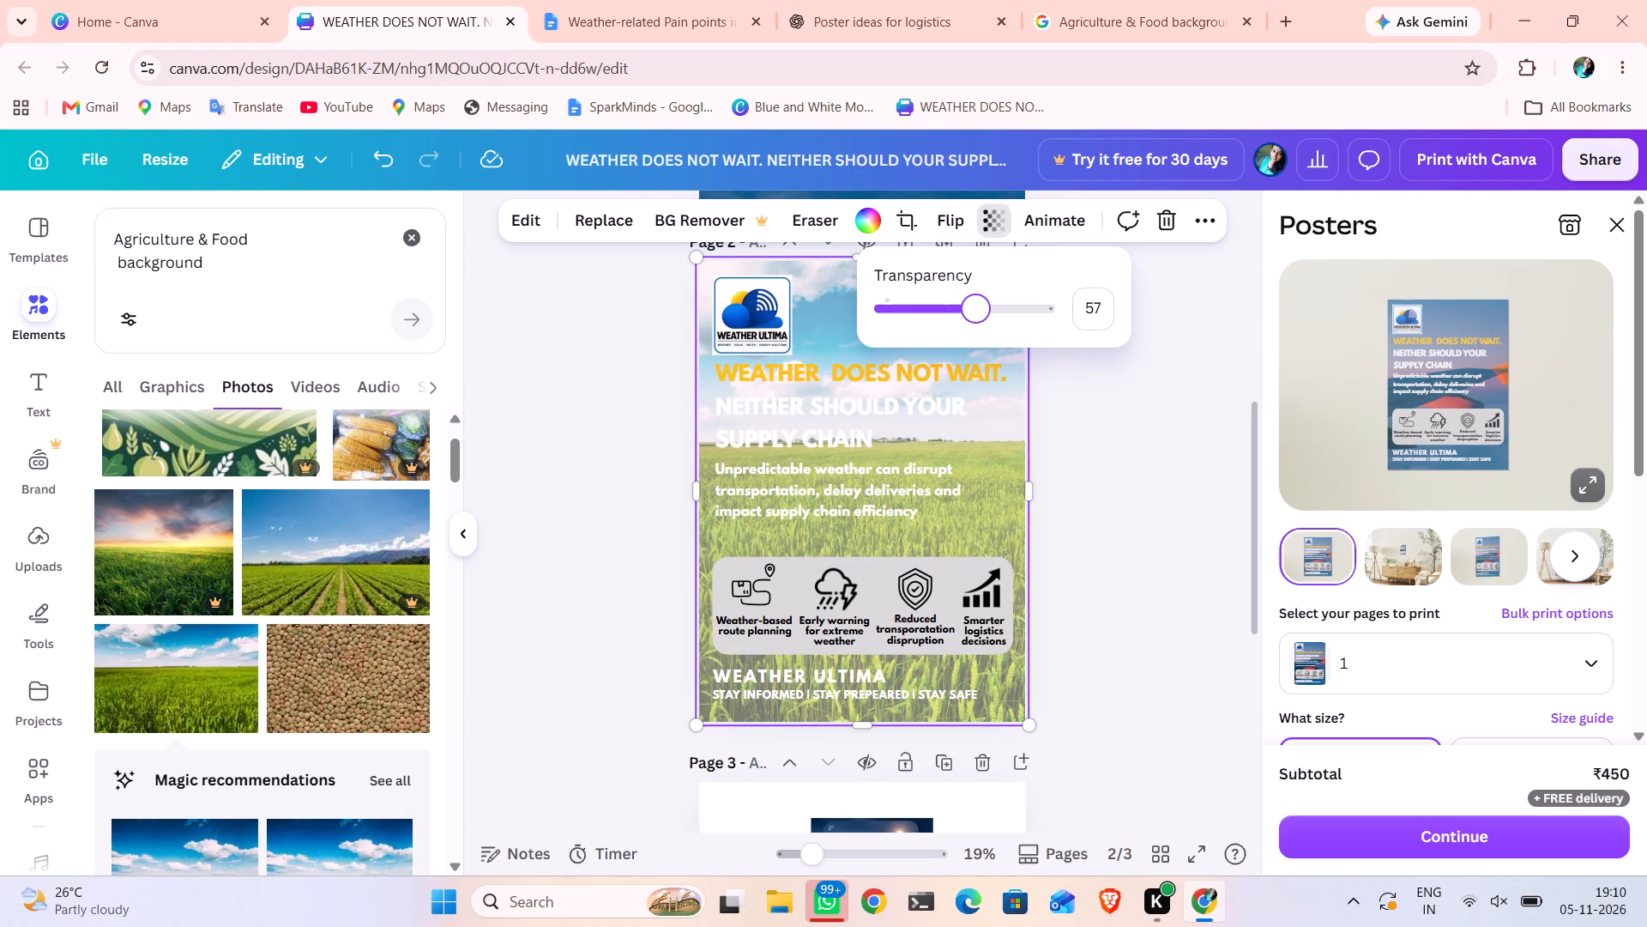
pyautogui.moveTo(976, 331); pyautogui.dragTo(992, 340)
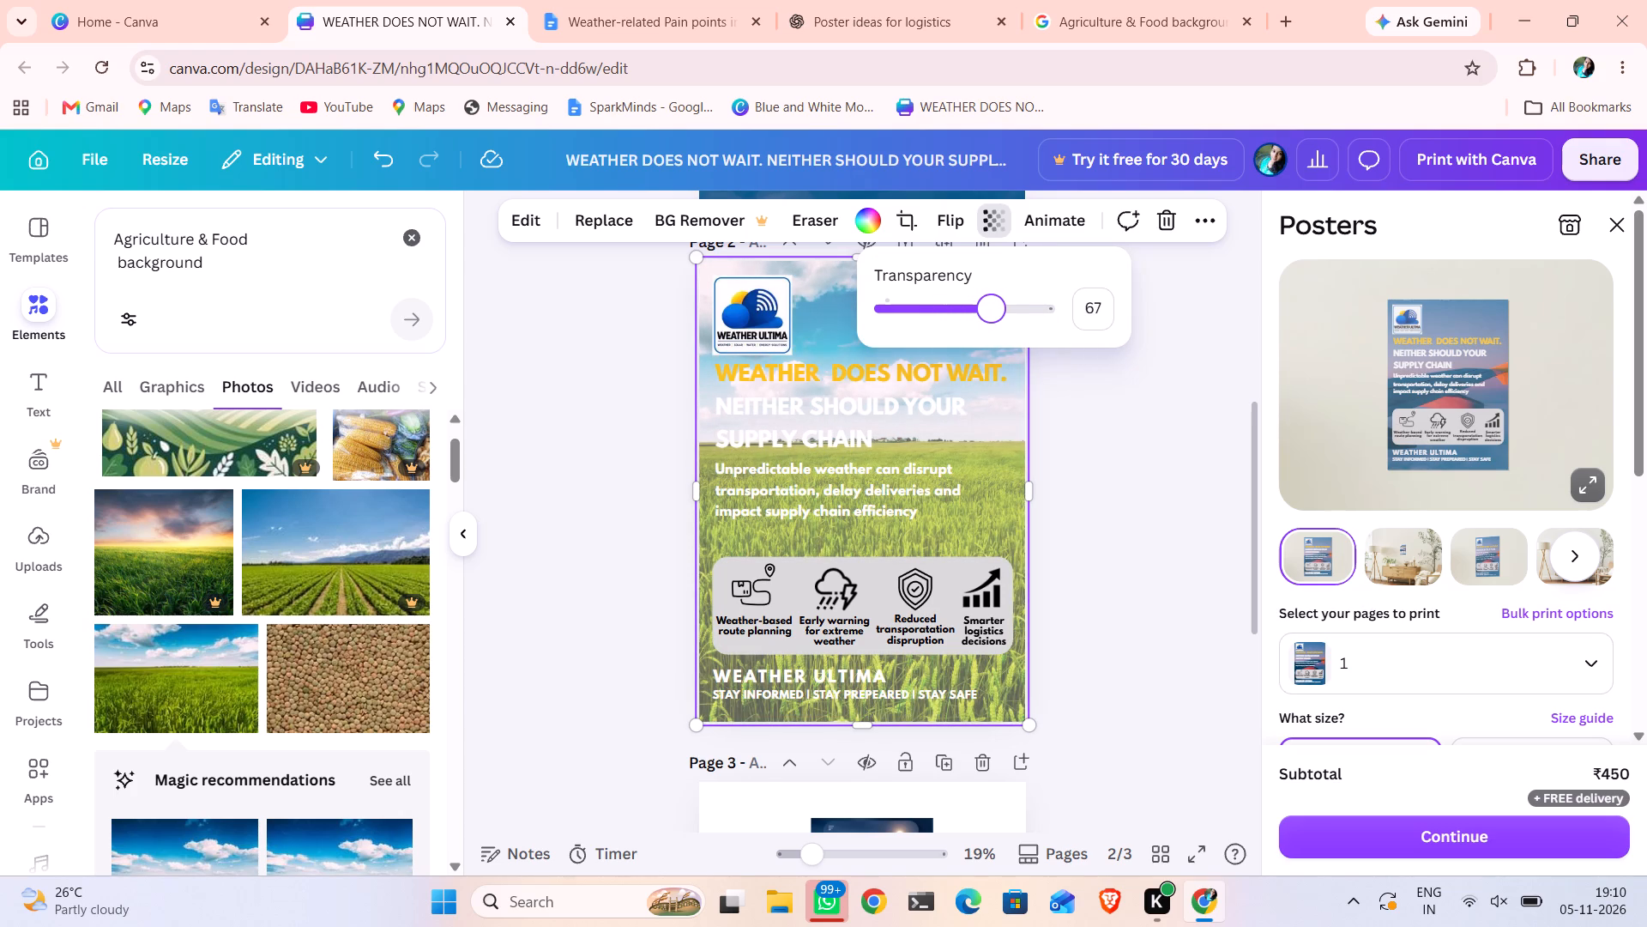
pyautogui.moveTo(992, 340); pyautogui.dragTo(996, 341)
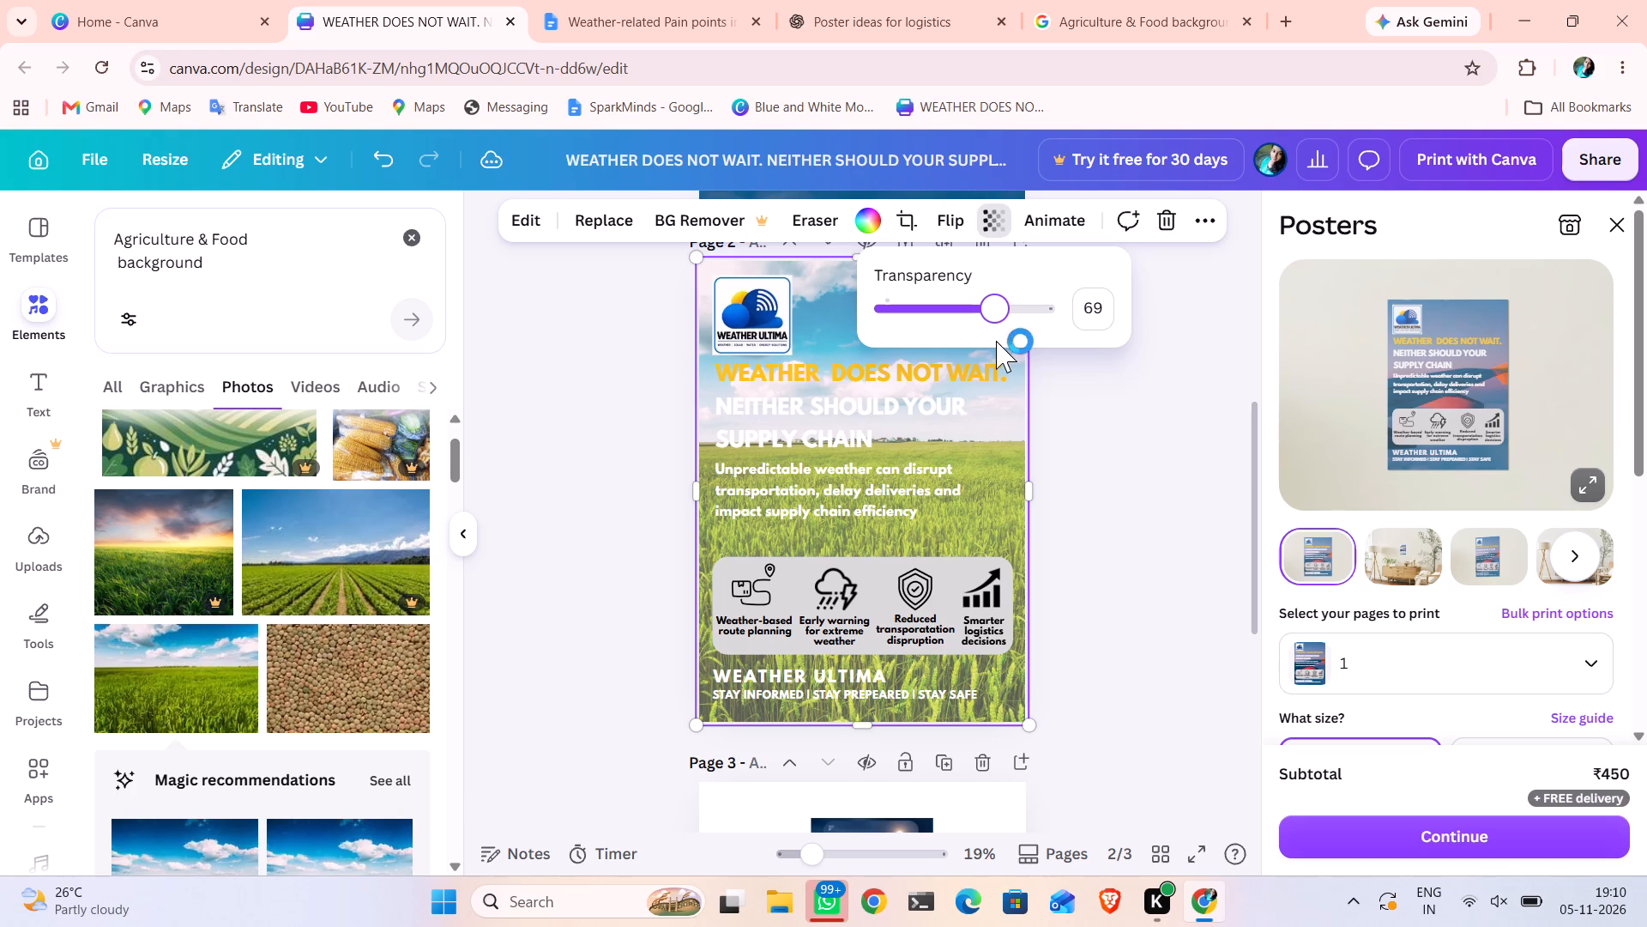
pyautogui.click(1198, 556)
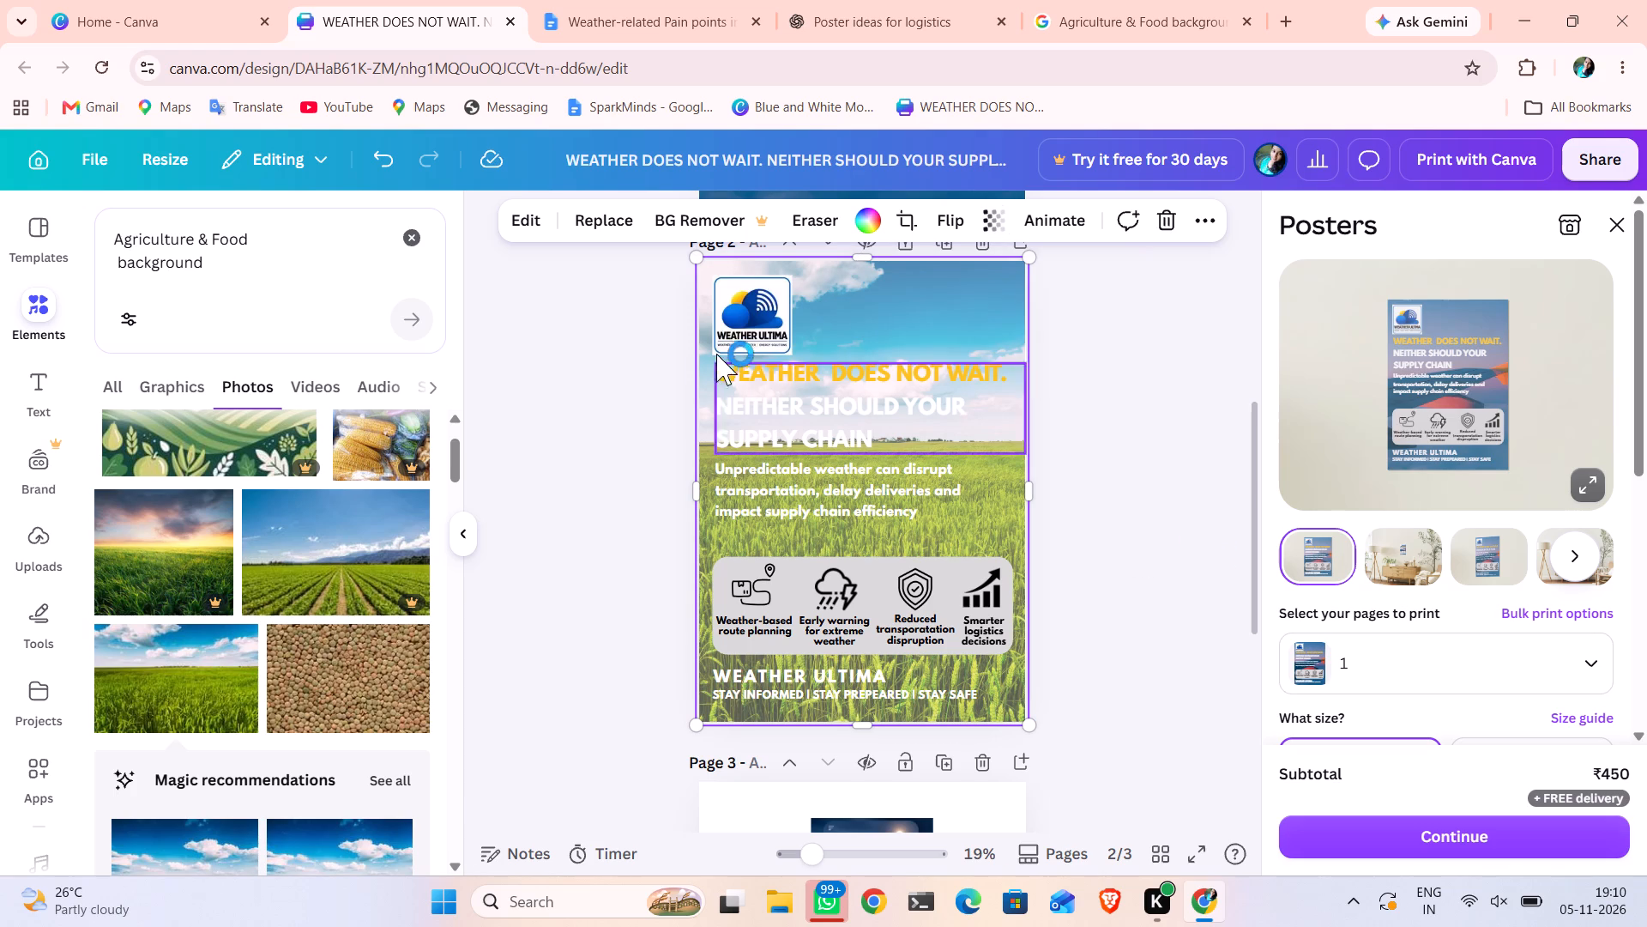
# Change the whole "WEATHER DOES NOT WAIT. NEITHER SHOULD YOUR SUPPLY CHAIN" headline on page 2 to black.
pyautogui.doubleClick(751, 430)
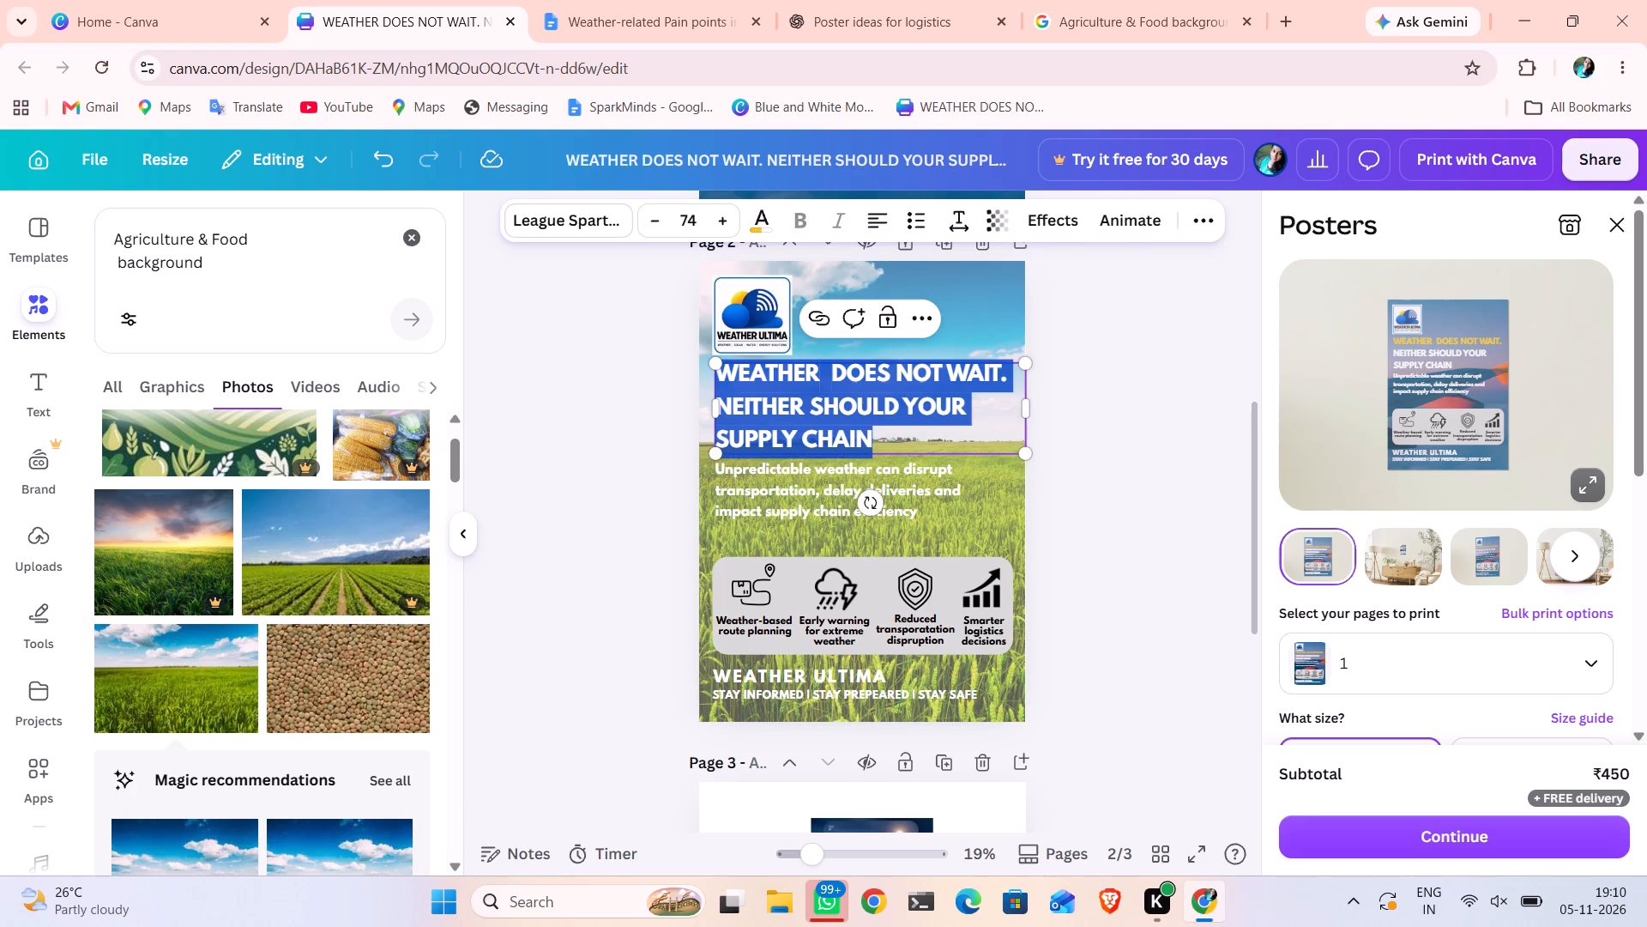
pyautogui.click(772, 226)
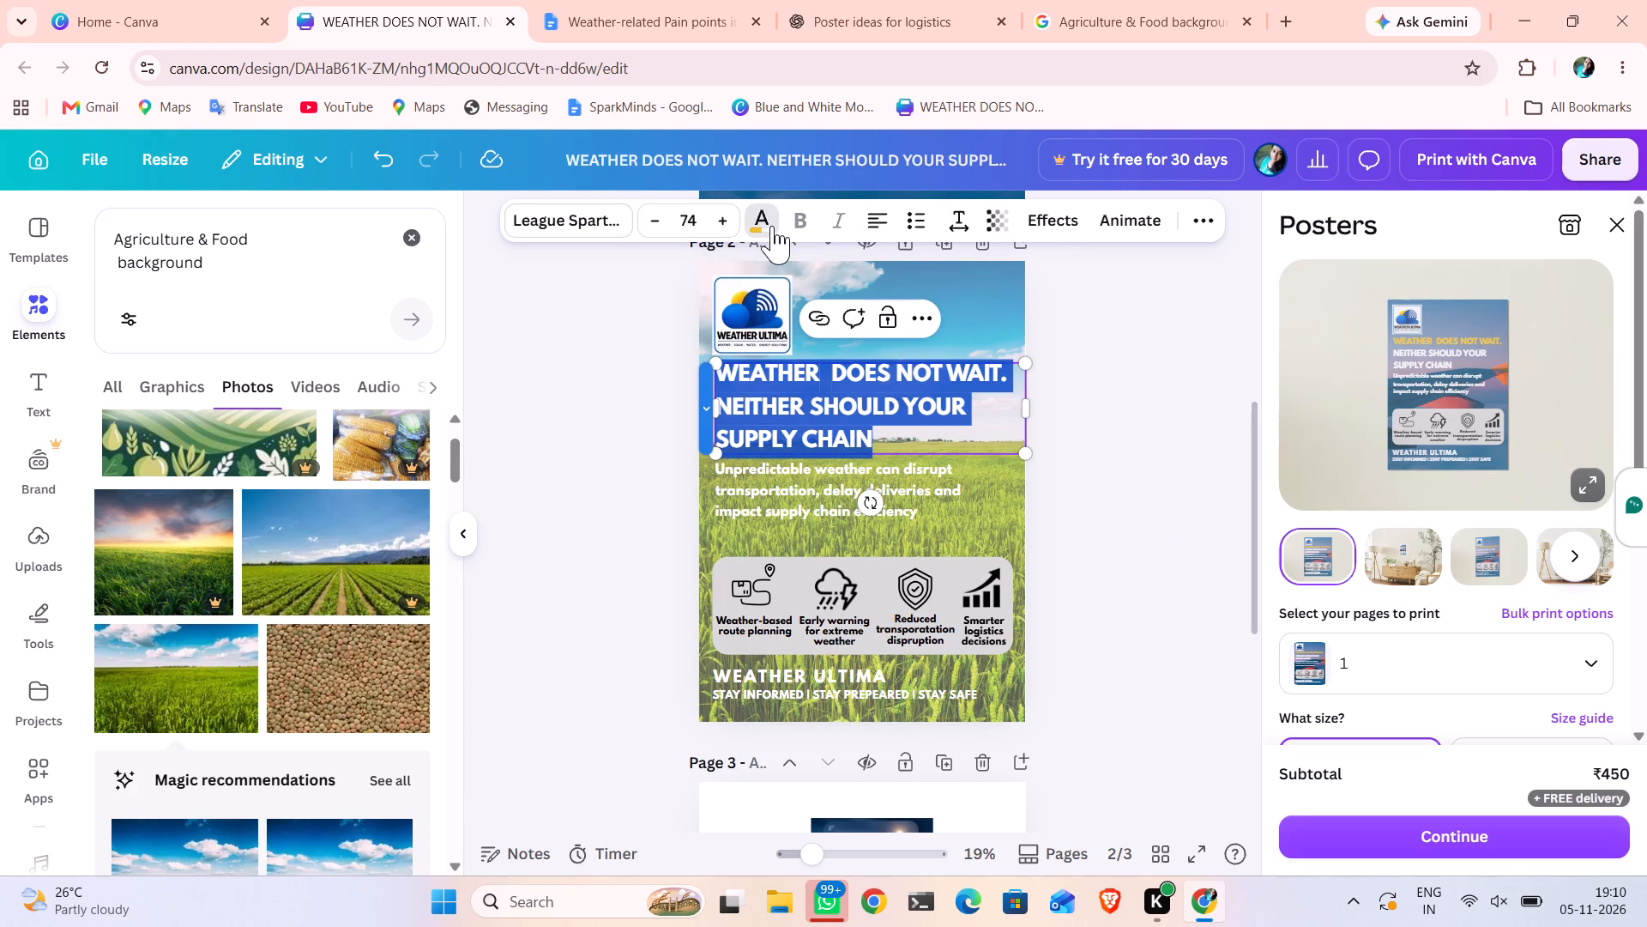
pyautogui.click(323, 382)
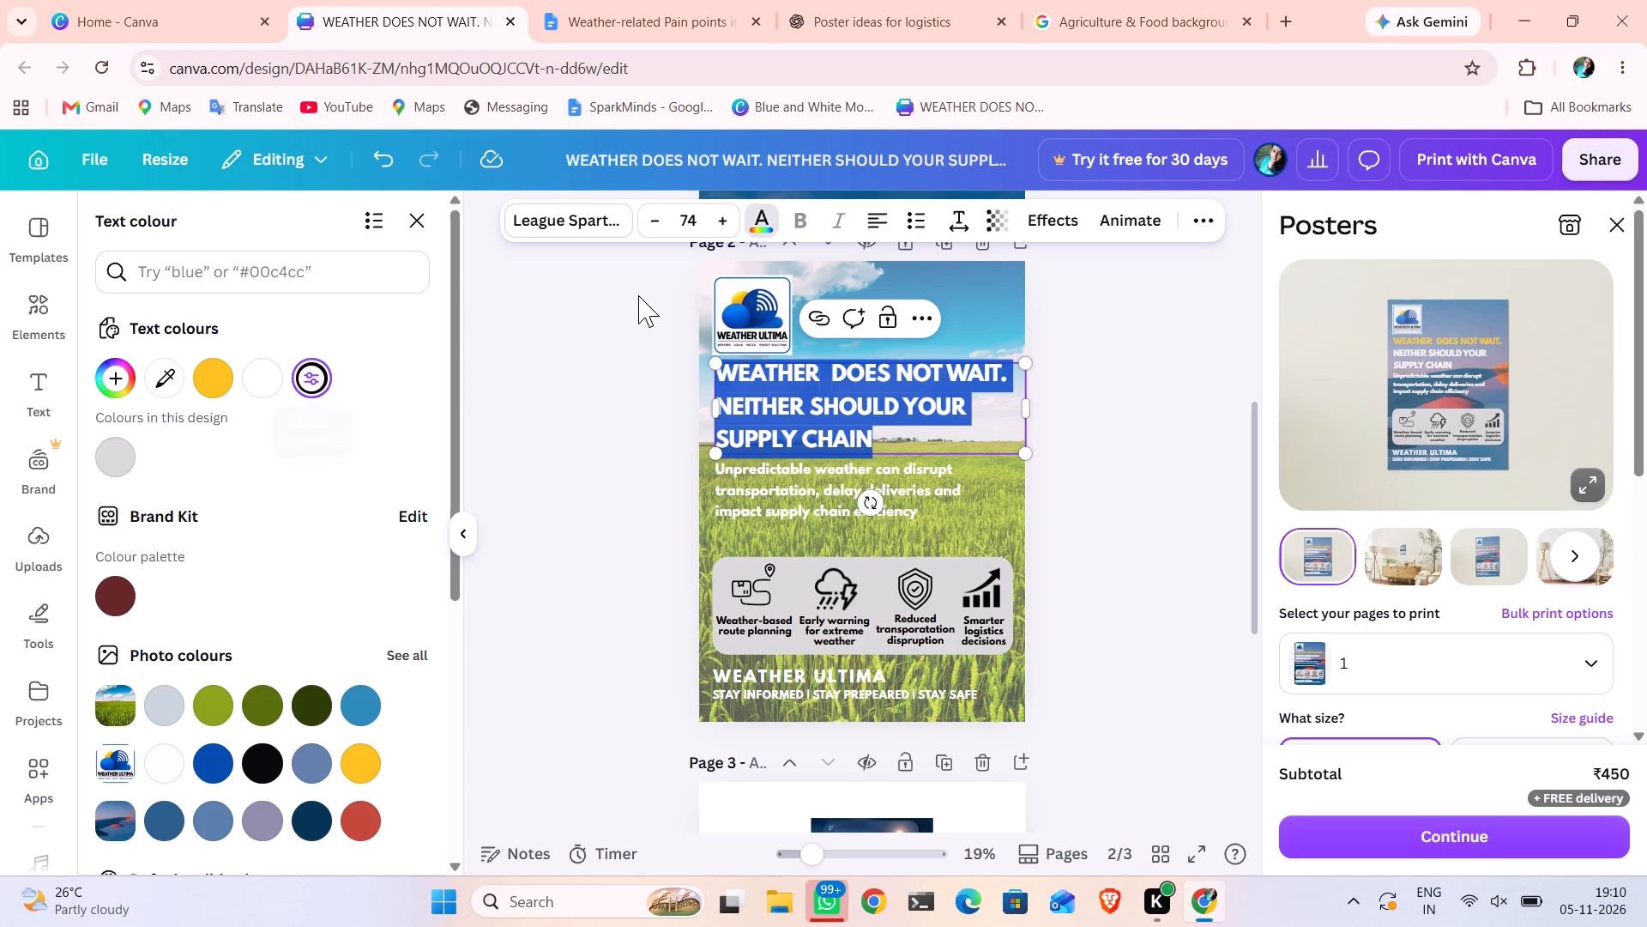
pyautogui.doubleClick(618, 318)
pyautogui.click(618, 318)
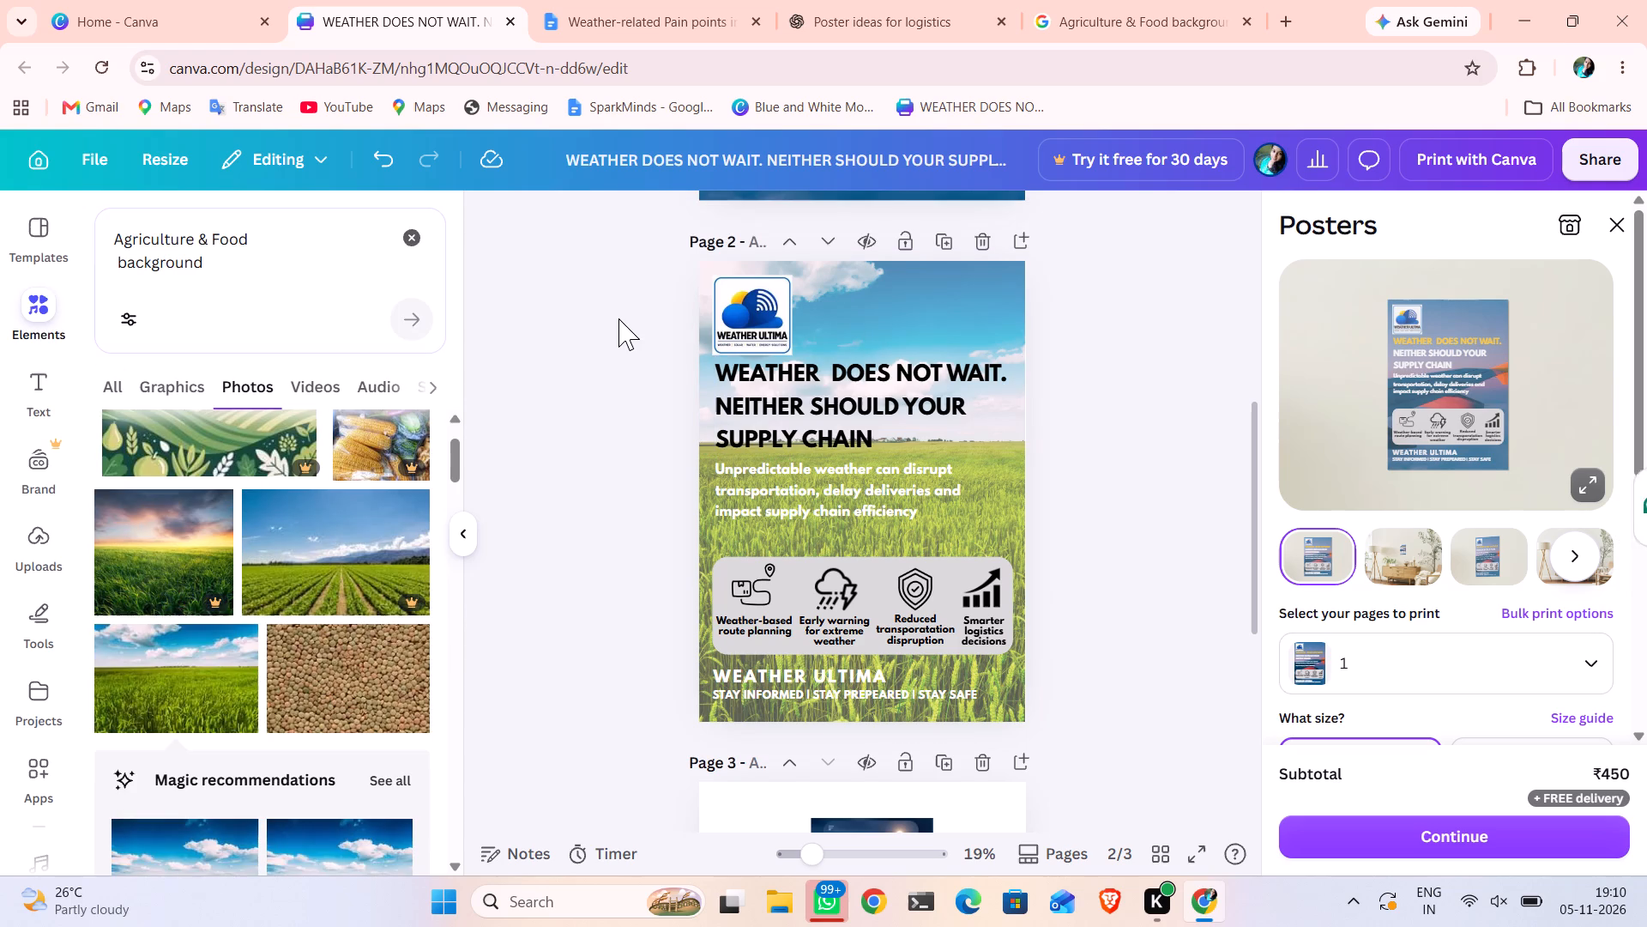
# Change the "Unpredictable weather can disrupt..." paragraph below the page 2 headline to black.
pyautogui.doubleClick(828, 505)
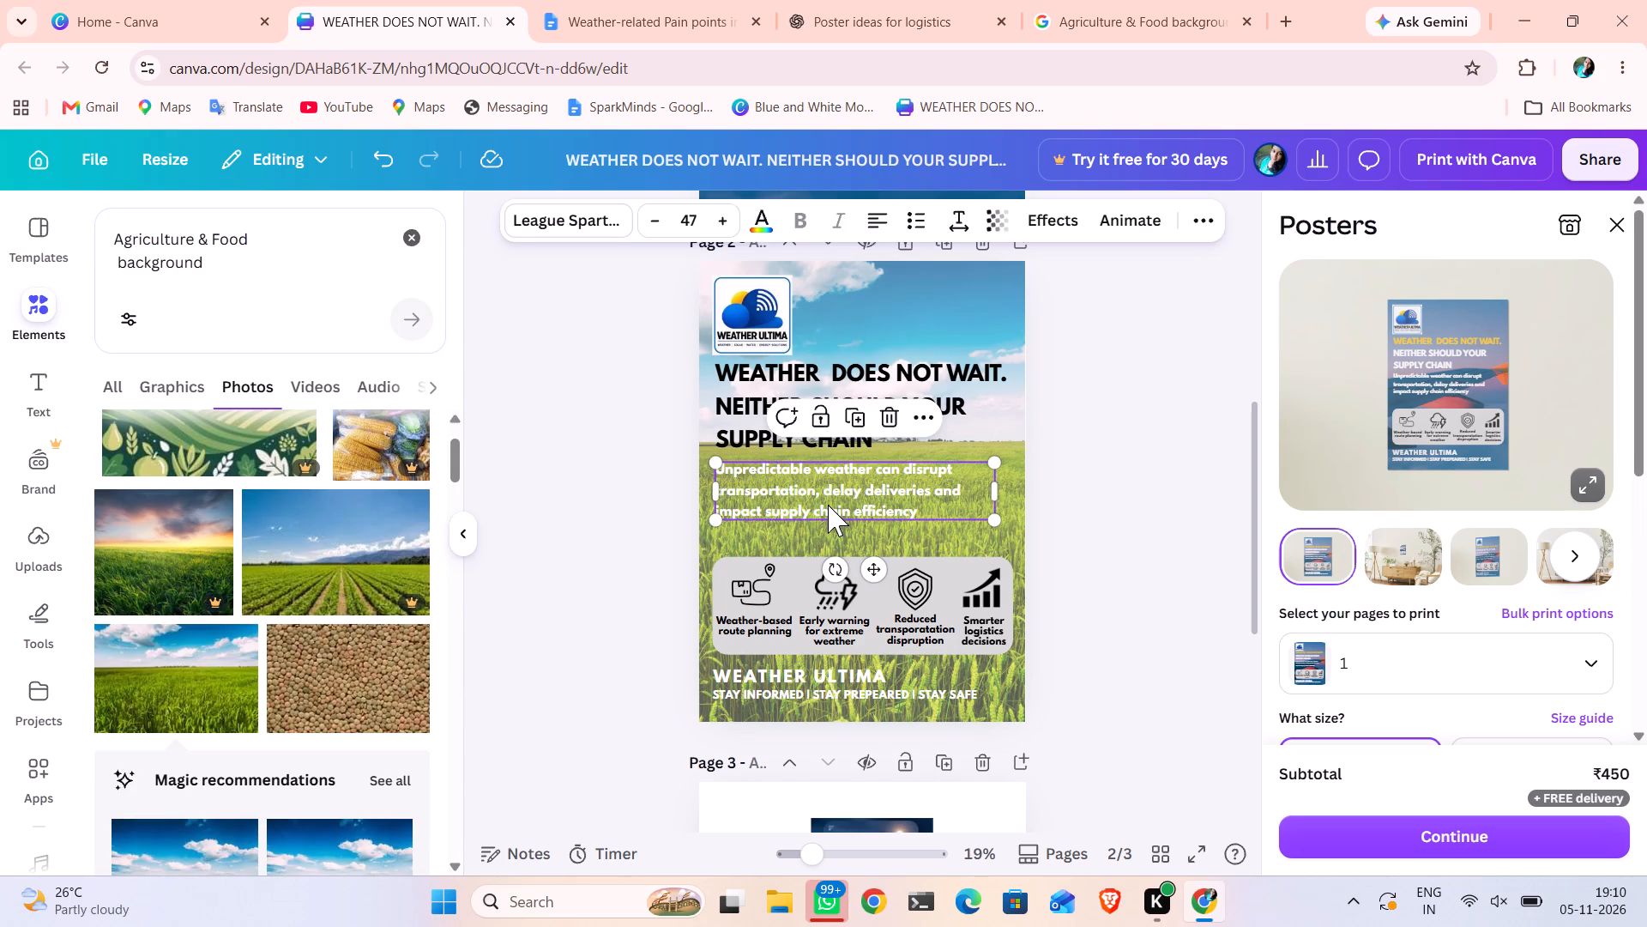
pyautogui.click(769, 223)
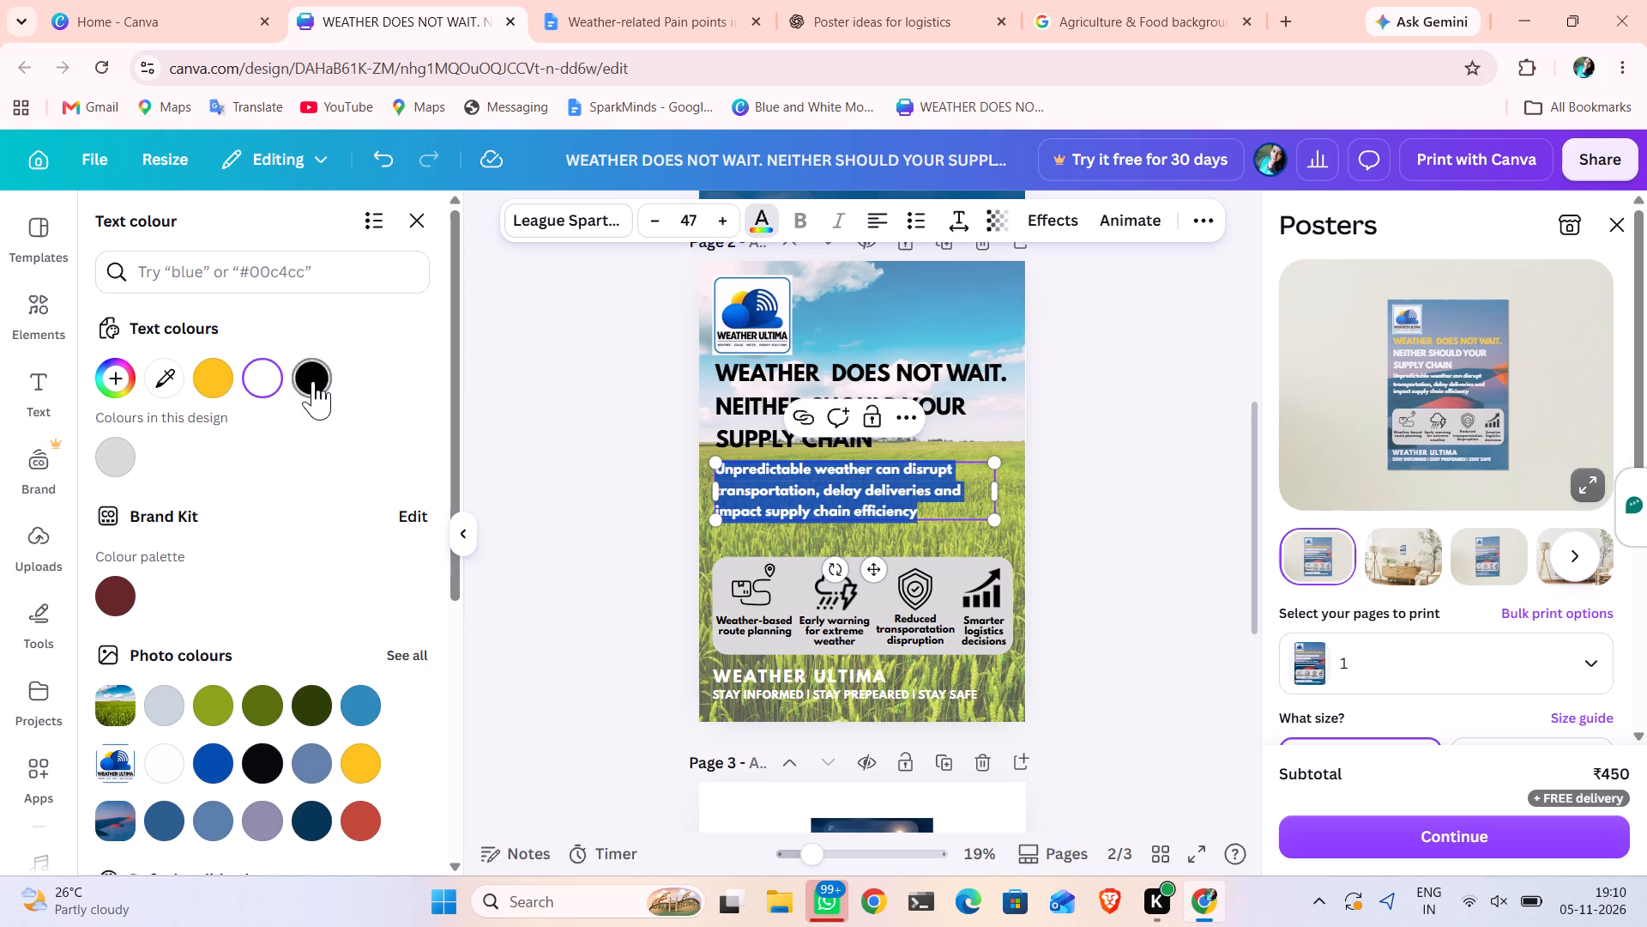
pyautogui.click(320, 383)
pyautogui.click(609, 397)
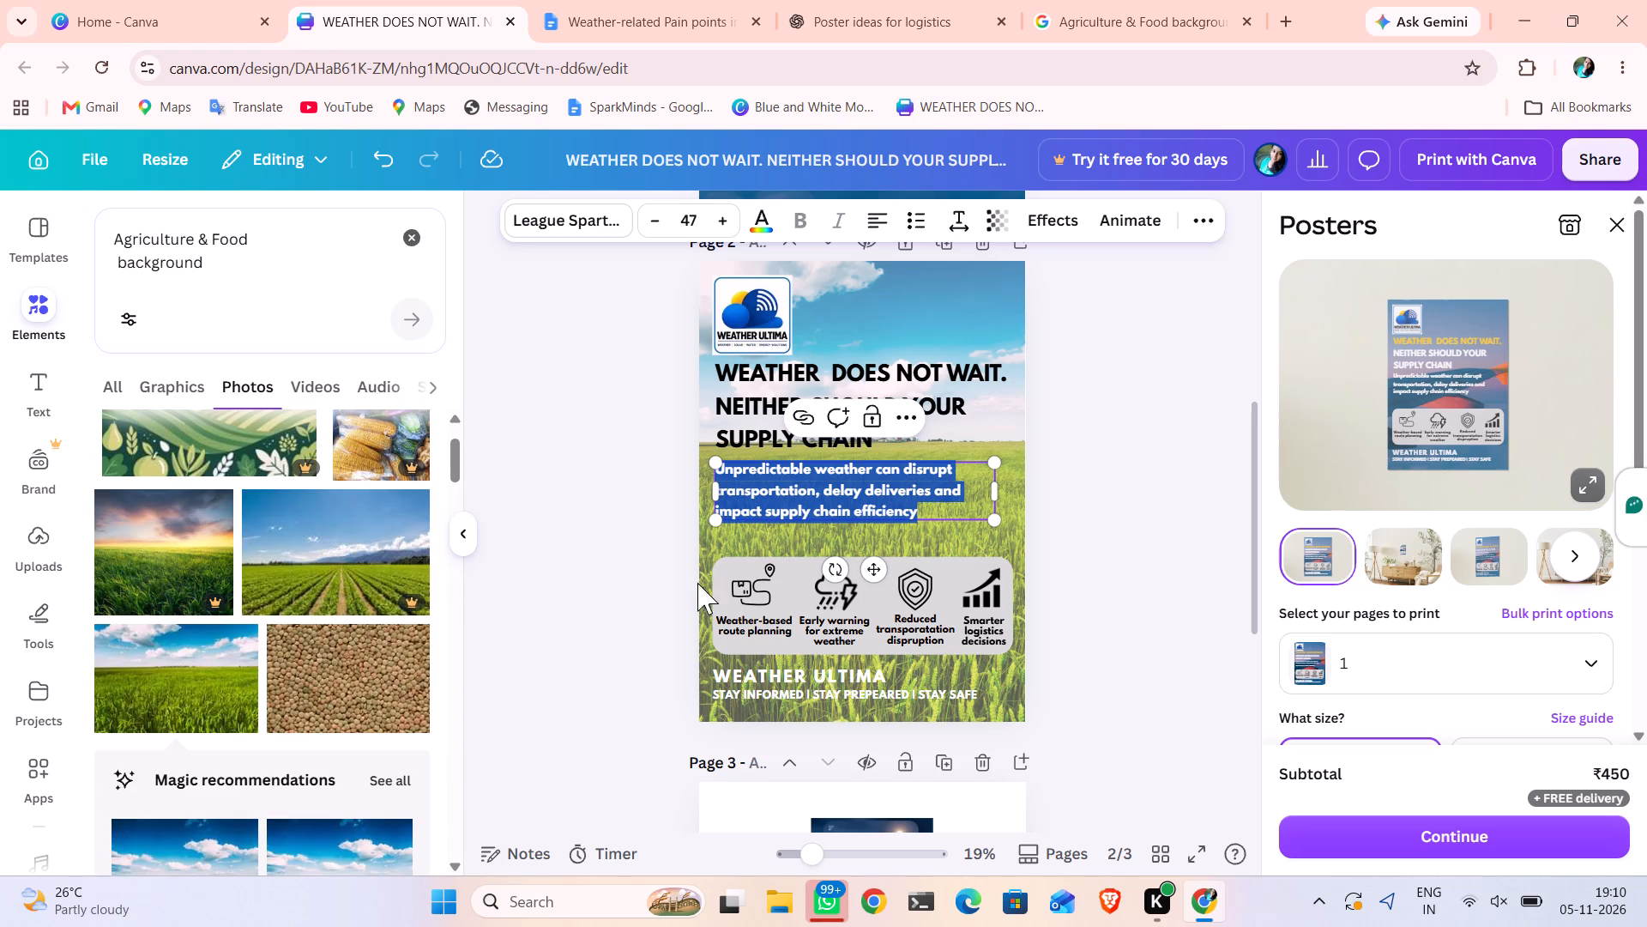
# Change the "WEATHER ULTIMA" text at the bottom of the page 2 poster to black.
pyautogui.doubleClick(768, 685)
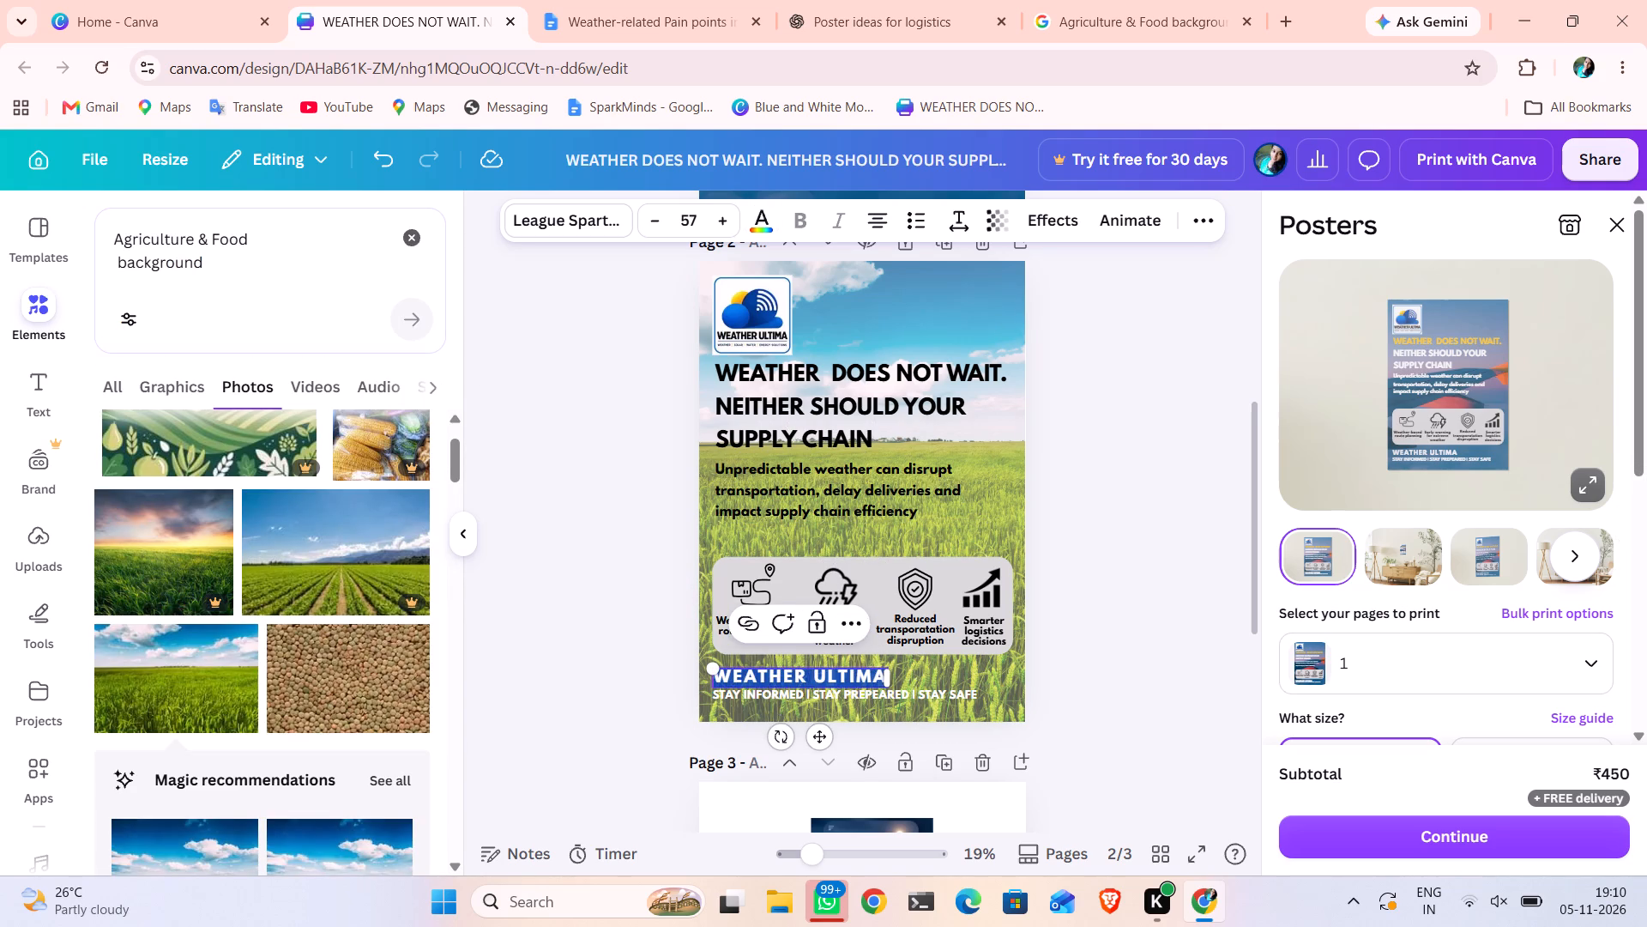
pyautogui.click(768, 227)
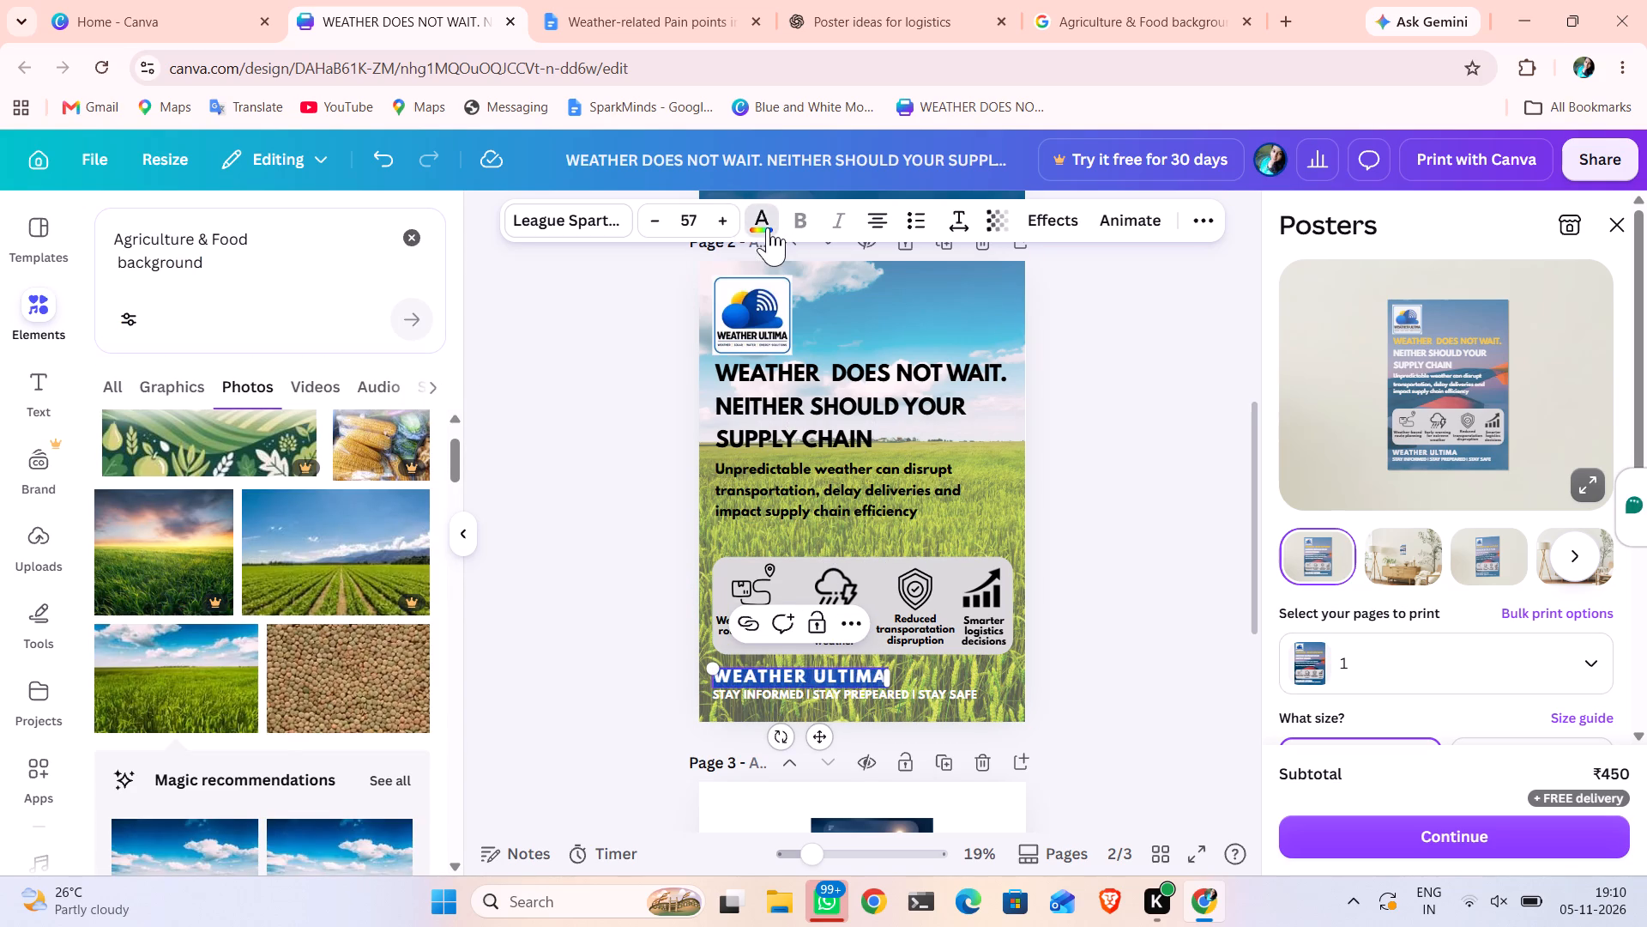
pyautogui.click(309, 384)
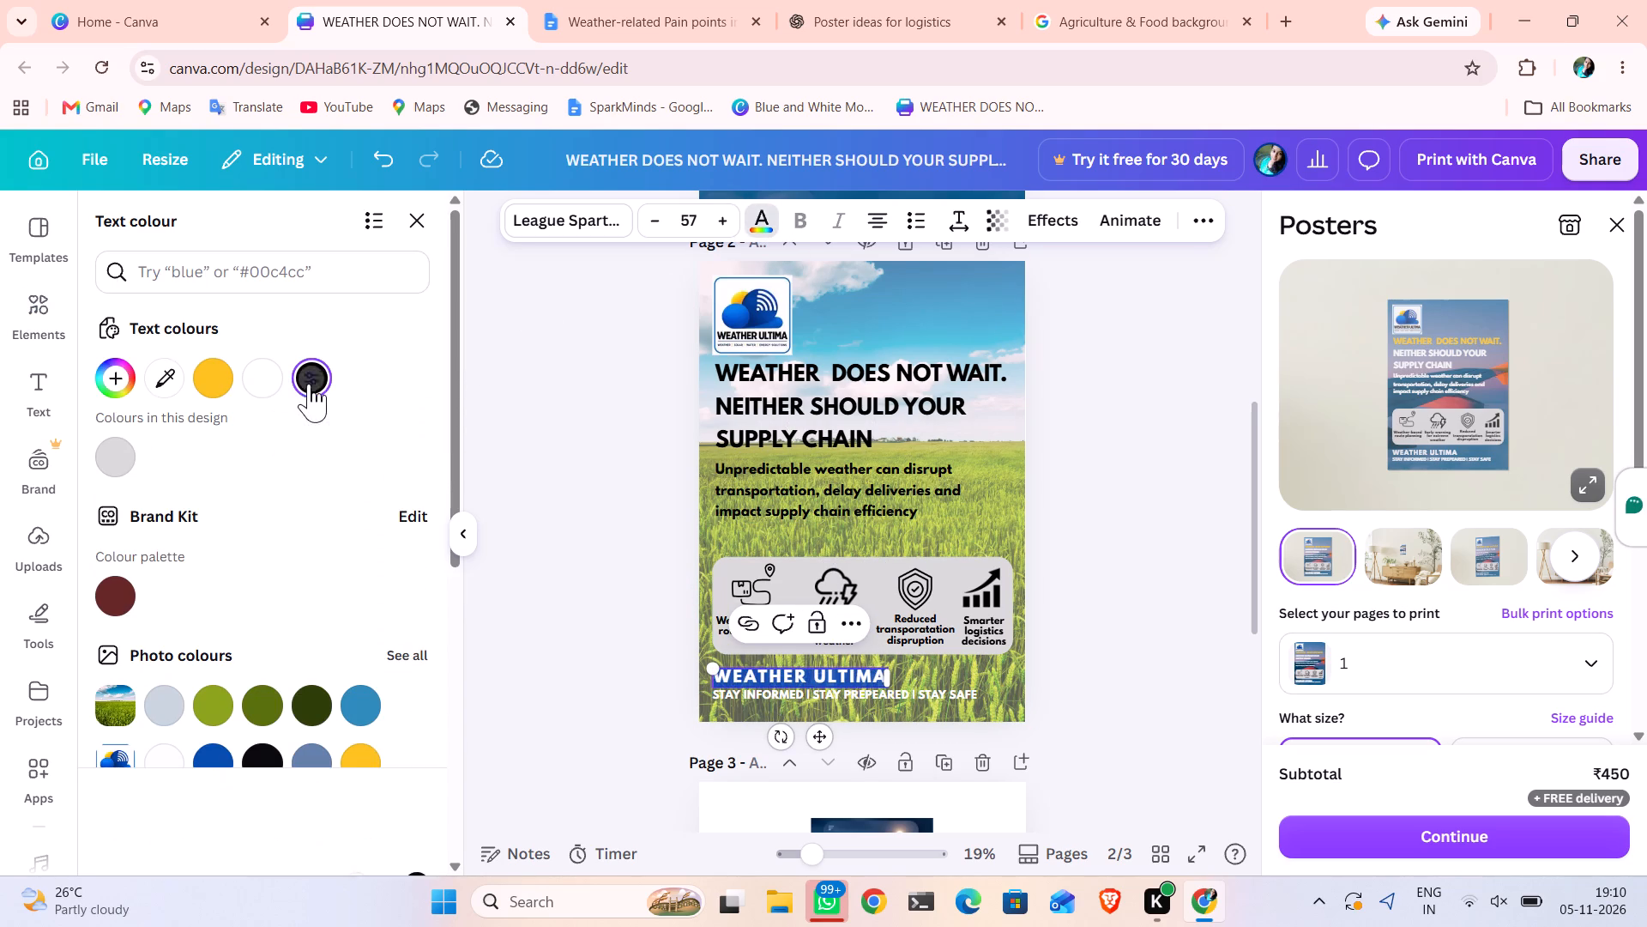
pyautogui.click(603, 463)
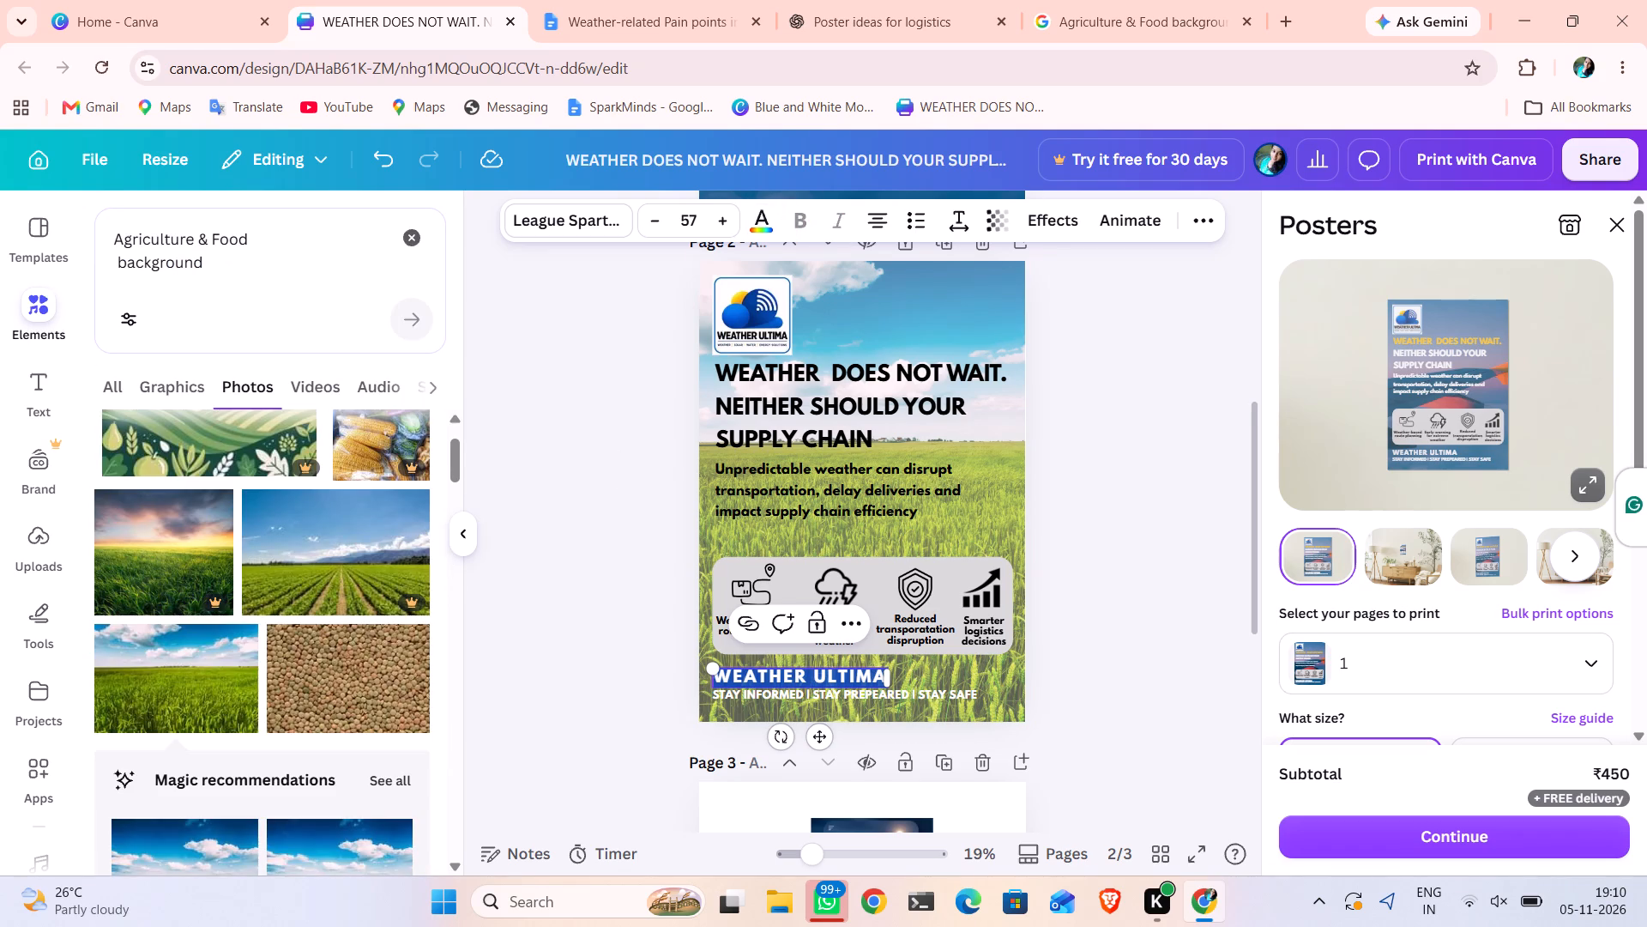
pyautogui.doubleClick(786, 695)
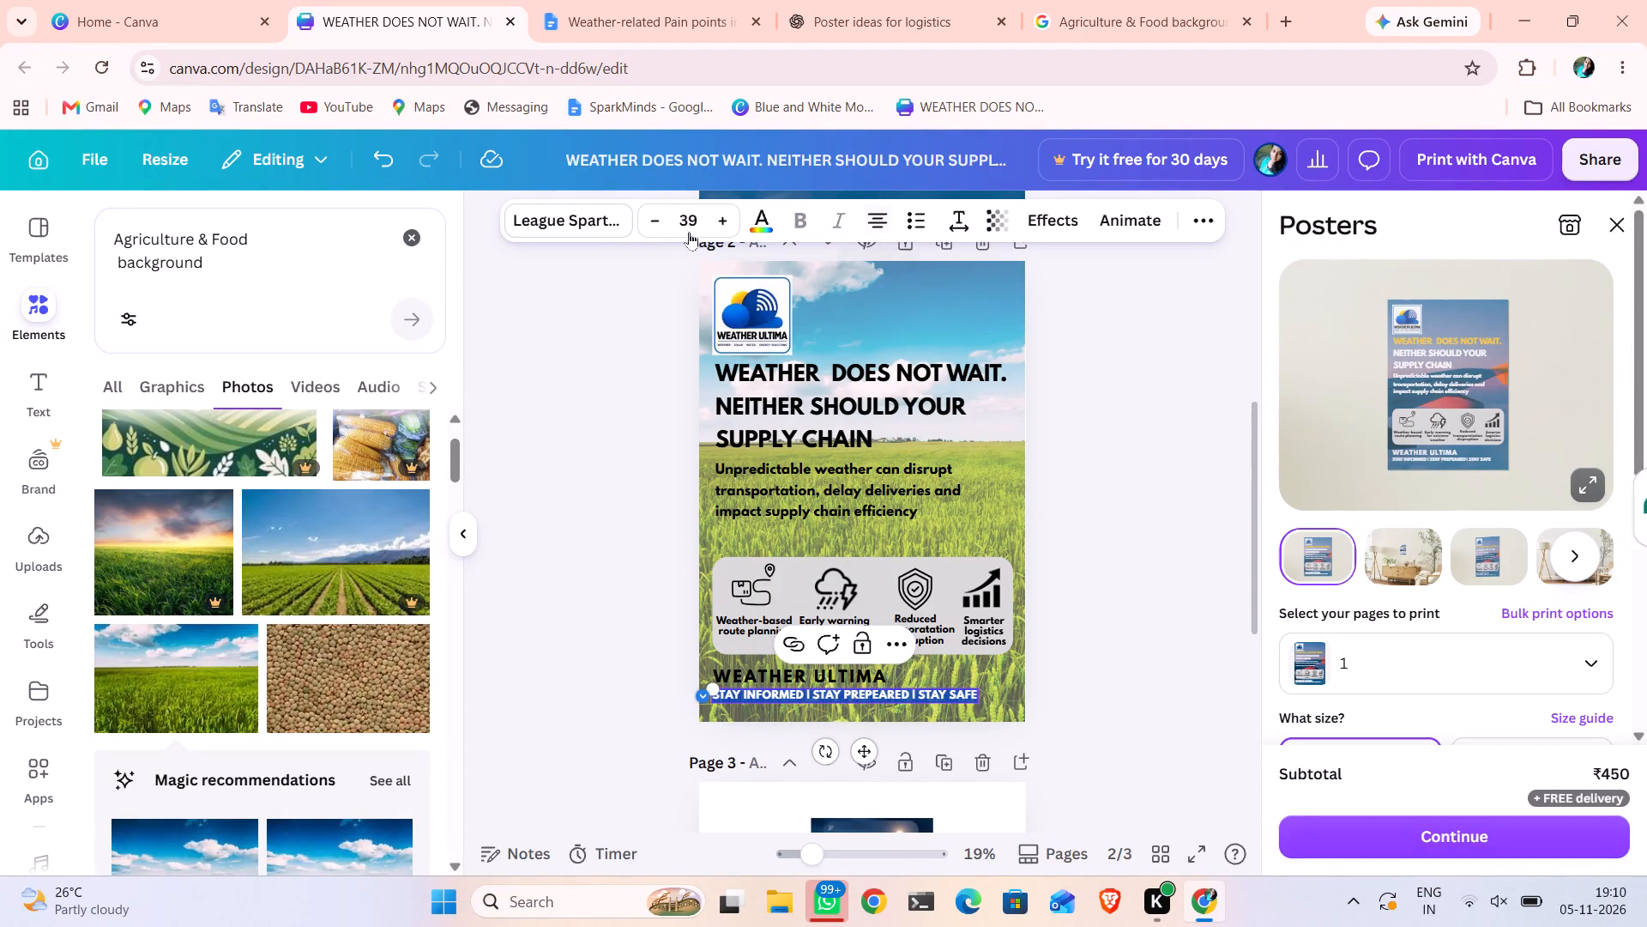
pyautogui.click(775, 230)
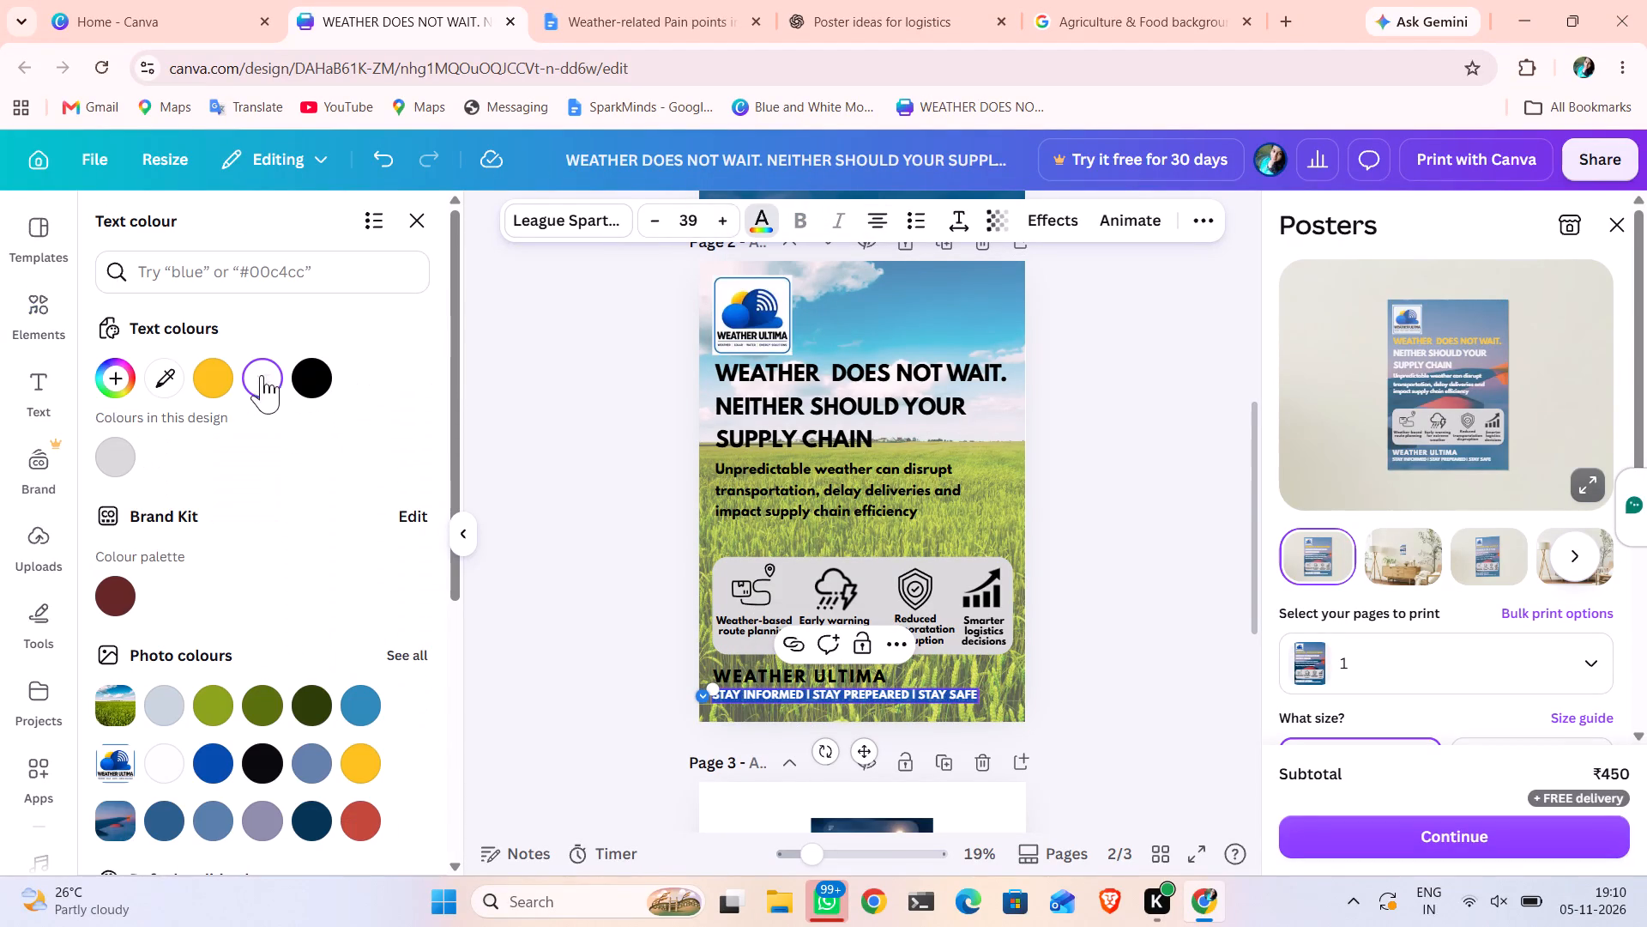
pyautogui.click(307, 389)
pyautogui.click(560, 361)
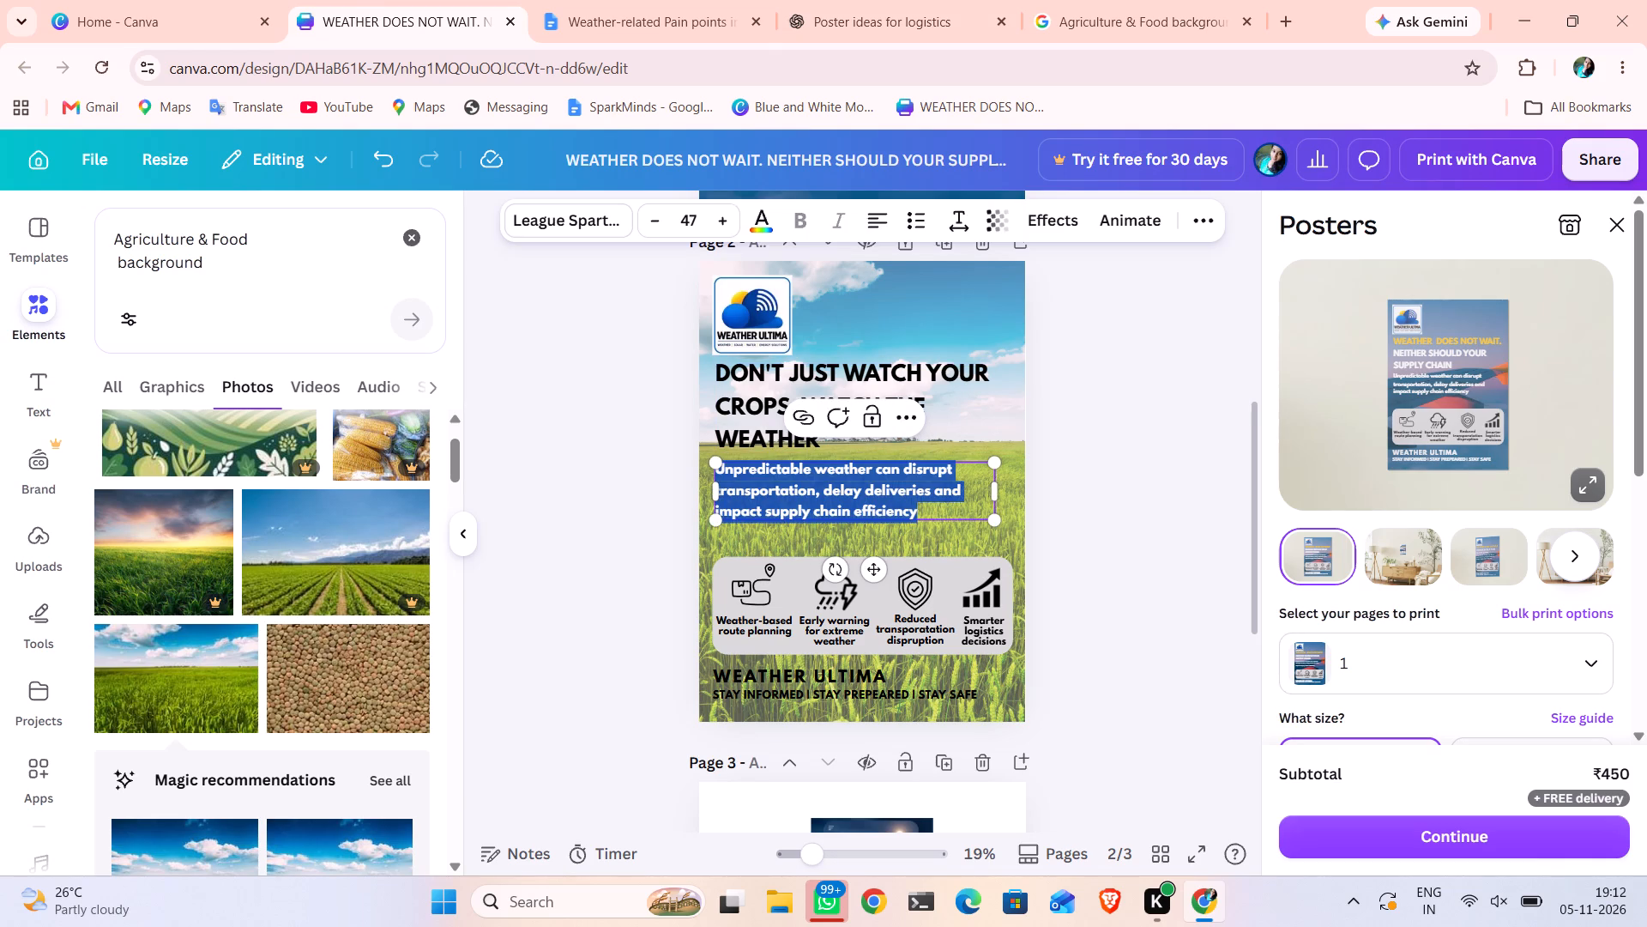
pyautogui.click(608, 457)
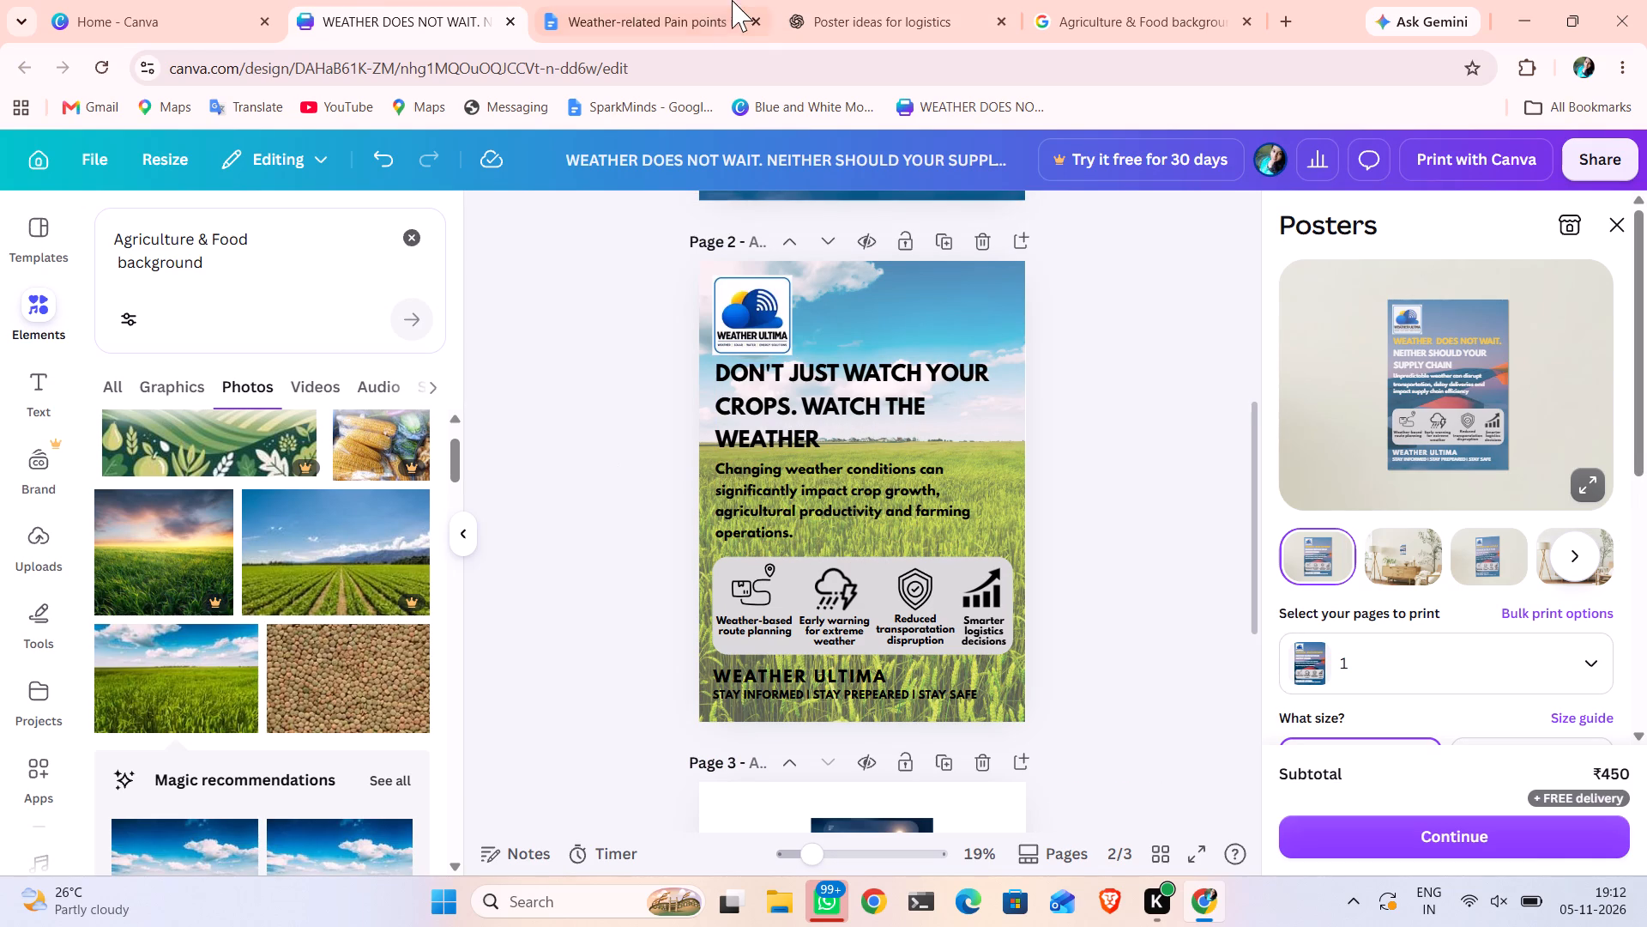
# Copy the "Weather-based crop planning" highlight from ChatGPT and search Canva's elements for it.
pyautogui.click(912, 10)
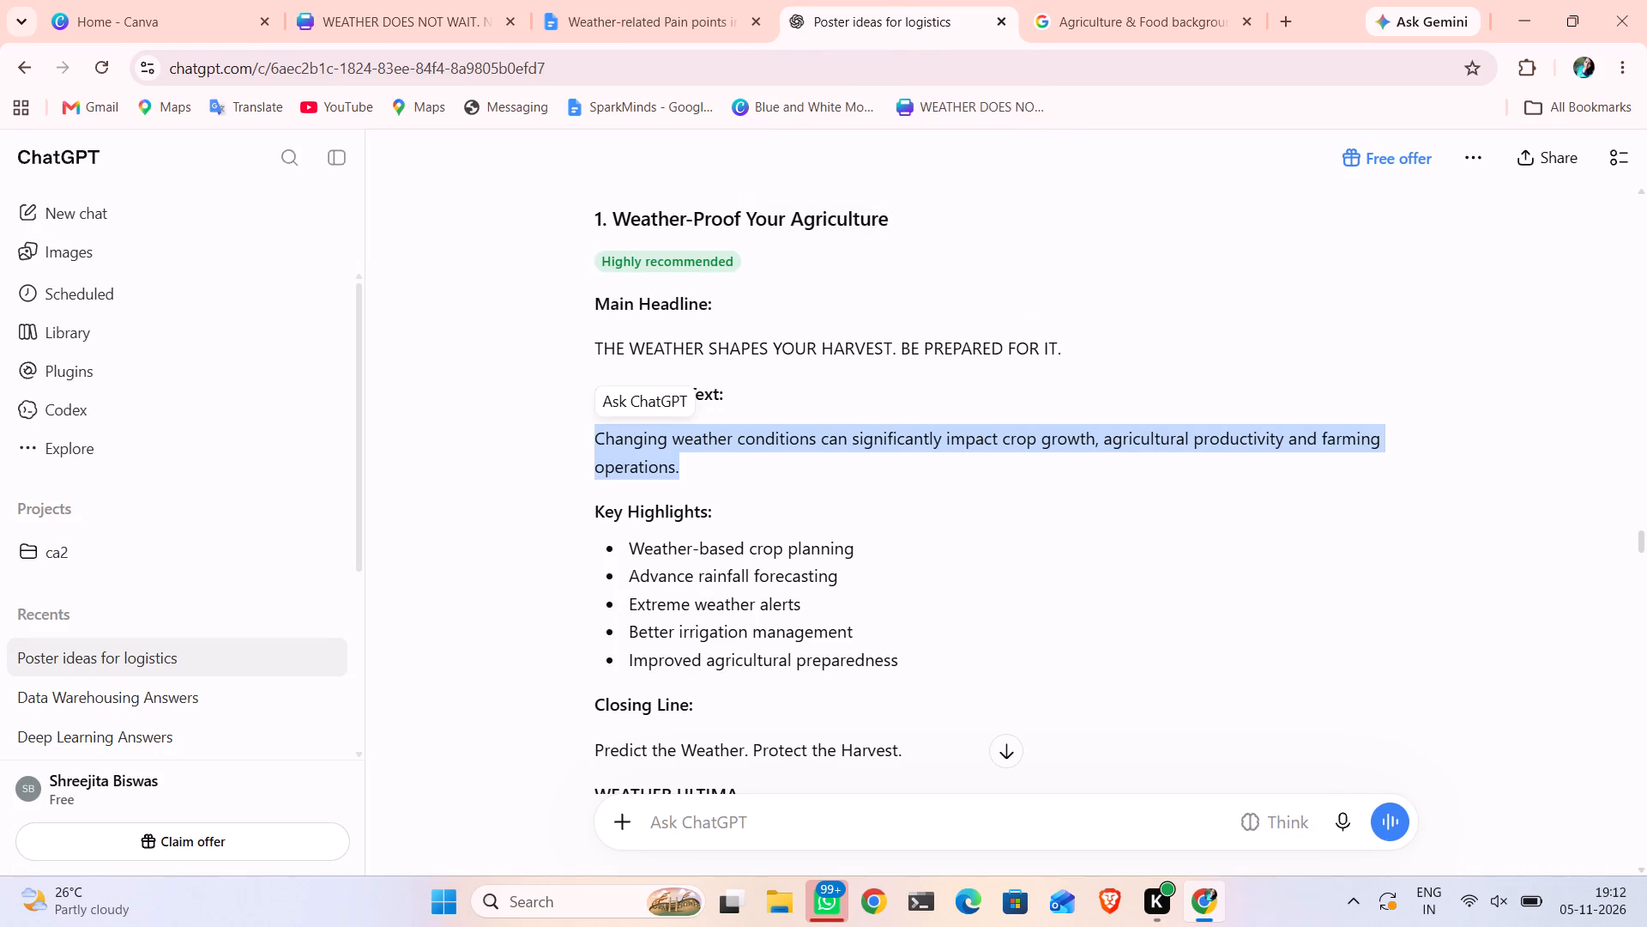
pyautogui.moveTo(634, 548); pyautogui.dragTo(862, 549)
pyautogui.hotkey('ctrl', 'c')
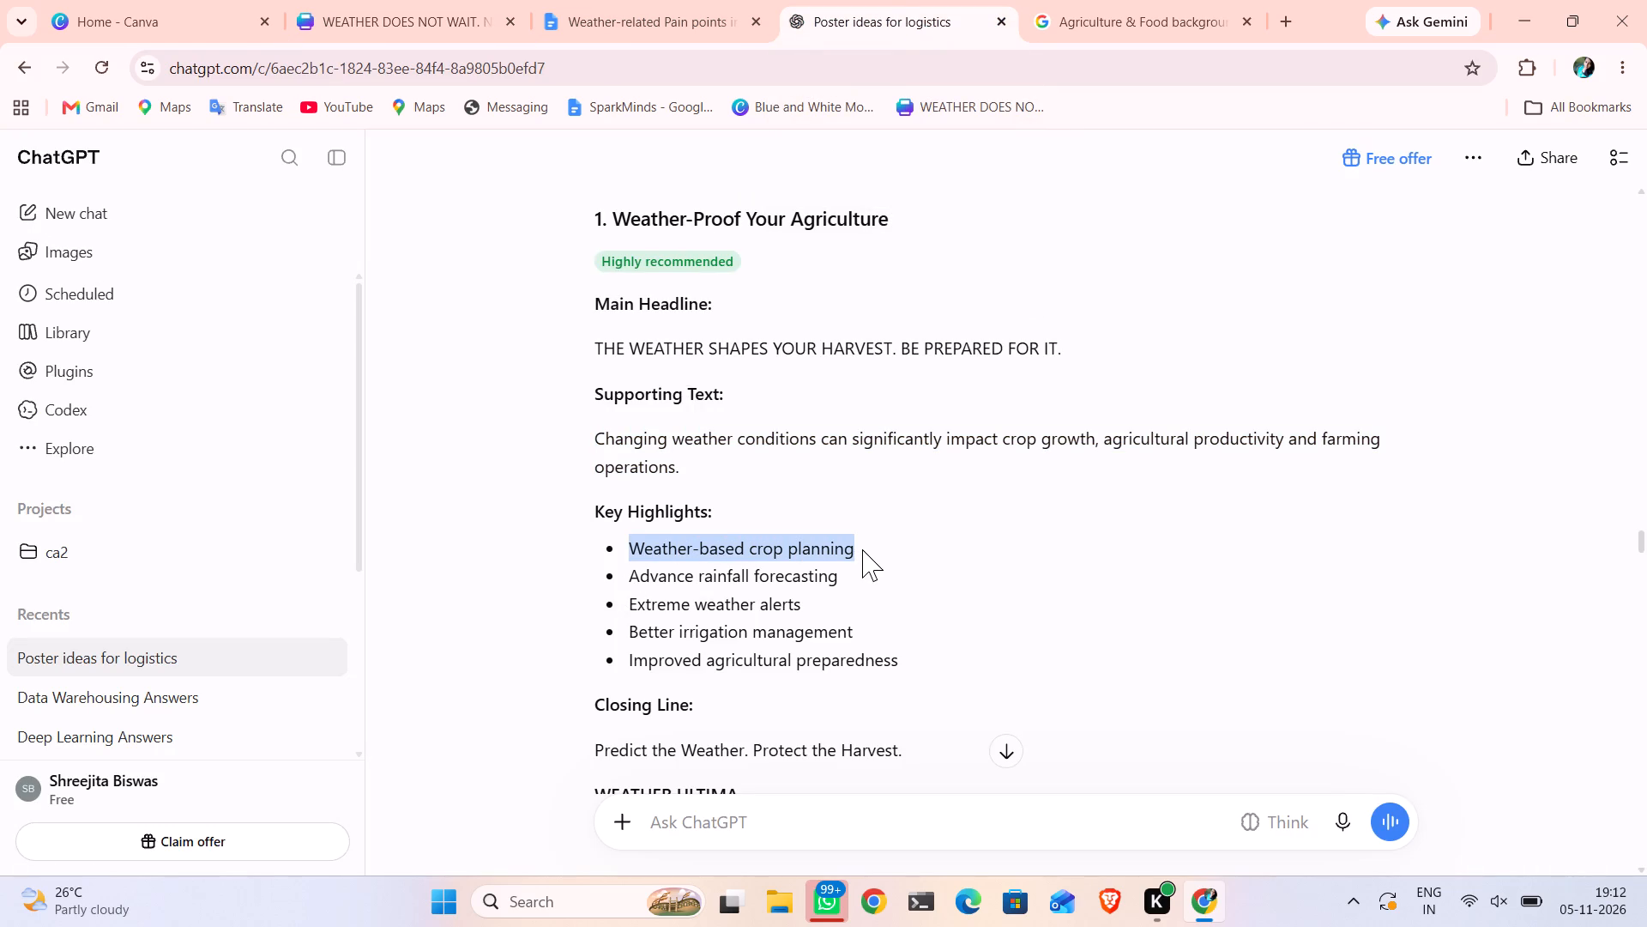
pyautogui.hotkey('ctrl', 'c')
pyautogui.click(382, 4)
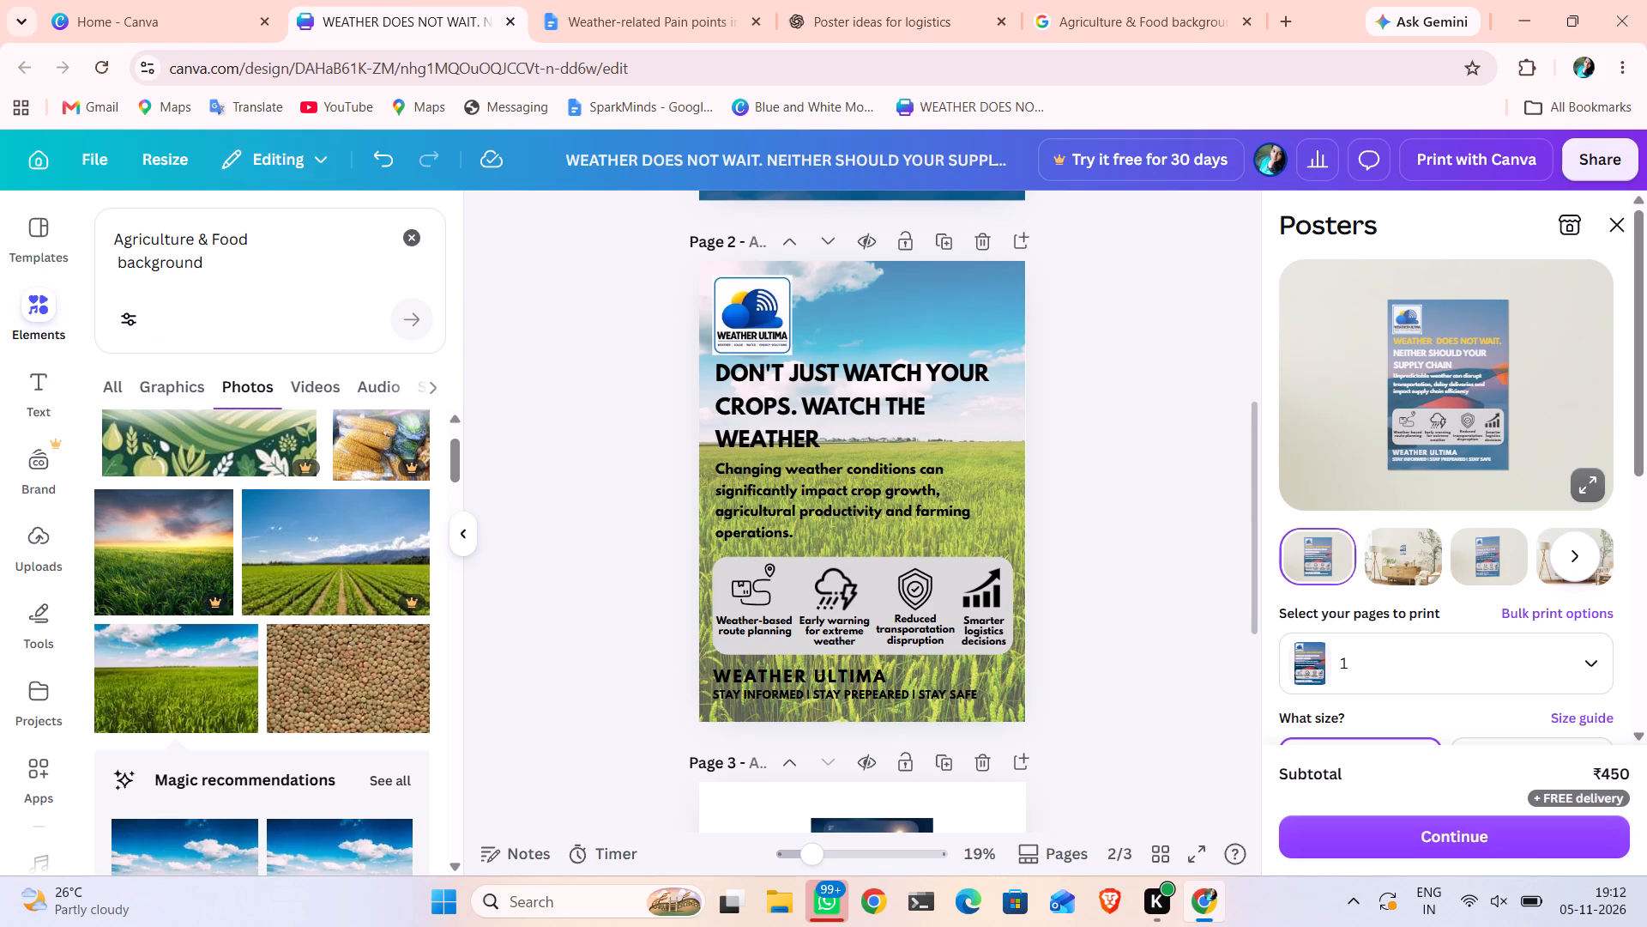
pyautogui.click(270, 261)
pyautogui.hotkey('ctrl', 'a')
pyautogui.hotkey('ctrl', 'v')
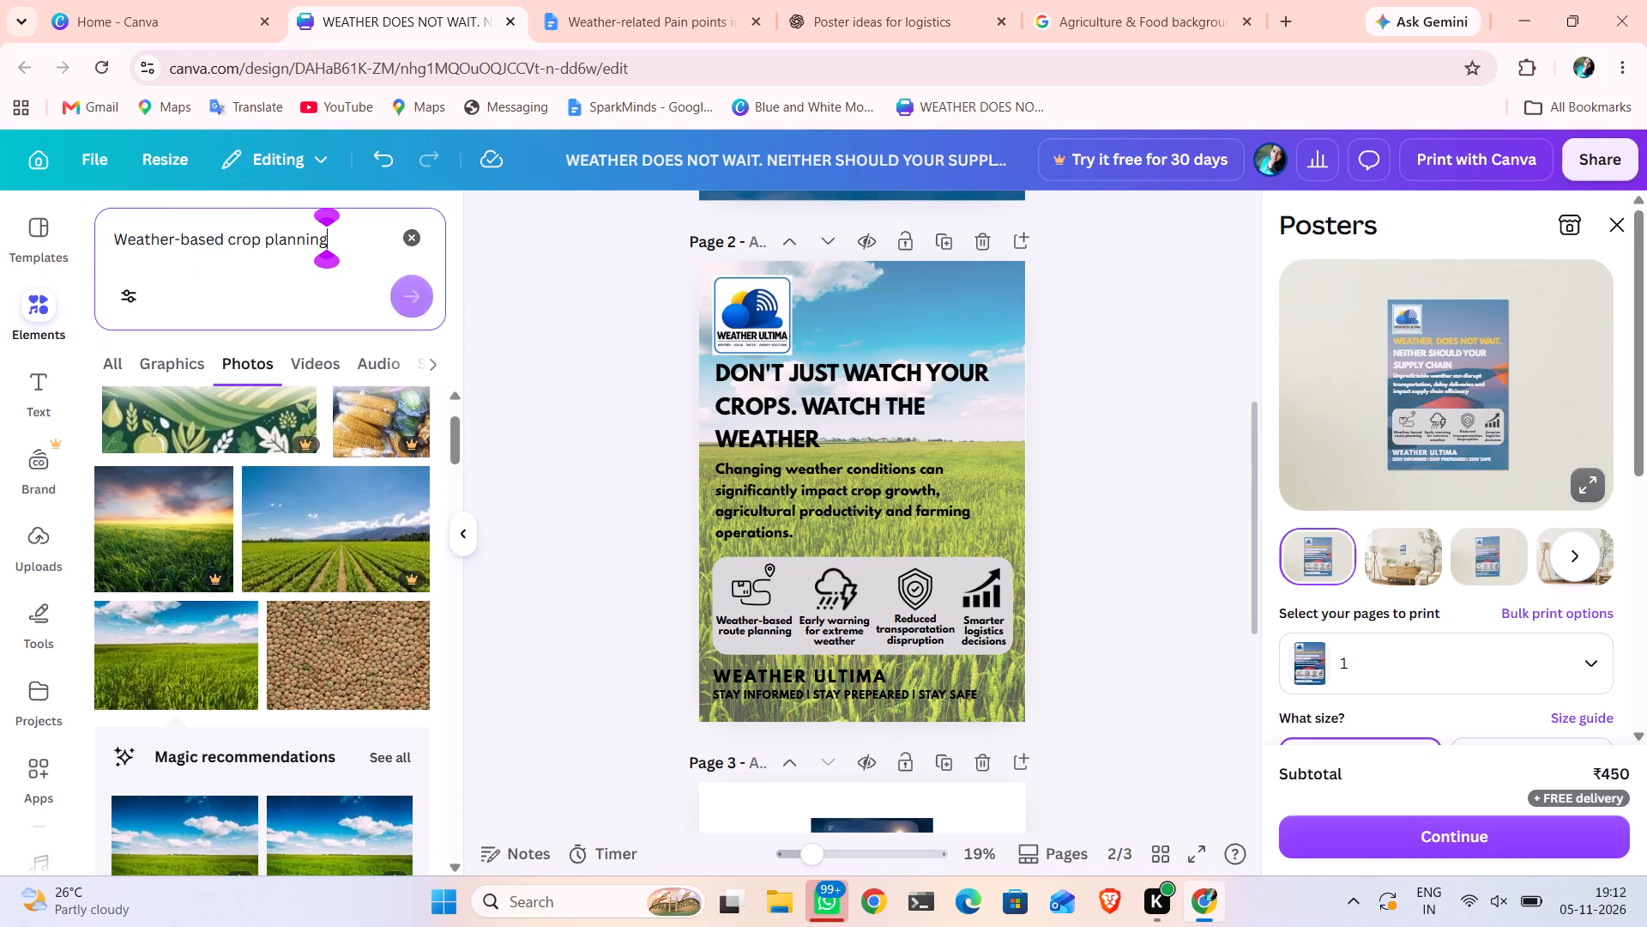
pyautogui.click(413, 299)
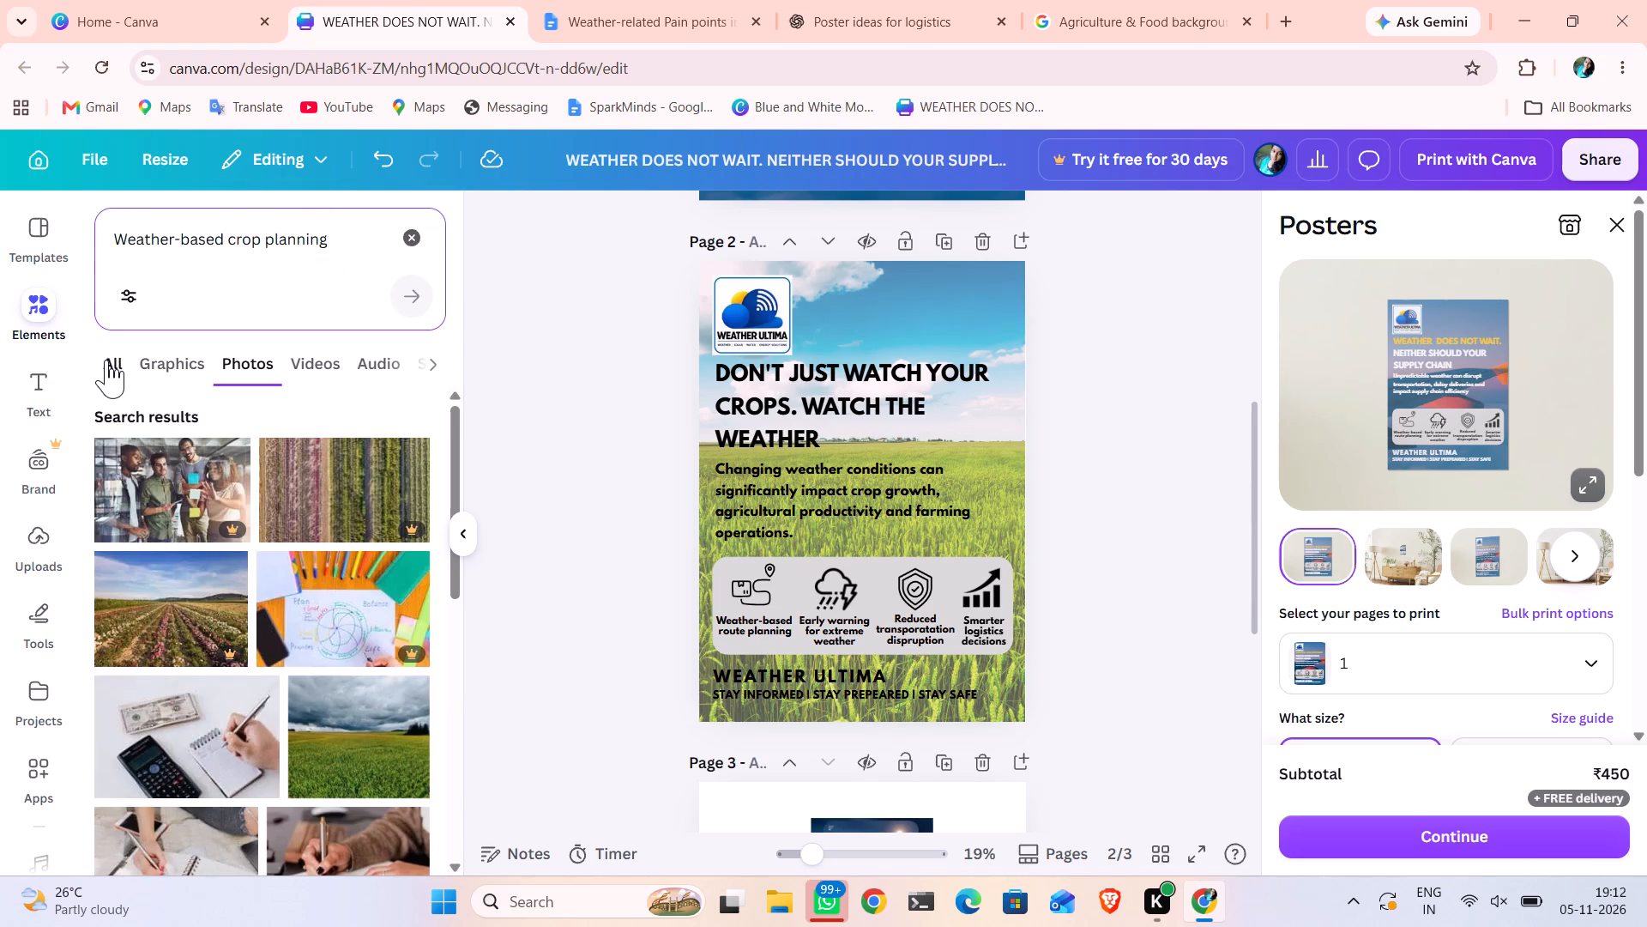
# Add the black circular weather-cycle graphic with sun, cloud, snowflake and flower to page 2 and shrink it to icon size.
pyautogui.click(113, 361)
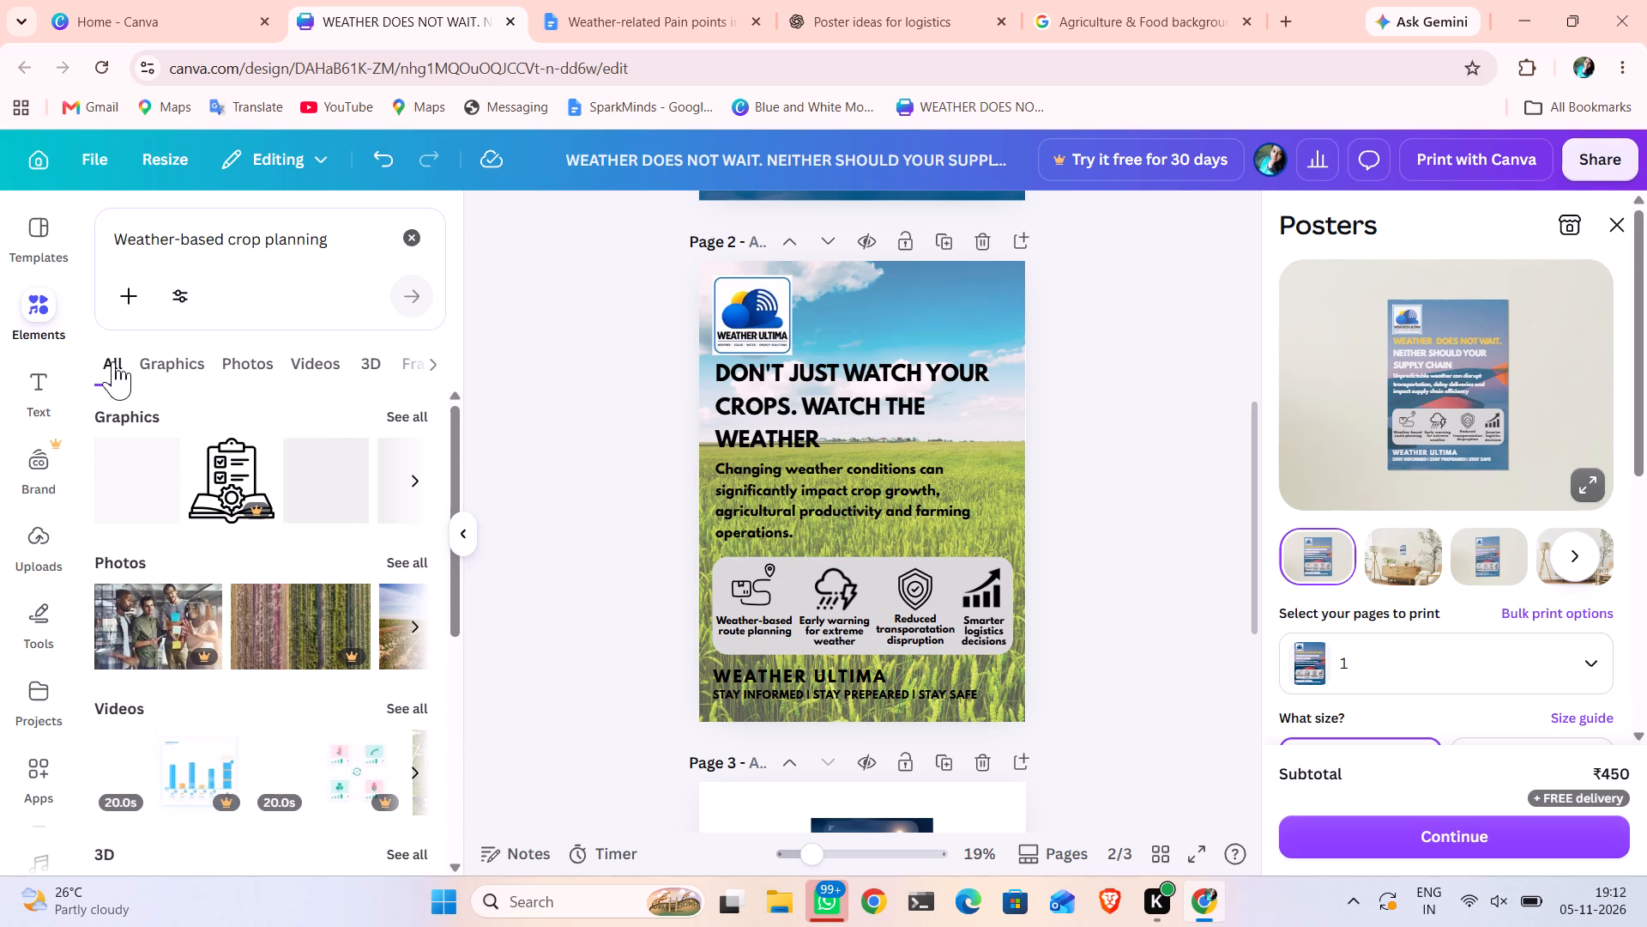
pyautogui.click(396, 419)
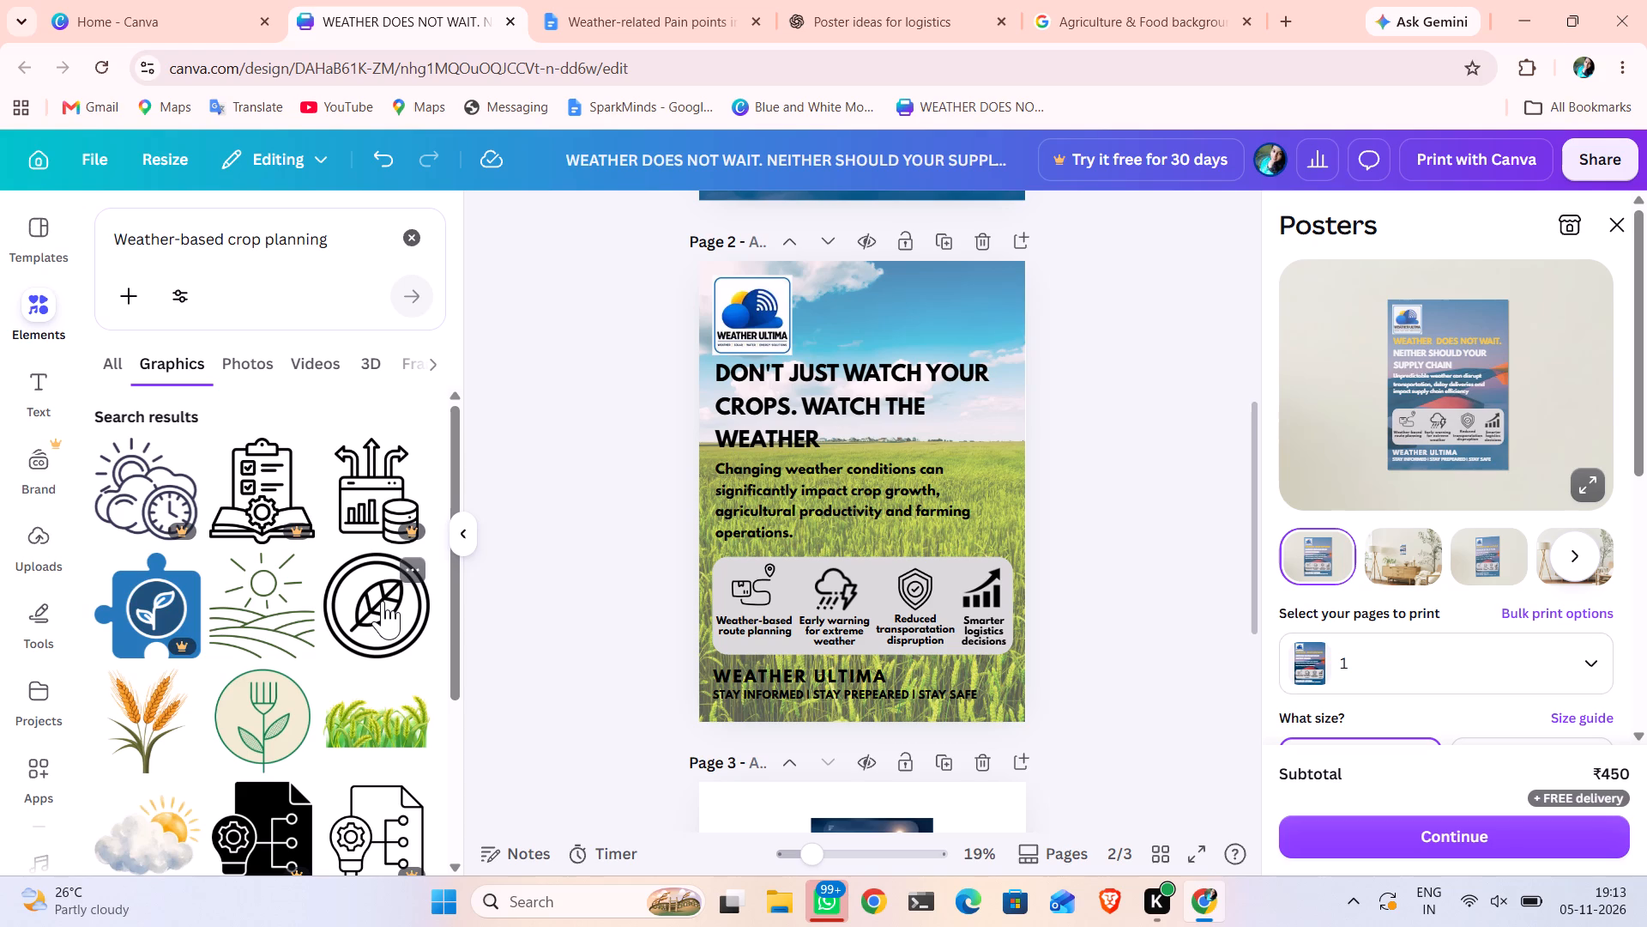
pyautogui.scroll(-1, 383, 601)
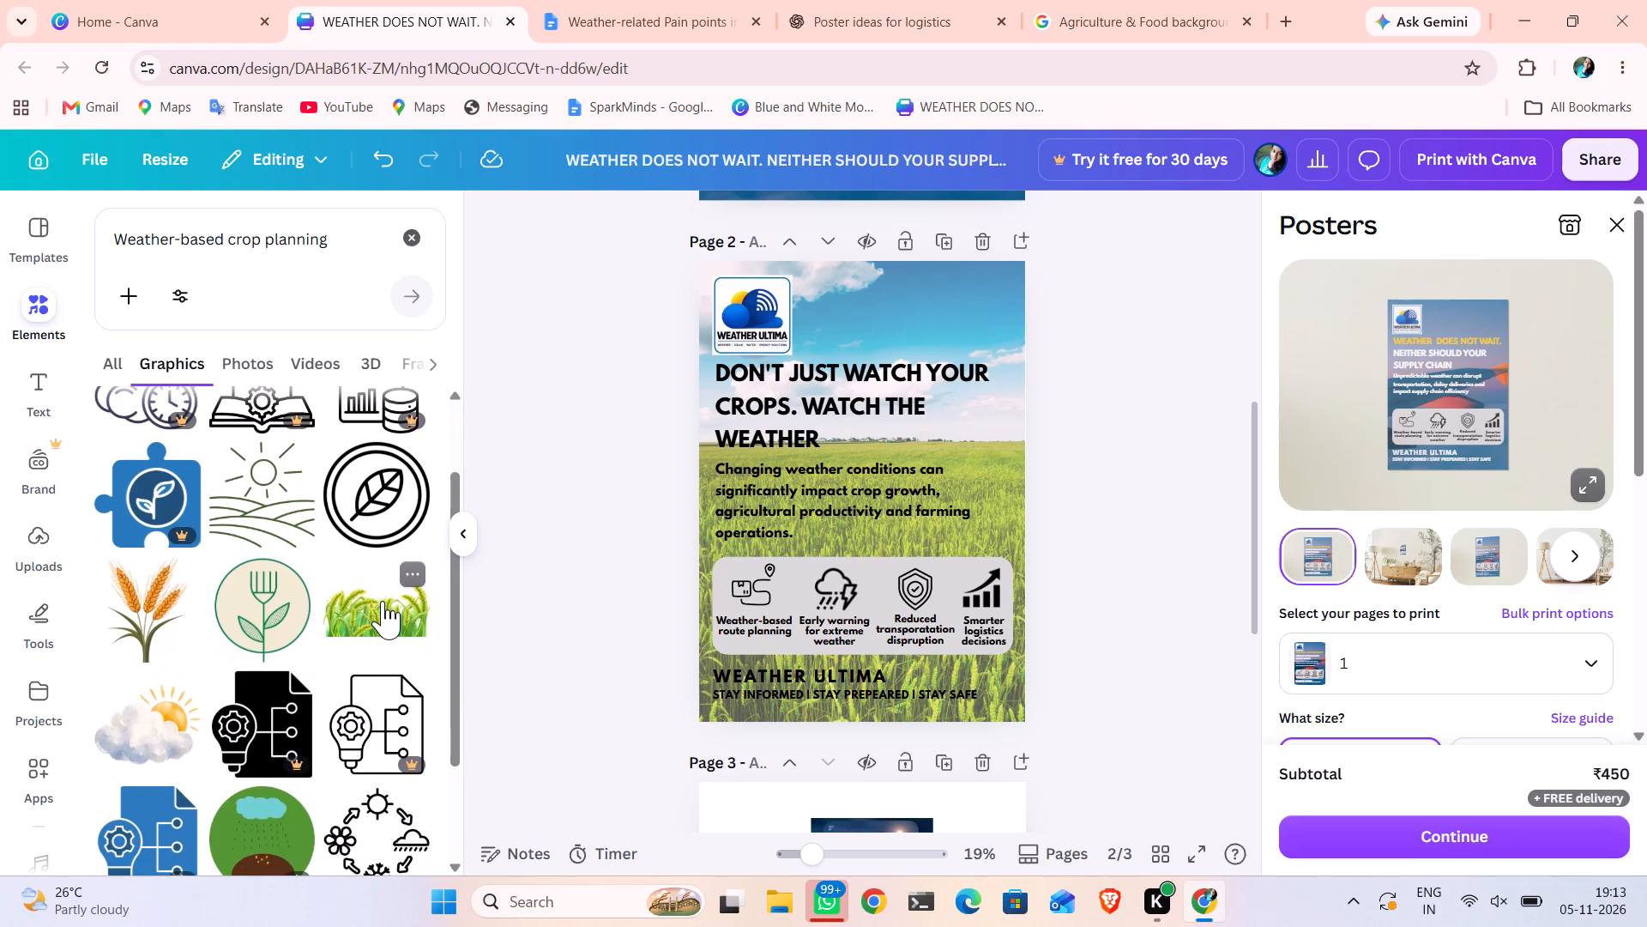
pyautogui.scroll(-1, 383, 601)
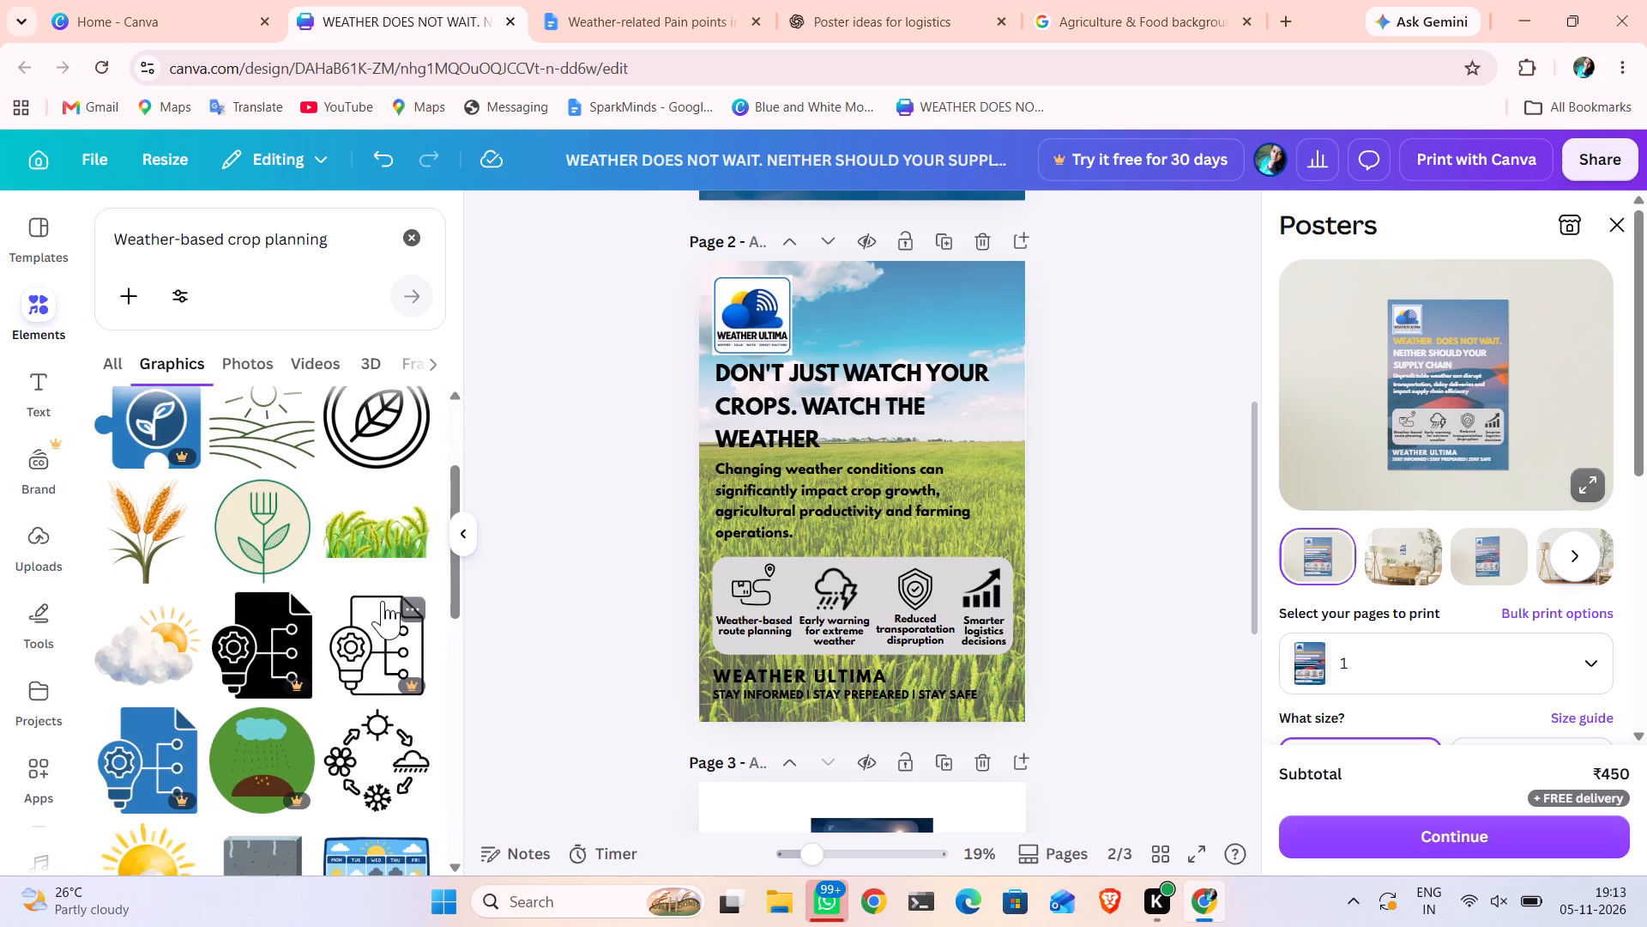
pyautogui.click(374, 788)
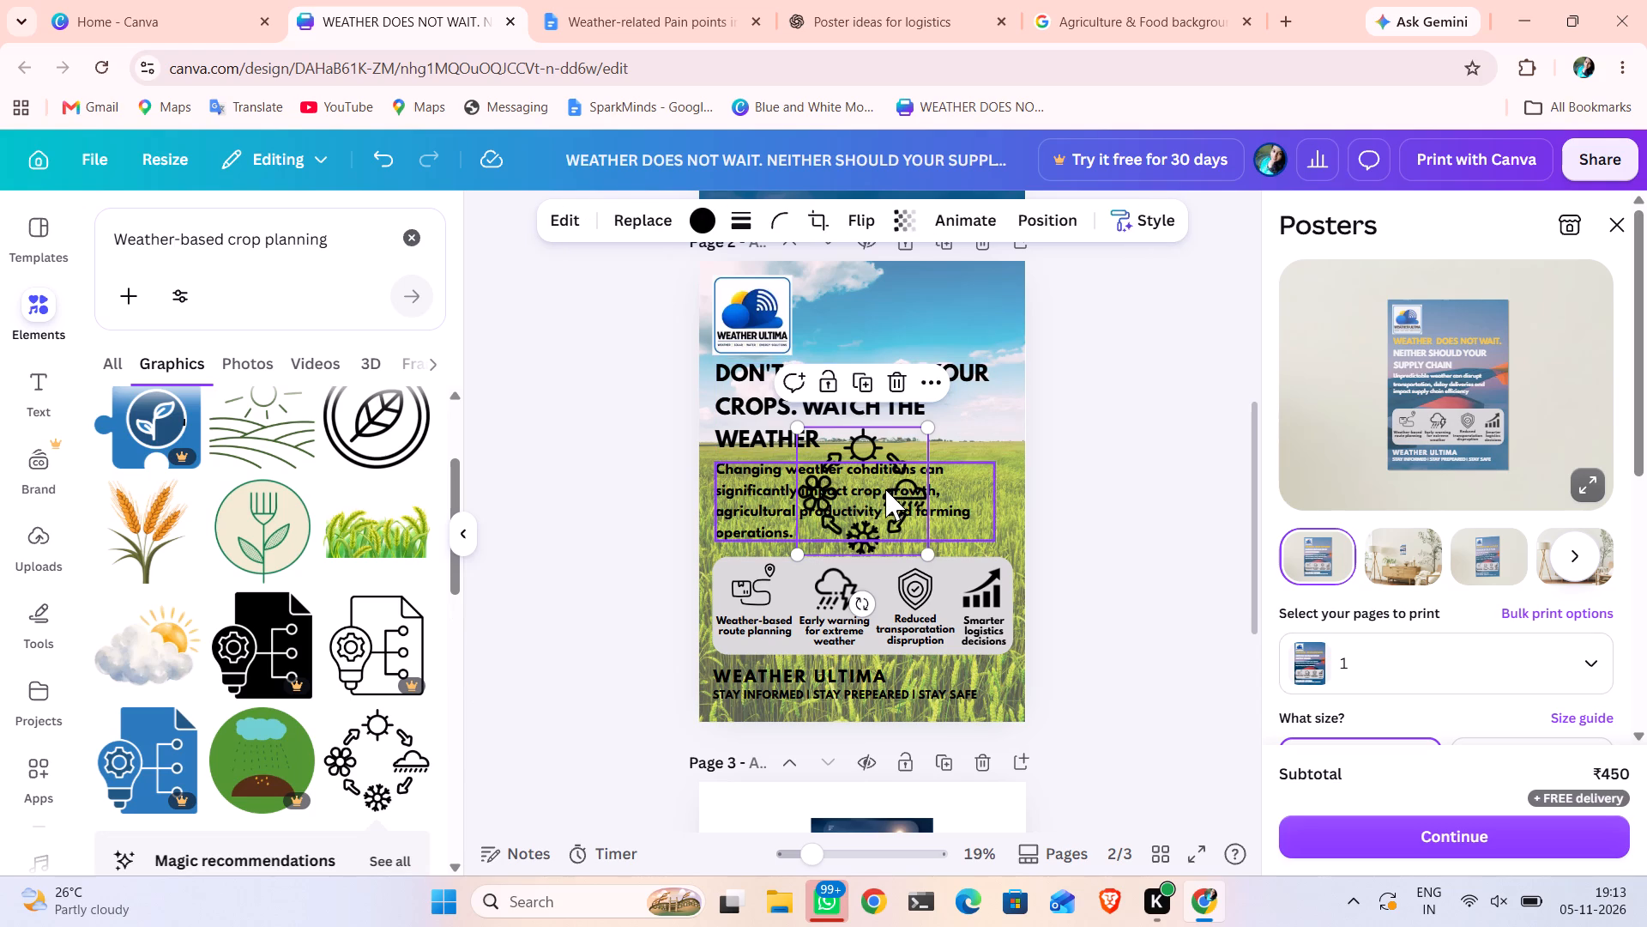
pyautogui.moveTo(885, 488); pyautogui.dragTo(764, 575)
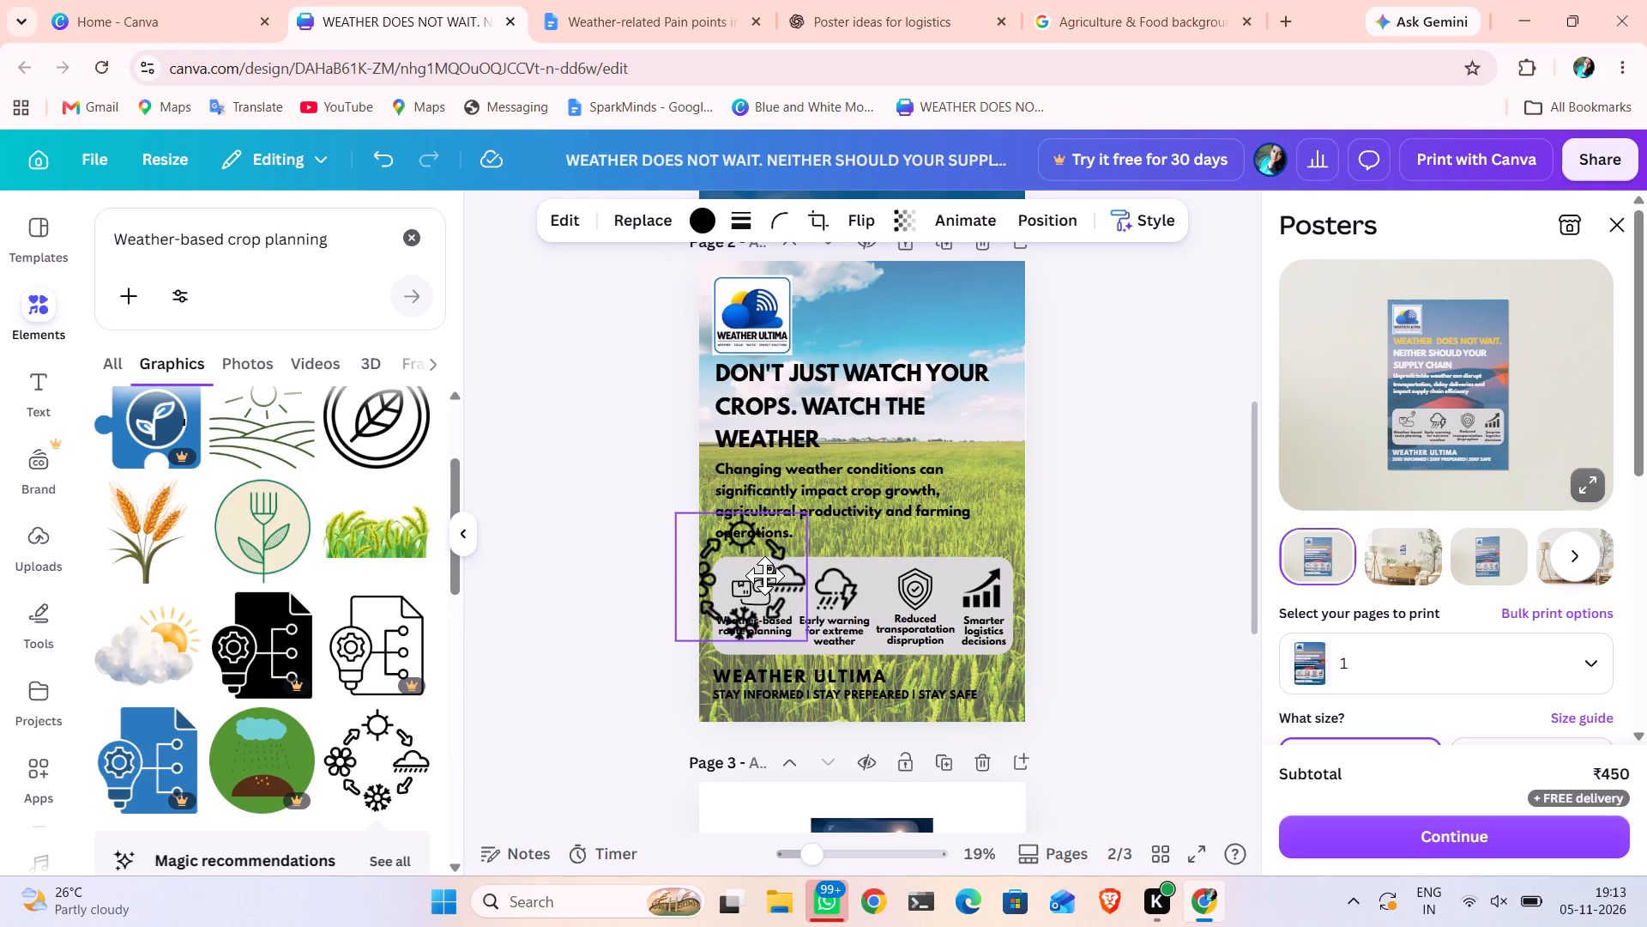
pyautogui.moveTo(764, 575); pyautogui.dragTo(793, 578)
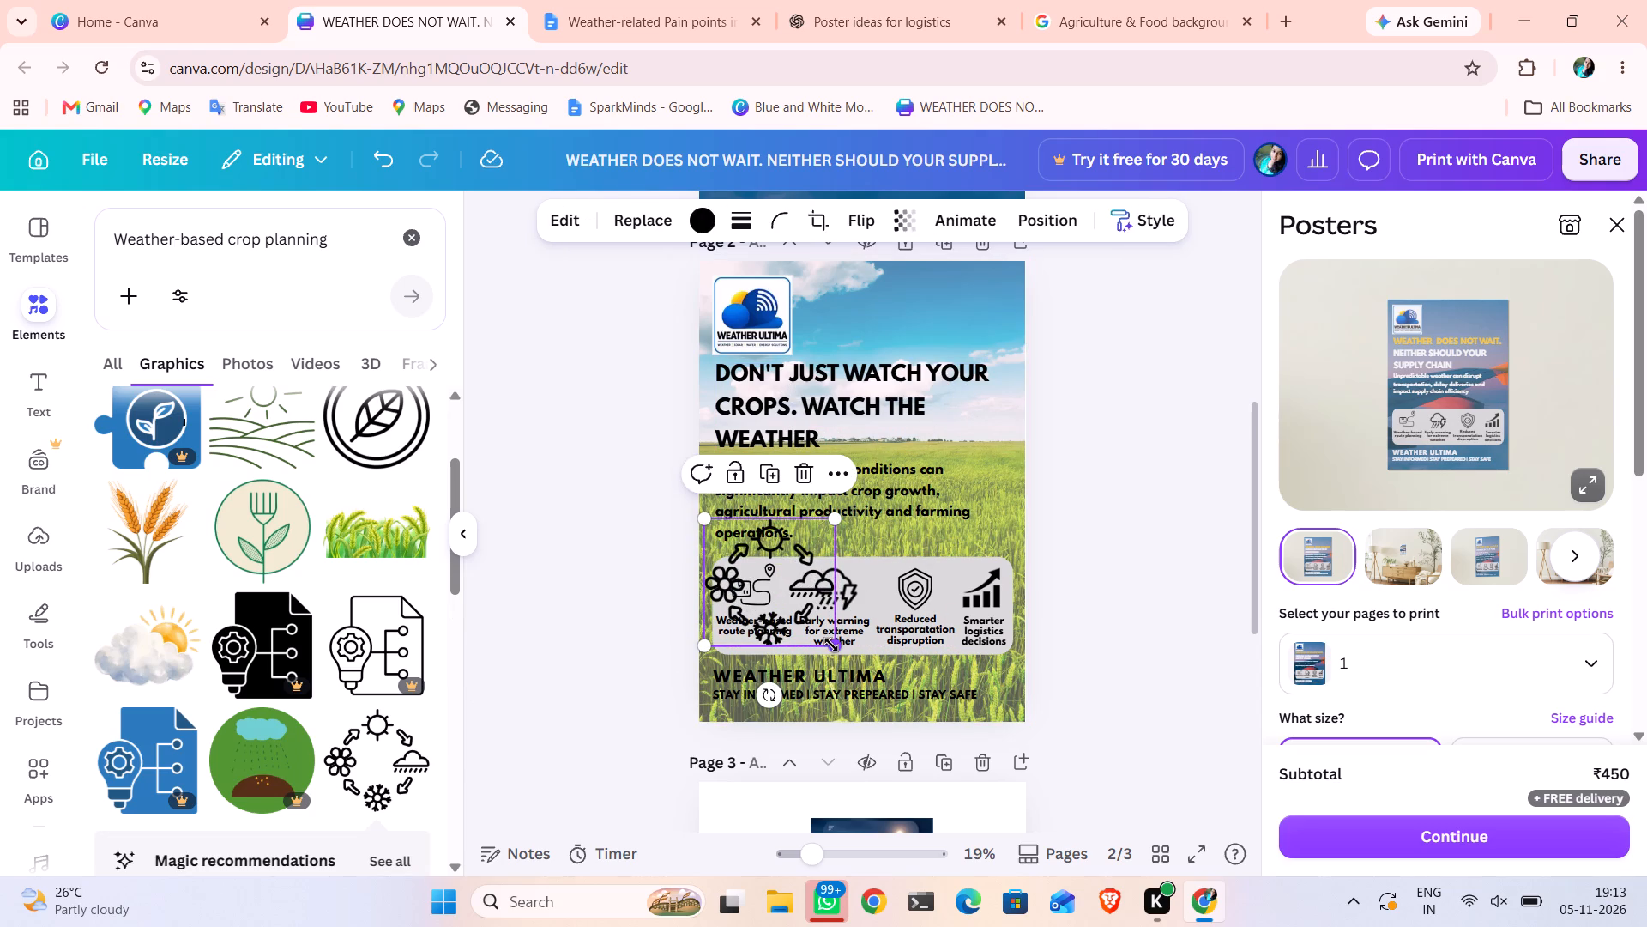
pyautogui.moveTo(831, 645); pyautogui.dragTo(761, 560)
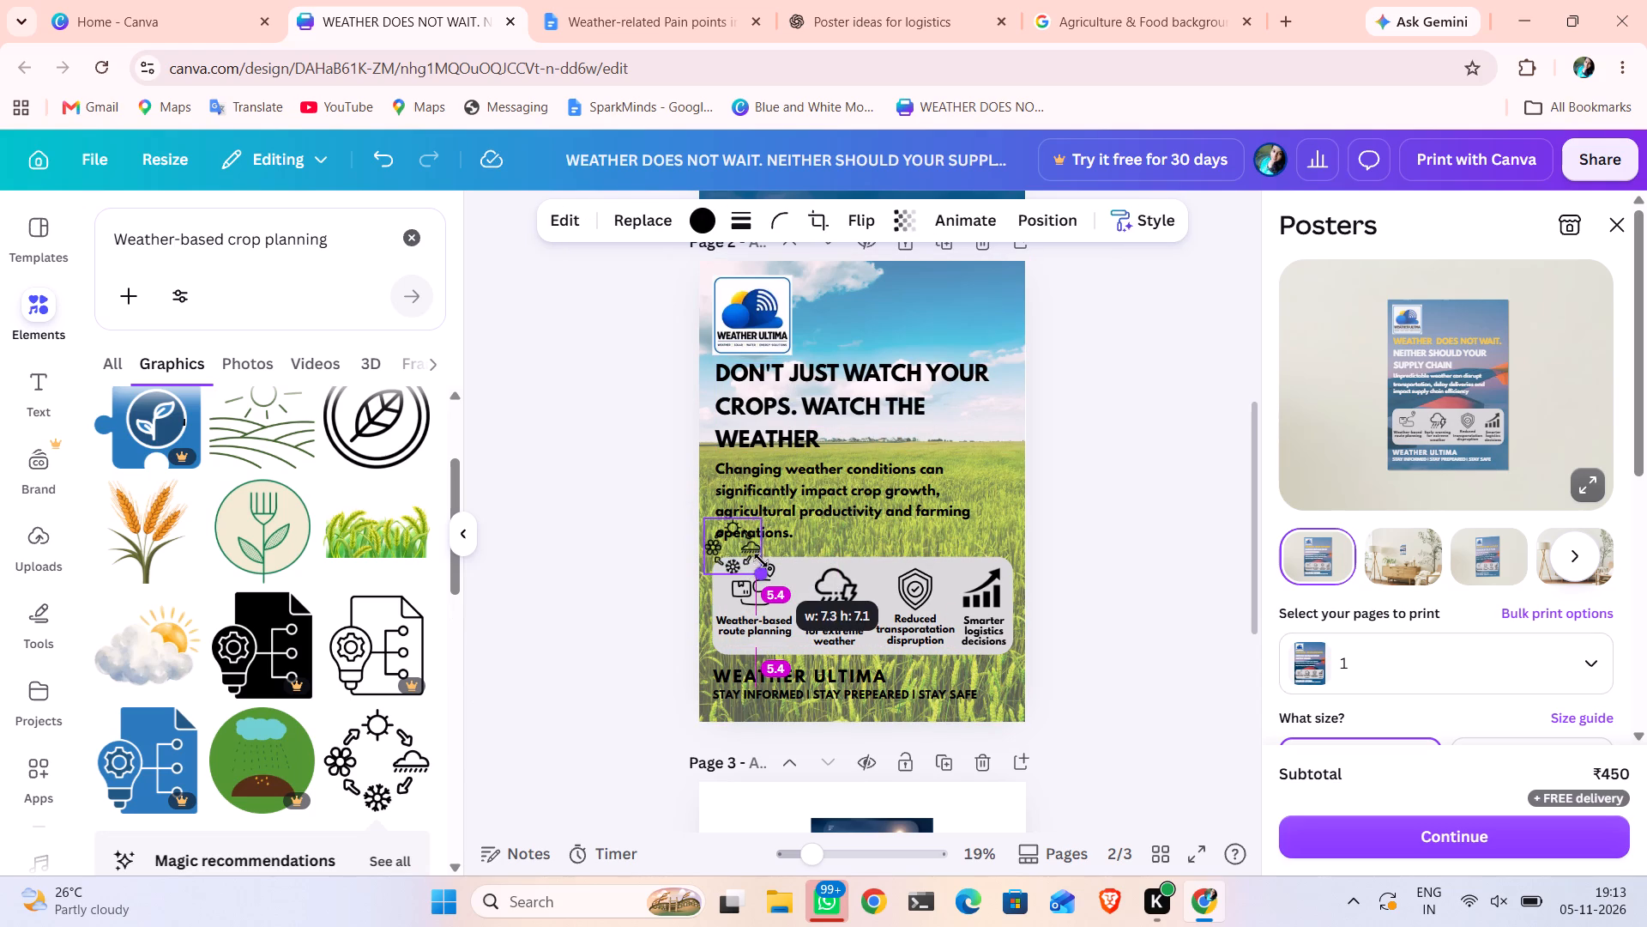
pyautogui.moveTo(761, 560); pyautogui.dragTo(755, 554)
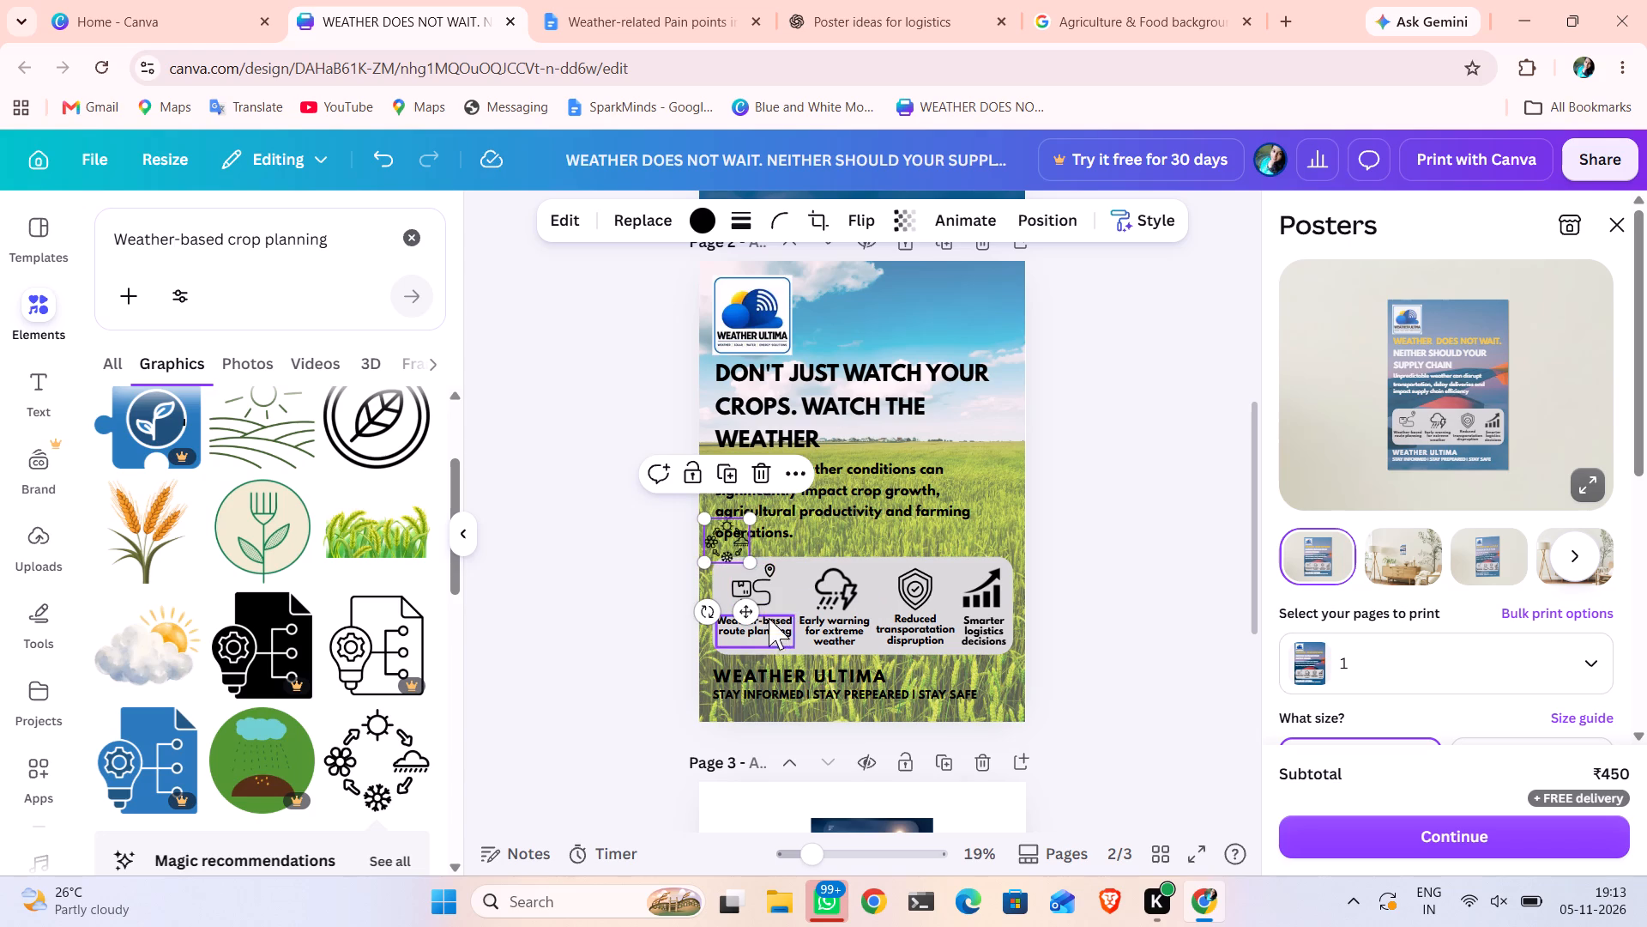
# Delete the route icon above "Weather-based route planning" and place the small weather-cycle icon in its spot.
pyautogui.moveTo(763, 597); pyautogui.dragTo(772, 599)
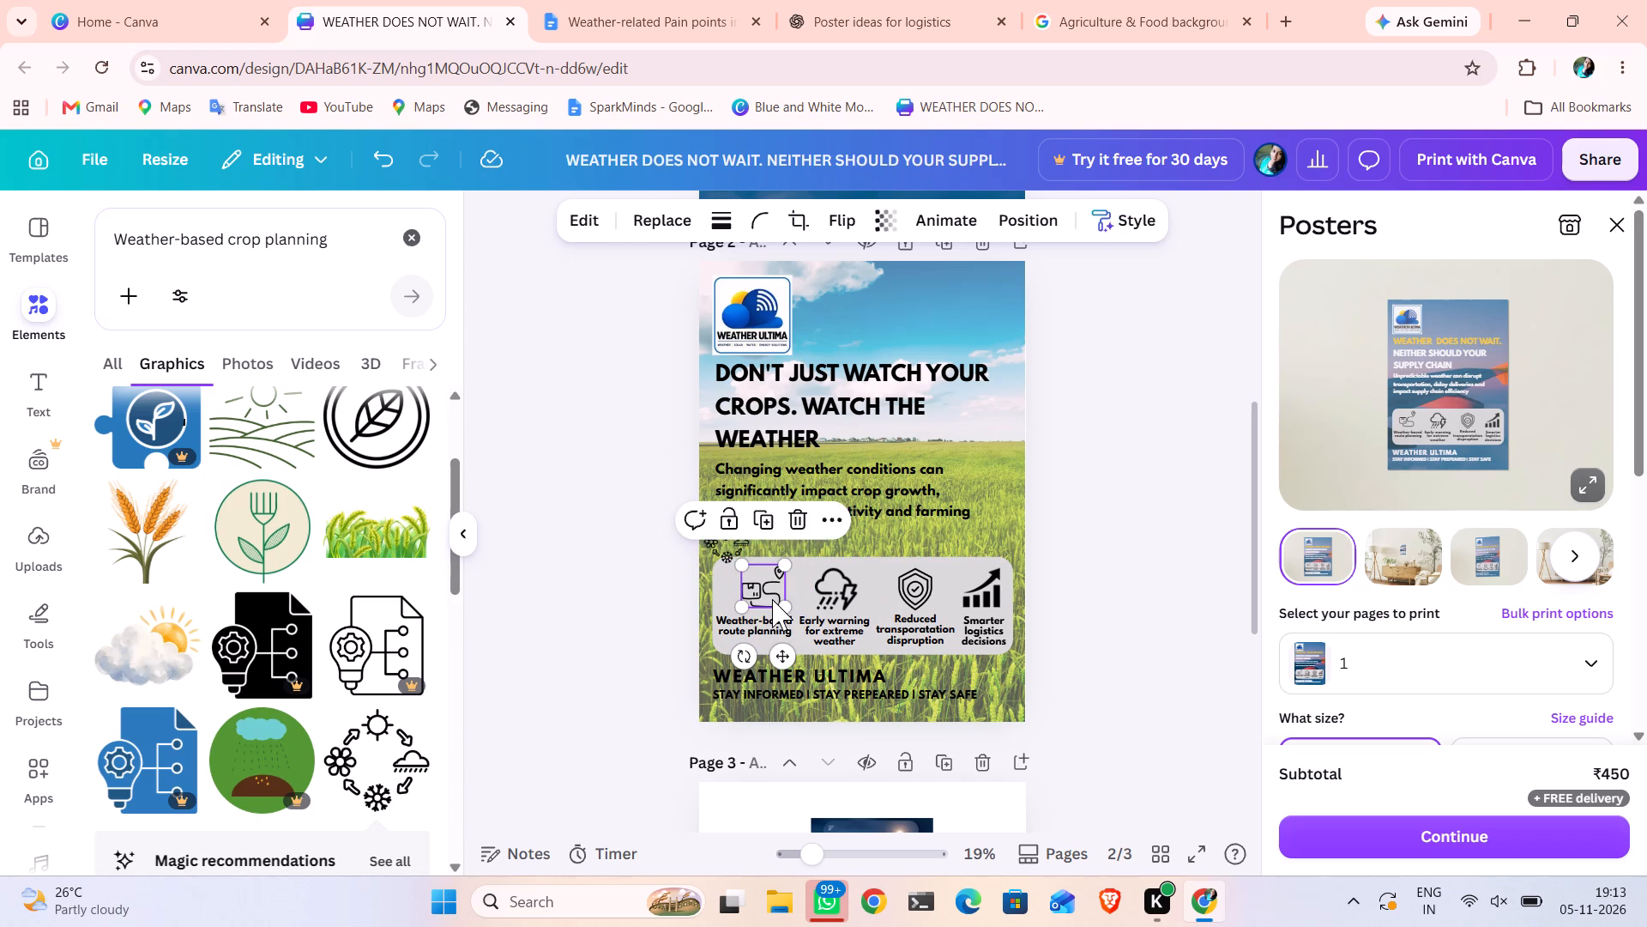
pyautogui.press('BackSpace')
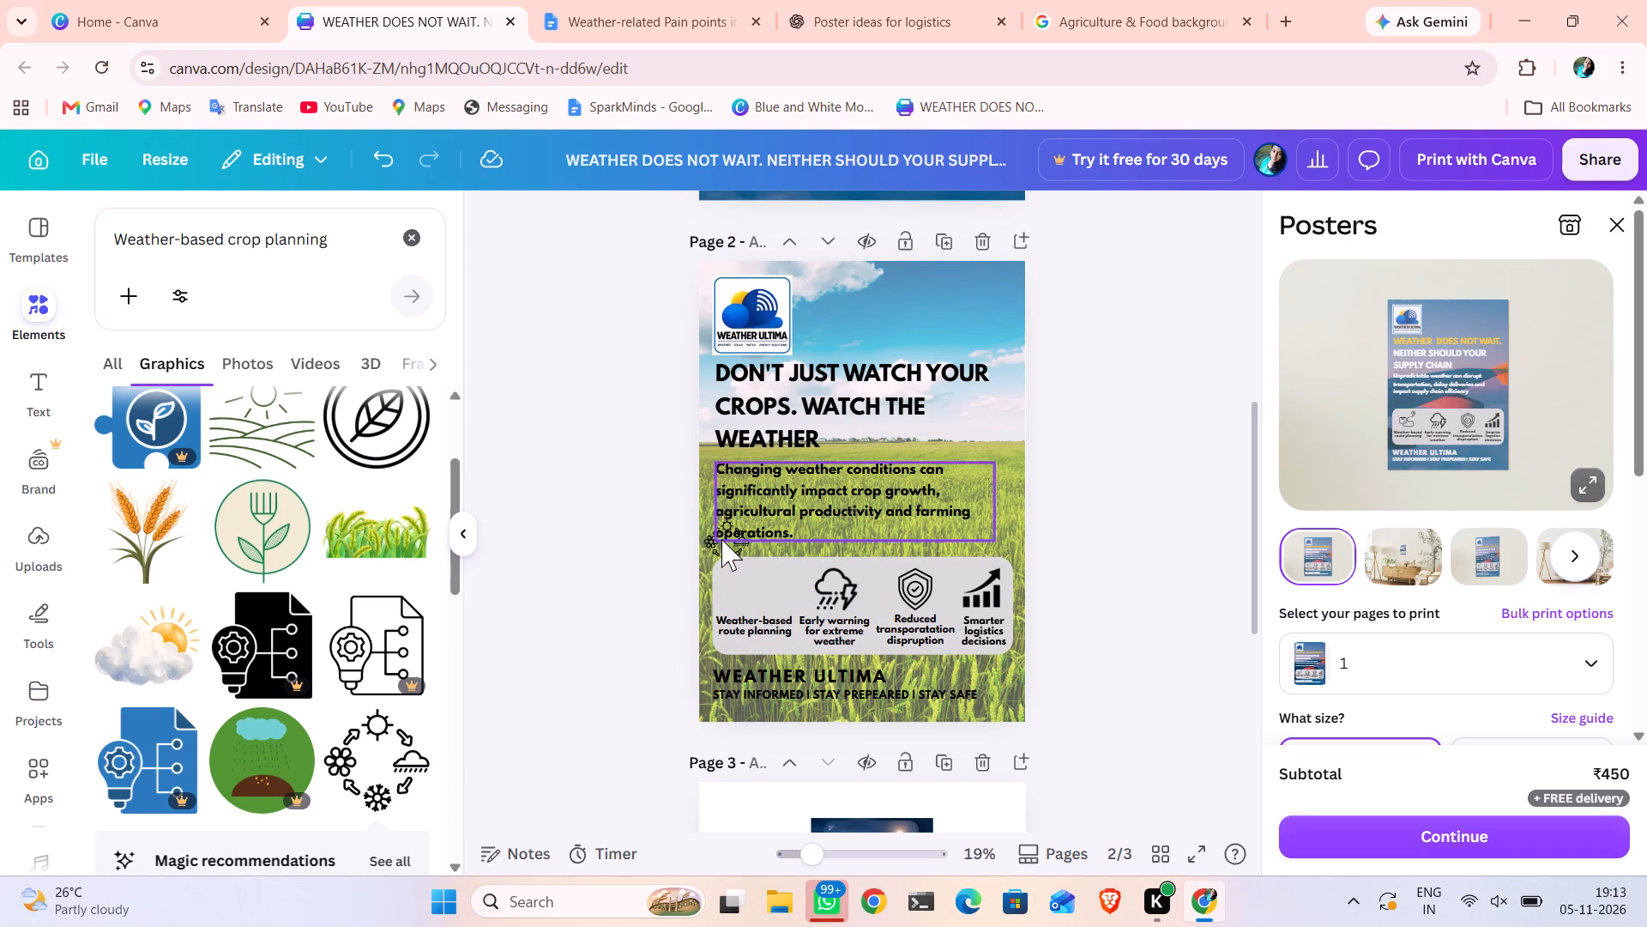
pyautogui.moveTo(720, 545); pyautogui.dragTo(746, 589)
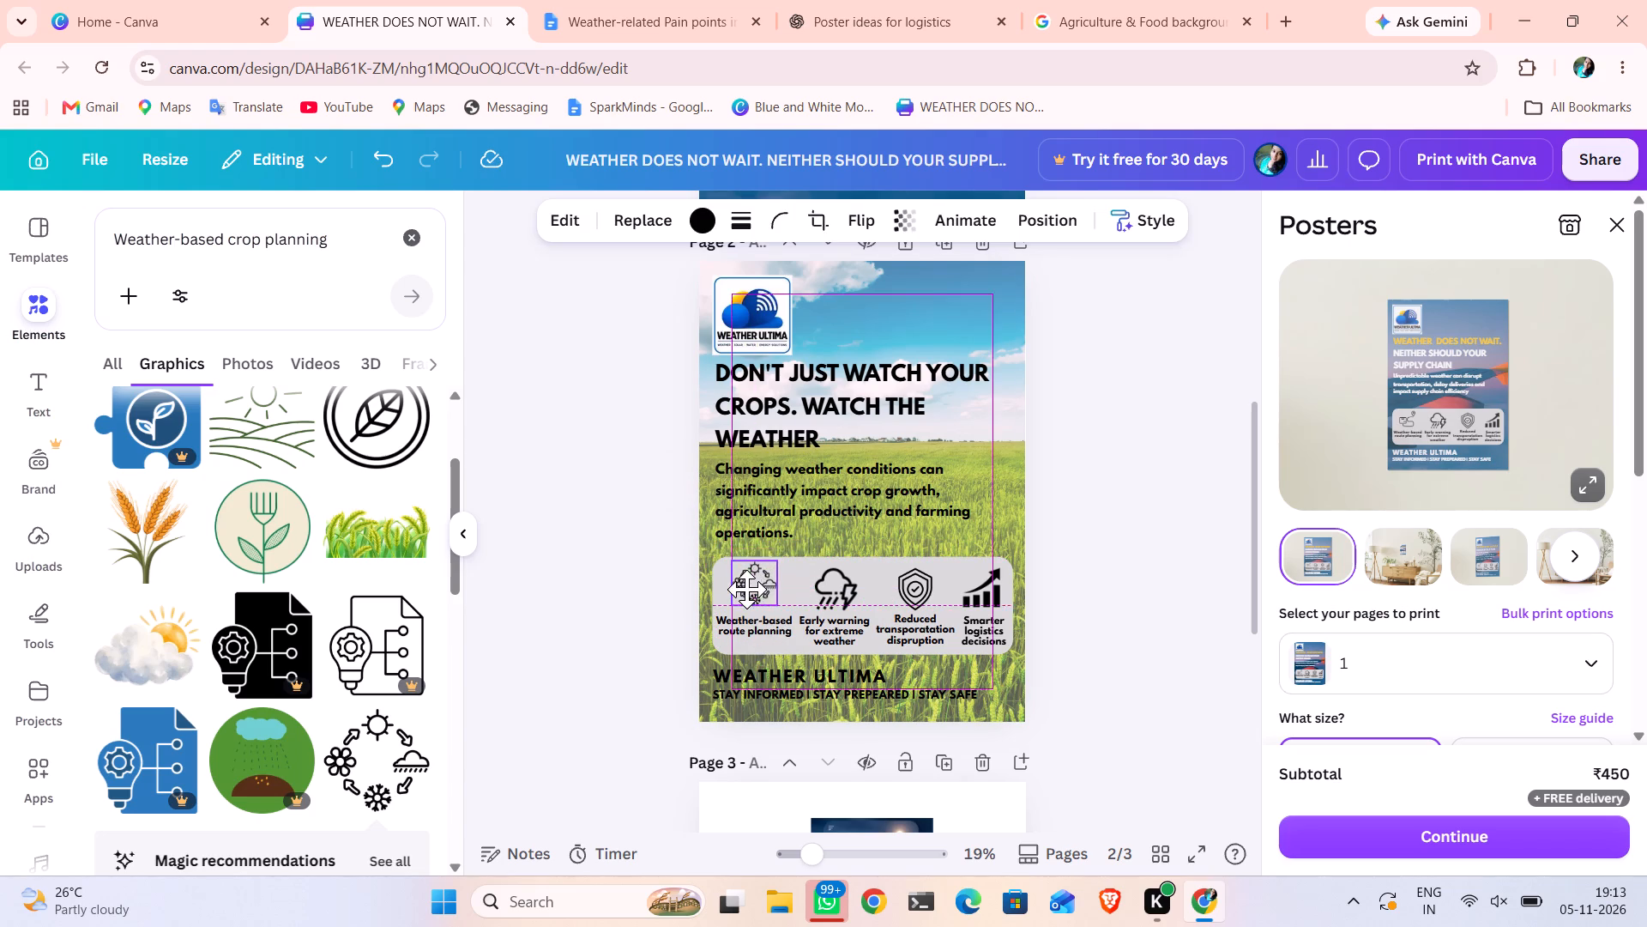
pyautogui.moveTo(746, 589); pyautogui.dragTo(747, 594)
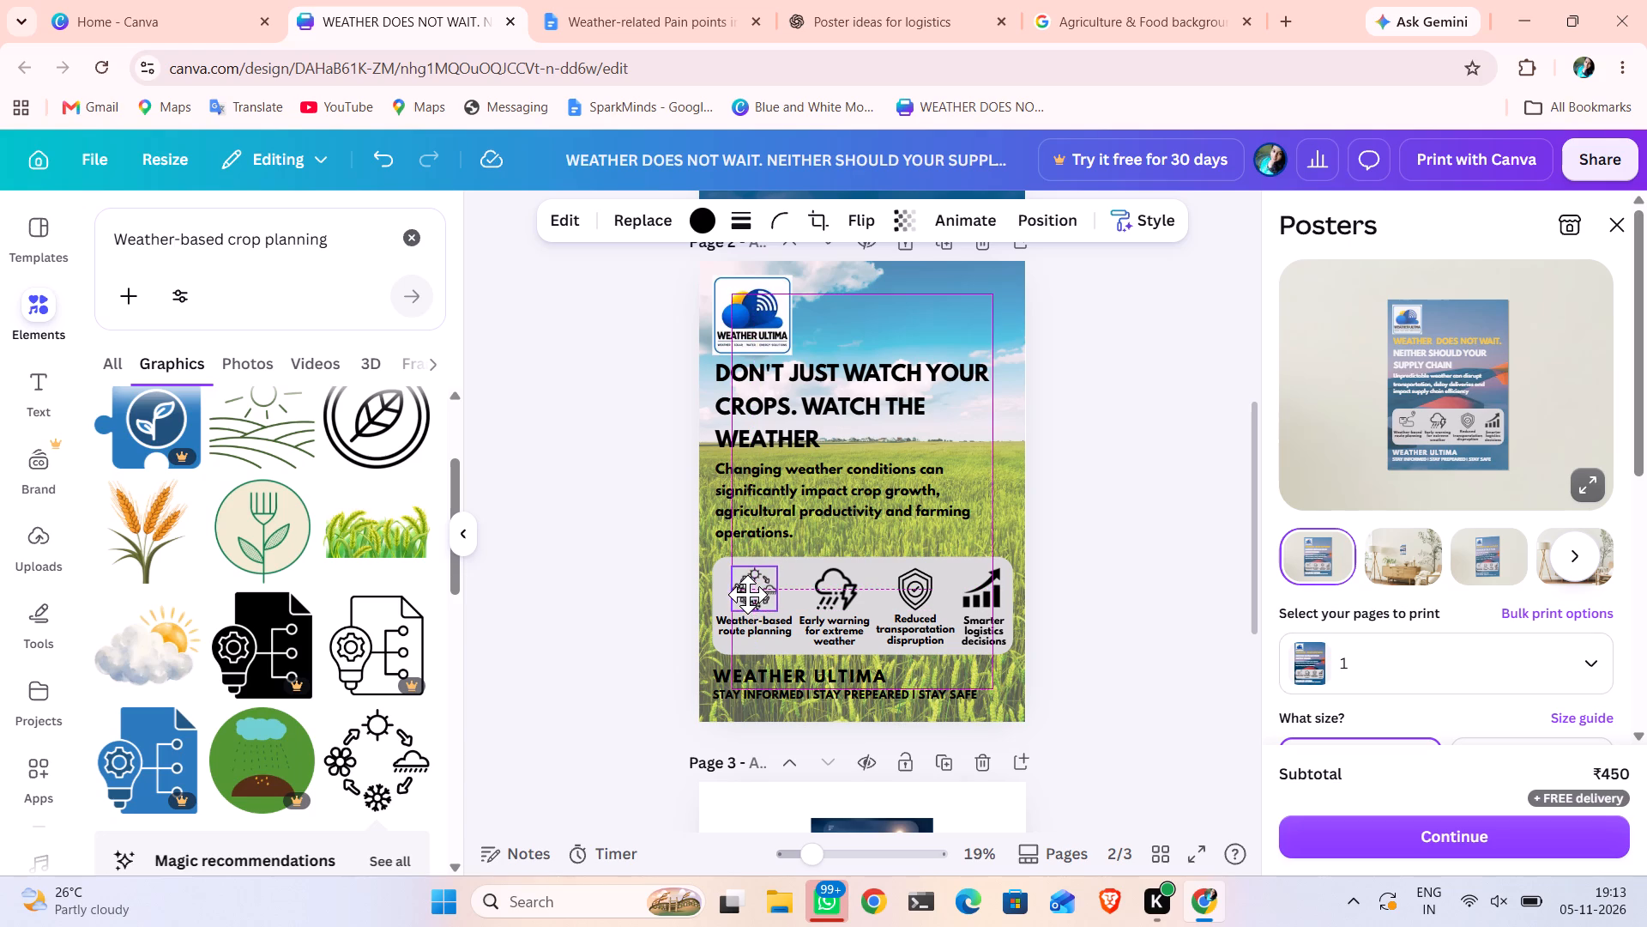
pyautogui.moveTo(747, 594); pyautogui.dragTo(745, 593)
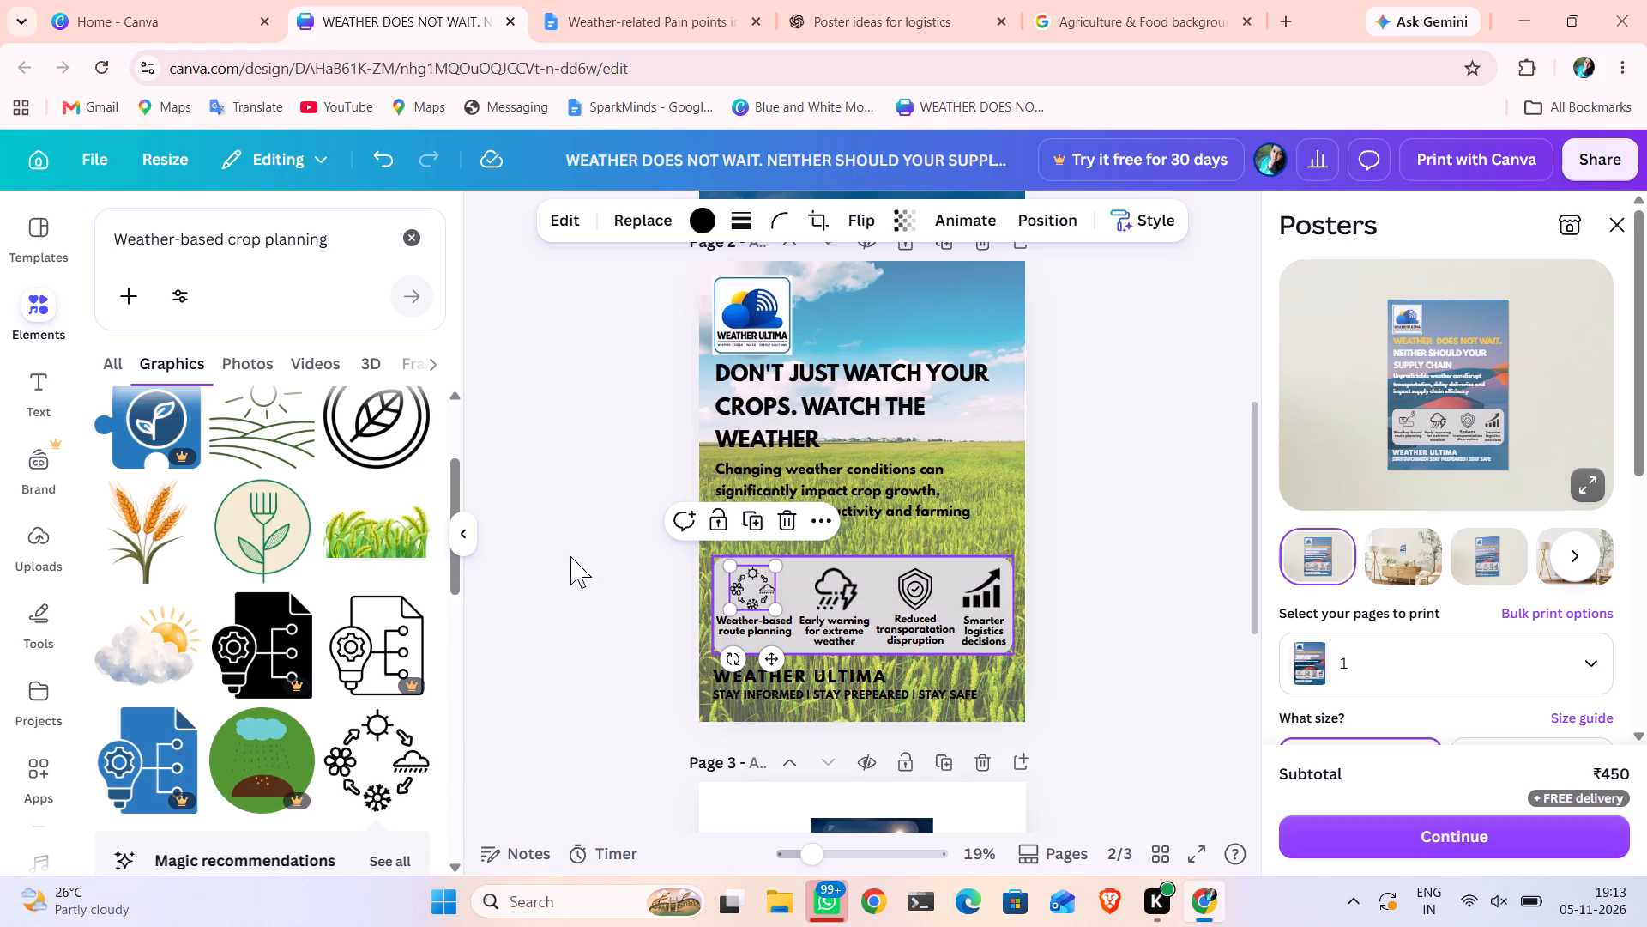
pyautogui.click(570, 555)
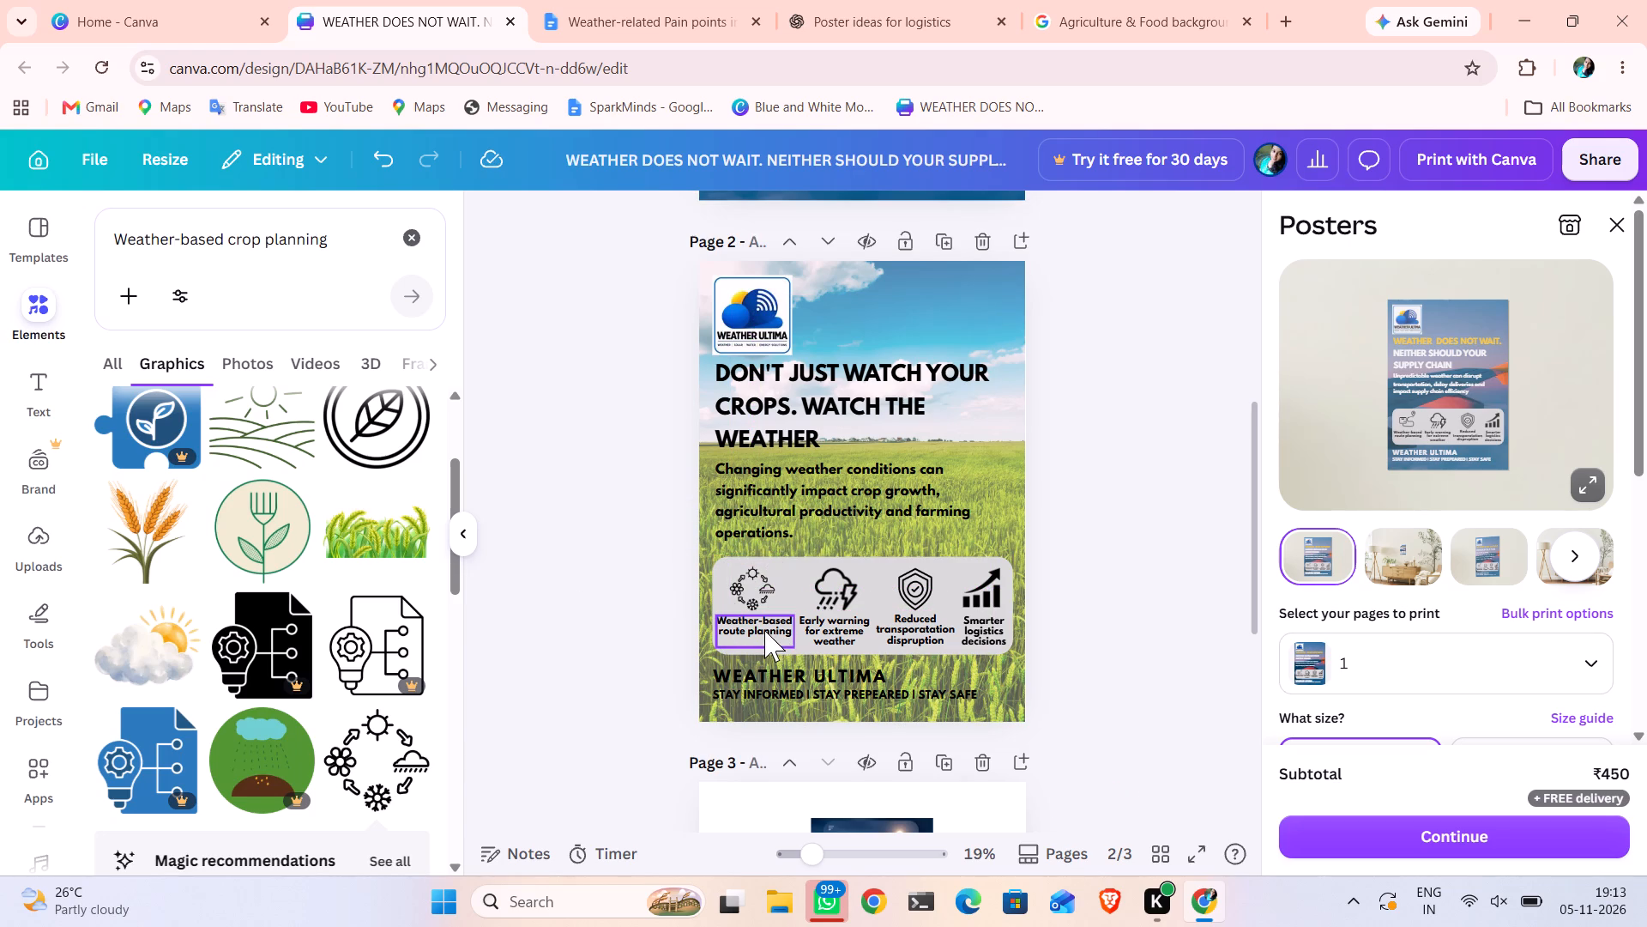
pyautogui.doubleClick(746, 627)
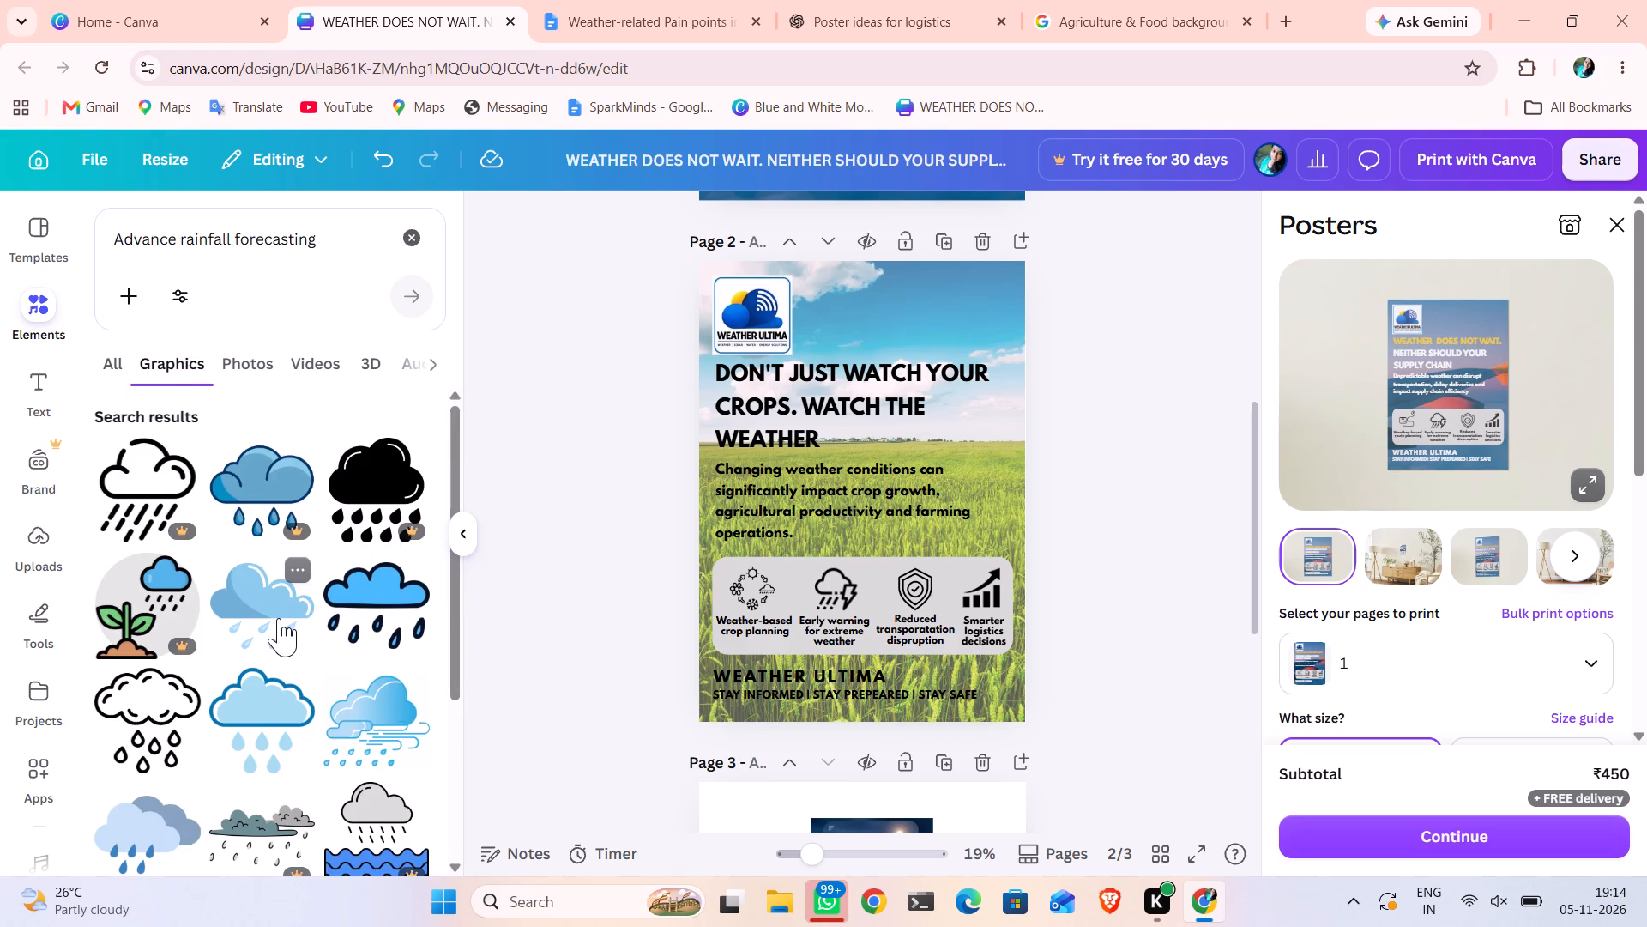
pyautogui.scroll(-4, 279, 618)
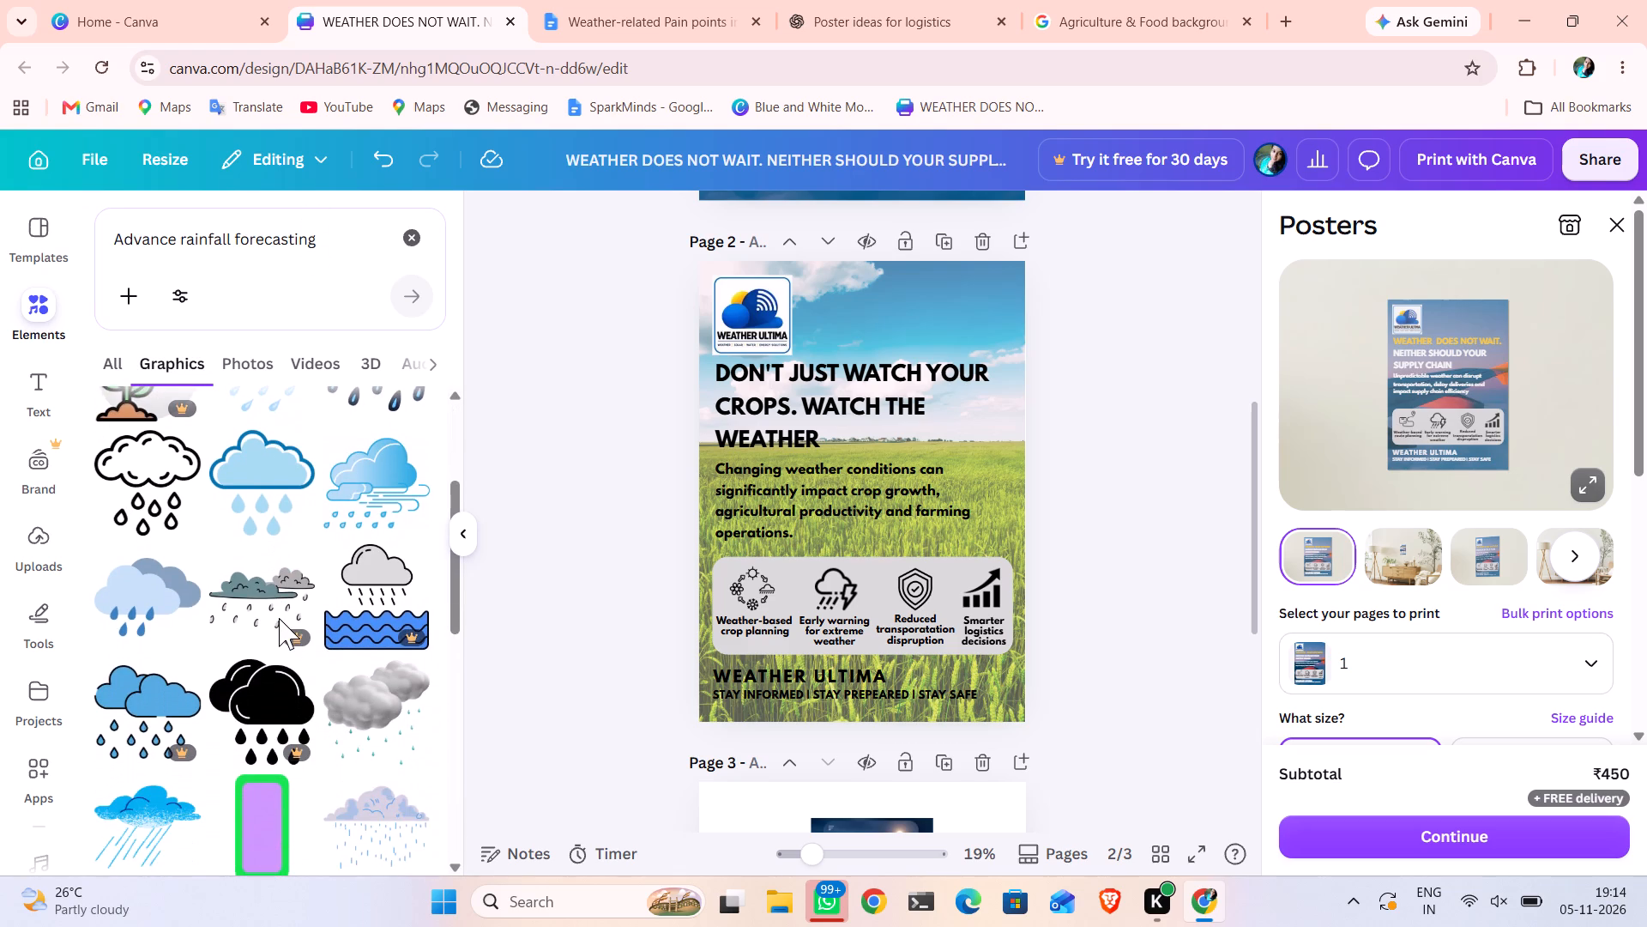
pyautogui.scroll(-1, 279, 618)
pyautogui.scroll(3, 279, 618)
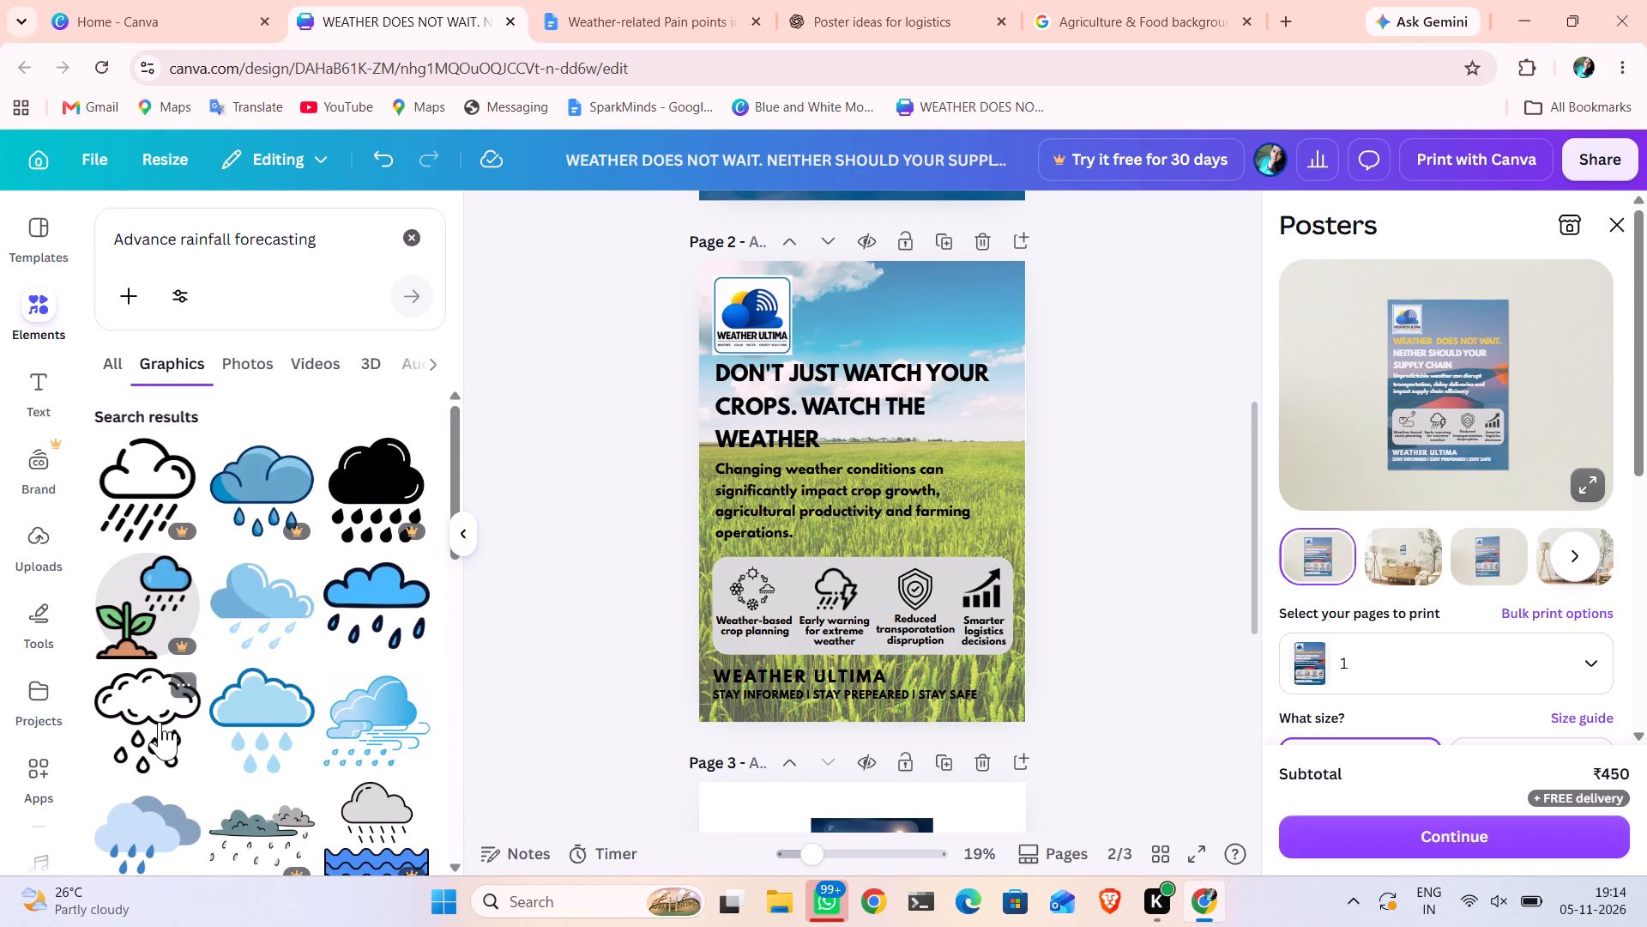
pyautogui.scroll(-2, 160, 722)
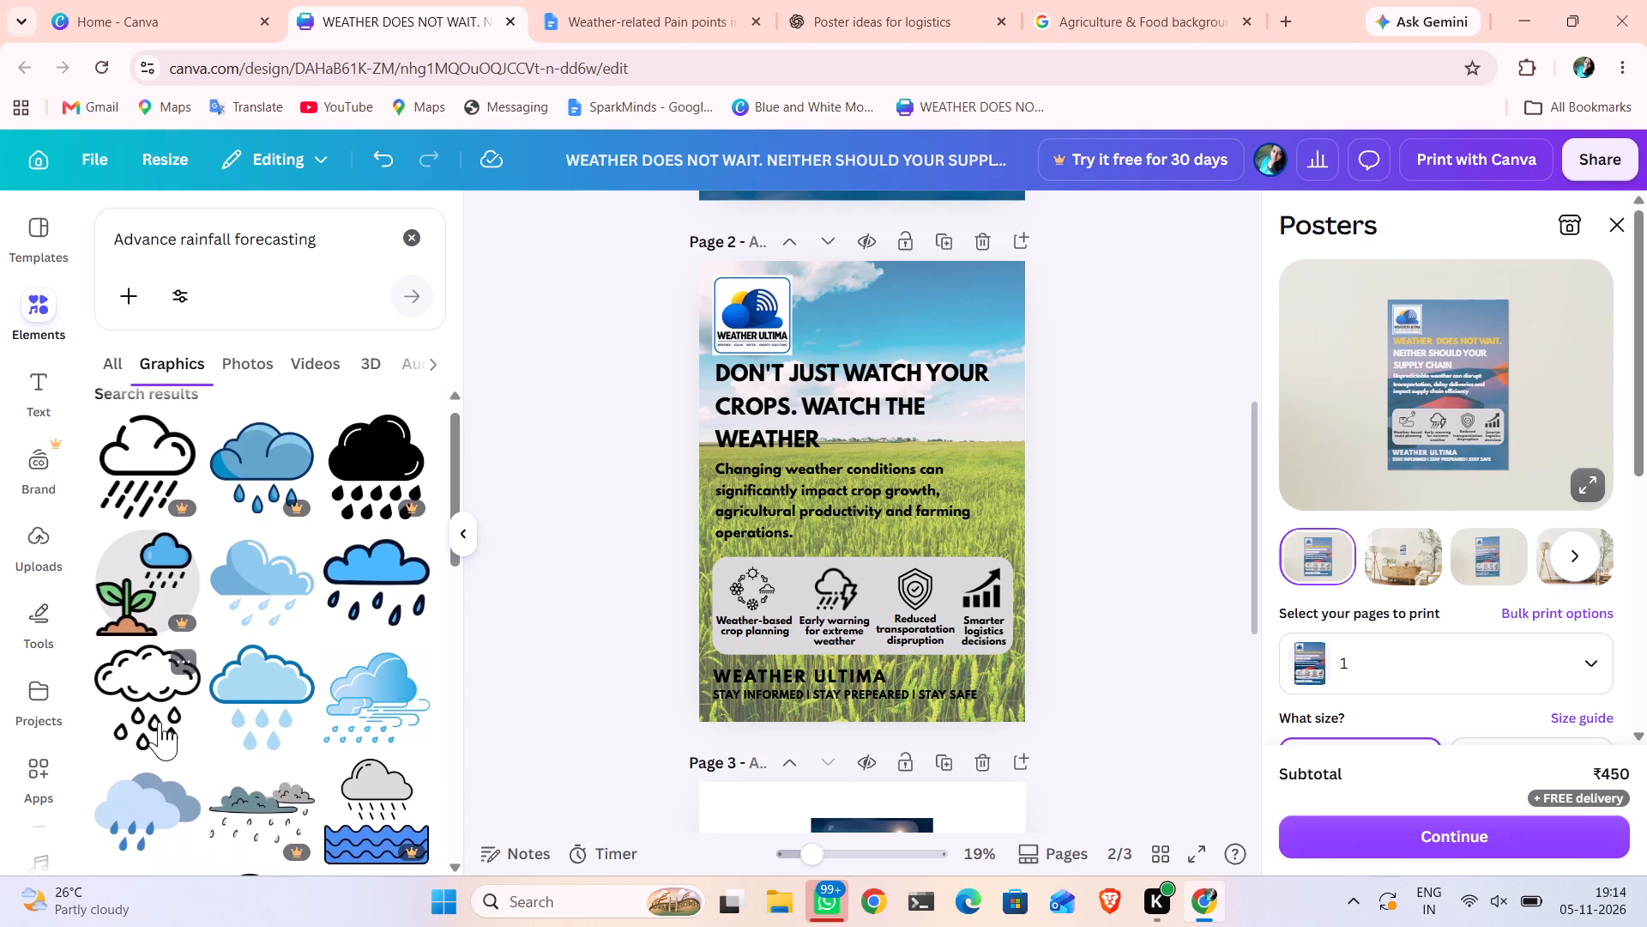
pyautogui.scroll(-3, 160, 722)
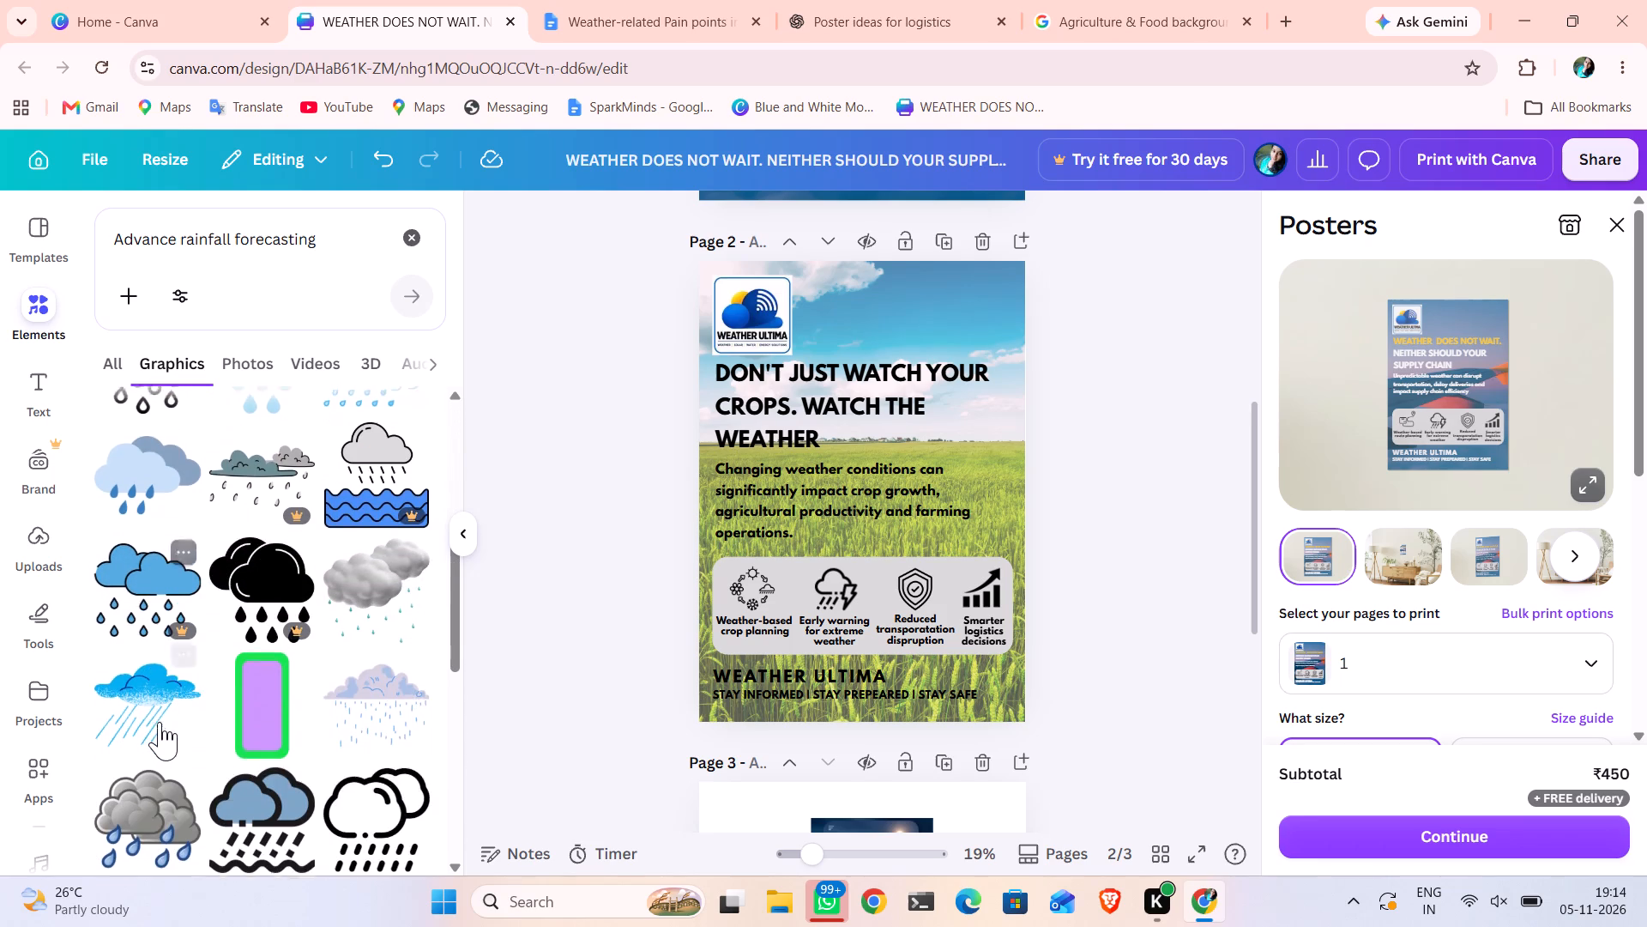
pyautogui.scroll(-2, 160, 722)
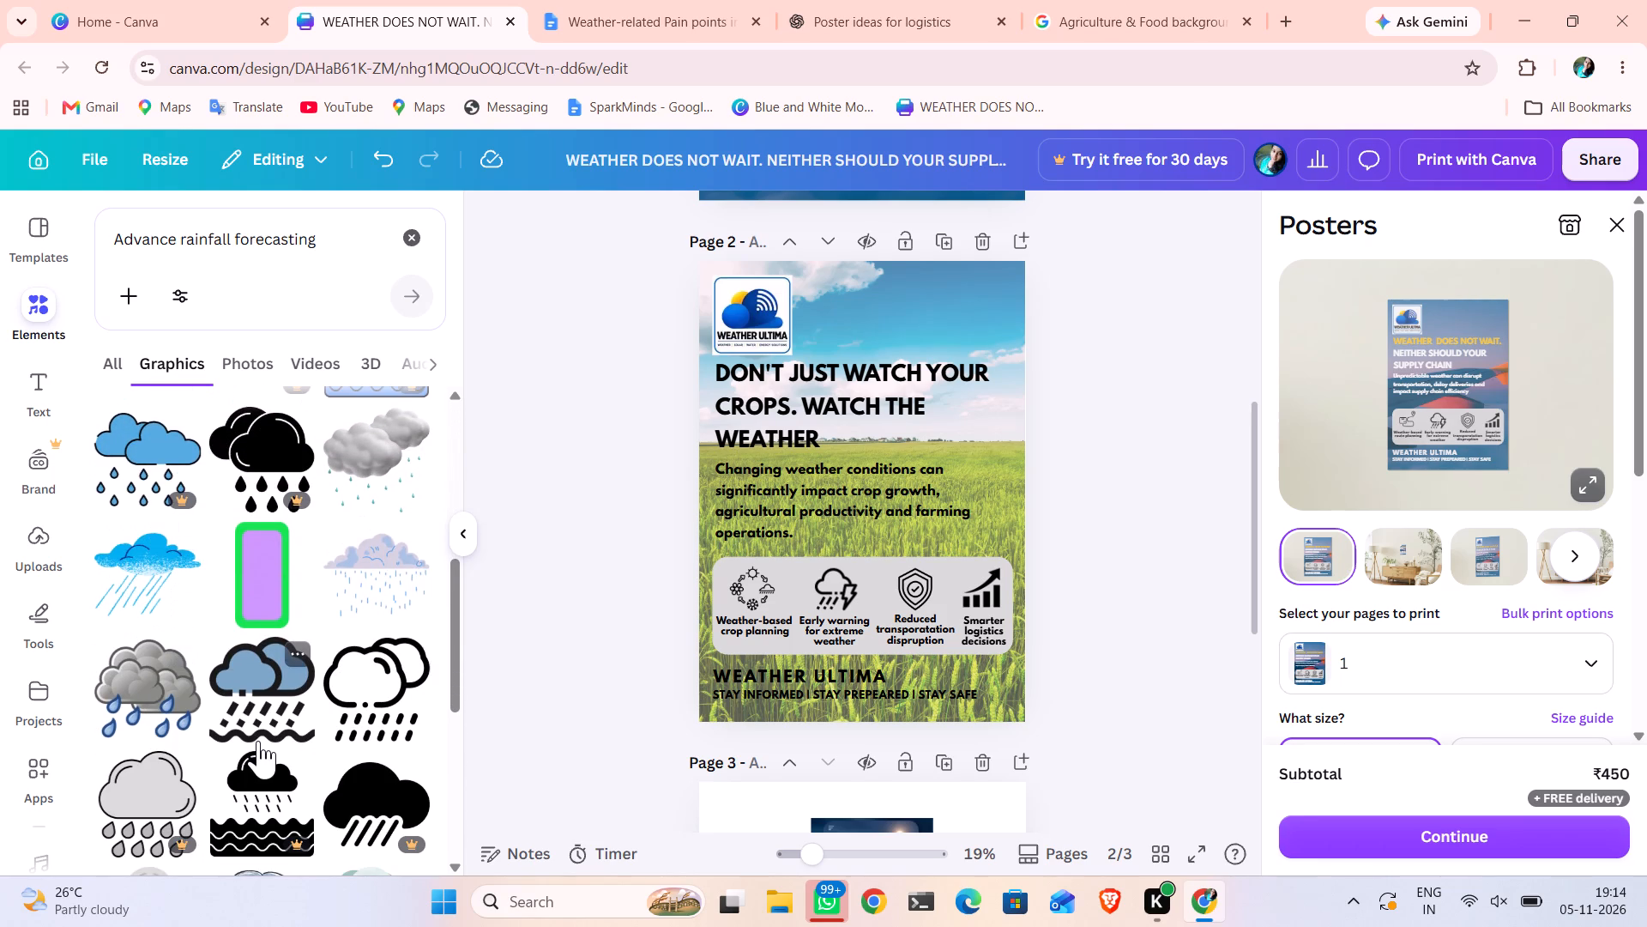
pyautogui.scroll(-1, 258, 741)
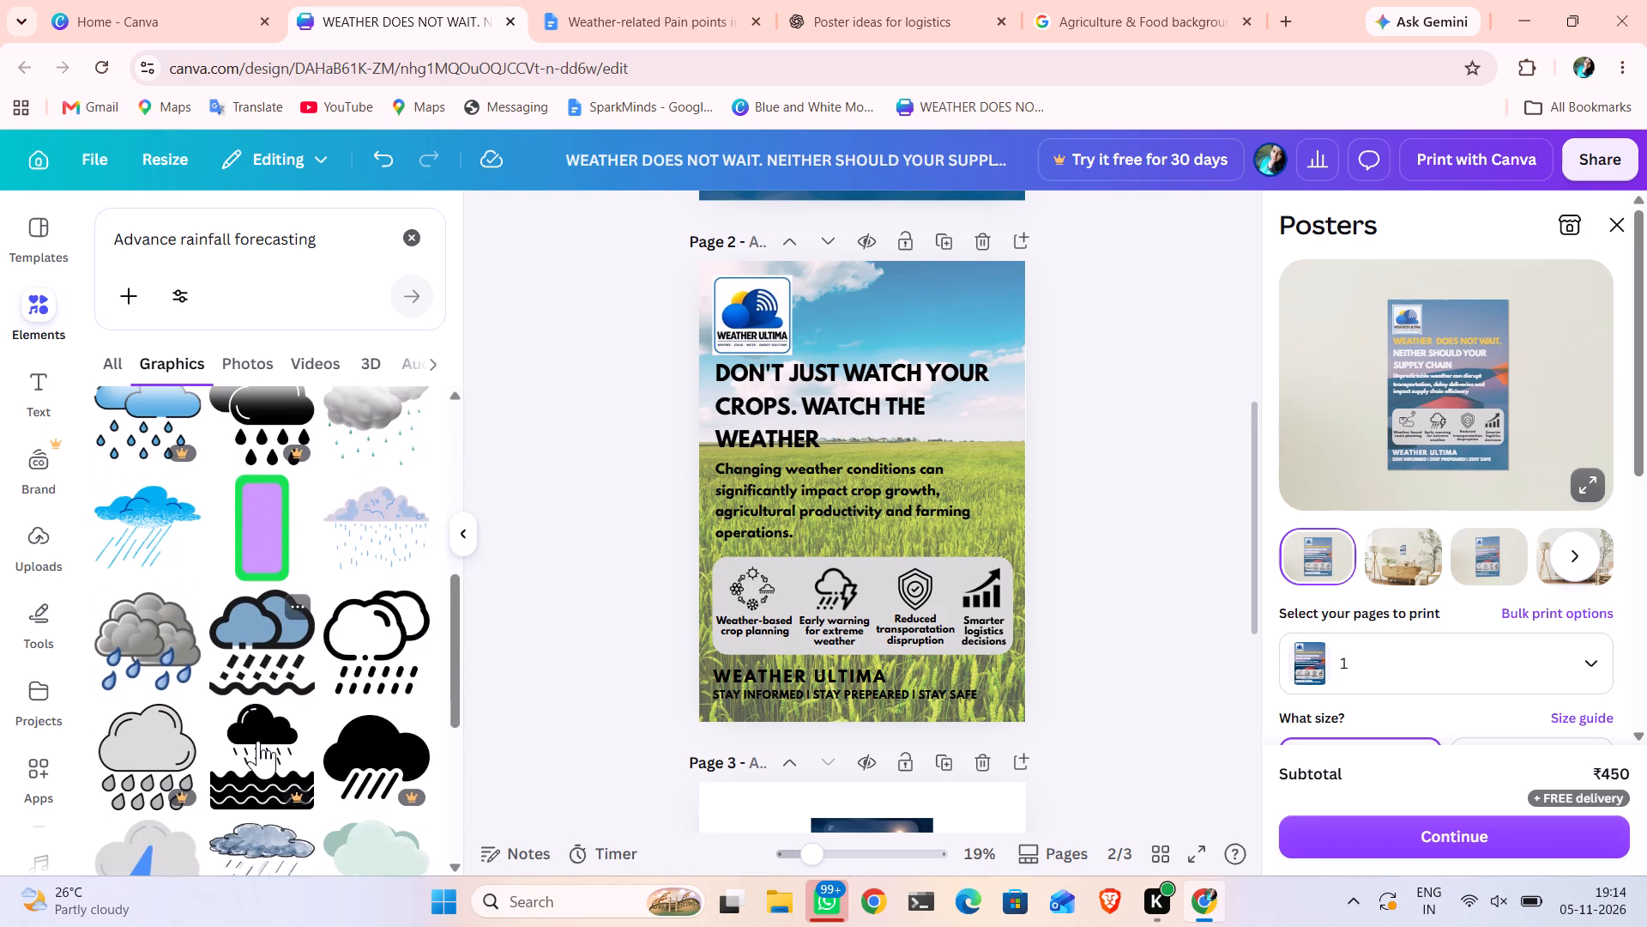
pyautogui.scroll(-3, 258, 741)
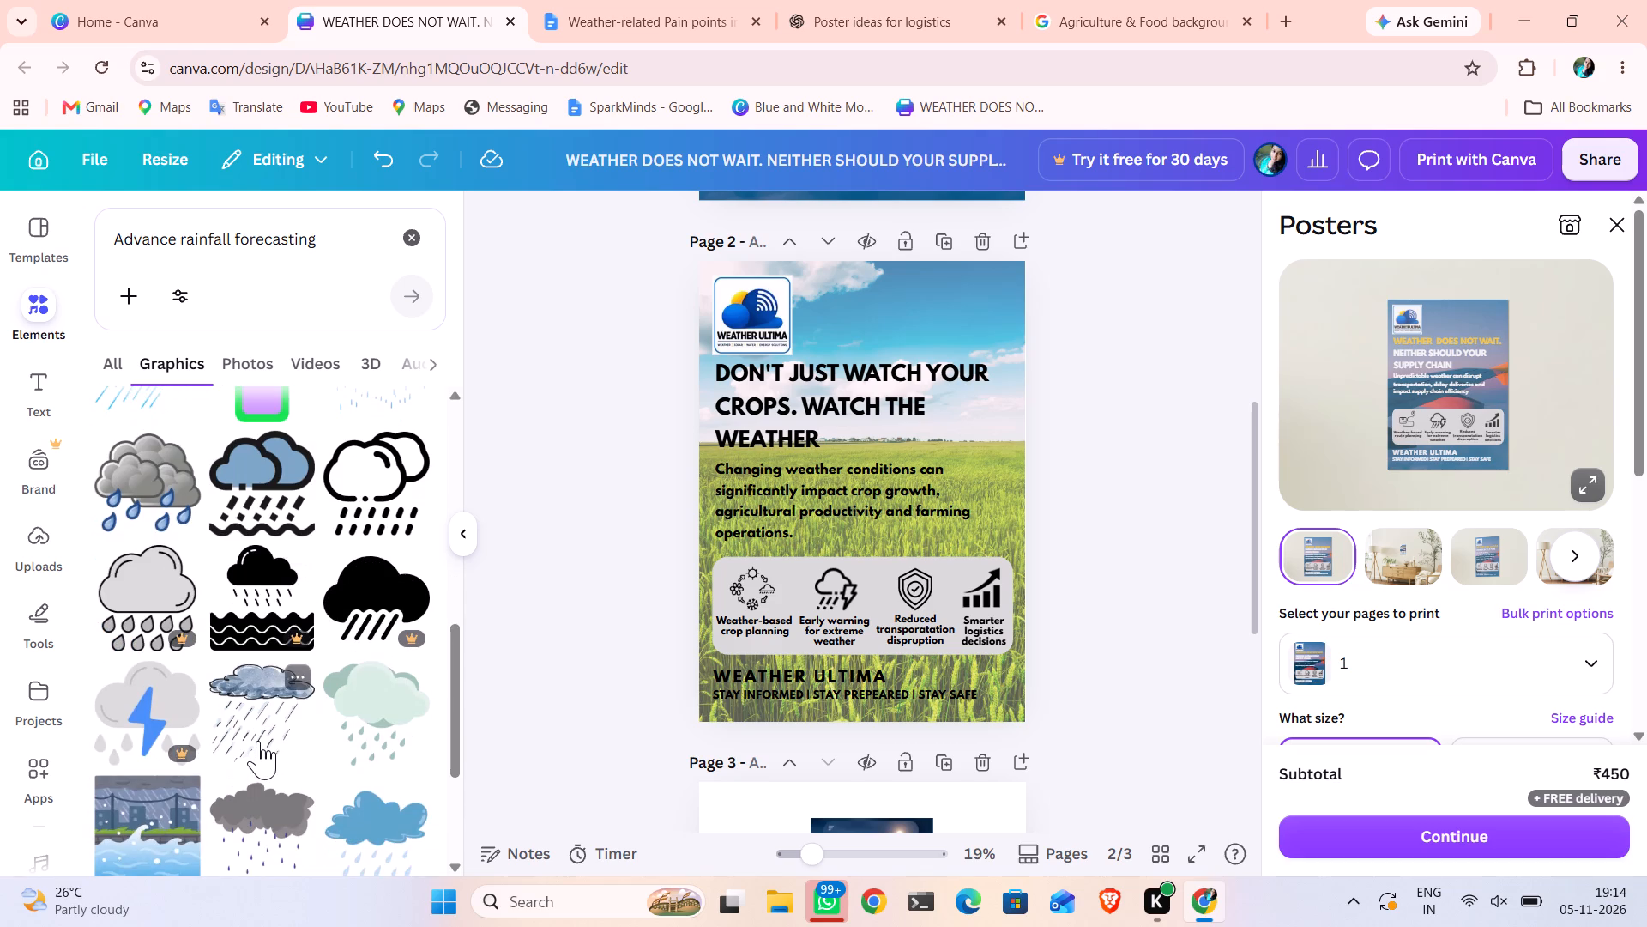
pyautogui.scroll(-3, 258, 741)
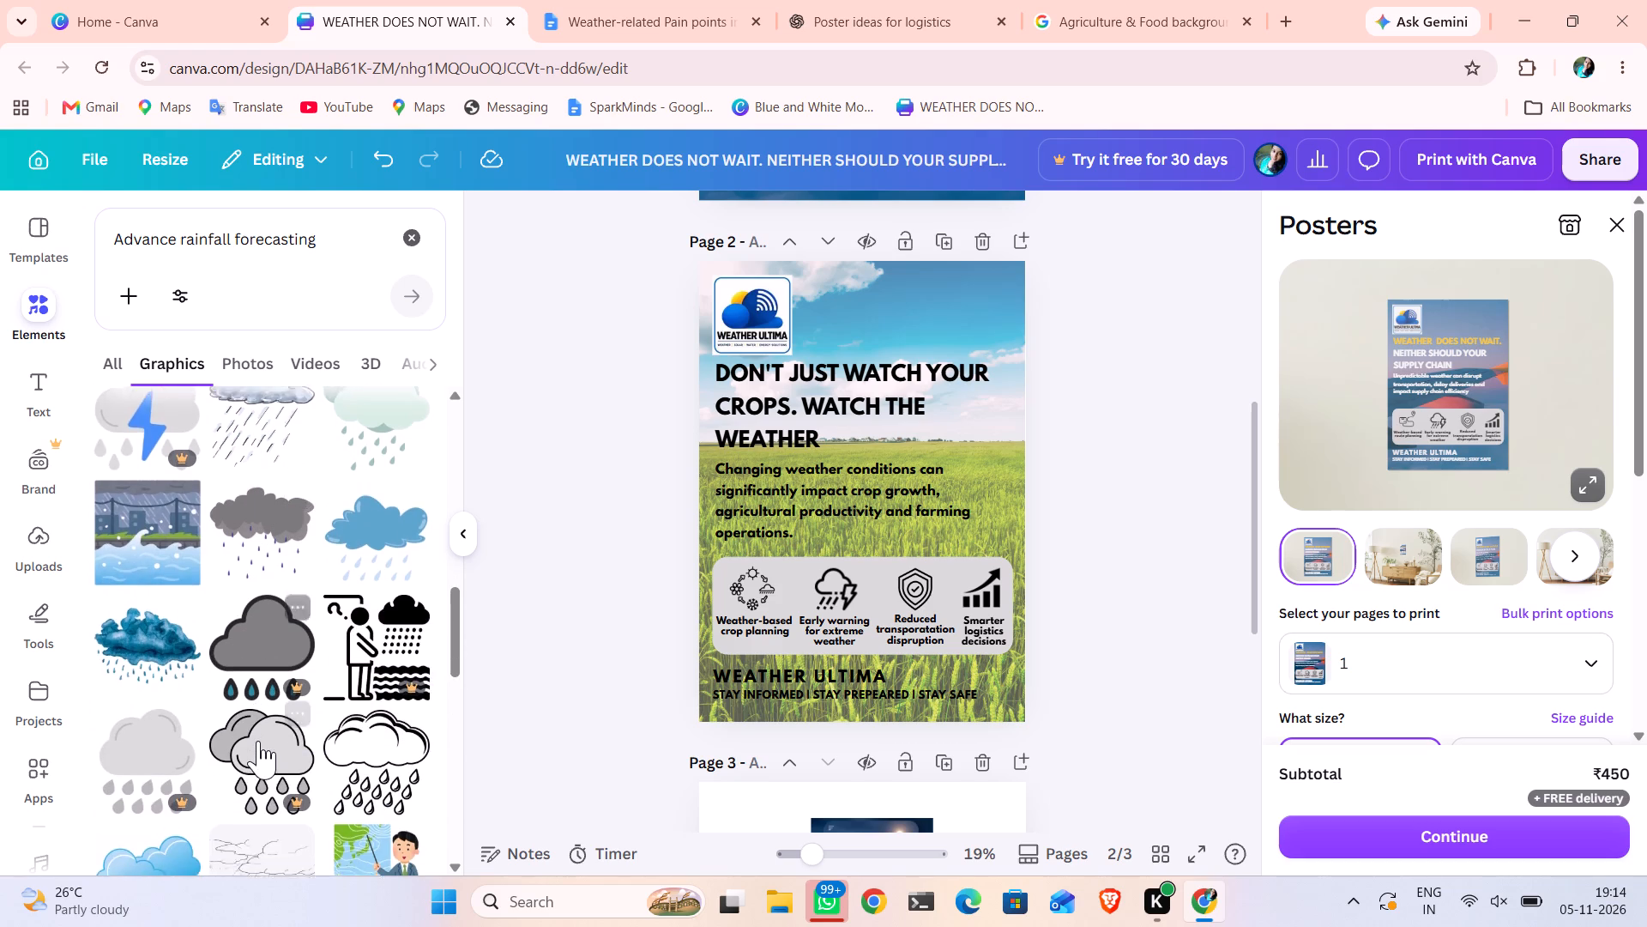
pyautogui.scroll(-1, 258, 741)
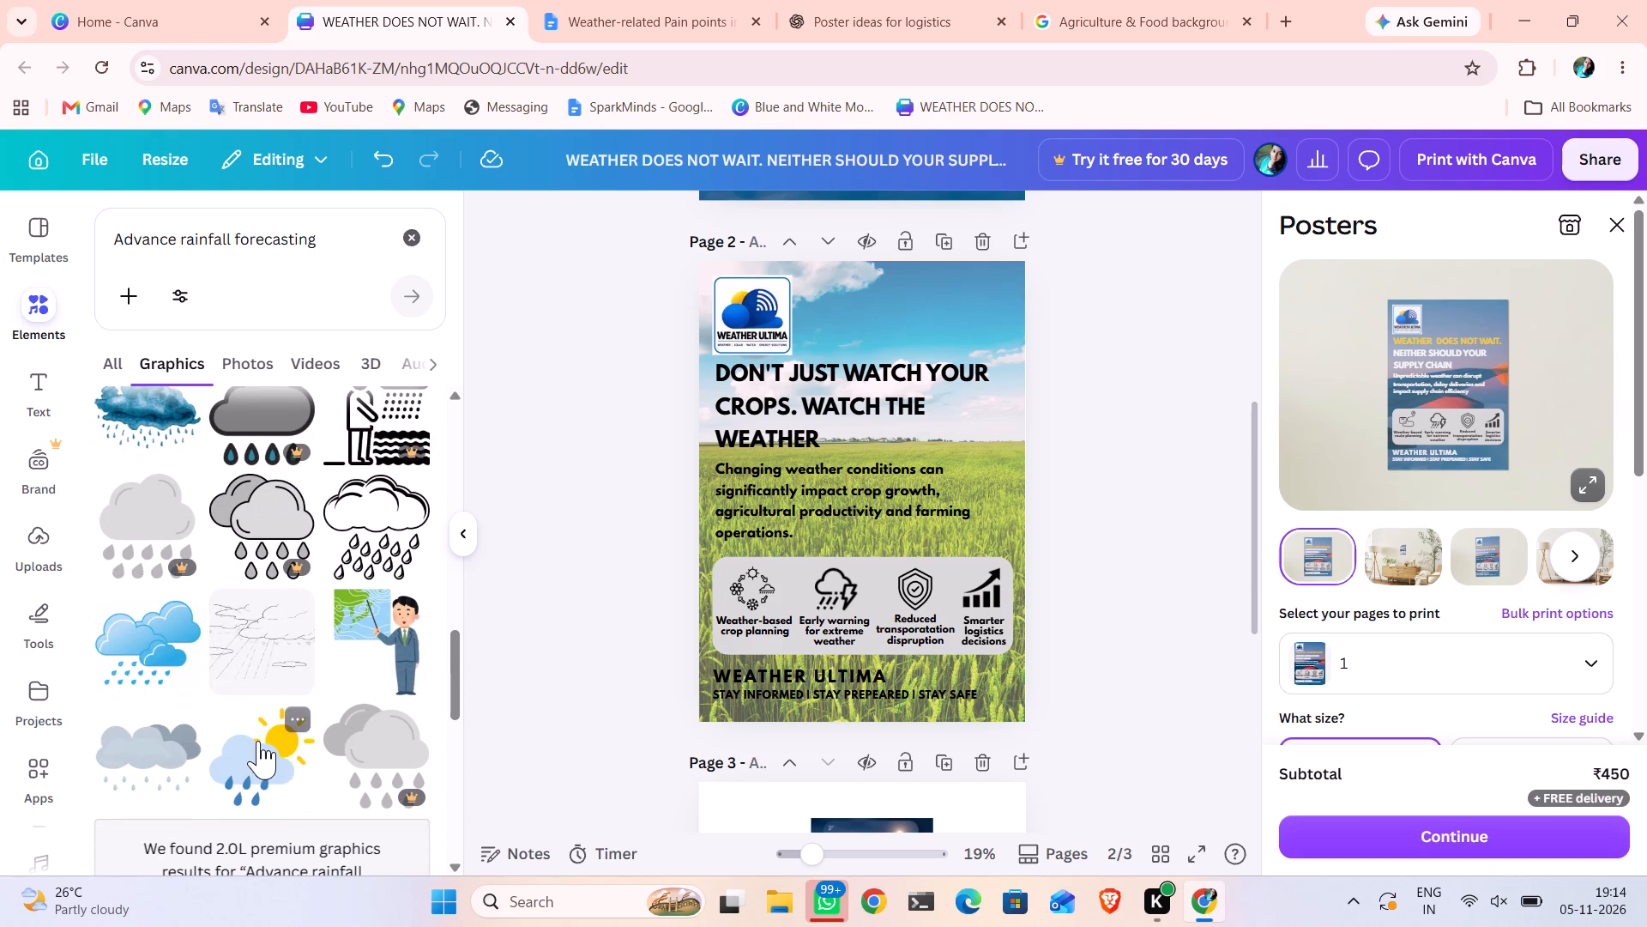
pyautogui.scroll(-3, 258, 741)
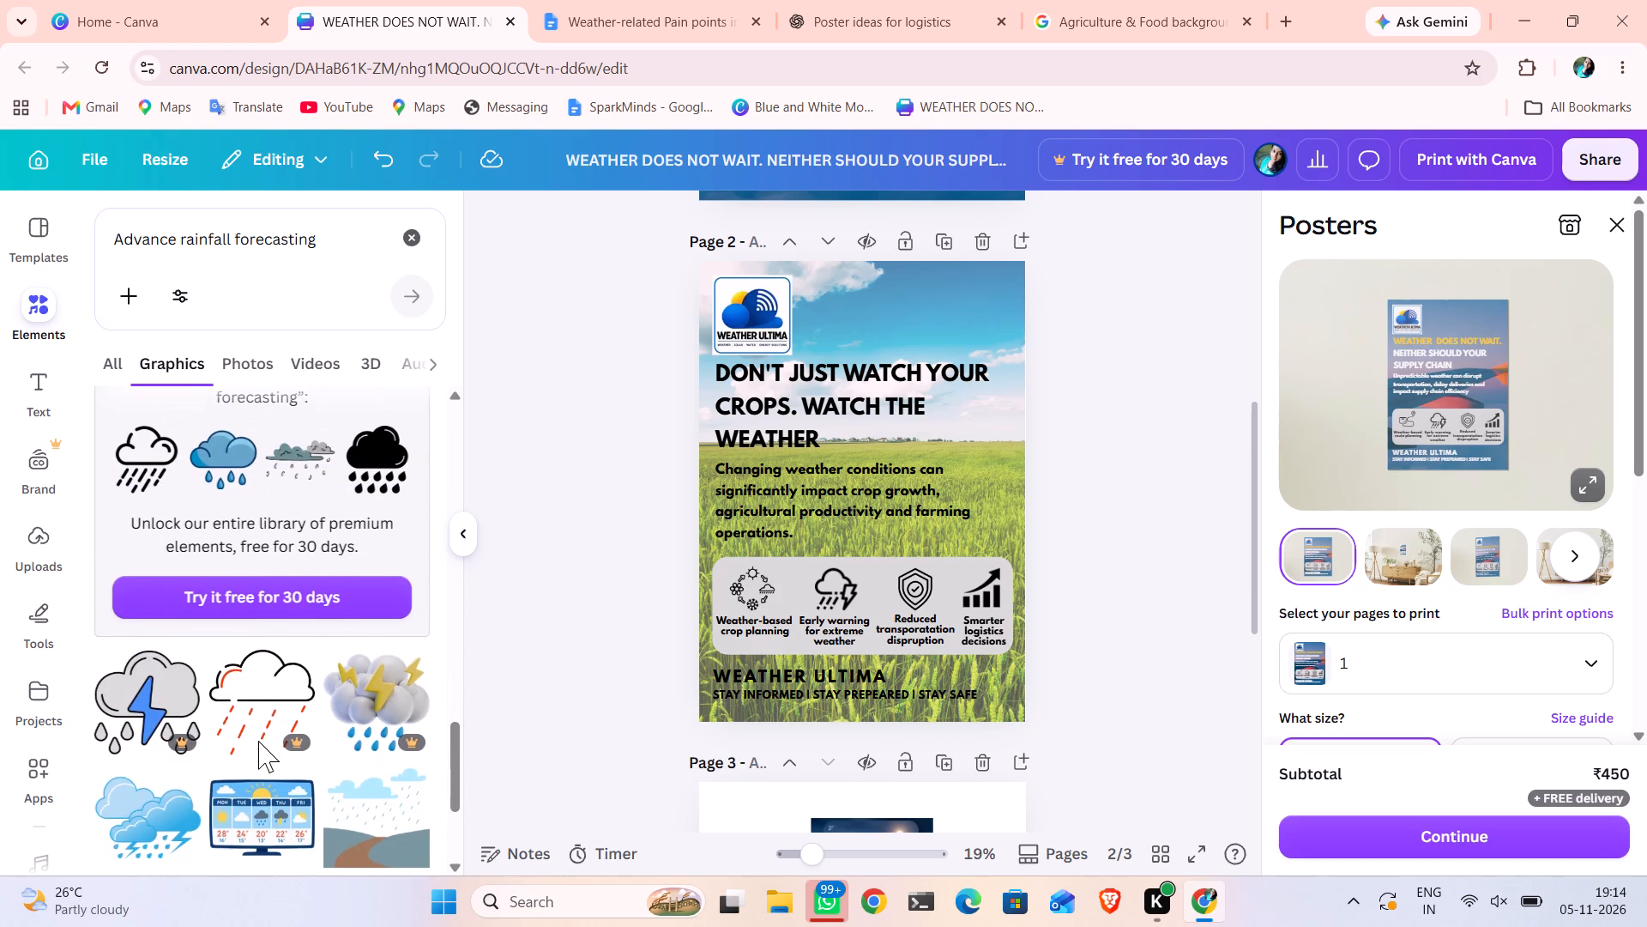
pyautogui.scroll(-1, 258, 741)
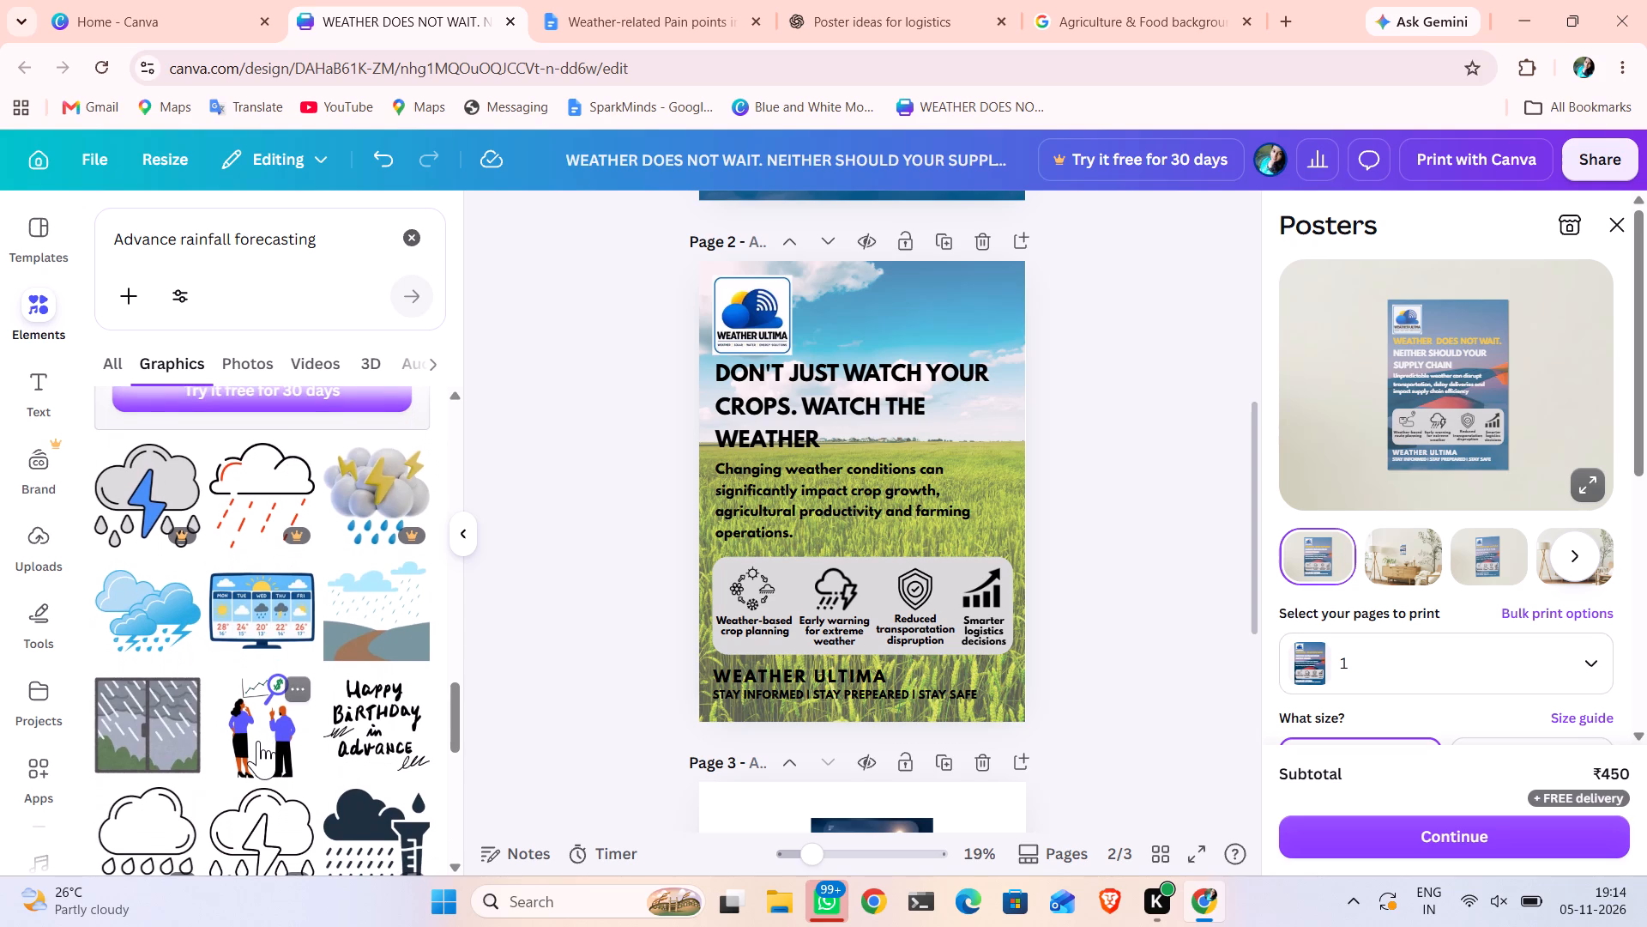
pyautogui.scroll(3, 258, 741)
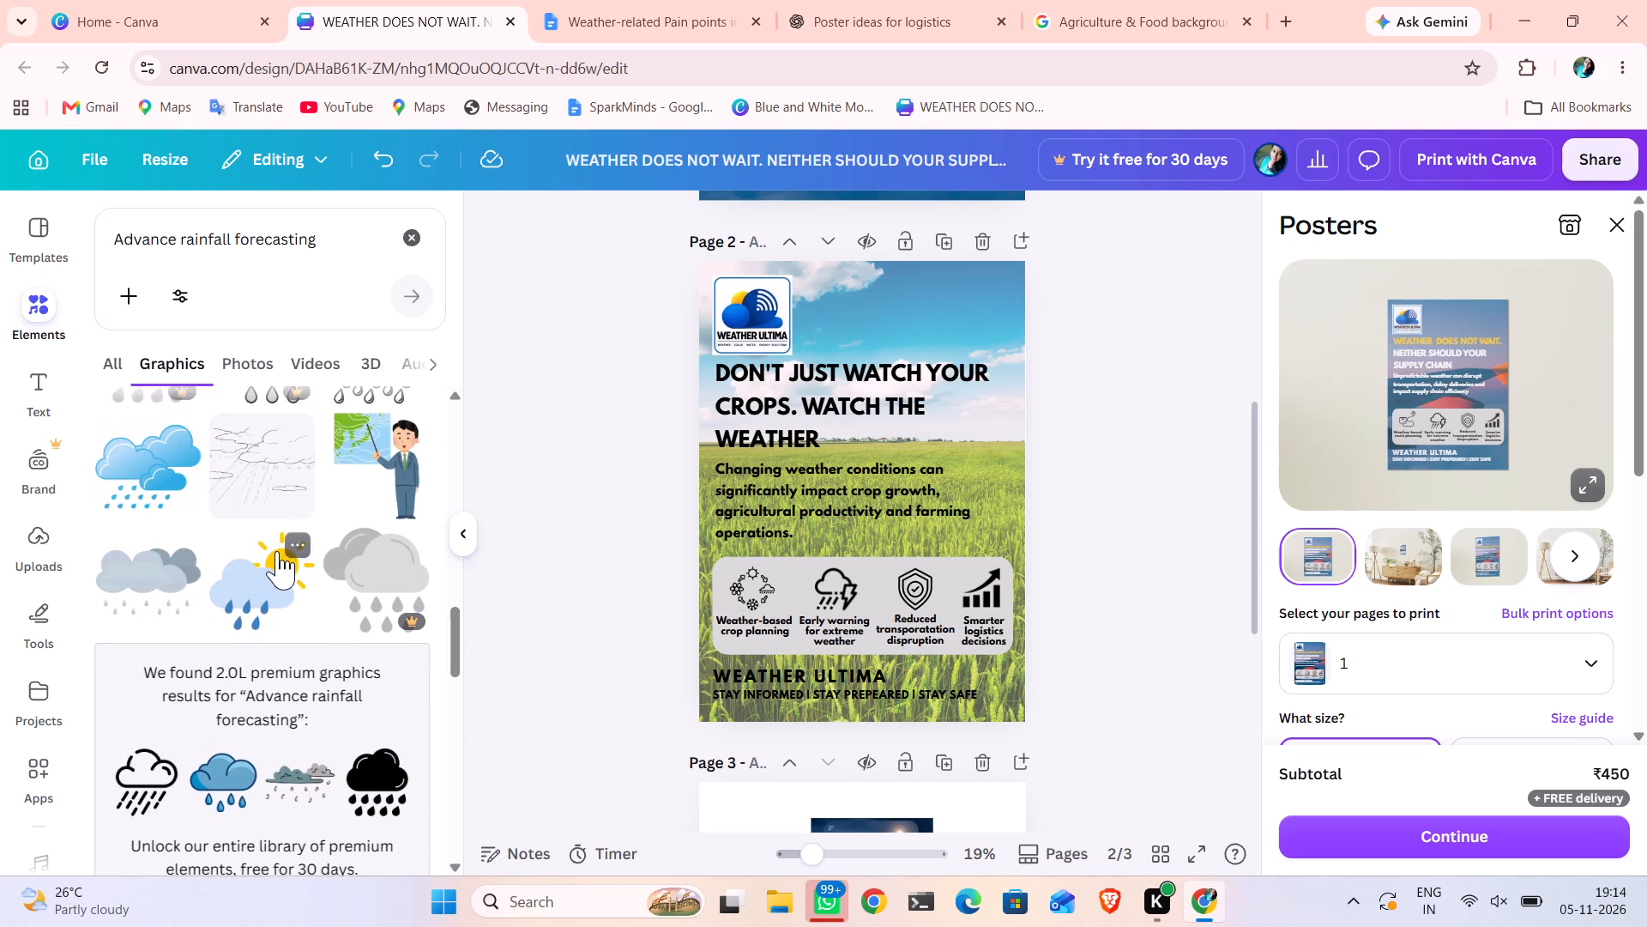
pyautogui.scroll(6, 277, 551)
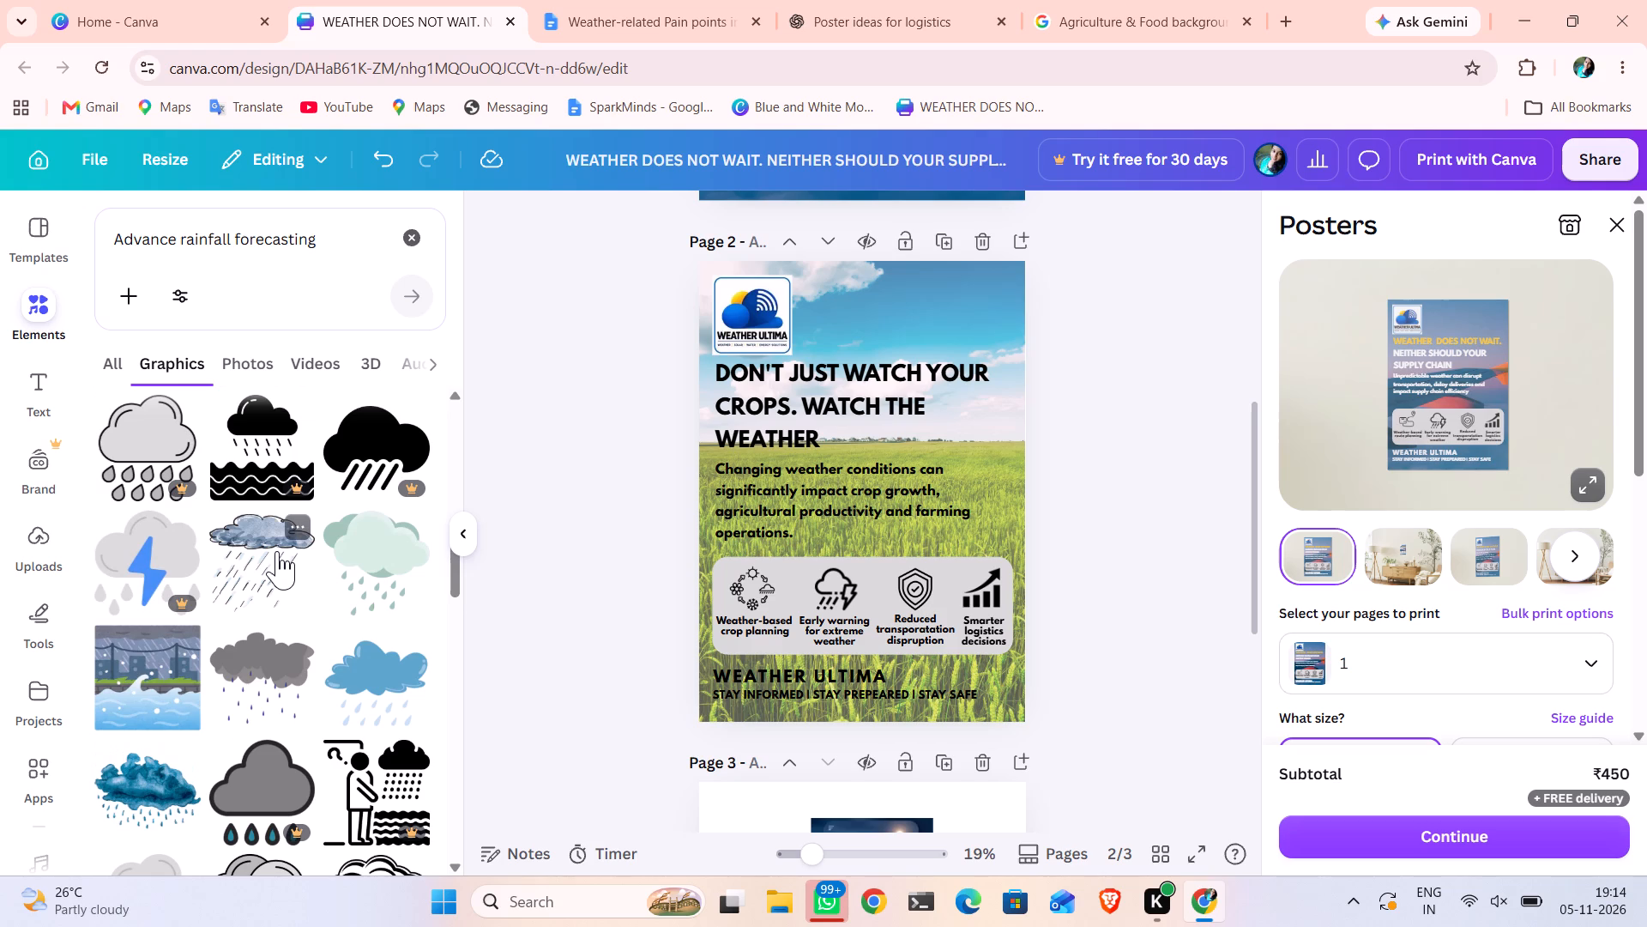
pyautogui.scroll(3, 277, 551)
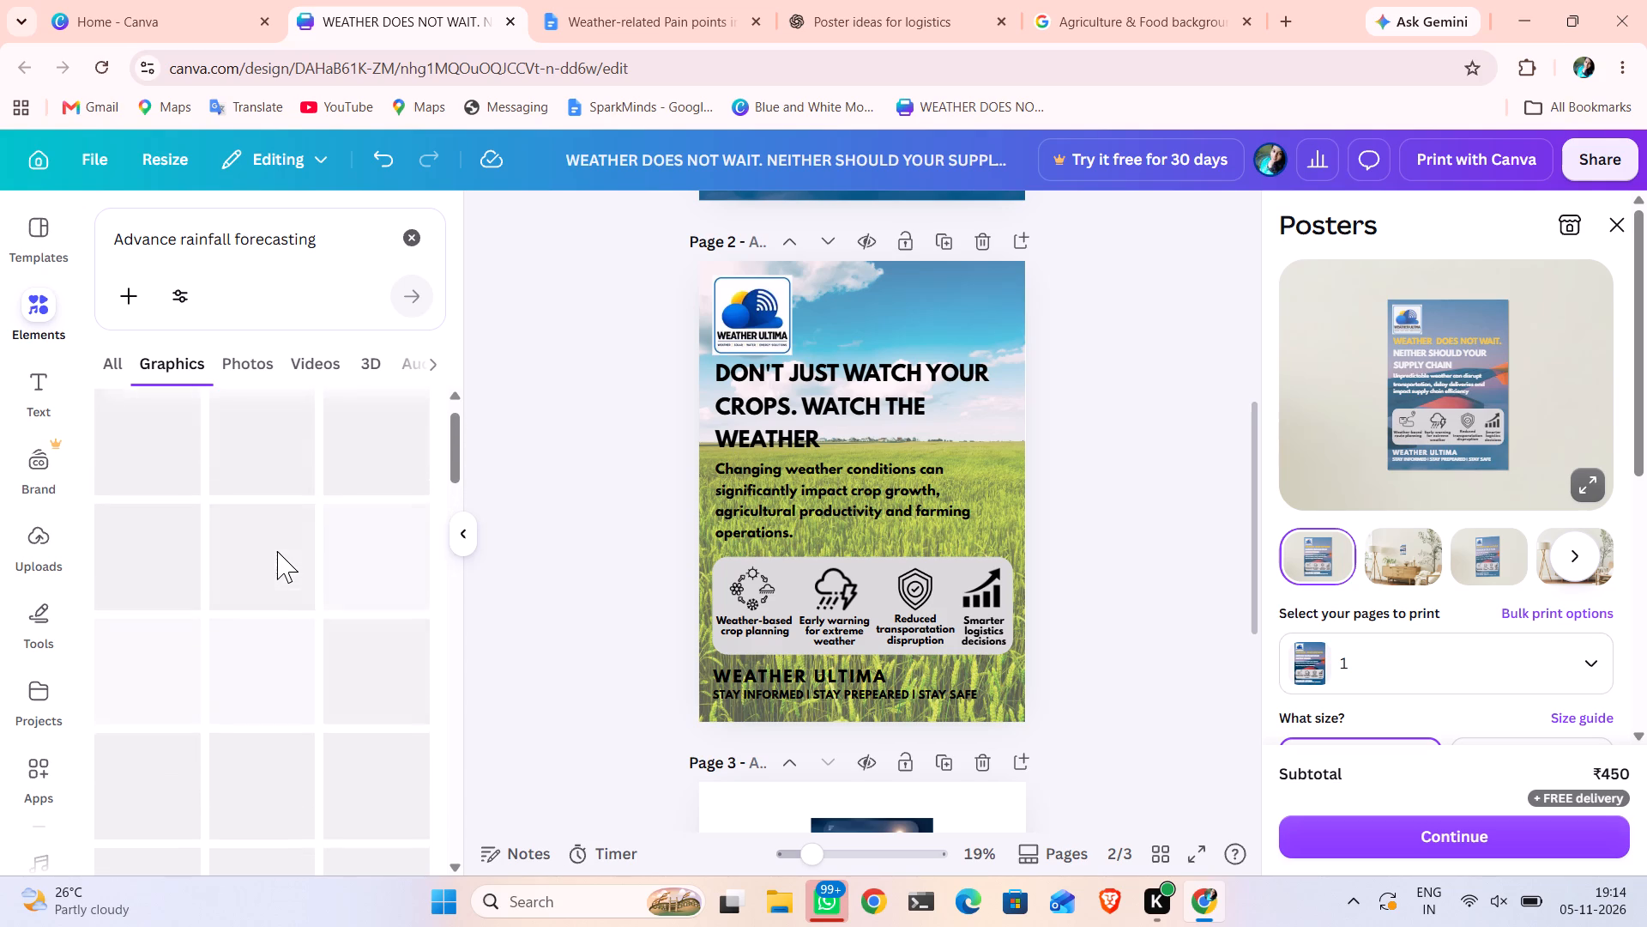
# Switch to the Google Images results and search for "Advance rainfall forecasting black outline".
pyautogui.click(1138, 9)
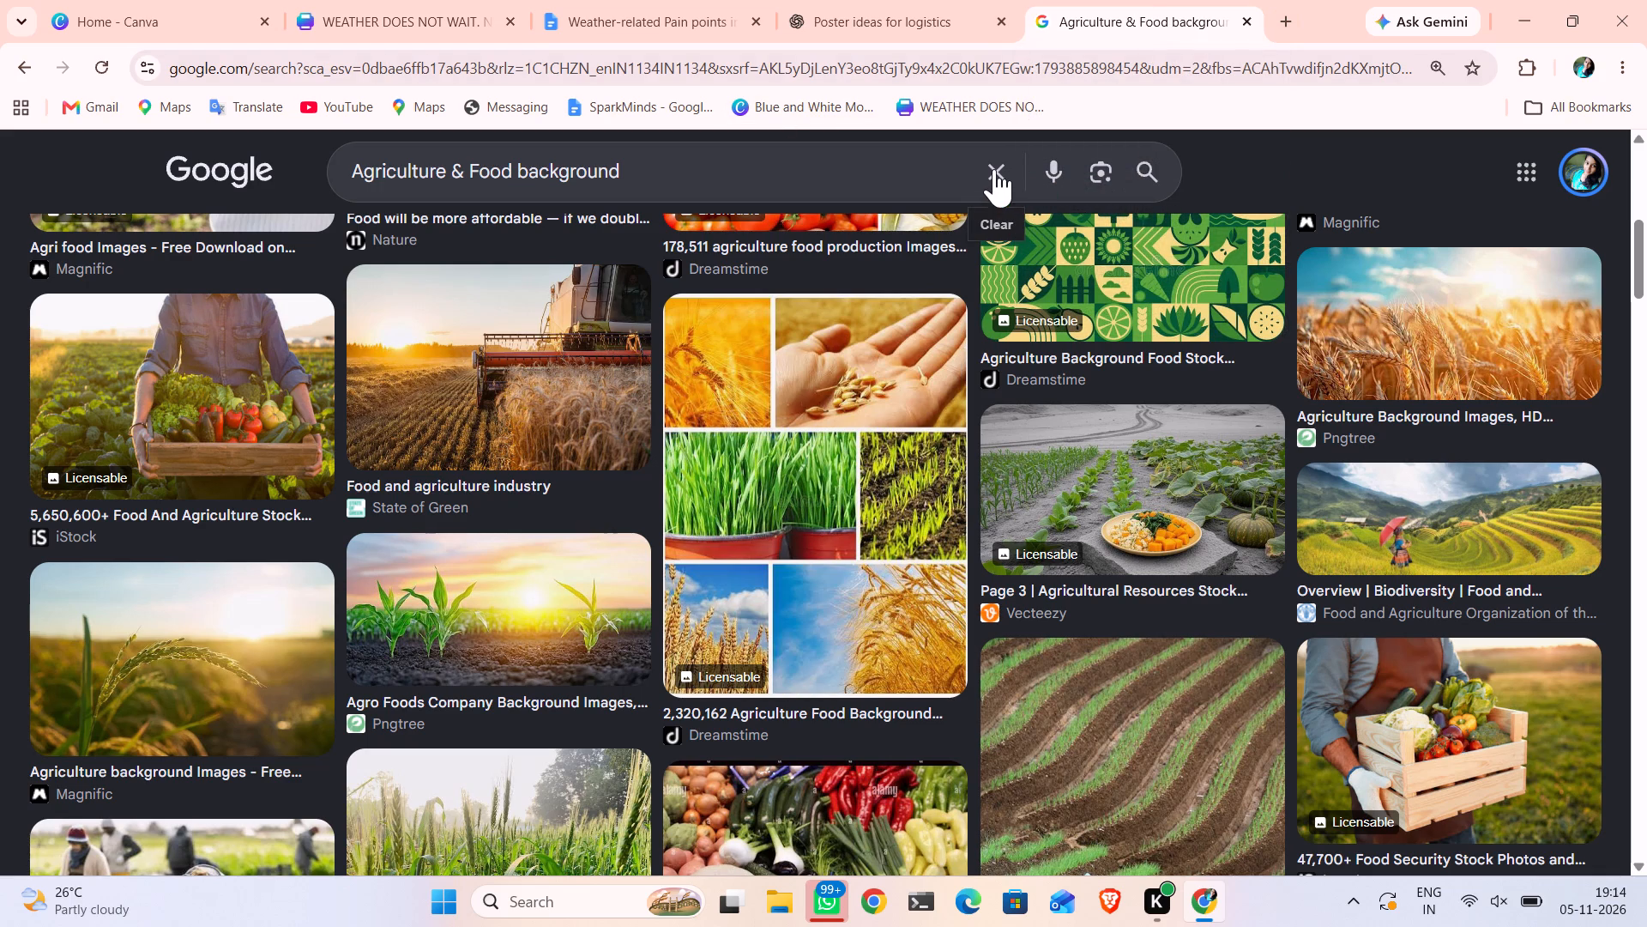
pyautogui.click(993, 168)
pyautogui.hotkey('ctrl', 'v')
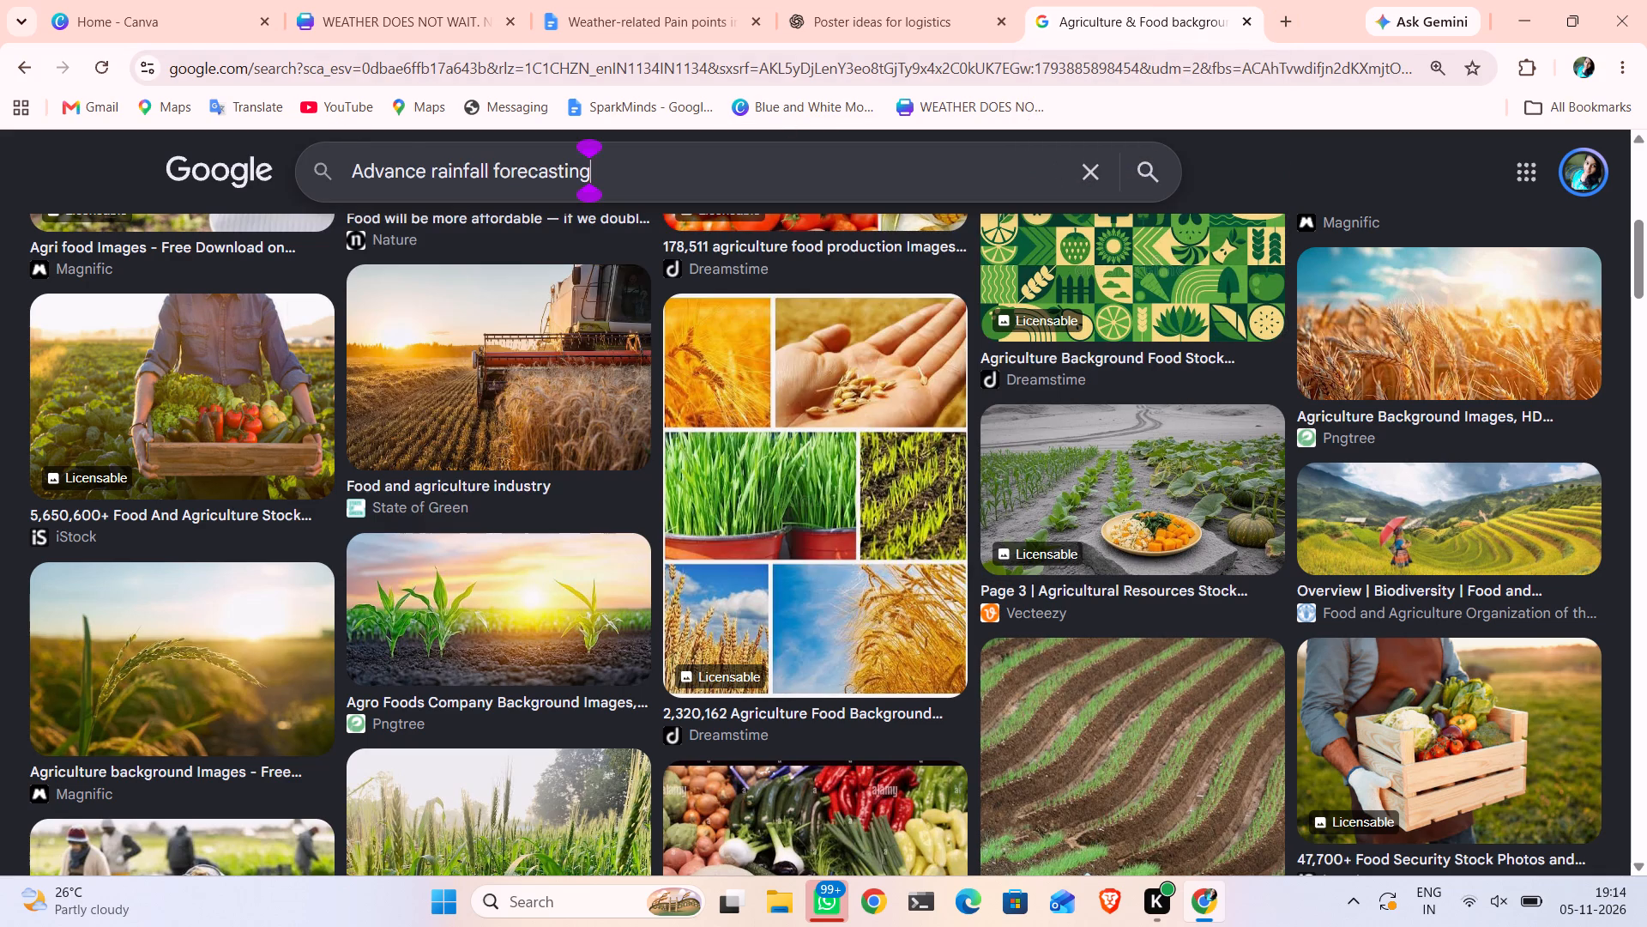
pyautogui.press('space')
pyautogui.write('blacc')
pyautogui.press('BackSpace')
pyautogui.write('k outline')
pyautogui.press('Return')
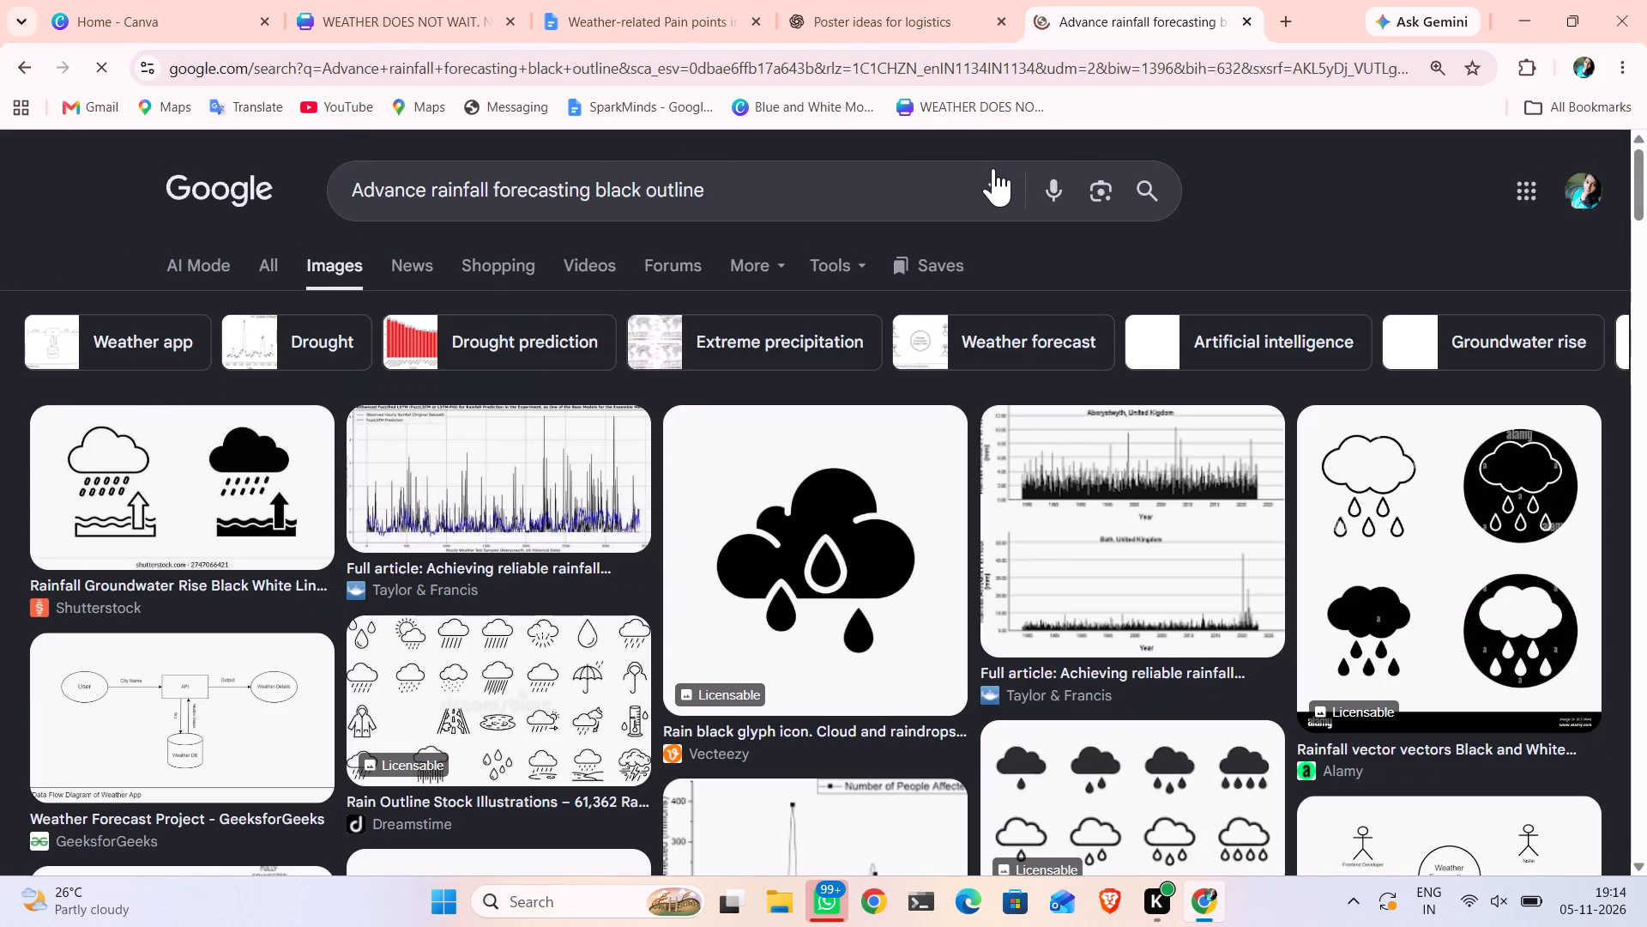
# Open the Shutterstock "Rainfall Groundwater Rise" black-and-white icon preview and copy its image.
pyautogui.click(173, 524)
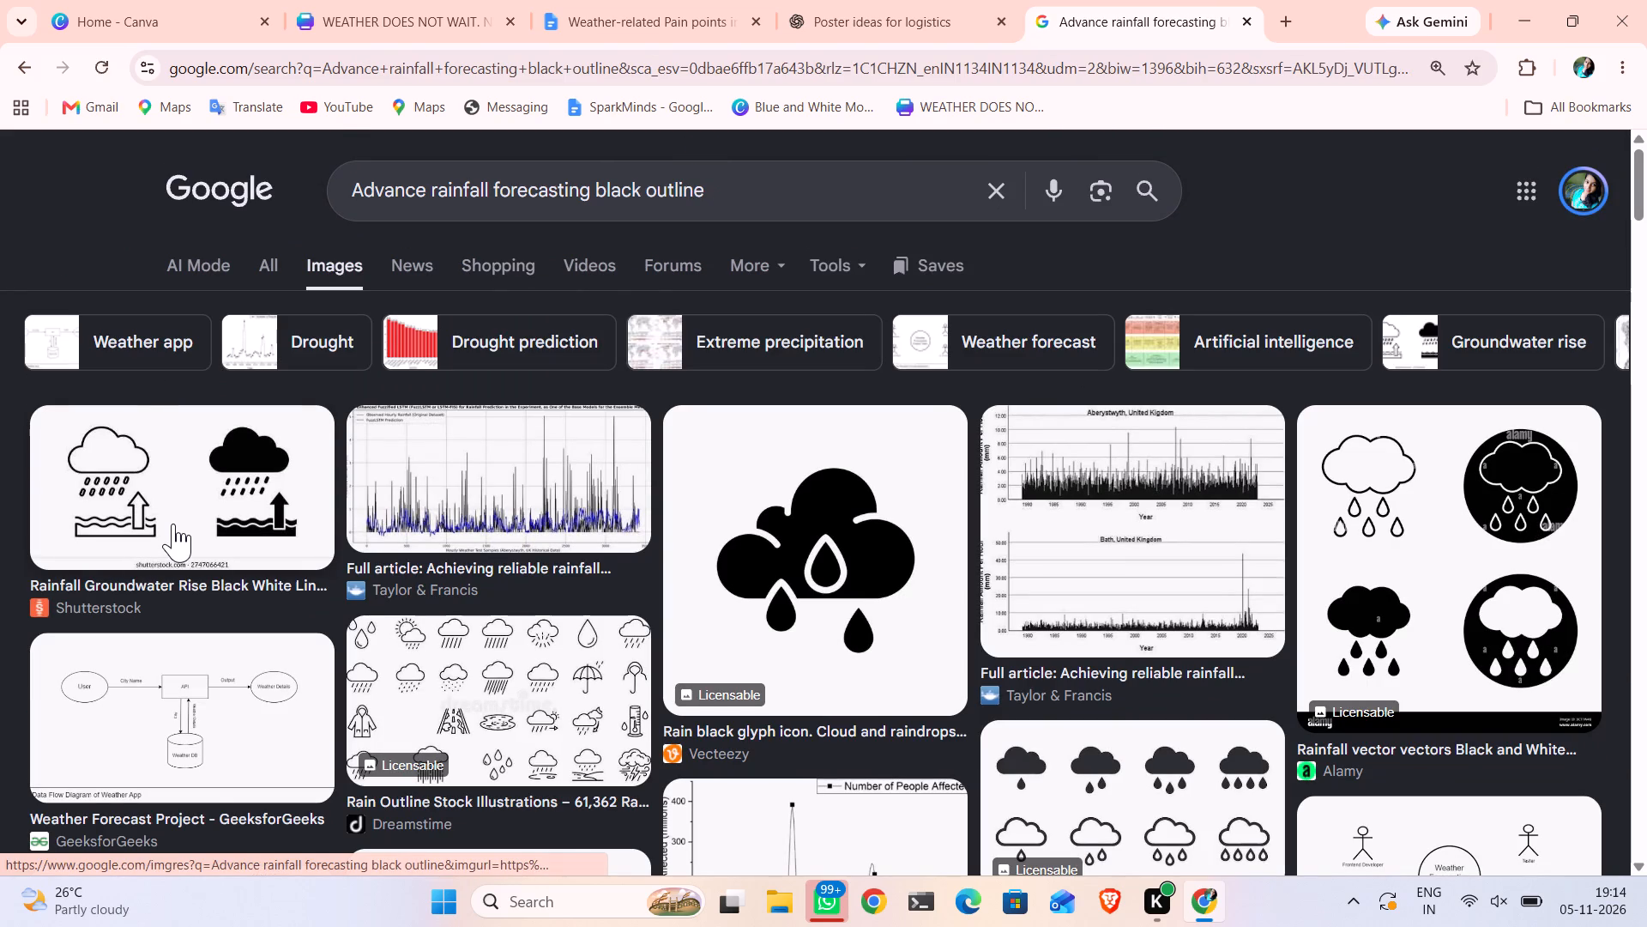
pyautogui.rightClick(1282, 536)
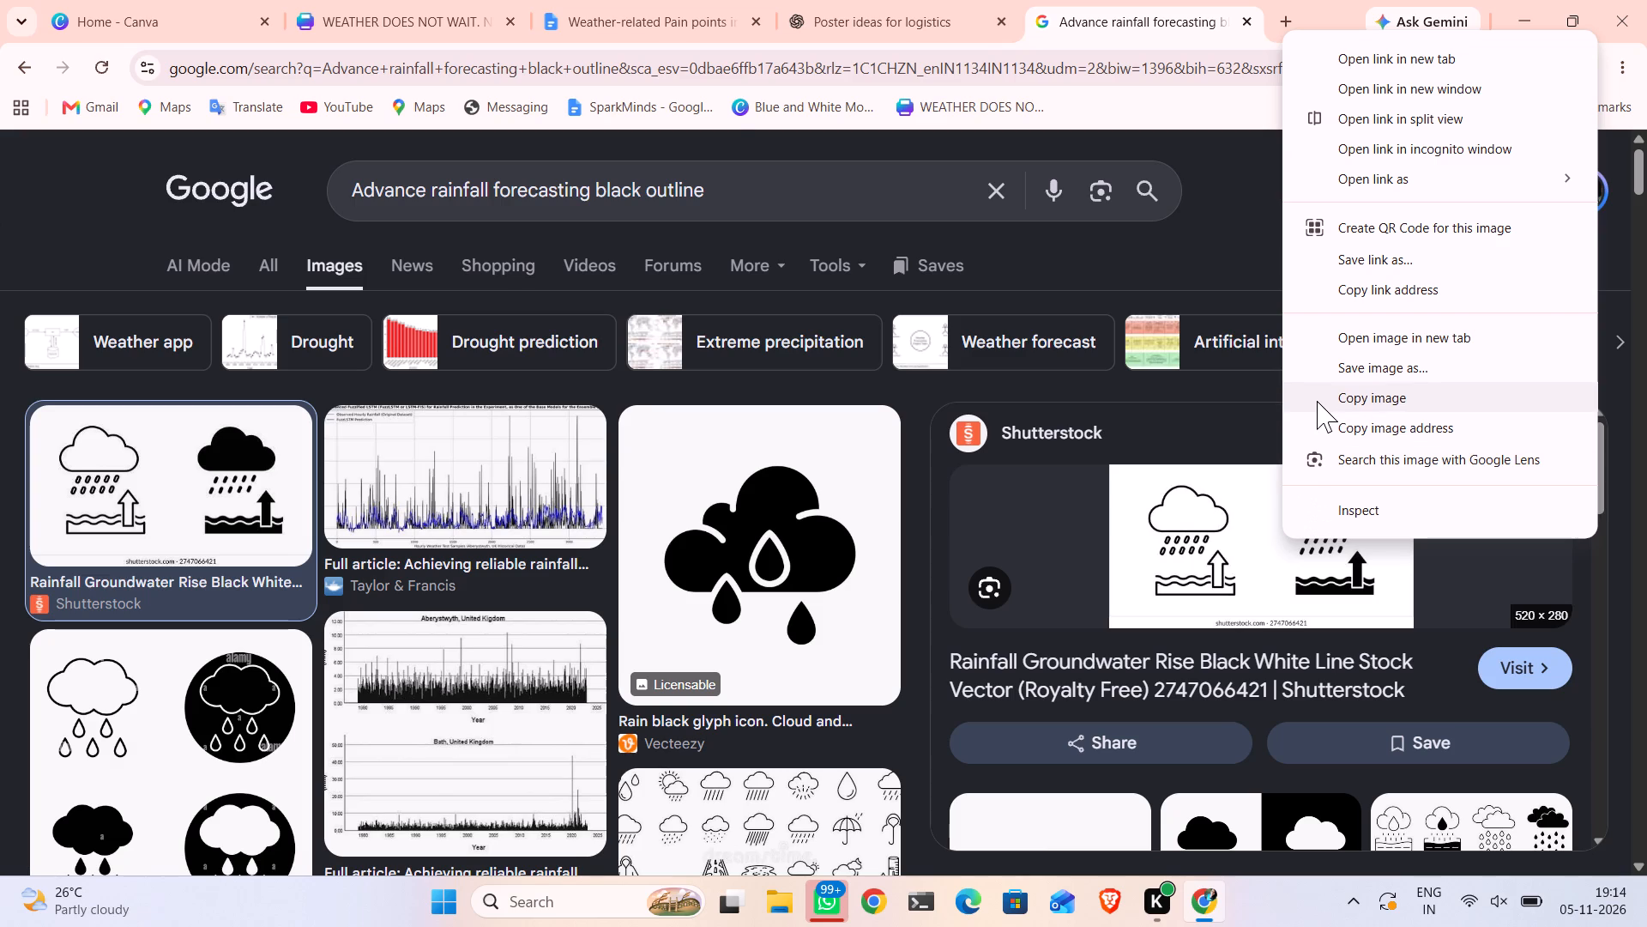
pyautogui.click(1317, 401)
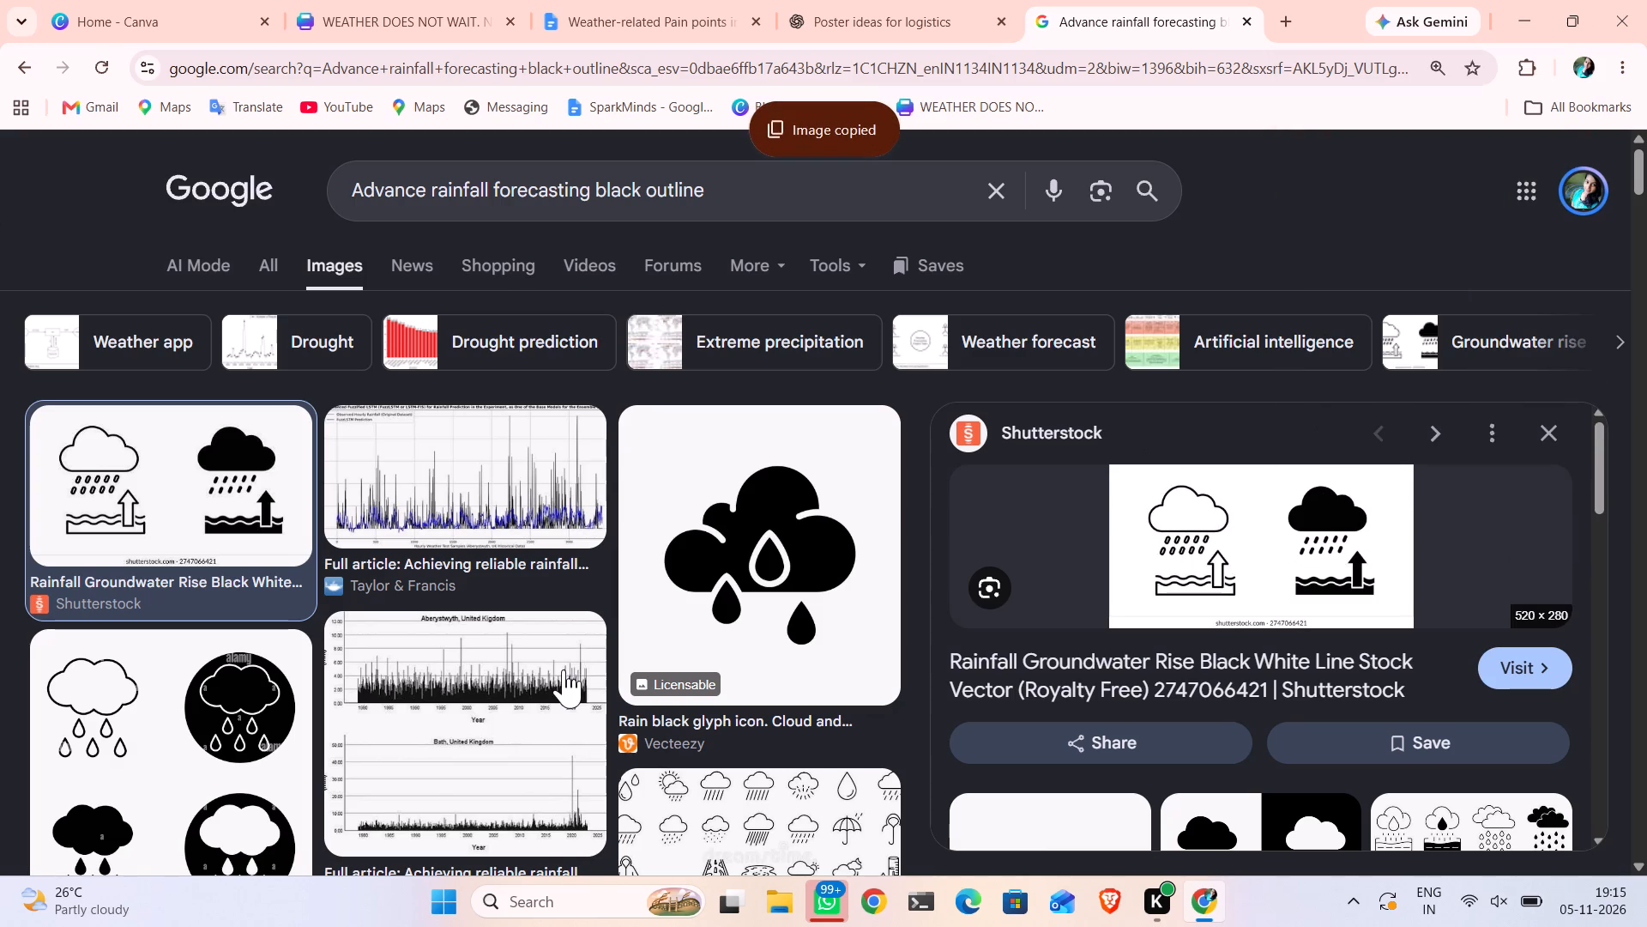
# Examine further Google image results for a black outline rainfall icon, and return to the Canva poster design.
pyautogui.scroll(-6, 565, 671)
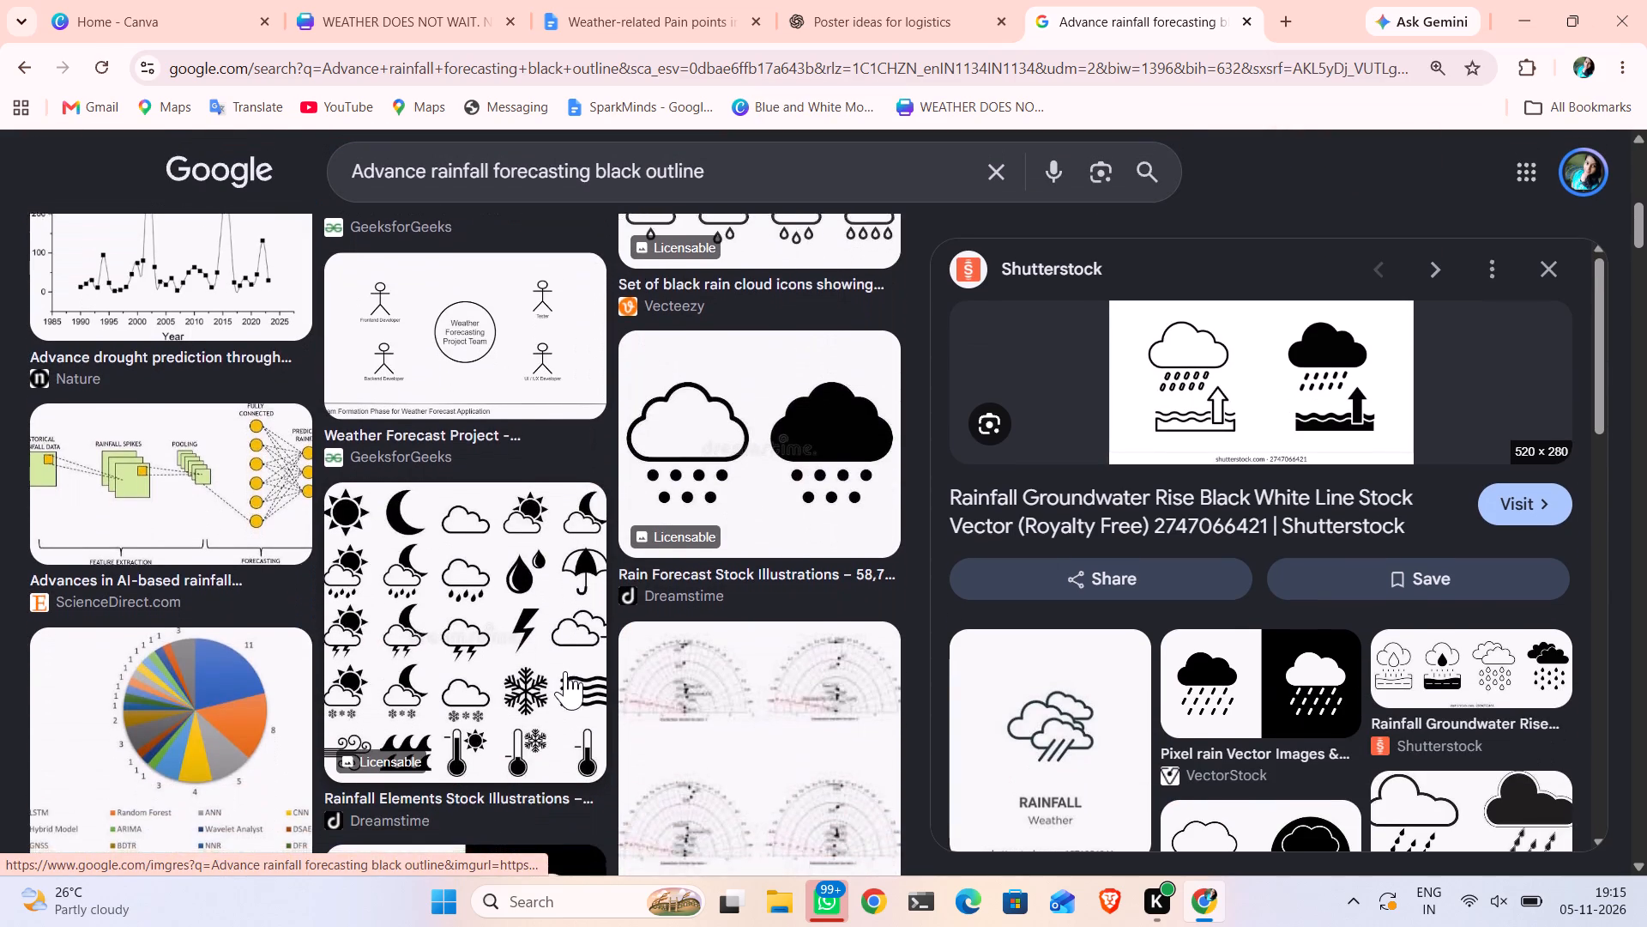
pyautogui.scroll(-1, 565, 671)
pyautogui.hscroll(1, 565, 671)
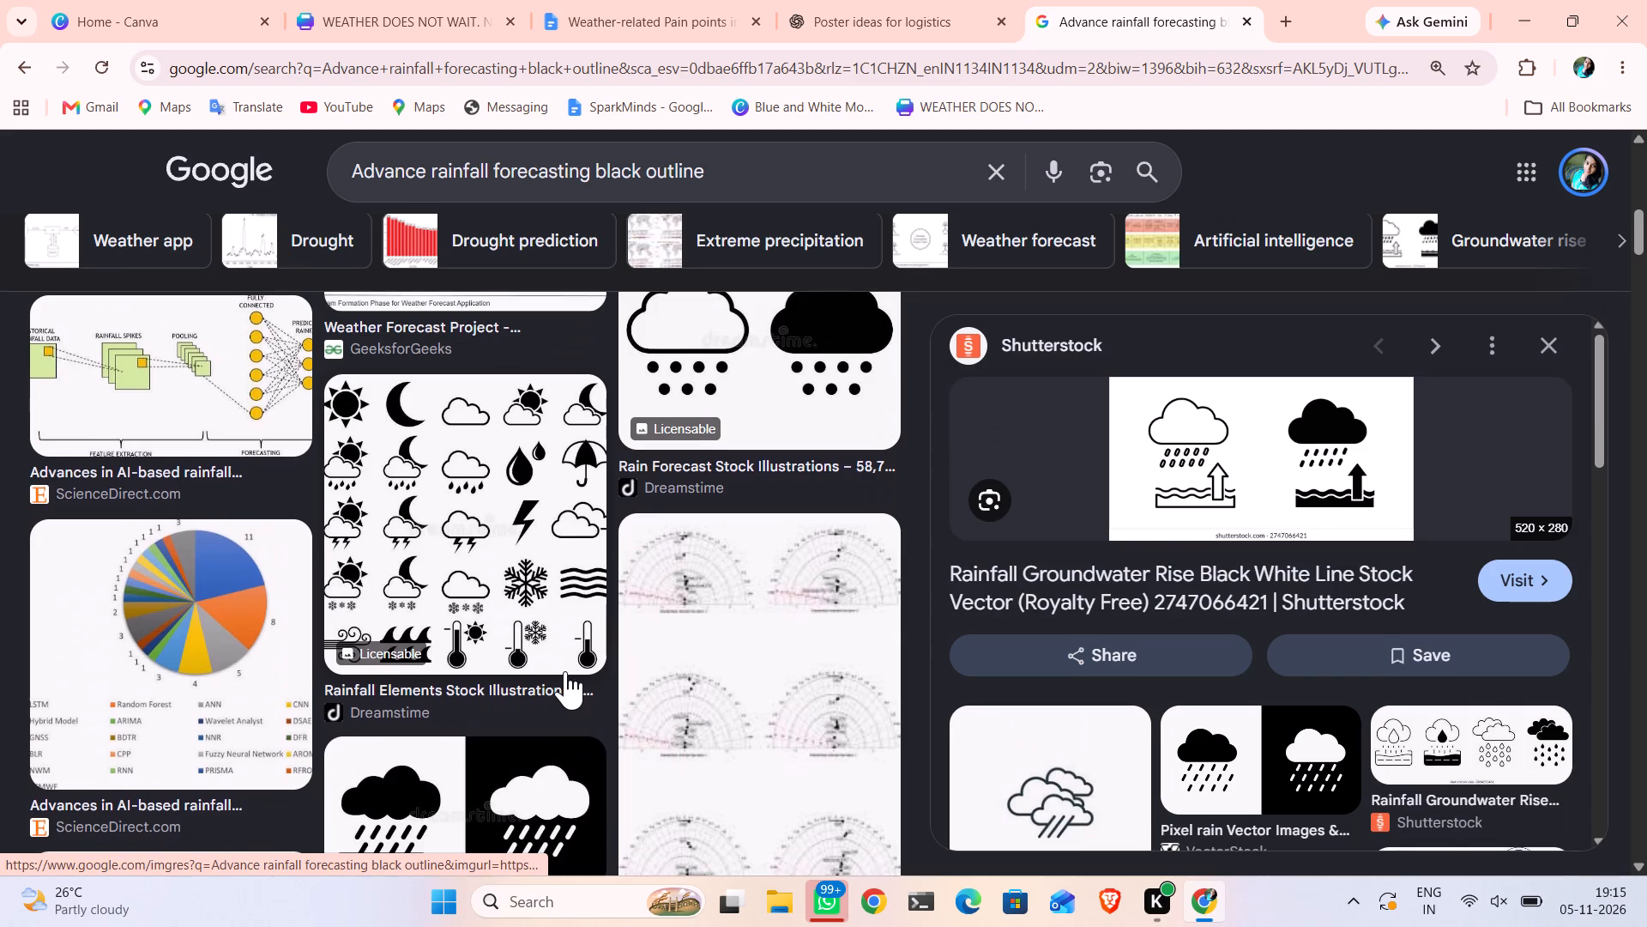
pyautogui.hscroll(1, 565, 671)
pyautogui.scroll(-4, 565, 671)
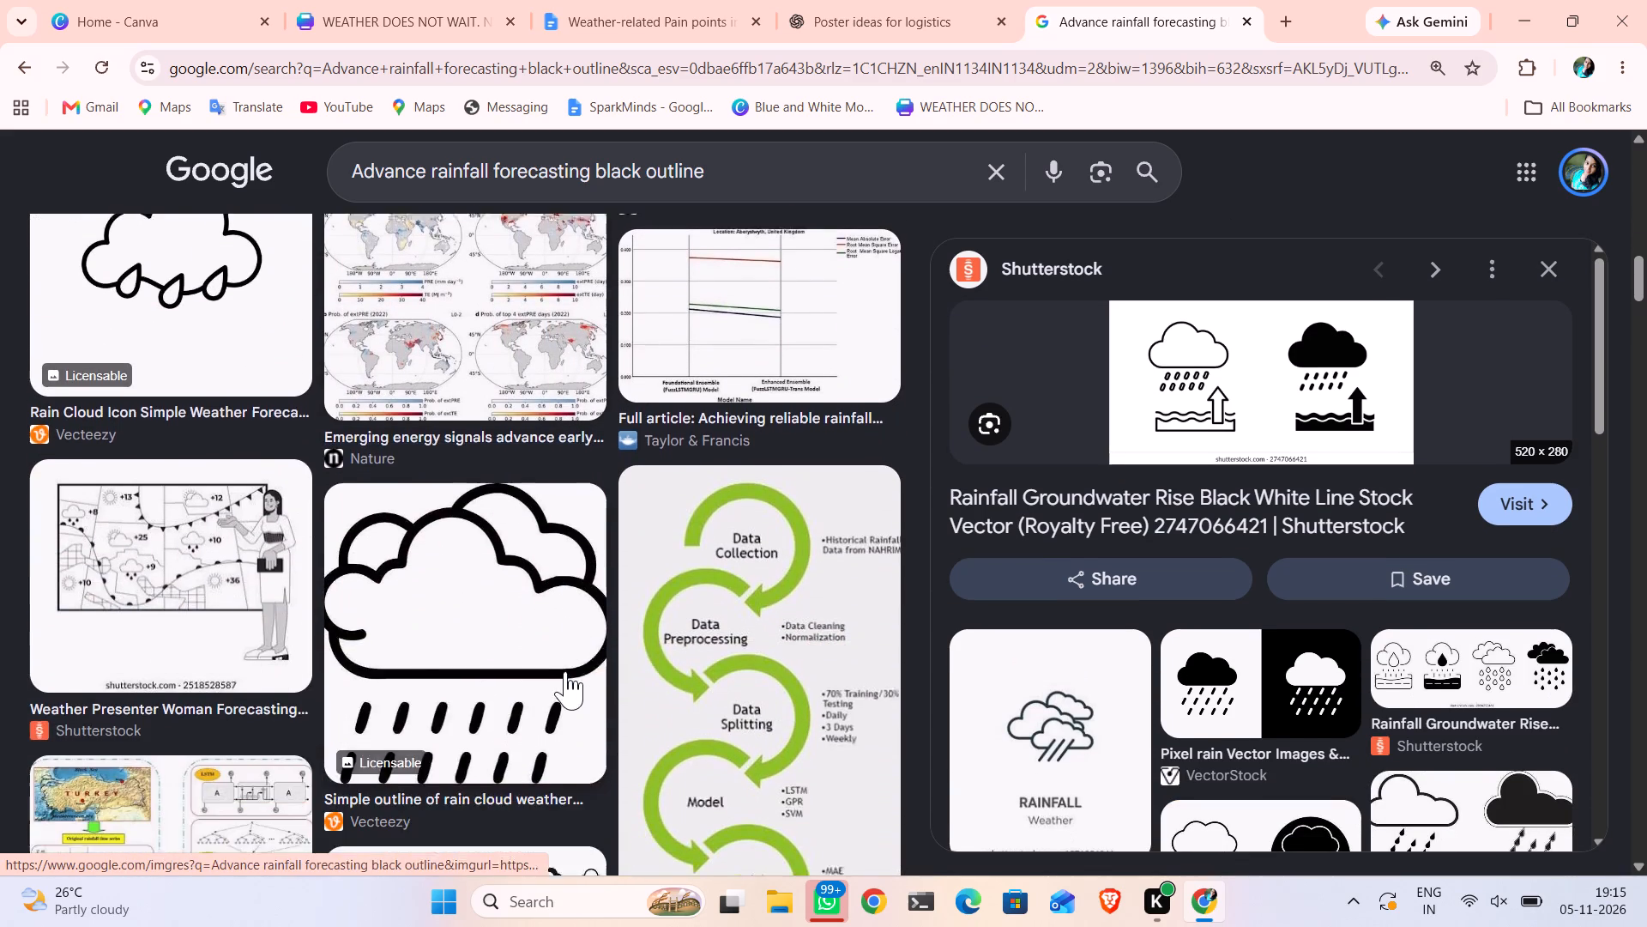
pyautogui.scroll(-2, 565, 671)
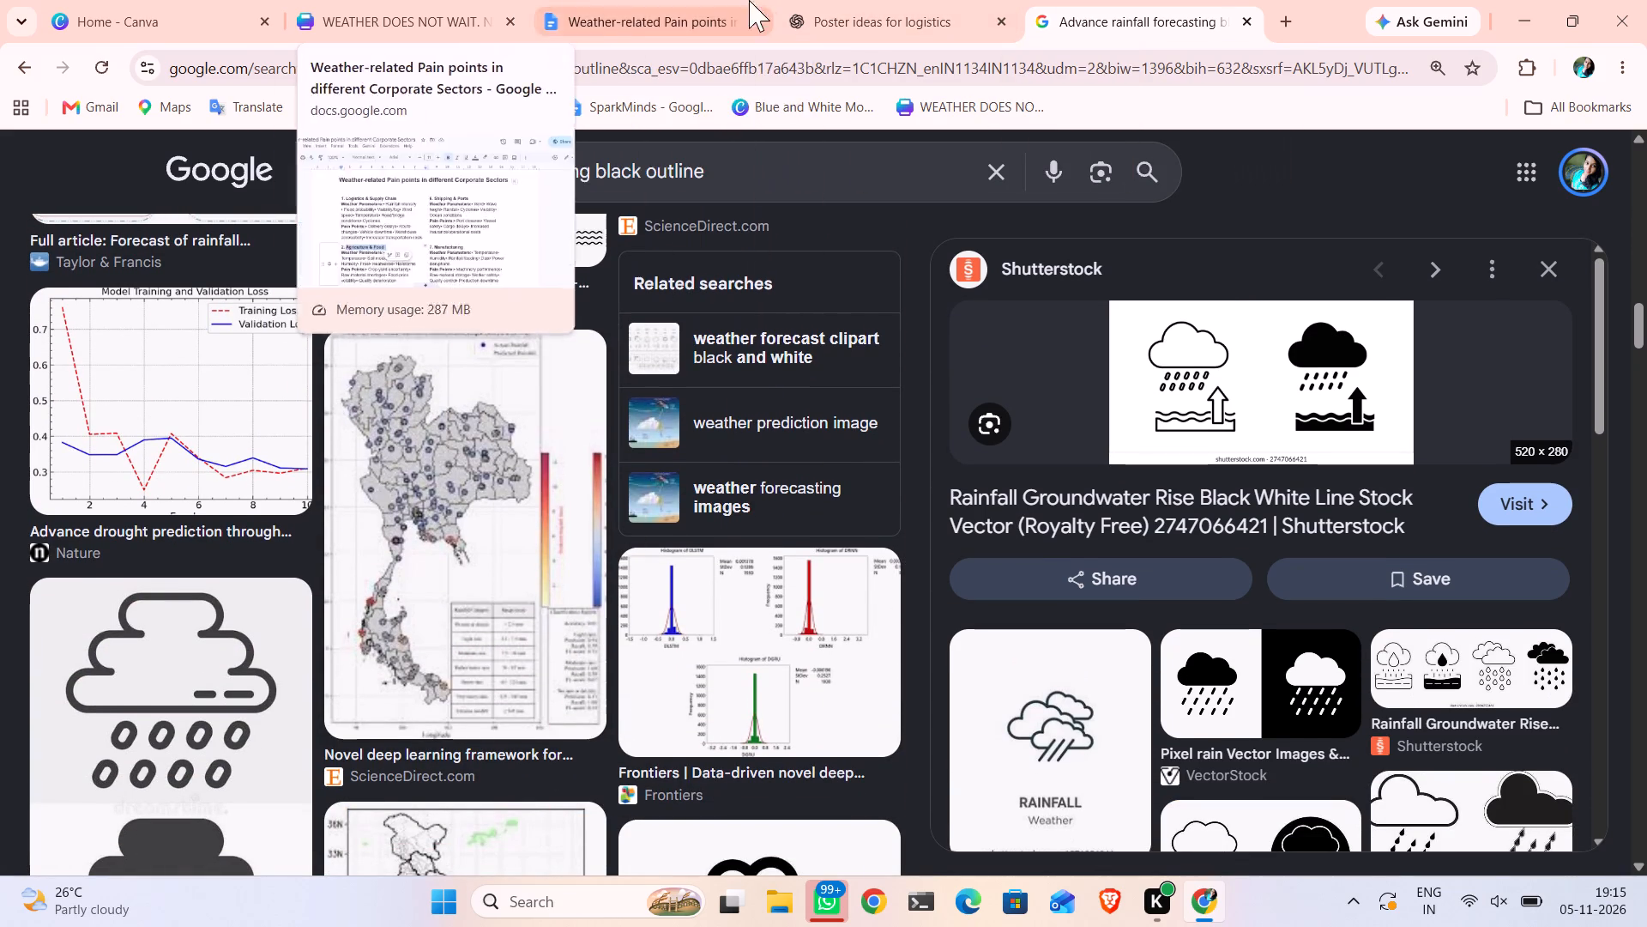
pyautogui.click(375, 21)
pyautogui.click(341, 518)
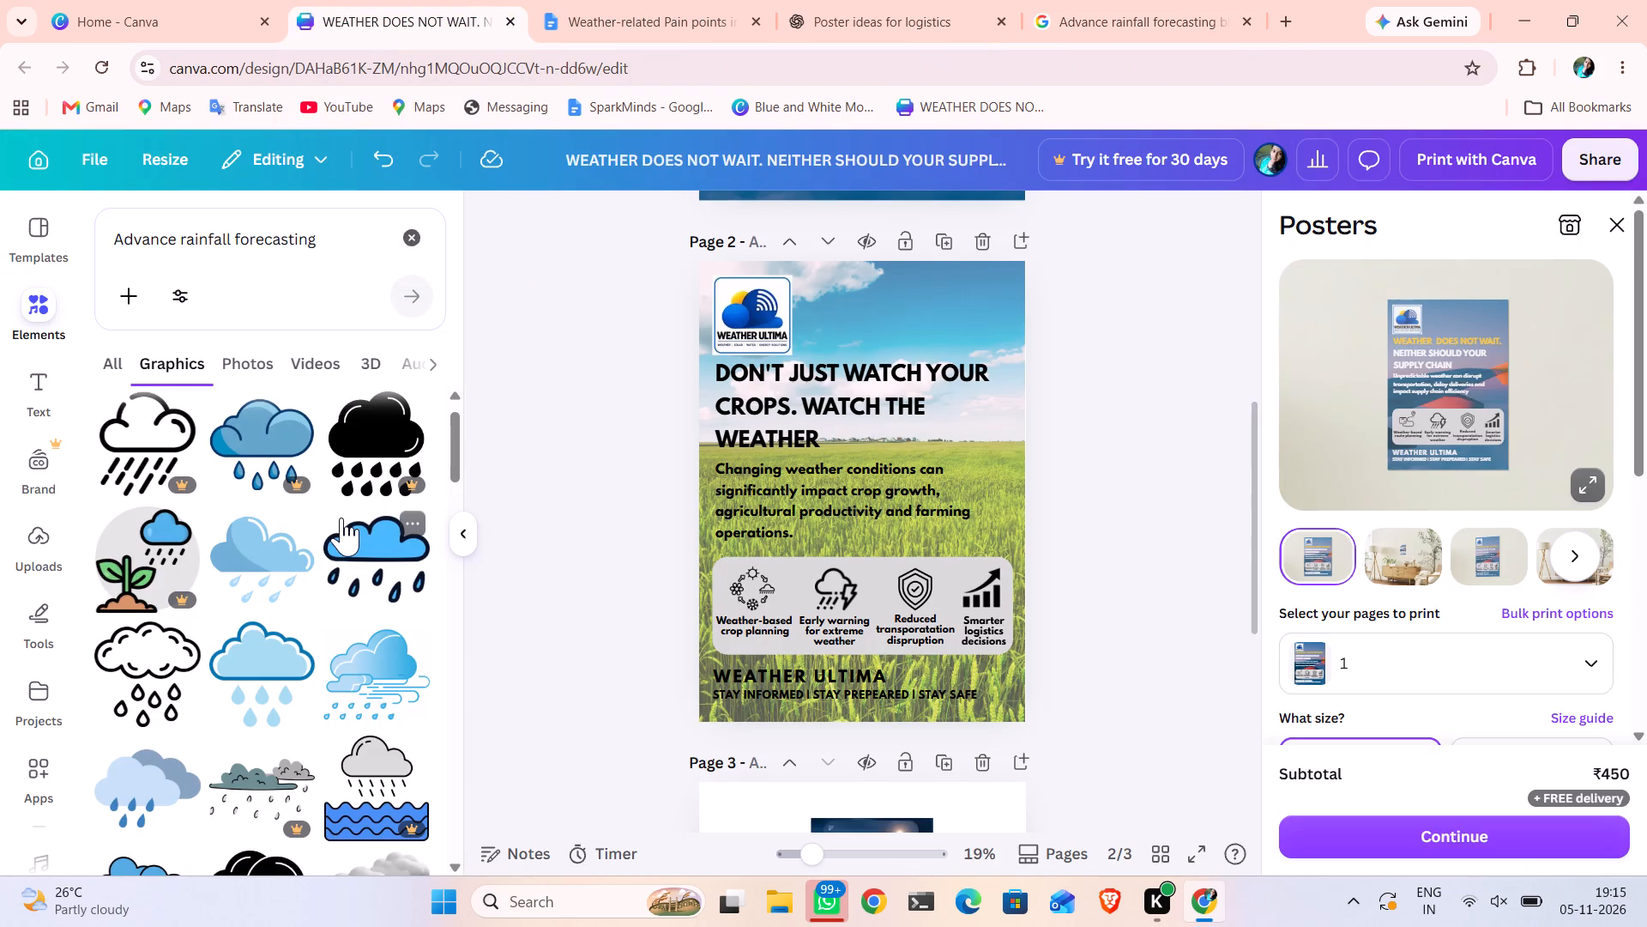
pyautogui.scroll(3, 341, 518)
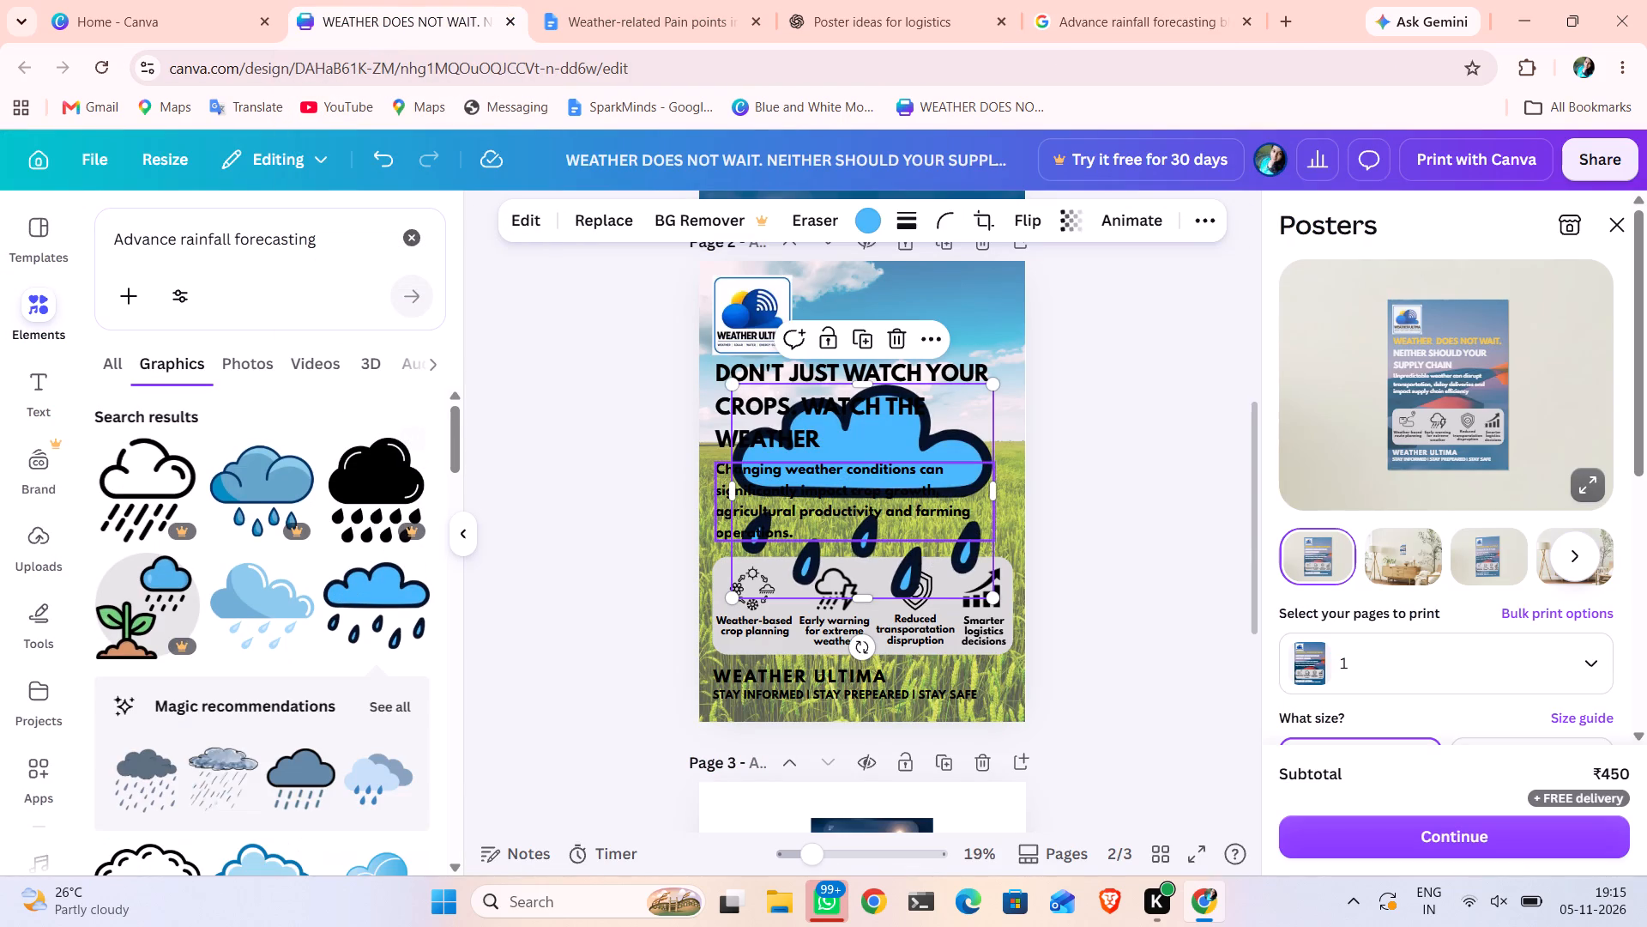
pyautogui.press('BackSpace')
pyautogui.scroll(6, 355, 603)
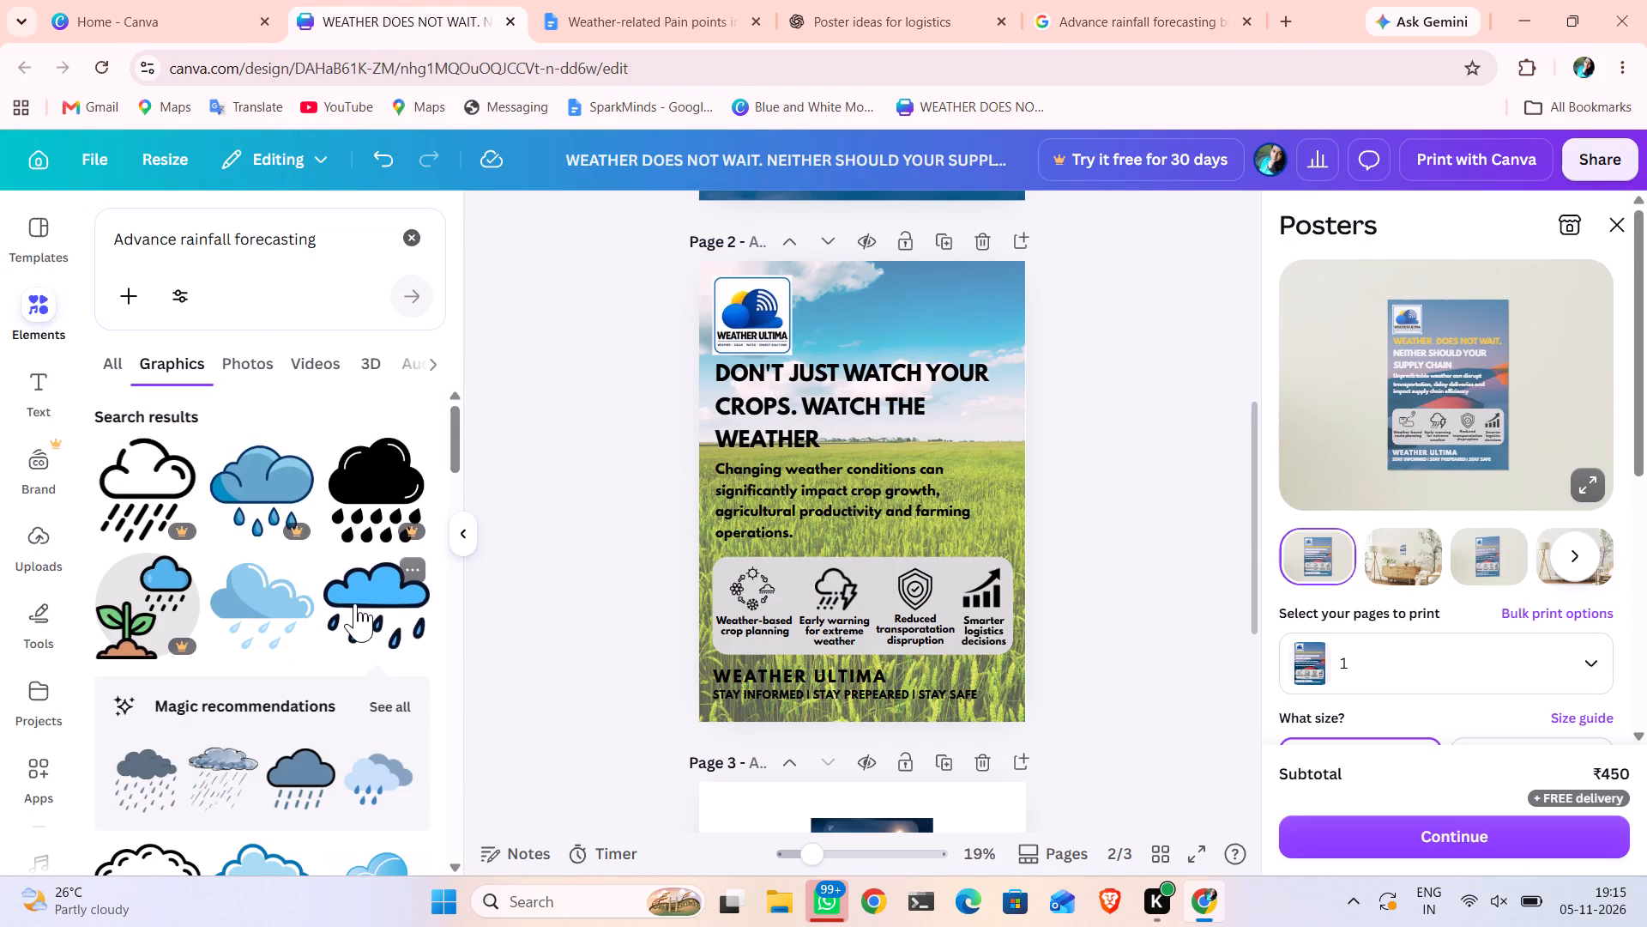
# Add the black outline rain cloud graphic with falling drops to page 2 and shrink it to icon size.
pyautogui.scroll(-4, 355, 603)
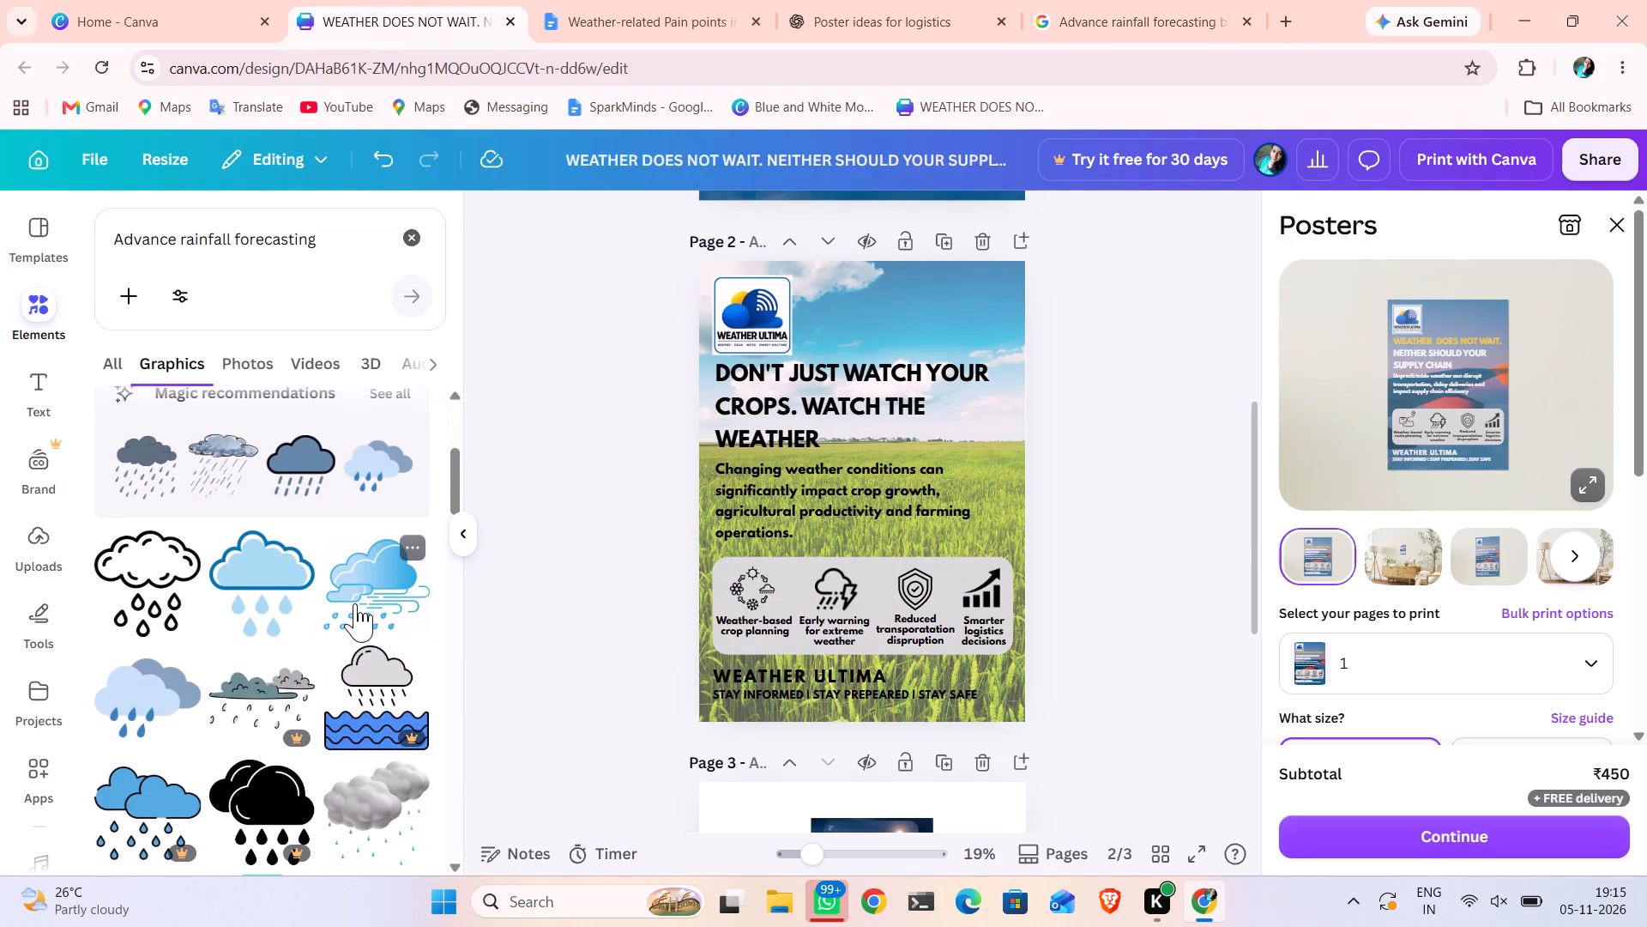
pyautogui.click(139, 597)
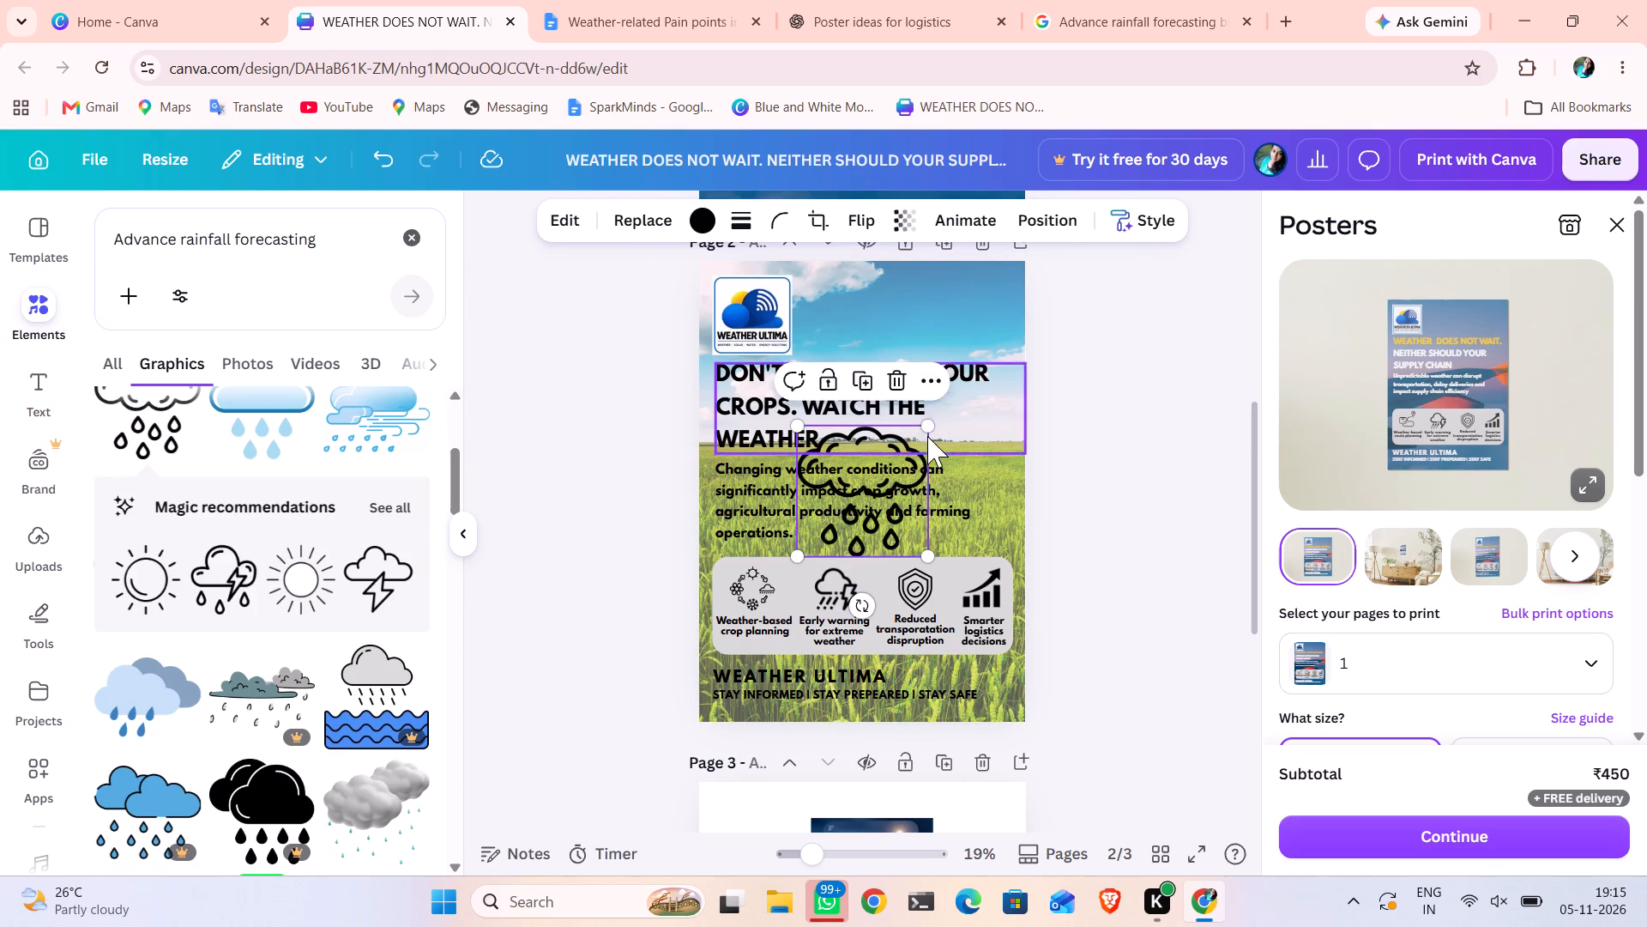
pyautogui.moveTo(929, 426); pyautogui.dragTo(863, 517)
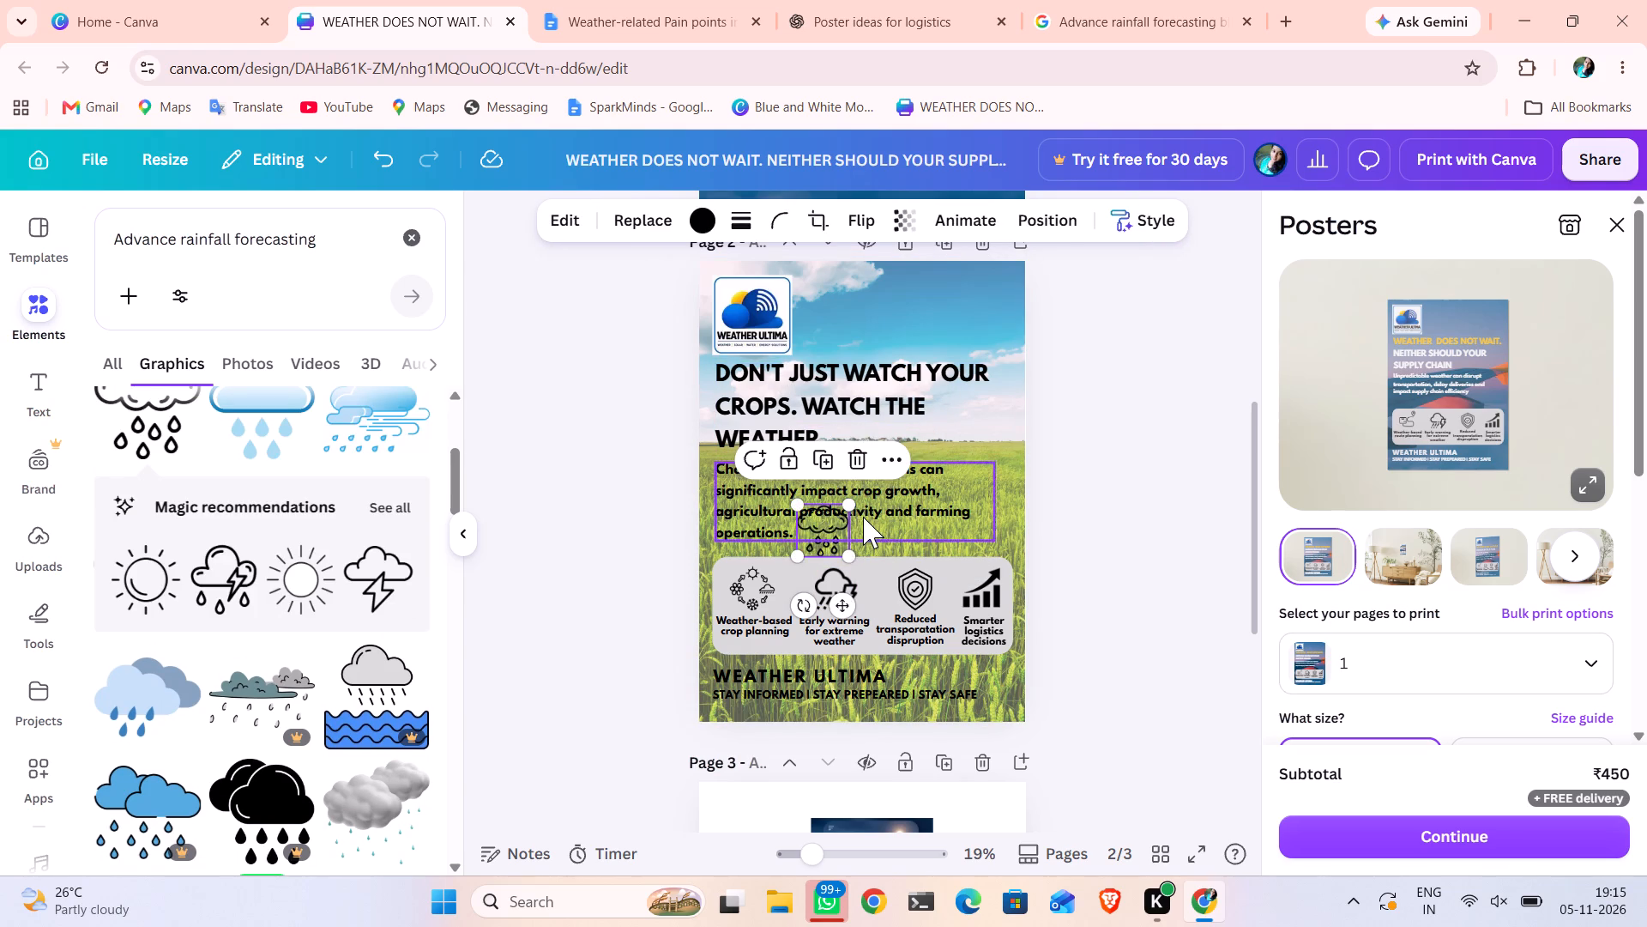
pyautogui.click(843, 585)
pyautogui.press('BackSpace')
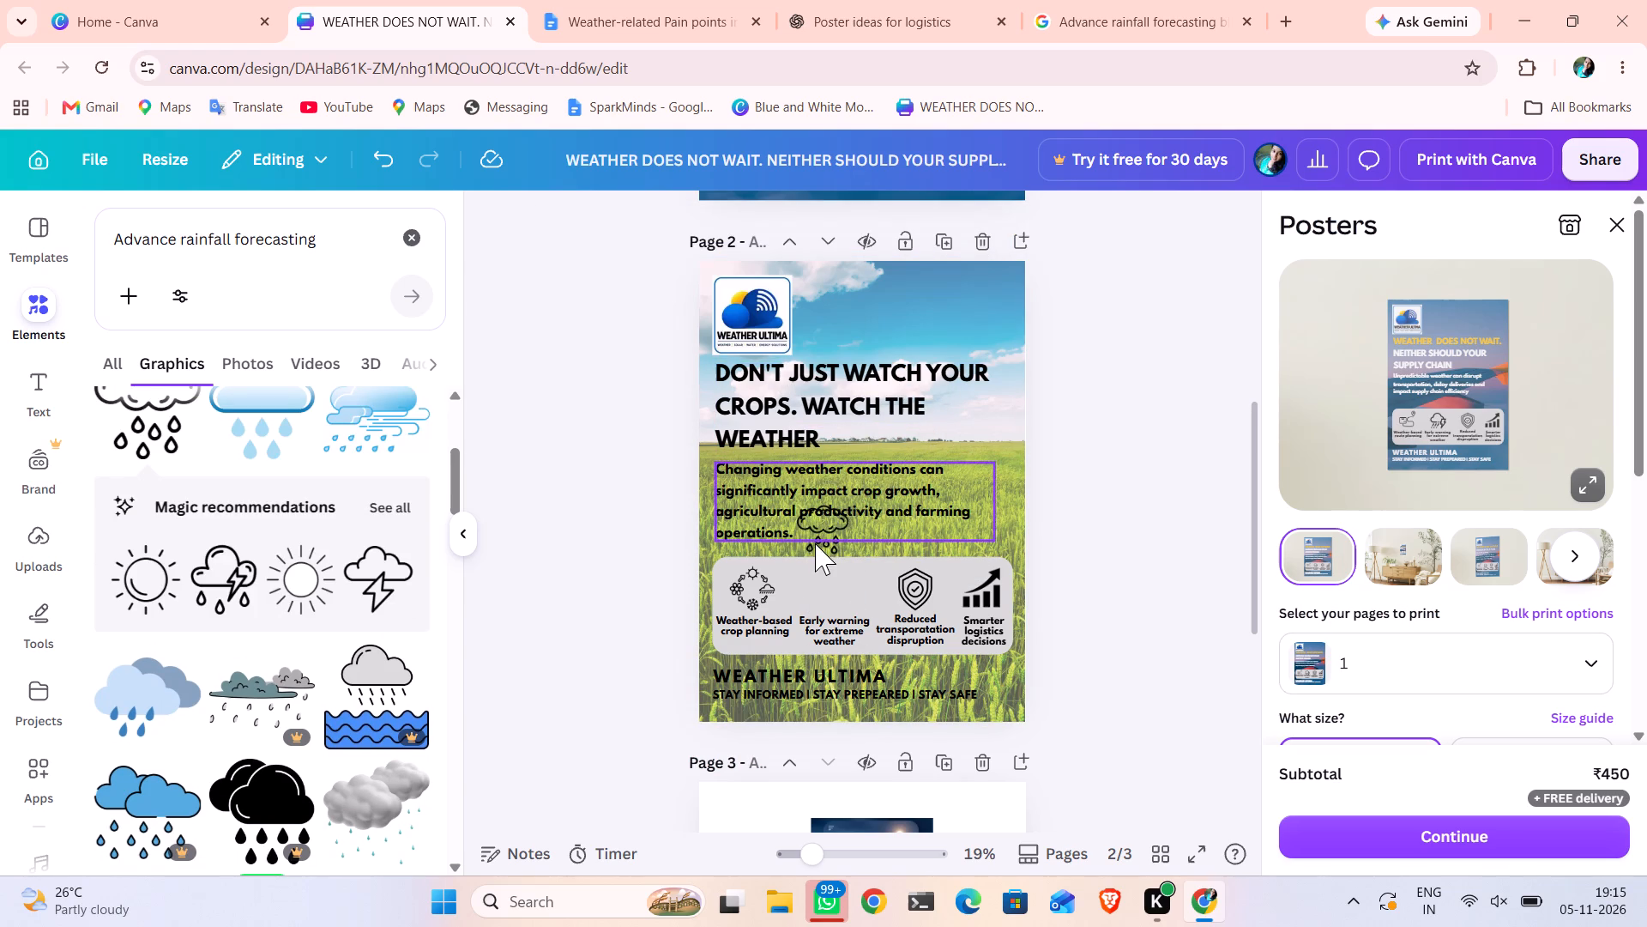
pyautogui.moveTo(825, 547); pyautogui.dragTo(830, 595)
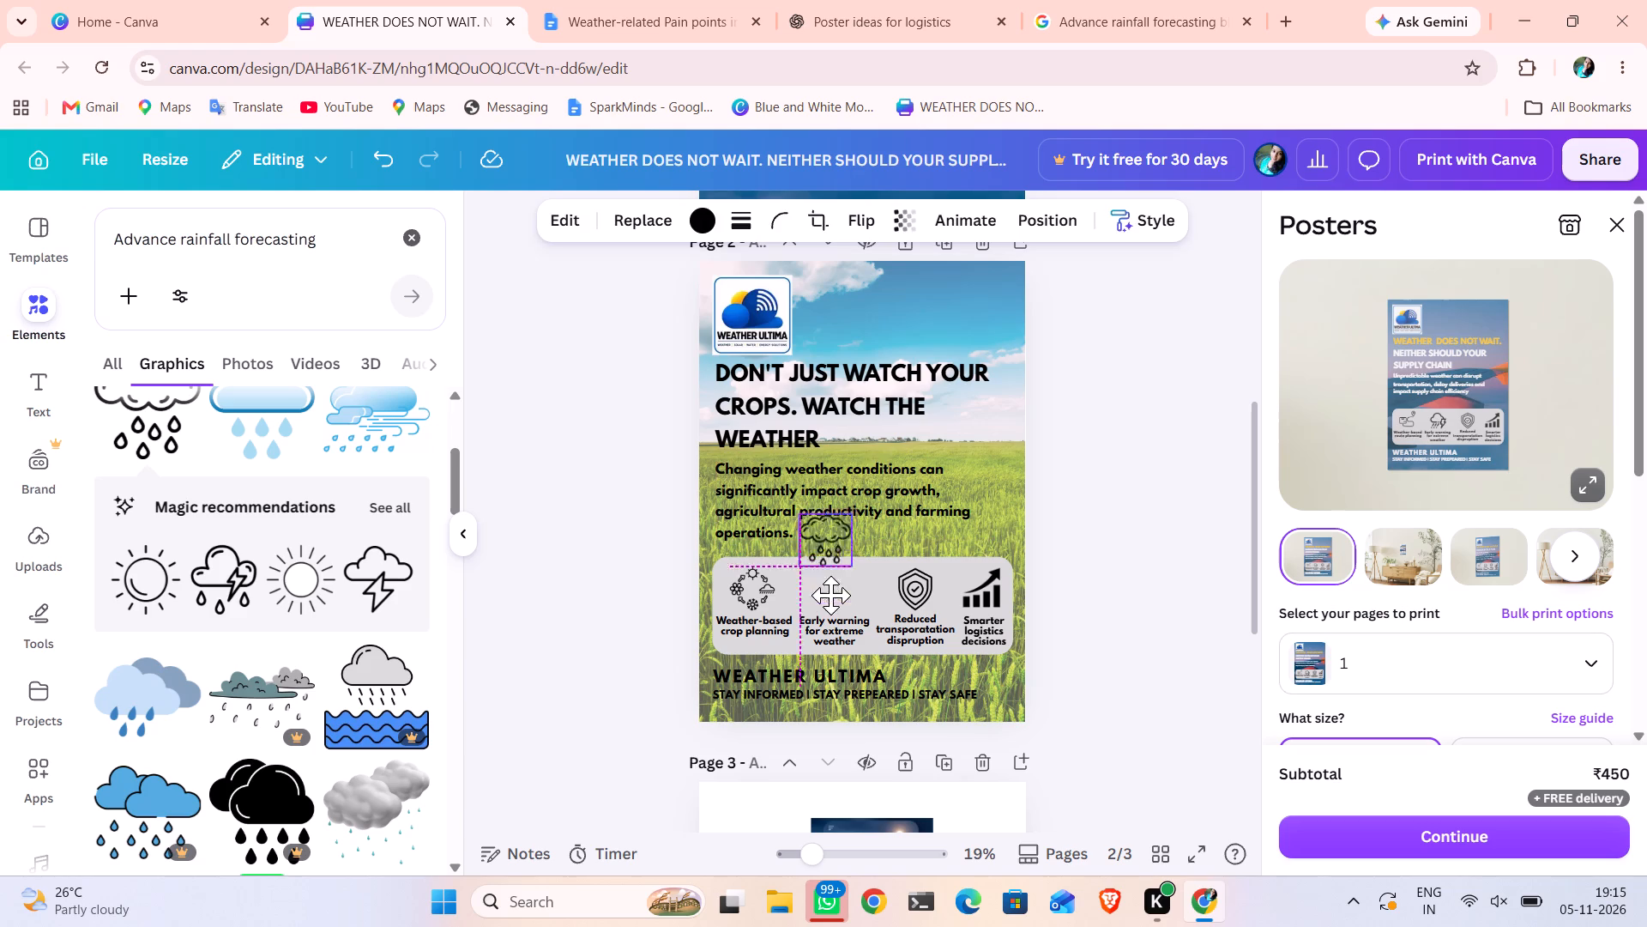
pyautogui.moveTo(830, 595); pyautogui.dragTo(833, 609)
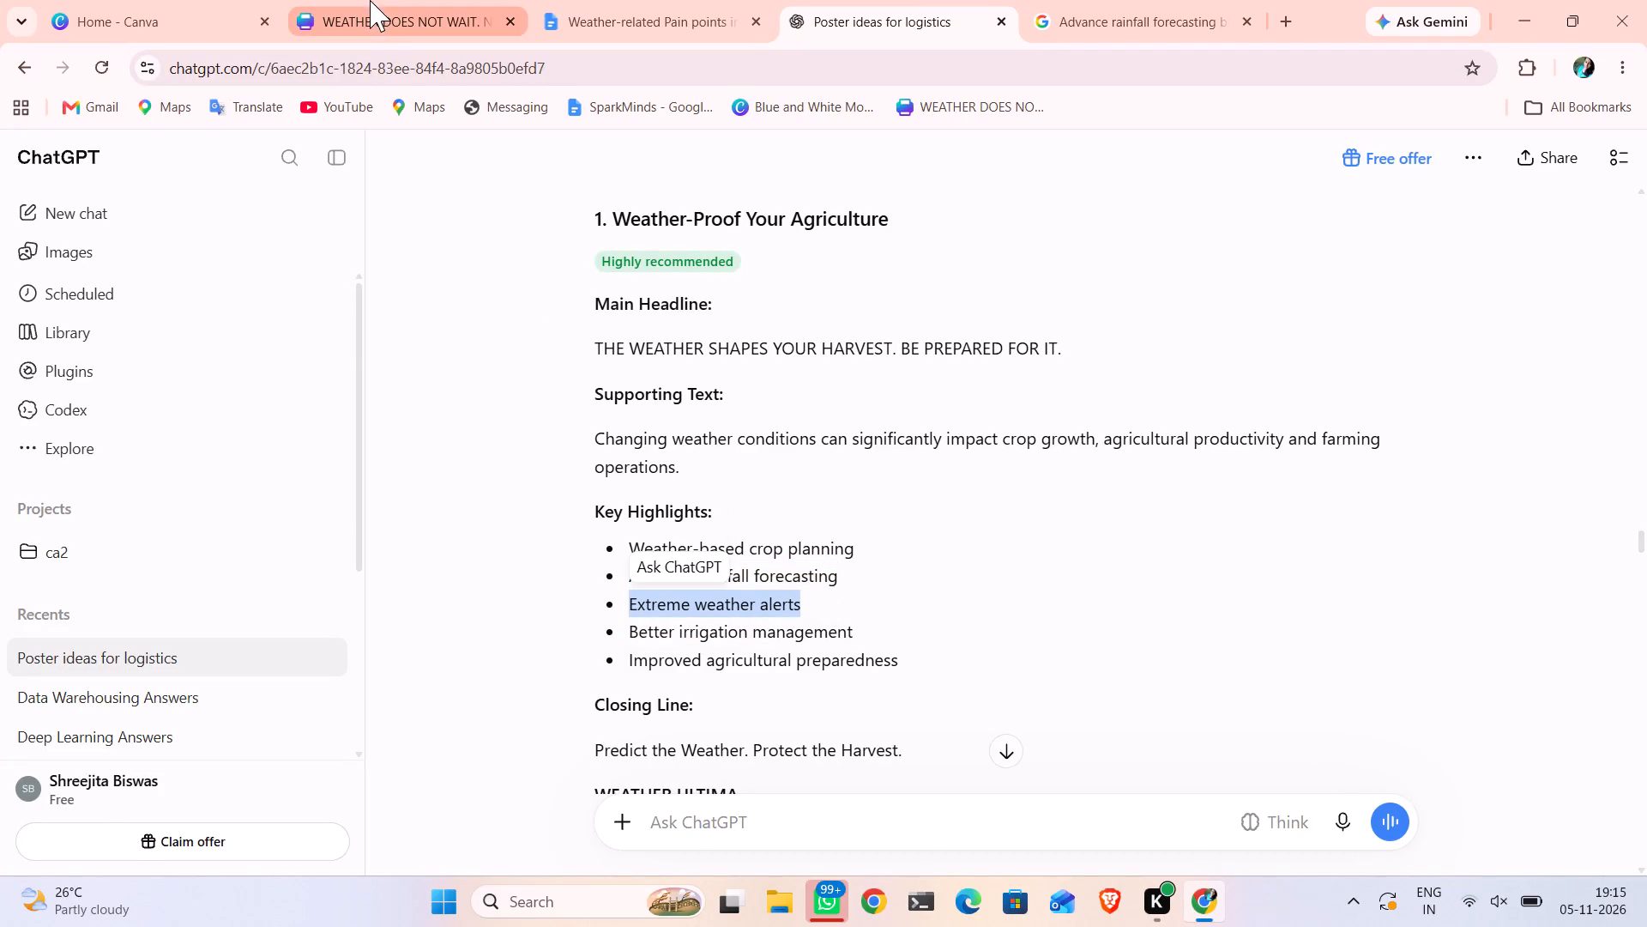
# Return to the Canva poster and search the graphics elements for "Extreme weather alerts", showing all graphics.
pyautogui.click(381, 13)
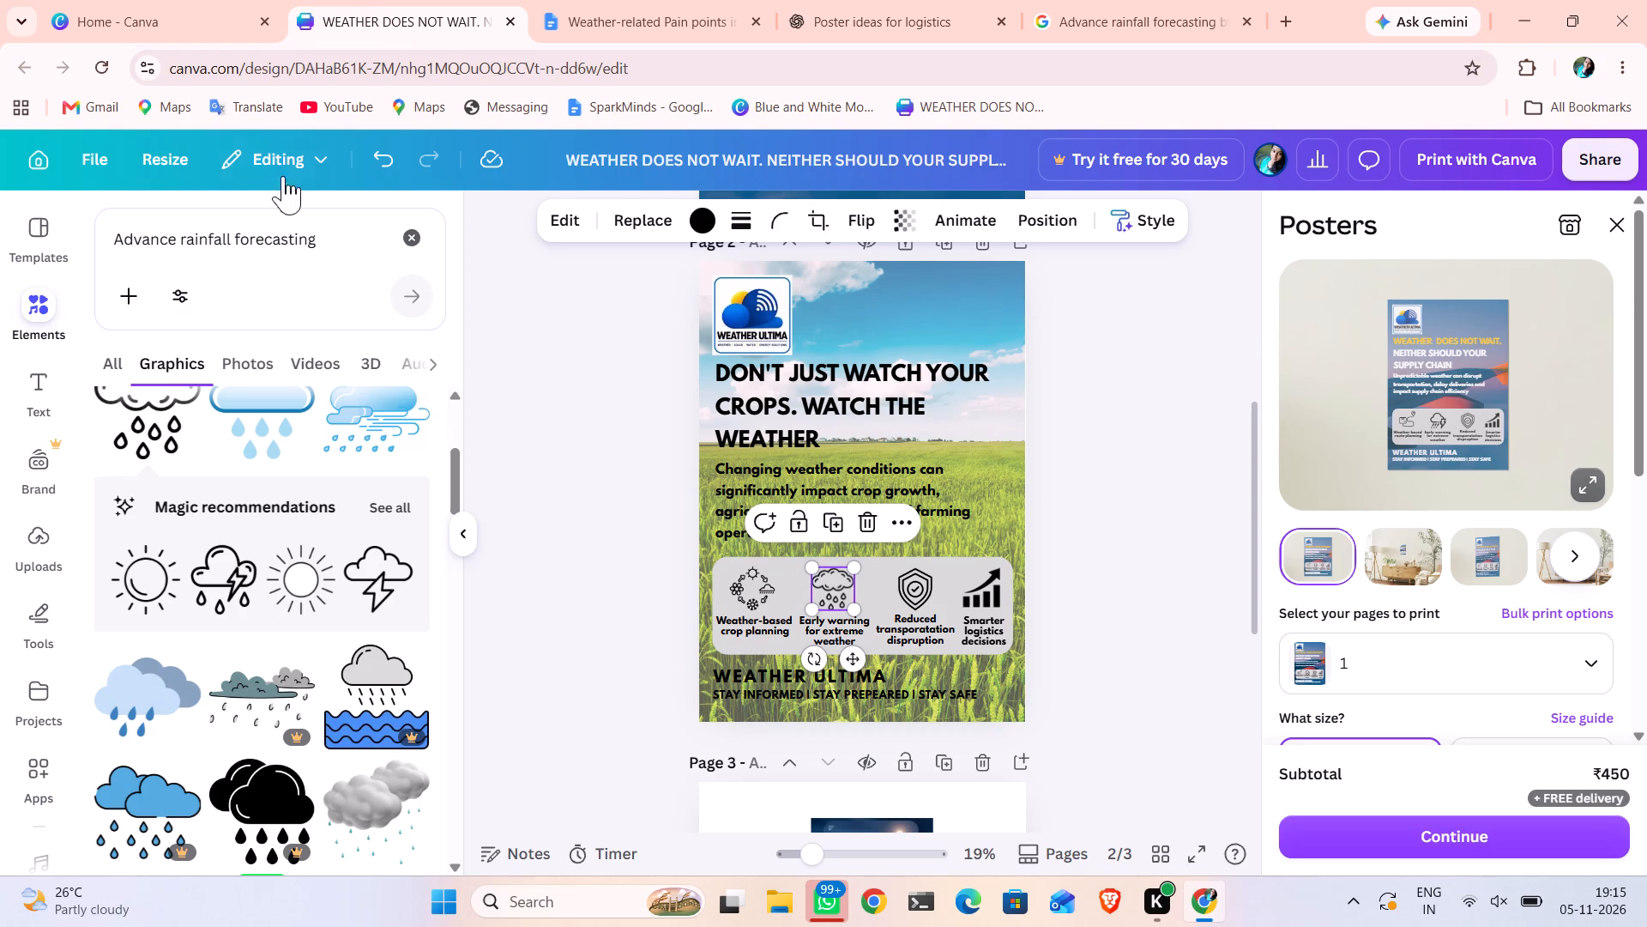
pyautogui.click(416, 239)
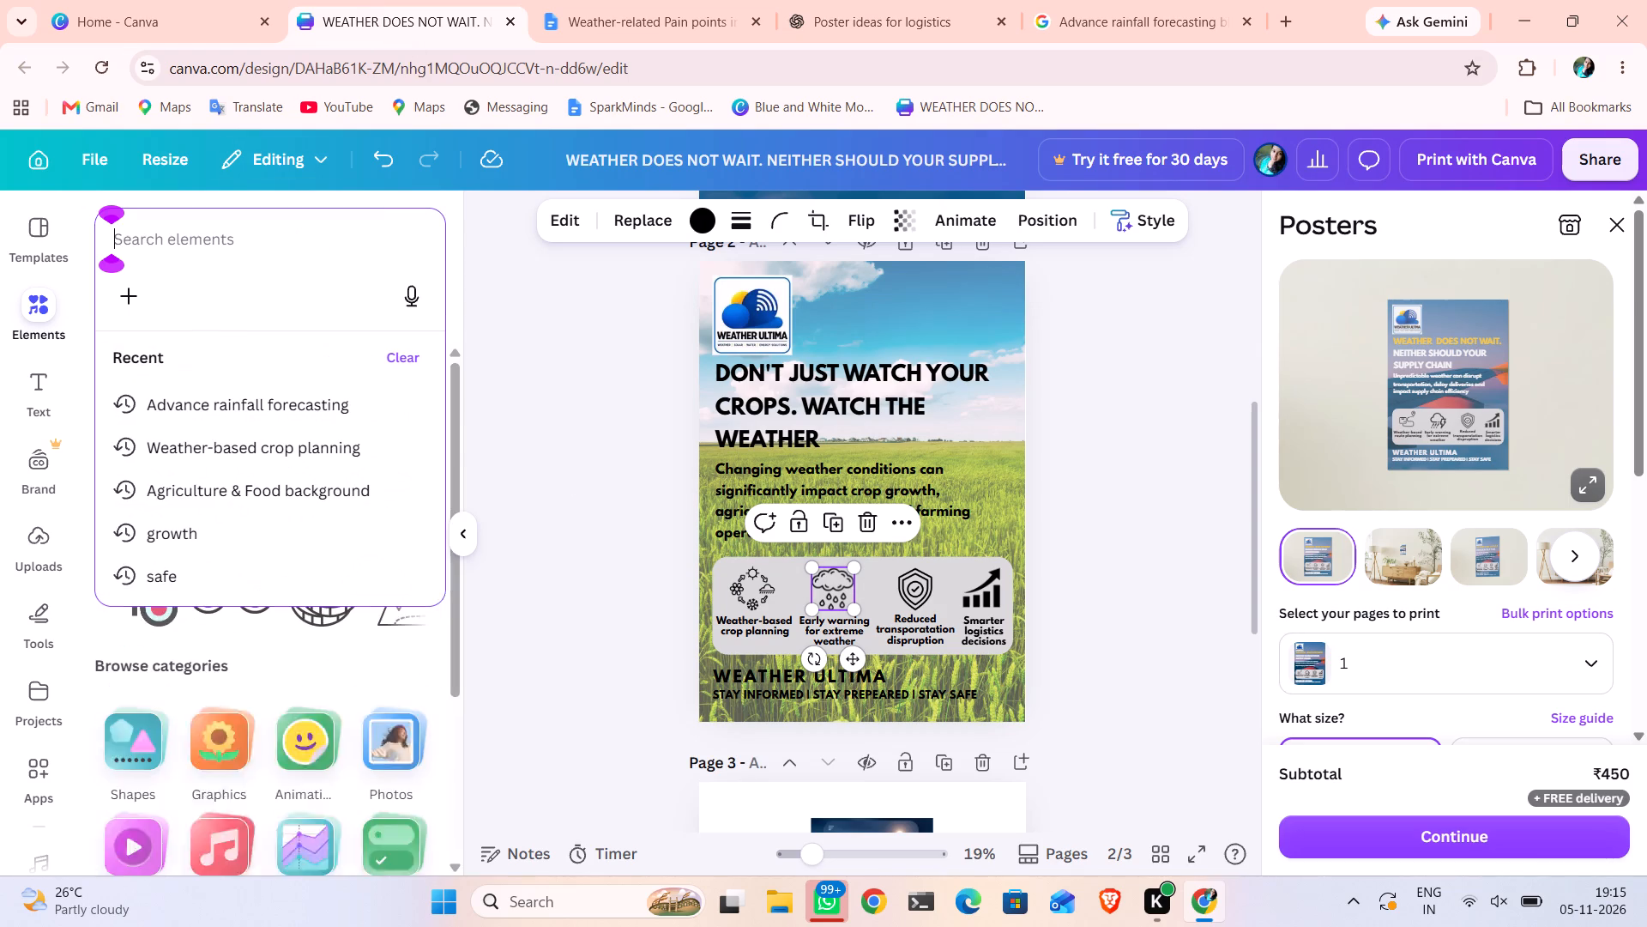
pyautogui.hotkey('ctrl', 'v')
pyautogui.press('Return')
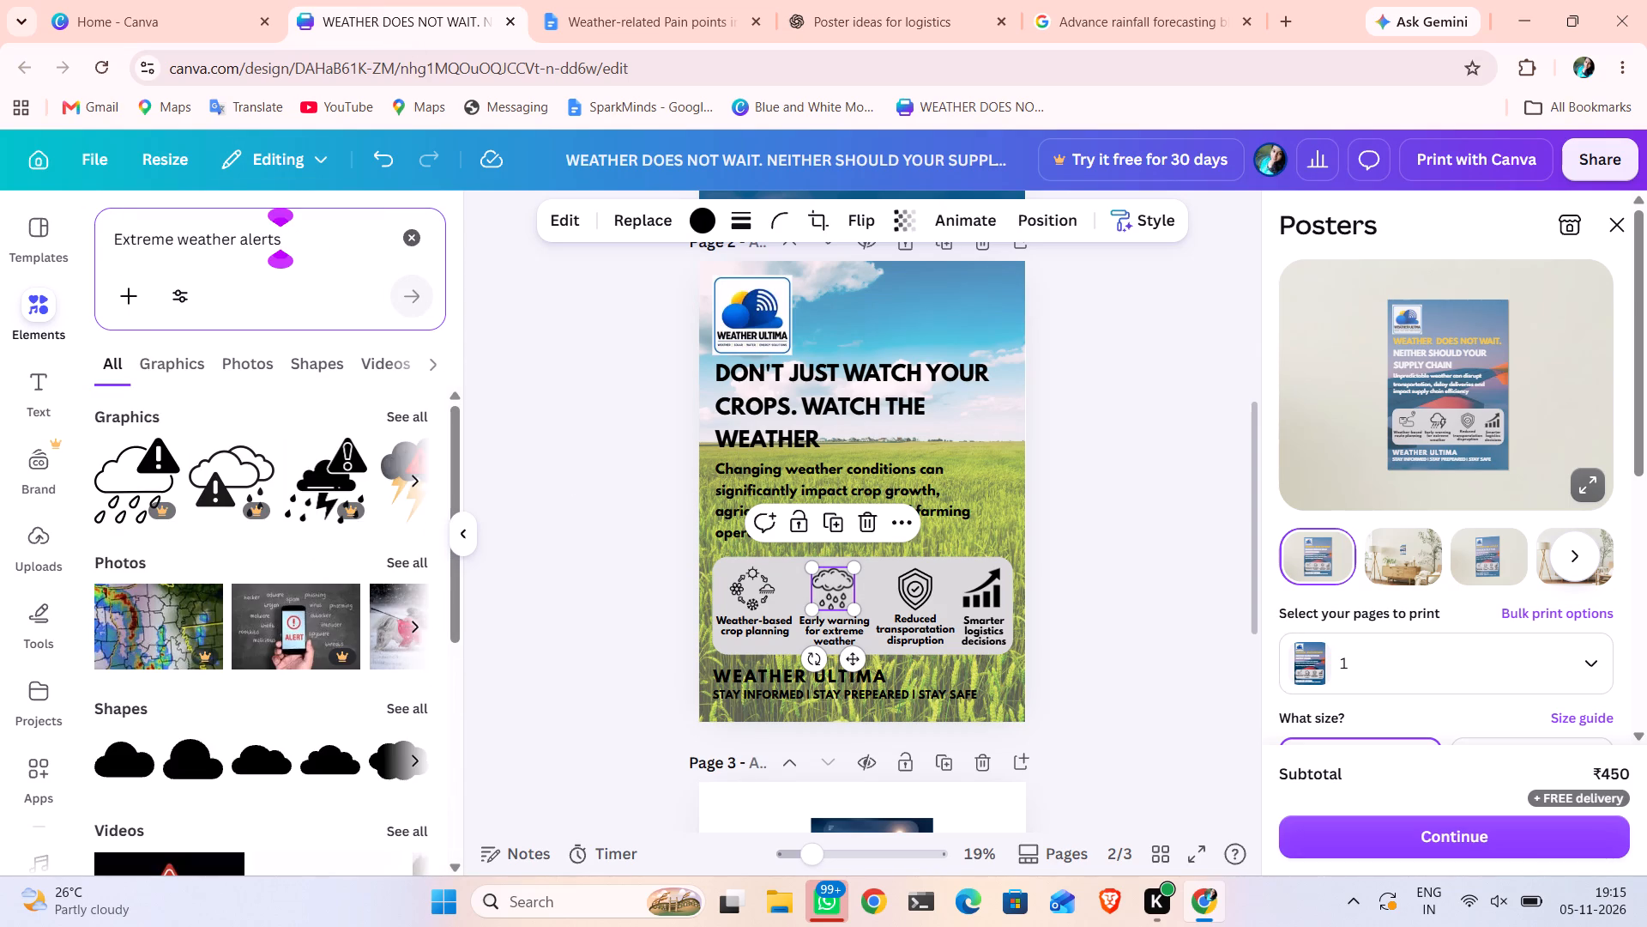
pyautogui.click(420, 406)
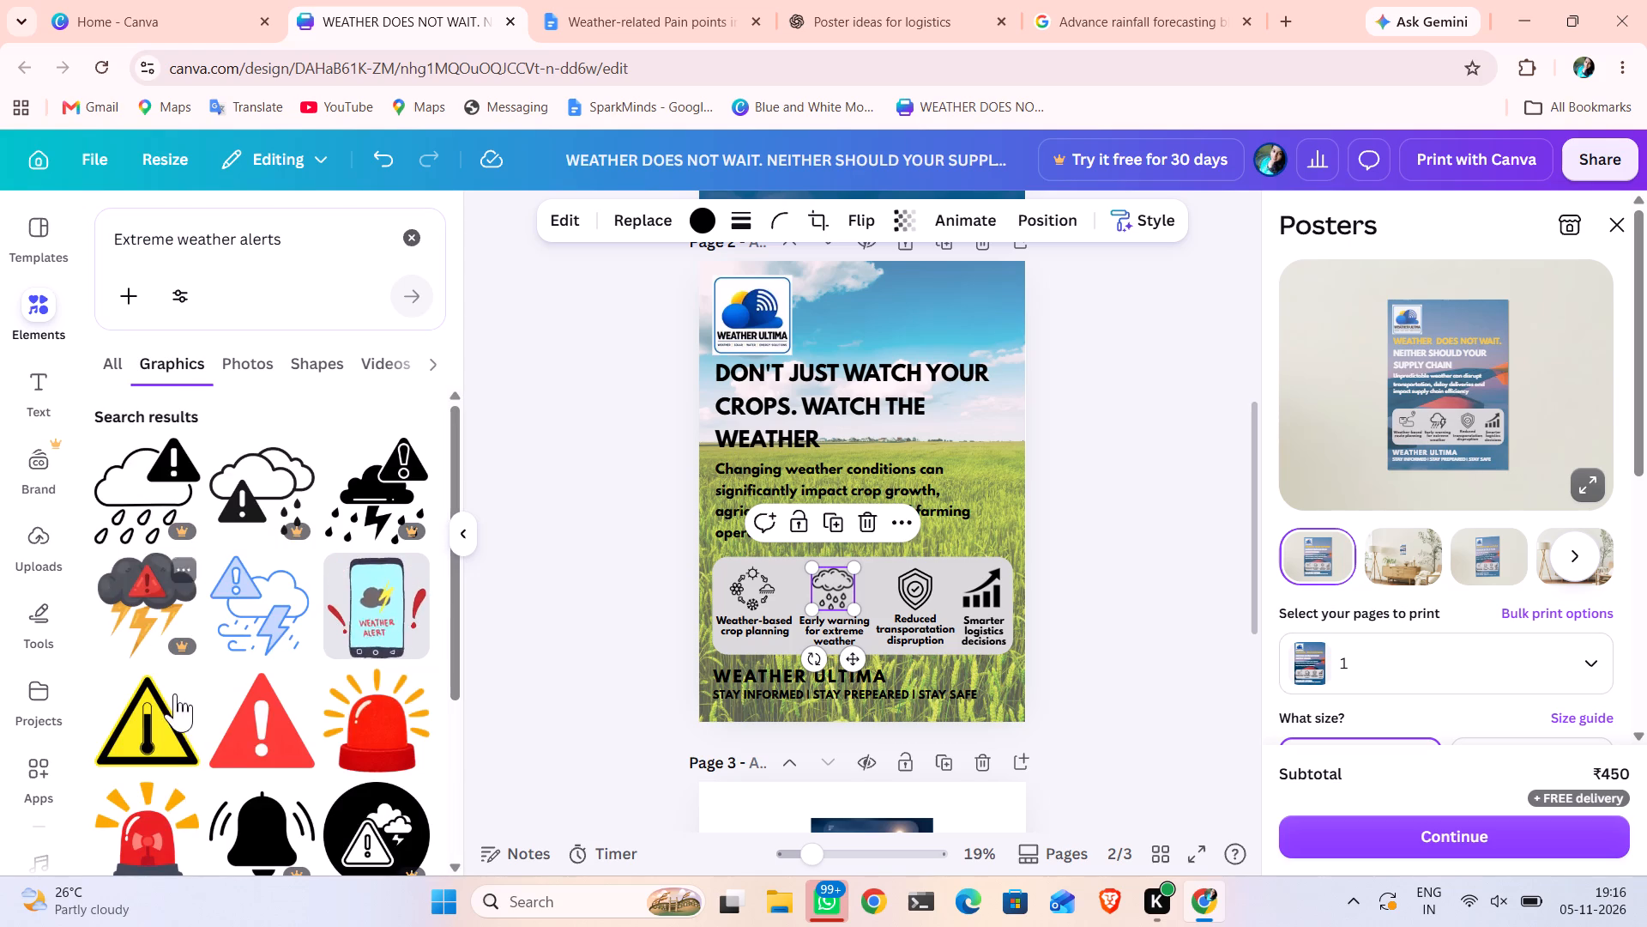
# Examine the extreme weather alert graphics for a free black outline icon suited to the poster.
pyautogui.scroll(-3, 184, 730)
pyautogui.scroll(3, 184, 730)
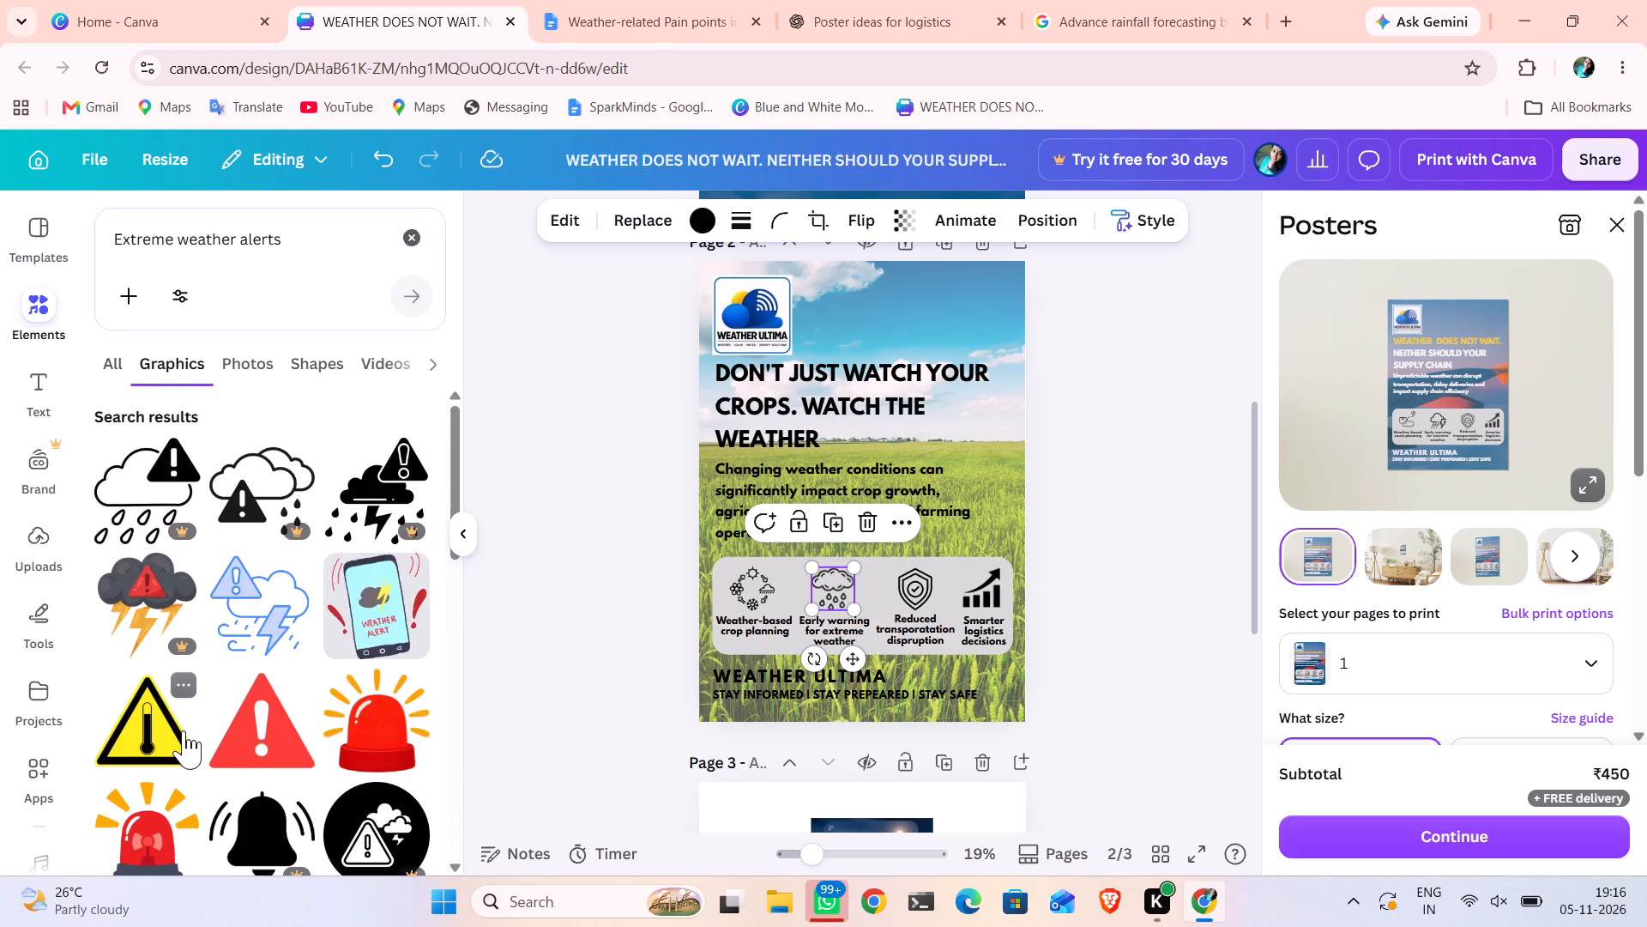
pyautogui.scroll(-1, 184, 730)
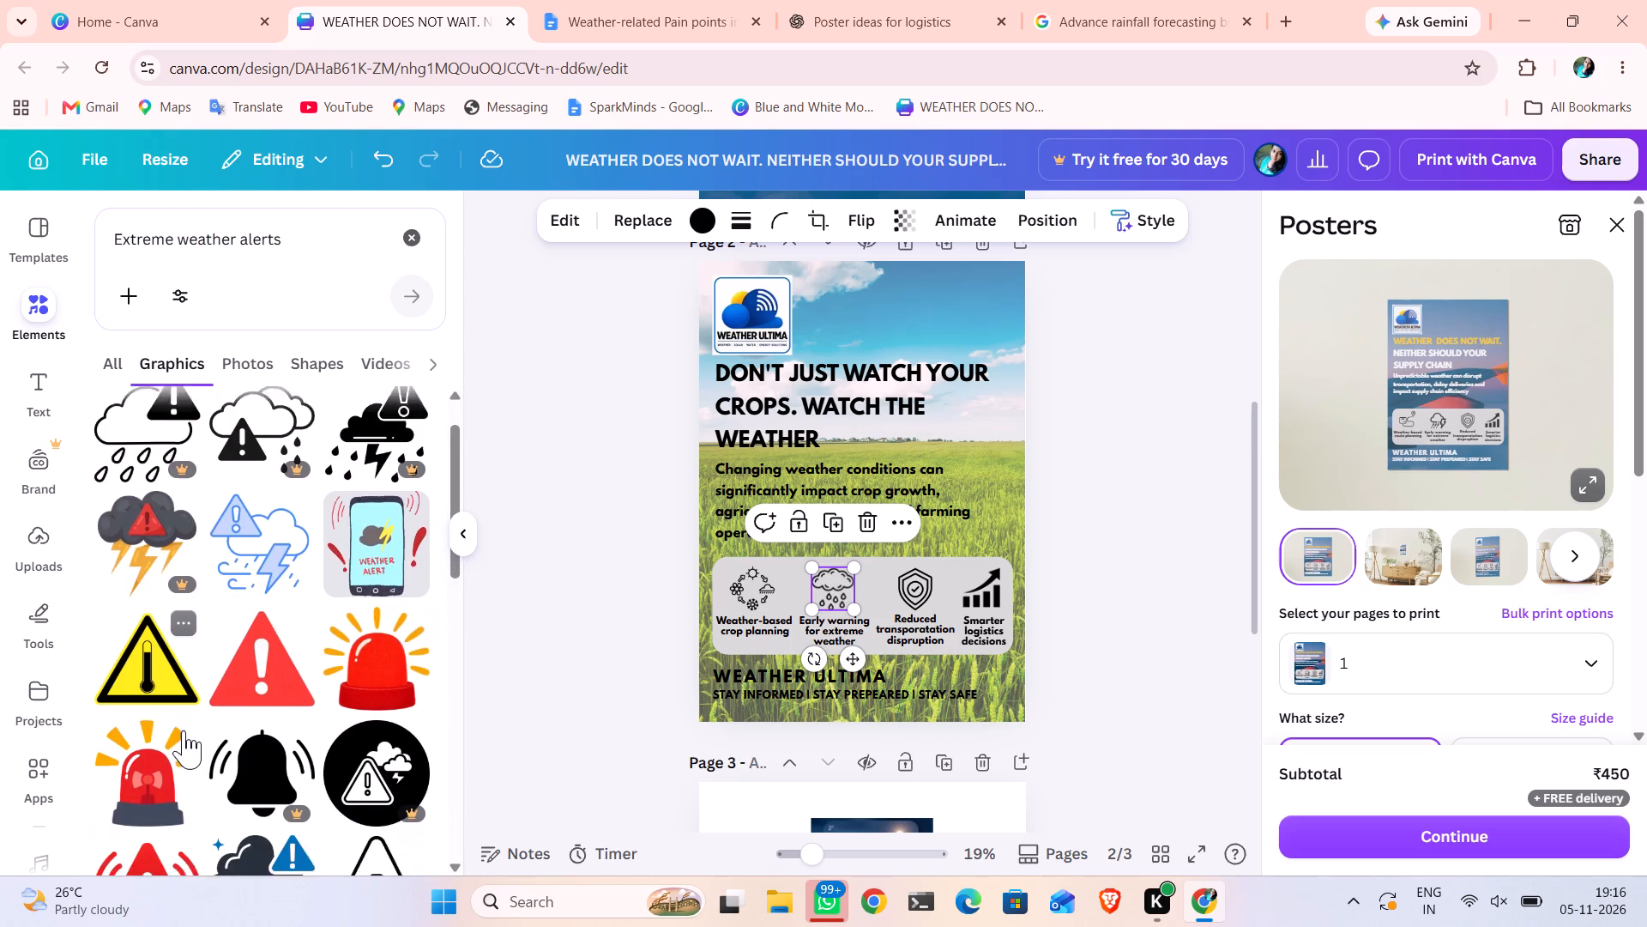
pyautogui.scroll(-3, 184, 730)
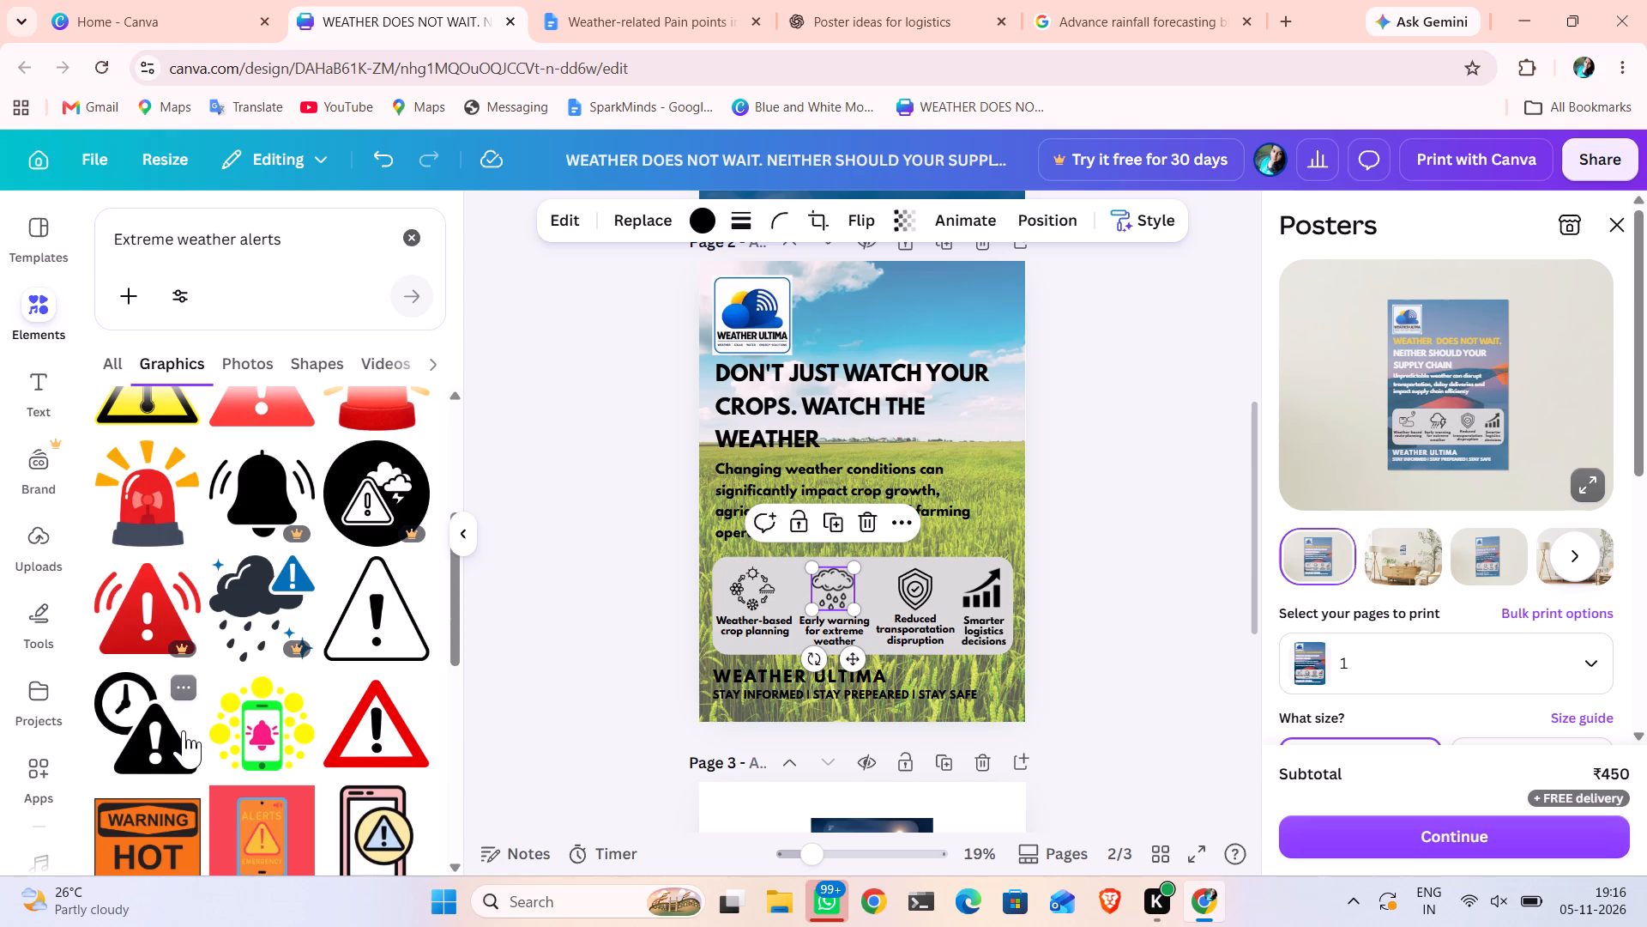
pyautogui.scroll(-2, 120, 765)
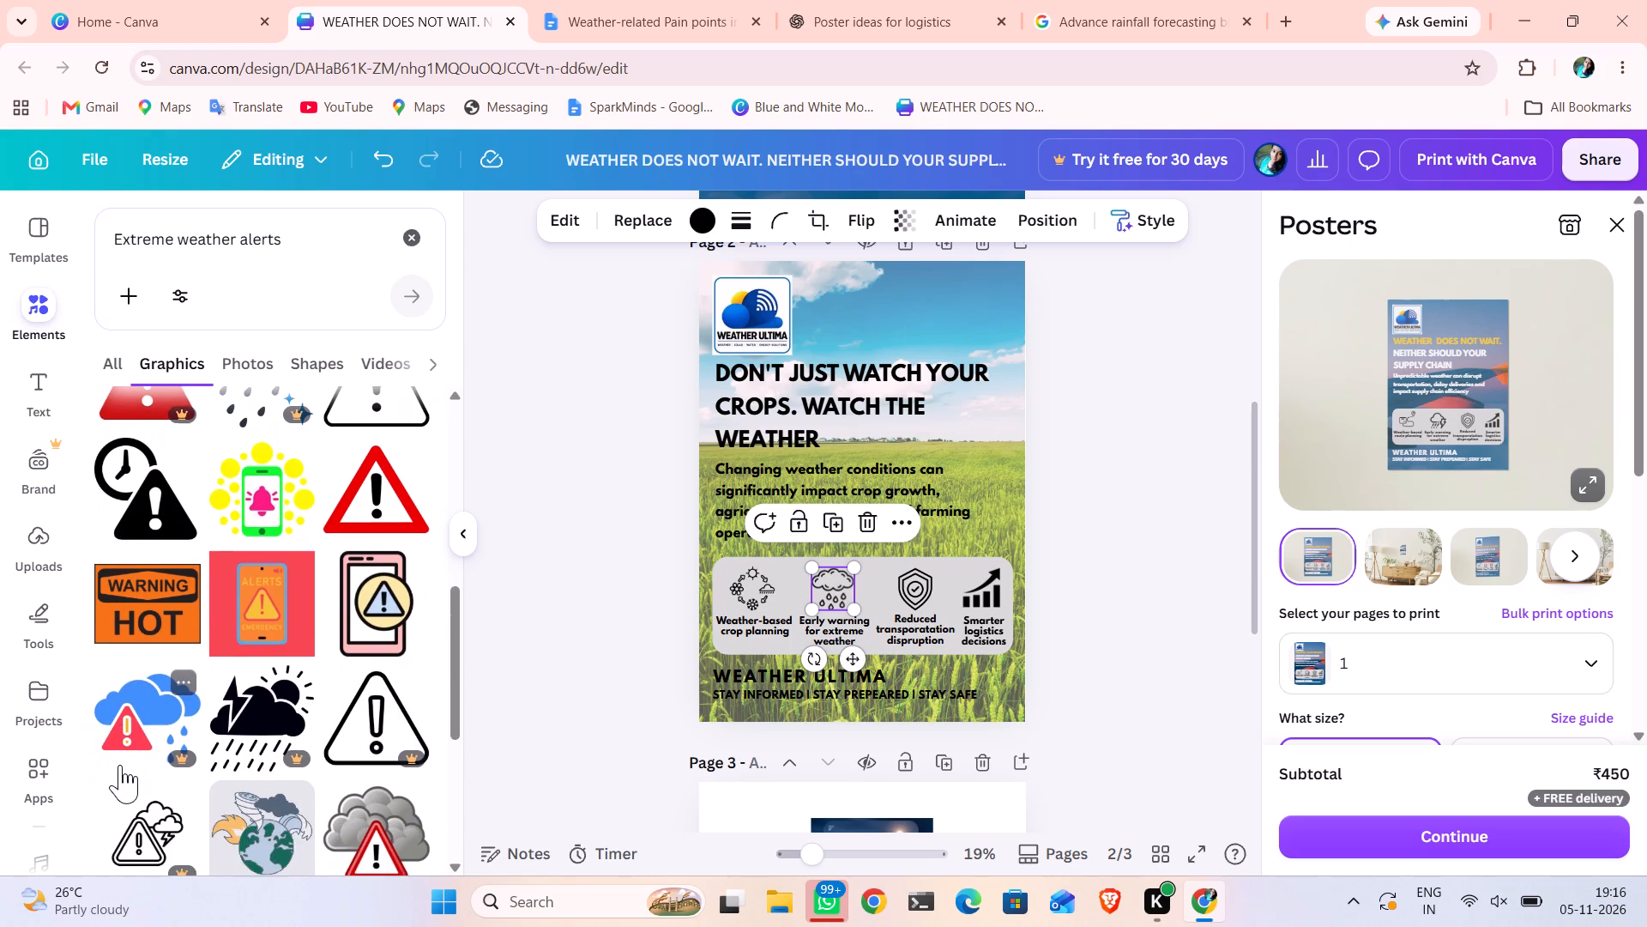
pyautogui.scroll(-1, 120, 765)
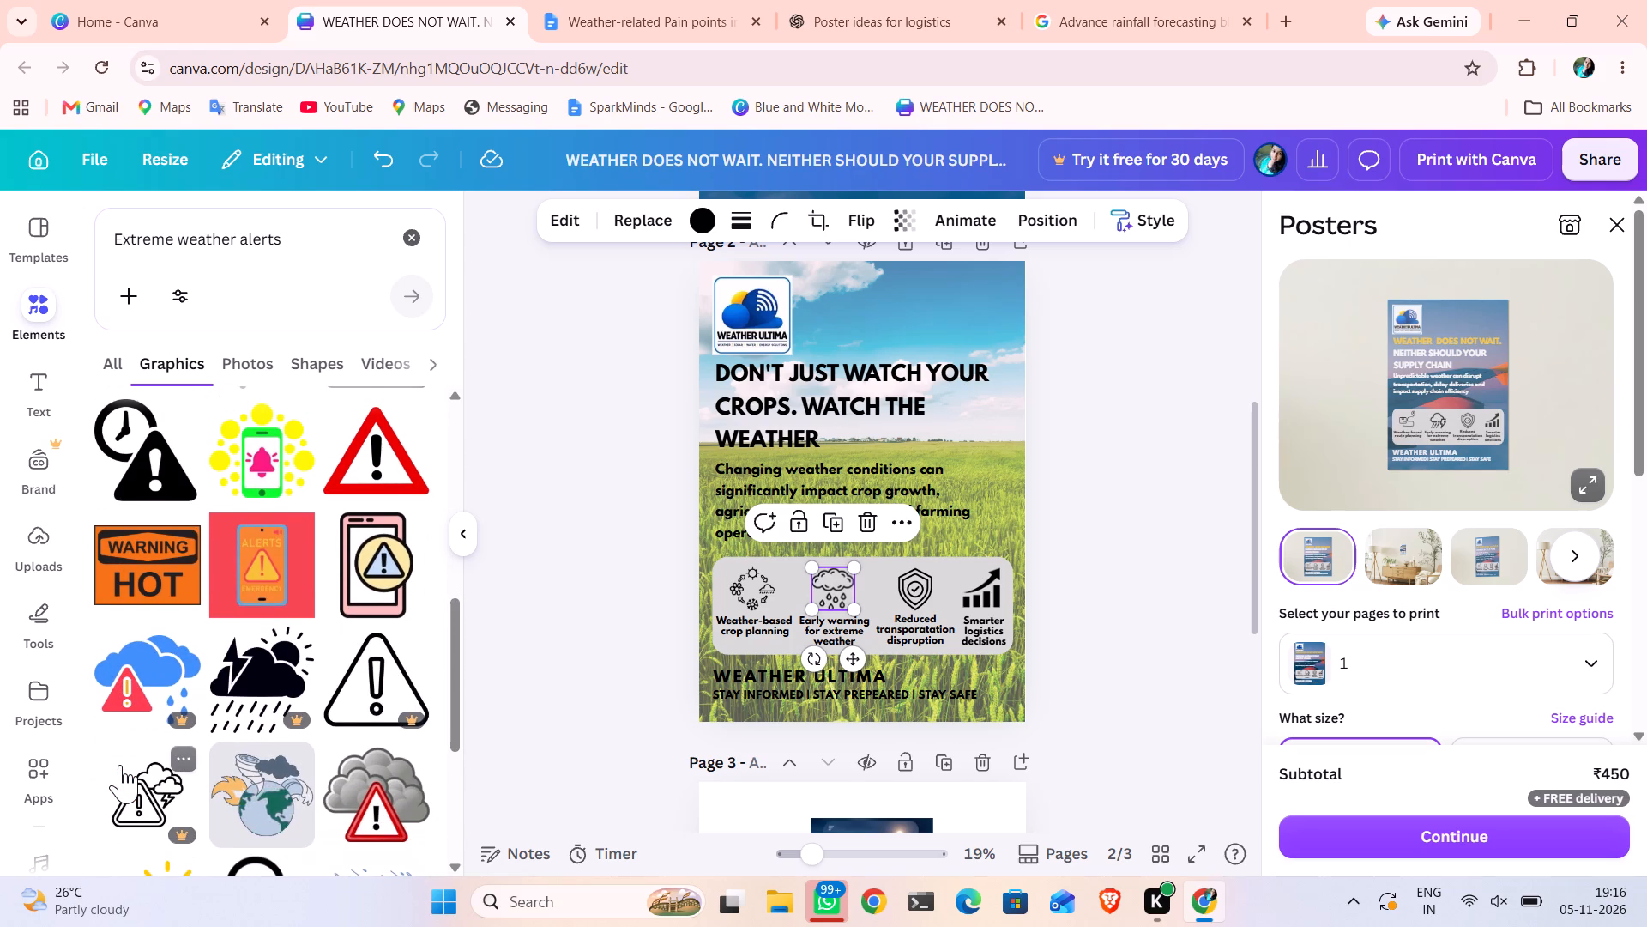
pyautogui.scroll(-2, 120, 765)
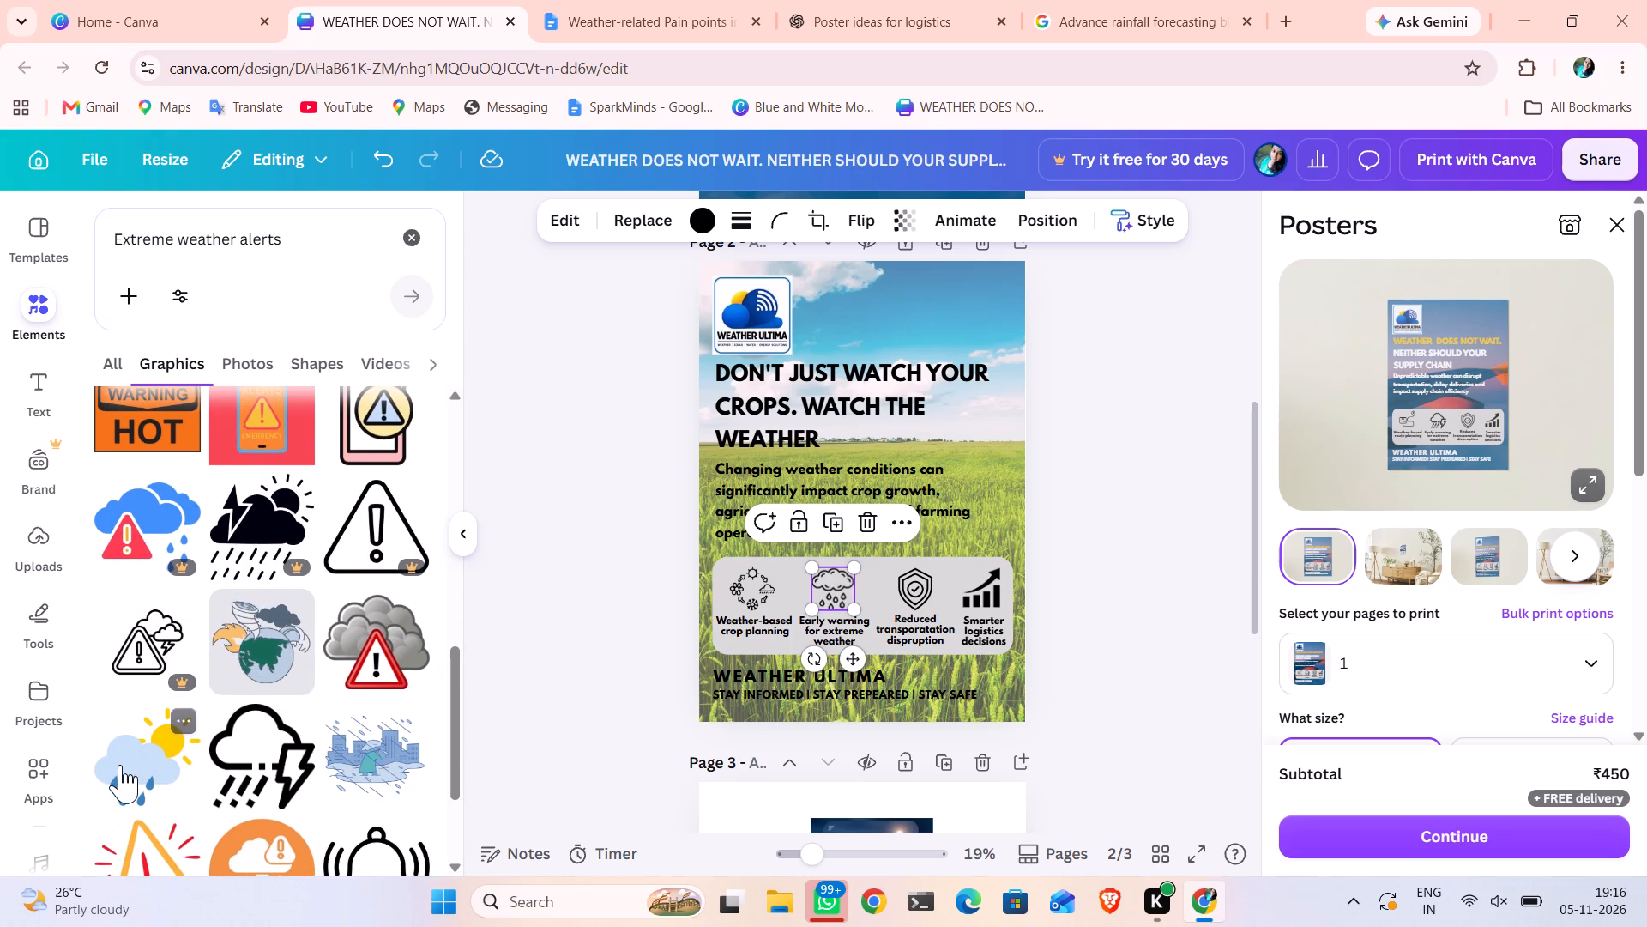
pyautogui.scroll(-2, 120, 765)
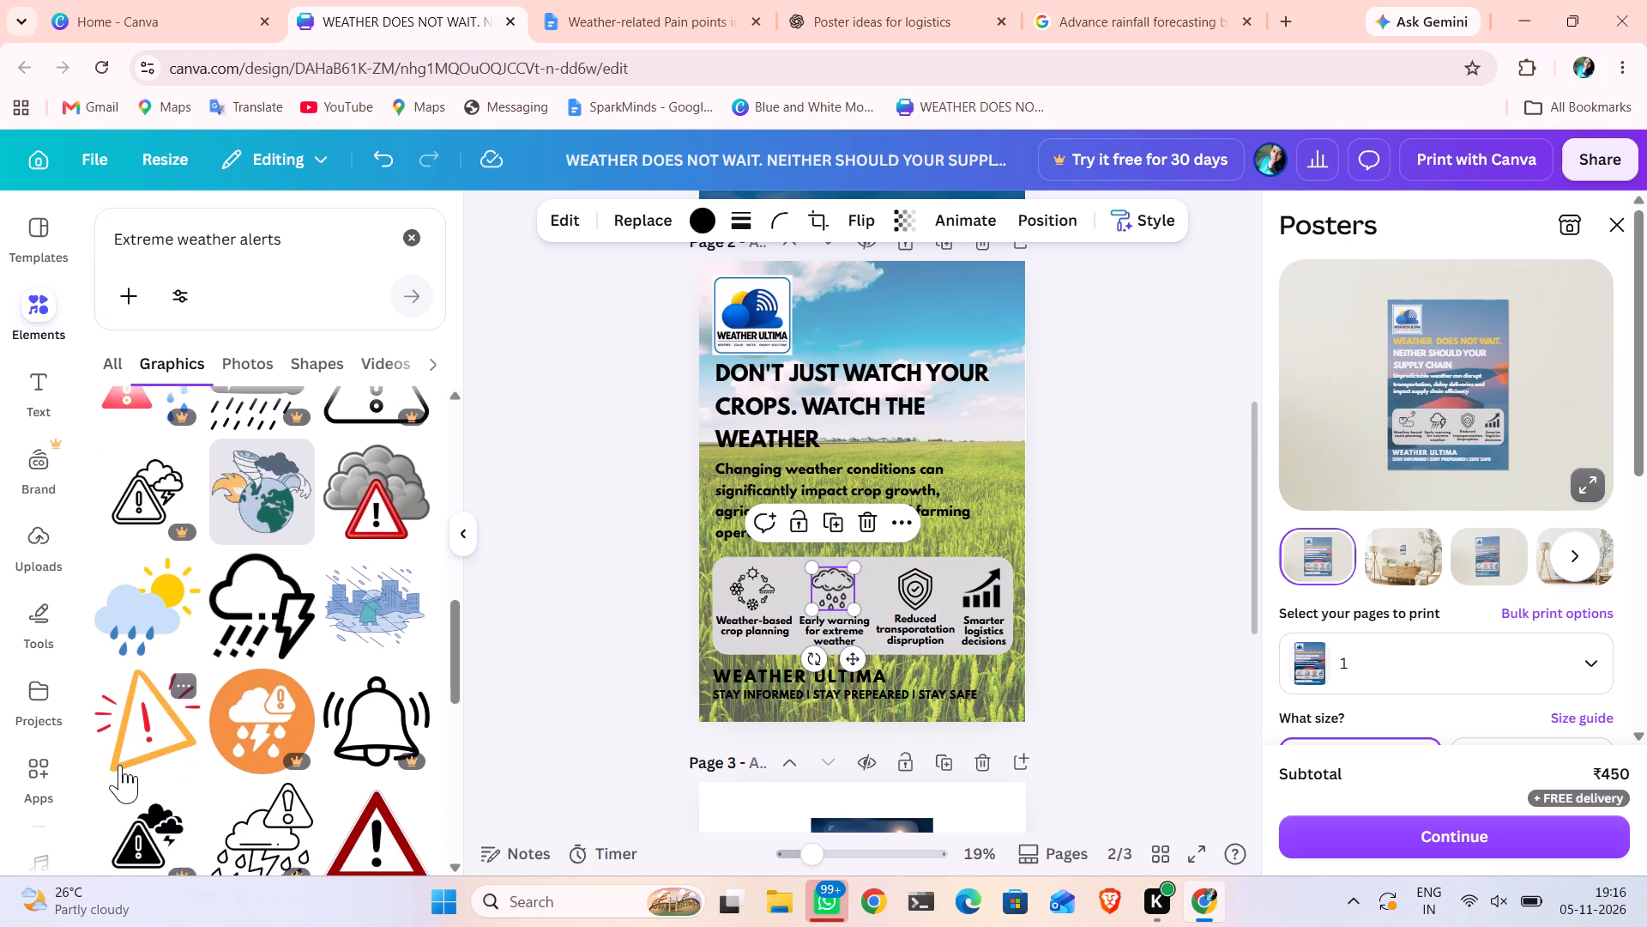
pyautogui.scroll(-1, 120, 765)
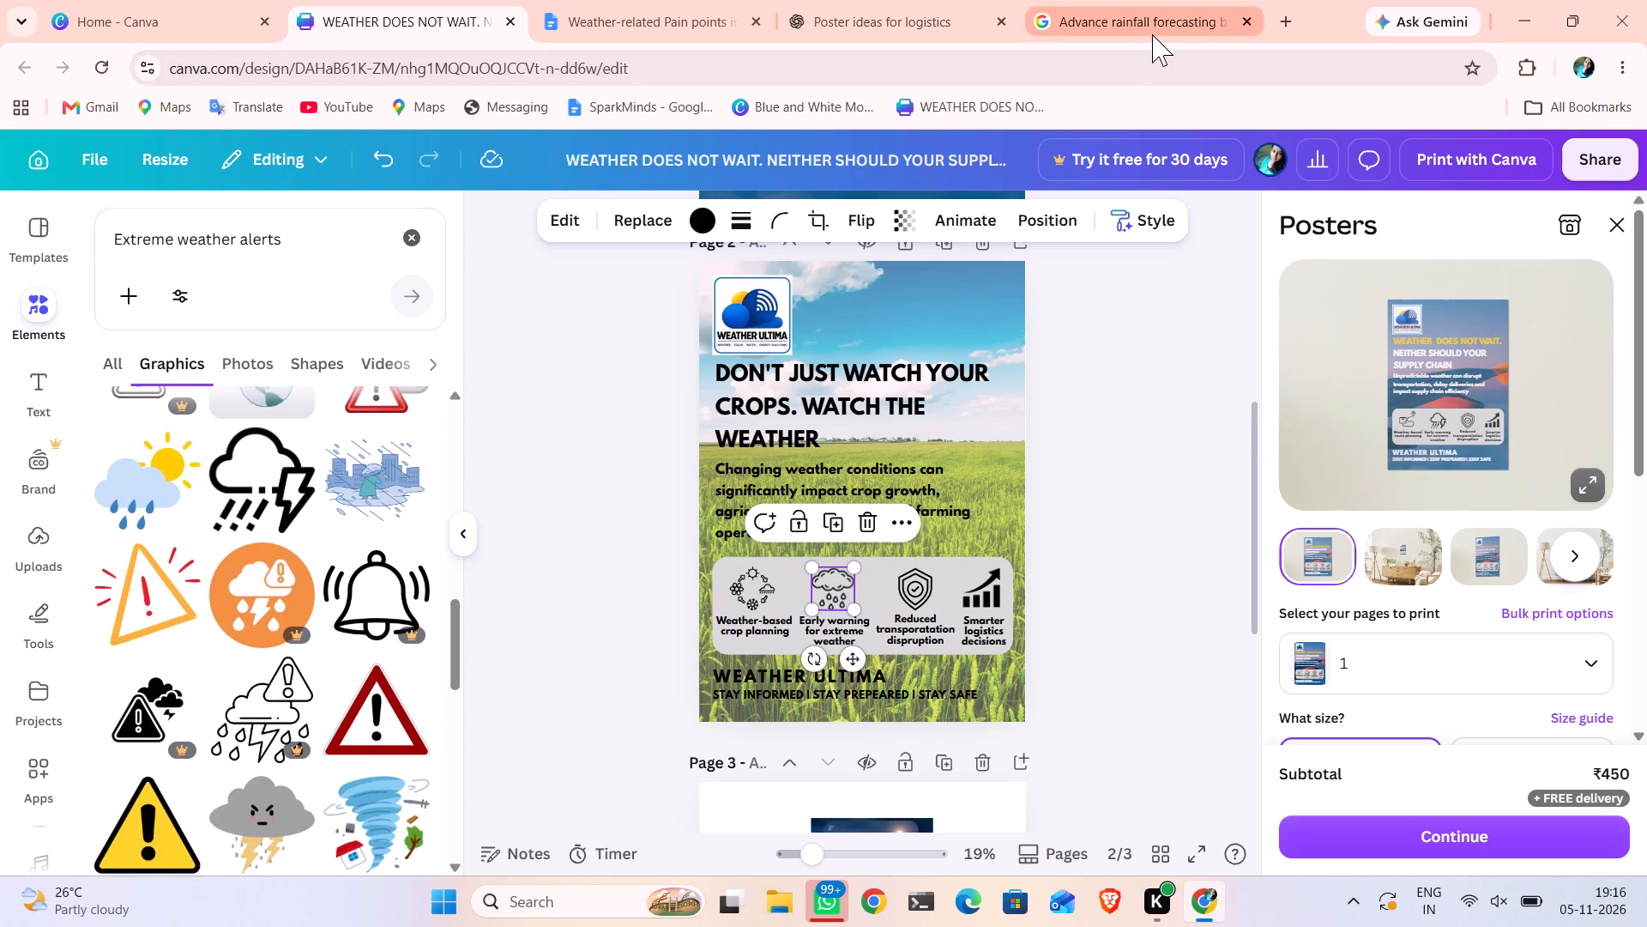
# Switch to Google Images and search for "Extreme weather alerts black outline".
pyautogui.click(1150, 31)
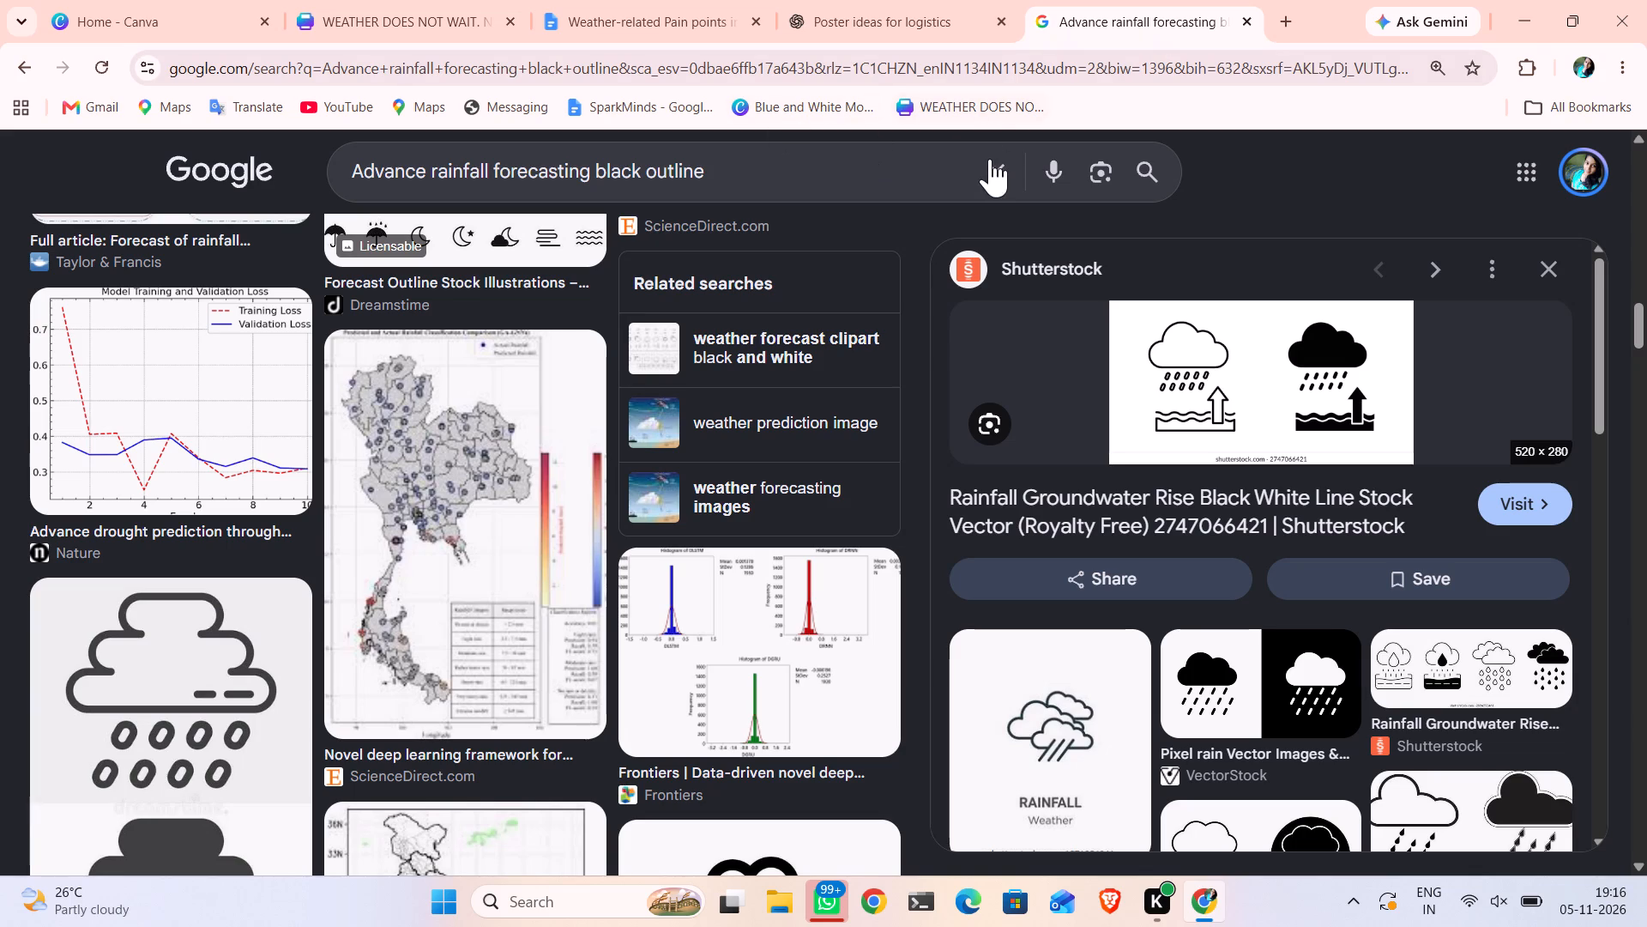
pyautogui.click(990, 164)
pyautogui.hotkey('ctrl', 'v')
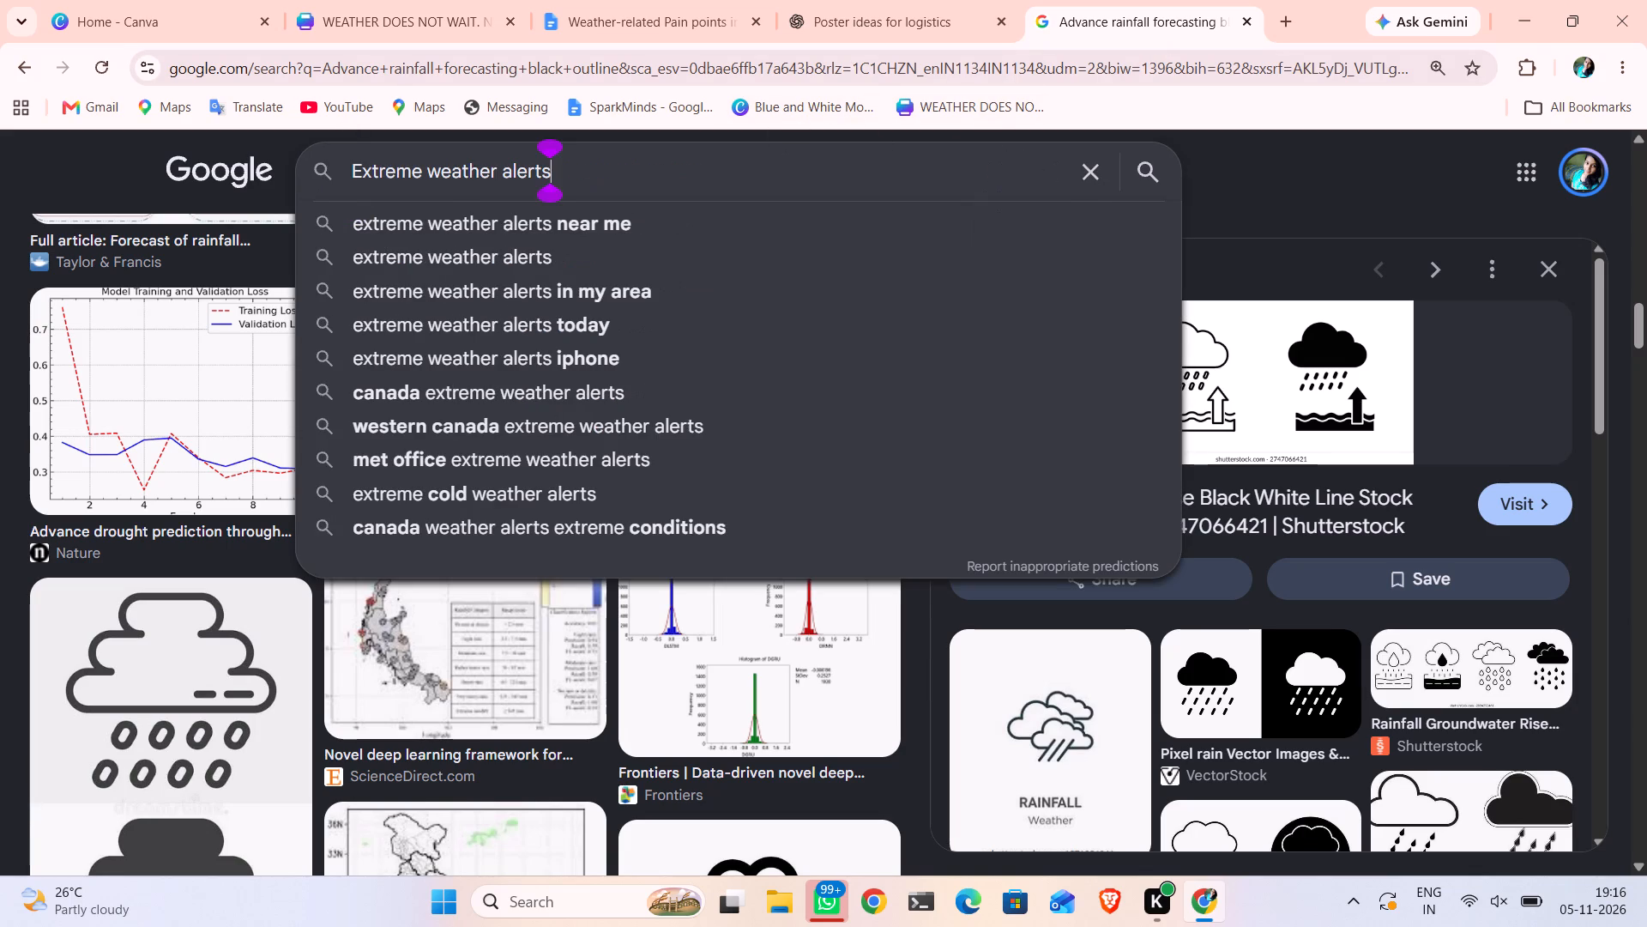
pyautogui.press('space')
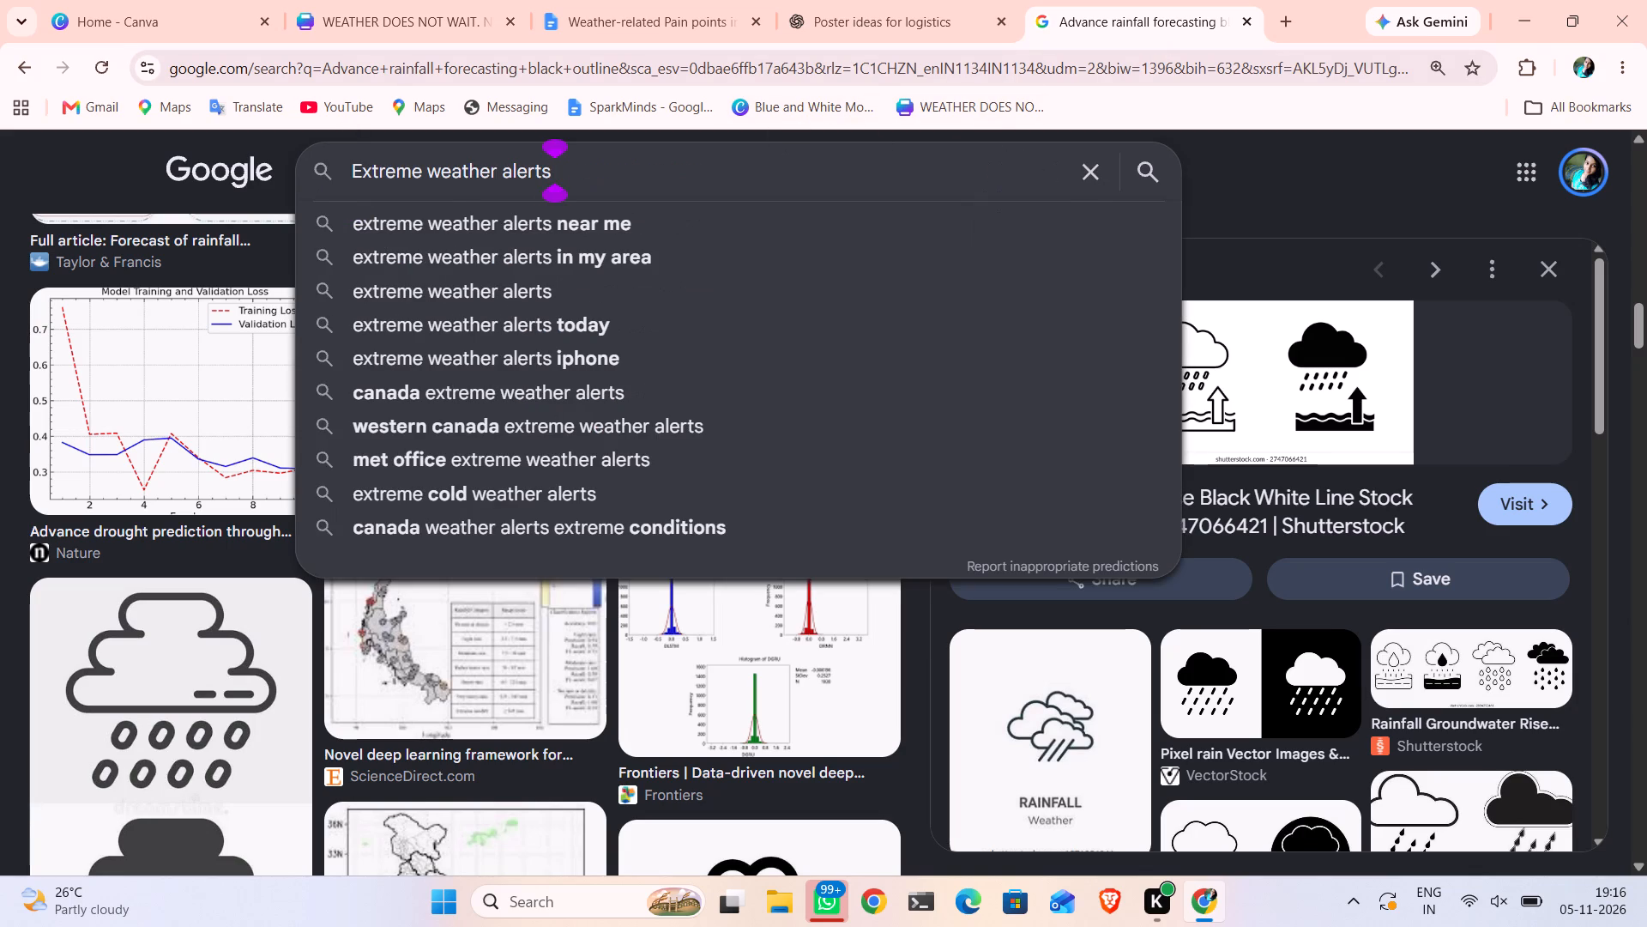
pyautogui.write('black outline')
pyautogui.press('Return')
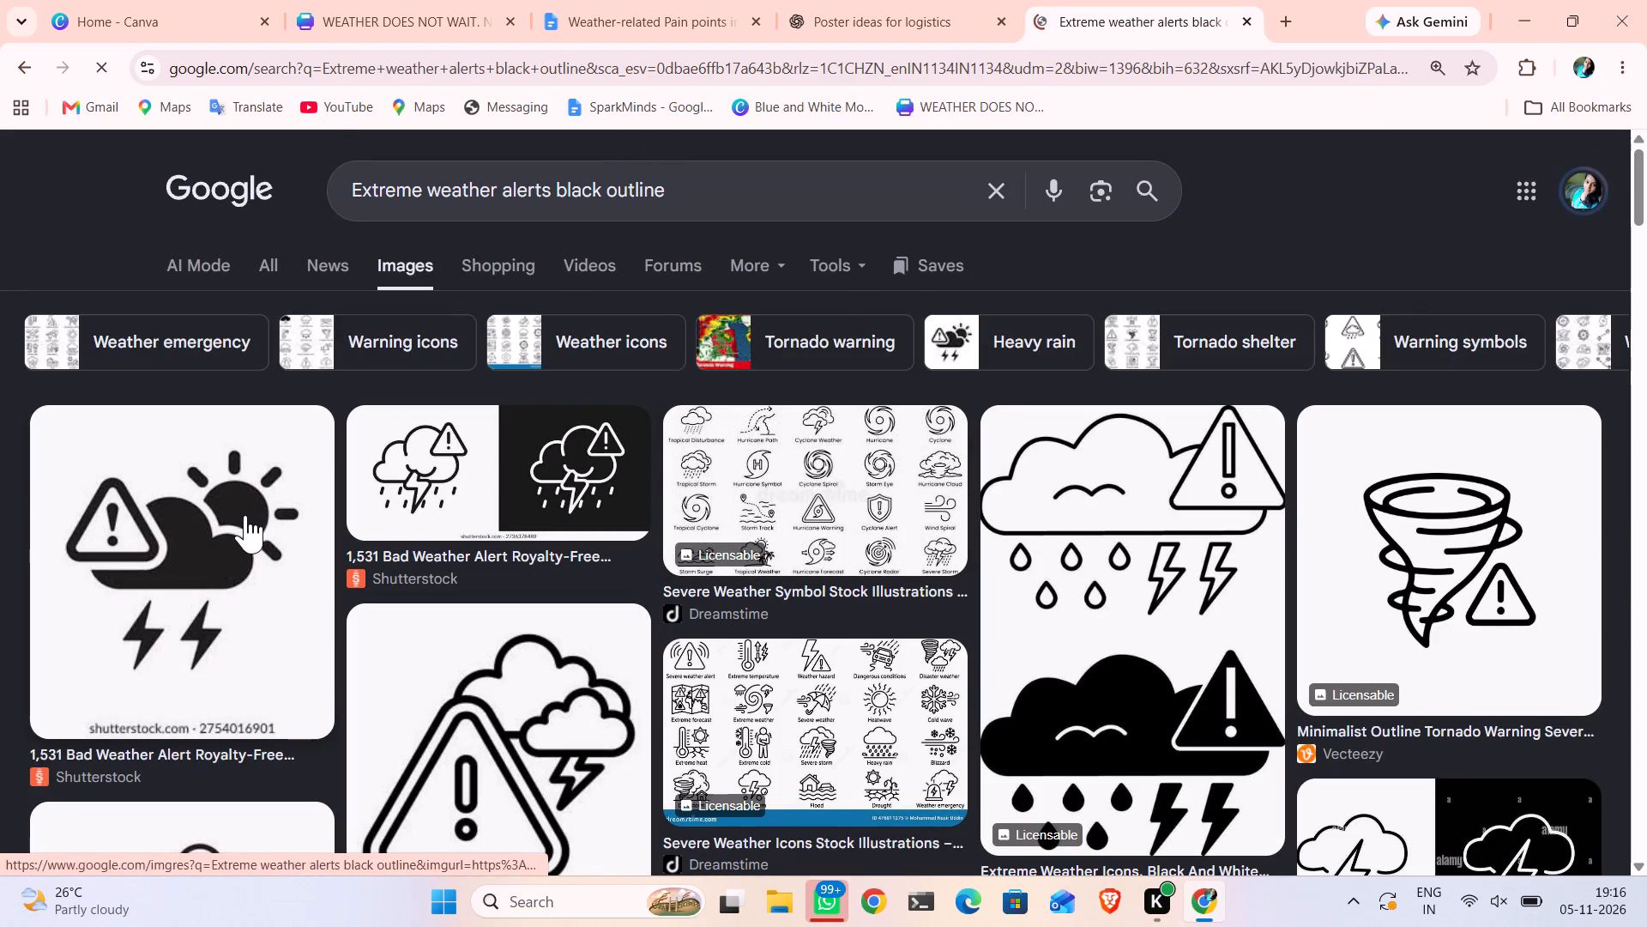
# Open the Shutterstock bad weather alert icon with cloud, sun, lightning and warning triangle, and copy its image.
pyautogui.click(245, 516)
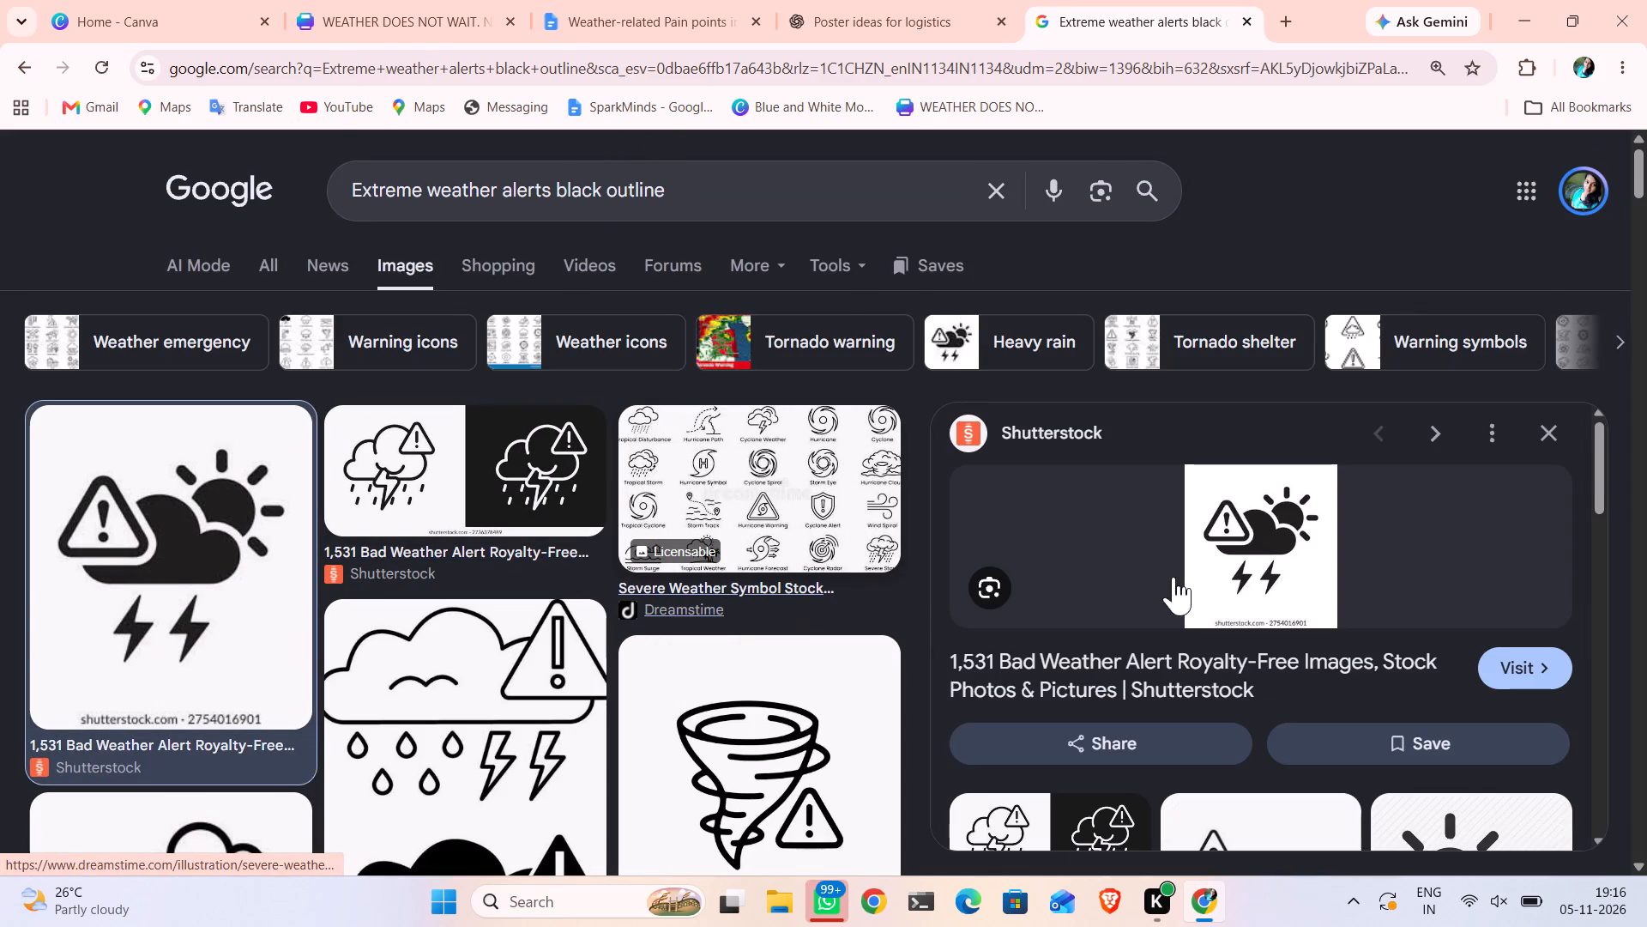
pyautogui.rightClick(1228, 542)
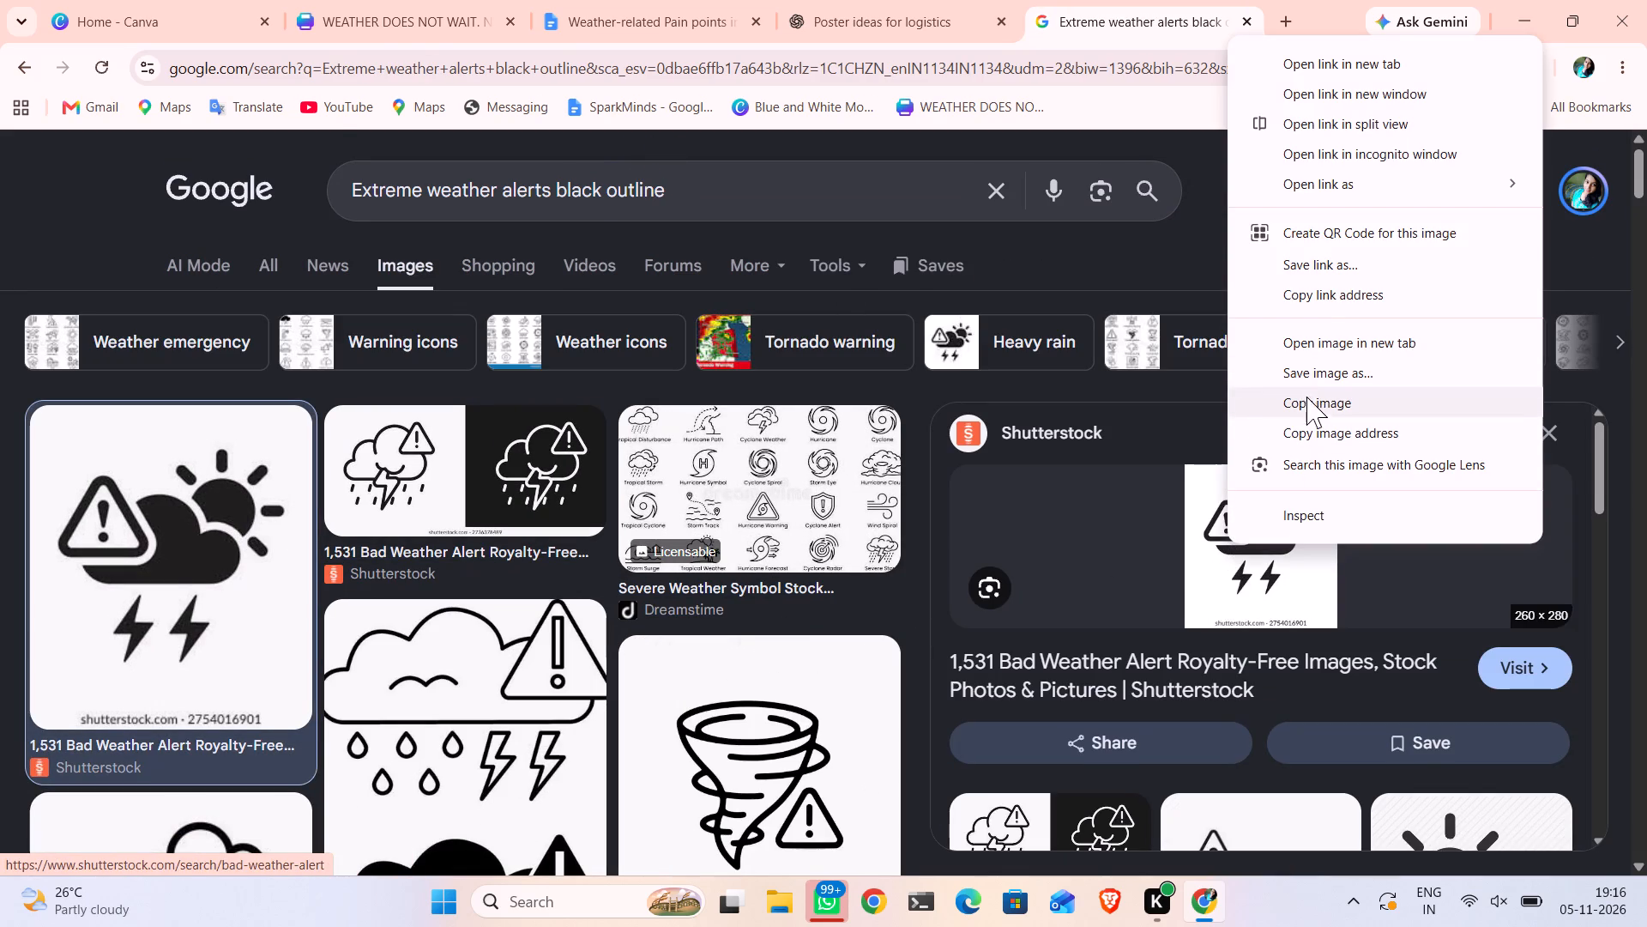
pyautogui.click(1312, 403)
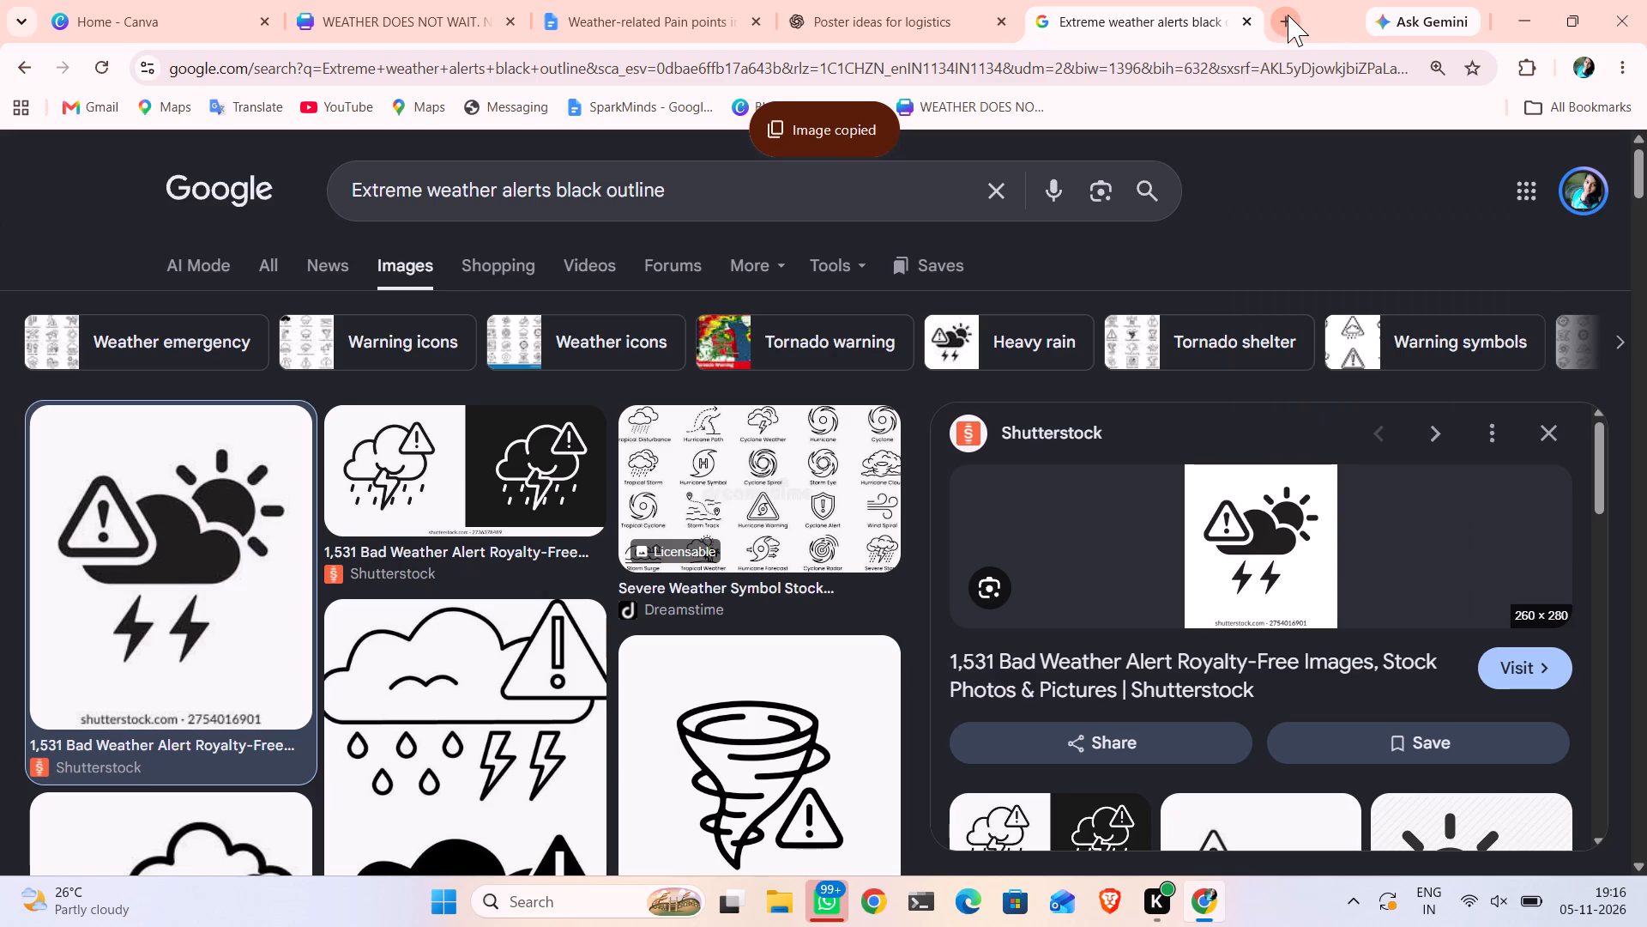
# Open remove.bg in a new tab and remove the background from the Shutterstock bad weather alert icon.
pyautogui.click(1288, 15)
pyautogui.write('re')
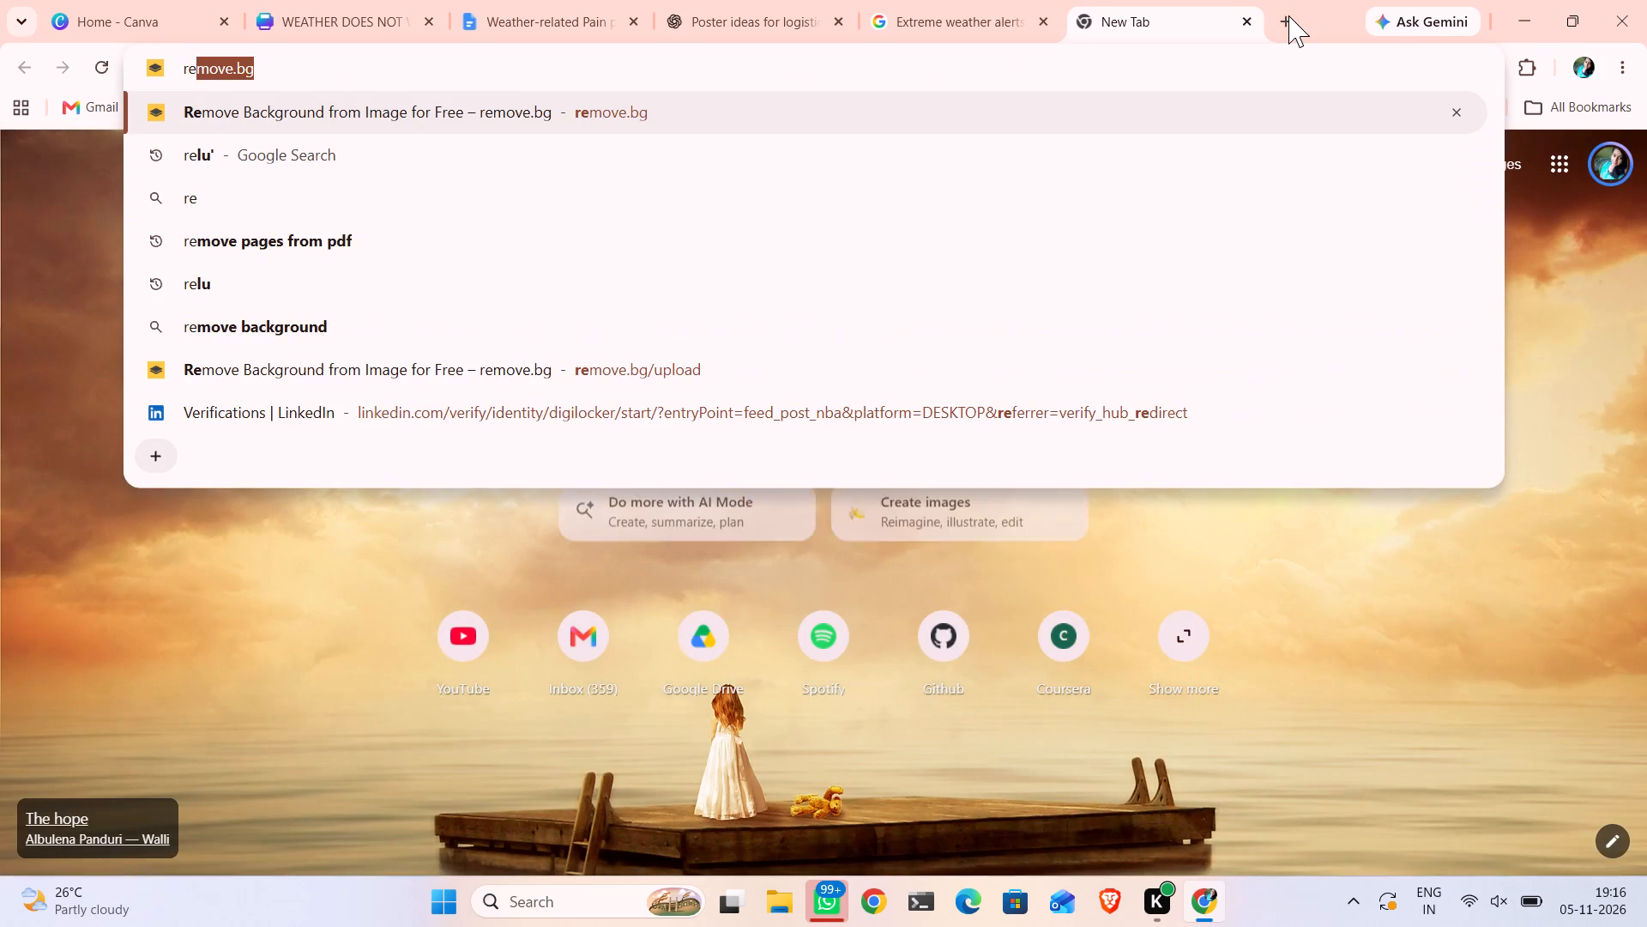
pyautogui.press('Right')
pyautogui.press('Return')
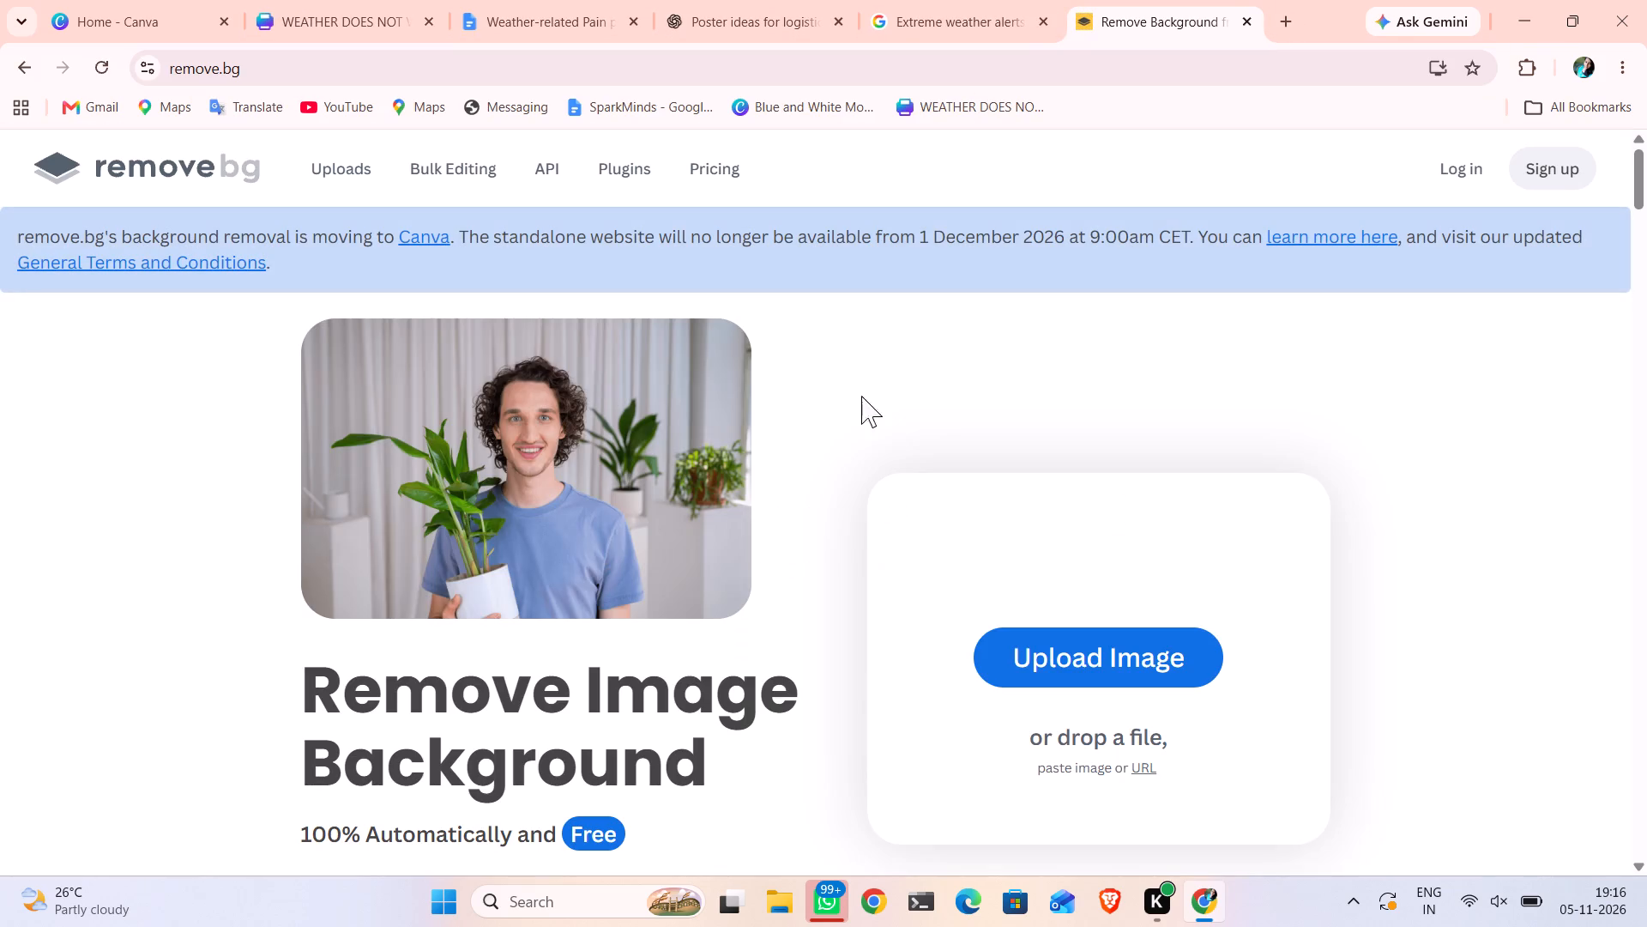
pyautogui.click(959, 9)
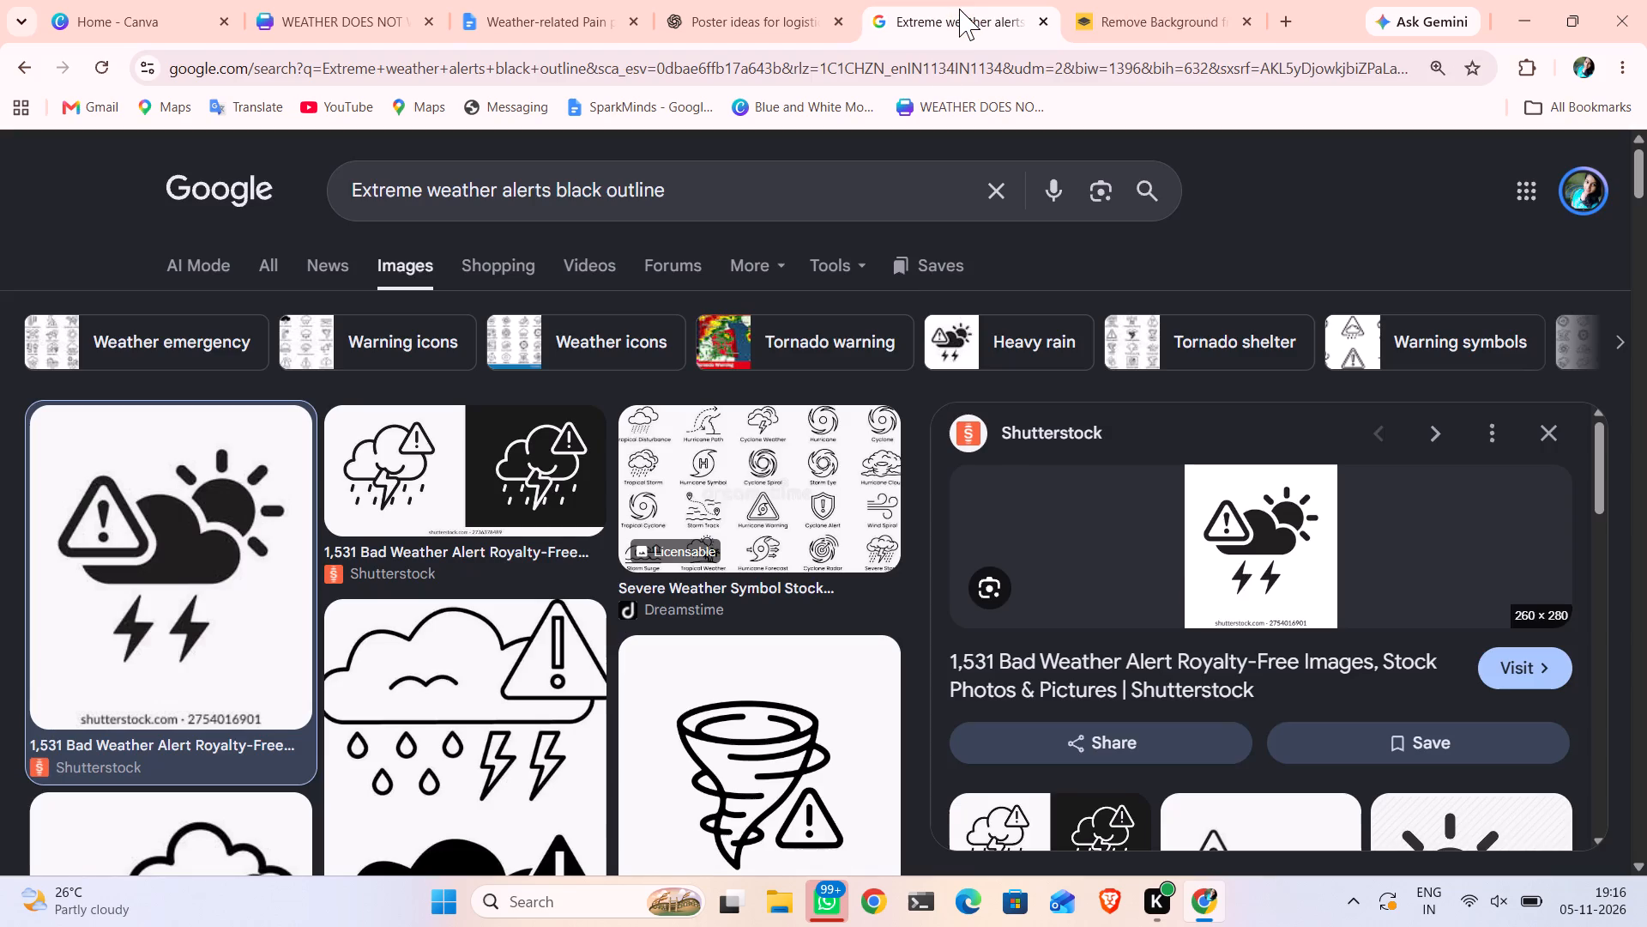
pyautogui.click(1235, 551)
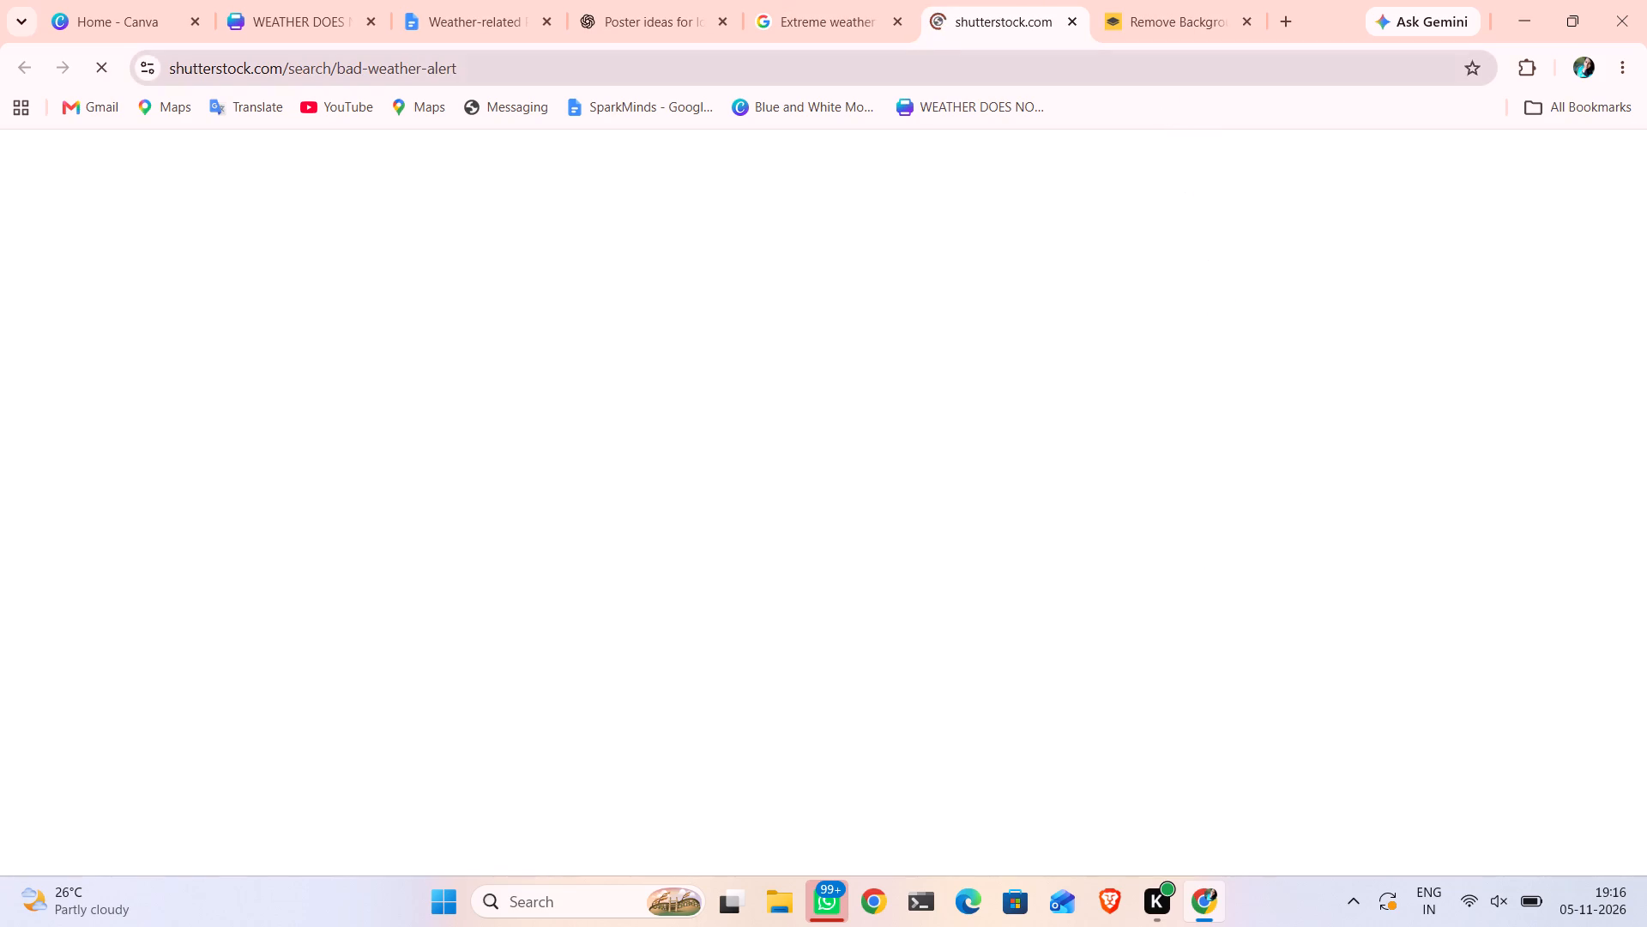
pyautogui.click(844, 5)
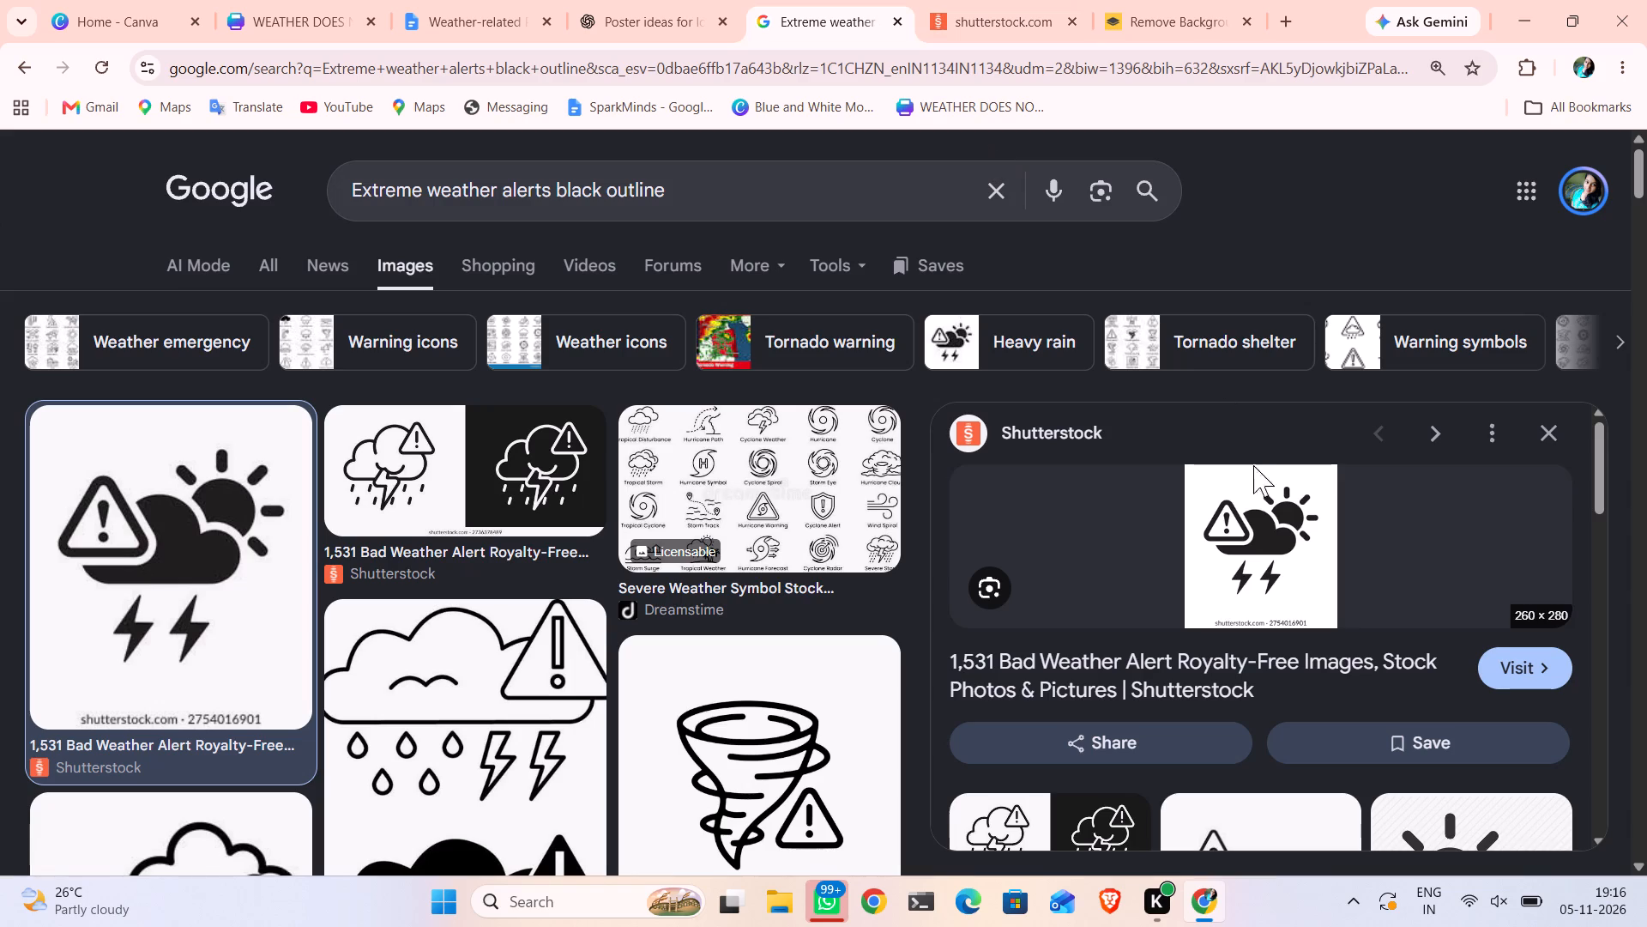
pyautogui.moveTo(1277, 560); pyautogui.dragTo(1190, 79)
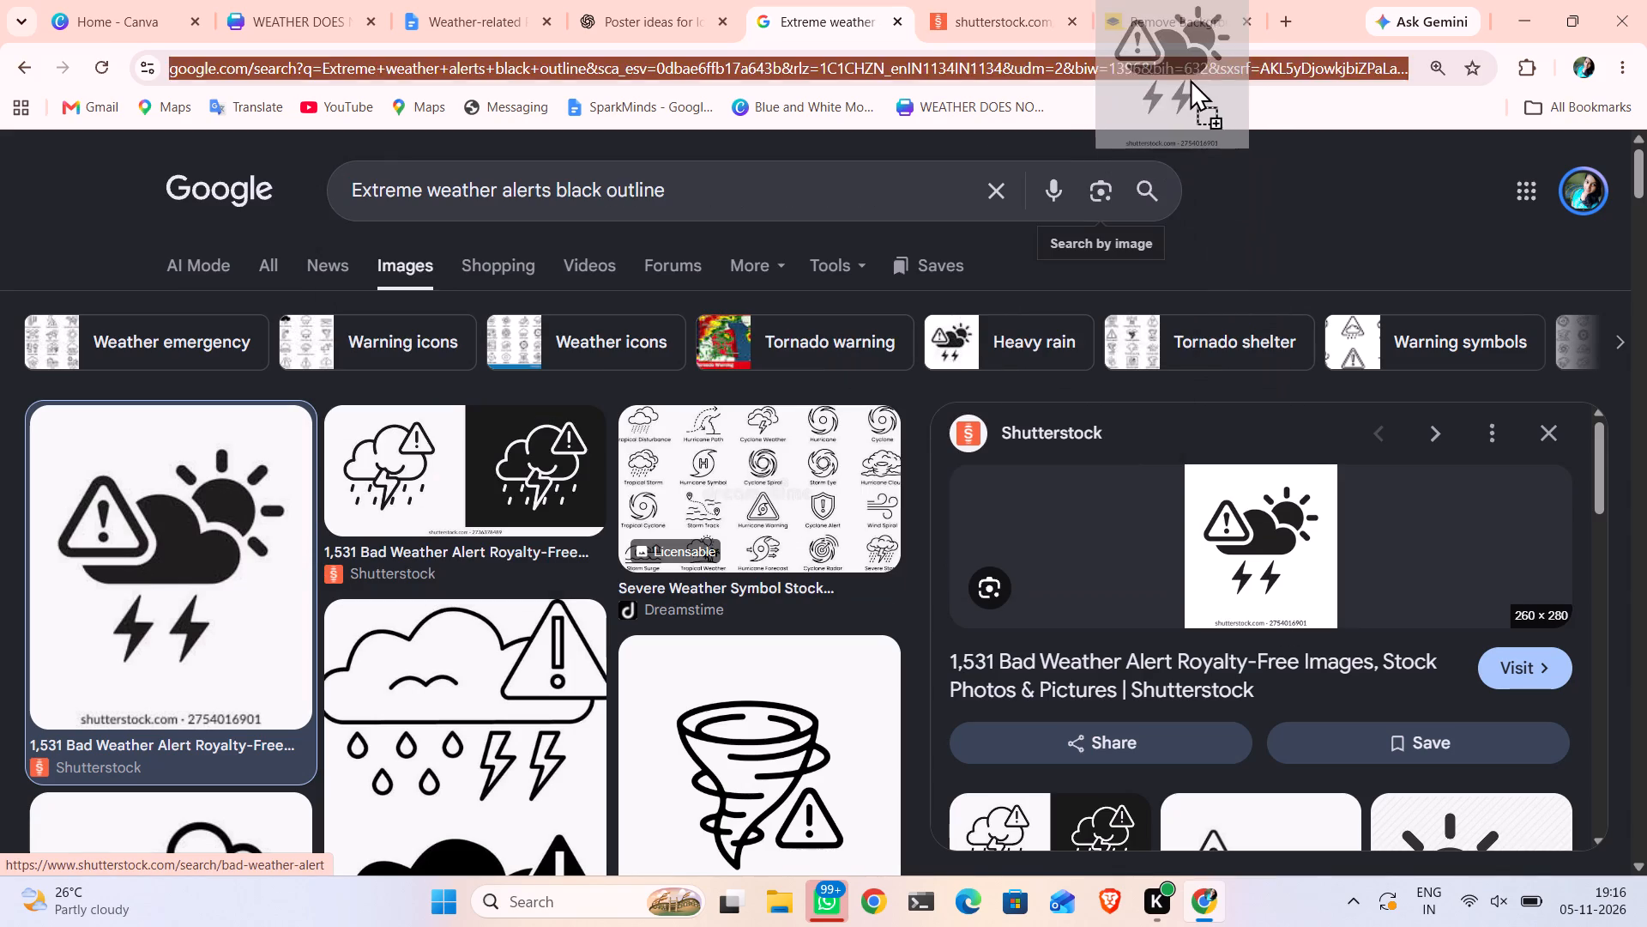
pyautogui.moveTo(1190, 79); pyautogui.dragTo(961, 634)
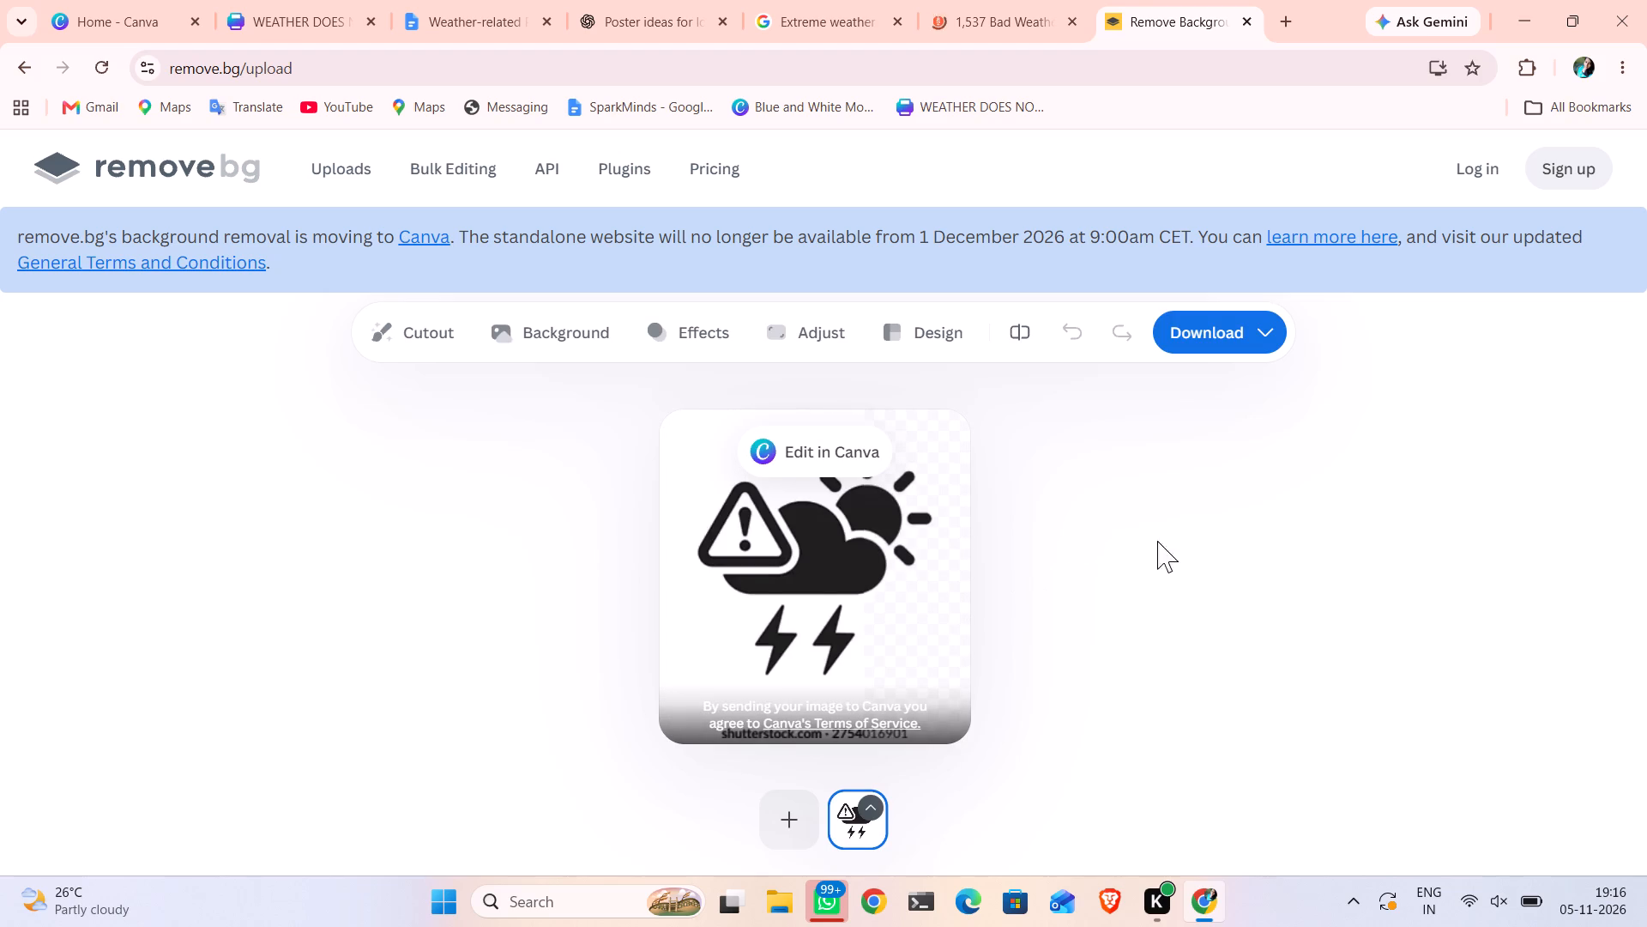
# Download the free 260 x 280 preview version of the background-free weather alert icon.
pyautogui.click(1215, 330)
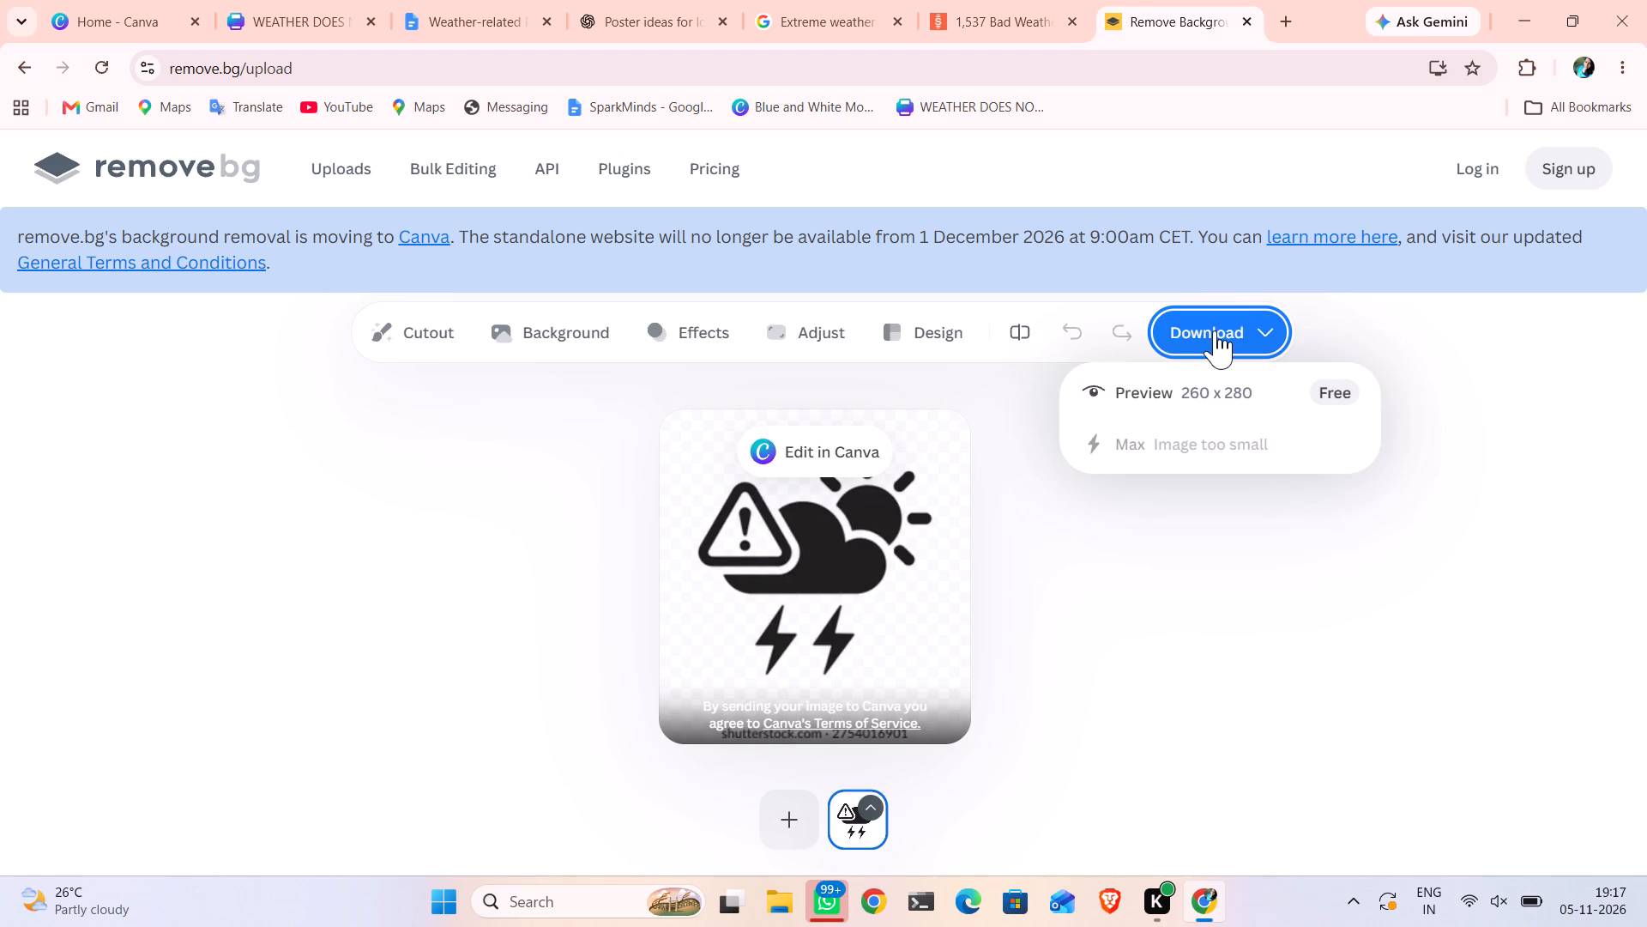
pyautogui.click(1204, 399)
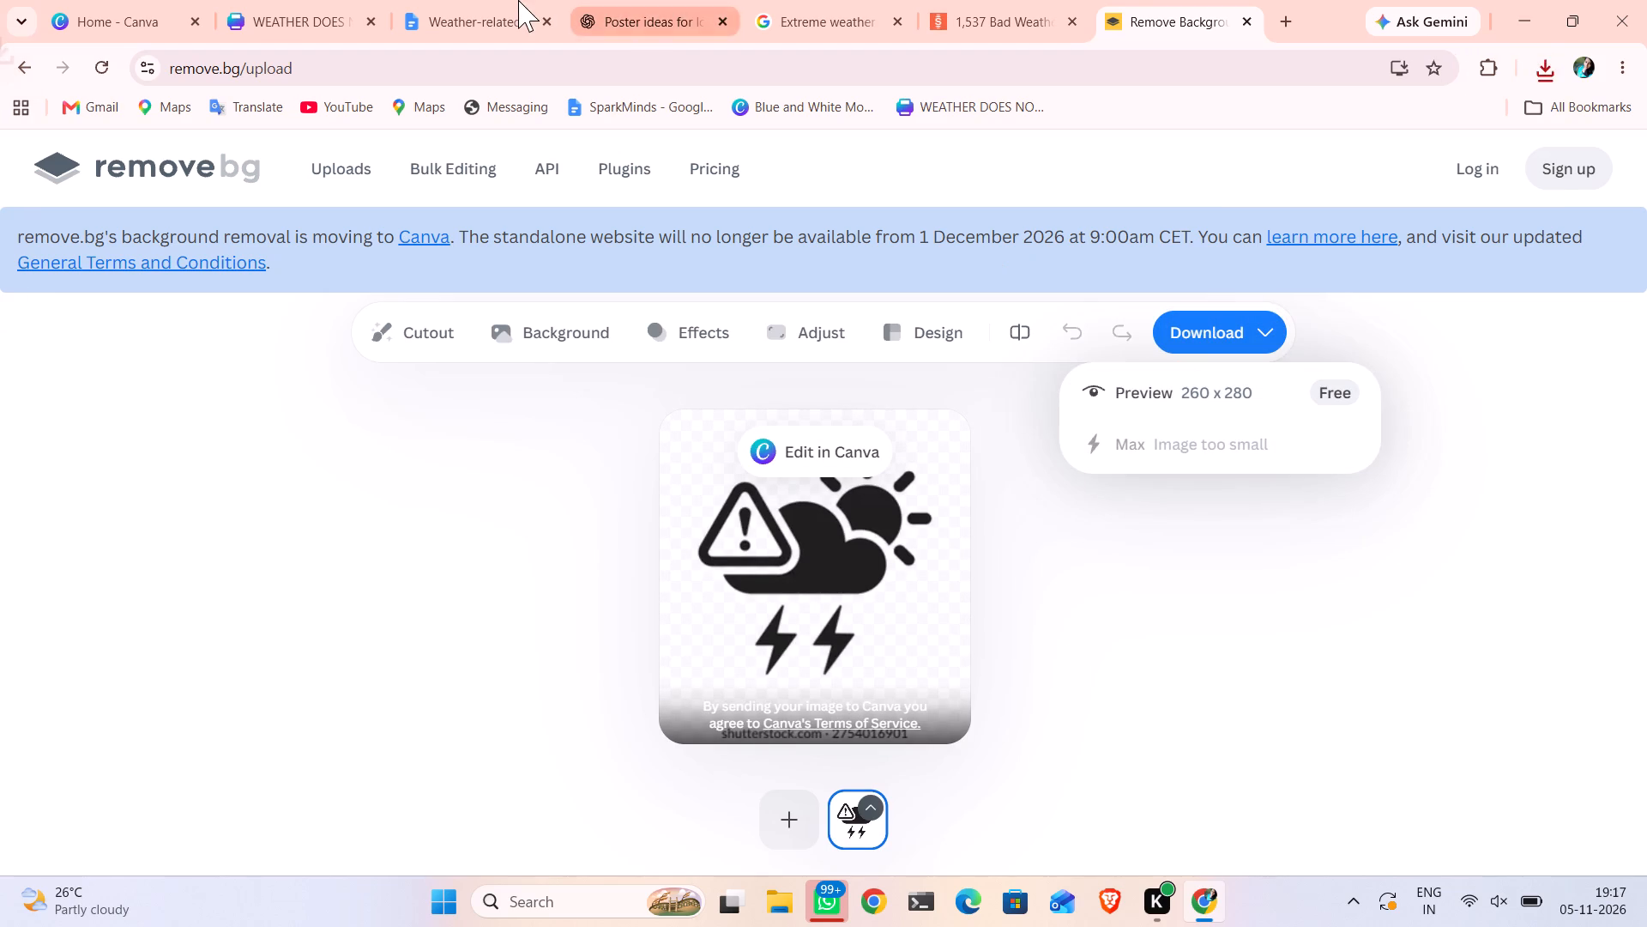
# Switch to the Canva poster, upload the background-free weather warning icon from Downloads, and add it to page 2.
pyautogui.click(304, 27)
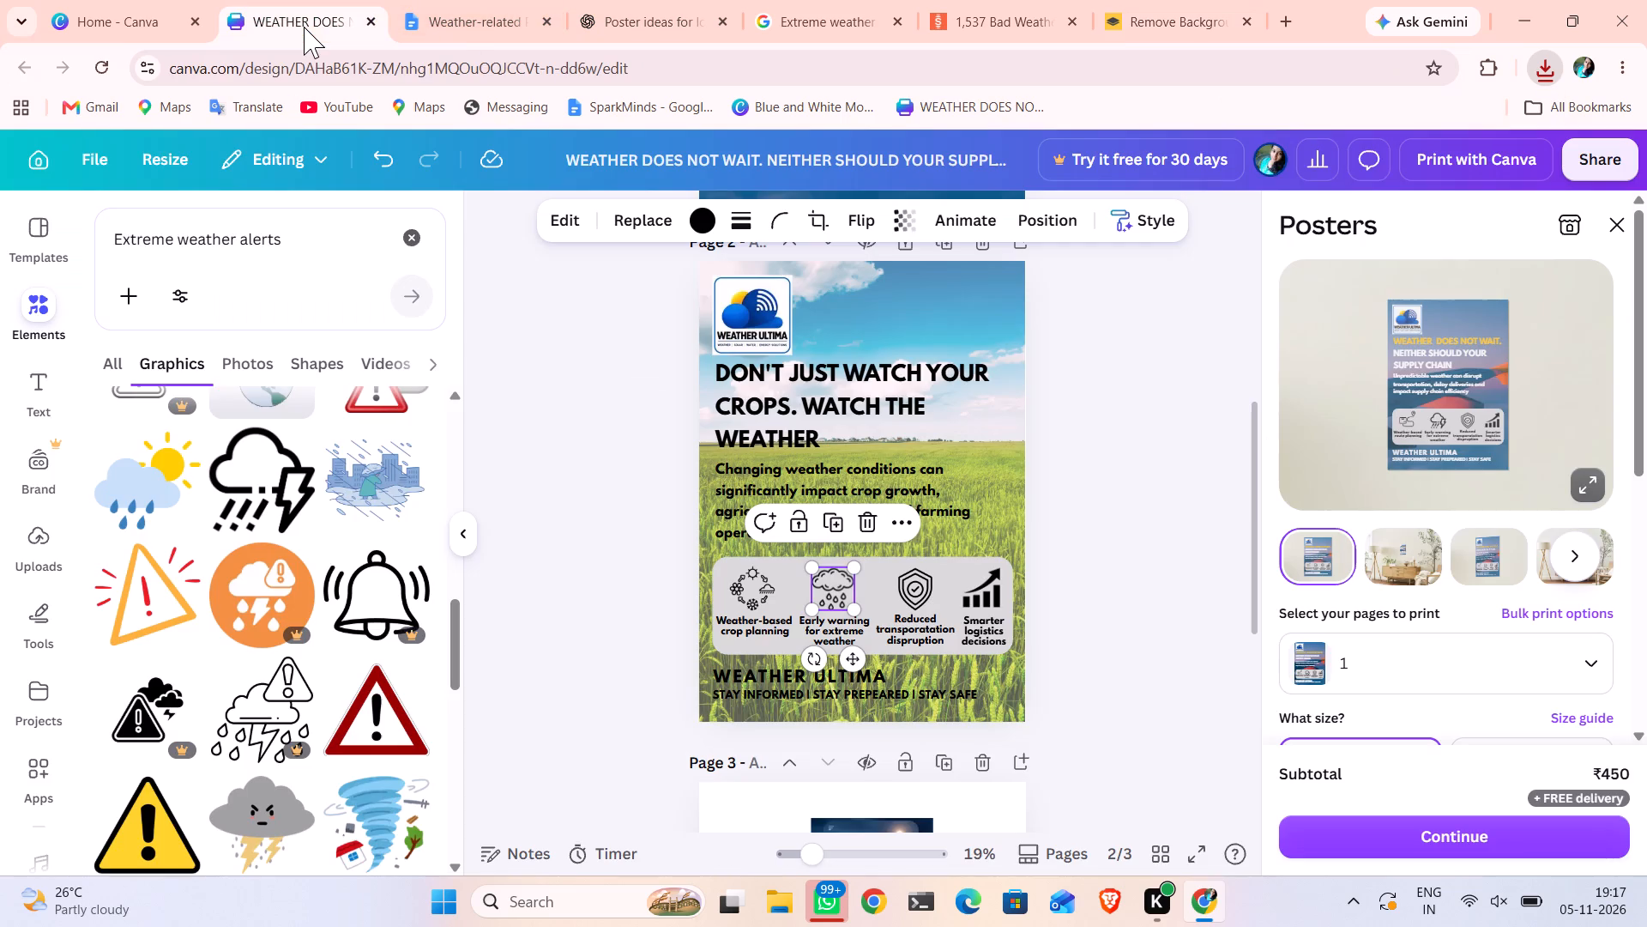
pyautogui.scroll(10, 234, 449)
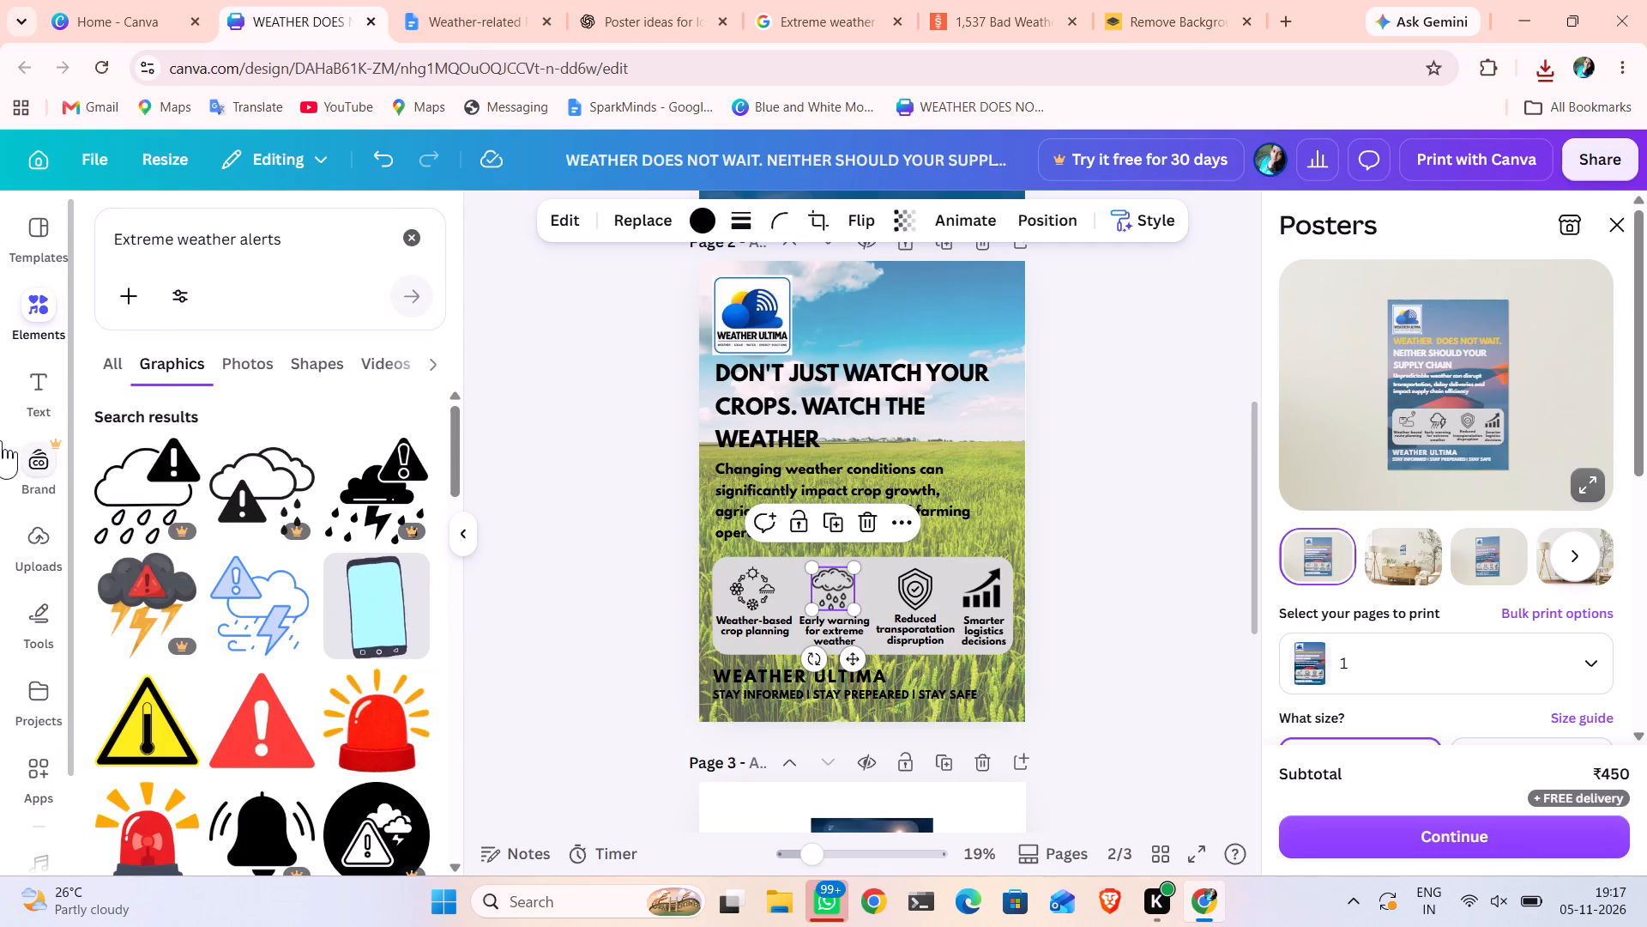
pyautogui.click(39, 549)
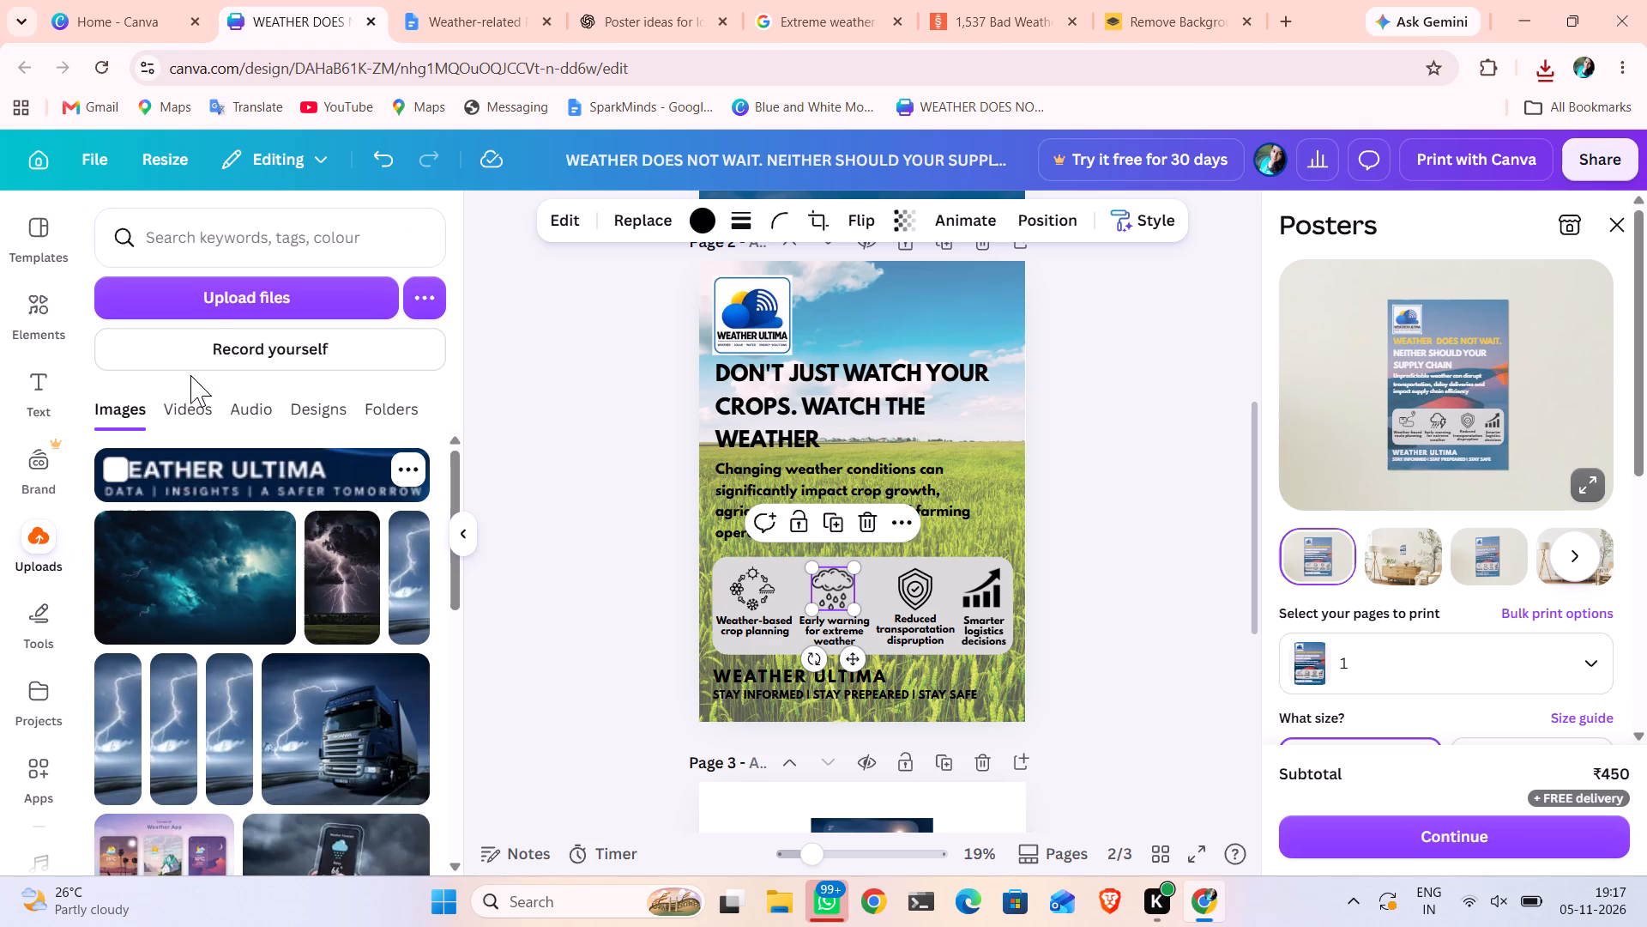
pyautogui.click(225, 294)
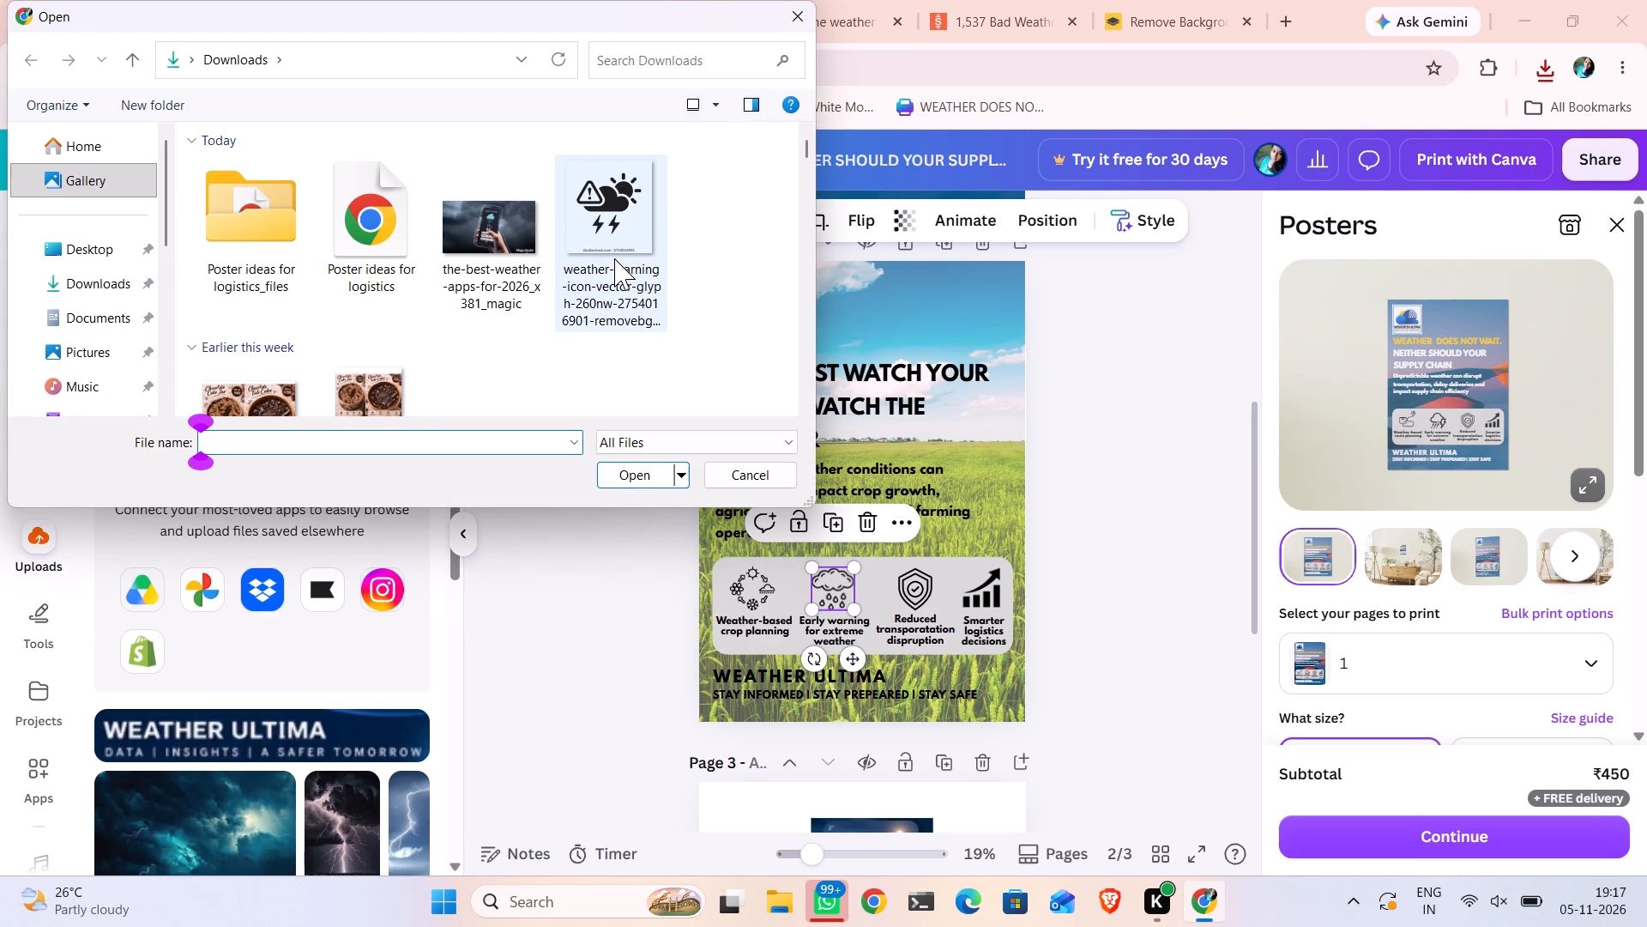
pyautogui.click(614, 258)
pyautogui.click(646, 476)
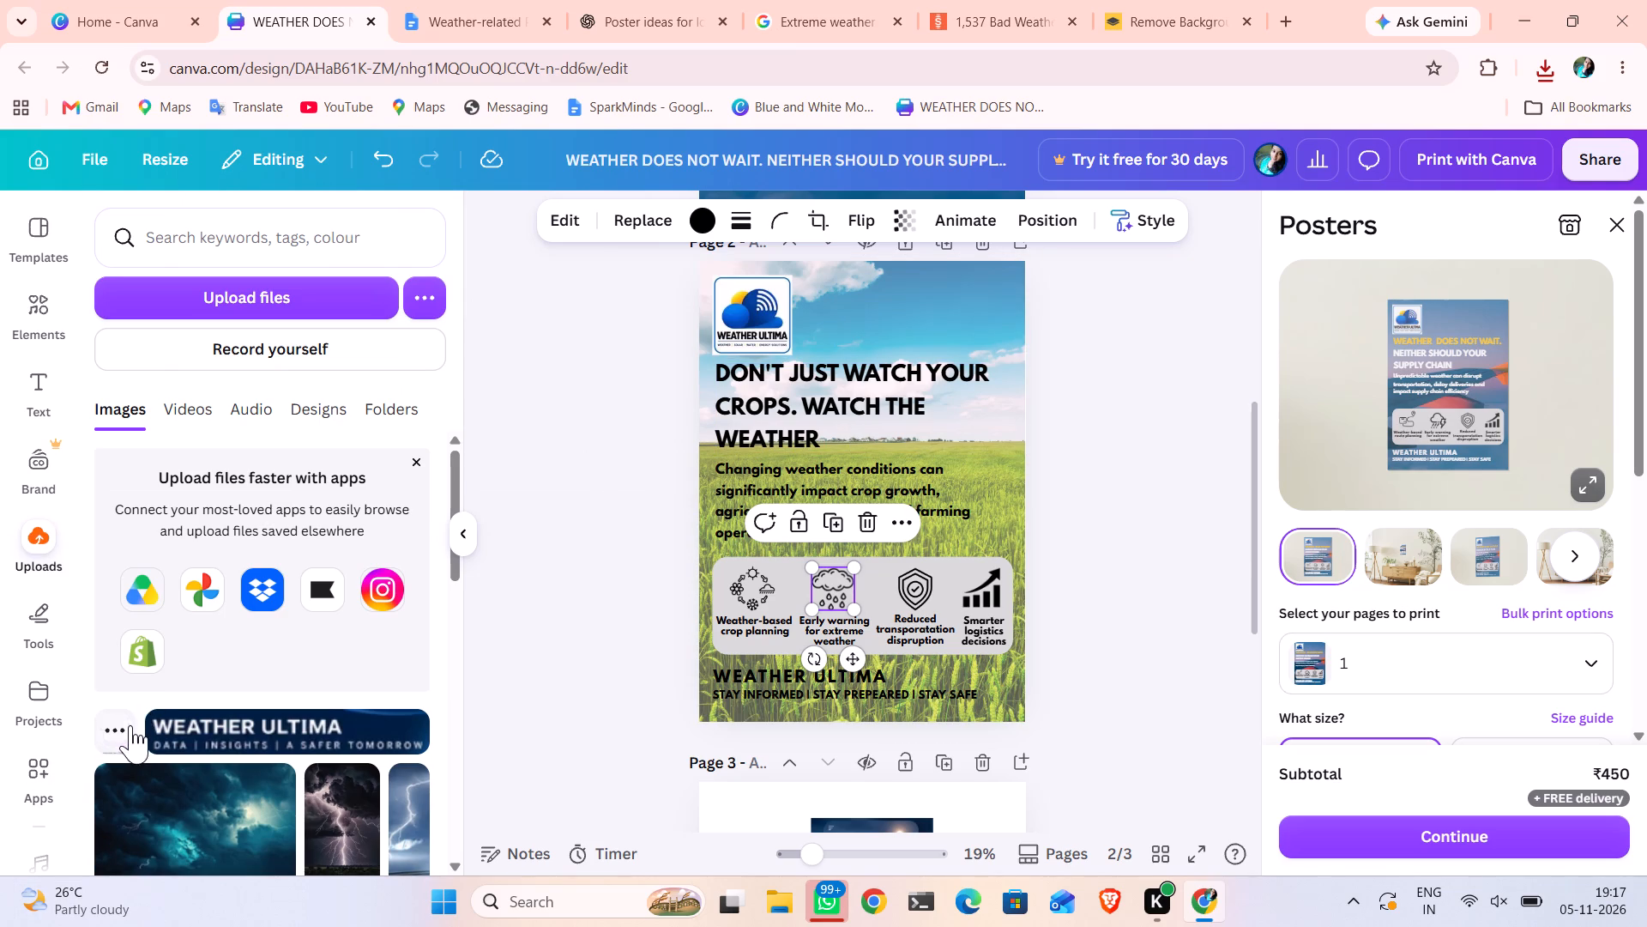
pyautogui.click(121, 748)
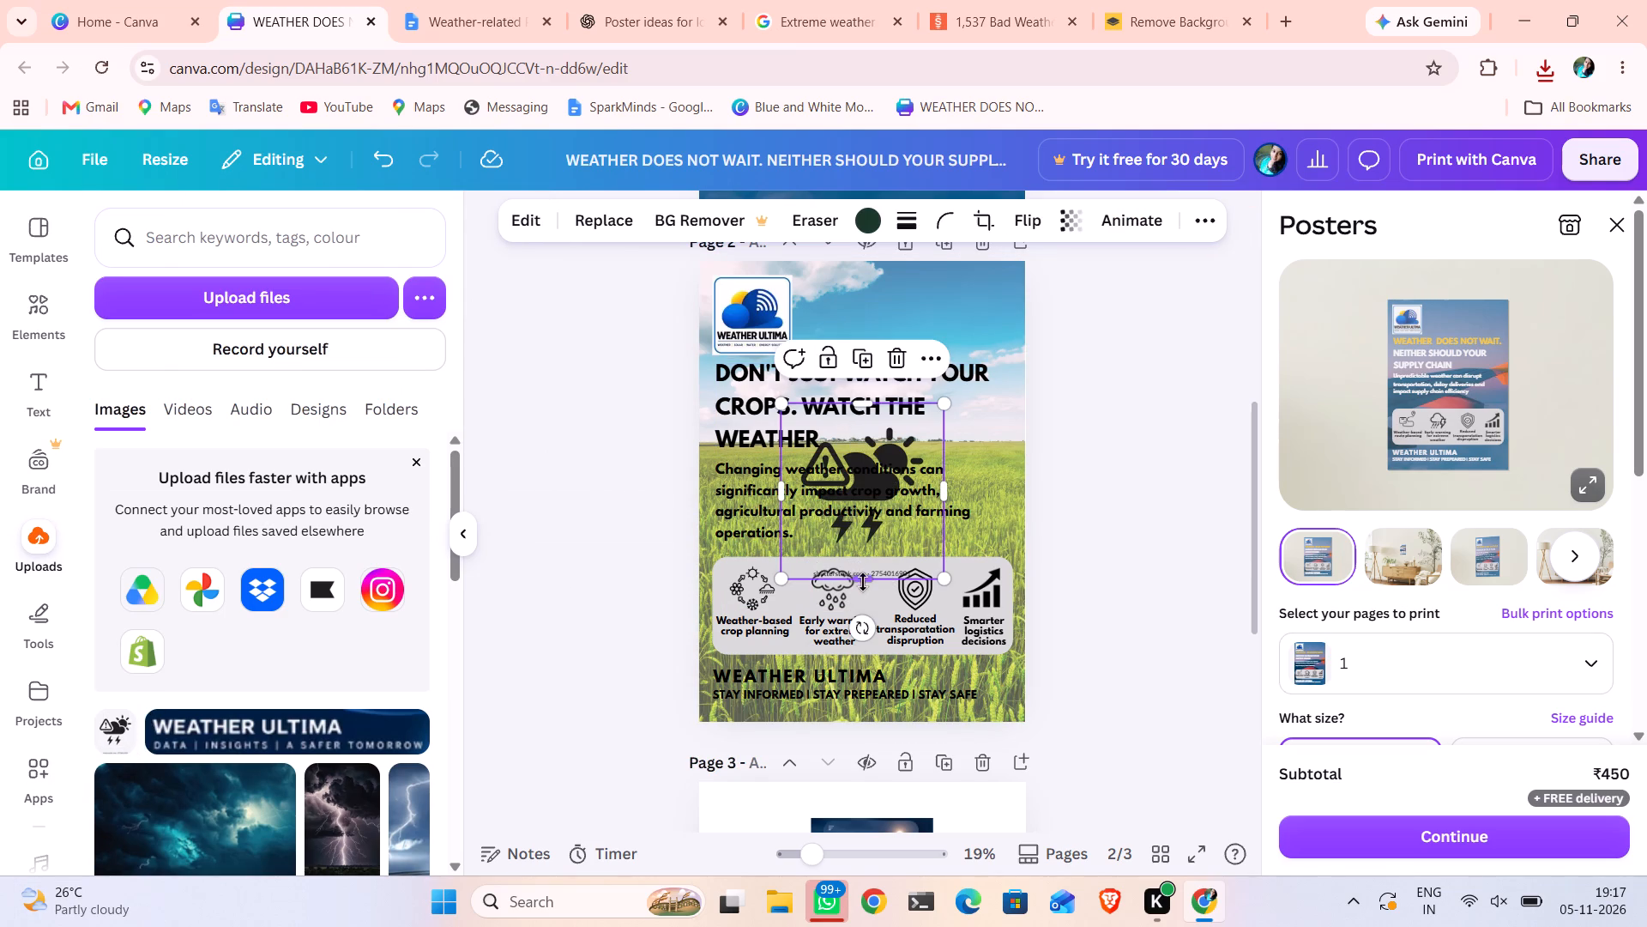
# Crop the watermark and empty margins off all four sides of the weather alert icon and shrink it to highlight-icon size.
pyautogui.moveTo(866, 578); pyautogui.dragTo(876, 557)
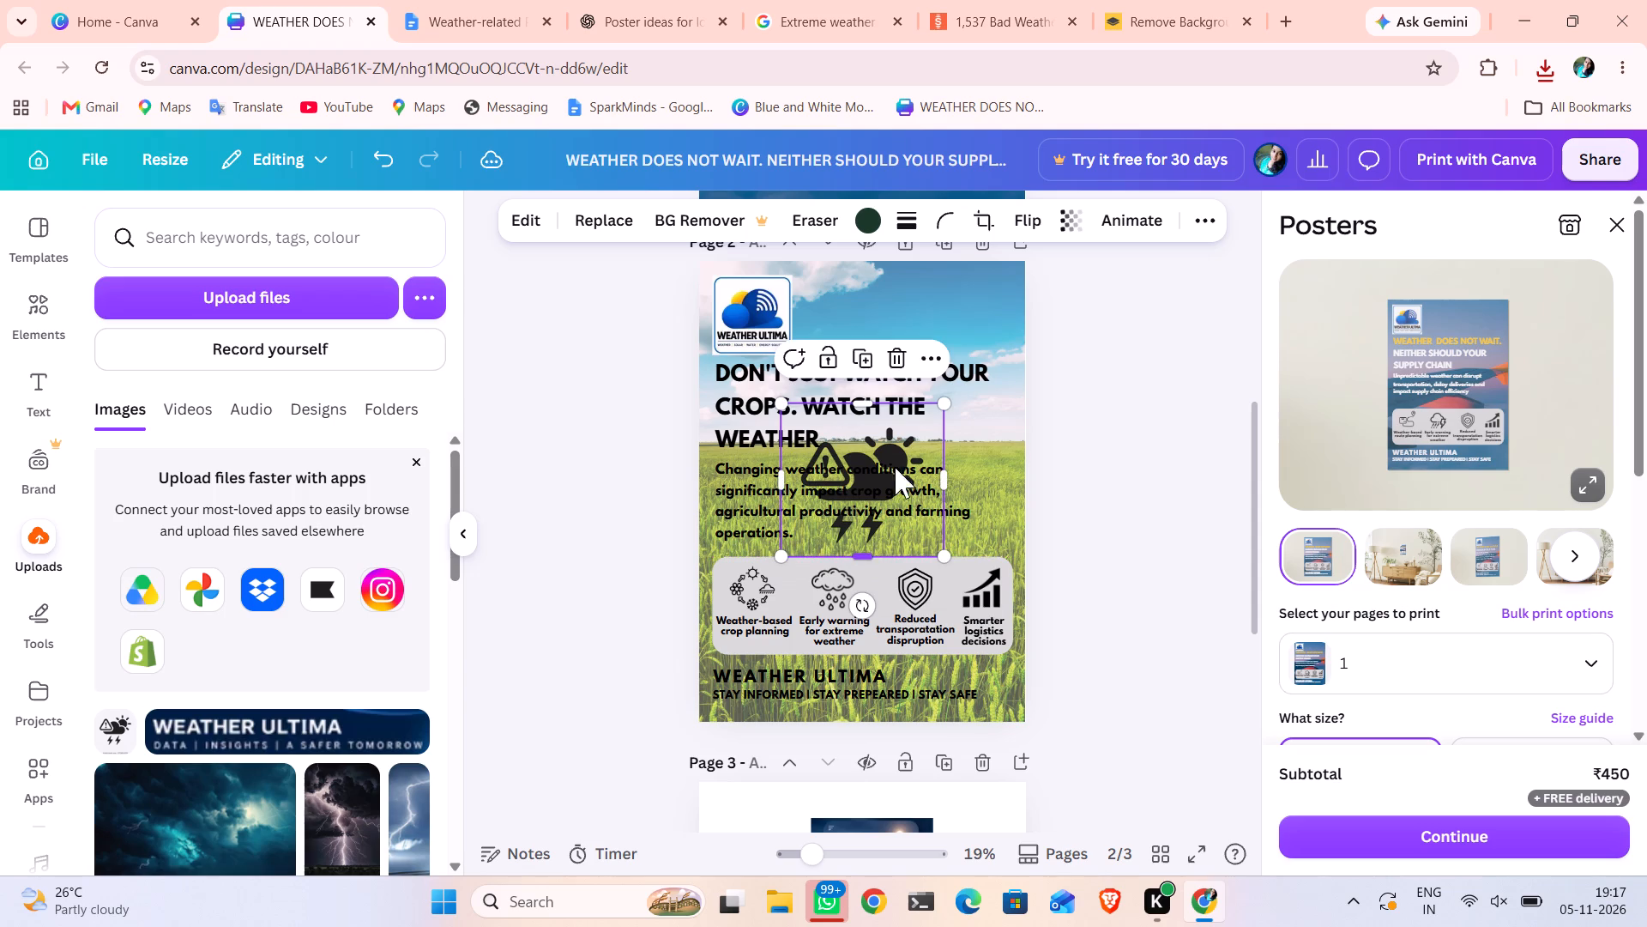
pyautogui.moveTo(865, 403); pyautogui.dragTo(868, 422)
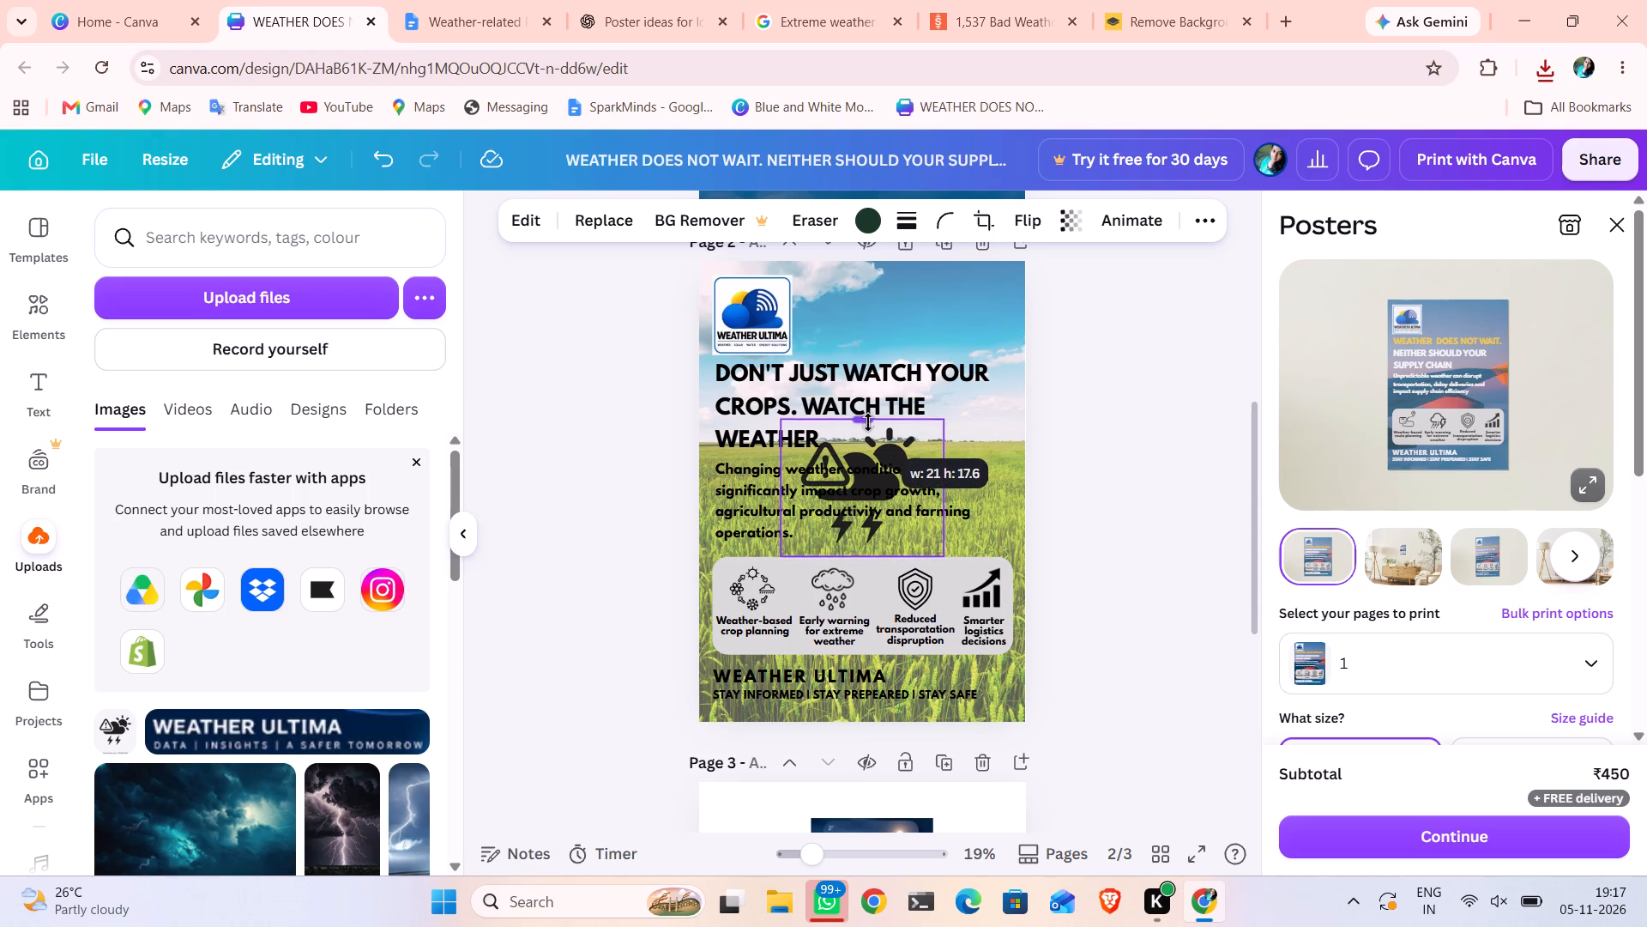
pyautogui.moveTo(868, 422); pyautogui.dragTo(868, 418)
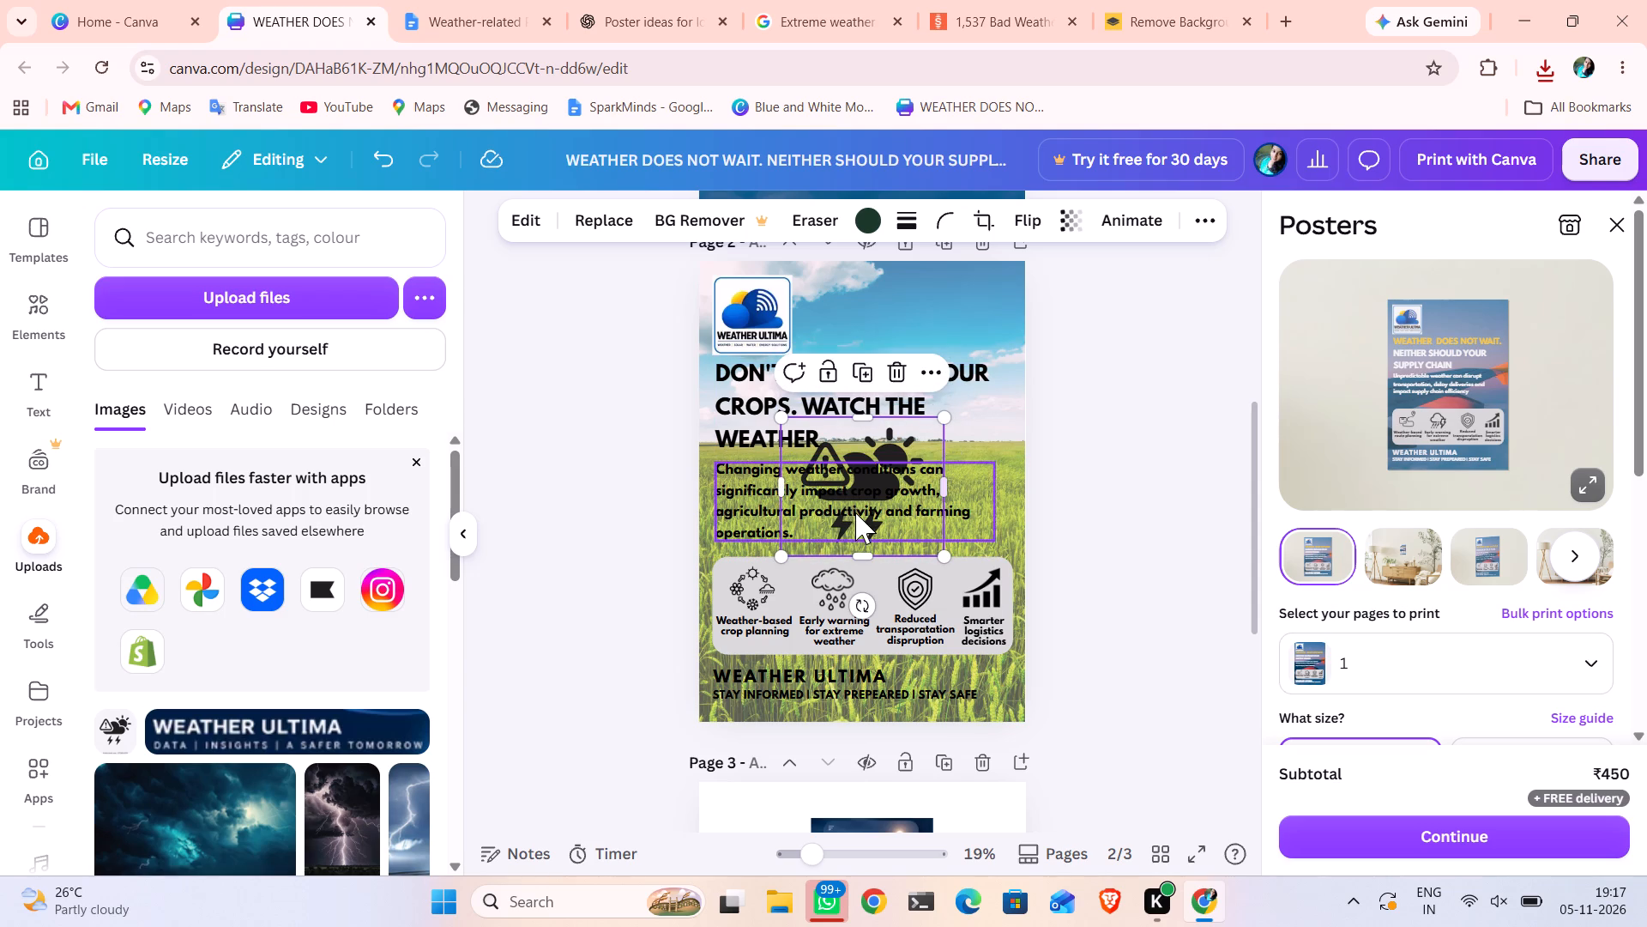
pyautogui.click(784, 489)
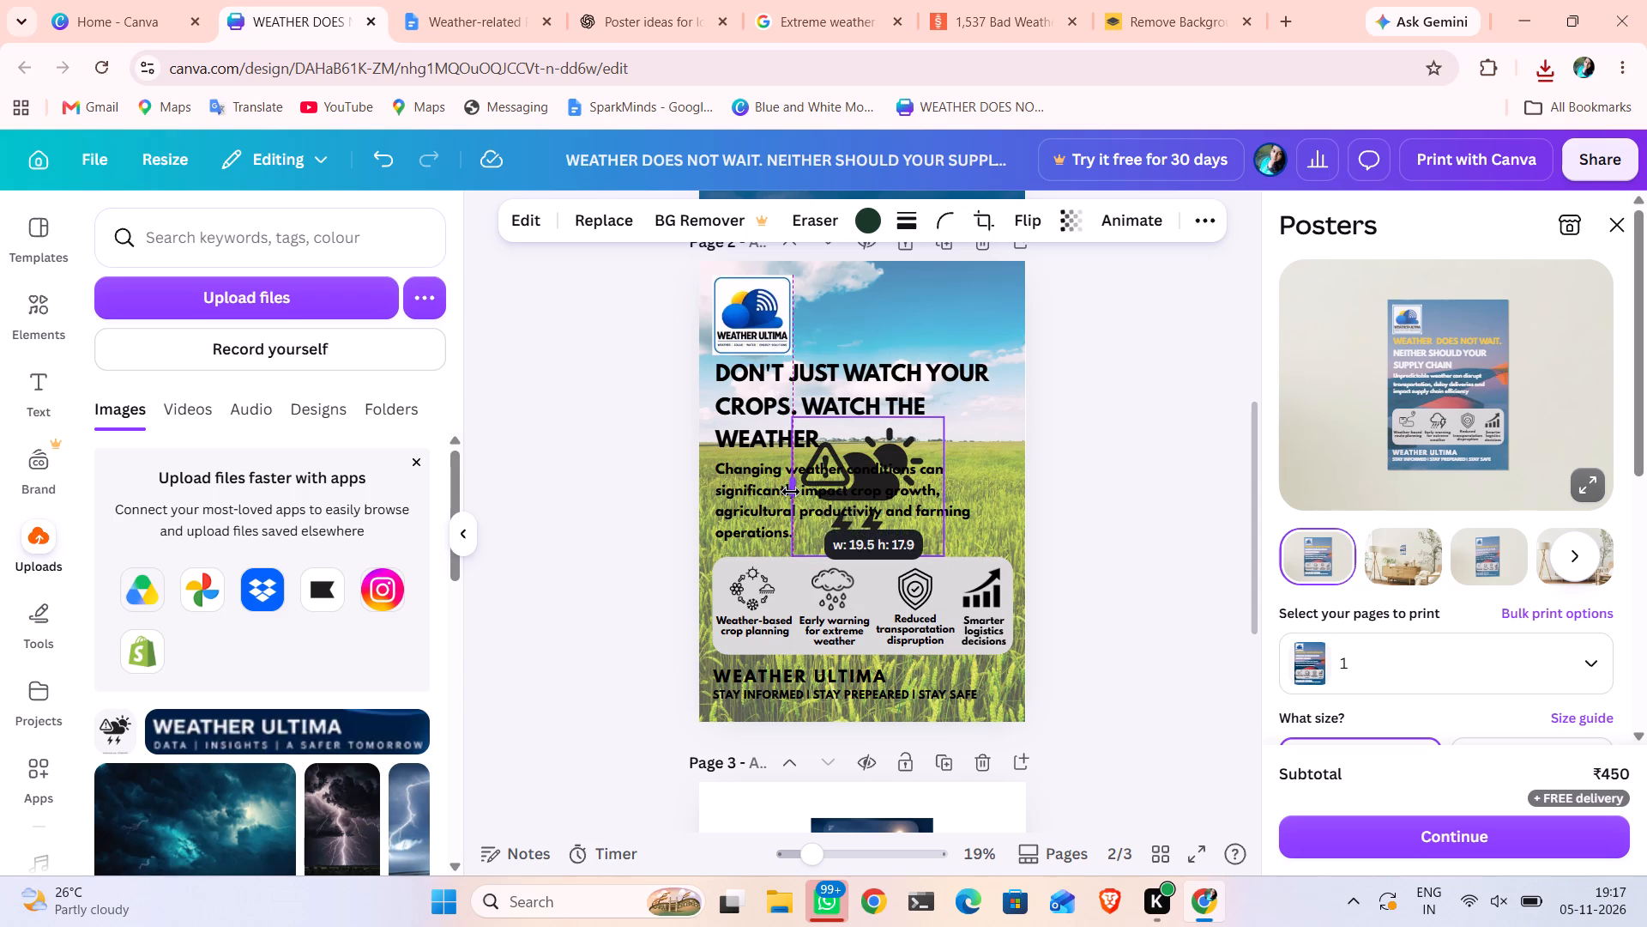
pyautogui.moveTo(945, 489); pyautogui.dragTo(938, 490)
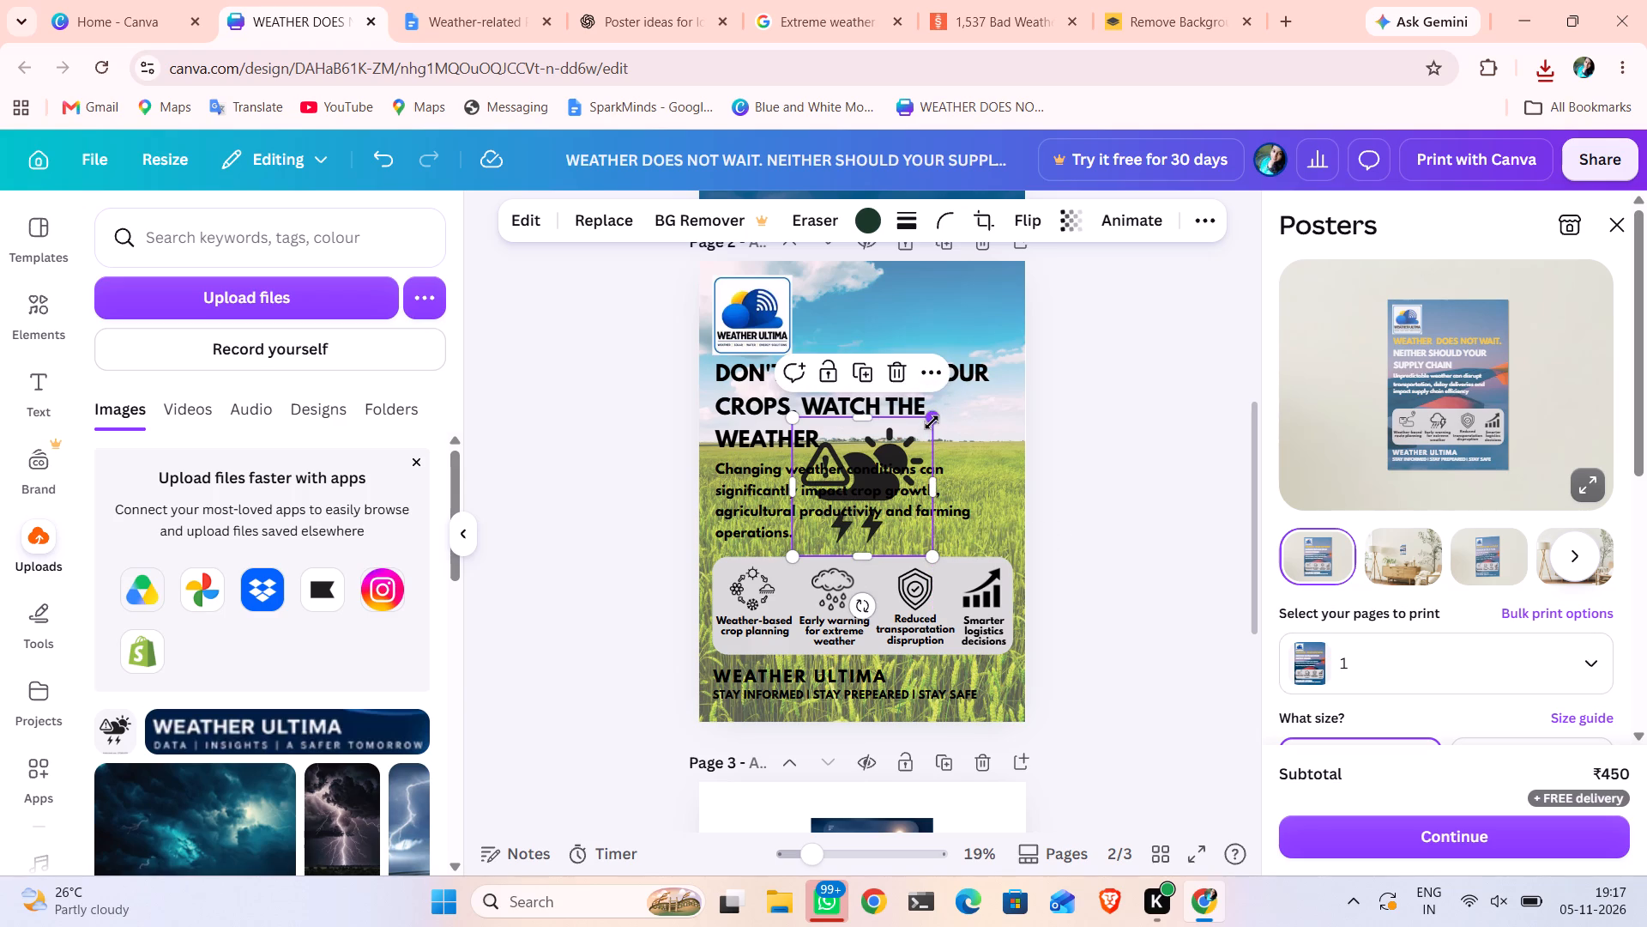
pyautogui.moveTo(932, 422); pyautogui.dragTo(880, 519)
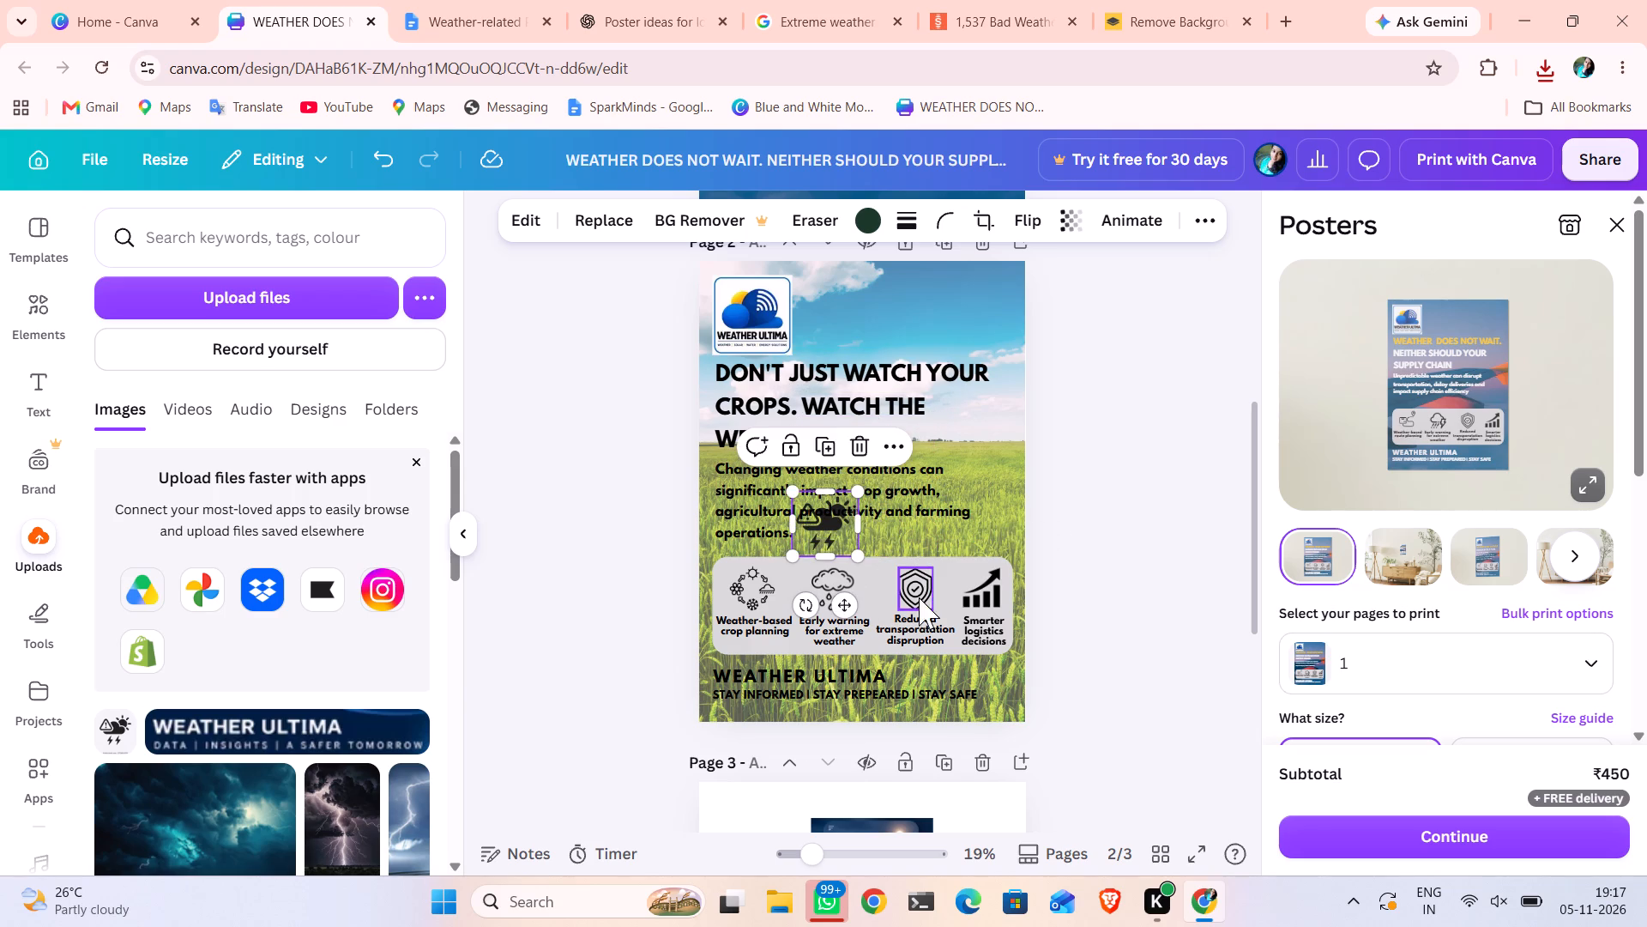
# Replace the shield icon above "Reduced transporatation disruption" with the weather alert icon, scaled down to fit the highlights box.
pyautogui.click(914, 583)
pyautogui.press('BackSpace')
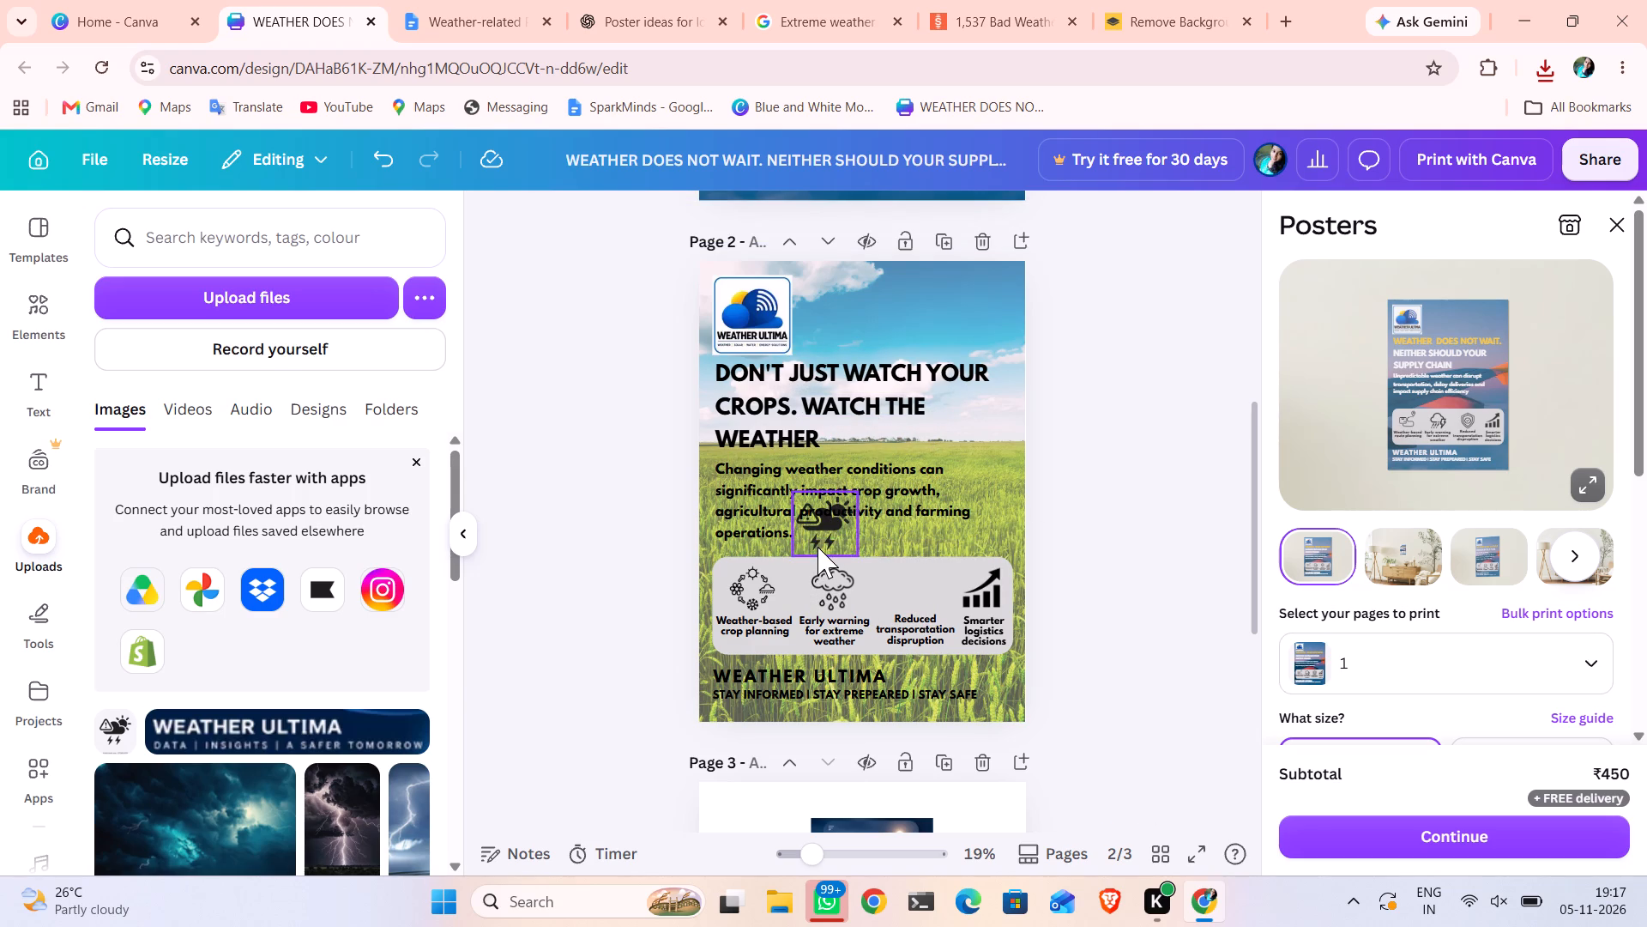
pyautogui.moveTo(817, 546); pyautogui.dragTo(915, 609)
pyautogui.moveTo(962, 554); pyautogui.dragTo(957, 562)
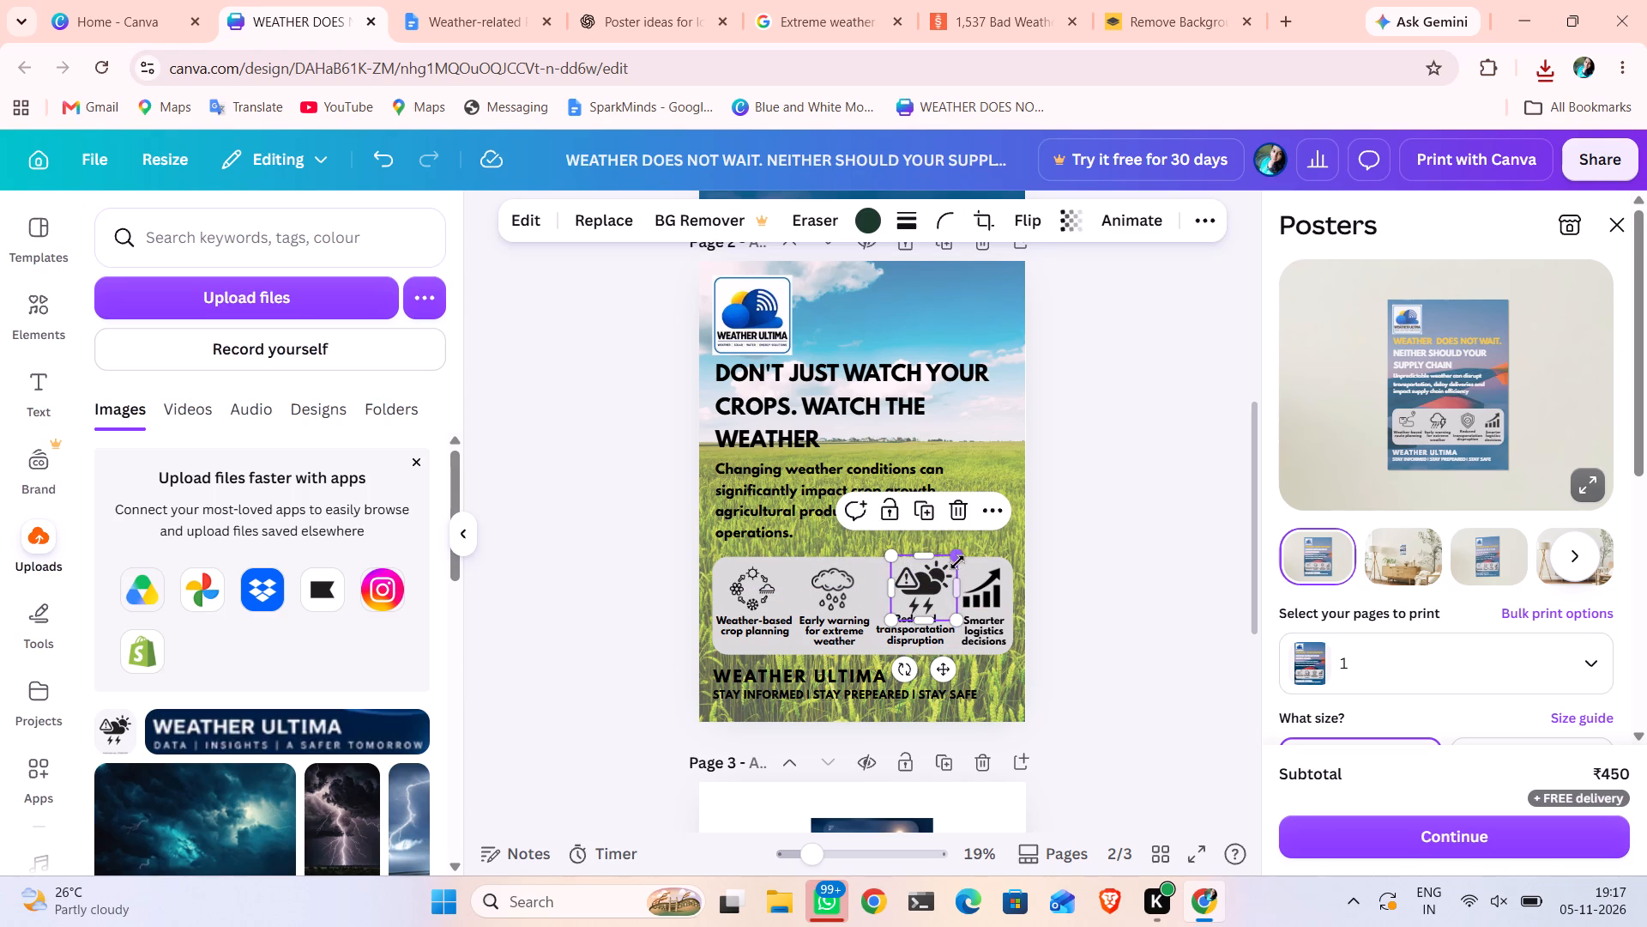
pyautogui.moveTo(957, 562); pyautogui.dragTo(954, 572)
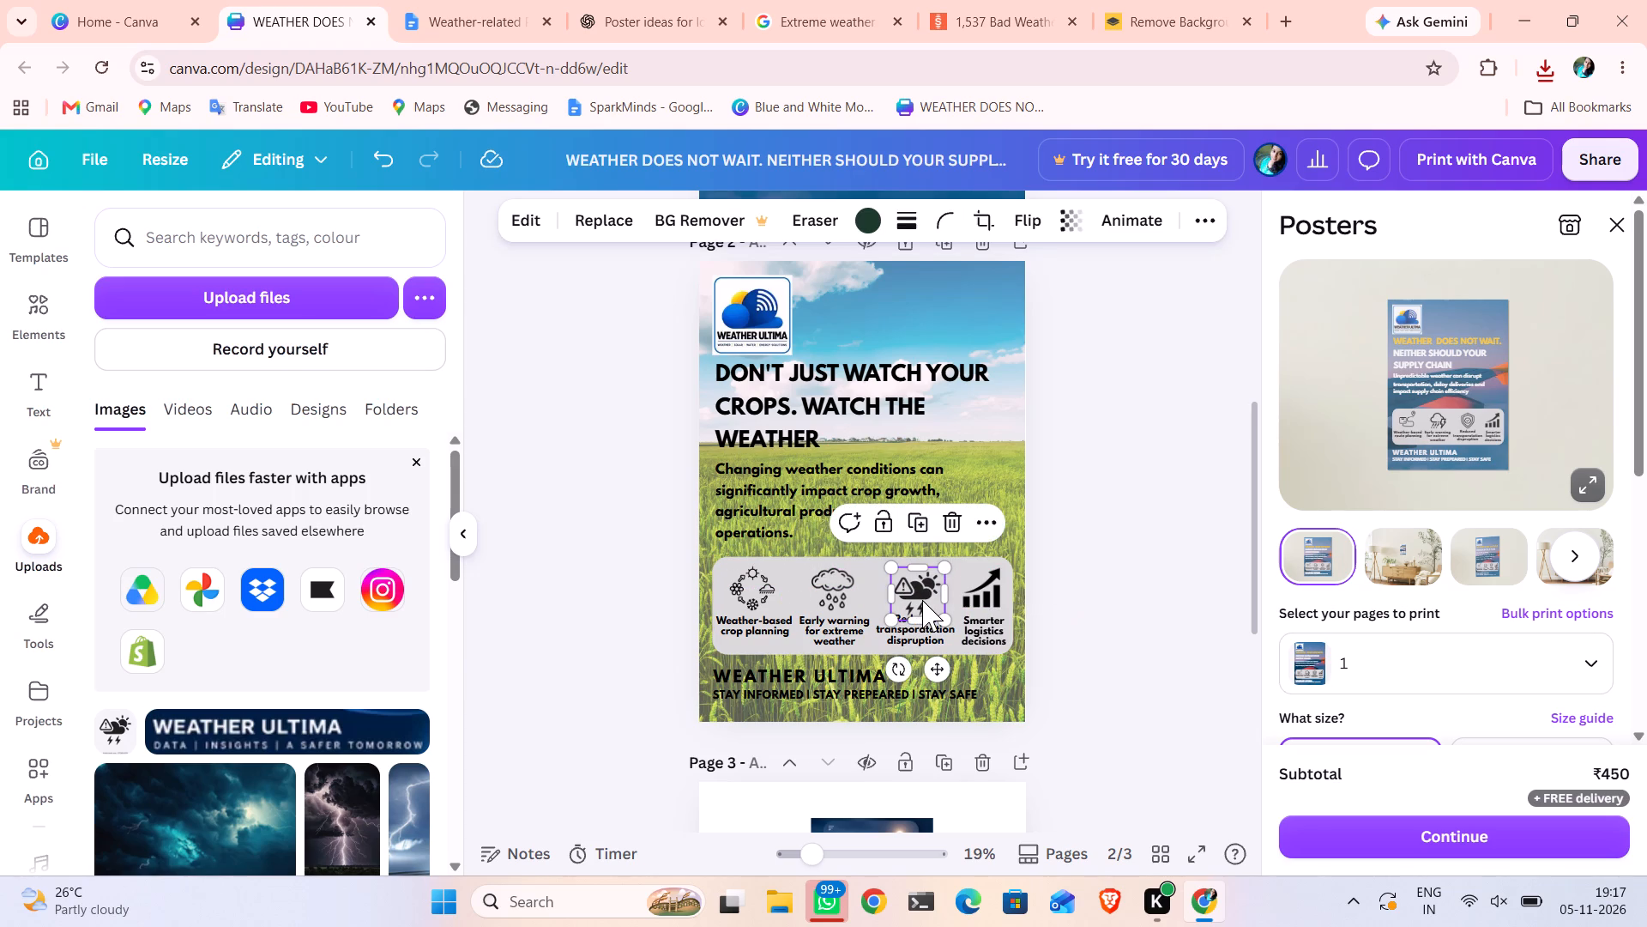
# Nudge the weather alert icon upward so it sits clear of its caption and in line with the neighbouring highlight icons.
pyautogui.click(922, 600)
pyautogui.press('Up')
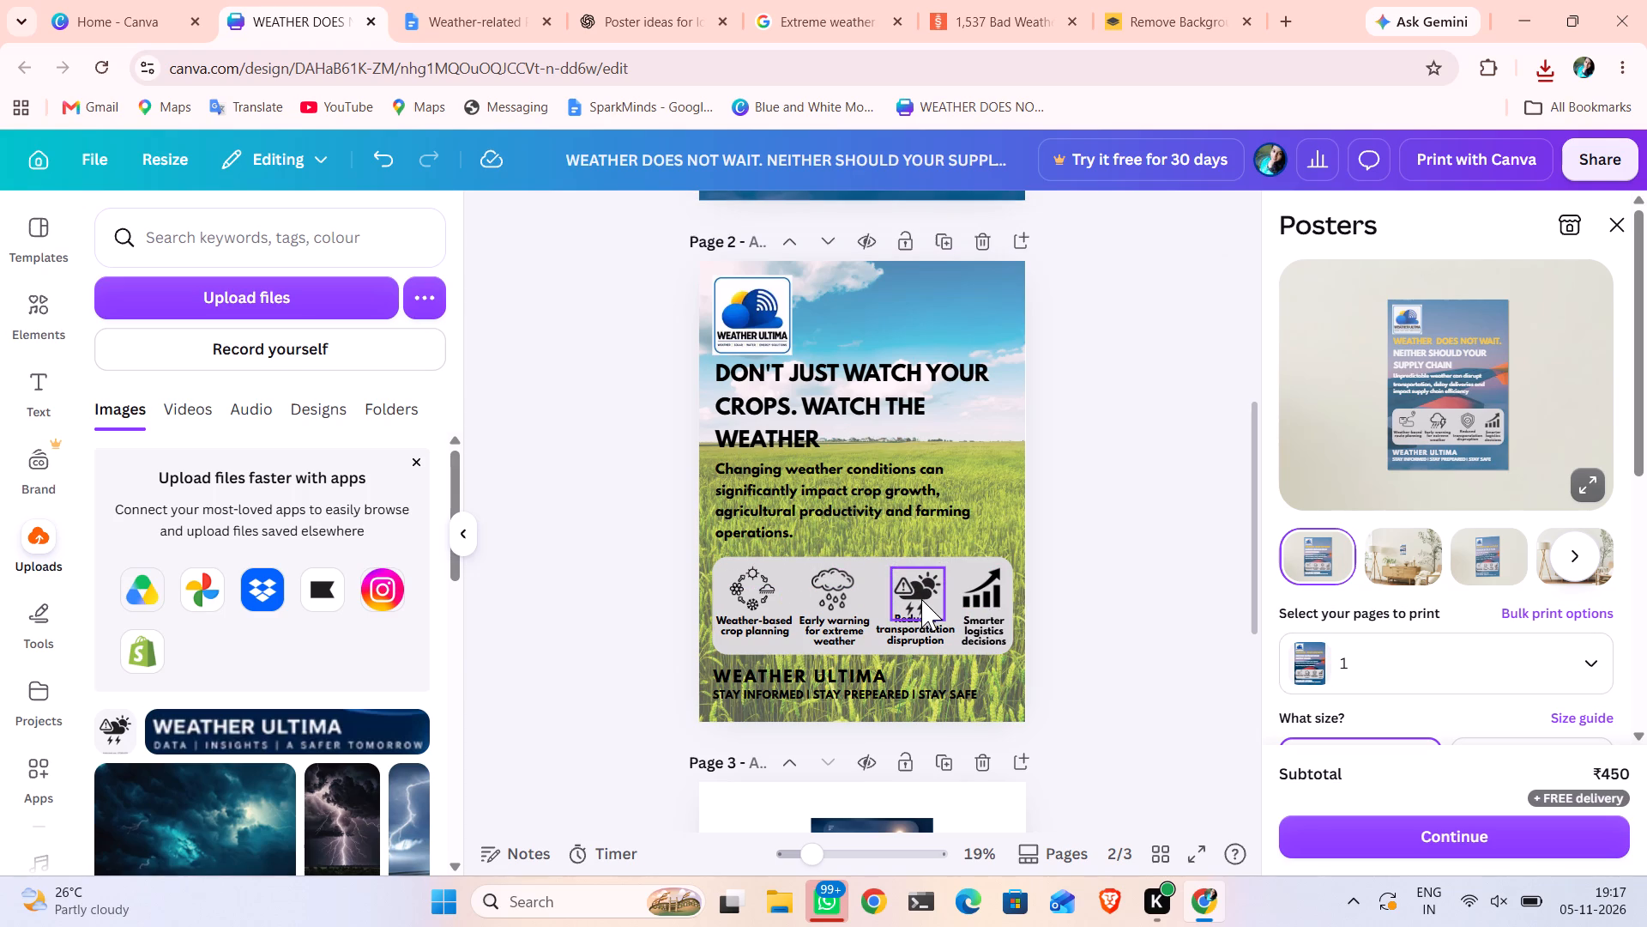
pyautogui.press('Up')
pyautogui.click(647, 537)
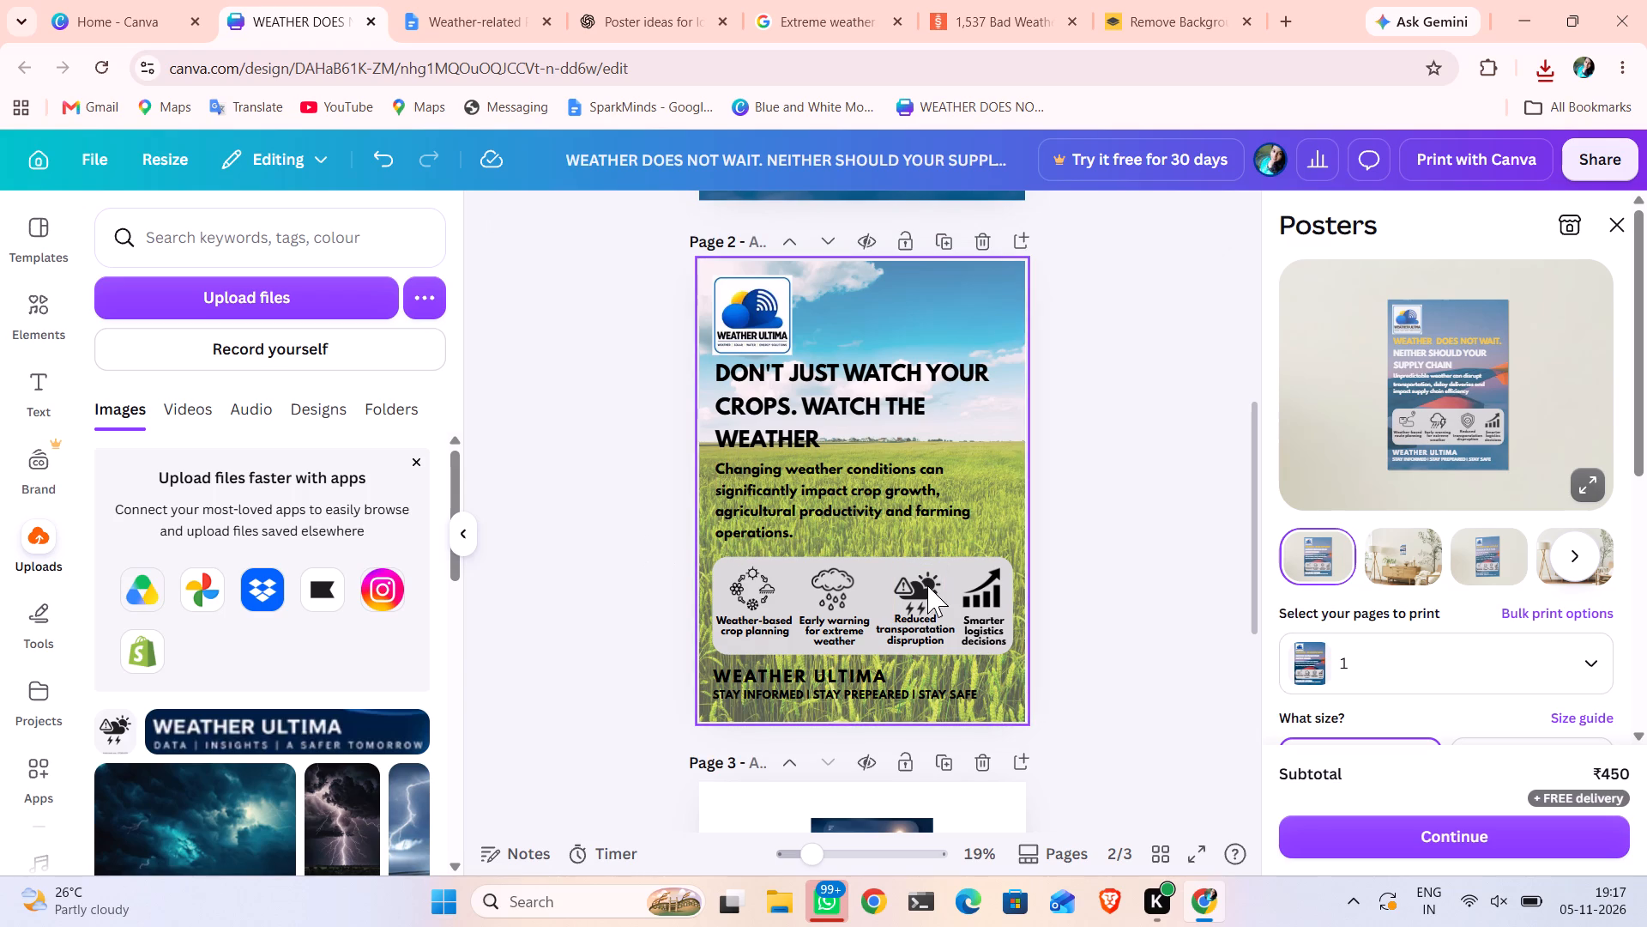
pyautogui.click(924, 586)
pyautogui.press('Up')
pyautogui.press('Up')
pyautogui.press('Up')
pyautogui.press('Up')
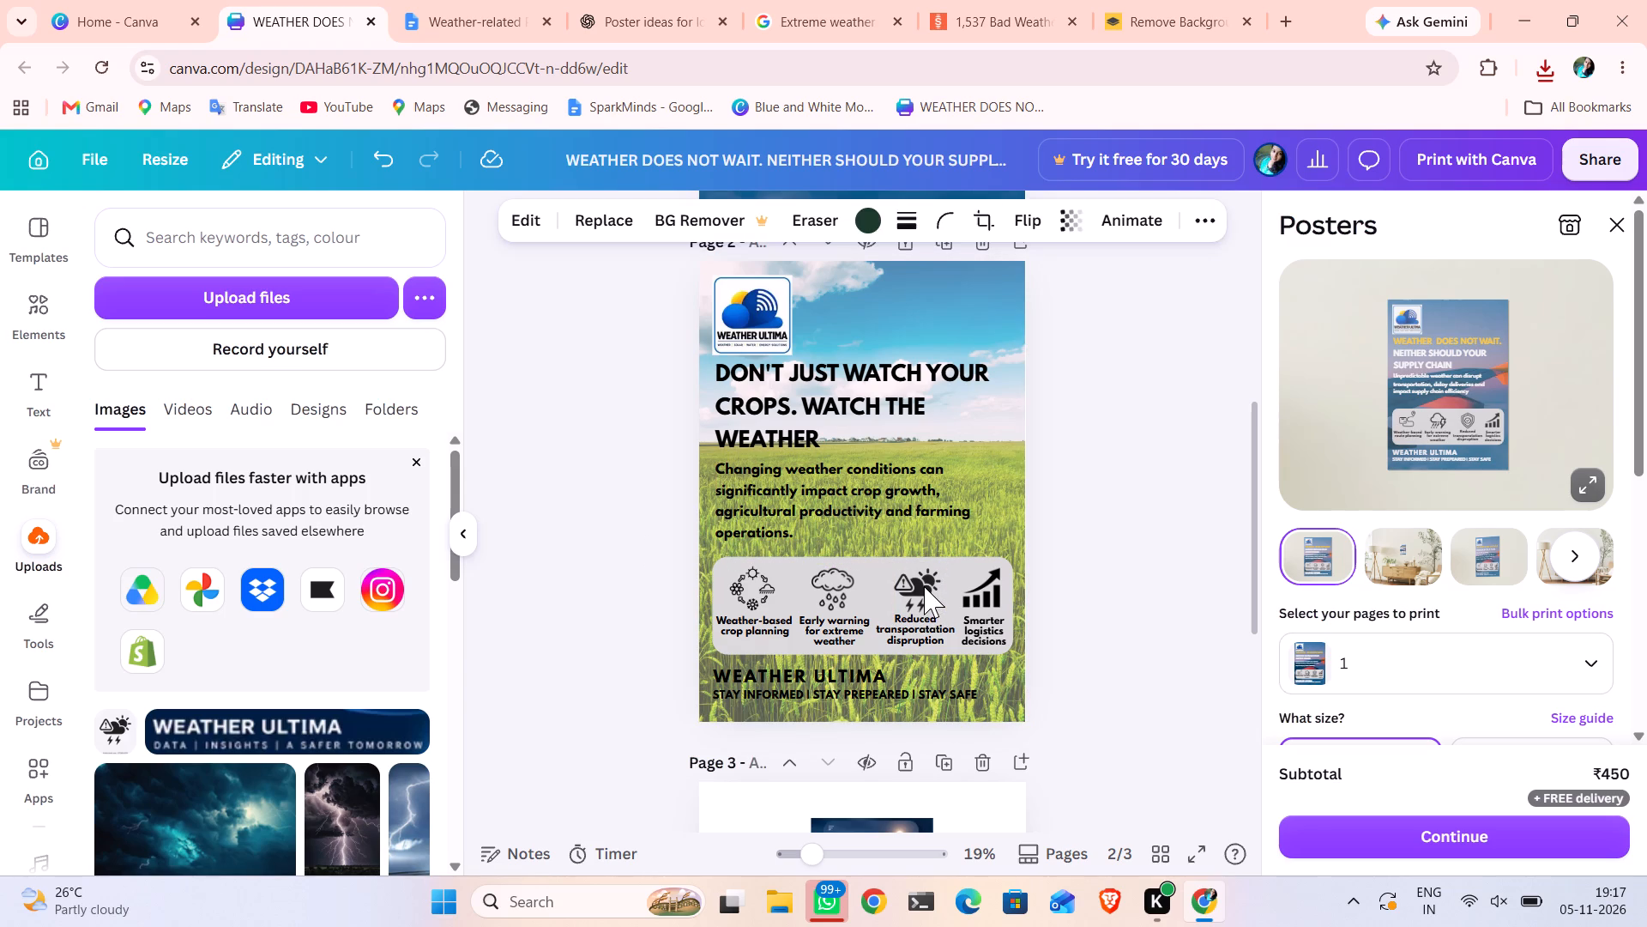
pyautogui.press('Down')
pyautogui.press('Down')
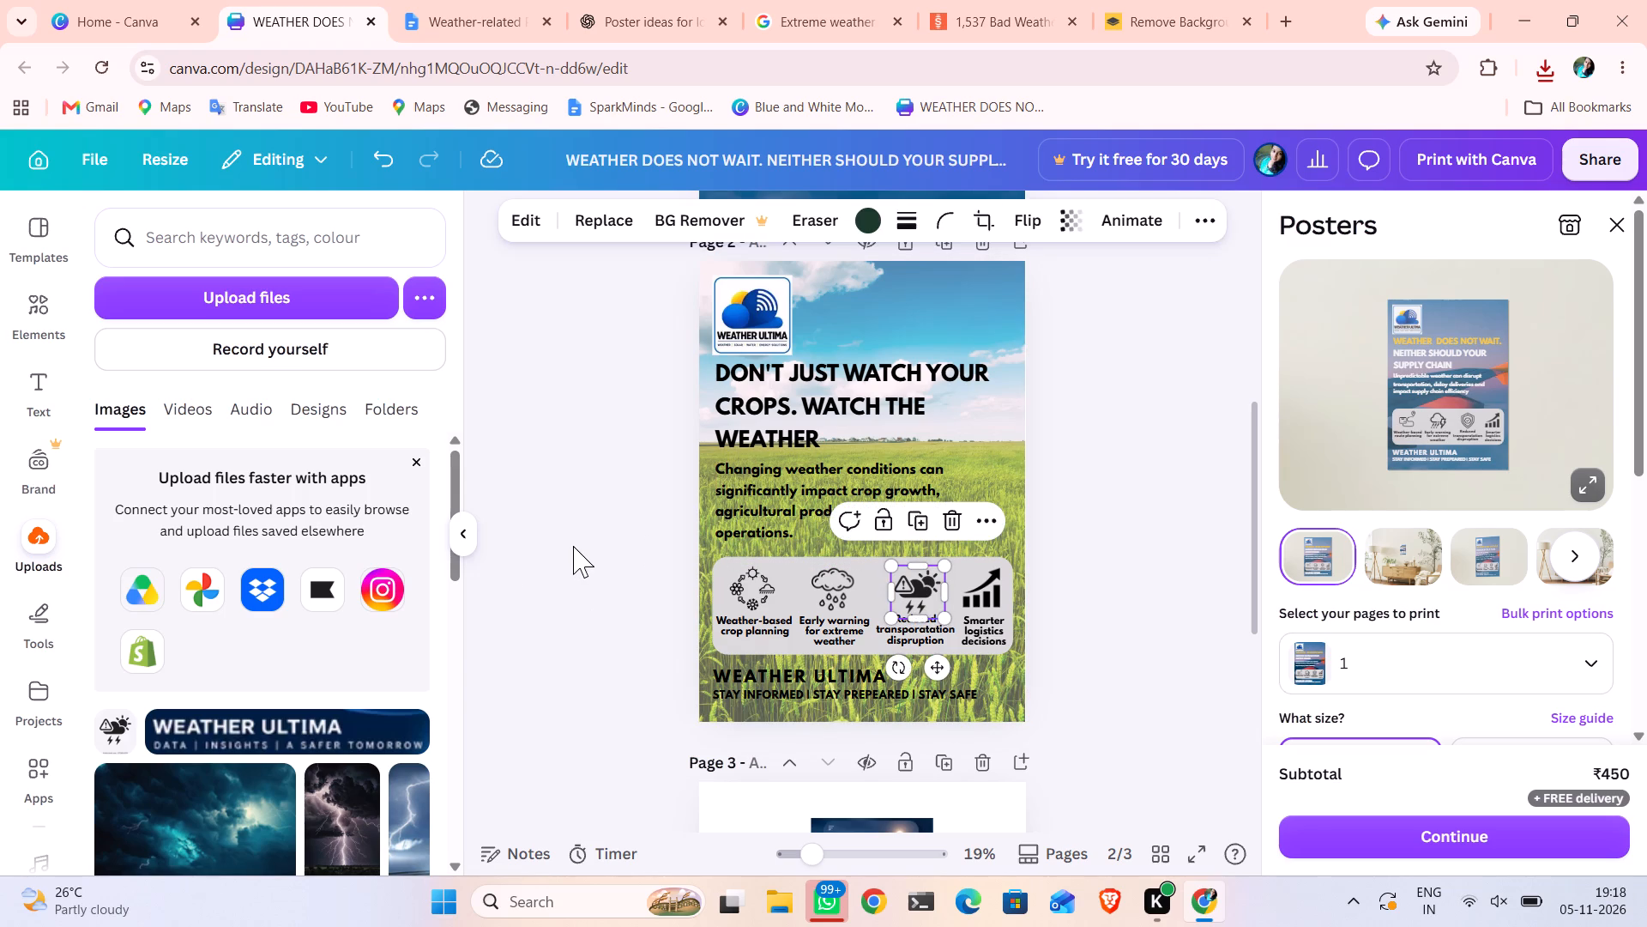
pyautogui.click(575, 549)
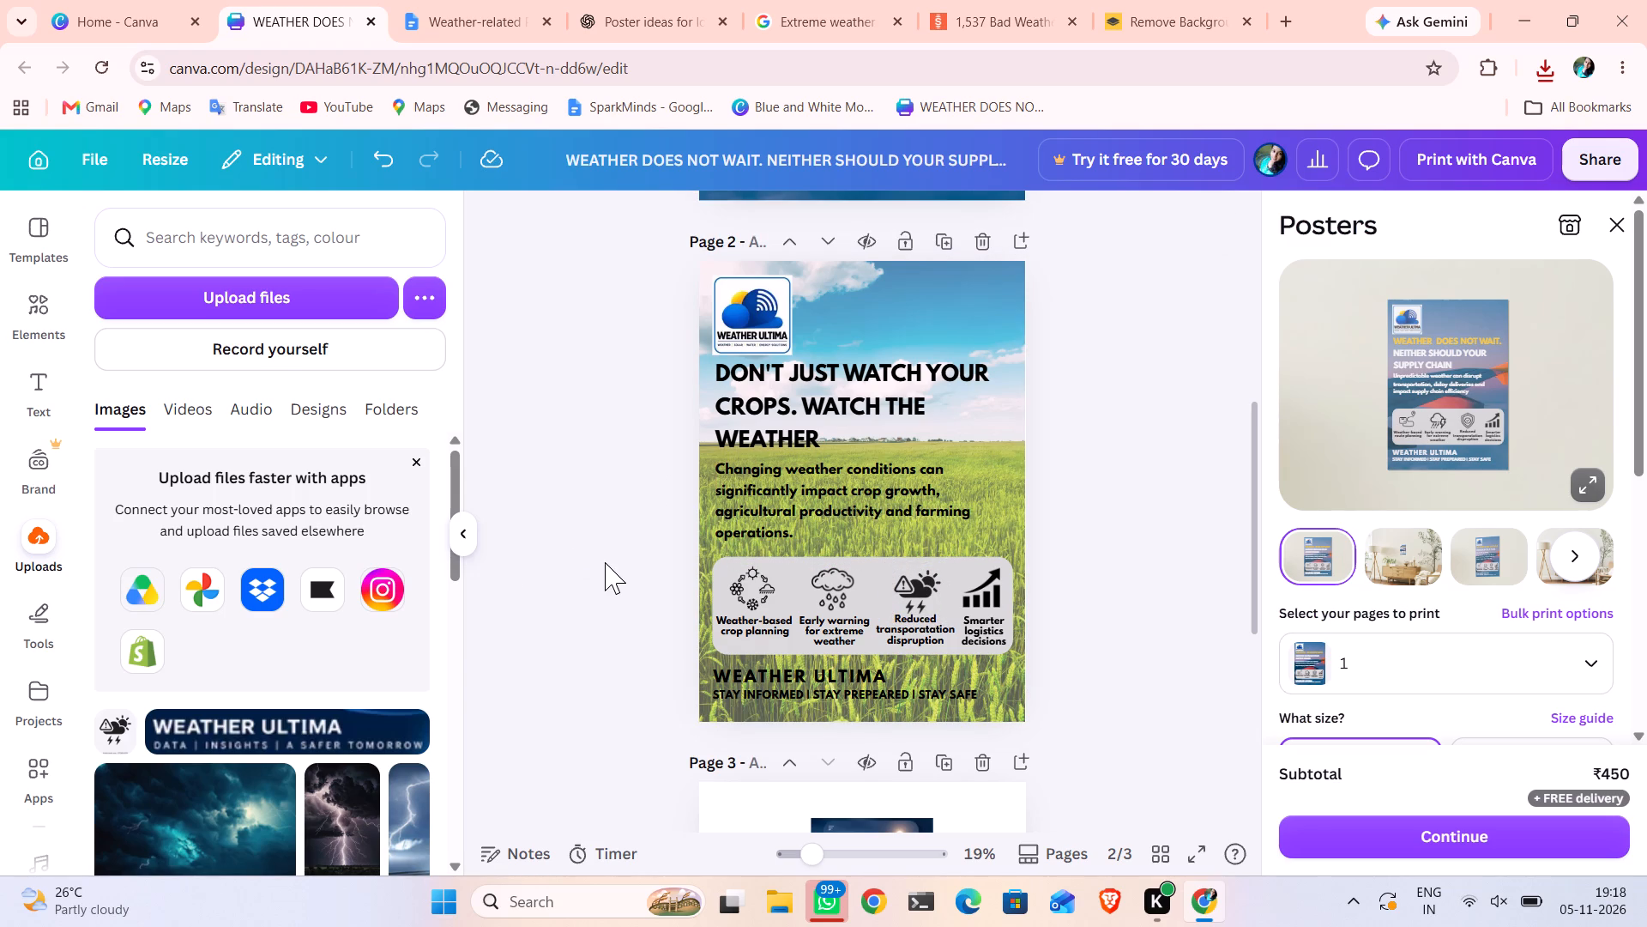
pyautogui.click(929, 599)
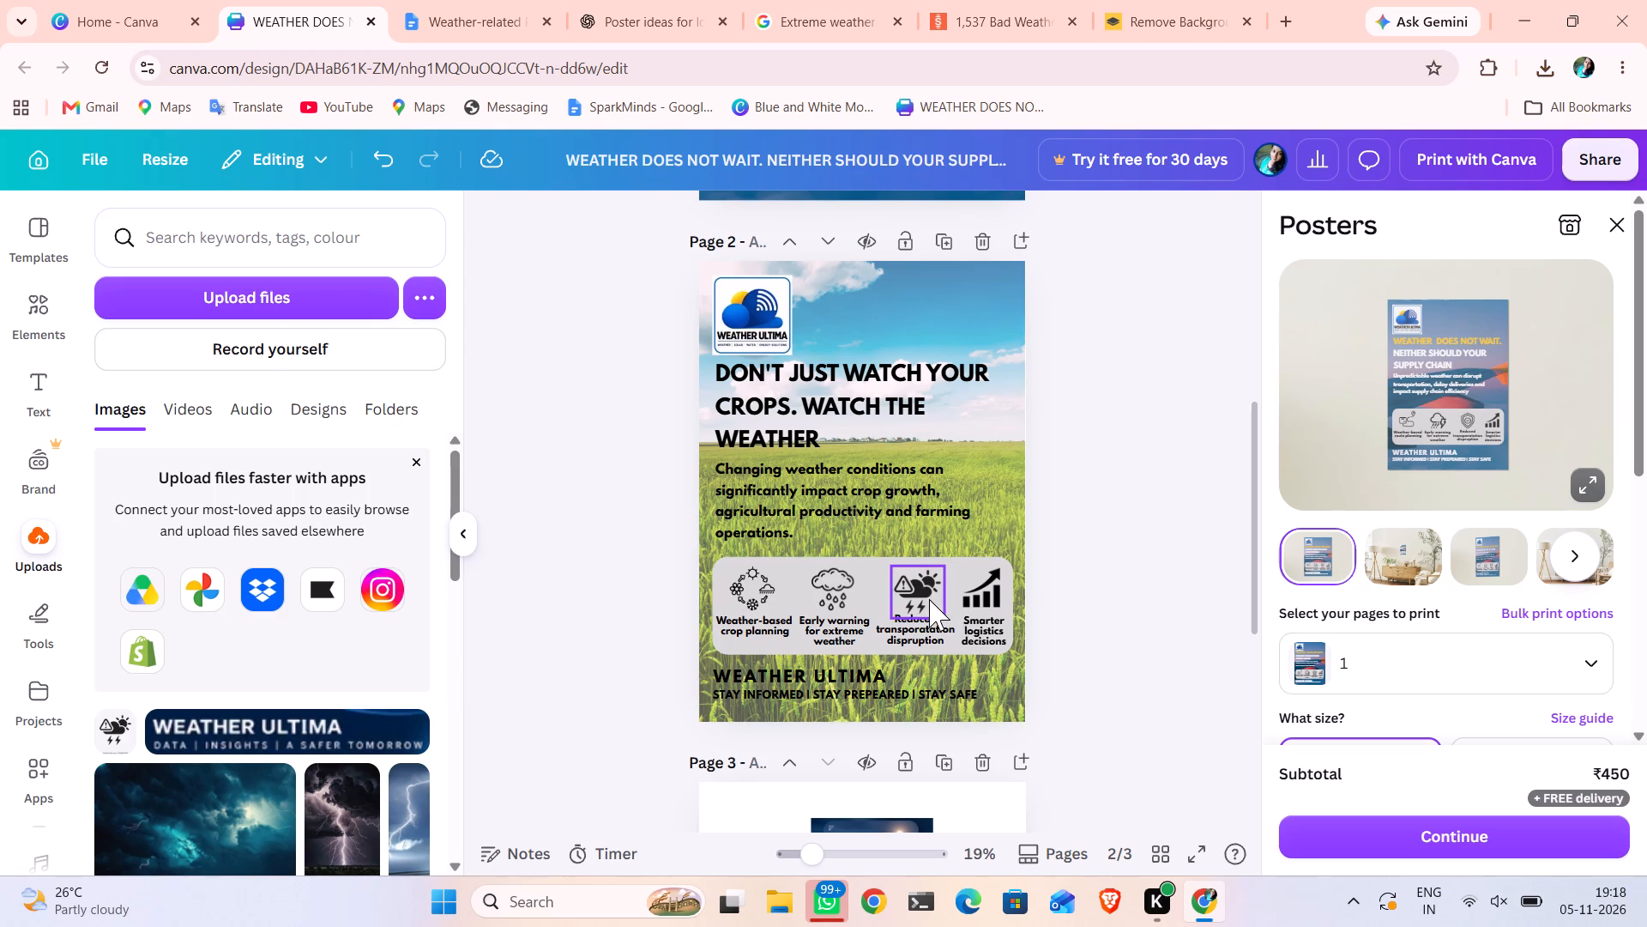
pyautogui.click(919, 566)
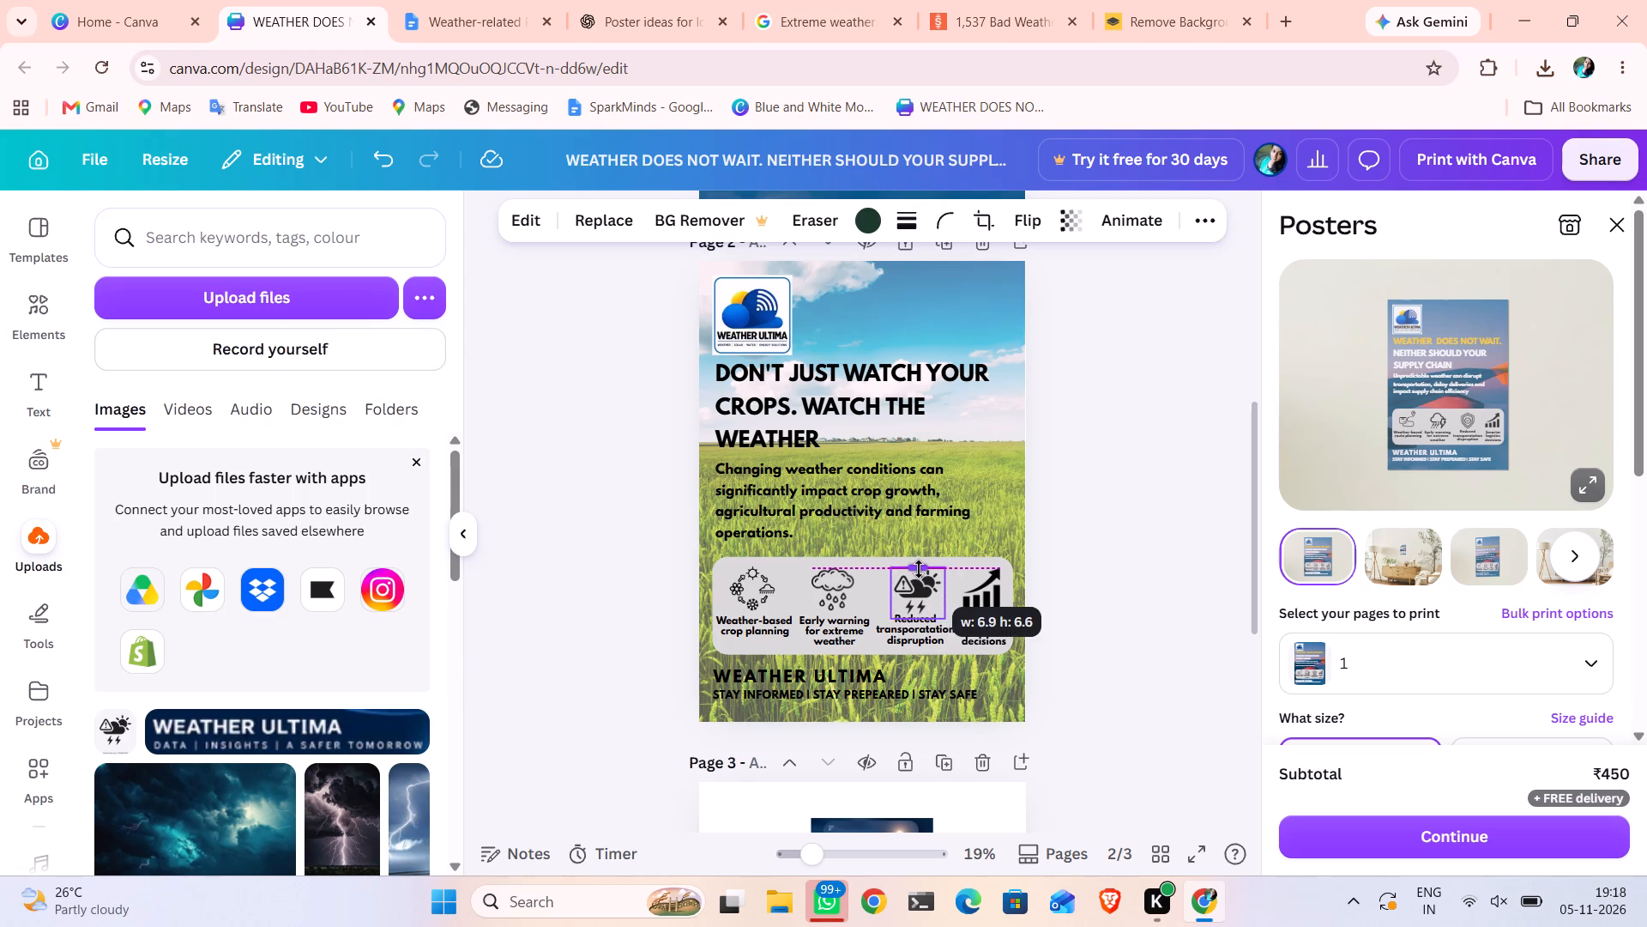
pyautogui.click(534, 585)
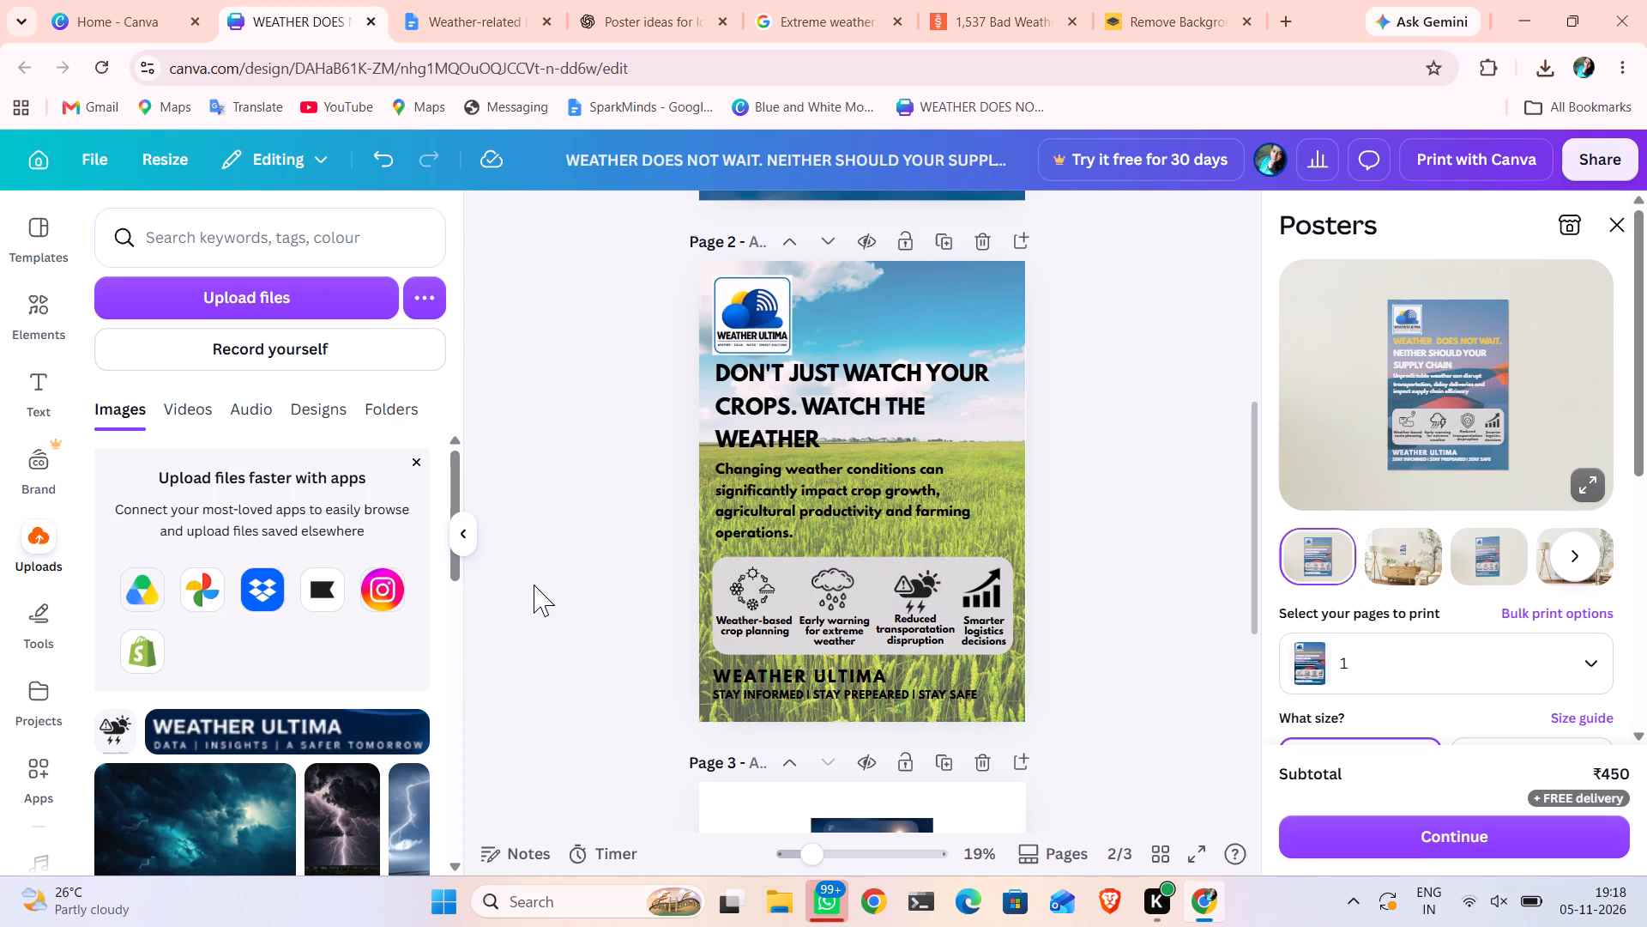
pyautogui.click(902, 588)
pyautogui.press('Up')
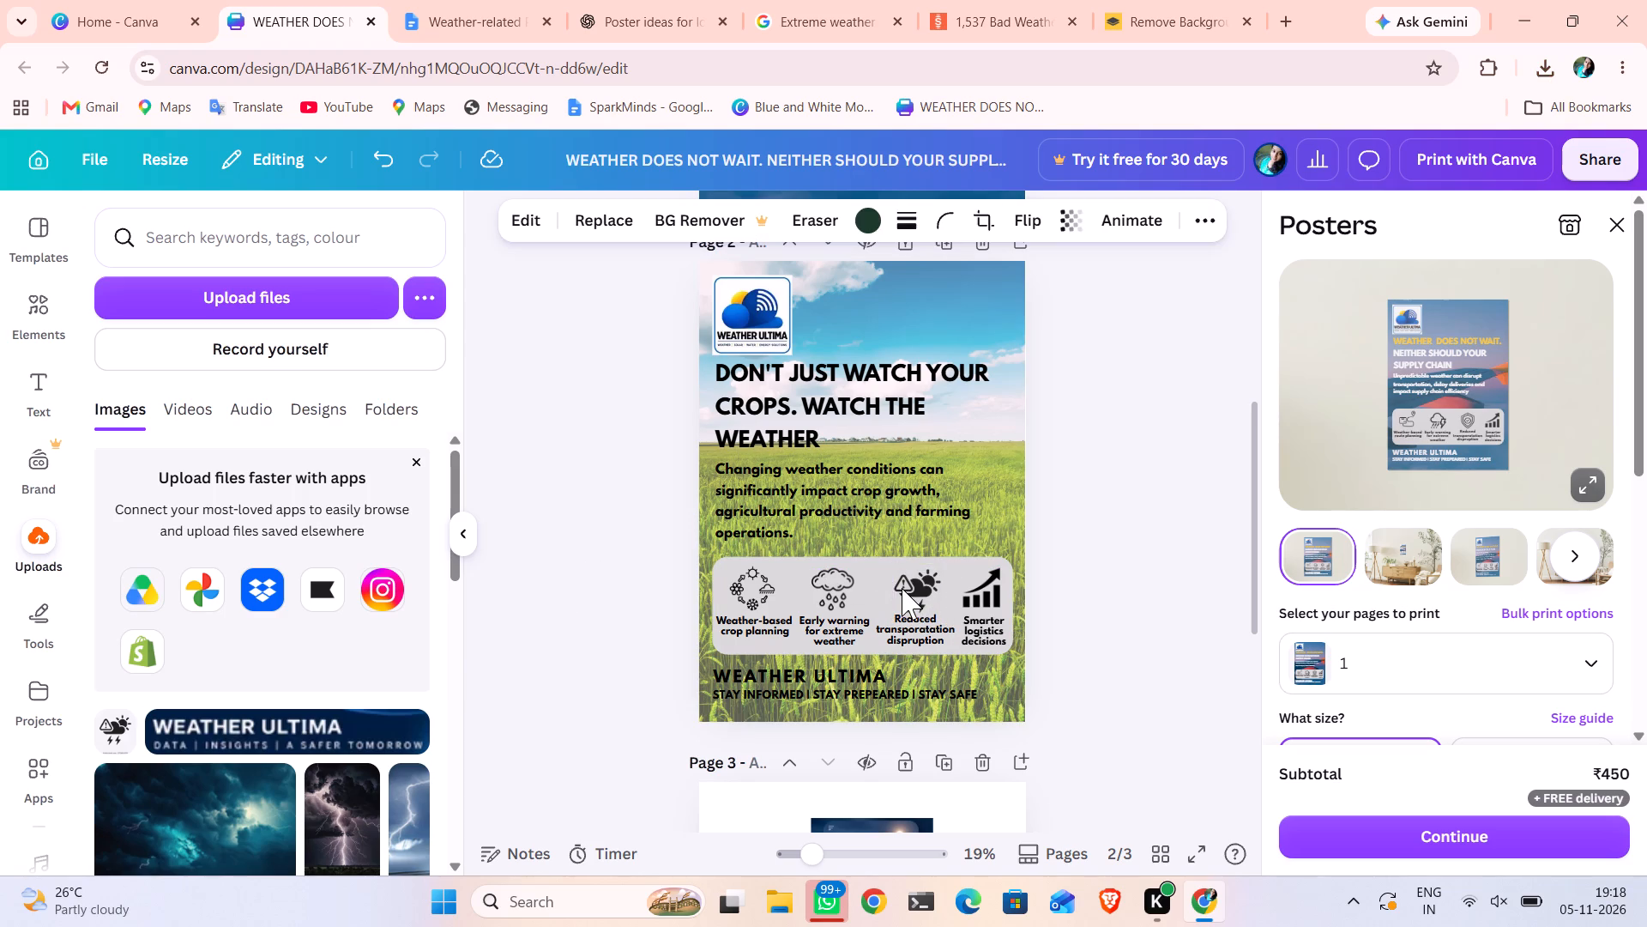
pyautogui.press('Up')
pyautogui.press('Up')
pyautogui.press('Down')
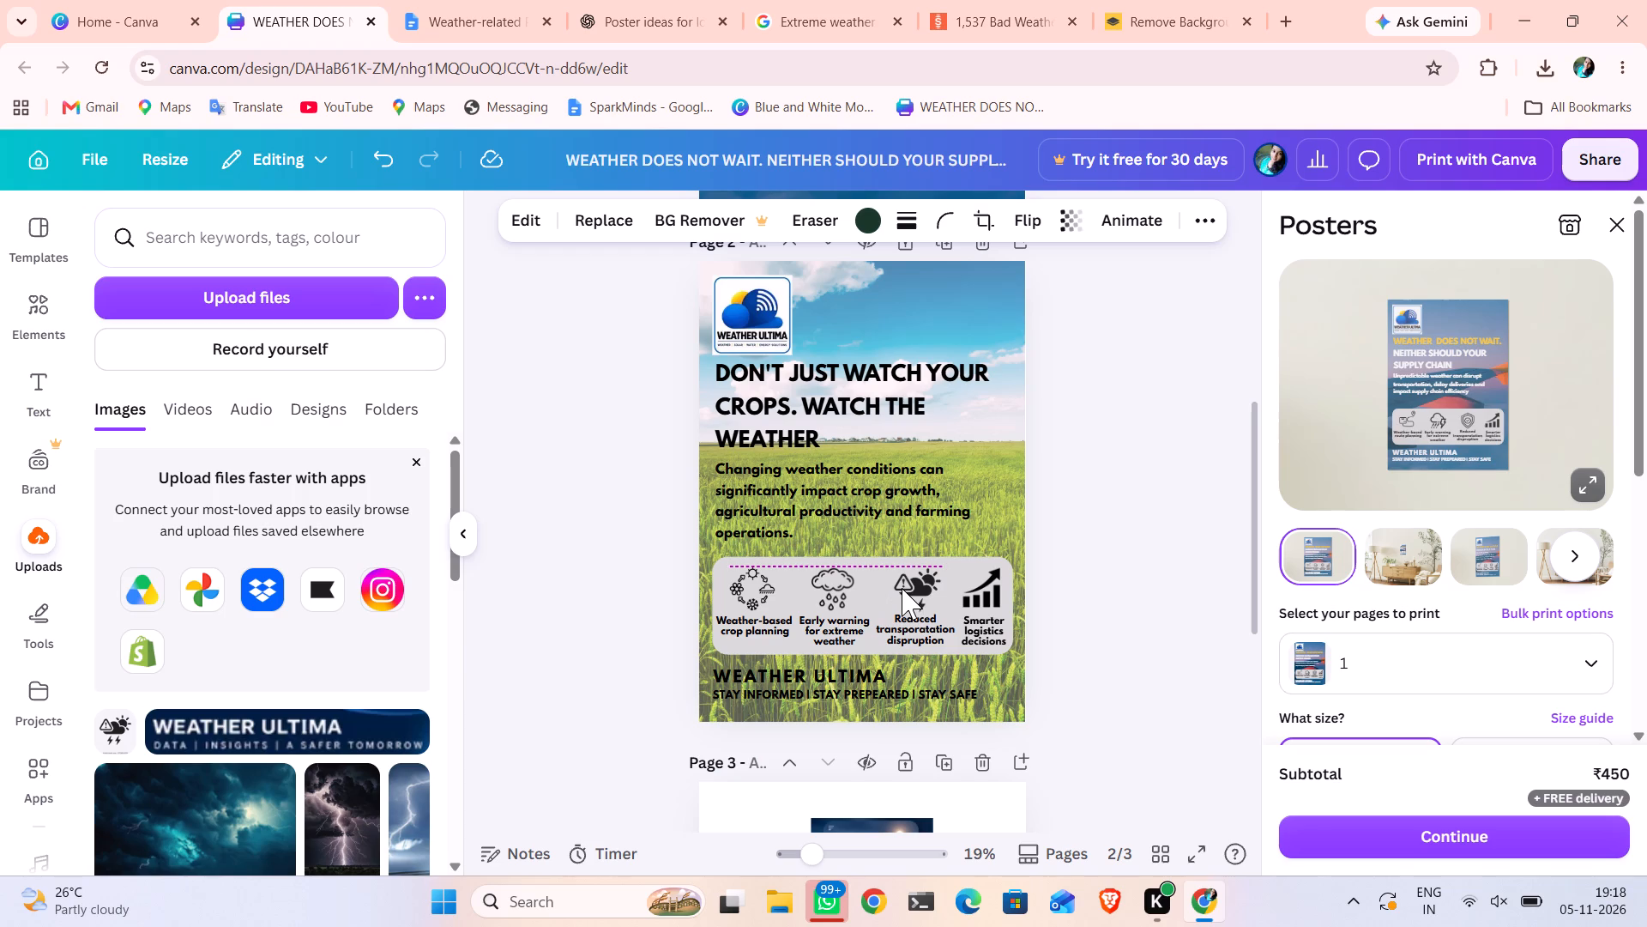
pyautogui.click(502, 603)
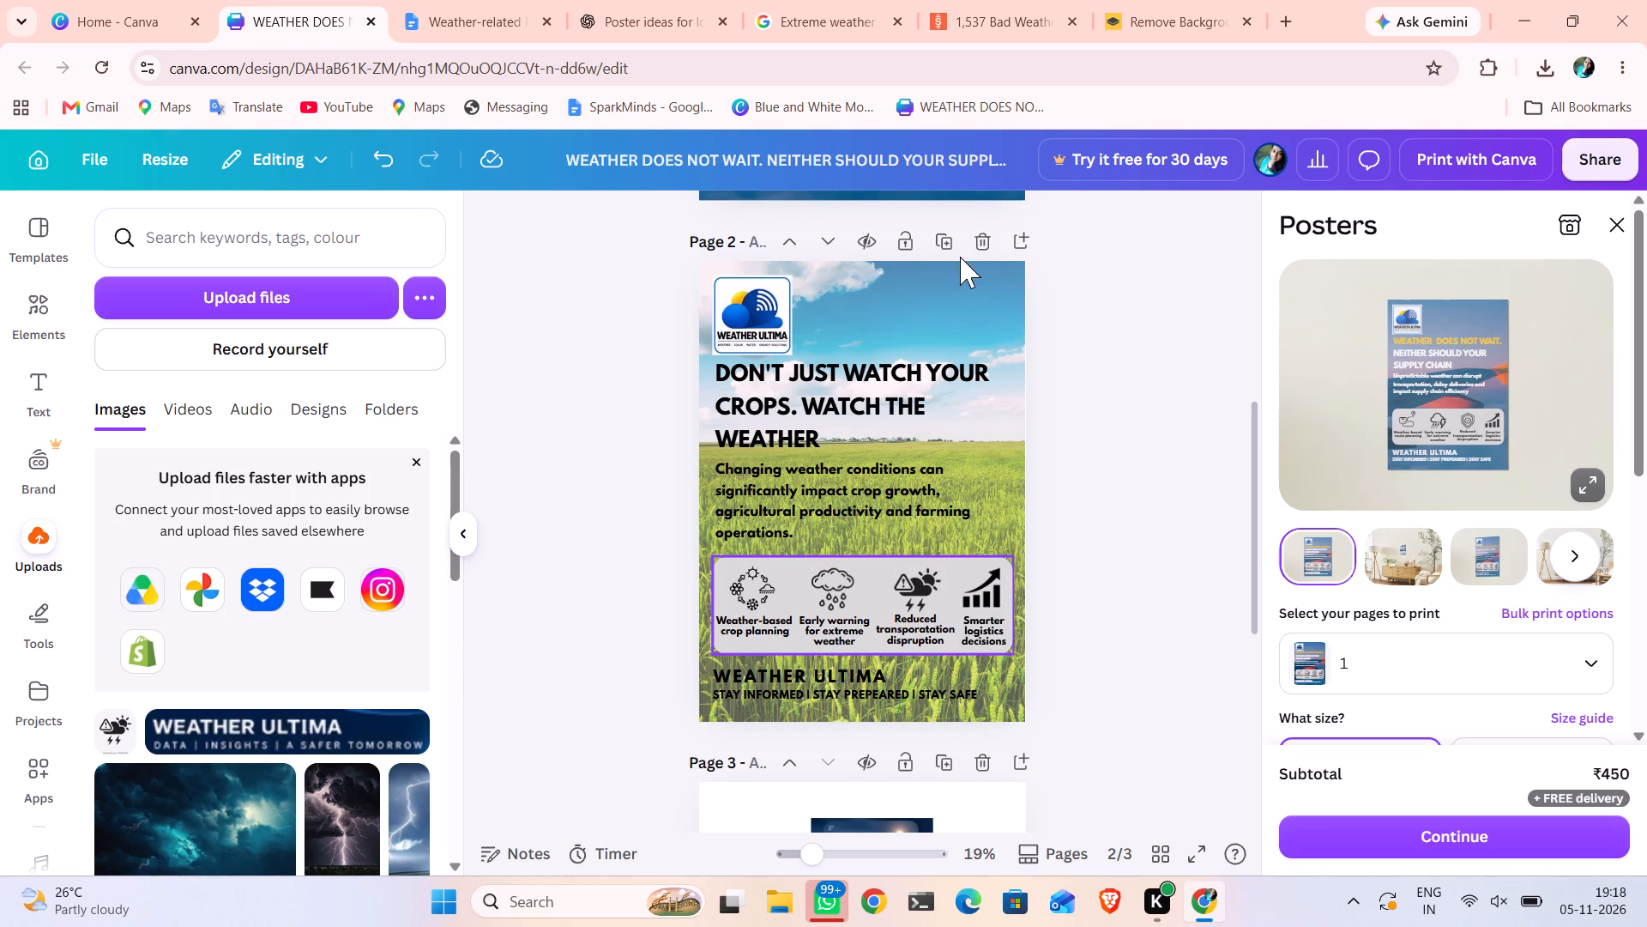
# Switch to the ChatGPT poster ideas and copy the key highlight "Better irrigation management".
pyautogui.click(643, 16)
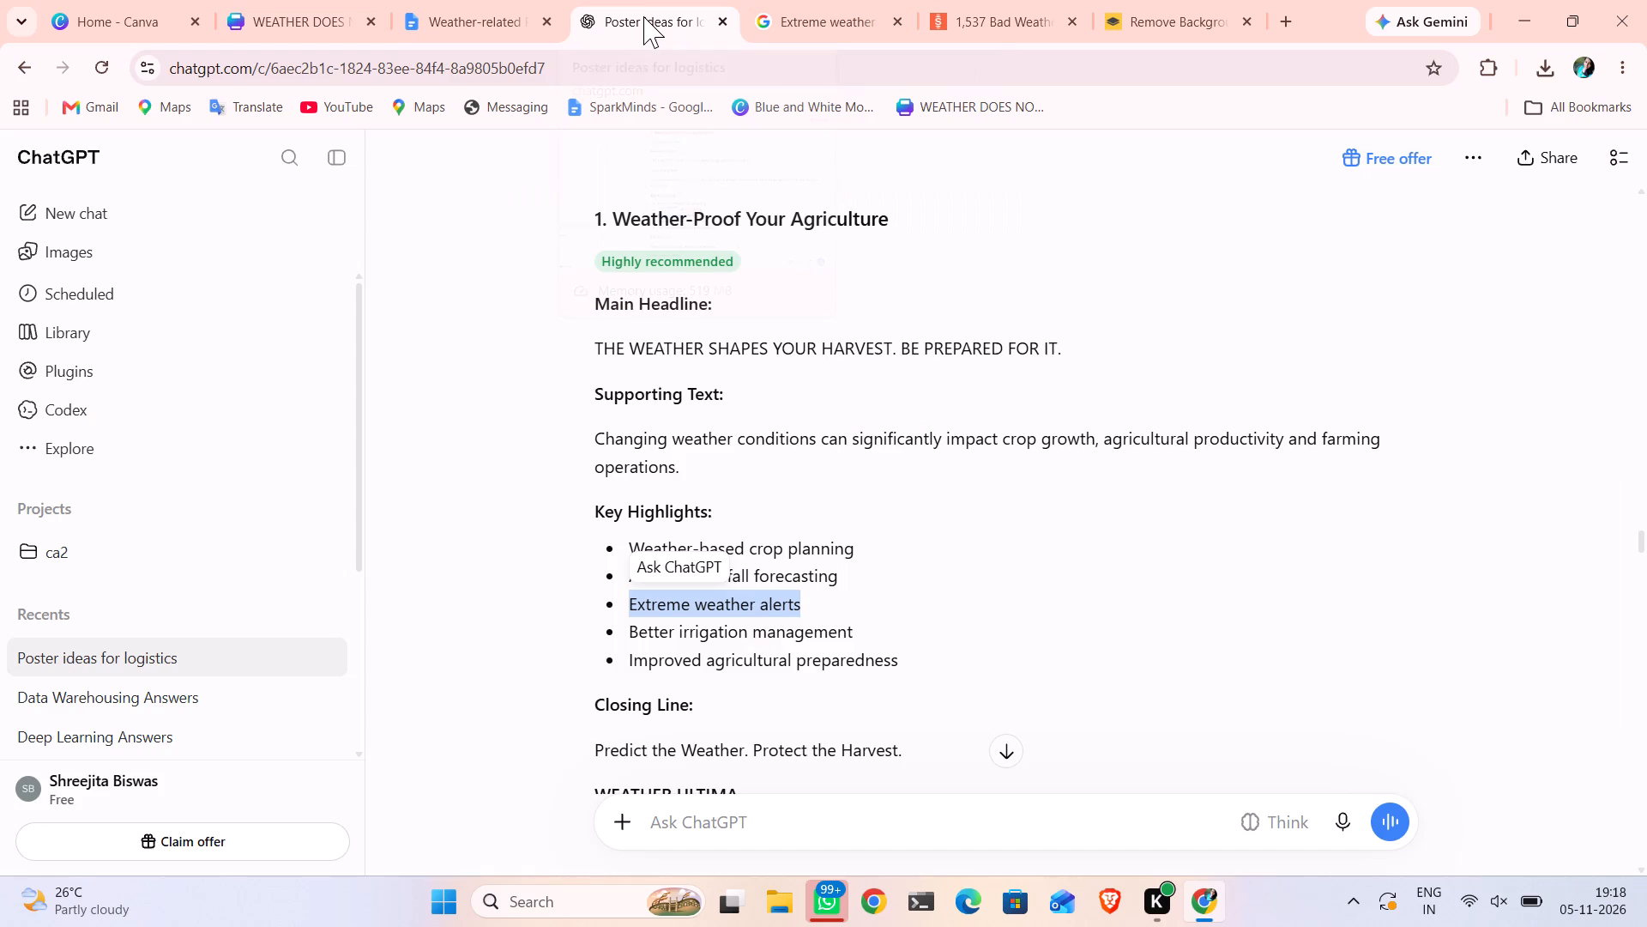
pyautogui.moveTo(630, 631); pyautogui.dragTo(874, 643)
pyautogui.hotkey('ctrl', 'c')
pyautogui.hotkey('ctrl', 'c')
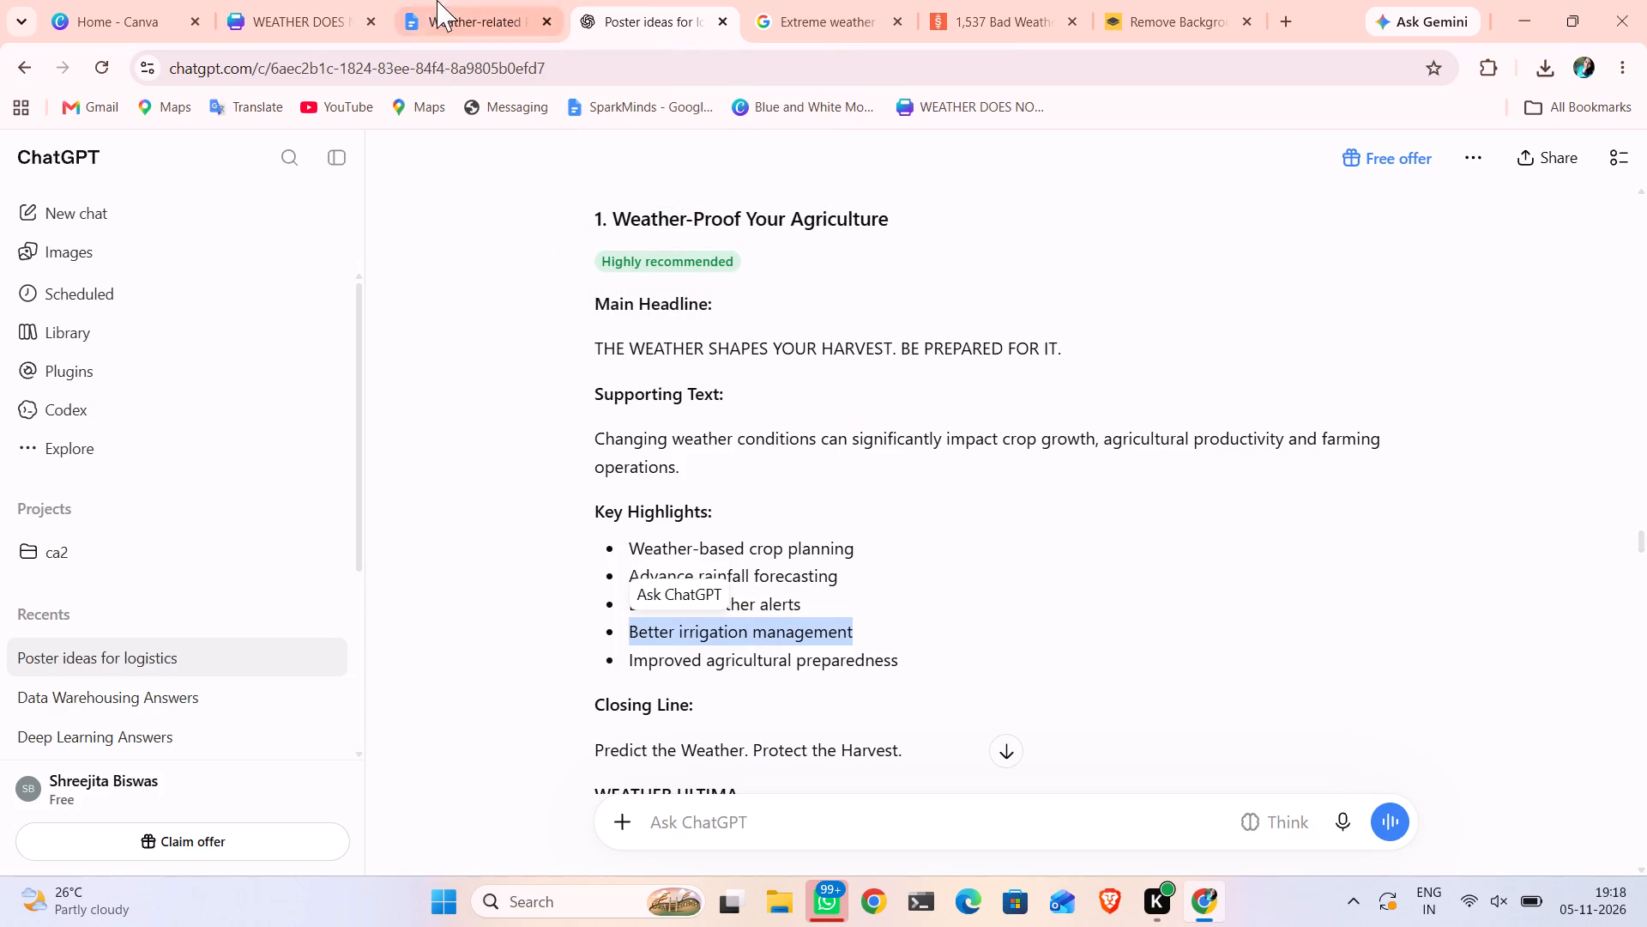
# Return to the Canva poster and search the elements for "Better irrigation management", showing only graphics.
pyautogui.click(317, 4)
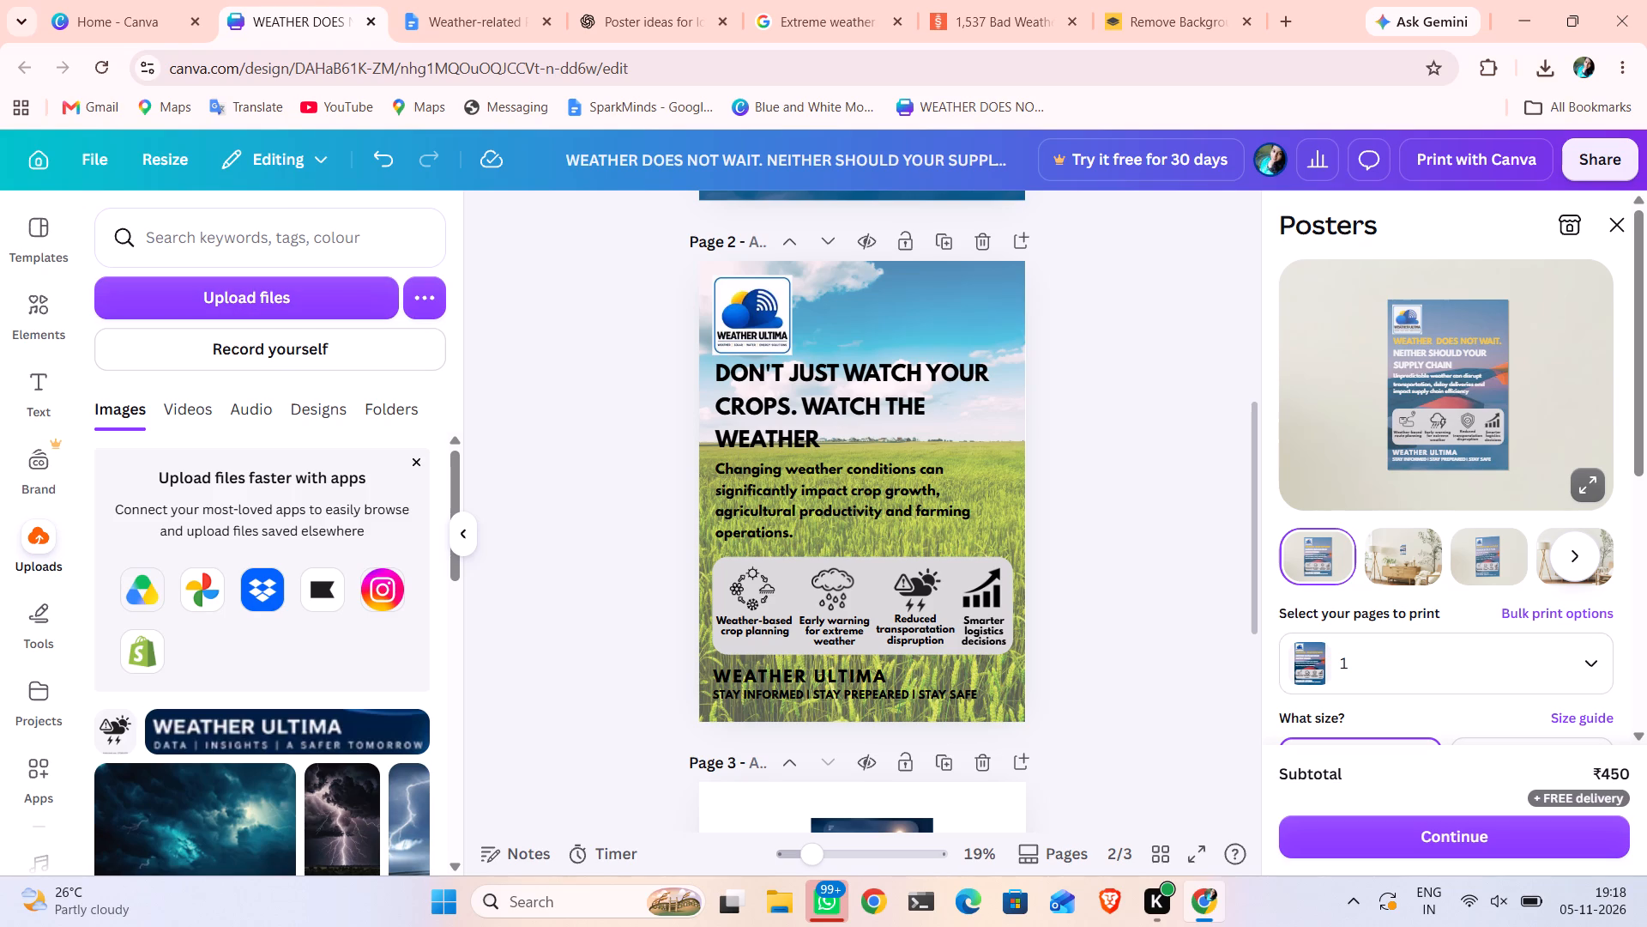
pyautogui.click(38, 305)
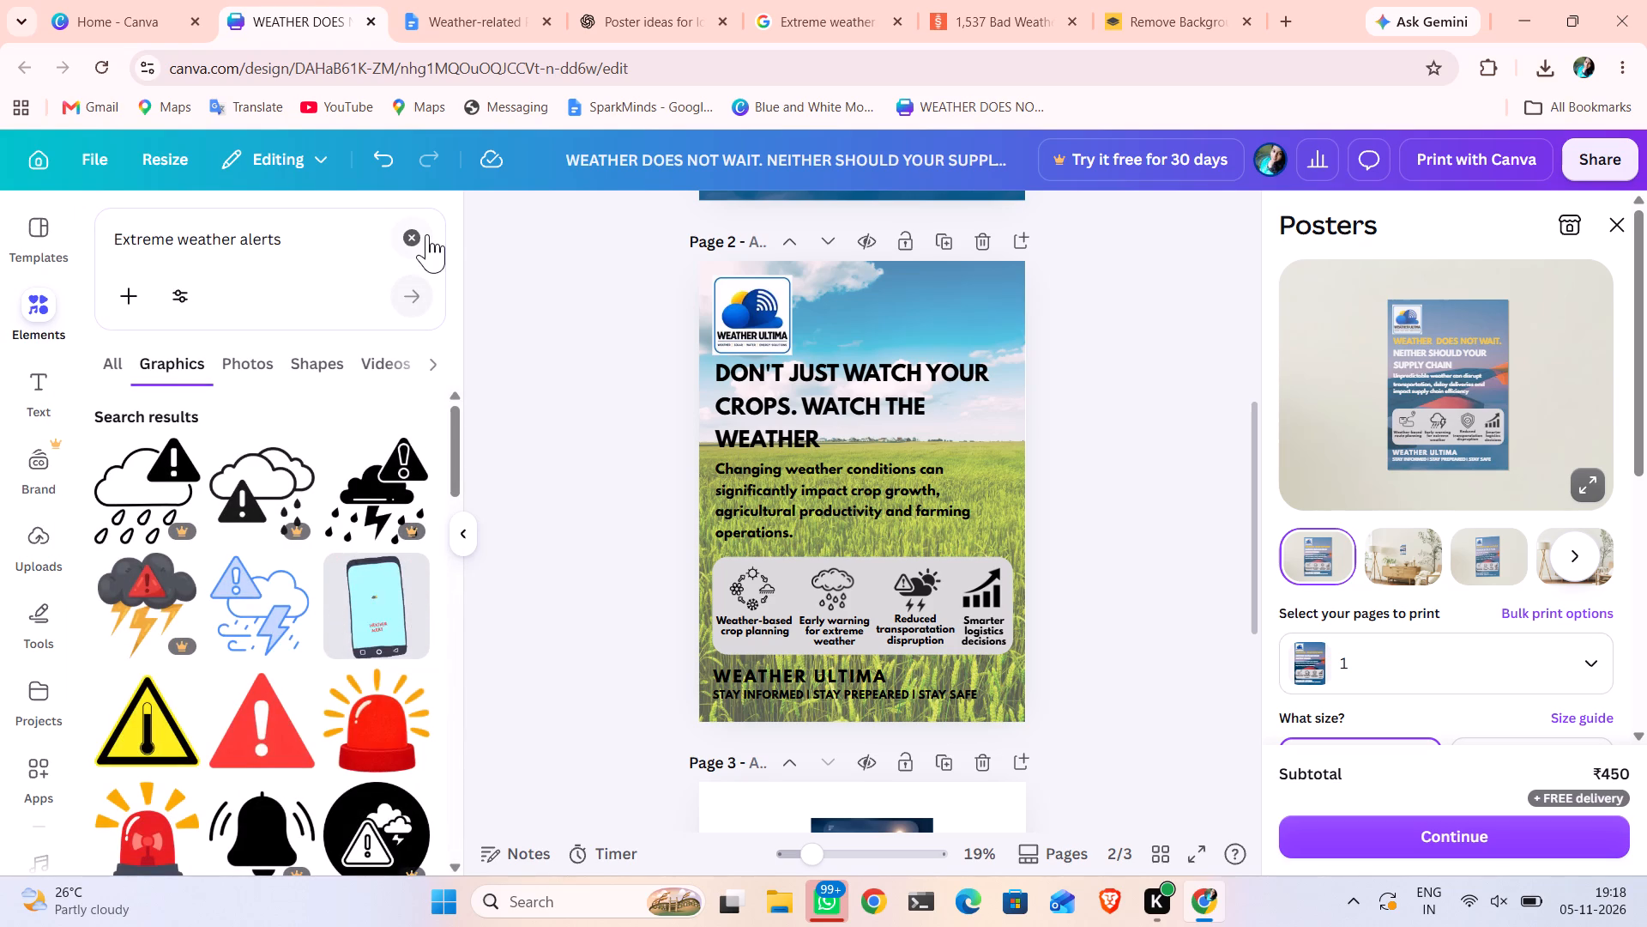
pyautogui.click(418, 234)
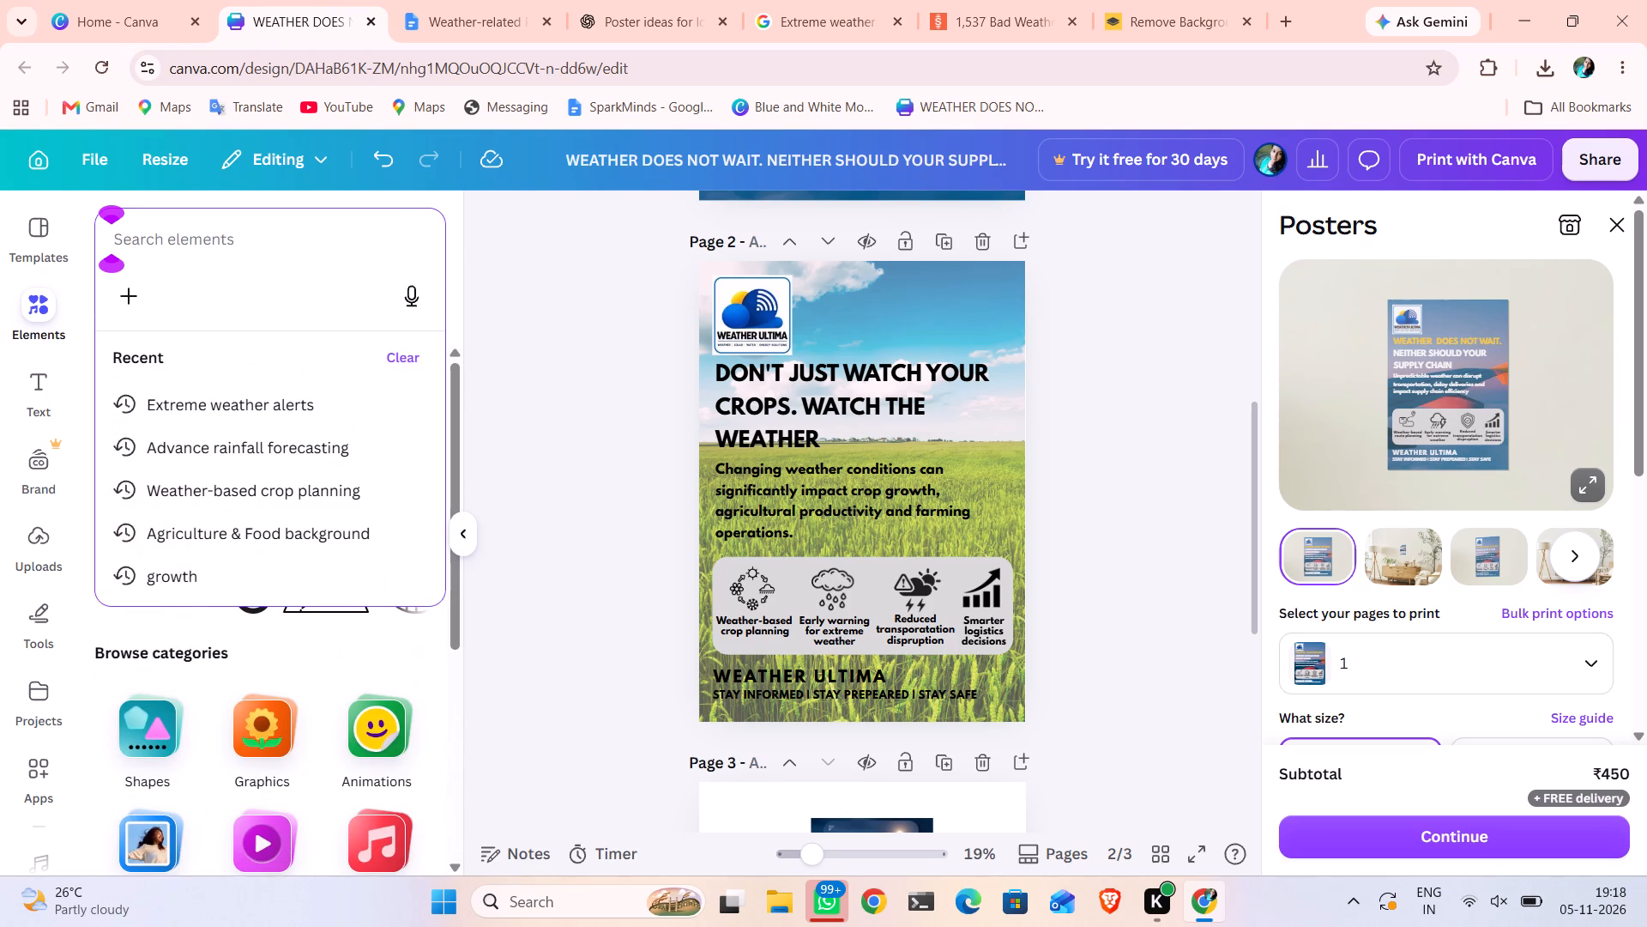
pyautogui.hotkey('ctrl', 'v')
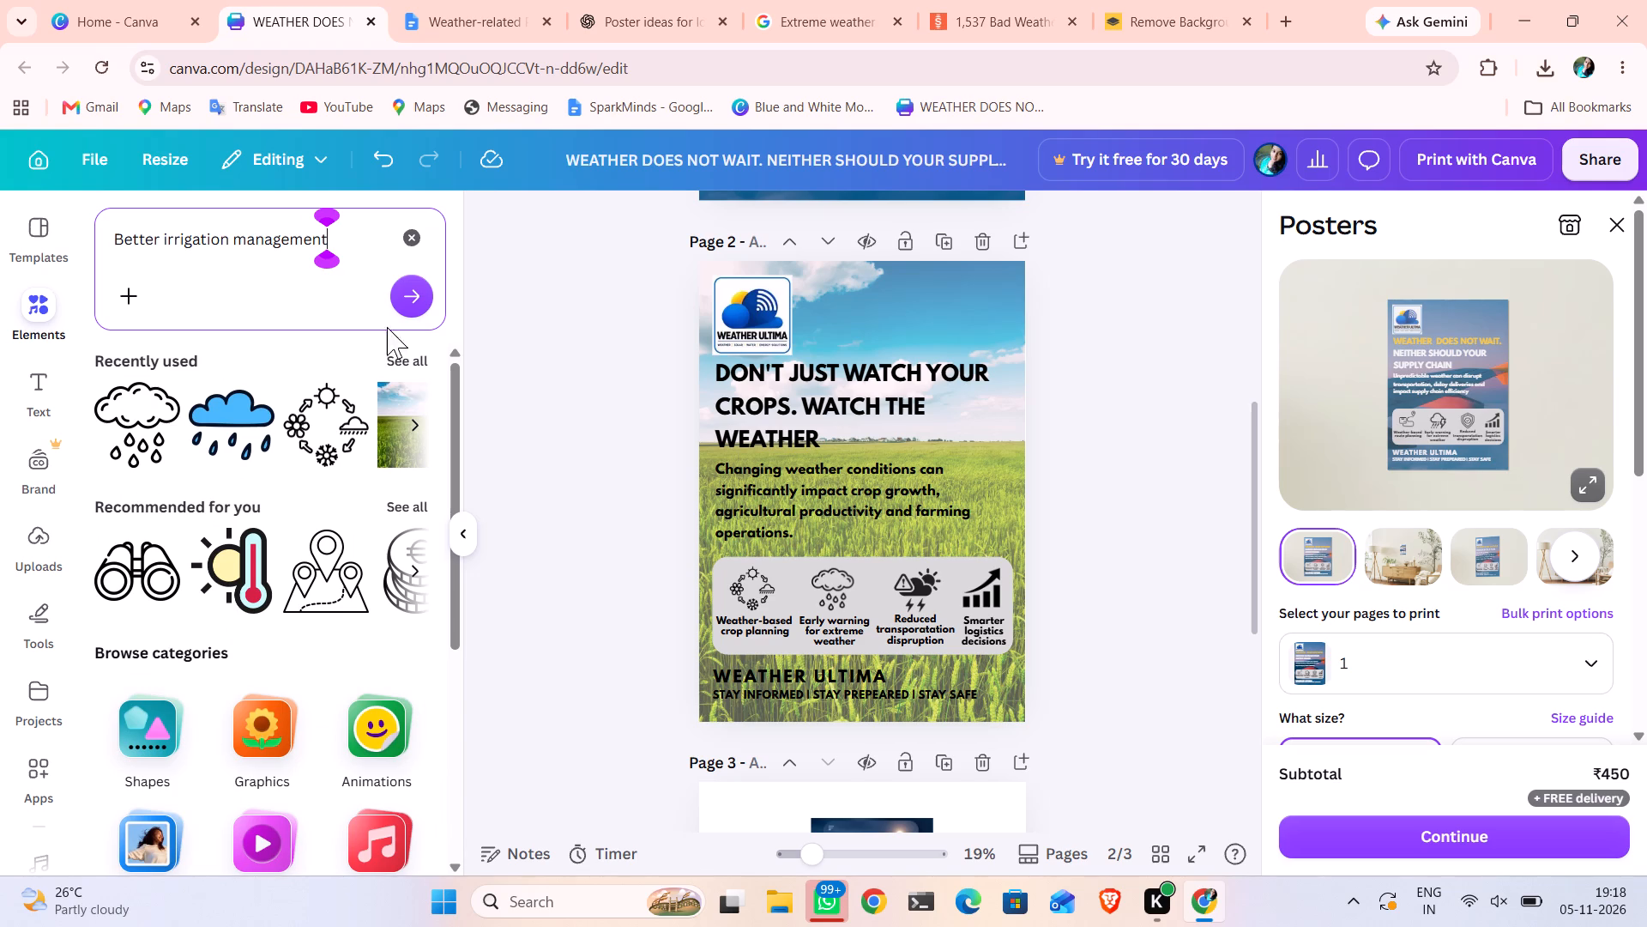
pyautogui.click(408, 290)
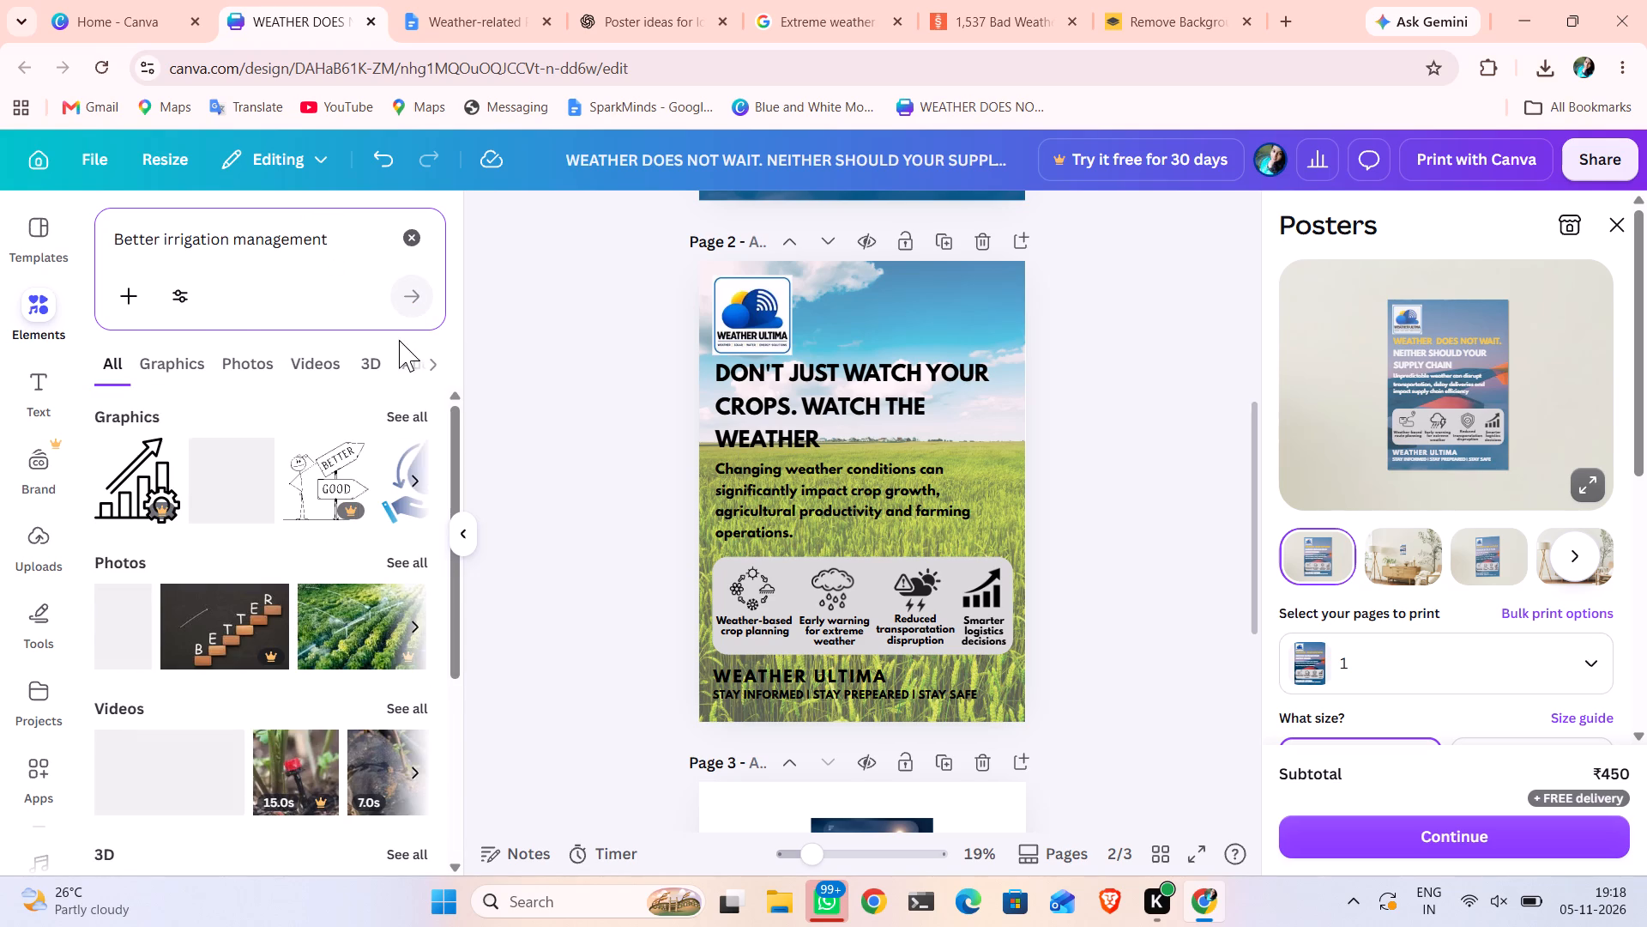
pyautogui.click(405, 412)
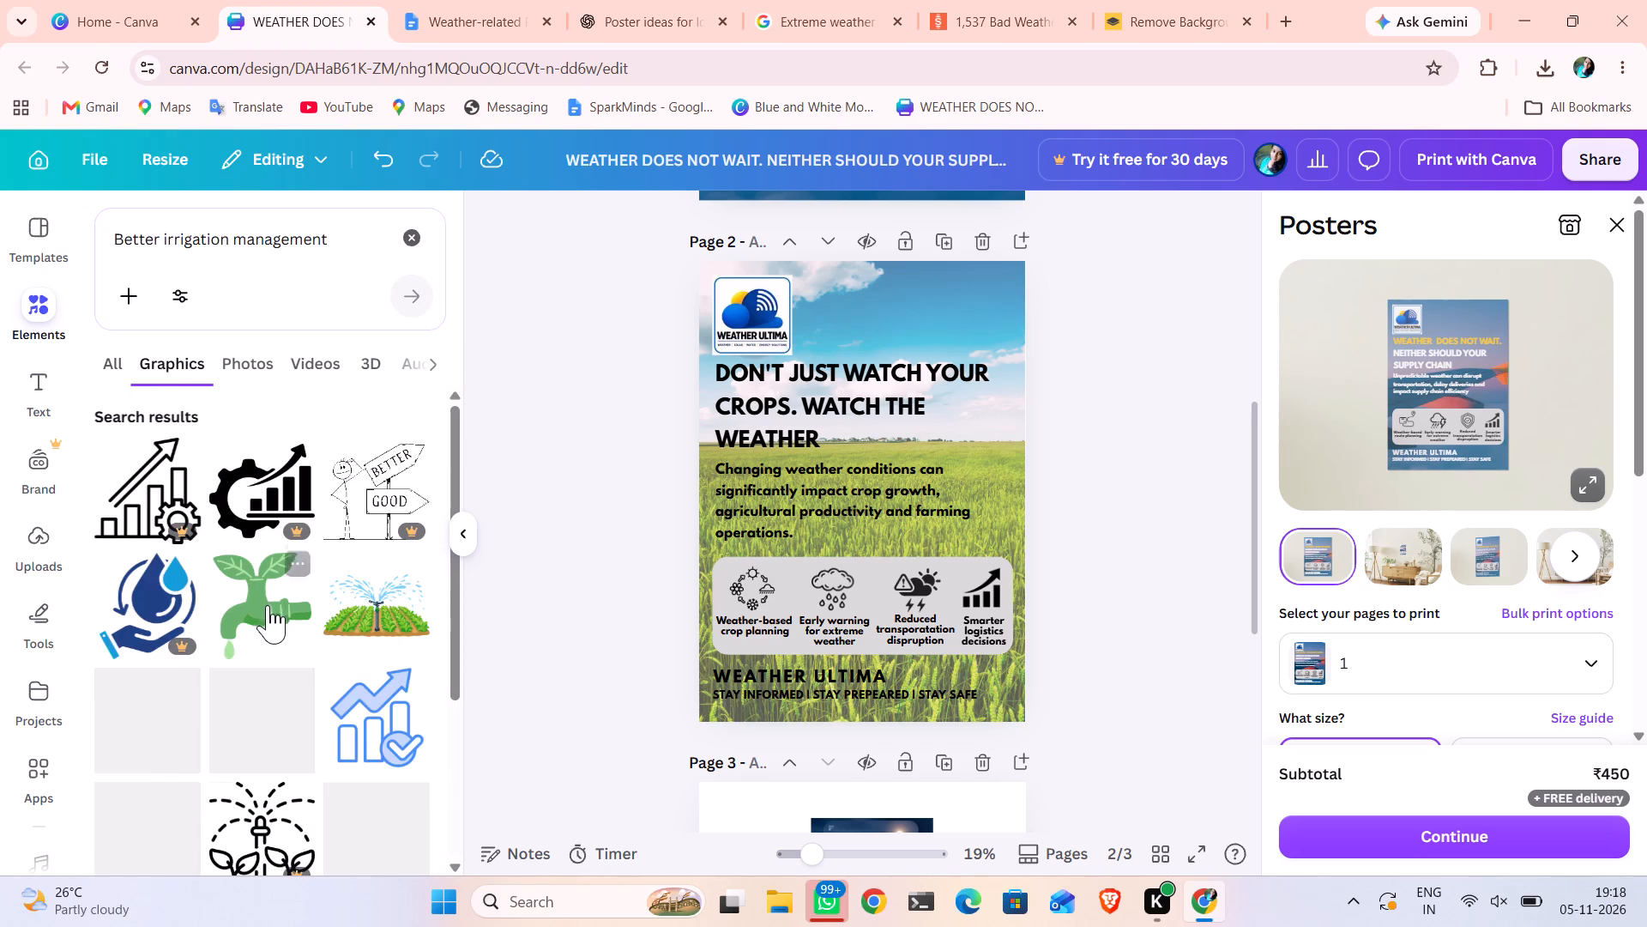
# Add the black water drop graphic encircled by arrows to page 2 and shrink it to highlight-icon size.
pyautogui.scroll(-1, 267, 607)
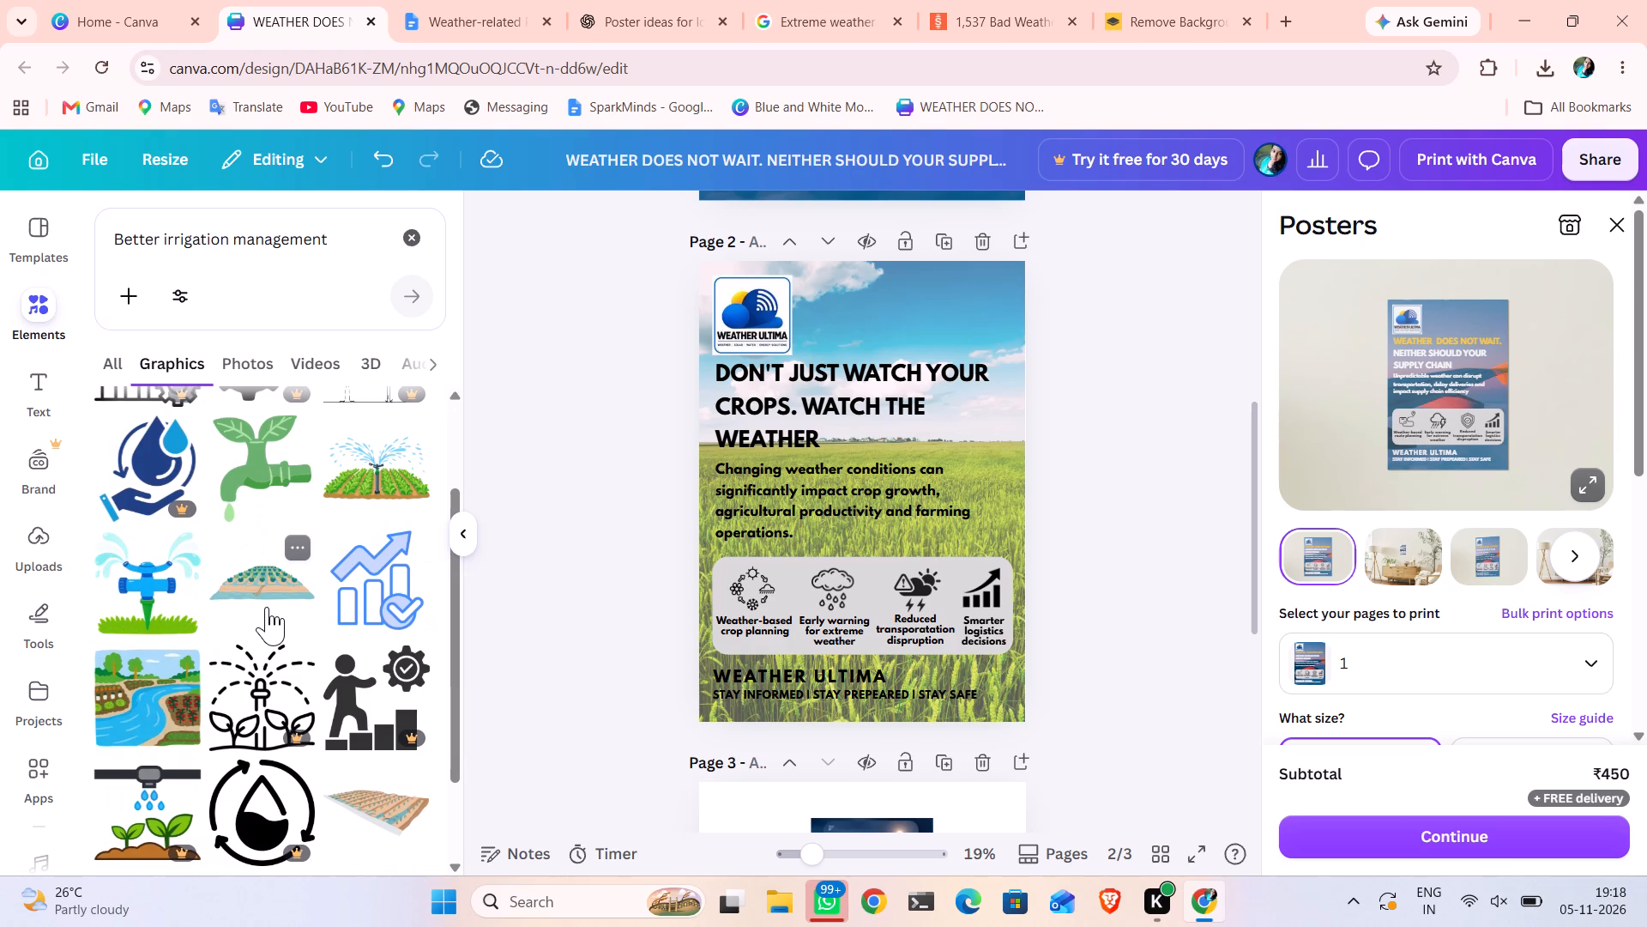
pyautogui.scroll(-2, 267, 607)
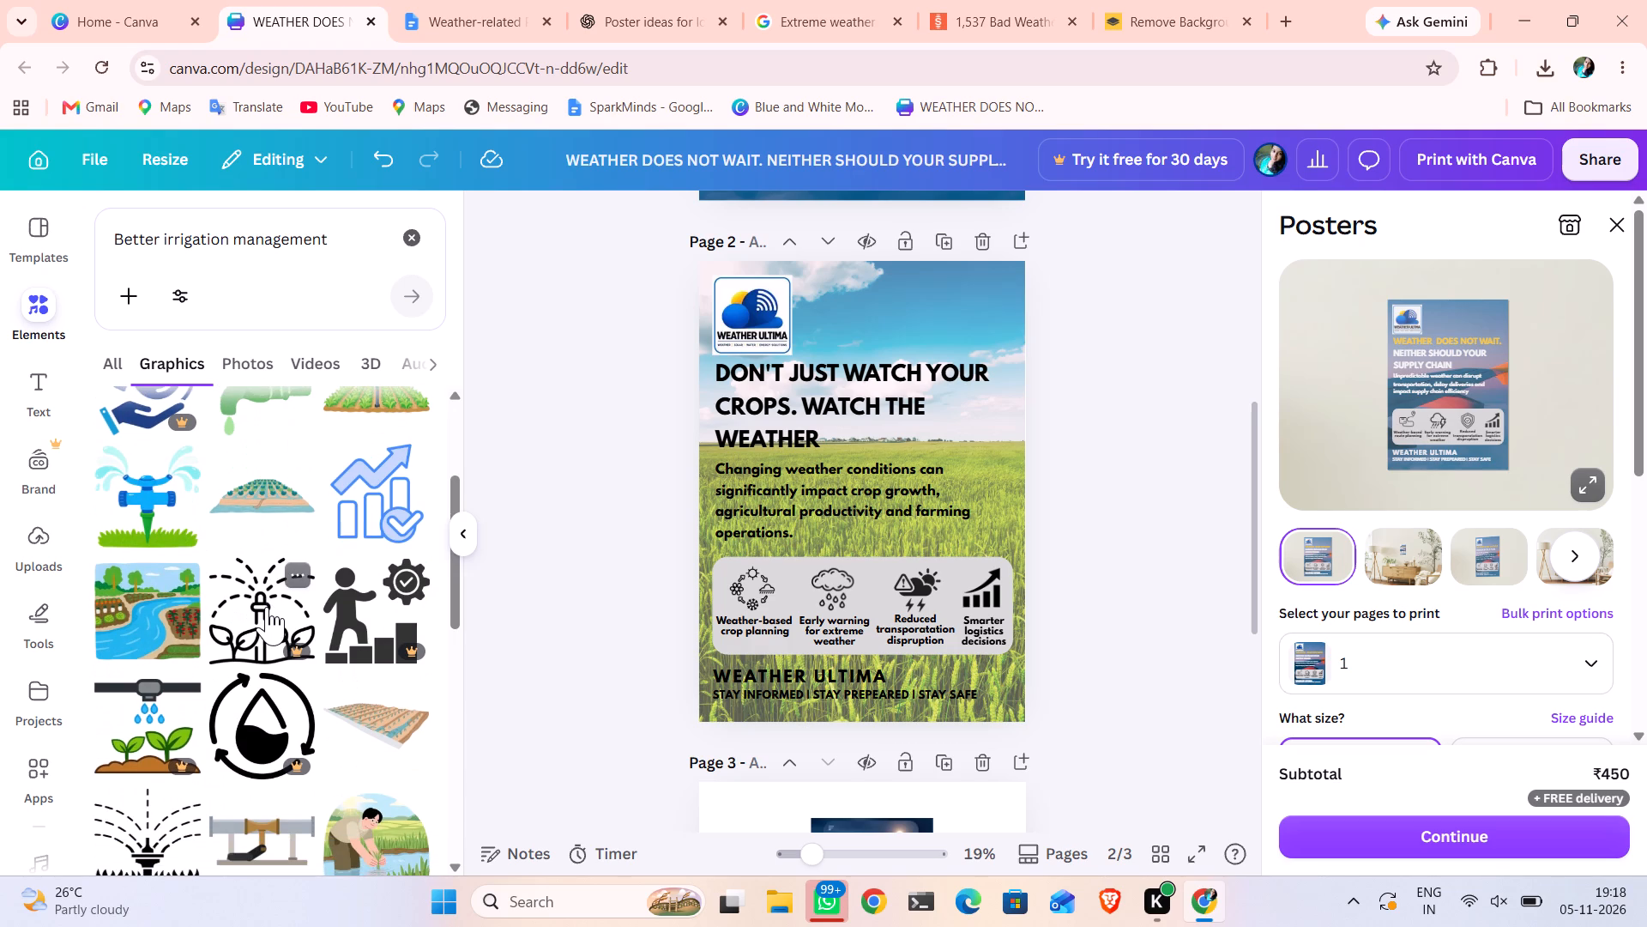
pyautogui.click(252, 737)
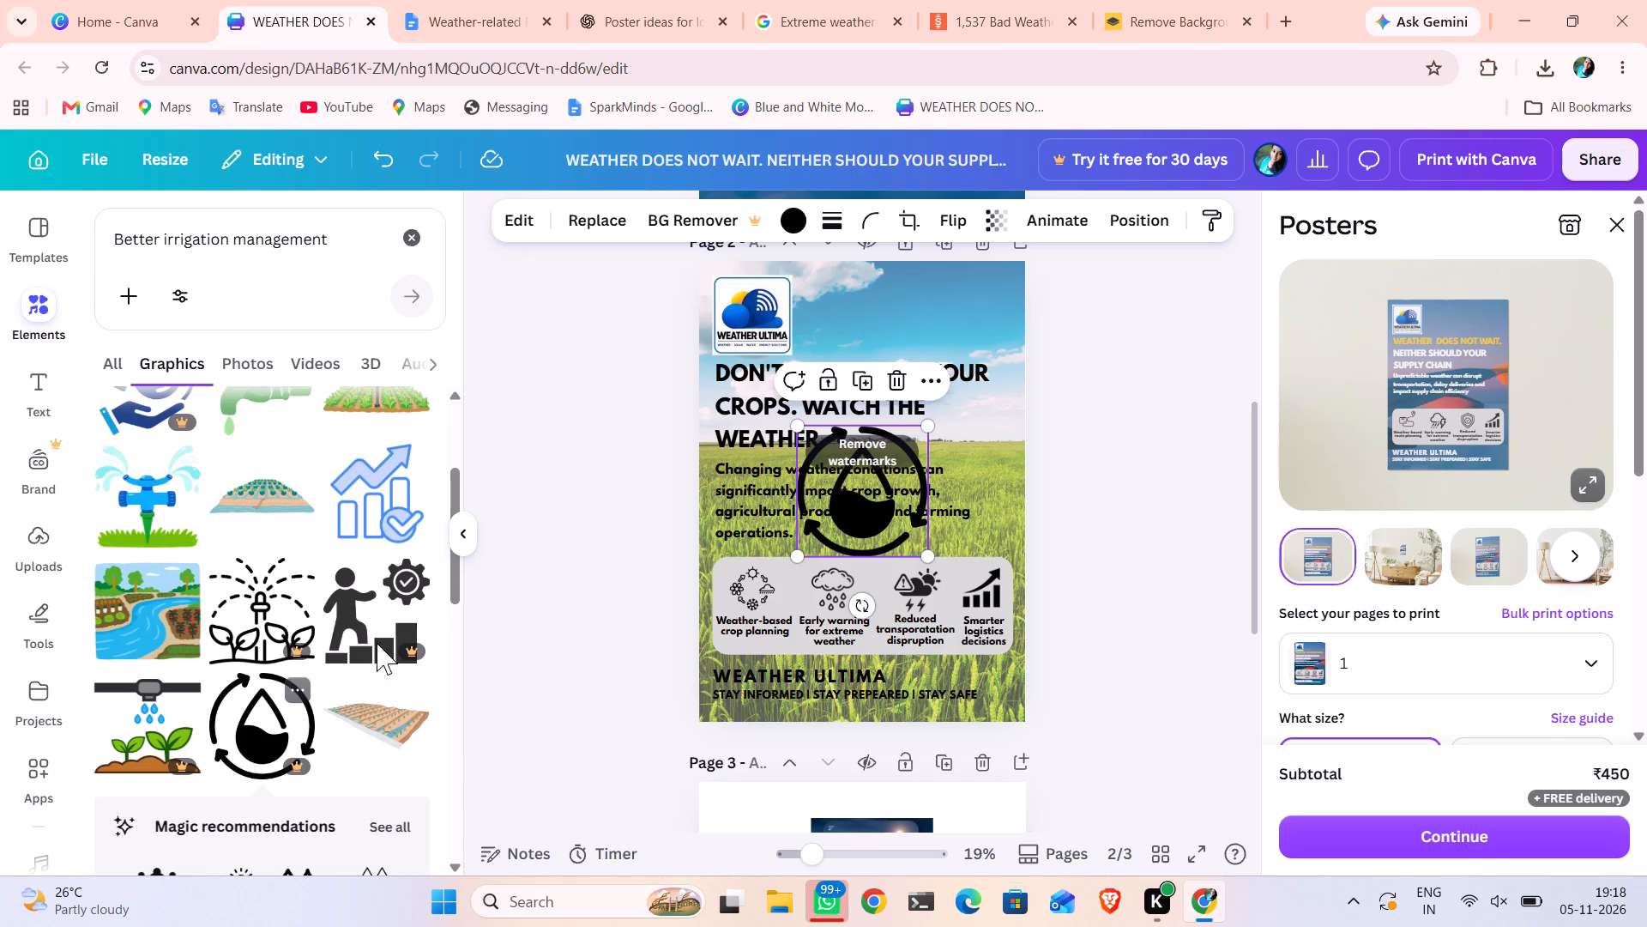
pyautogui.moveTo(924, 550); pyautogui.dragTo(858, 480)
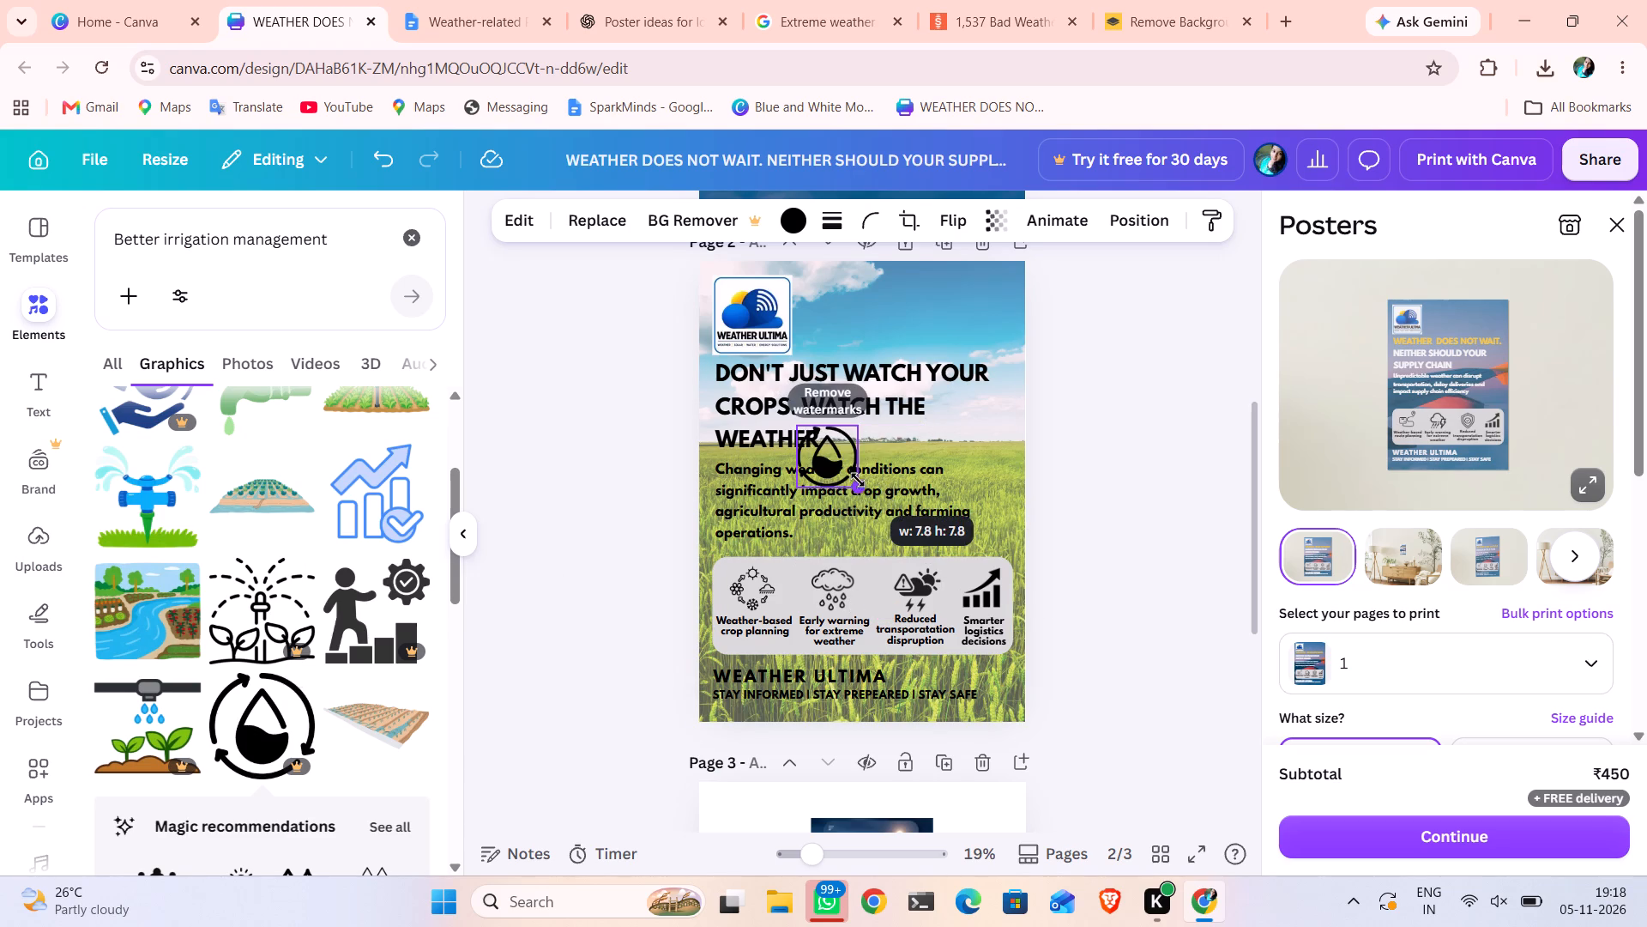
pyautogui.moveTo(858, 480); pyautogui.dragTo(848, 470)
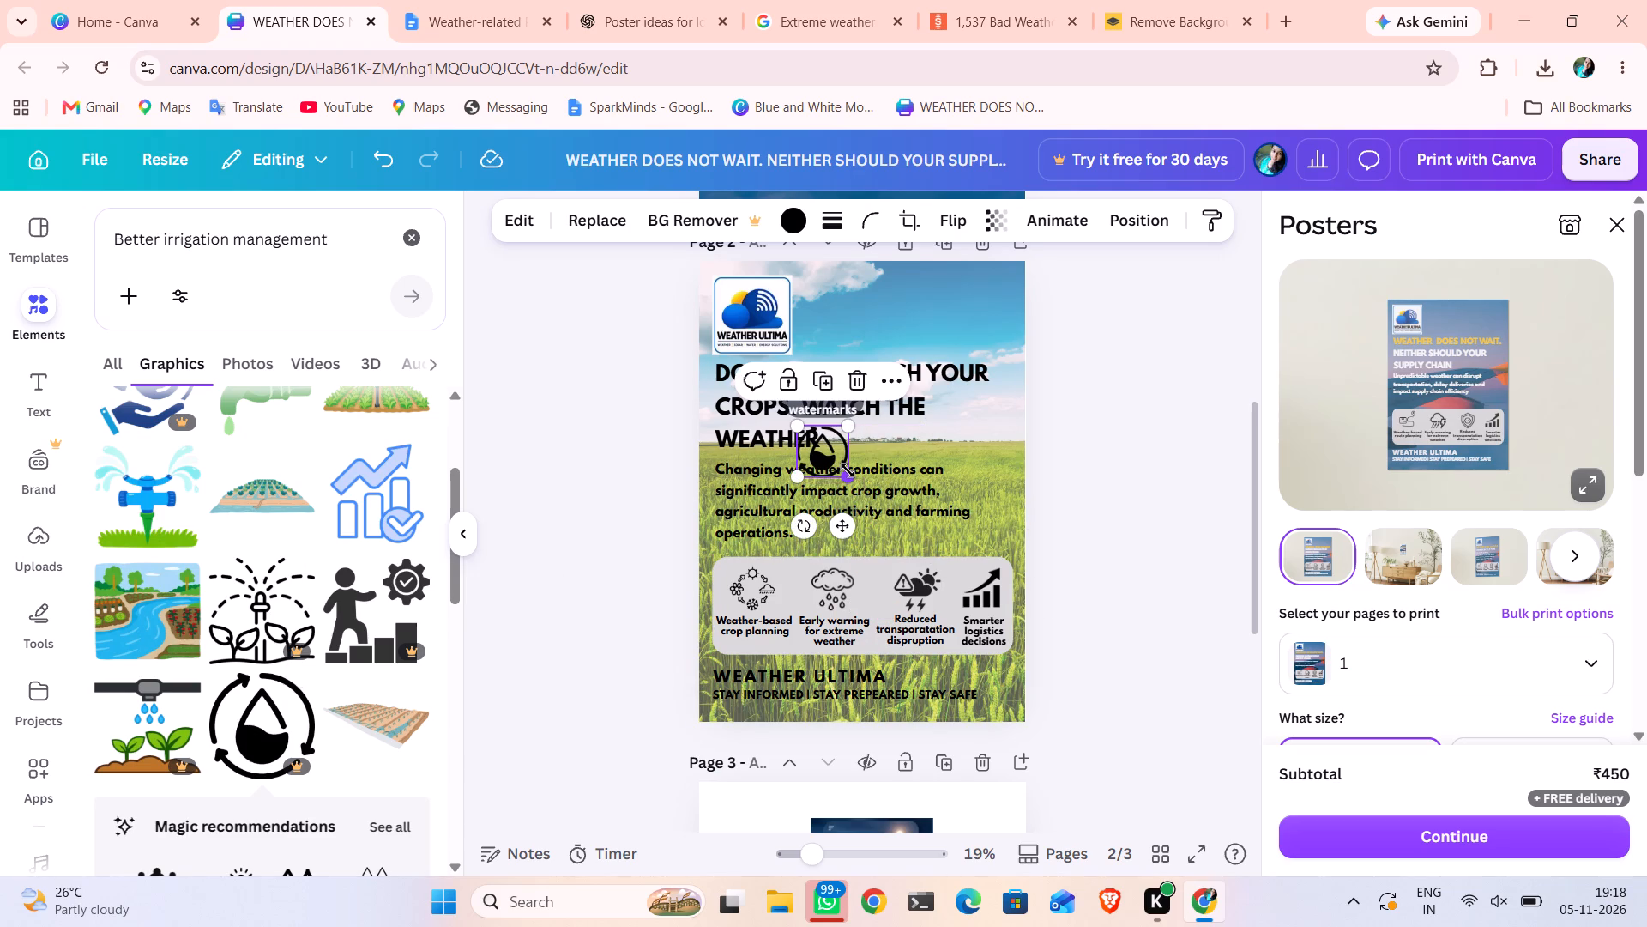
# Add the black garden sprinkler graphic with grass to page 2 and shrink it to highlight-icon size.
pyautogui.scroll(-2, 349, 706)
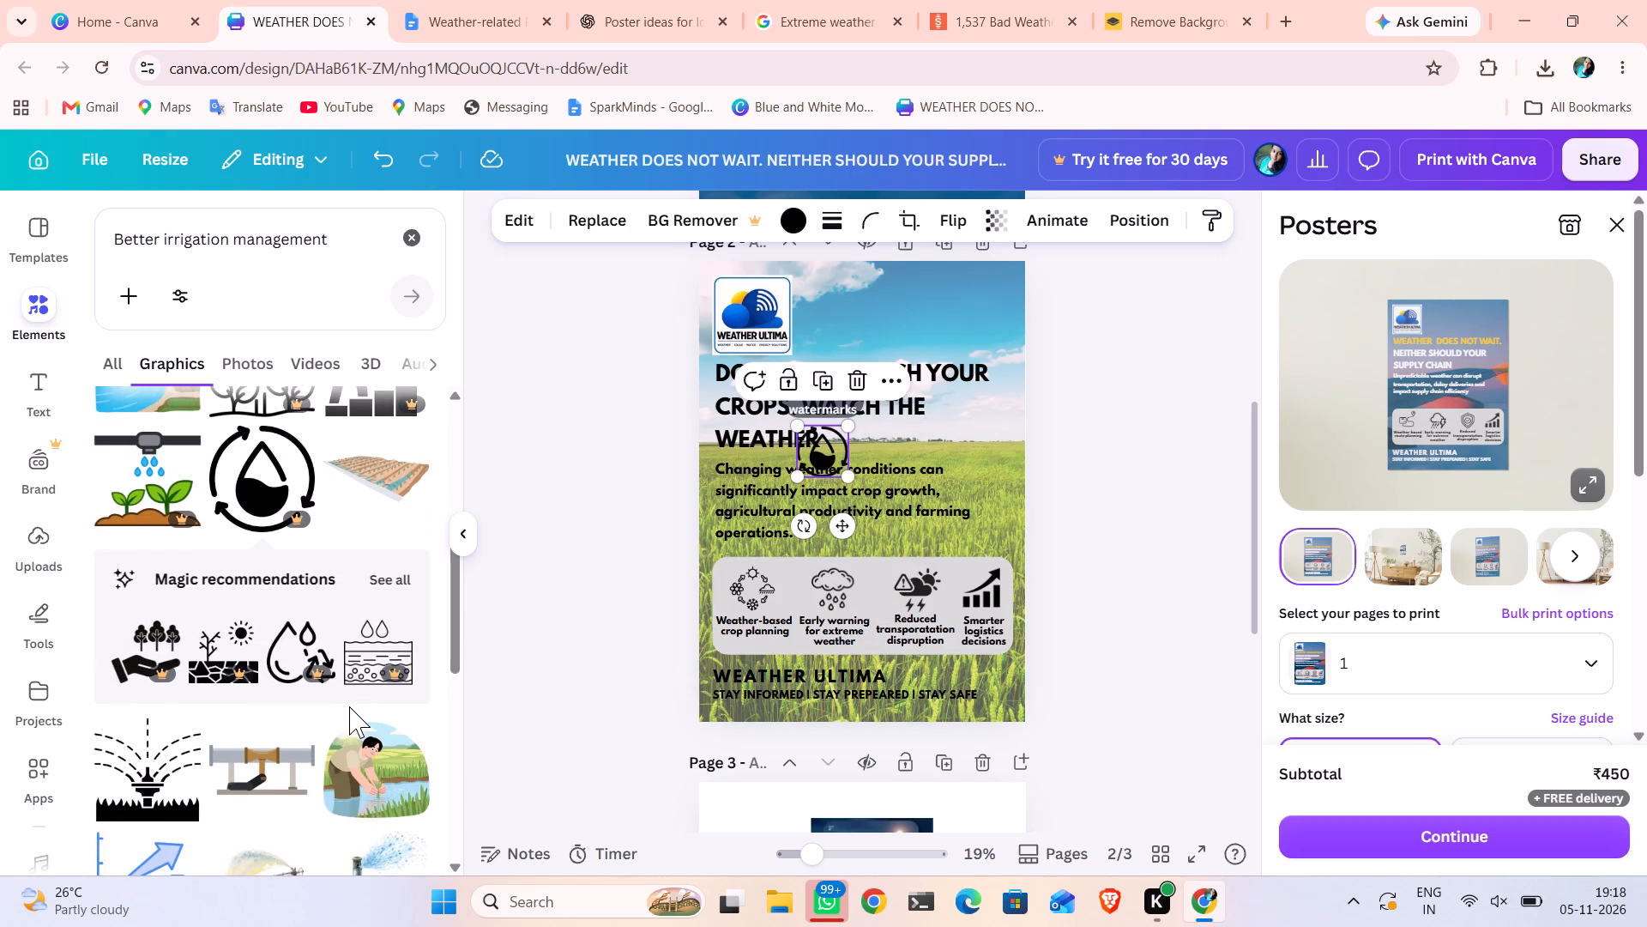
pyautogui.scroll(-1, 349, 706)
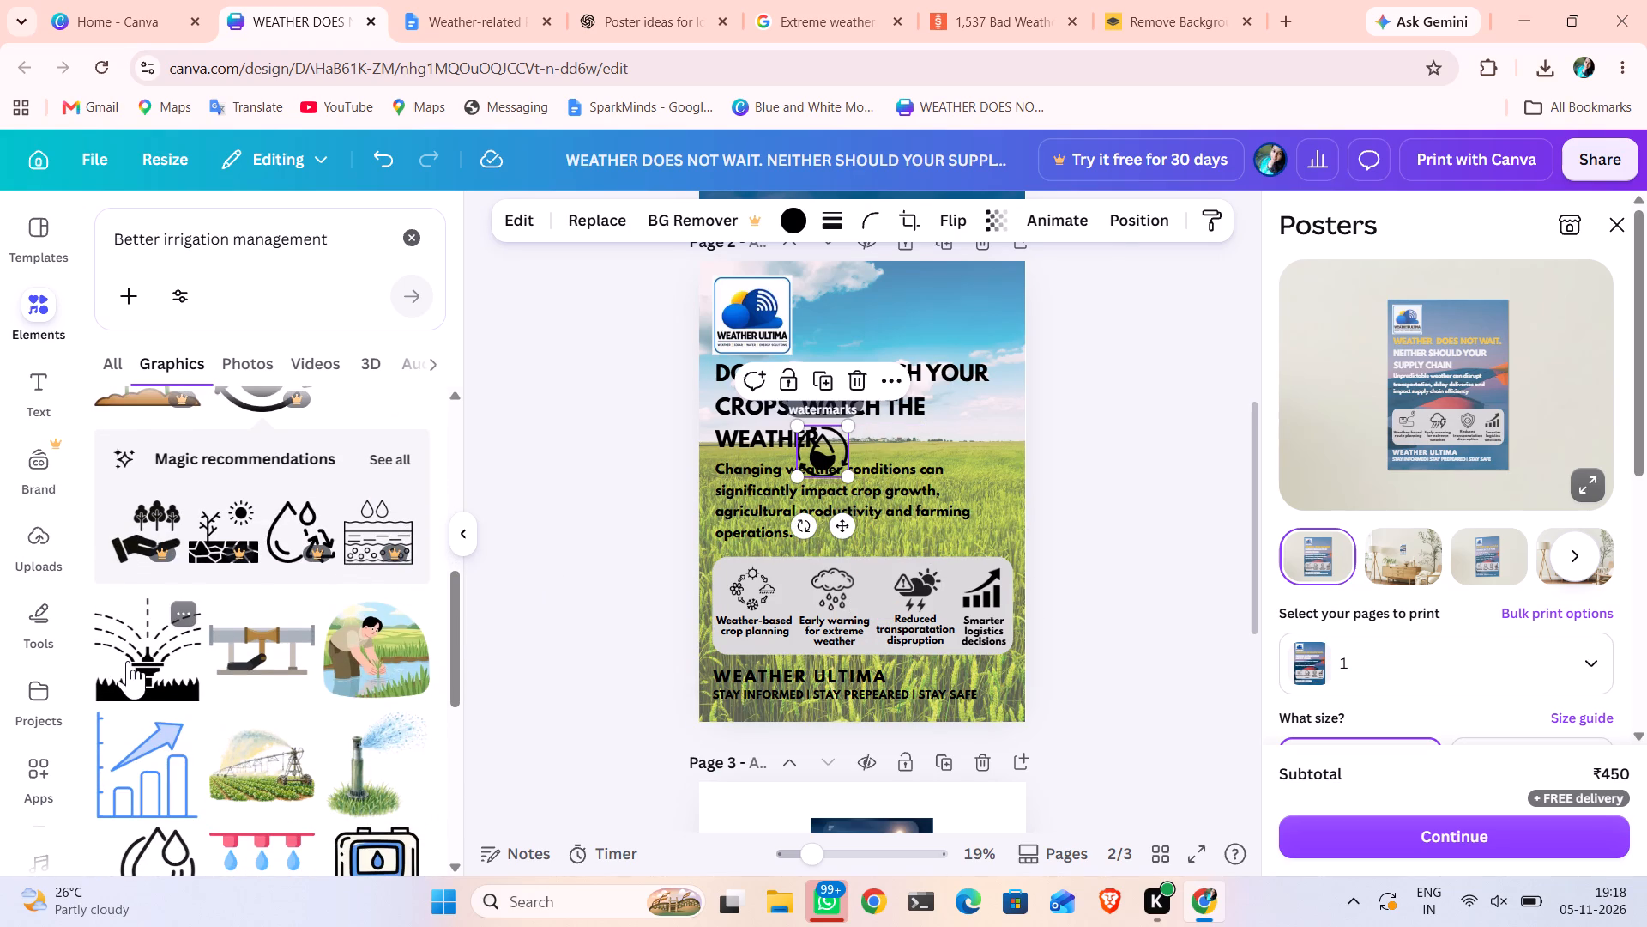
pyautogui.click(128, 661)
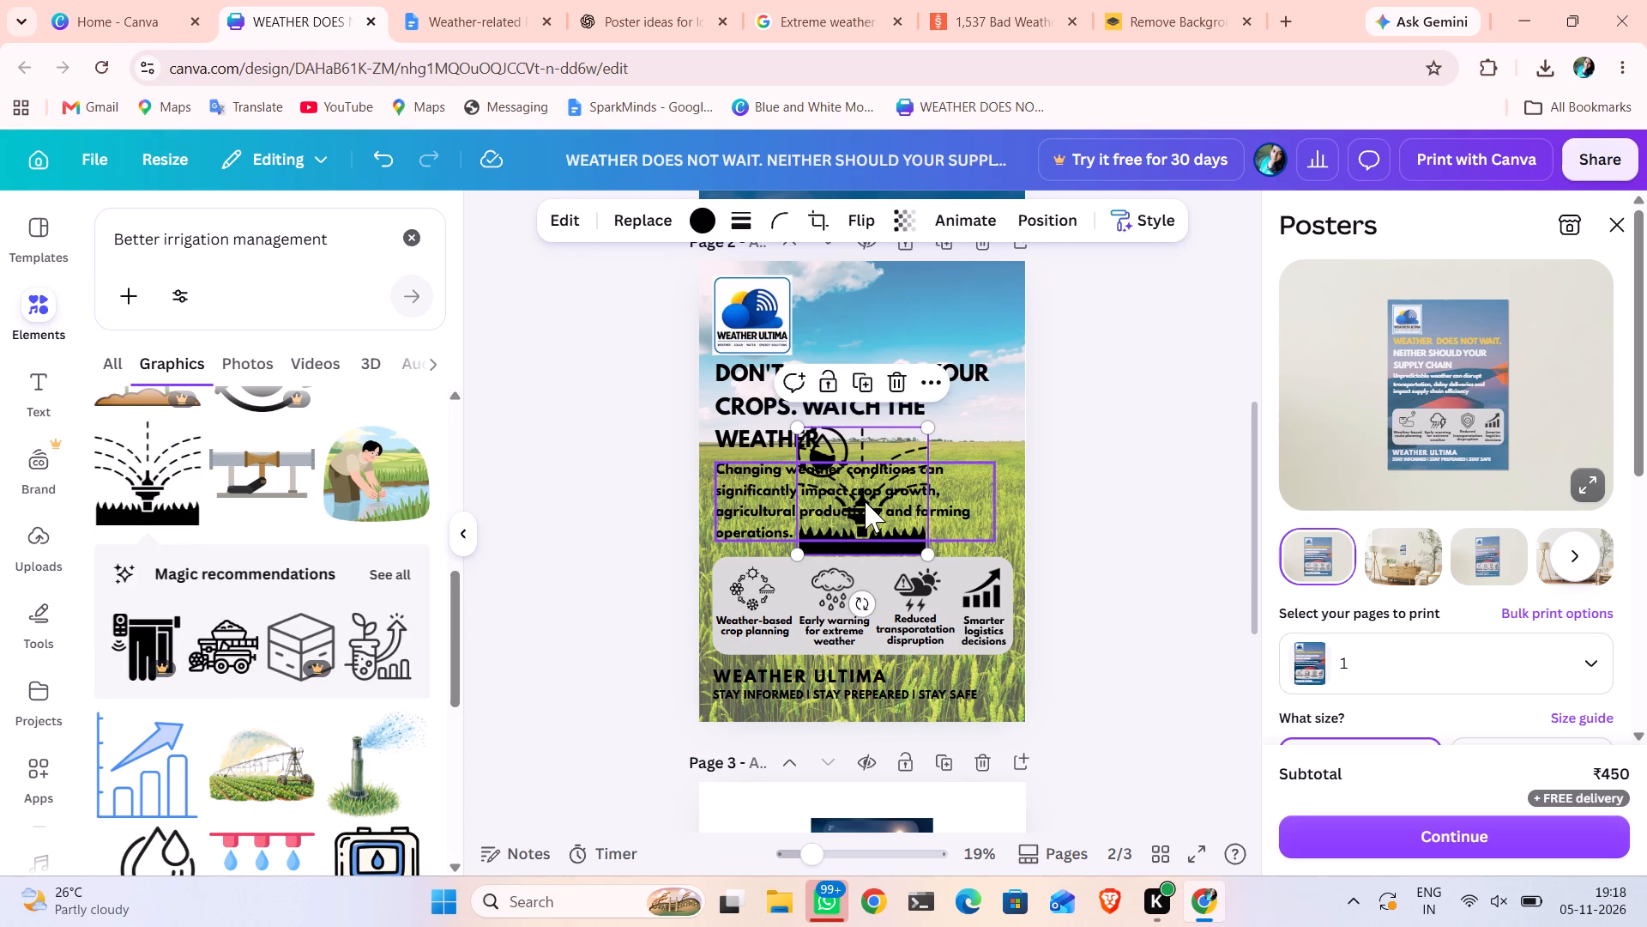
pyautogui.moveTo(932, 430); pyautogui.dragTo(877, 491)
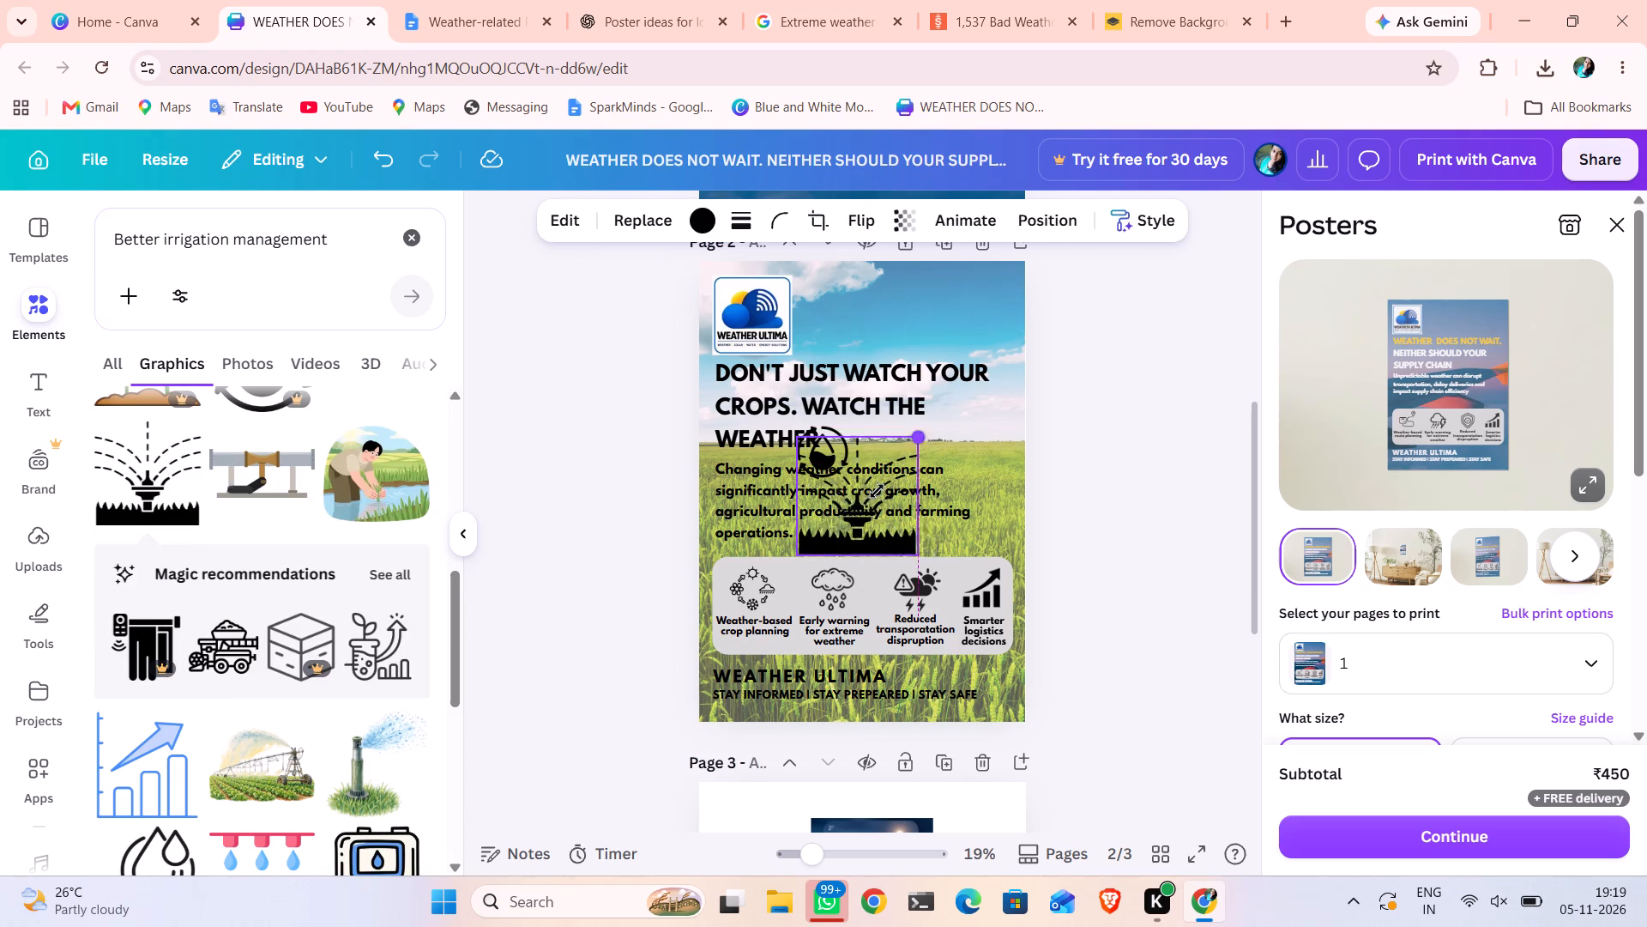
pyautogui.moveTo(877, 491); pyautogui.dragTo(856, 519)
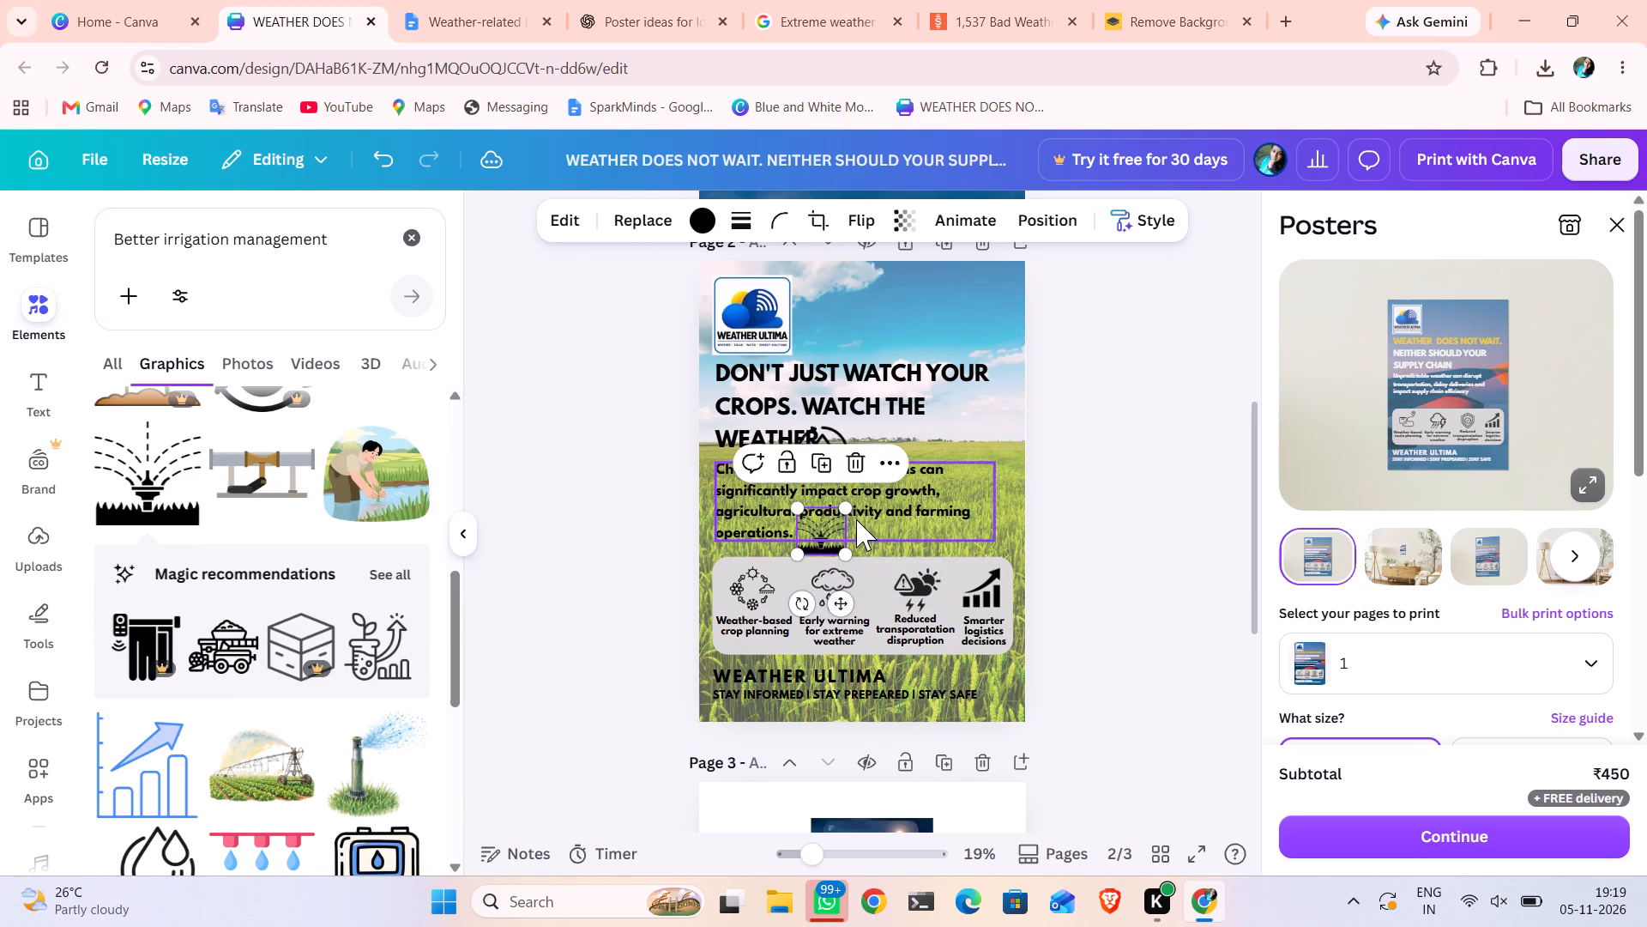
# Replace the growth chart icon above "Smarter logistics decisions" with the sprinkler icon.
pyautogui.moveTo(817, 550); pyautogui.dragTo(932, 587)
pyautogui.click(980, 594)
pyautogui.press('BackSpace')
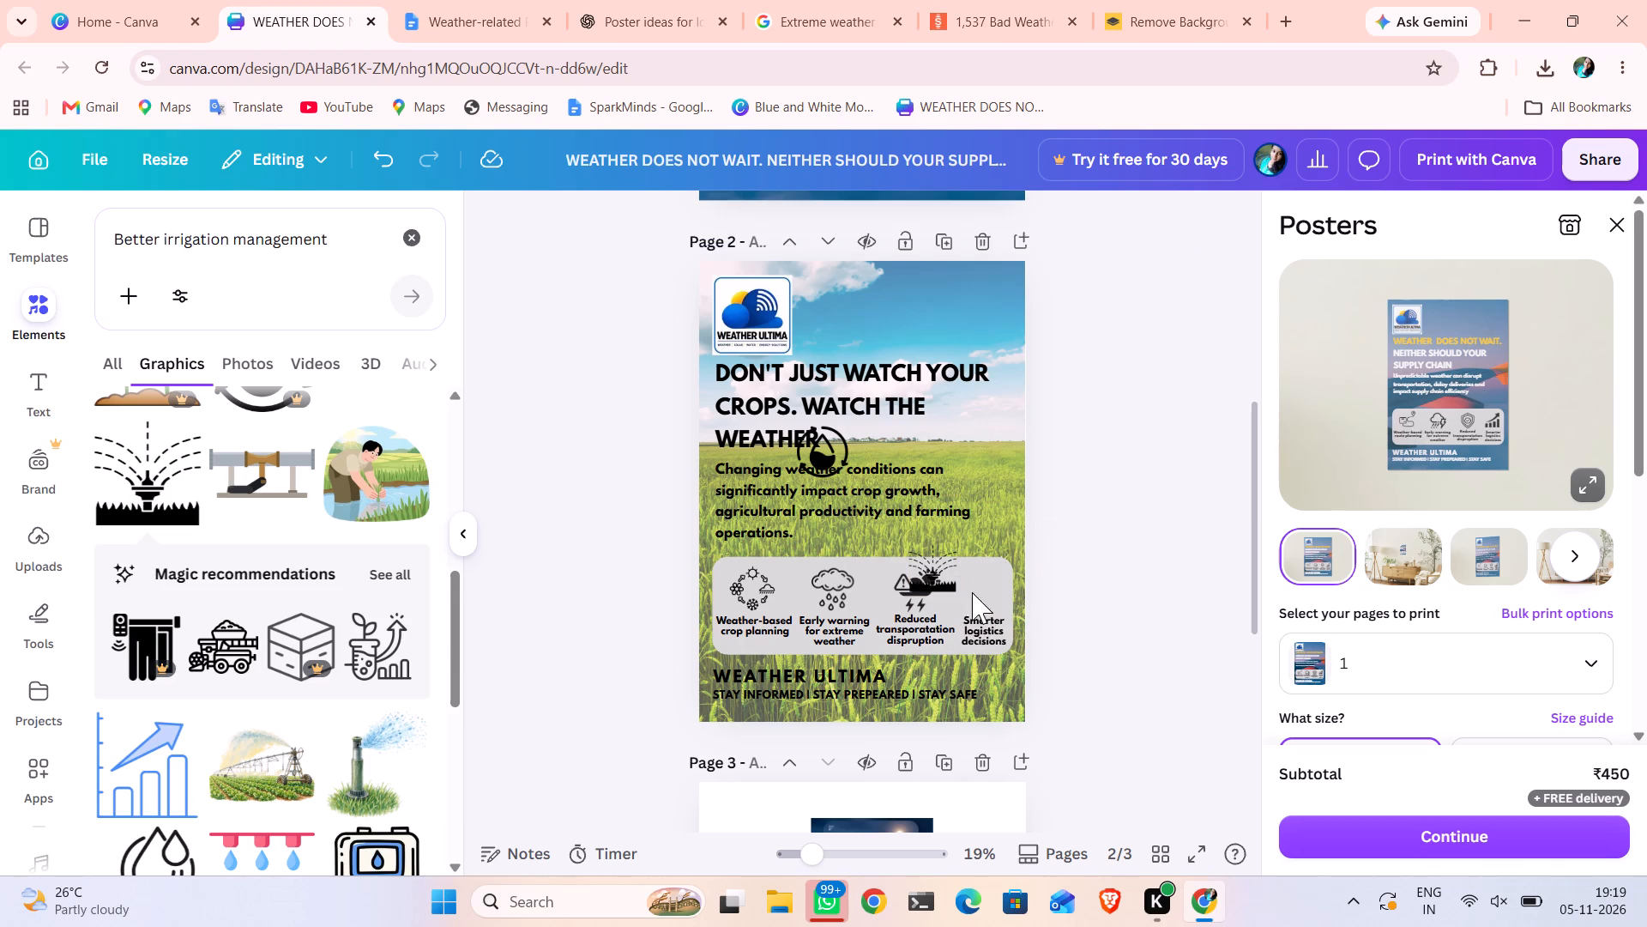
pyautogui.moveTo(939, 568); pyautogui.dragTo(986, 589)
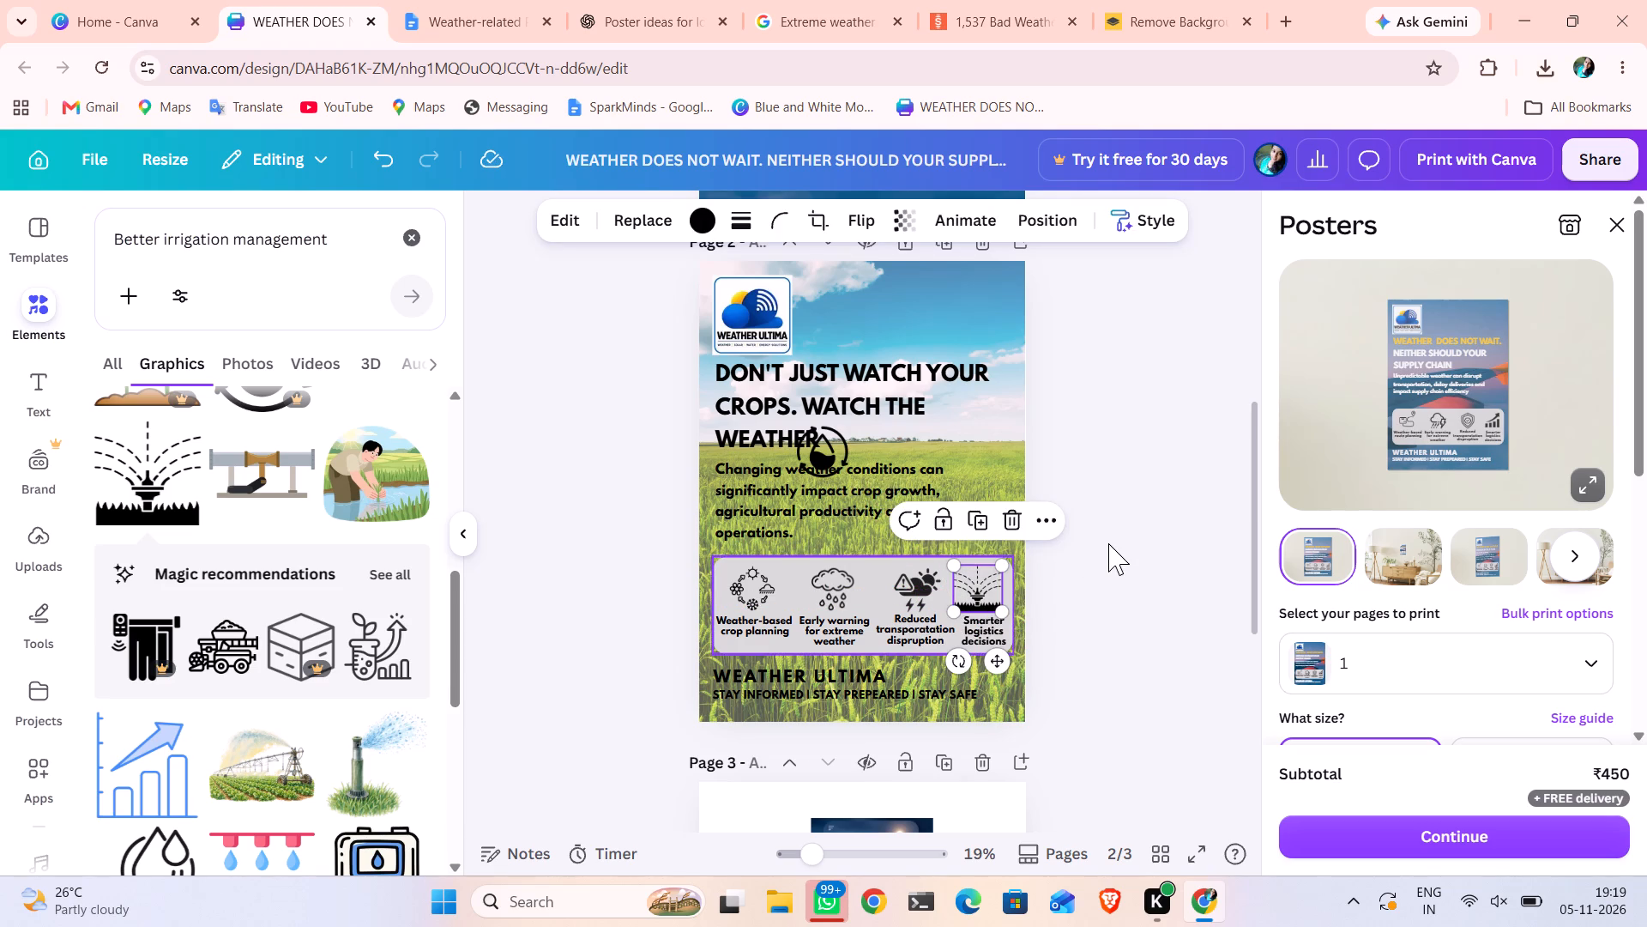
pyautogui.click(1108, 543)
# Nudge the sprinkler icon to the right so it is centred above its caption.
pyautogui.click(964, 586)
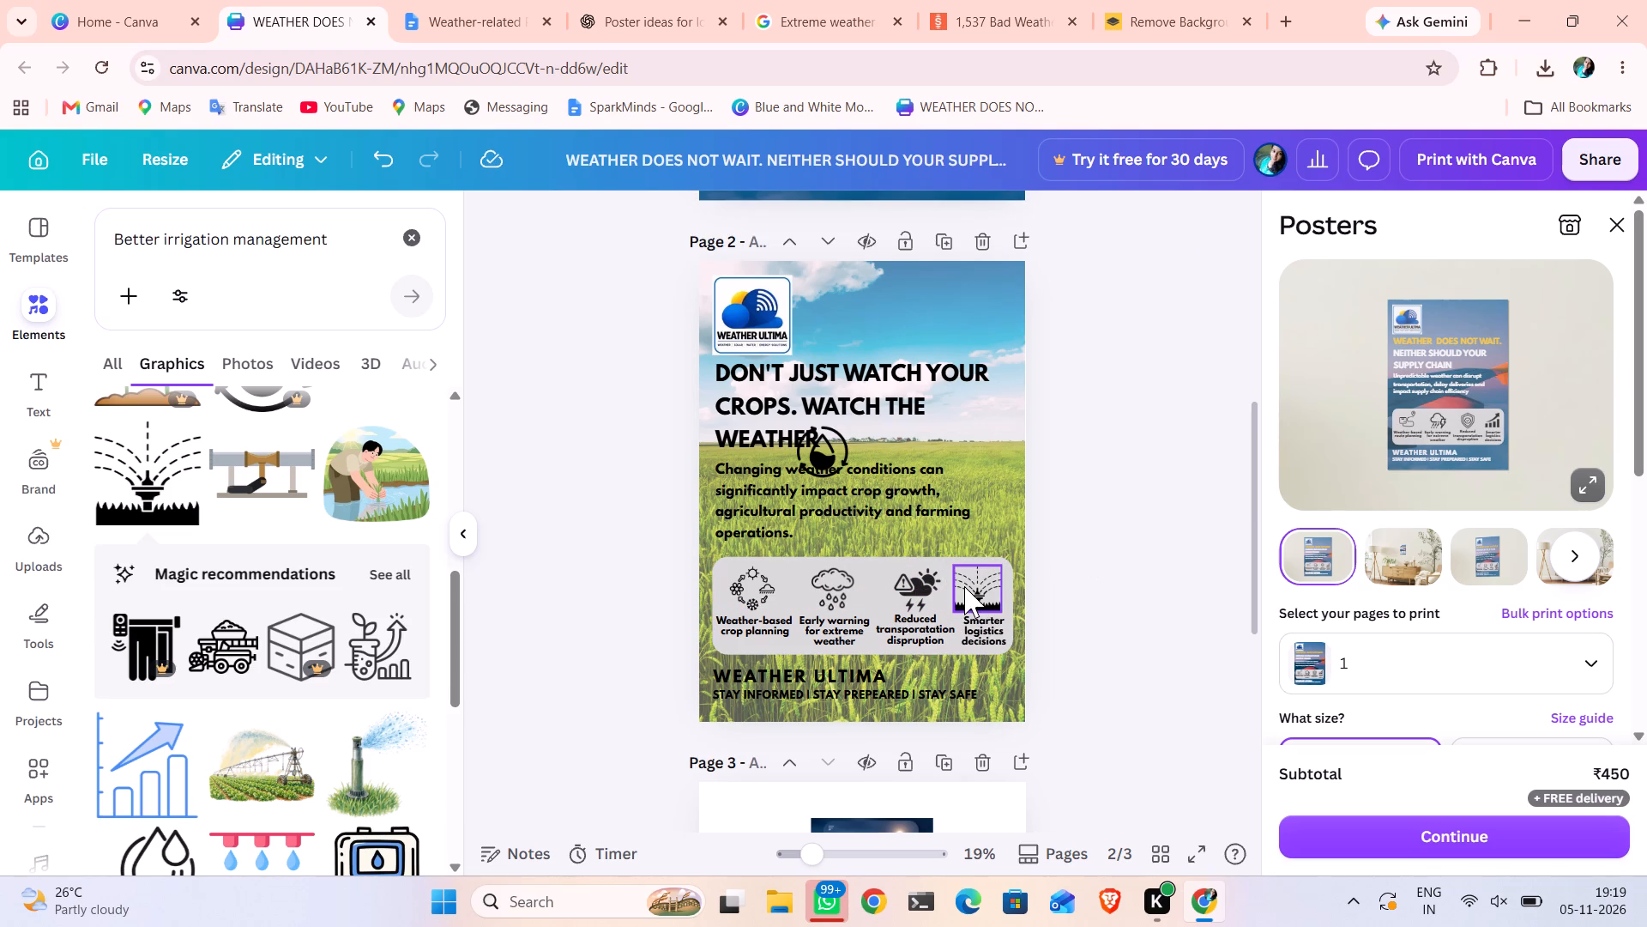
pyautogui.press('Right')
pyautogui.press('Right')
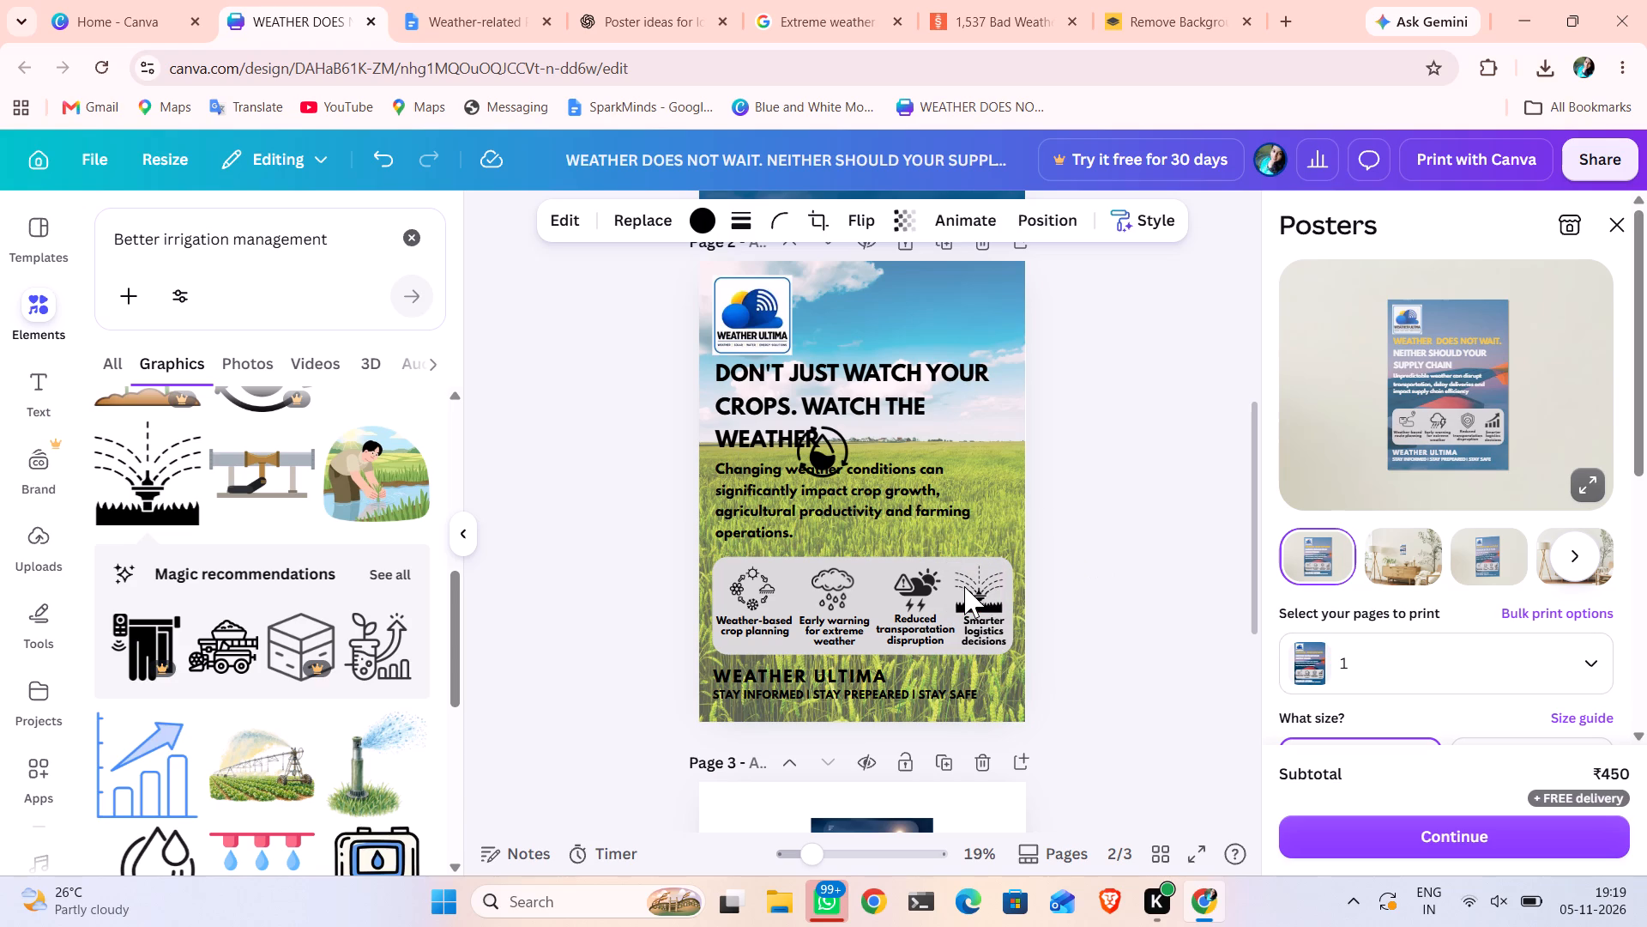
pyautogui.press('Right')
pyautogui.press('Right')
pyautogui.press('Right')
pyautogui.press('Right')
pyautogui.press('Right')
pyautogui.press('Right')
pyautogui.click(1121, 527)
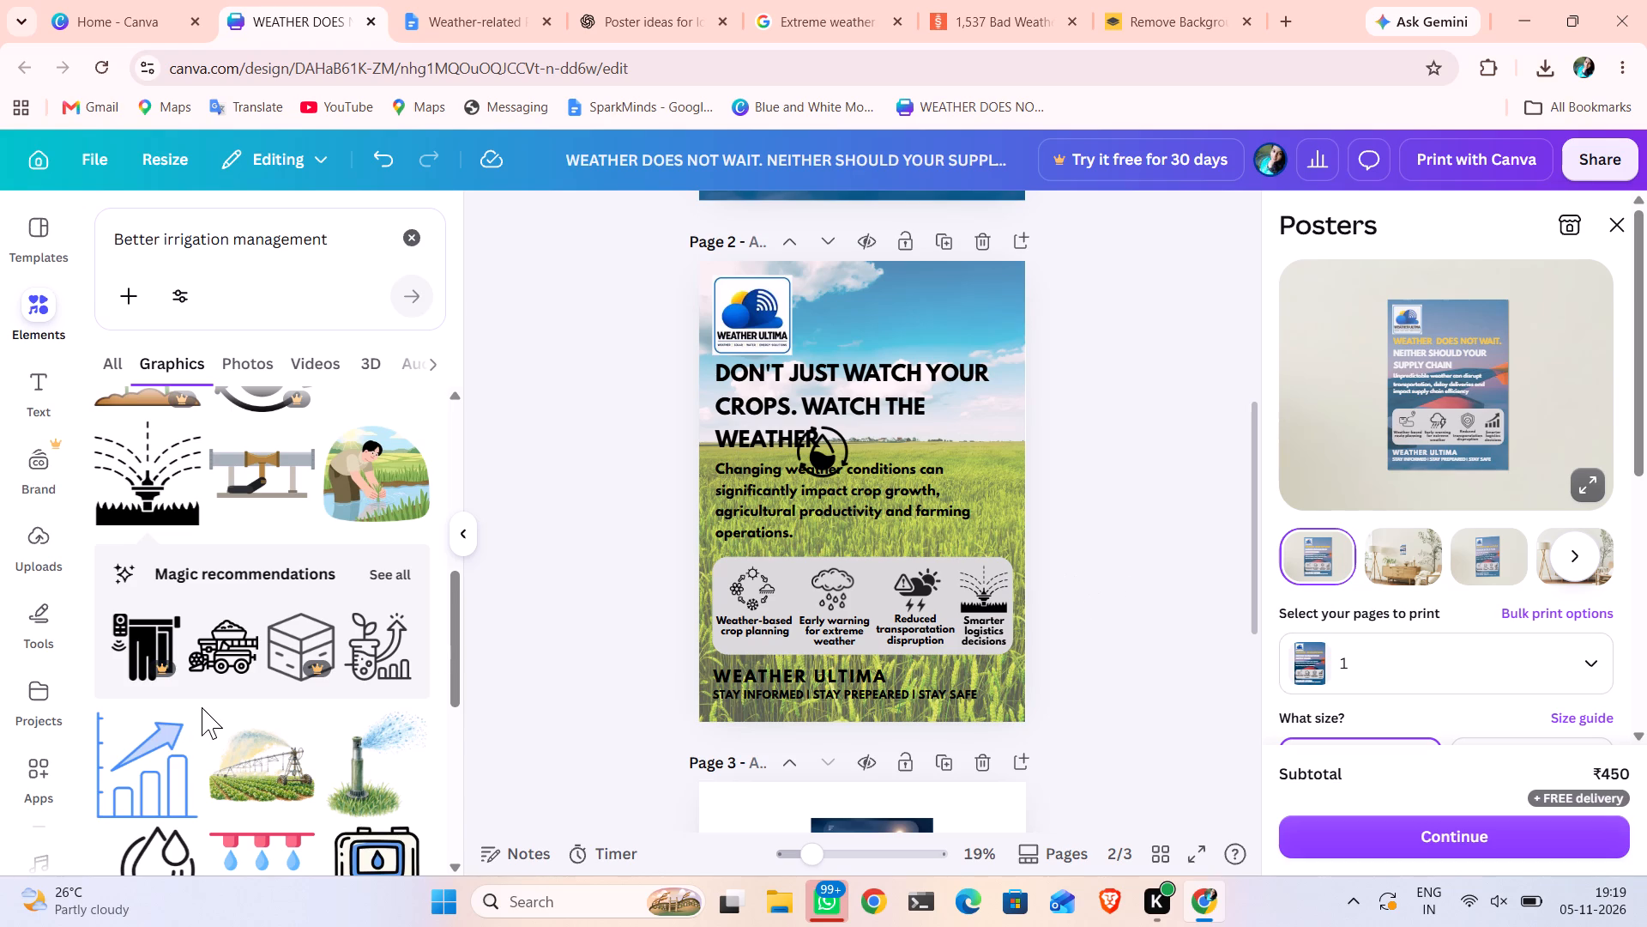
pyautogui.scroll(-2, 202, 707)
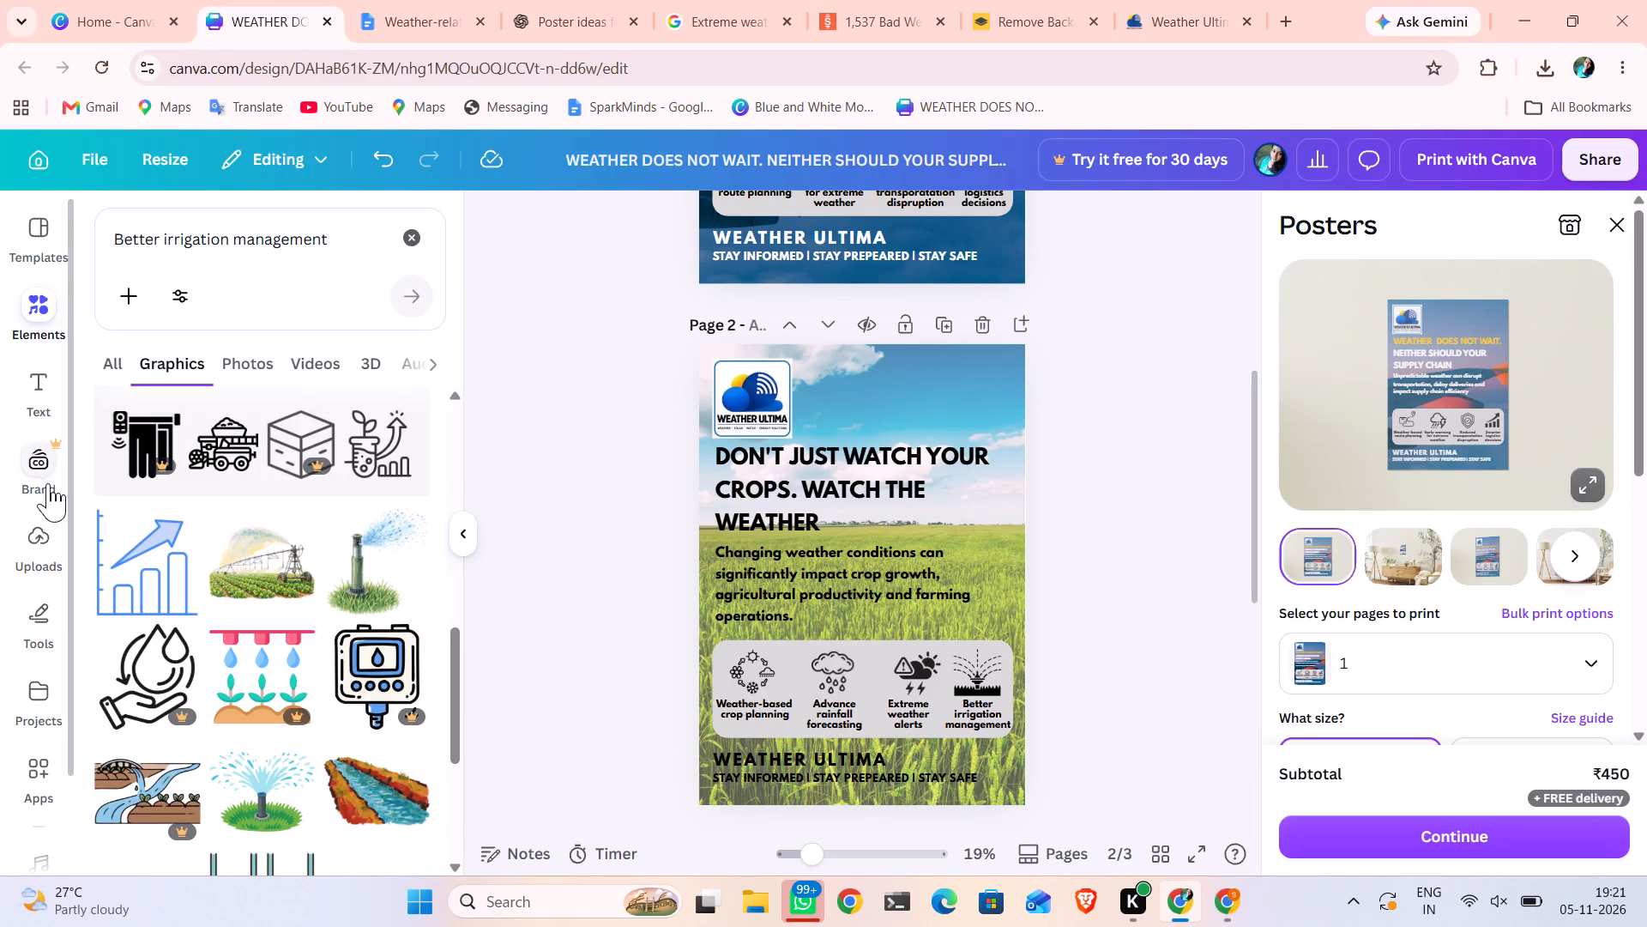
pyautogui.click(40, 535)
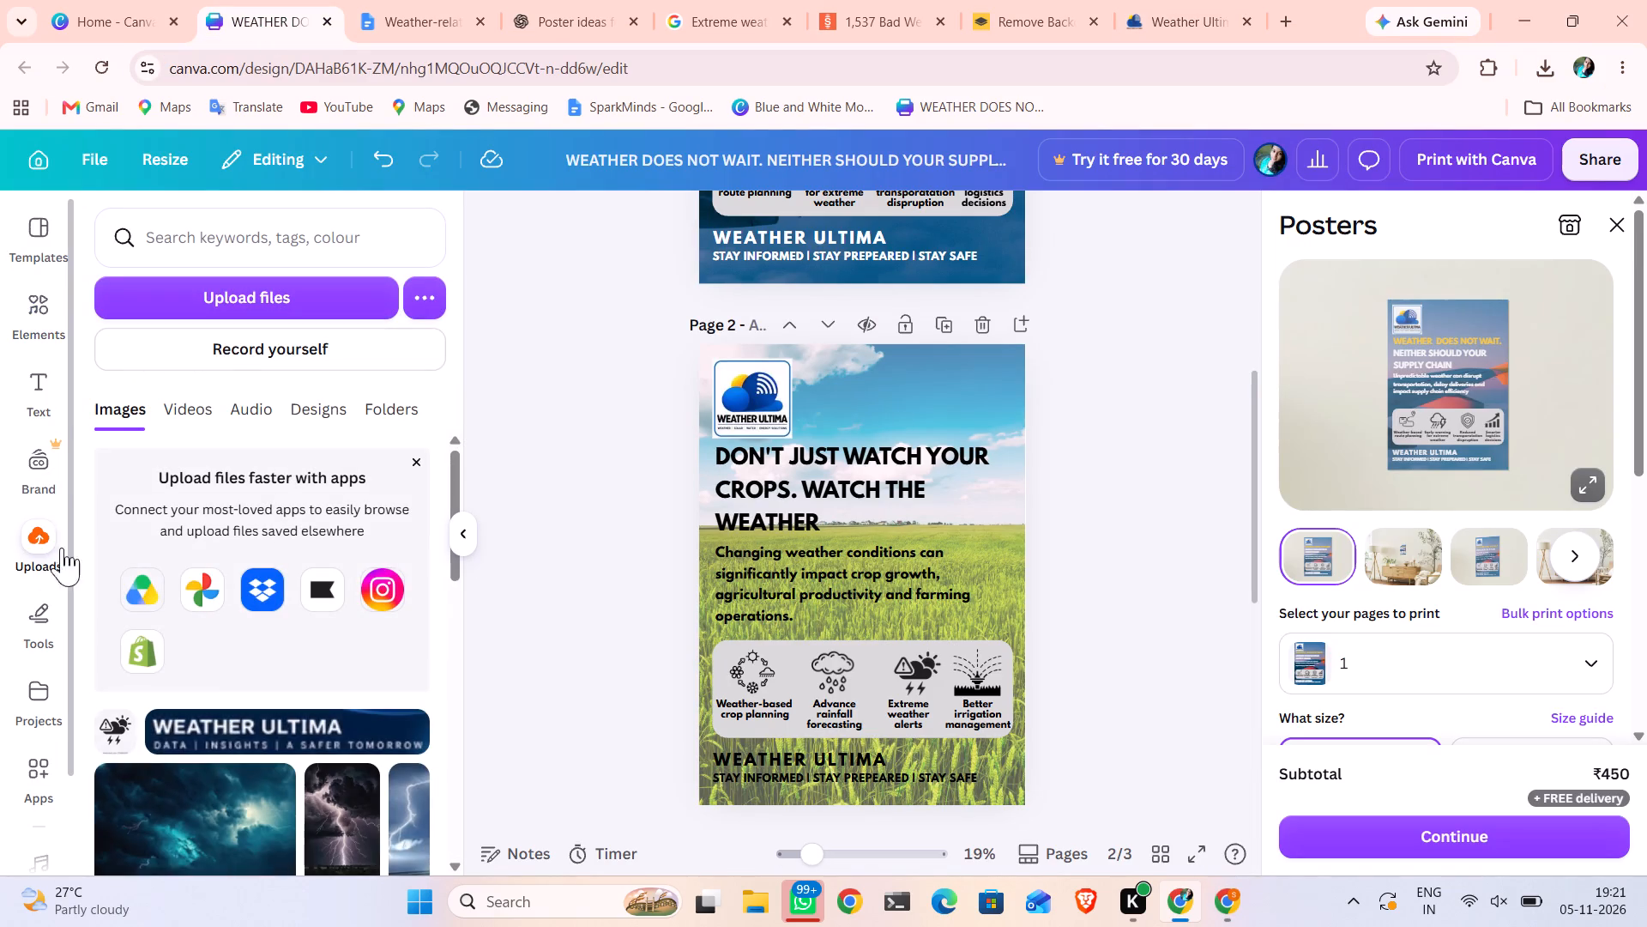
pyautogui.scroll(-7, 226, 729)
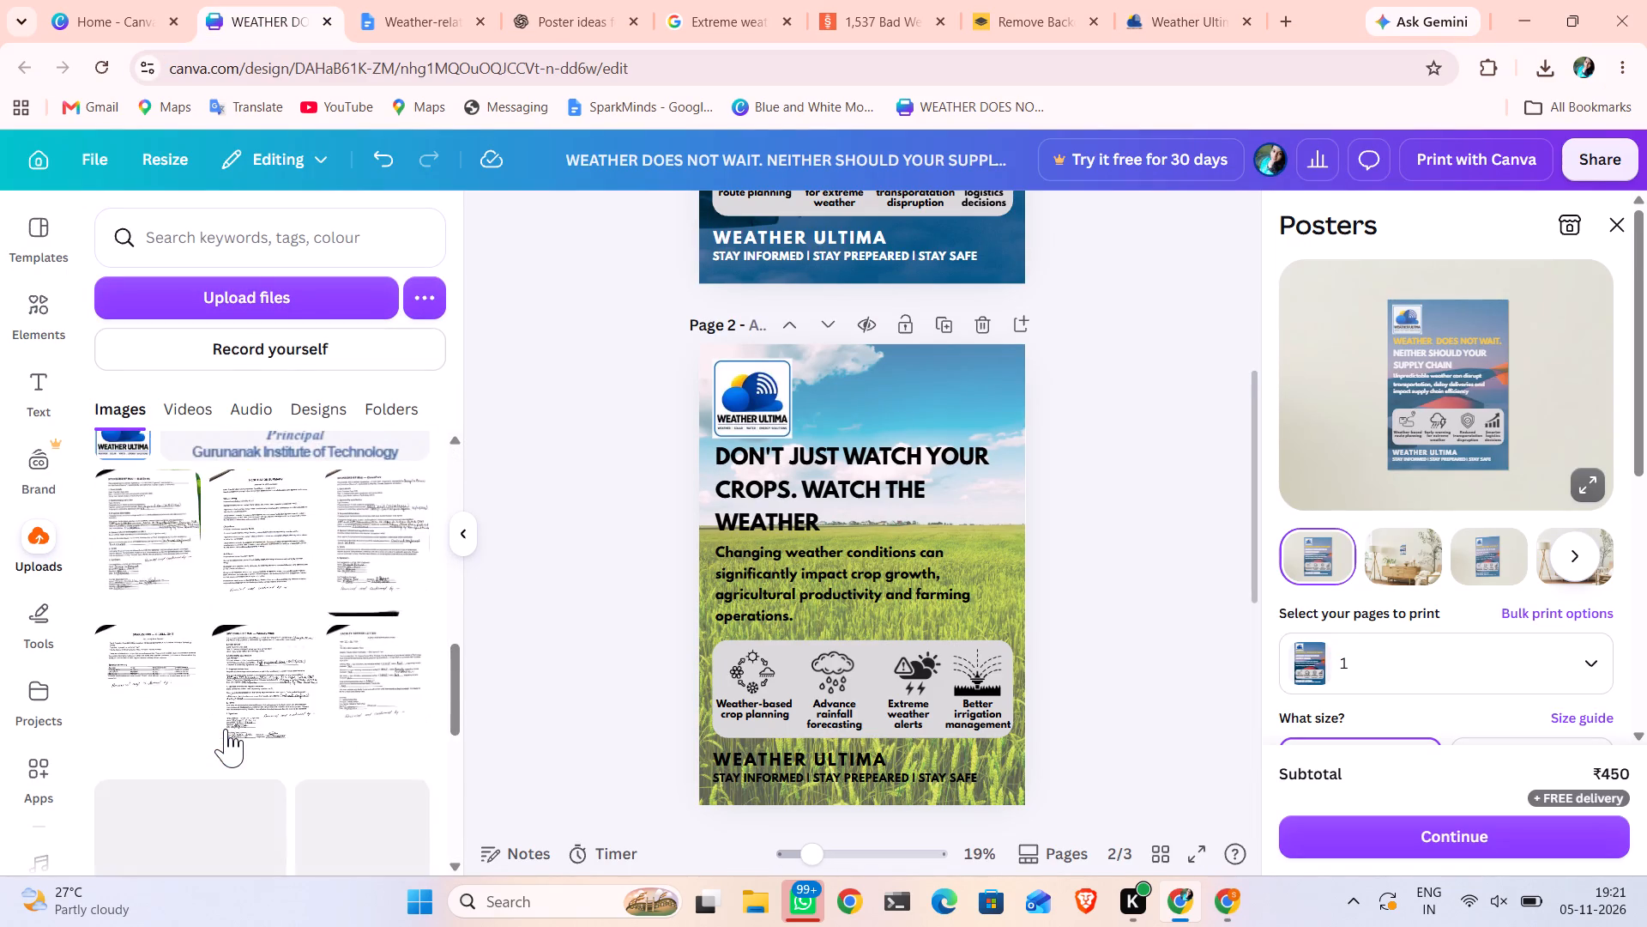
pyautogui.scroll(-3, 226, 729)
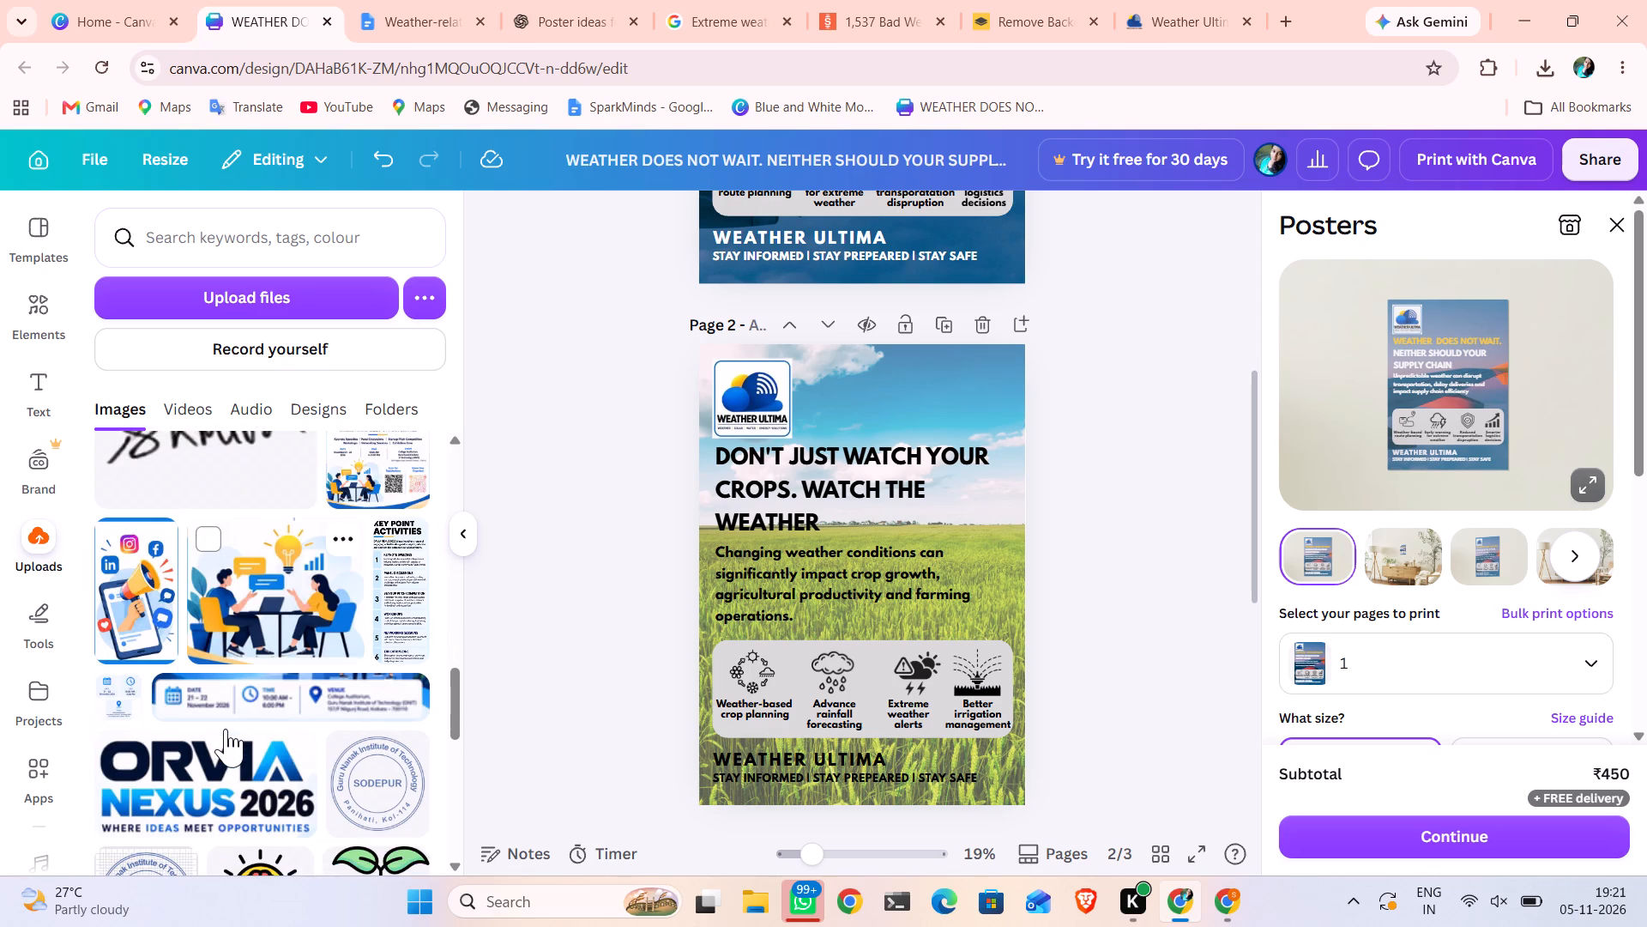
pyautogui.scroll(-3, 226, 729)
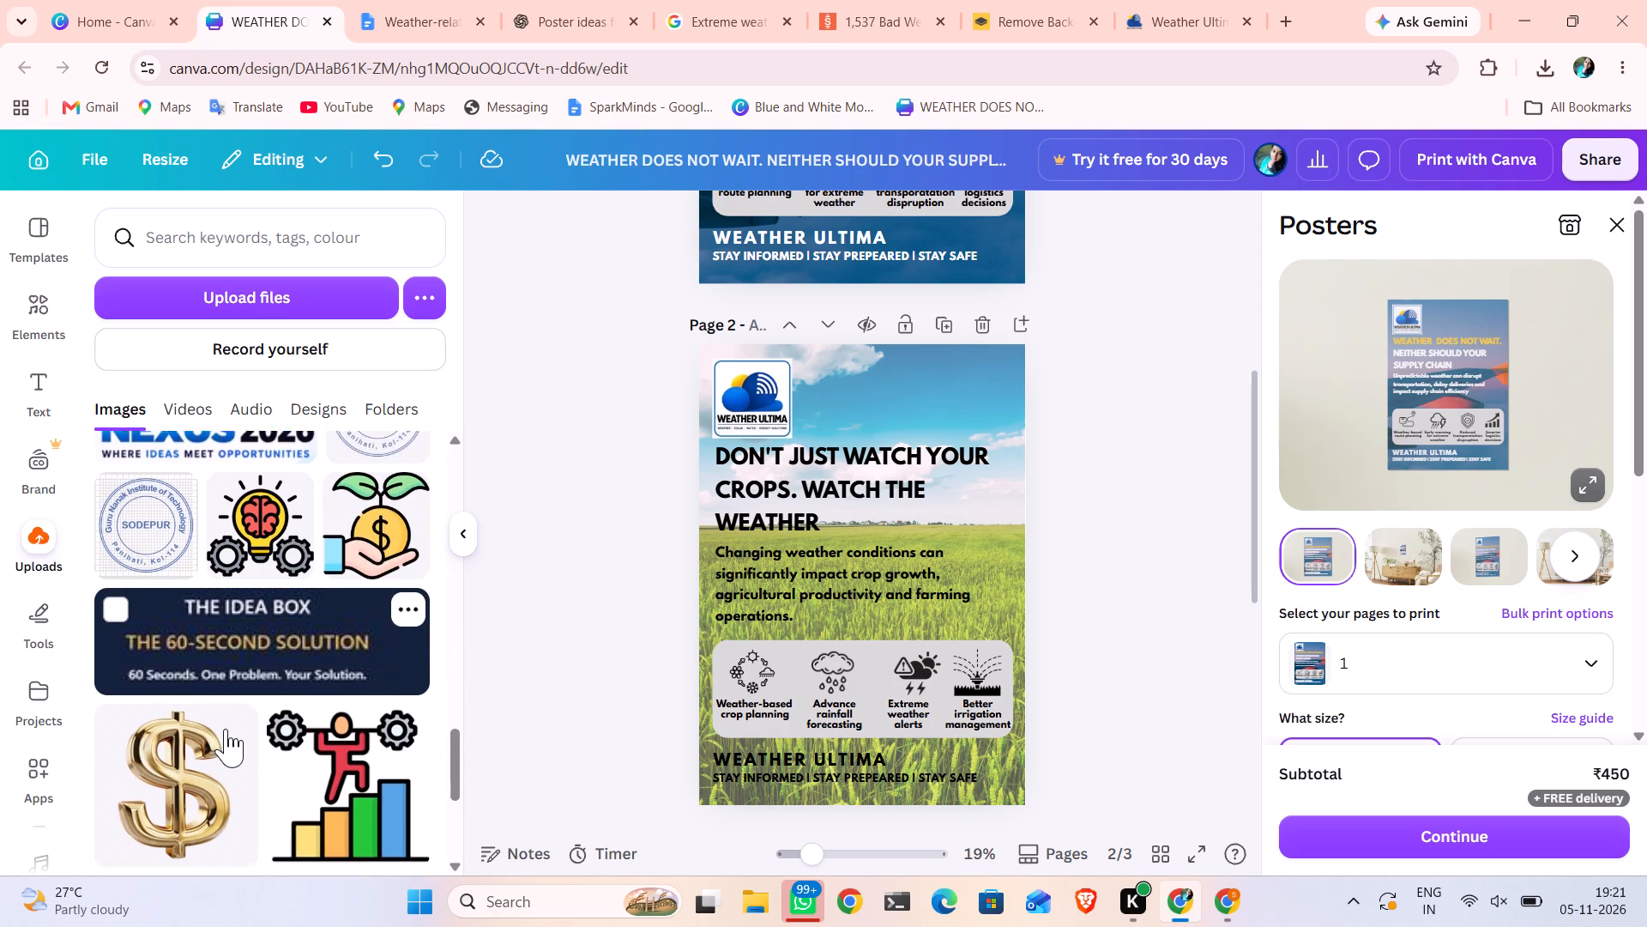
pyautogui.scroll(-5, 226, 729)
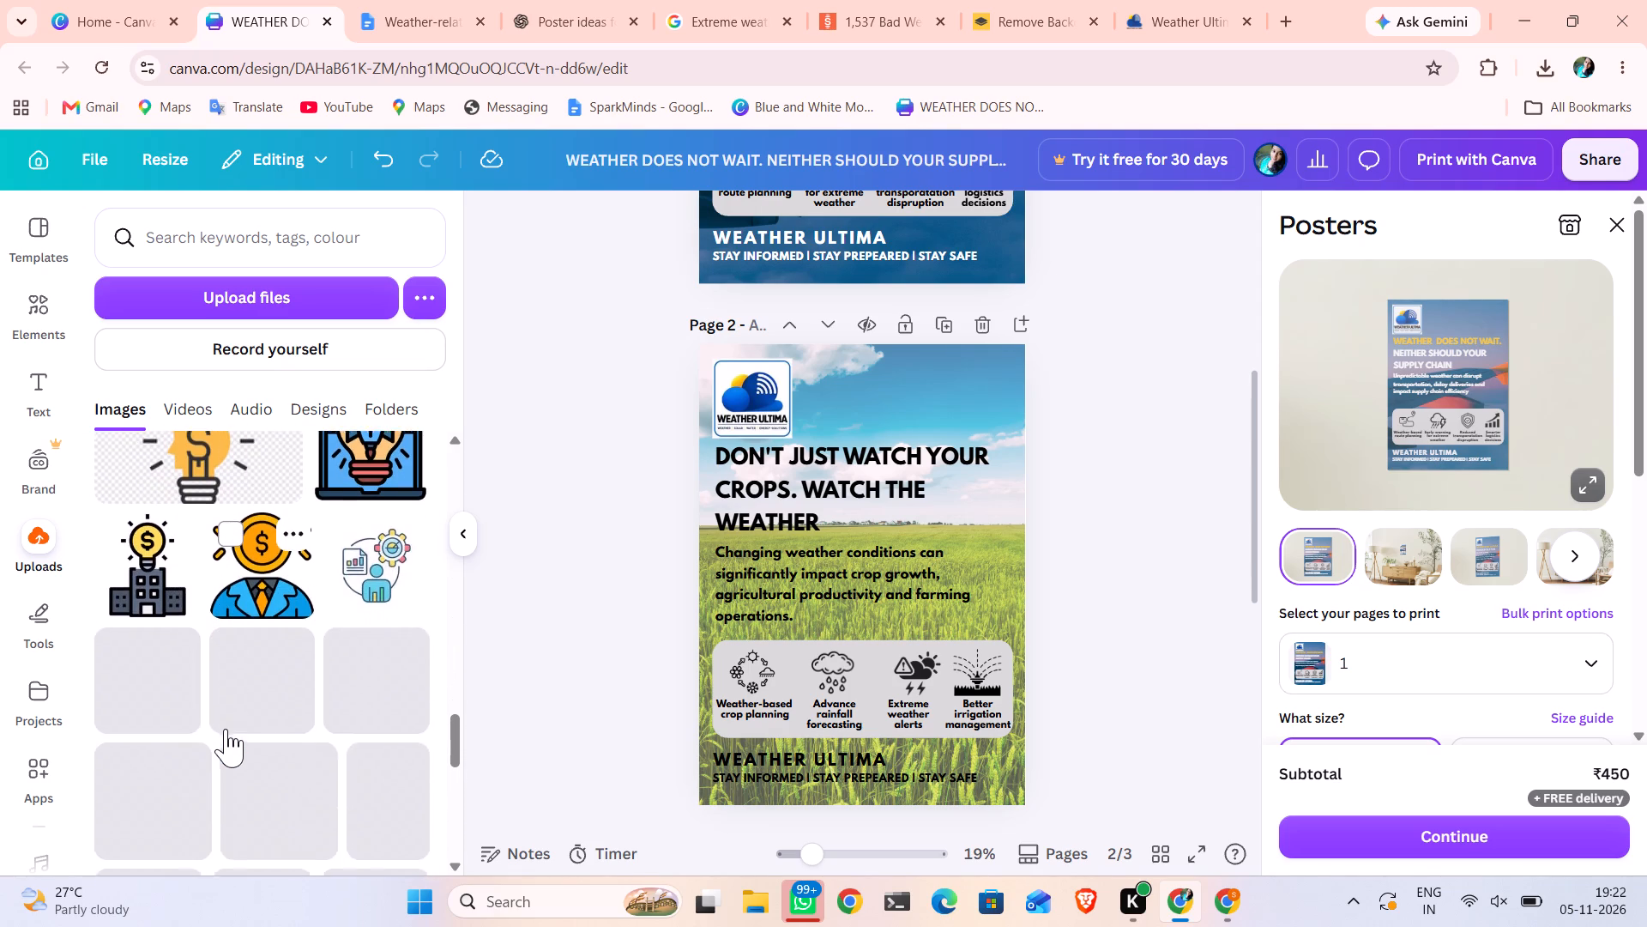
pyautogui.scroll(-6, 226, 729)
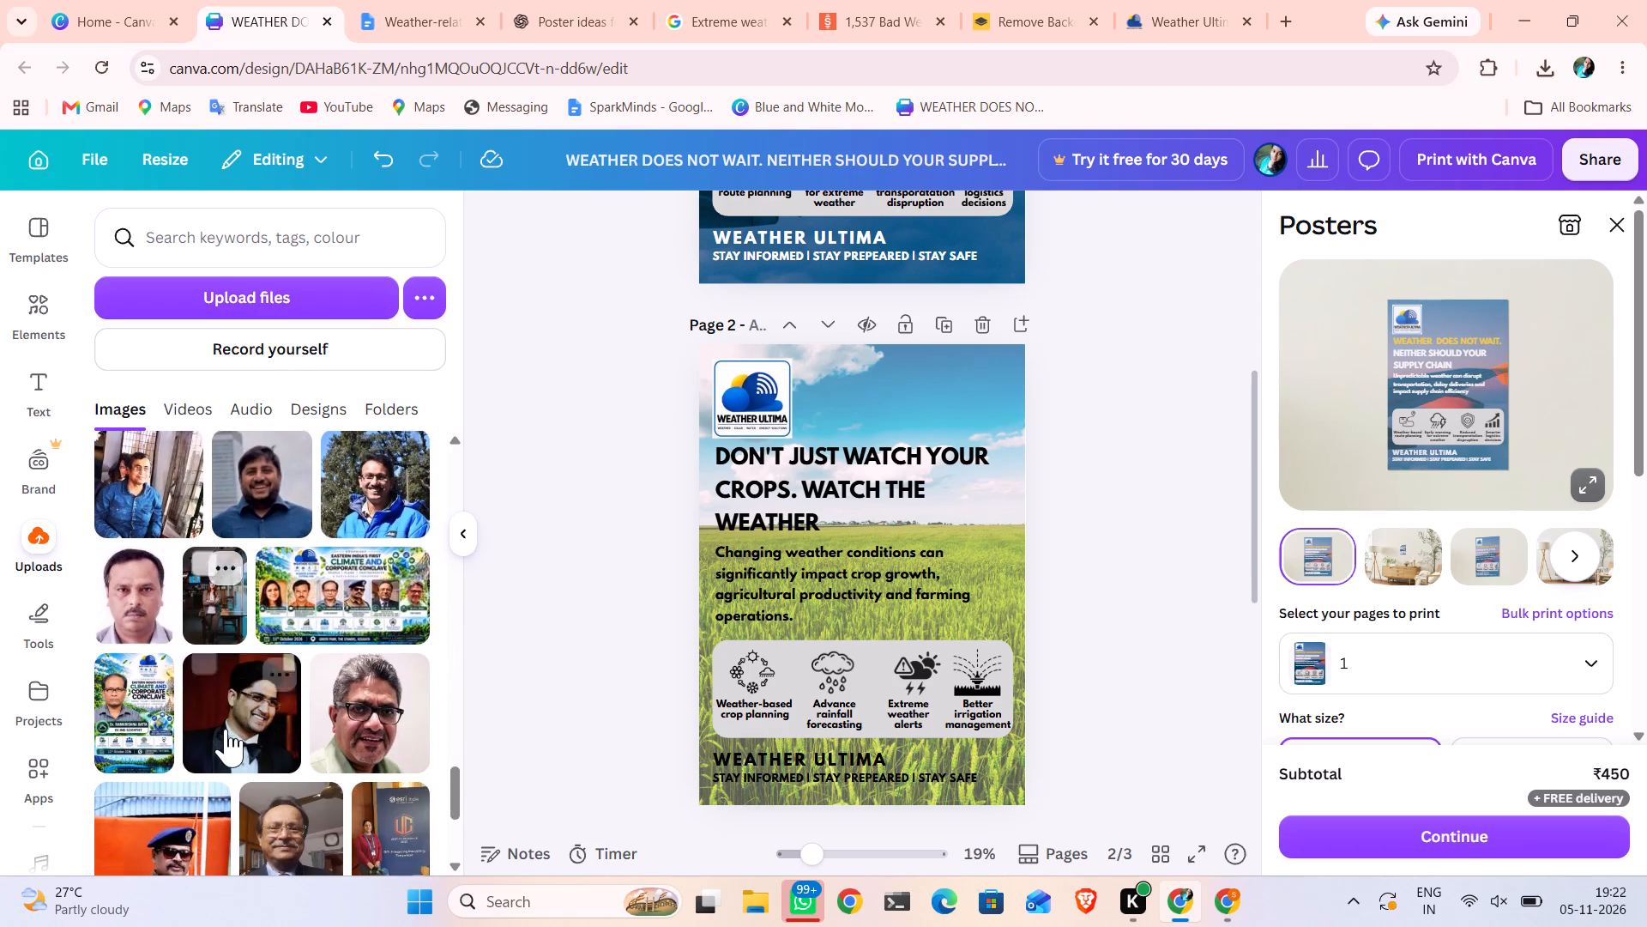
pyautogui.scroll(-4, 226, 729)
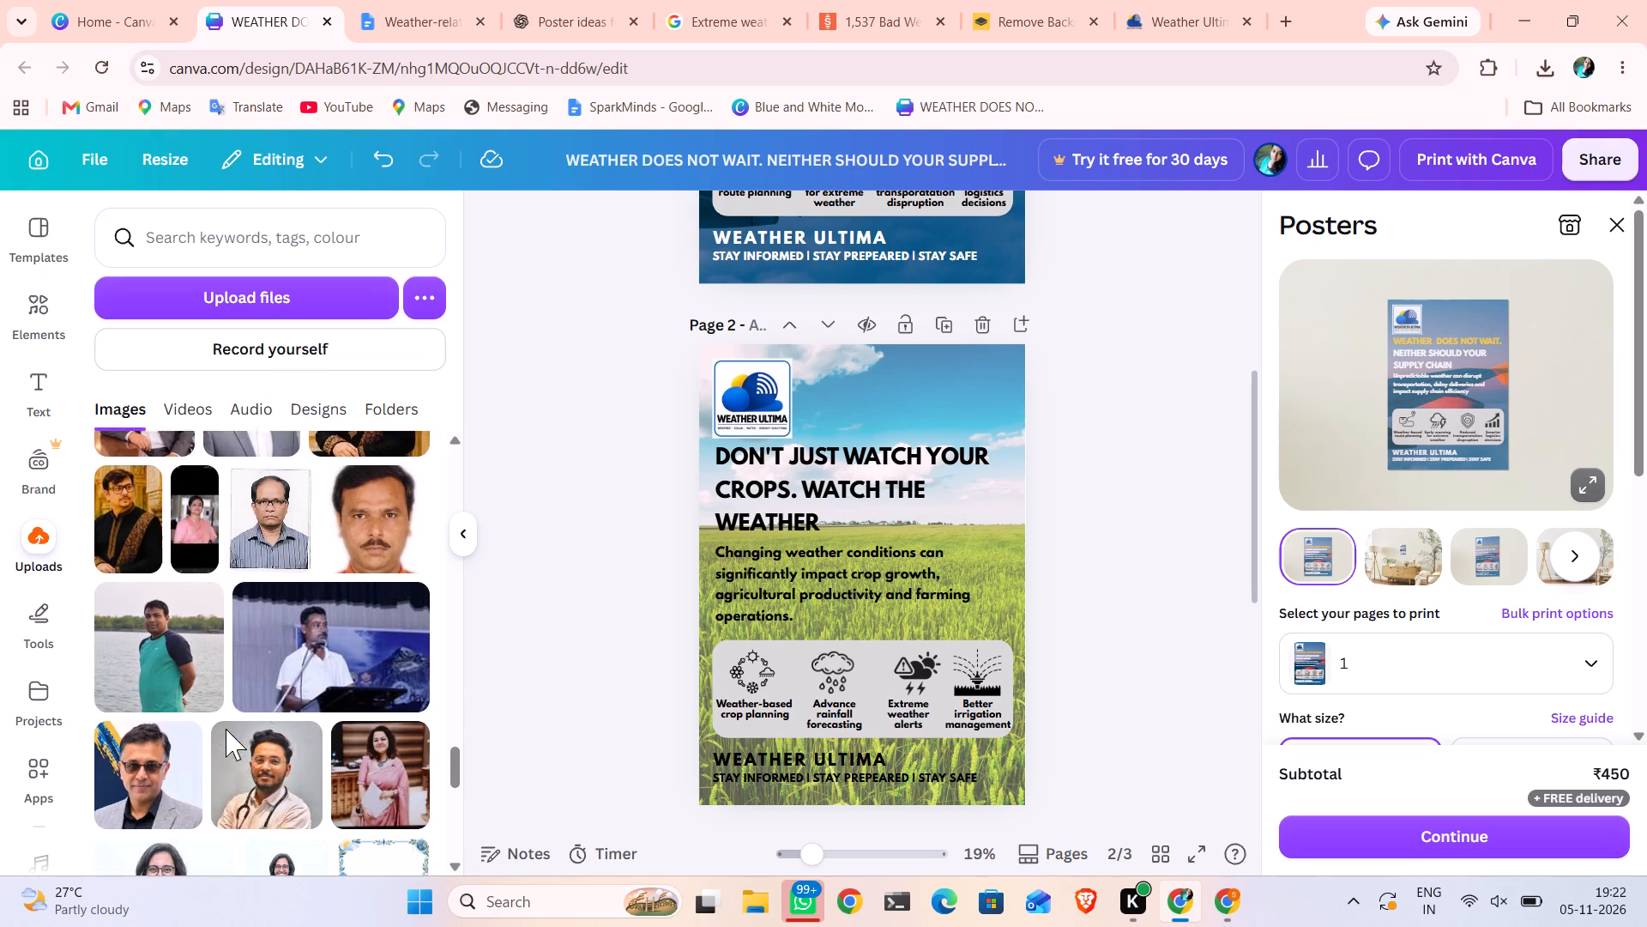
pyautogui.scroll(-4, 226, 729)
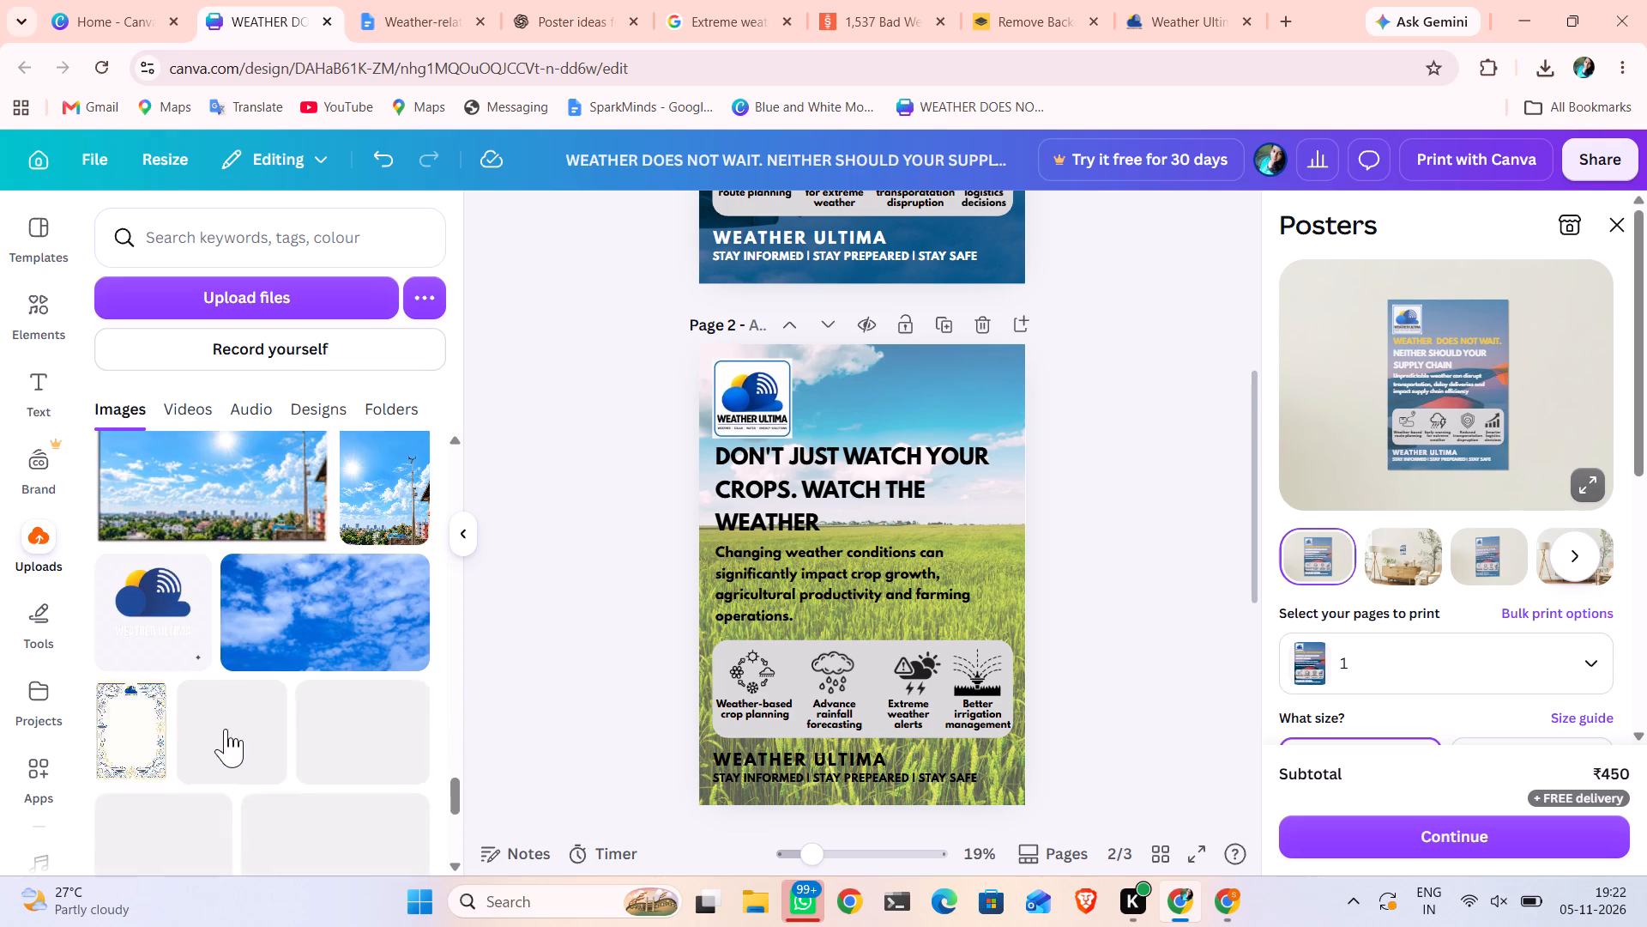
pyautogui.scroll(-1, 226, 729)
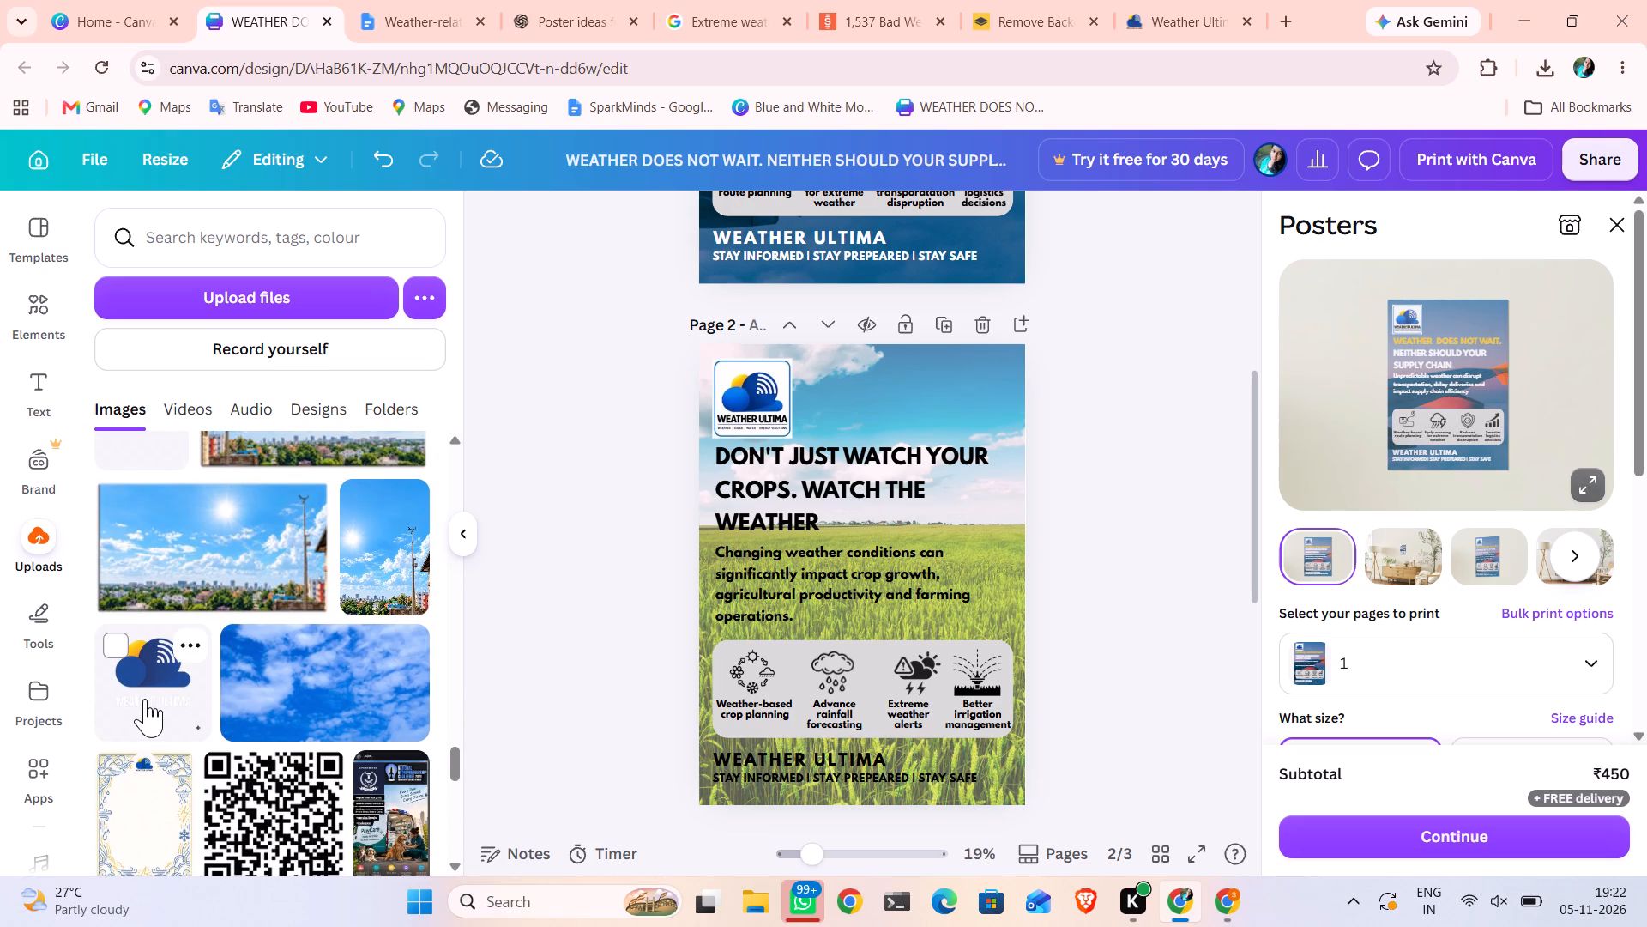
pyautogui.click(145, 699)
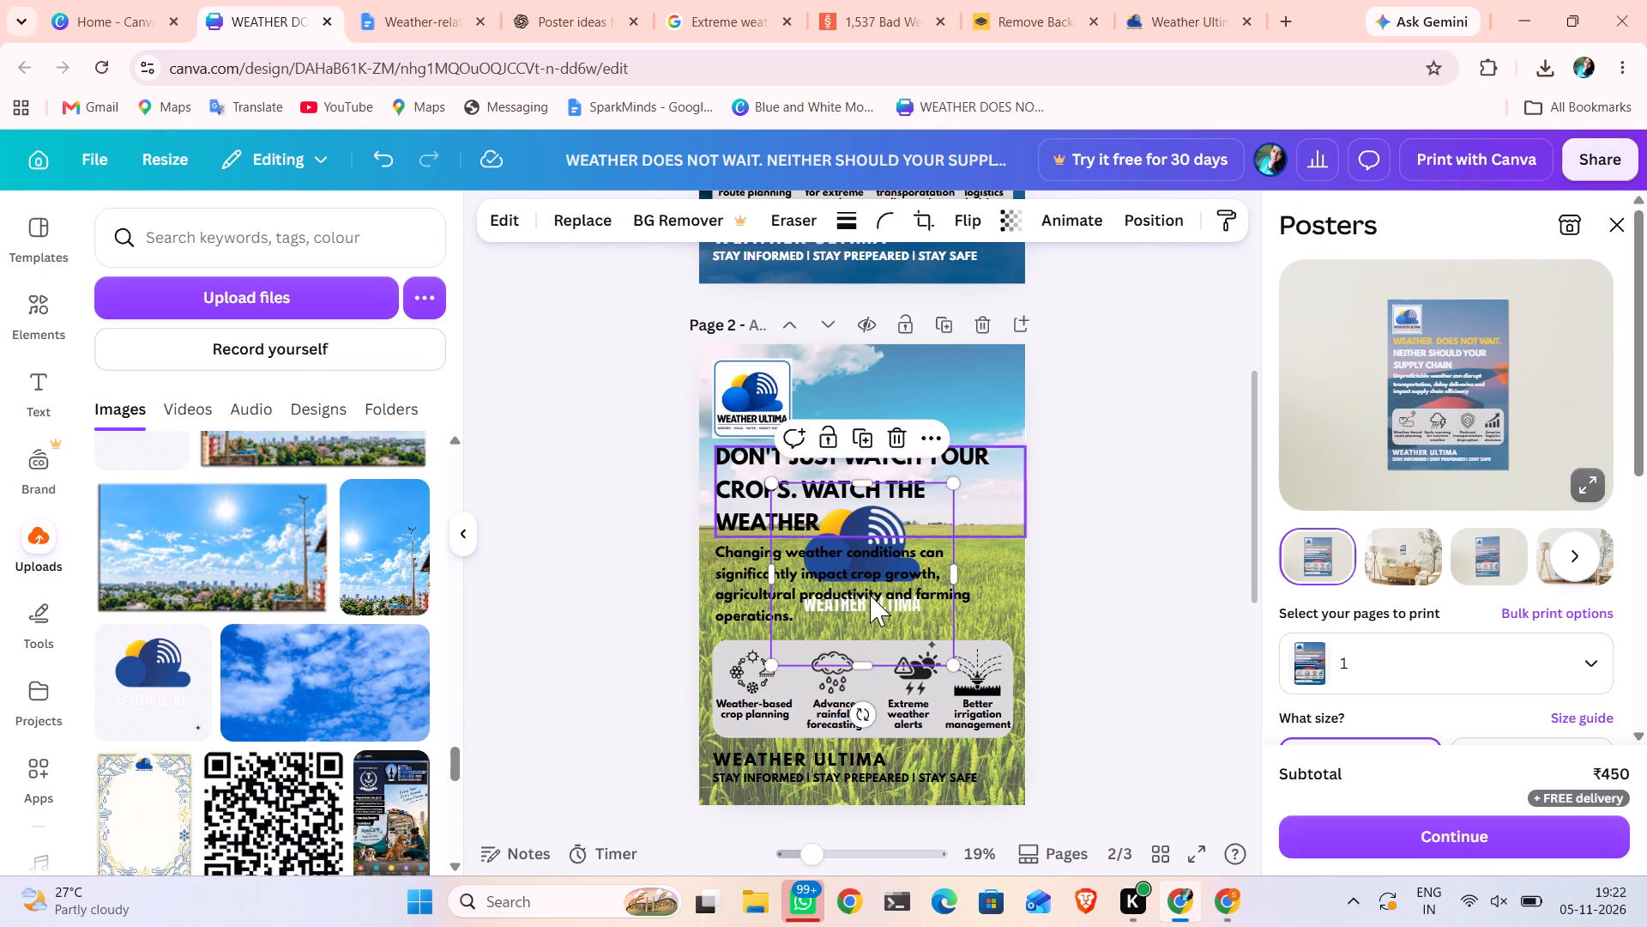
# Move the new logo up off the body text and delete the old boxed Weather Ultima logo from page 2.
pyautogui.moveTo(868, 594); pyautogui.dragTo(878, 429)
pyautogui.click(734, 415)
pyautogui.press('BackSpace')
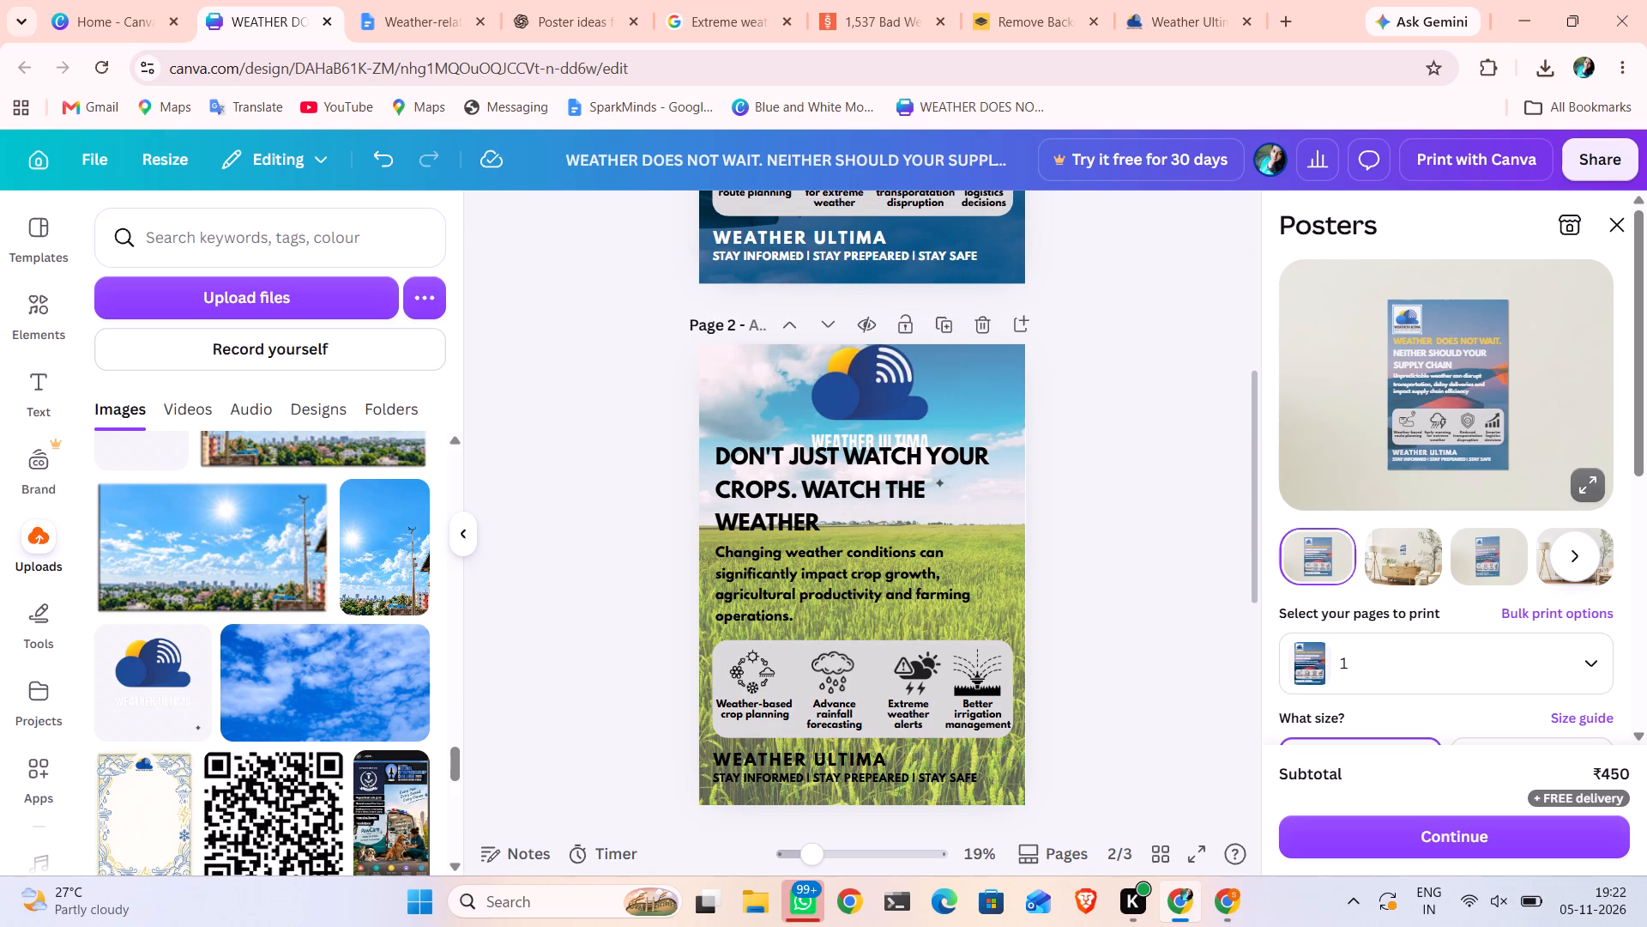
# Shrink the new cloud logo and place it in page 2's upper-left corner above the headline.
pyautogui.moveTo(866, 378); pyautogui.dragTo(763, 392)
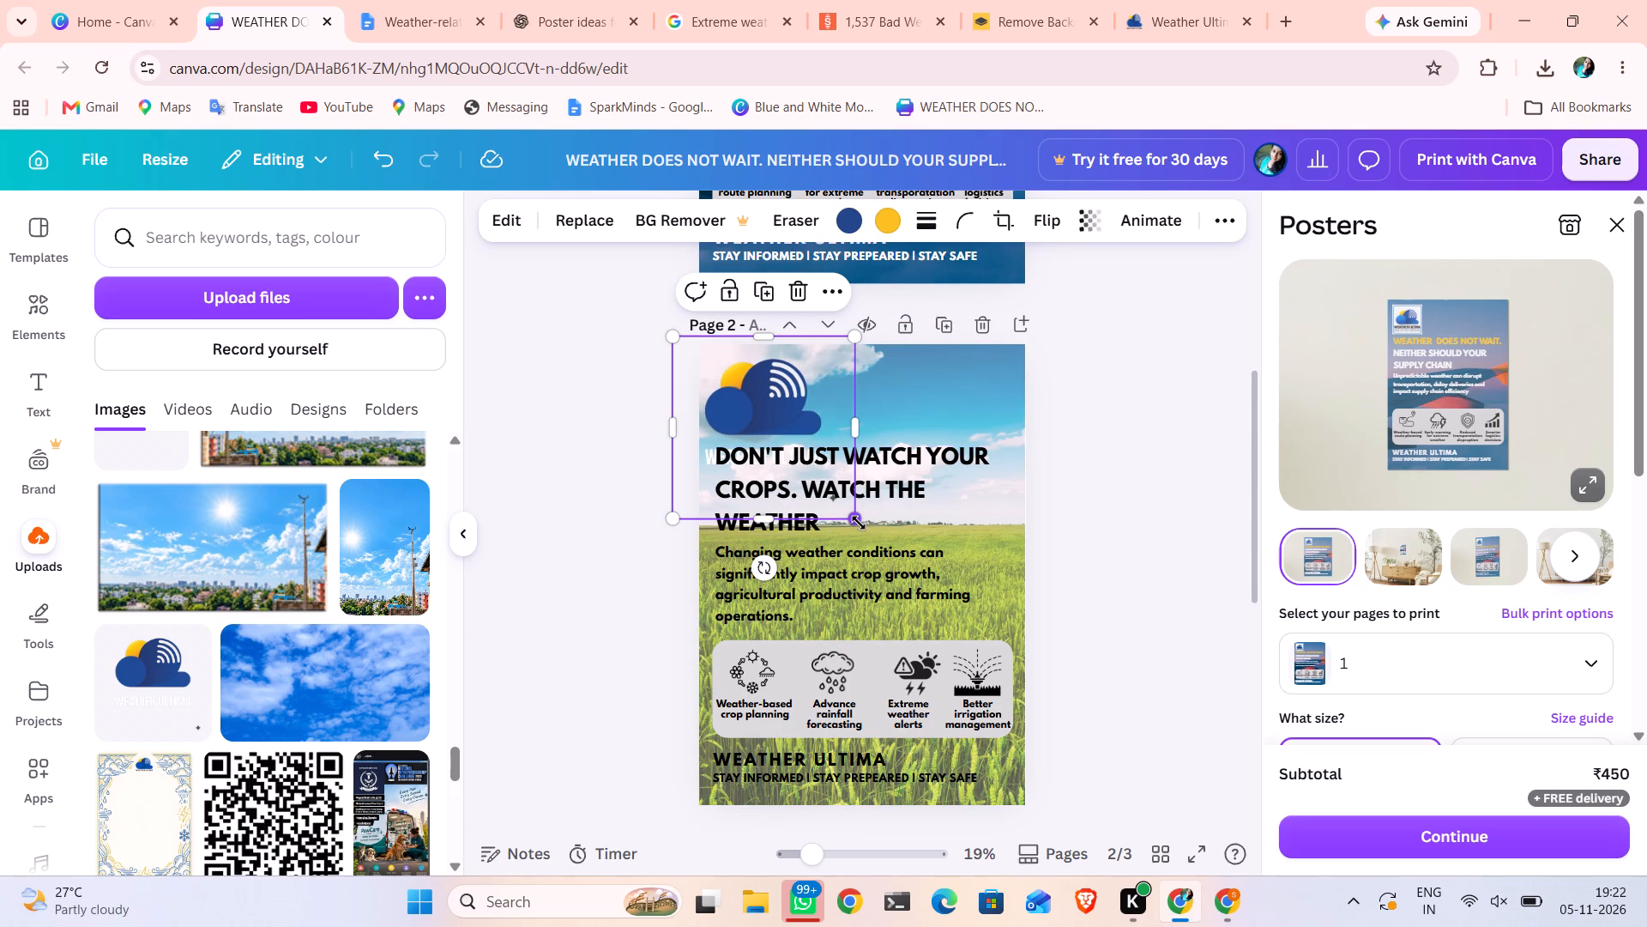
pyautogui.moveTo(859, 523); pyautogui.dragTo(764, 439)
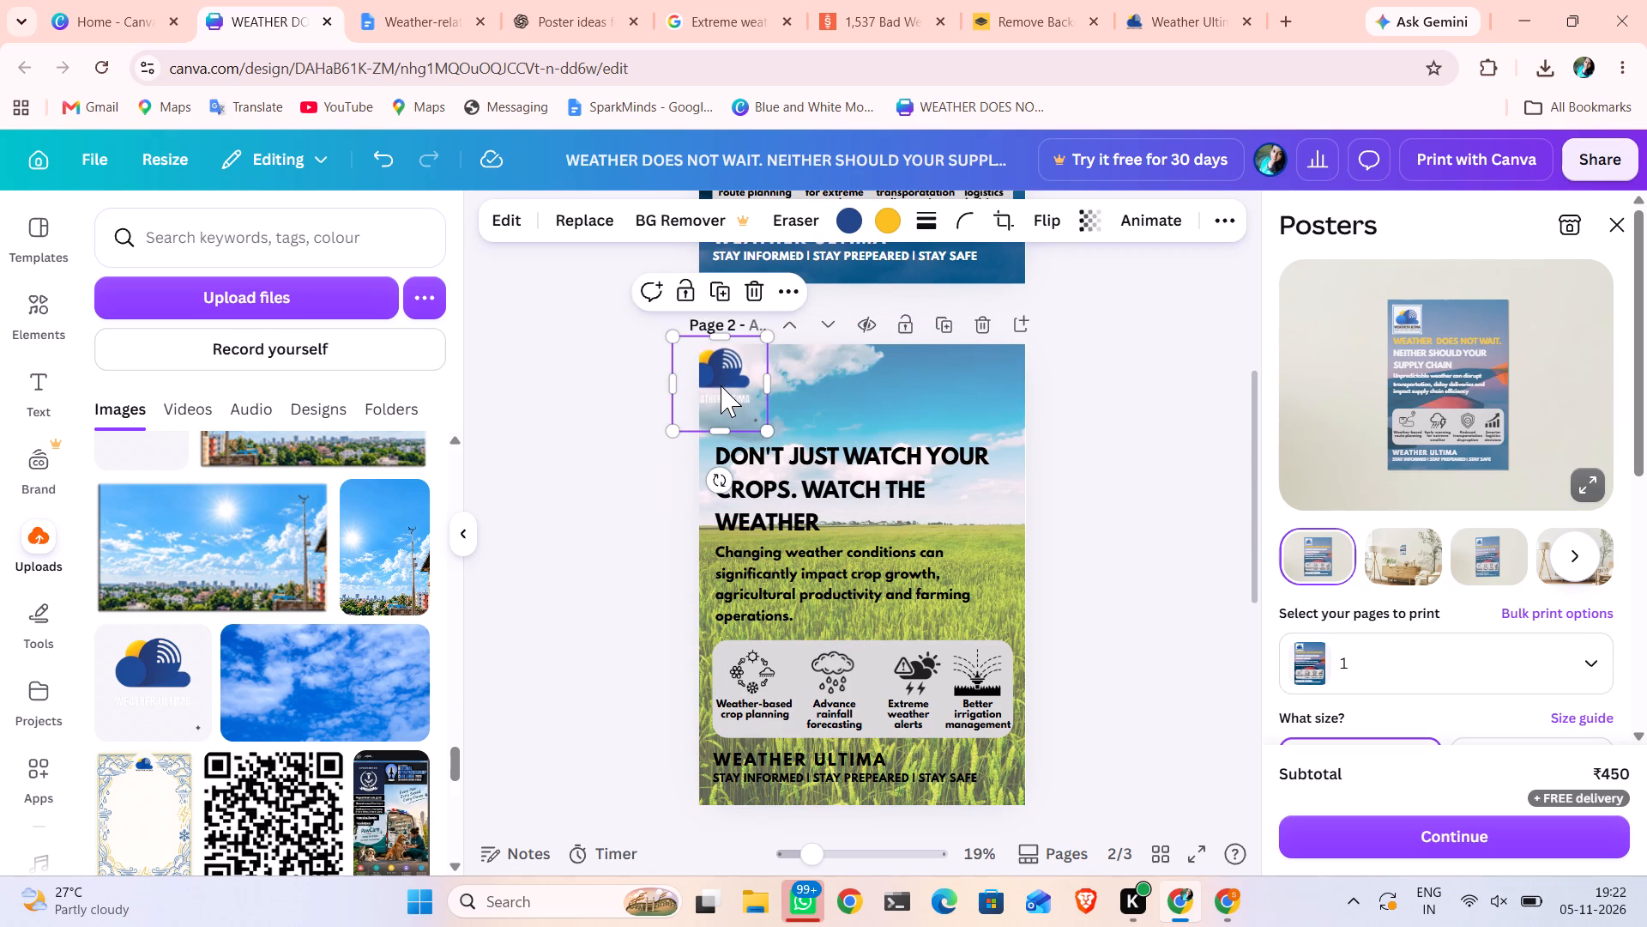
pyautogui.moveTo(721, 385); pyautogui.dragTo(757, 401)
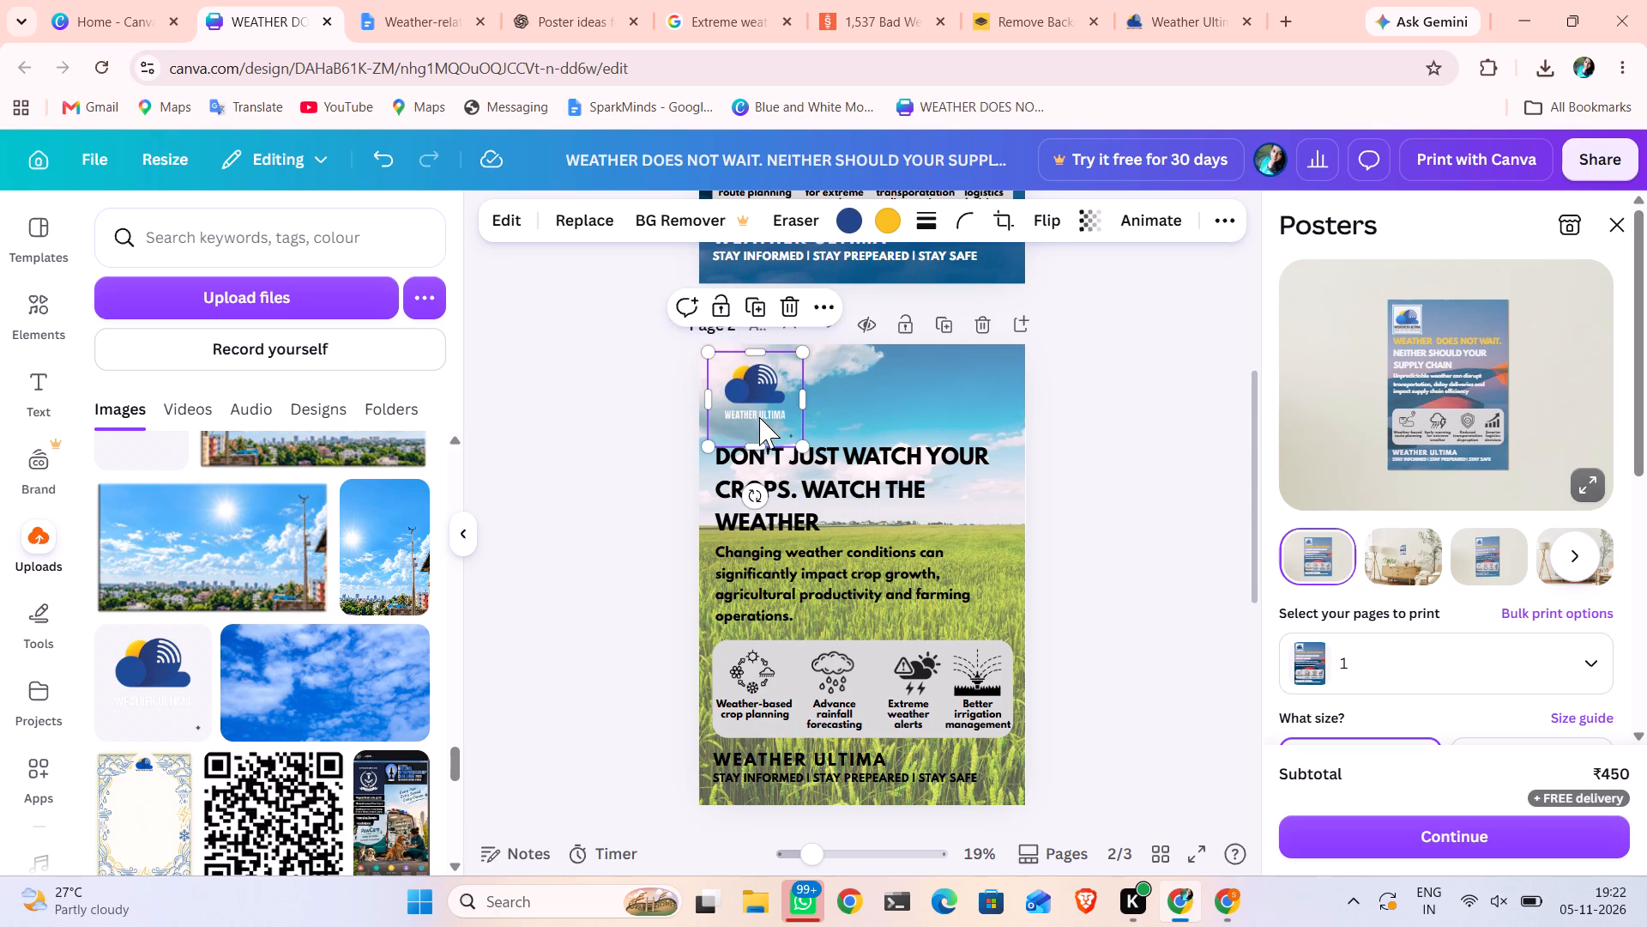
# Crop the logo on page 2 from the bottom so only the cloud symbol remains, without the Weather Ultima lettering.
pyautogui.doubleClick(759, 417)
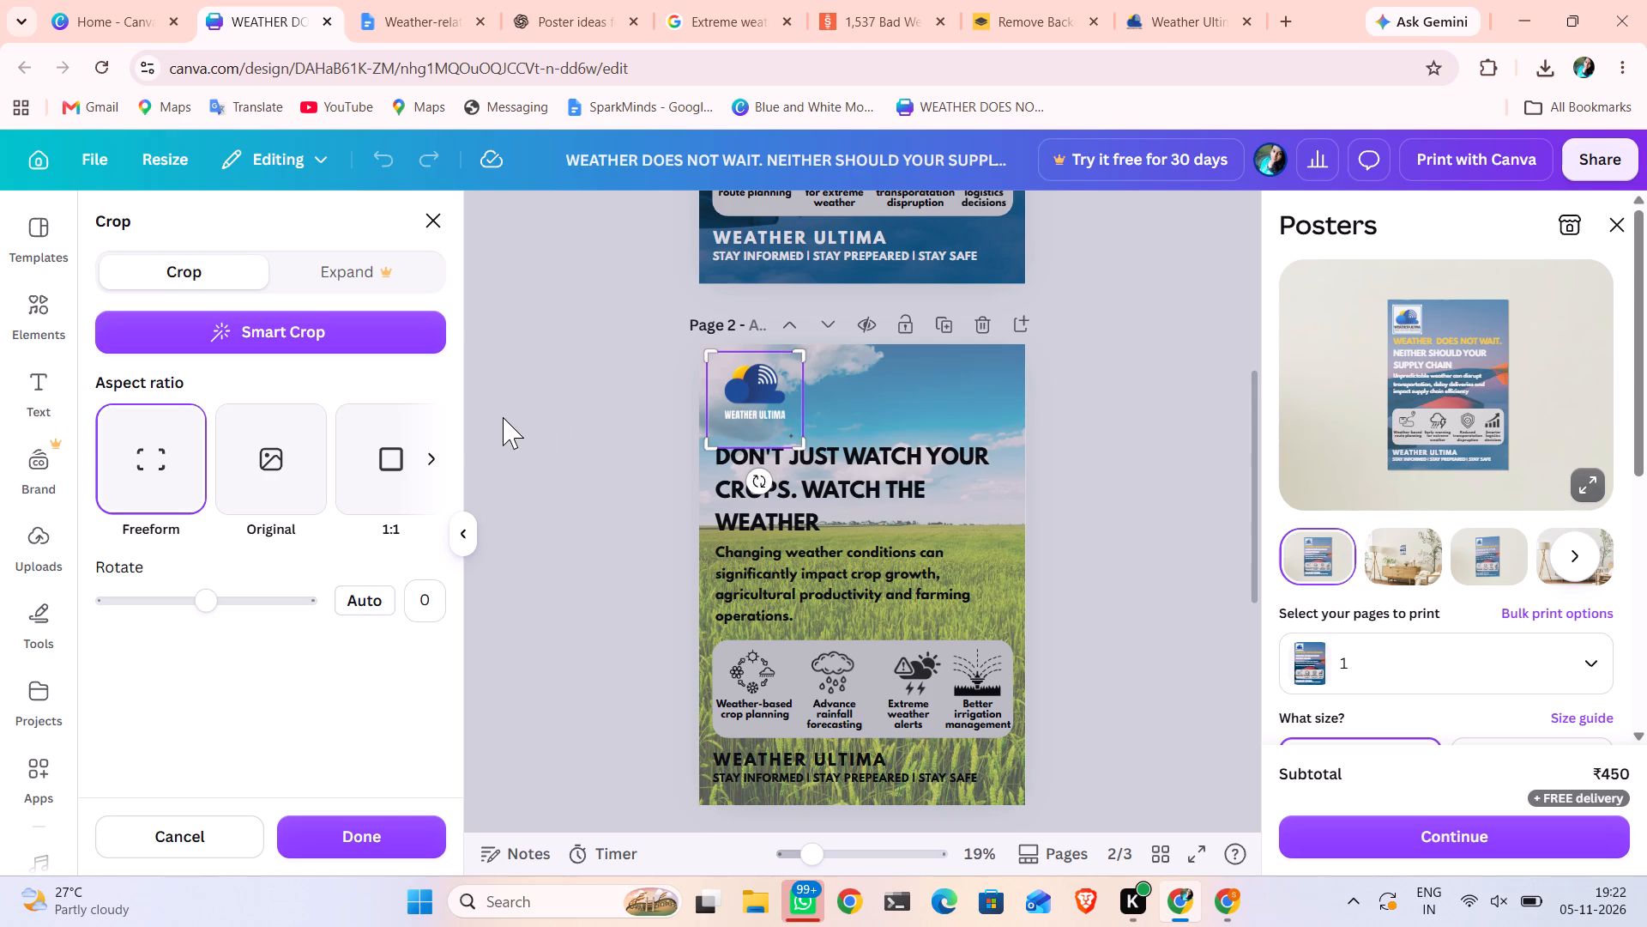
pyautogui.click(292, 319)
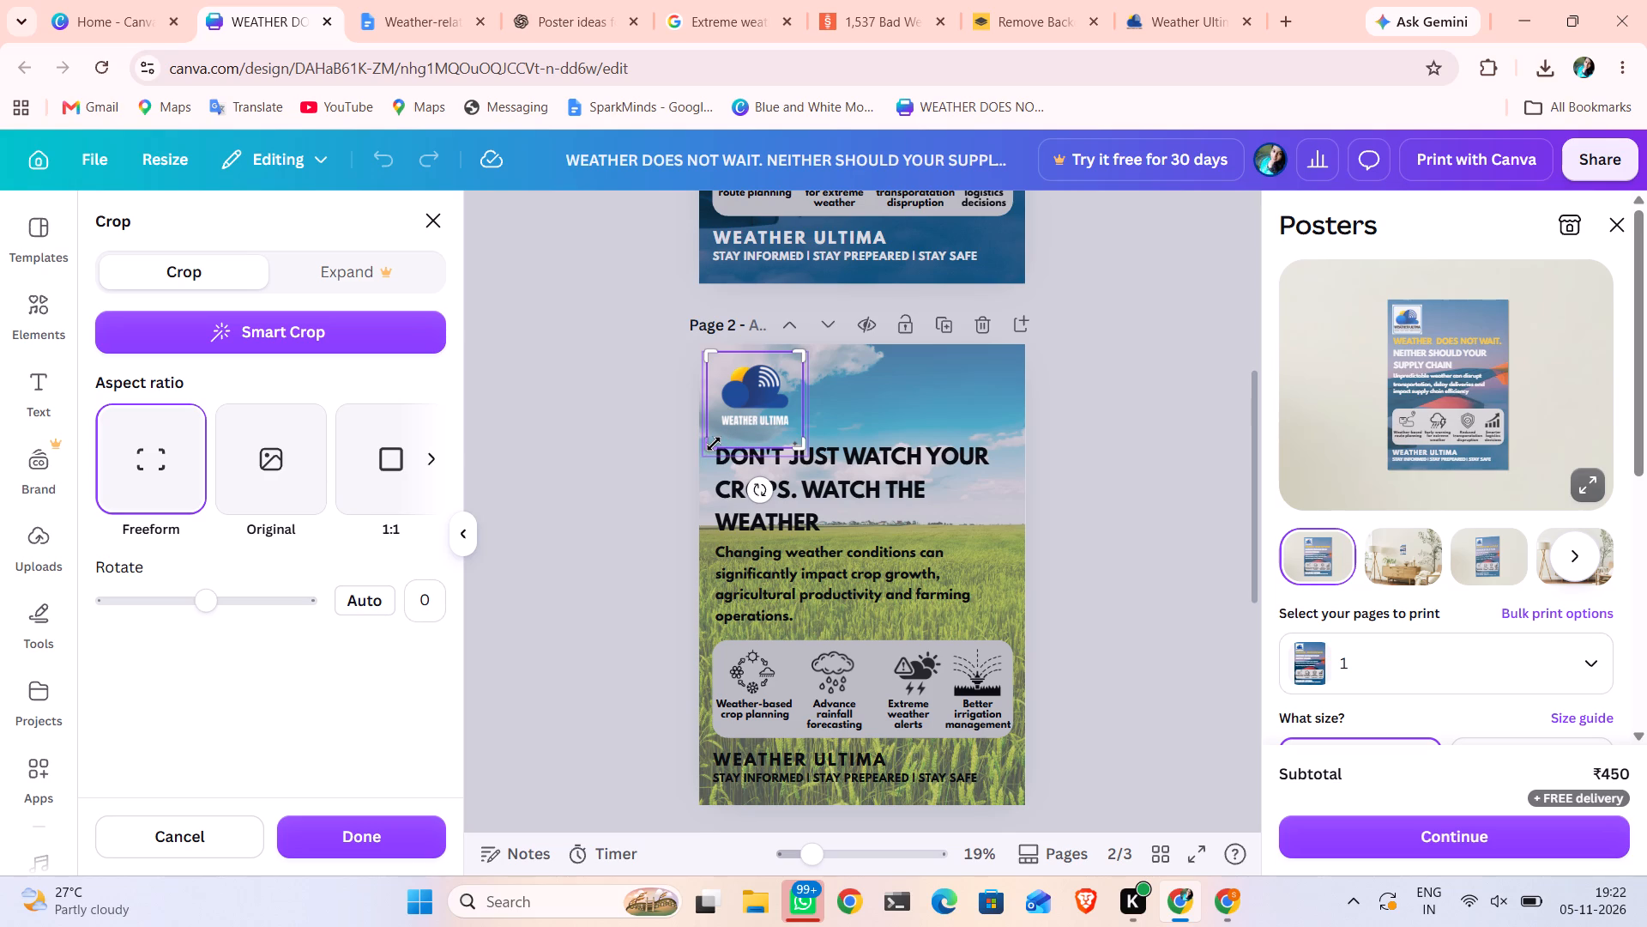
pyautogui.moveTo(714, 444); pyautogui.dragTo(713, 423)
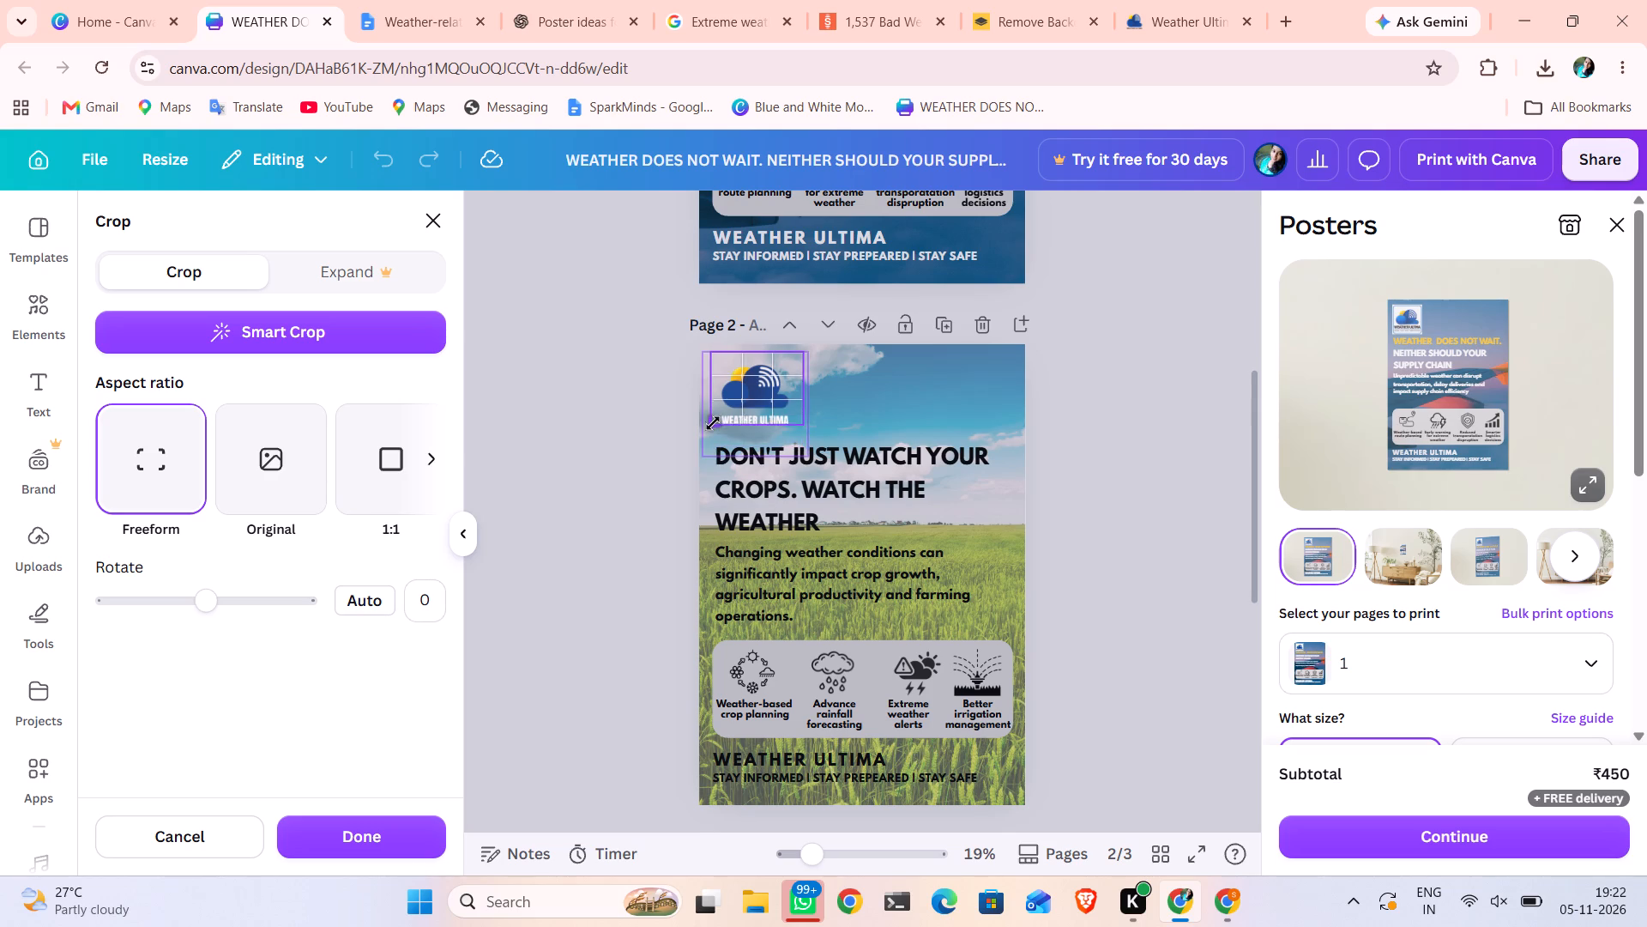
pyautogui.moveTo(713, 423); pyautogui.dragTo(705, 419)
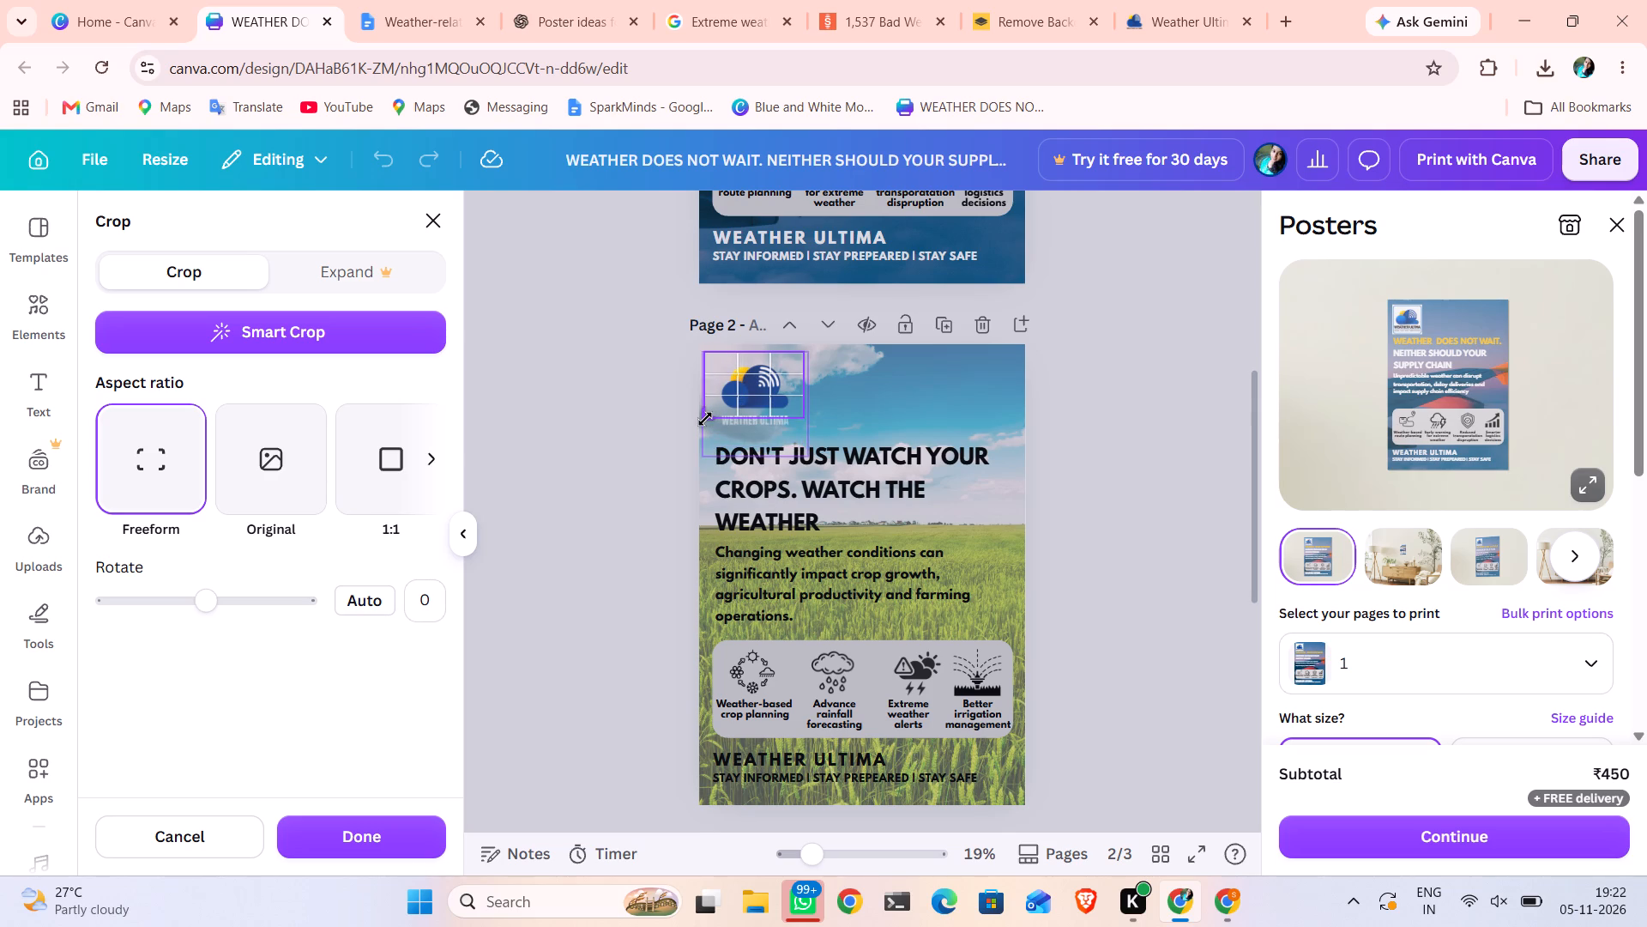
pyautogui.moveTo(705, 419); pyautogui.dragTo(708, 414)
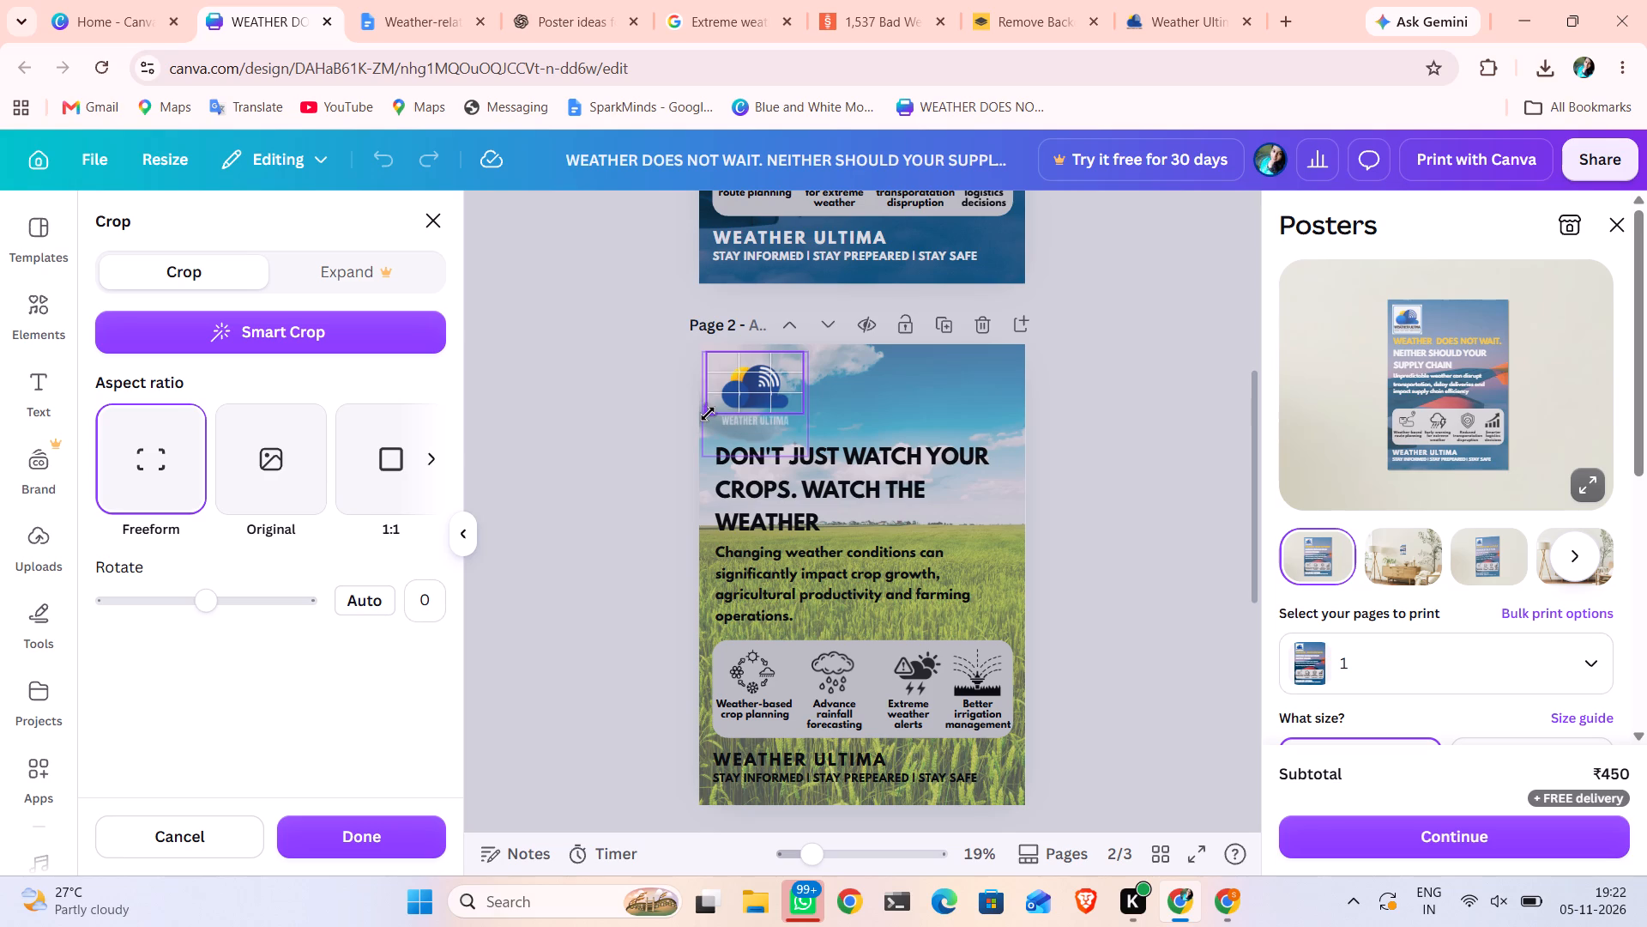
pyautogui.moveTo(708, 414); pyautogui.dragTo(709, 415)
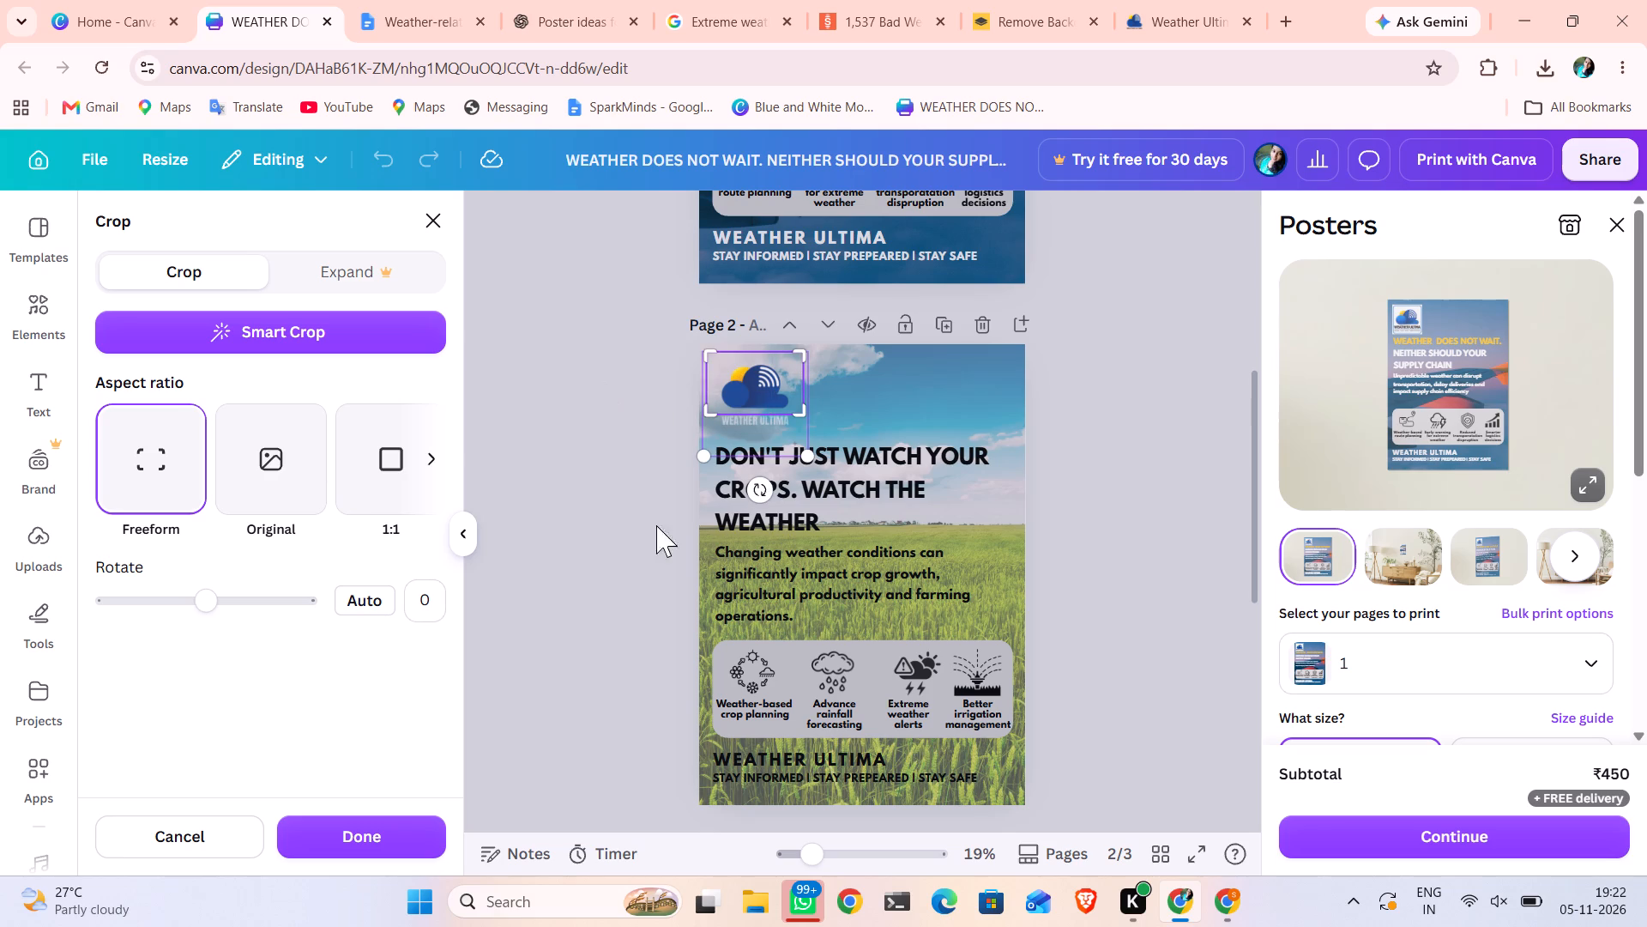
pyautogui.click(368, 839)
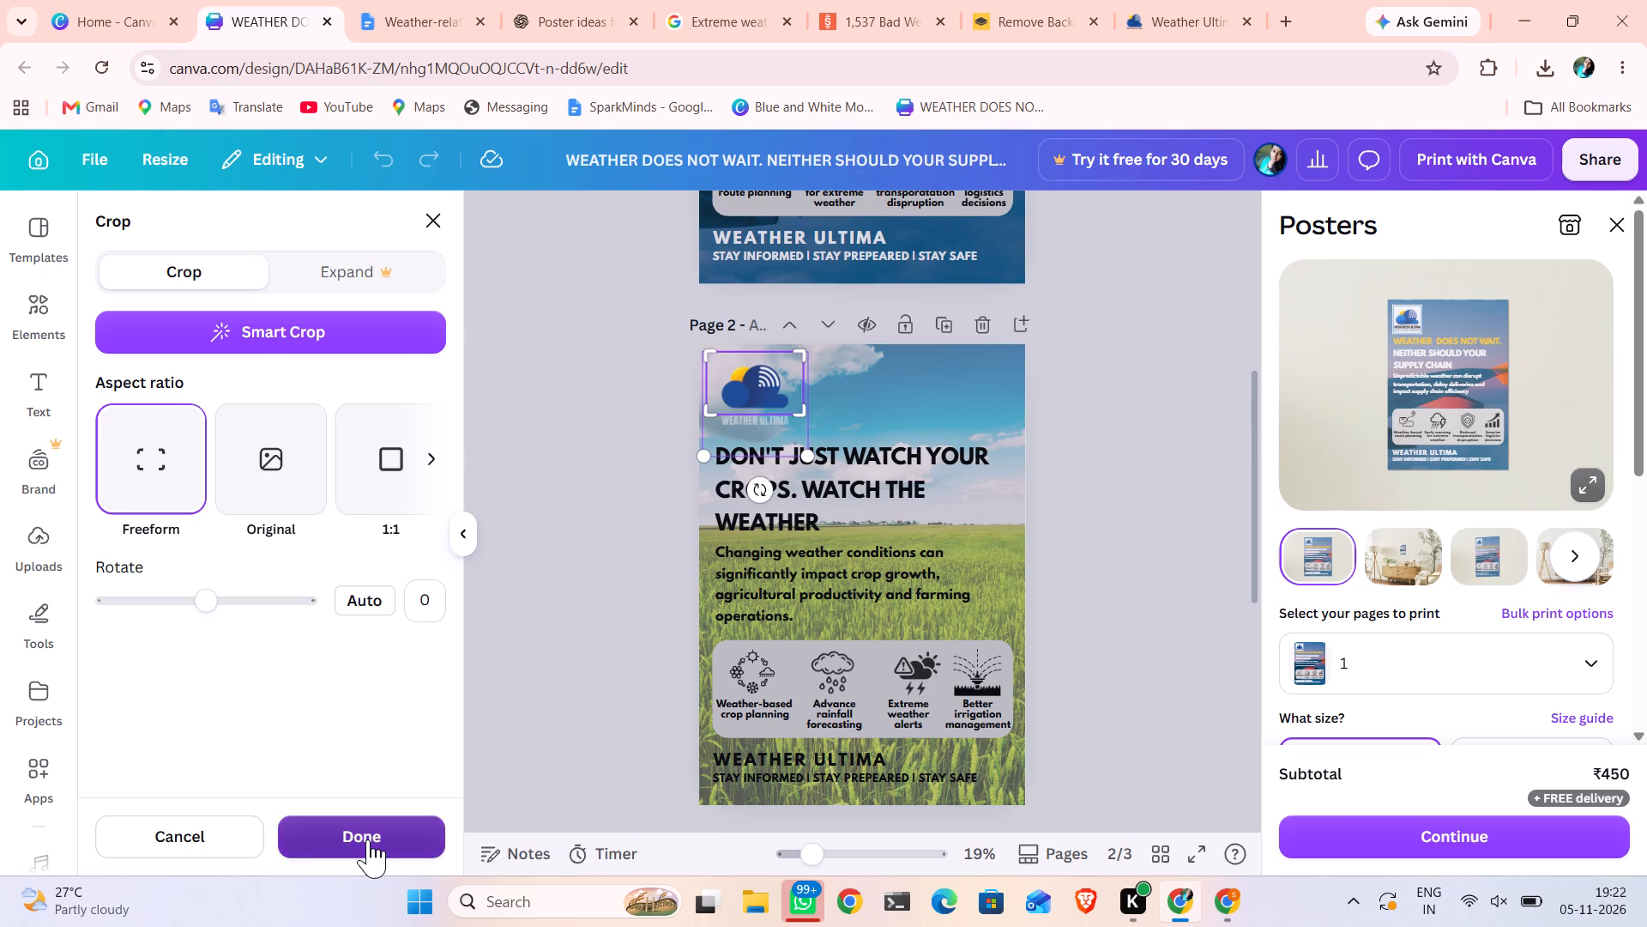
pyautogui.click(546, 618)
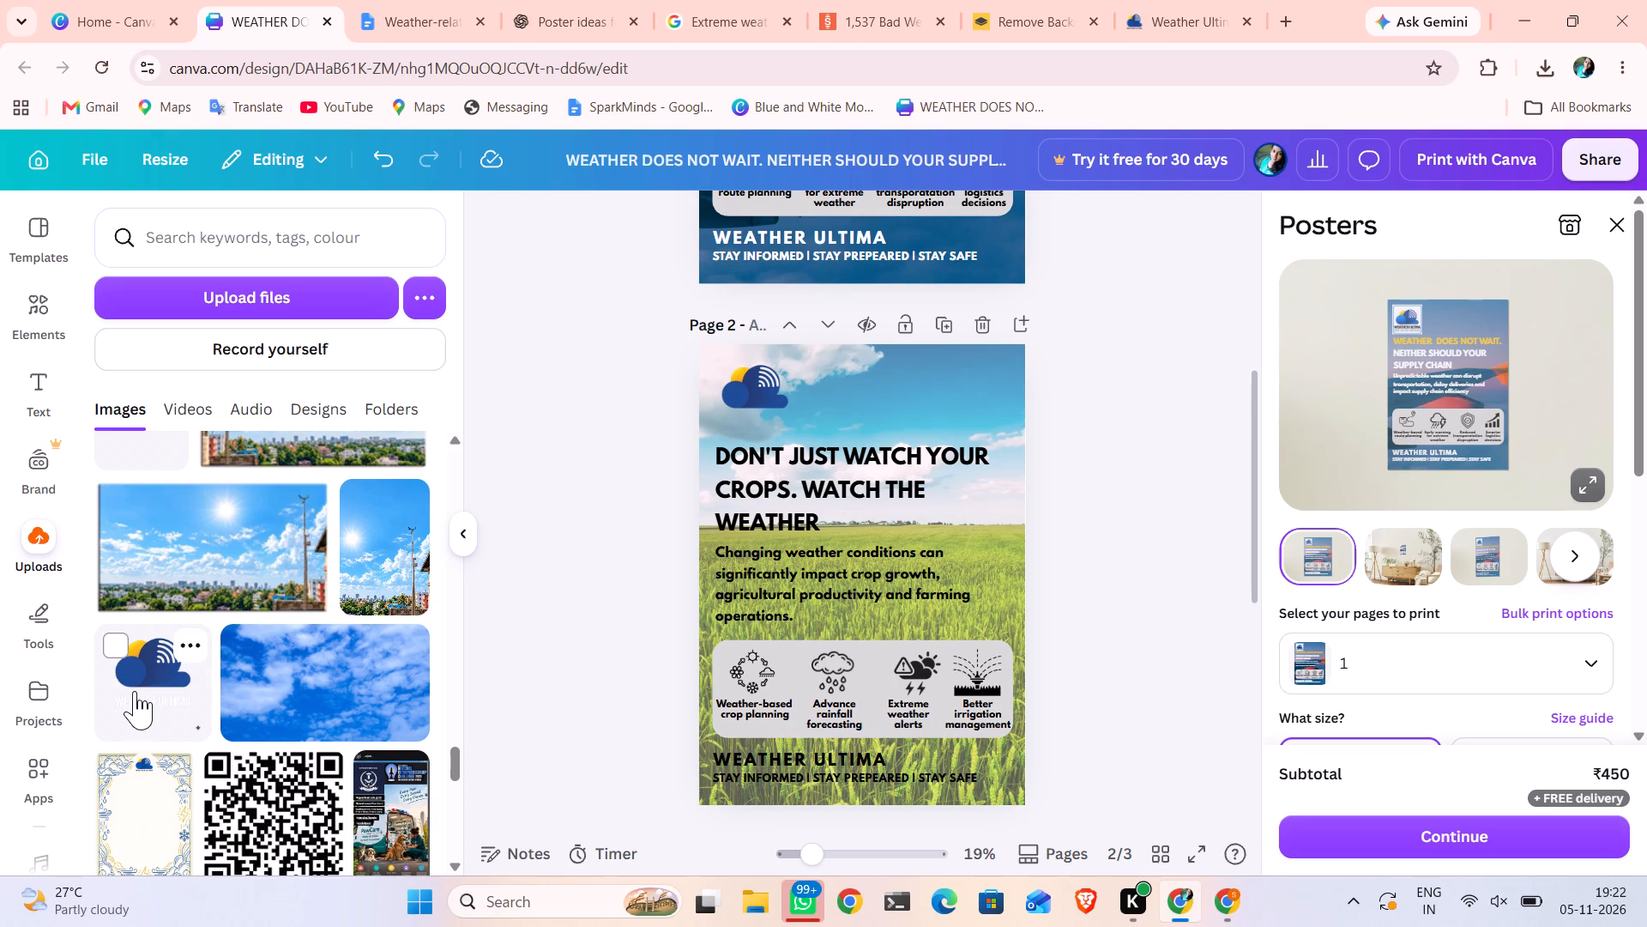
# Add a text box reading WEATHER ULTIMA to page 2 and set its font size to 35.
pyautogui.click(37, 386)
pyautogui.click(235, 309)
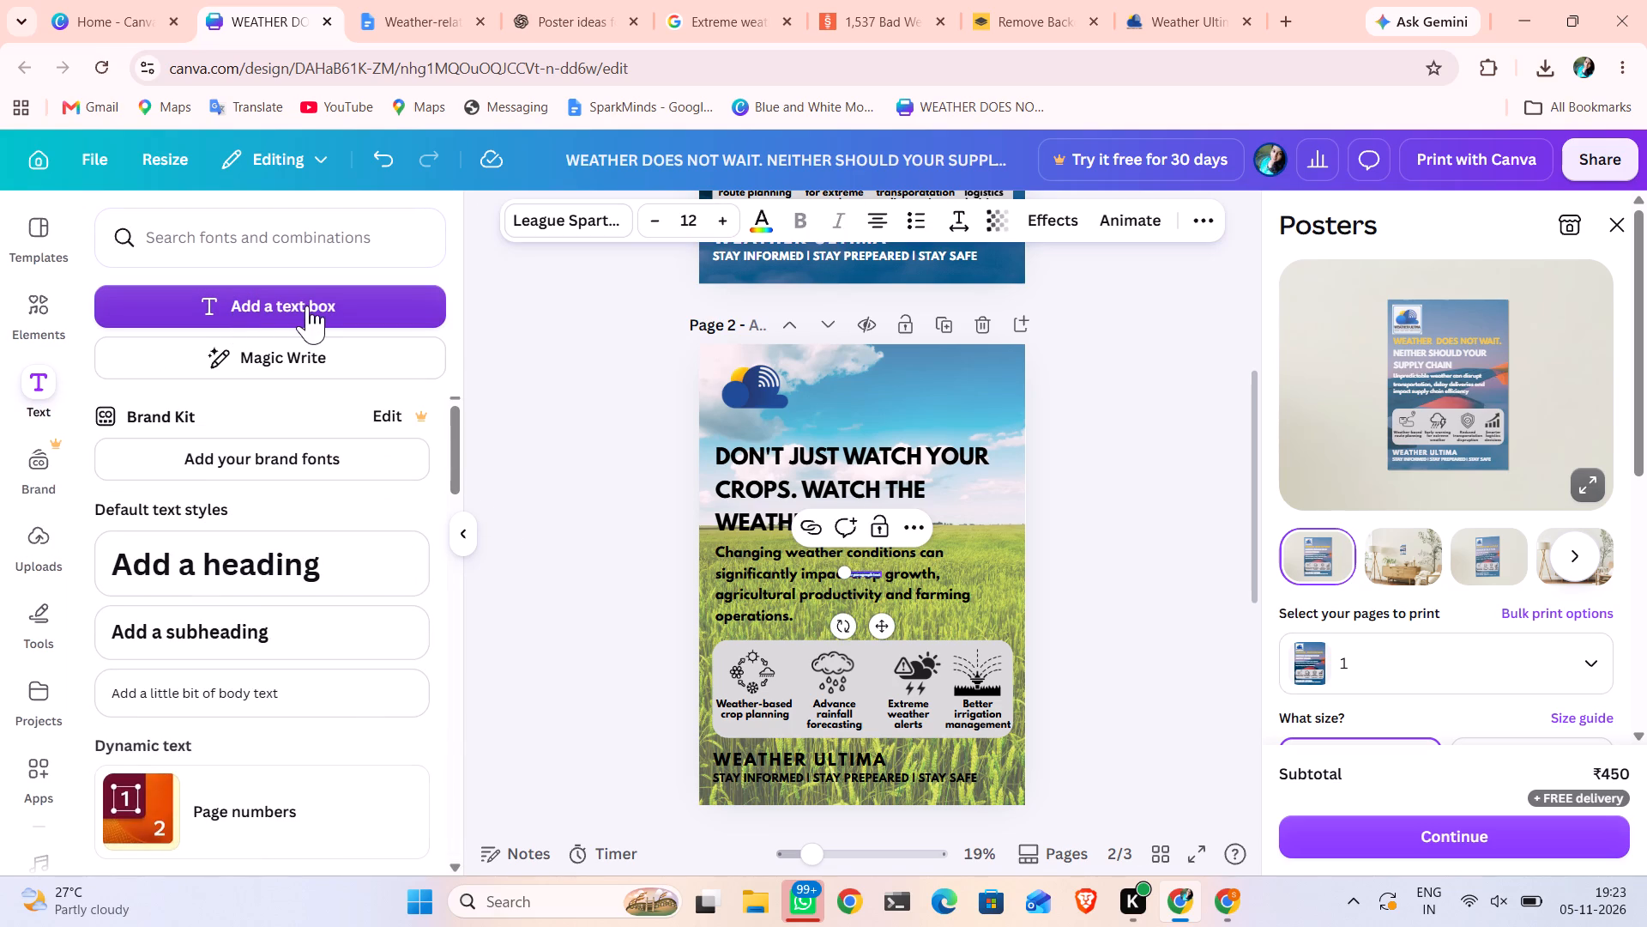
pyautogui.write('WE')
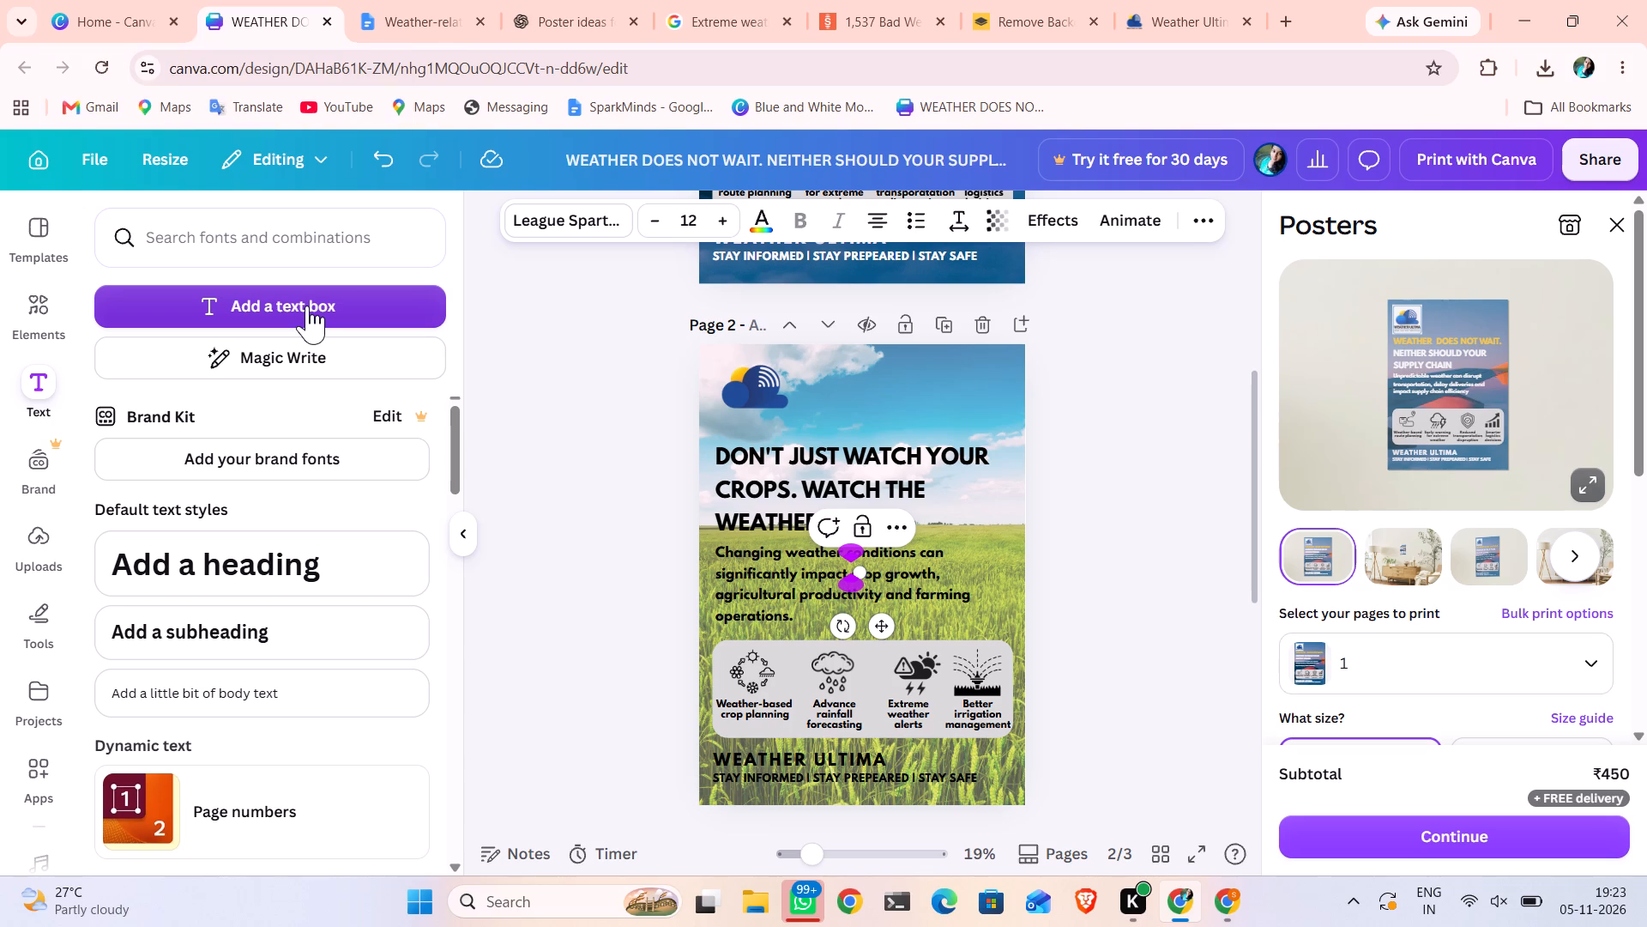
pyautogui.press('BackSpace')
pyautogui.press('BackSpace')
pyautogui.press('BackSpace')
pyautogui.press('BackSpace')
pyautogui.press('BackSpace')
pyautogui.press('BackSpace')
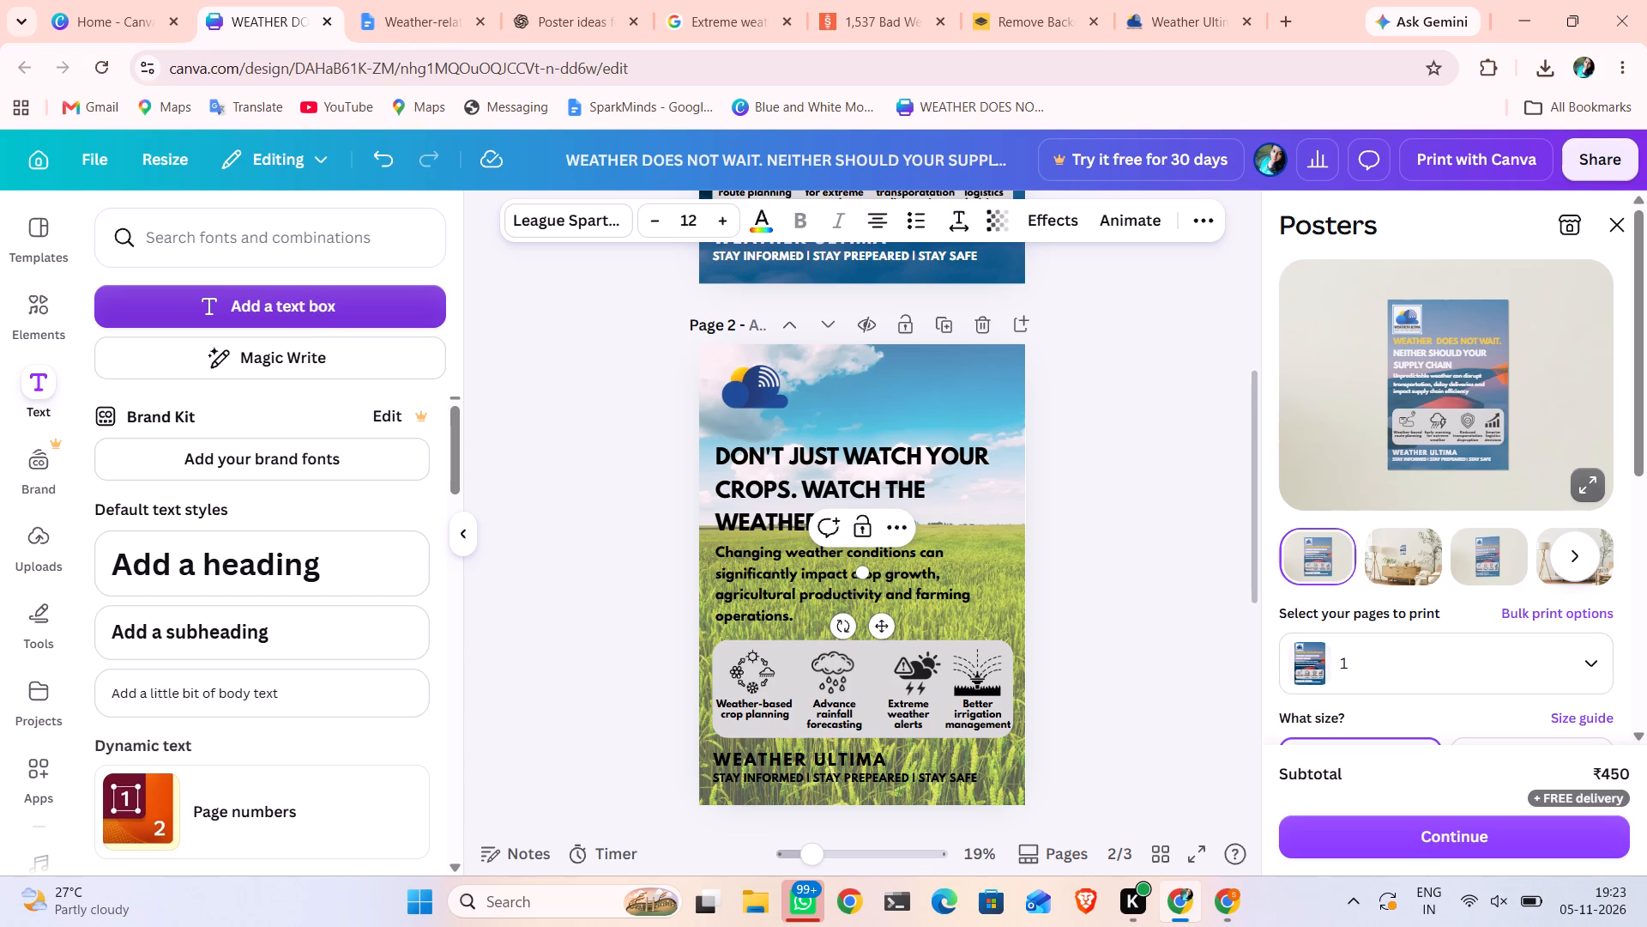
pyautogui.write('WEATHER ULTIMA')
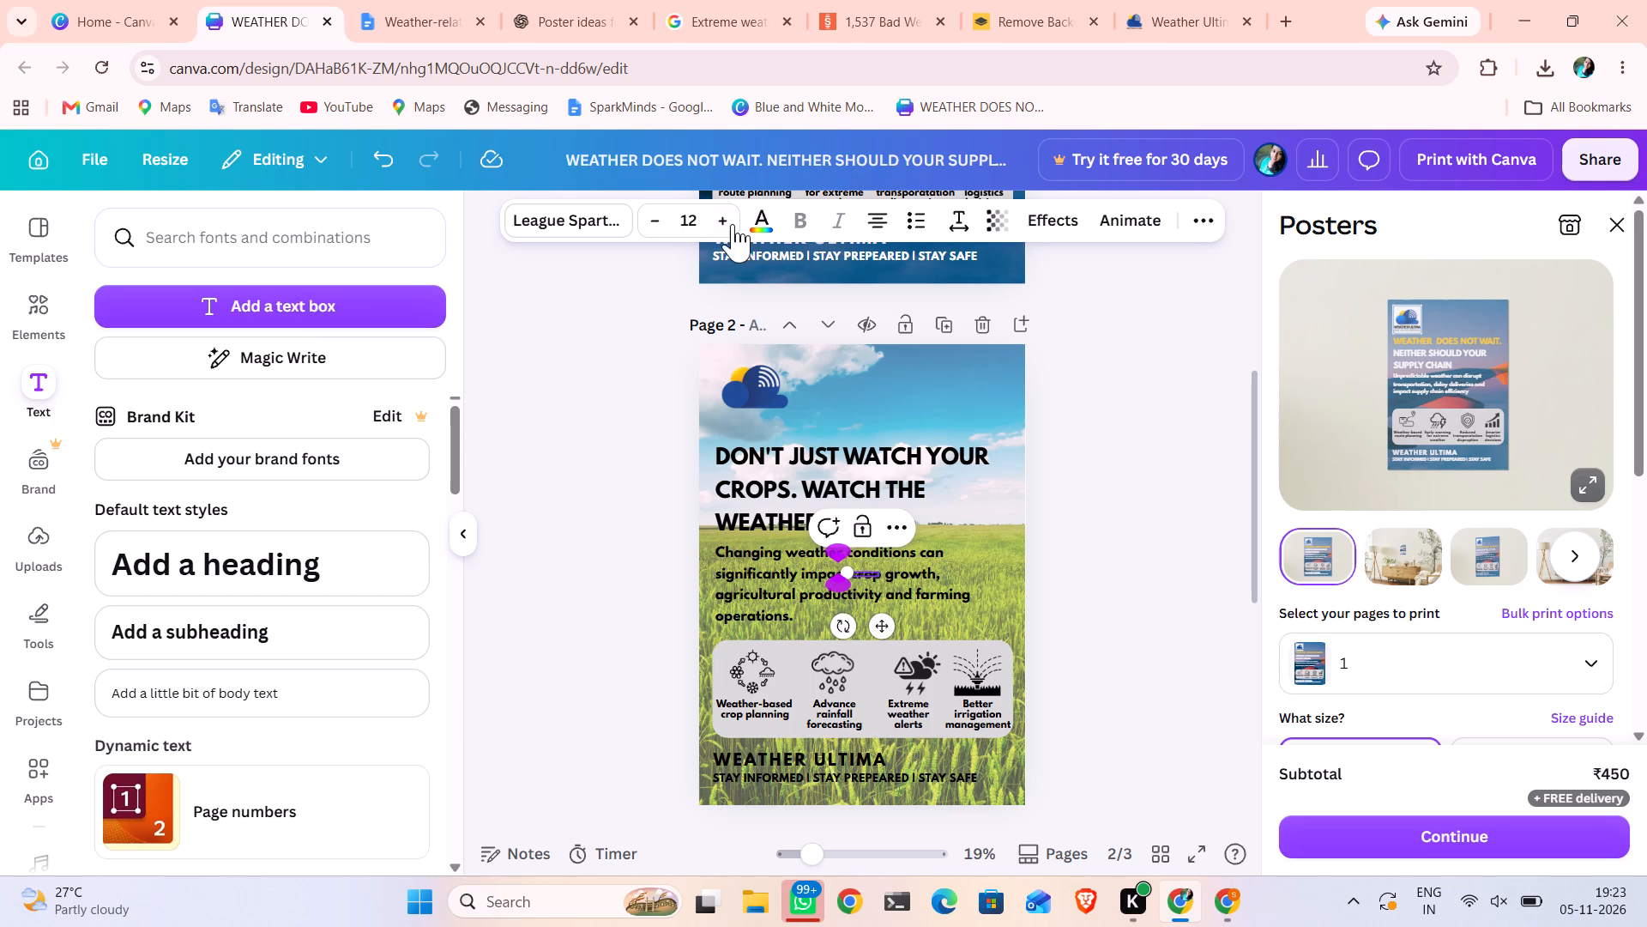
pyautogui.click(698, 220)
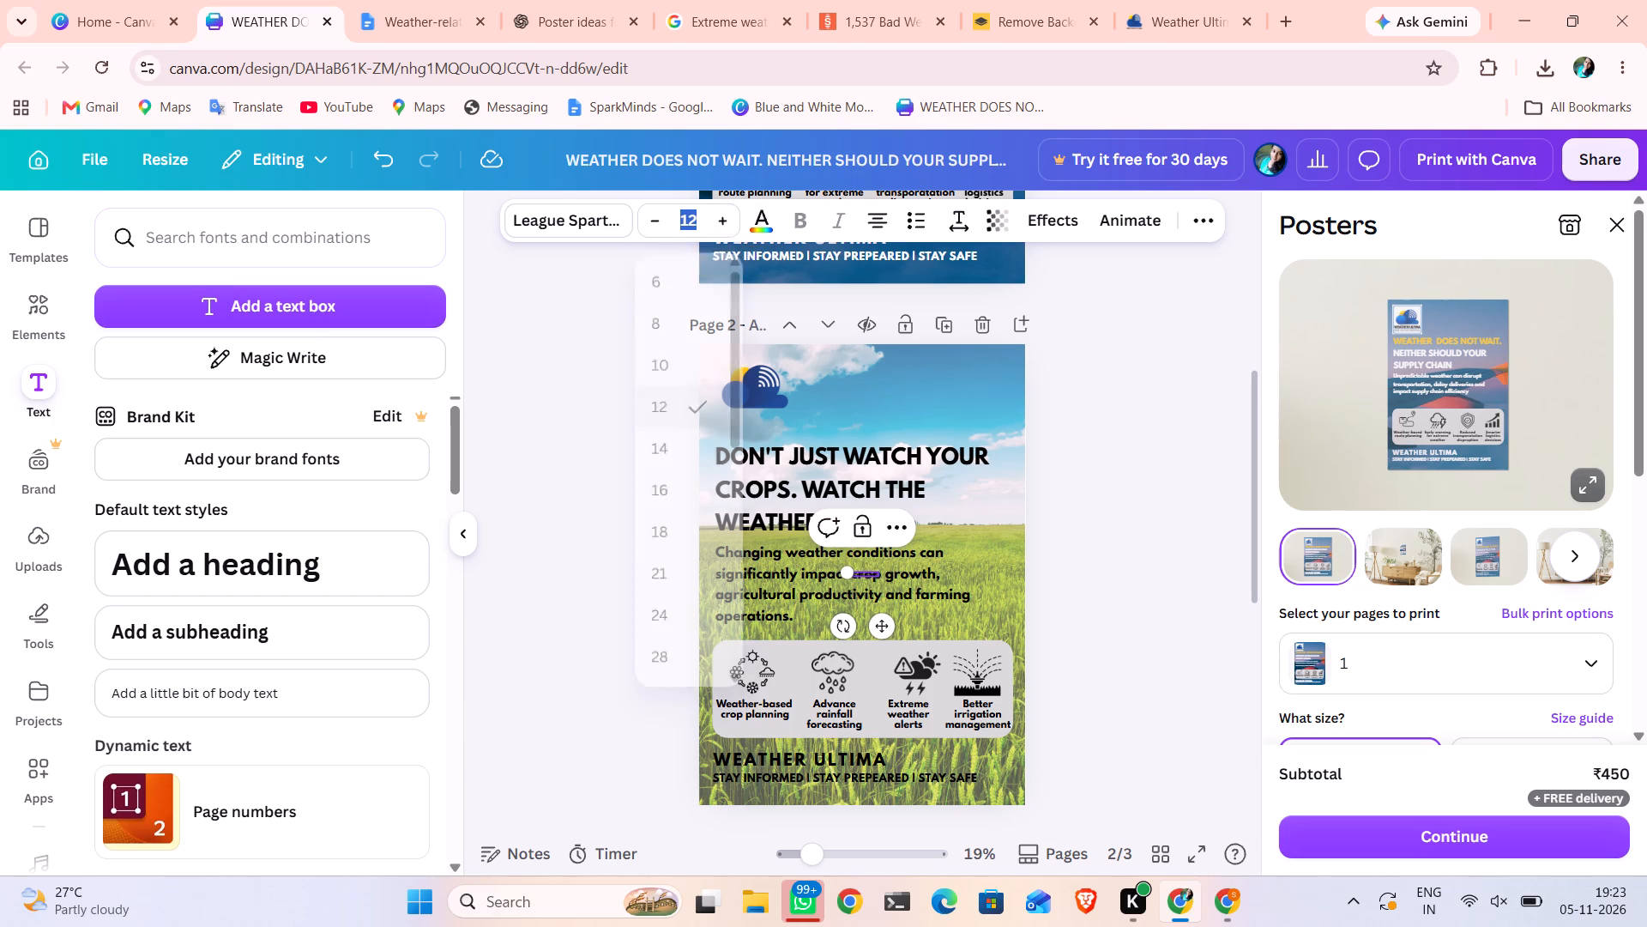
pyautogui.write('35')
pyautogui.press('Return')
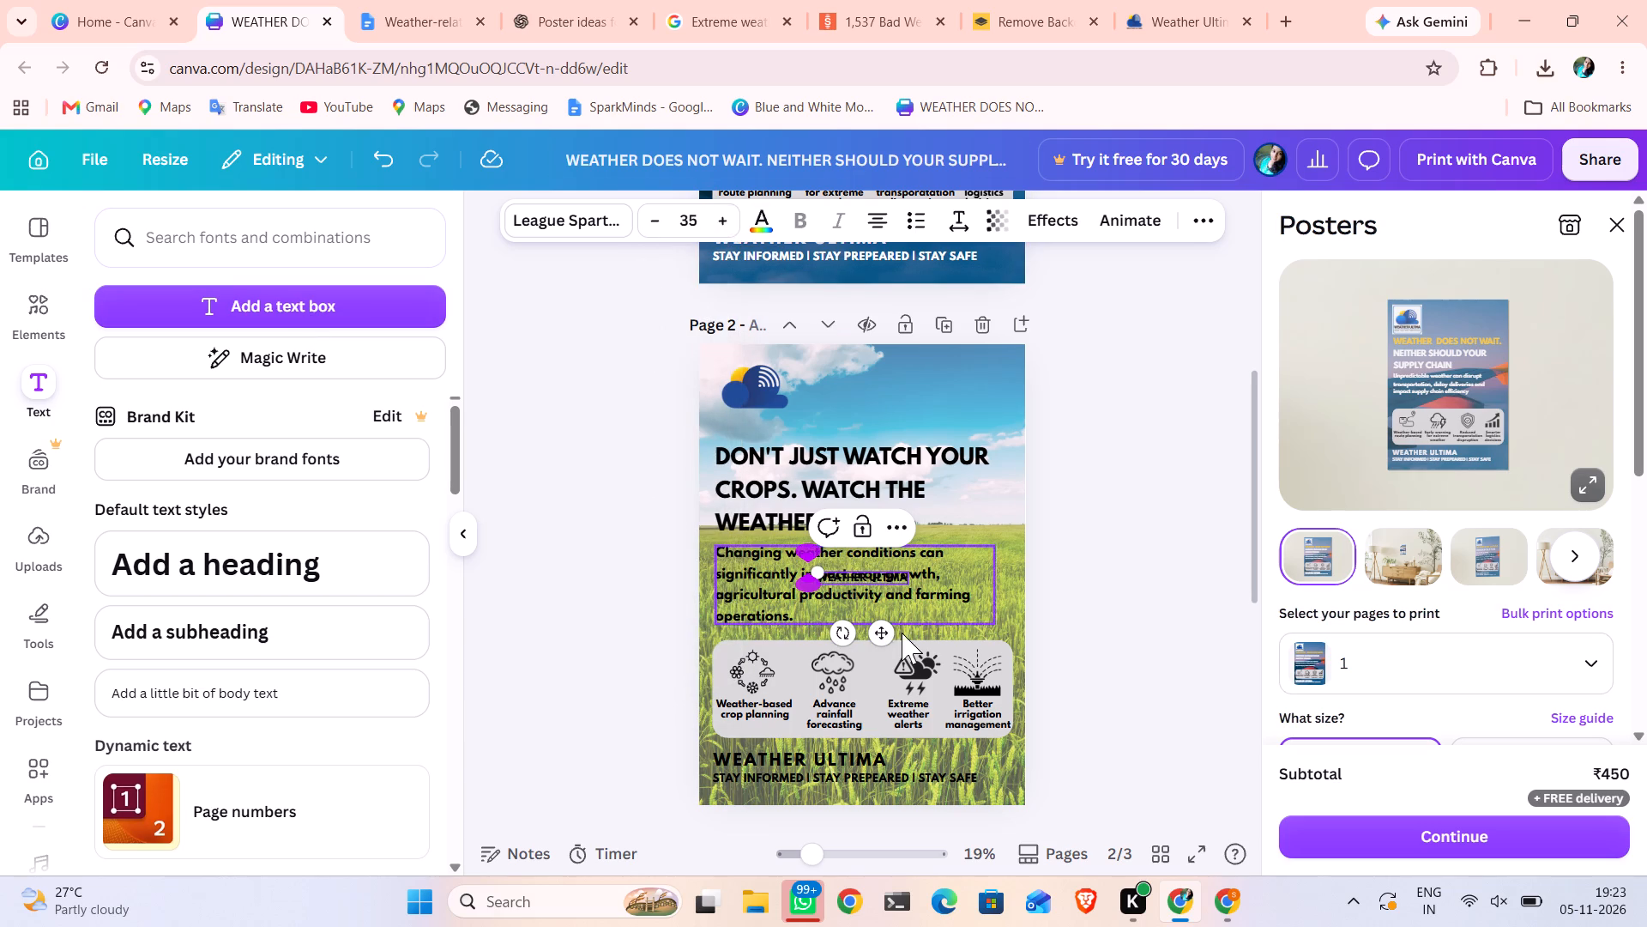
# Move the new WEATHER ULTIMA text directly beneath the cloud symbol on page 2.
pyautogui.moveTo(890, 634); pyautogui.dragTo(784, 469)
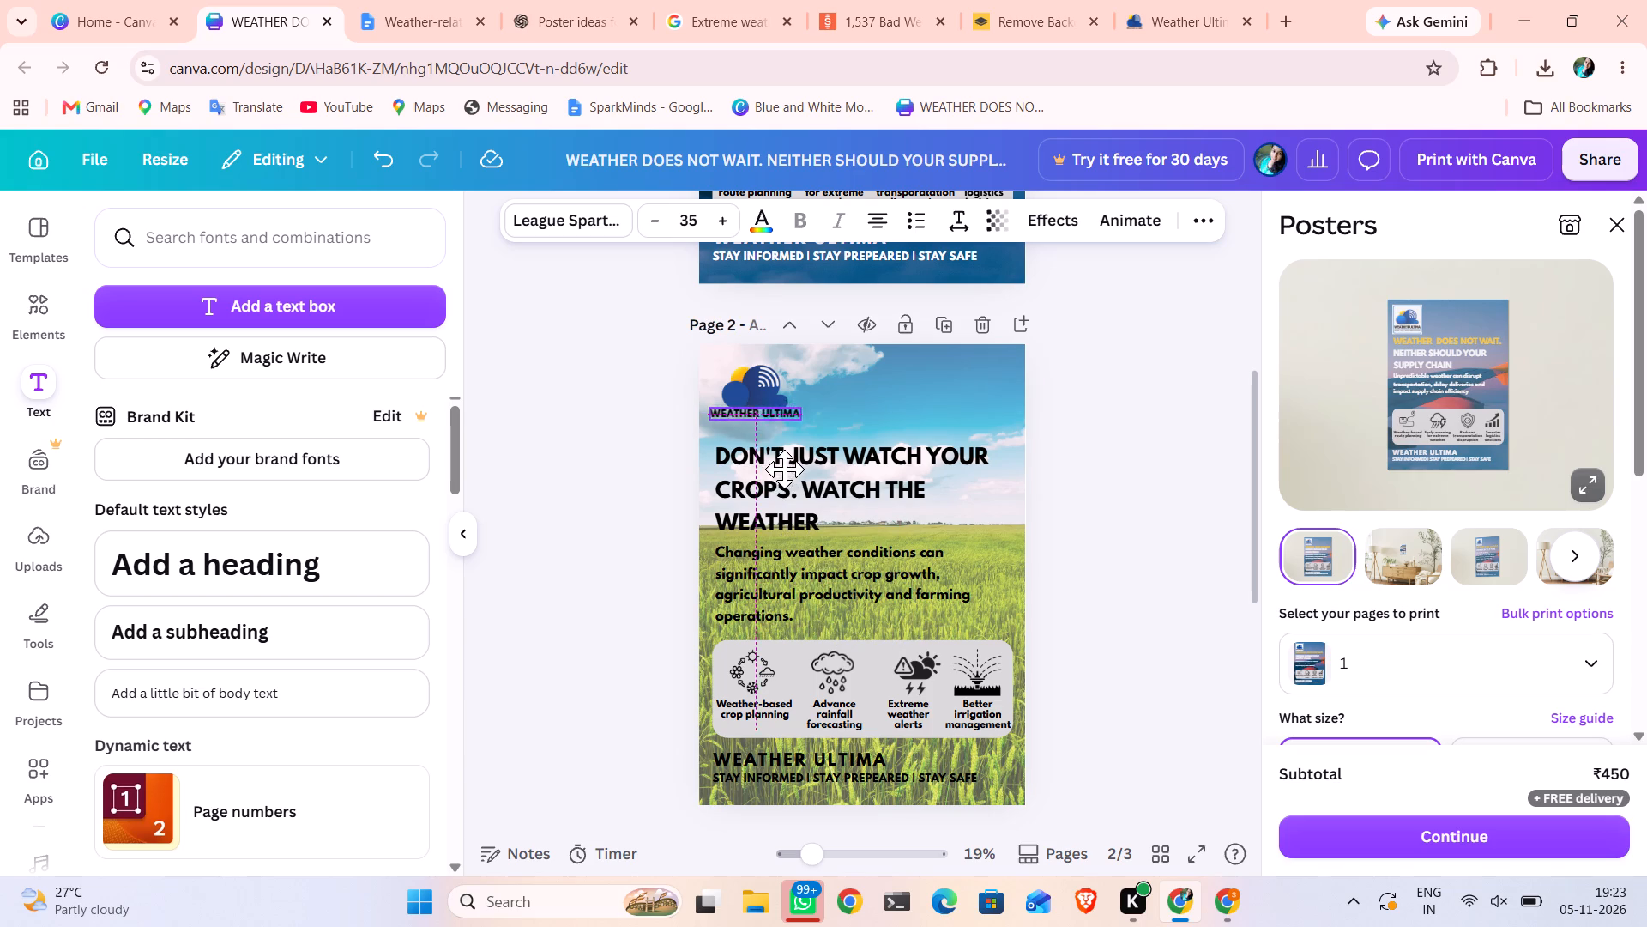
pyautogui.moveTo(784, 469); pyautogui.dragTo(781, 476)
pyautogui.click(542, 439)
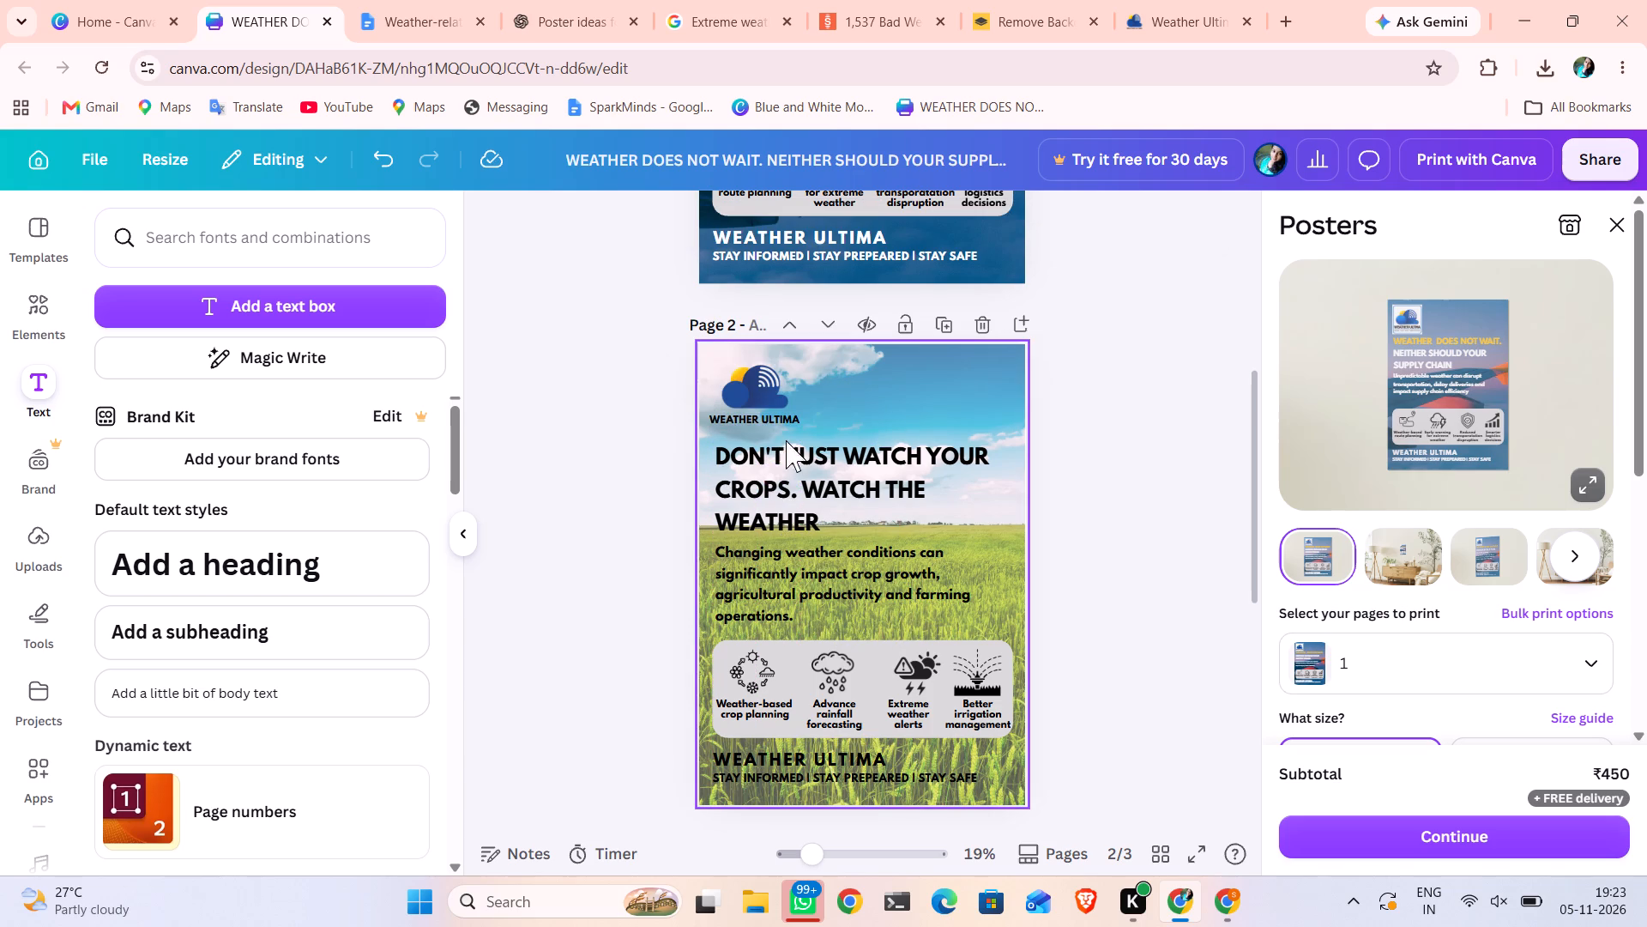
# Group the cloud symbol and the WEATHER ULTIMA text beneath it on page 2.
pyautogui.click(814, 421)
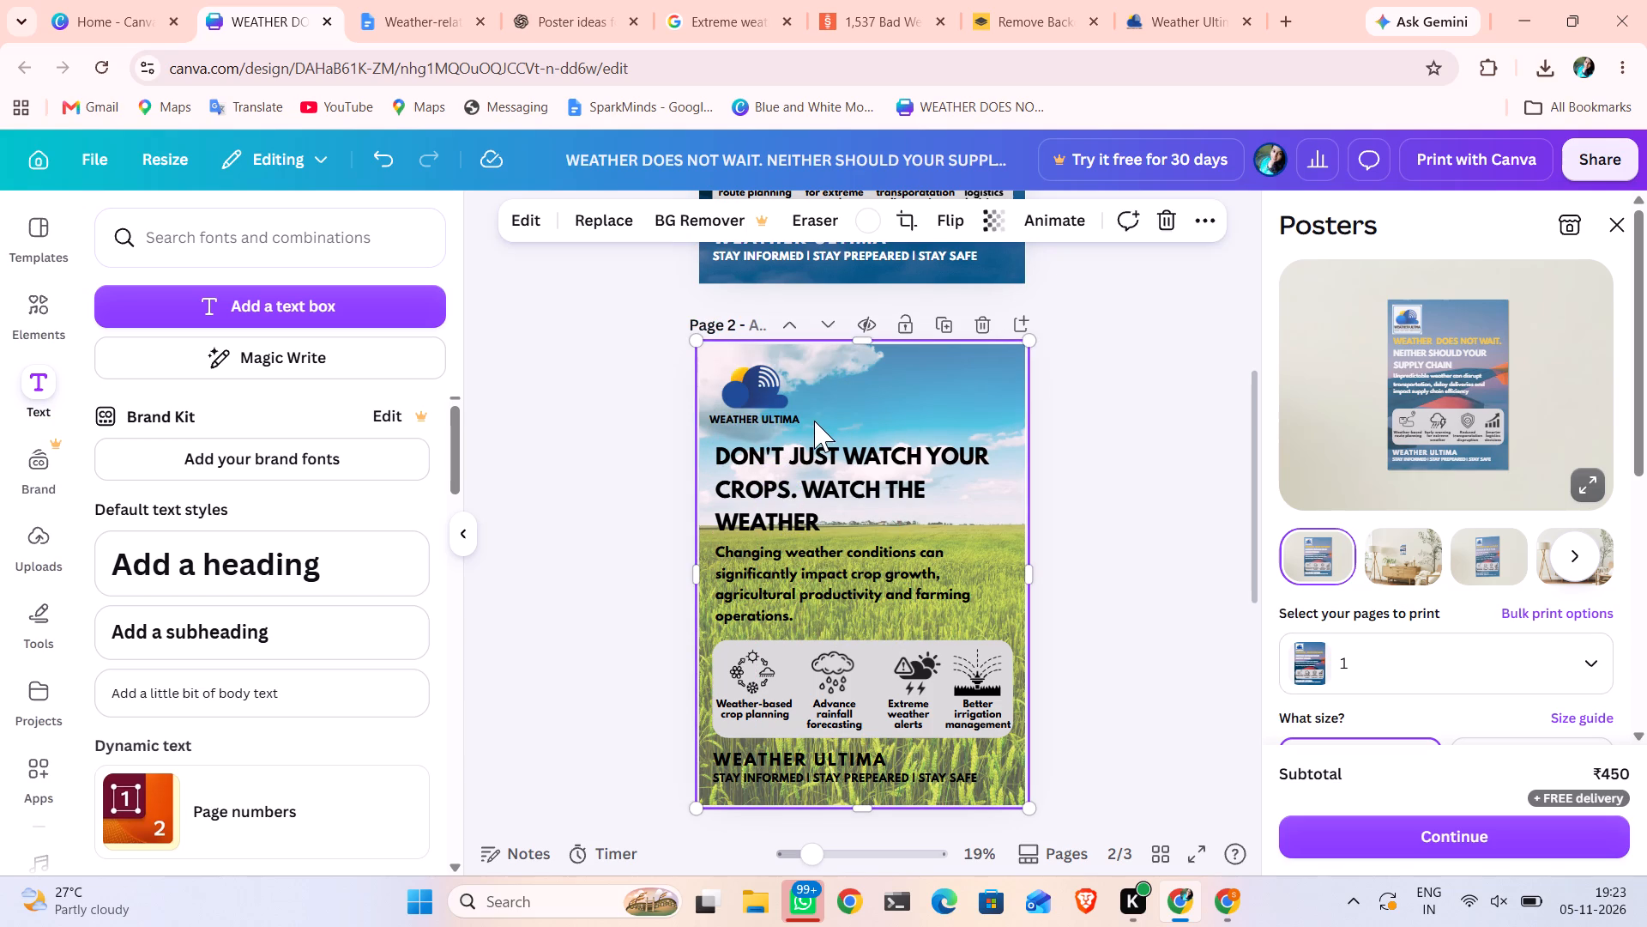
pyautogui.moveTo(799, 427); pyautogui.dragTo(762, 382)
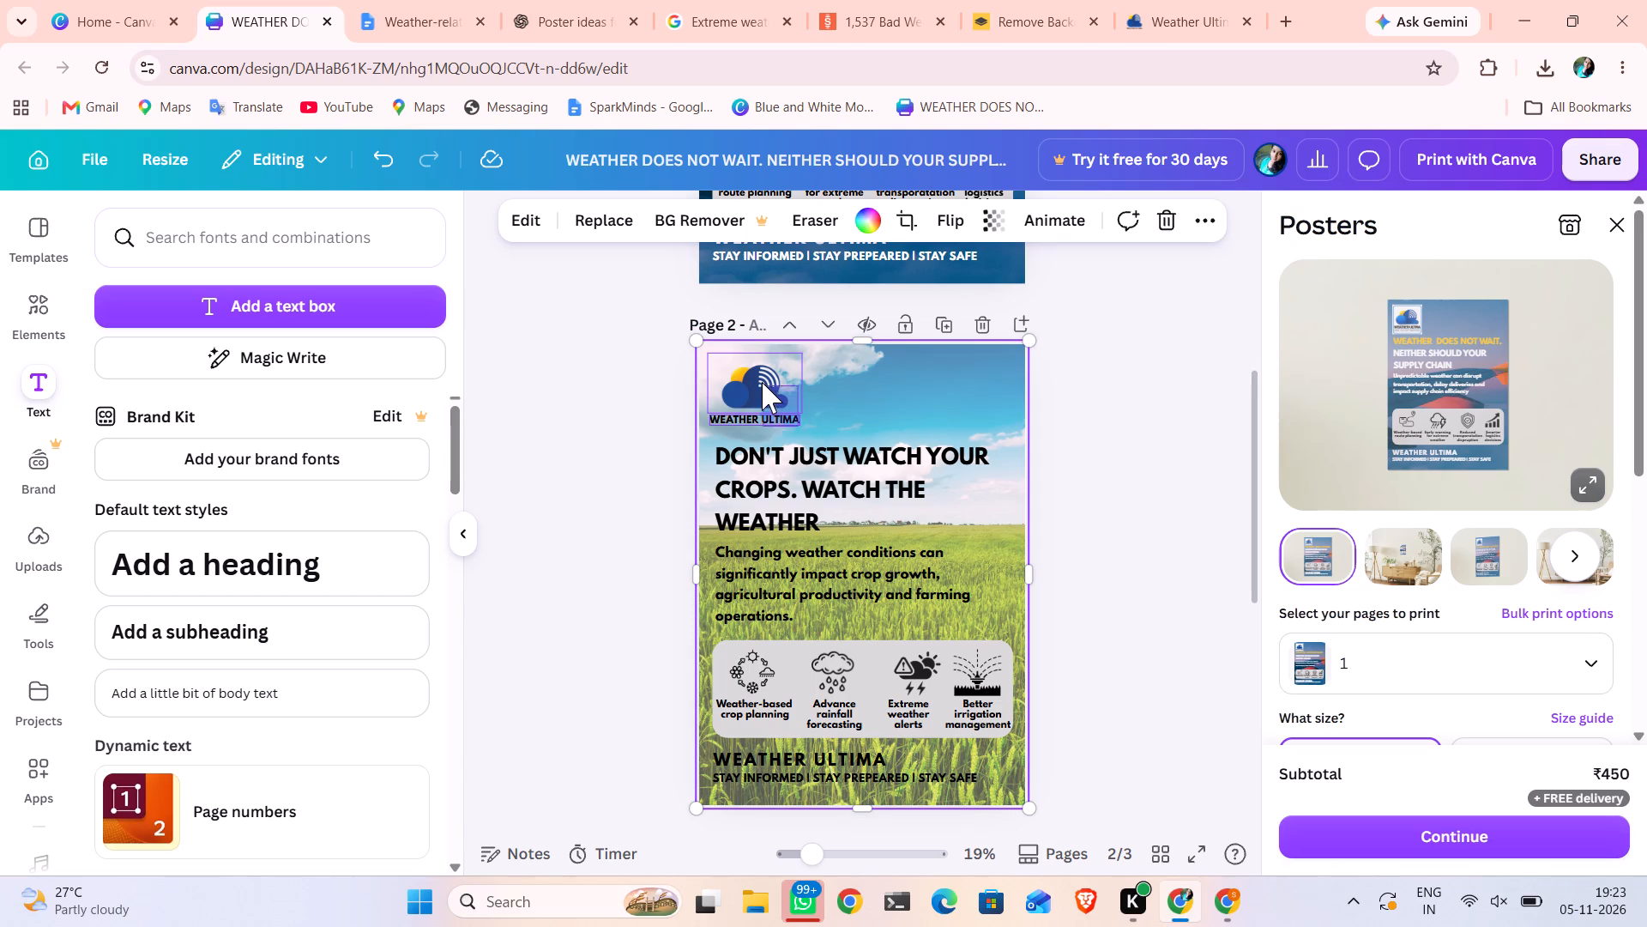
pyautogui.moveTo(762, 382); pyautogui.dragTo(758, 377)
pyautogui.click(691, 307)
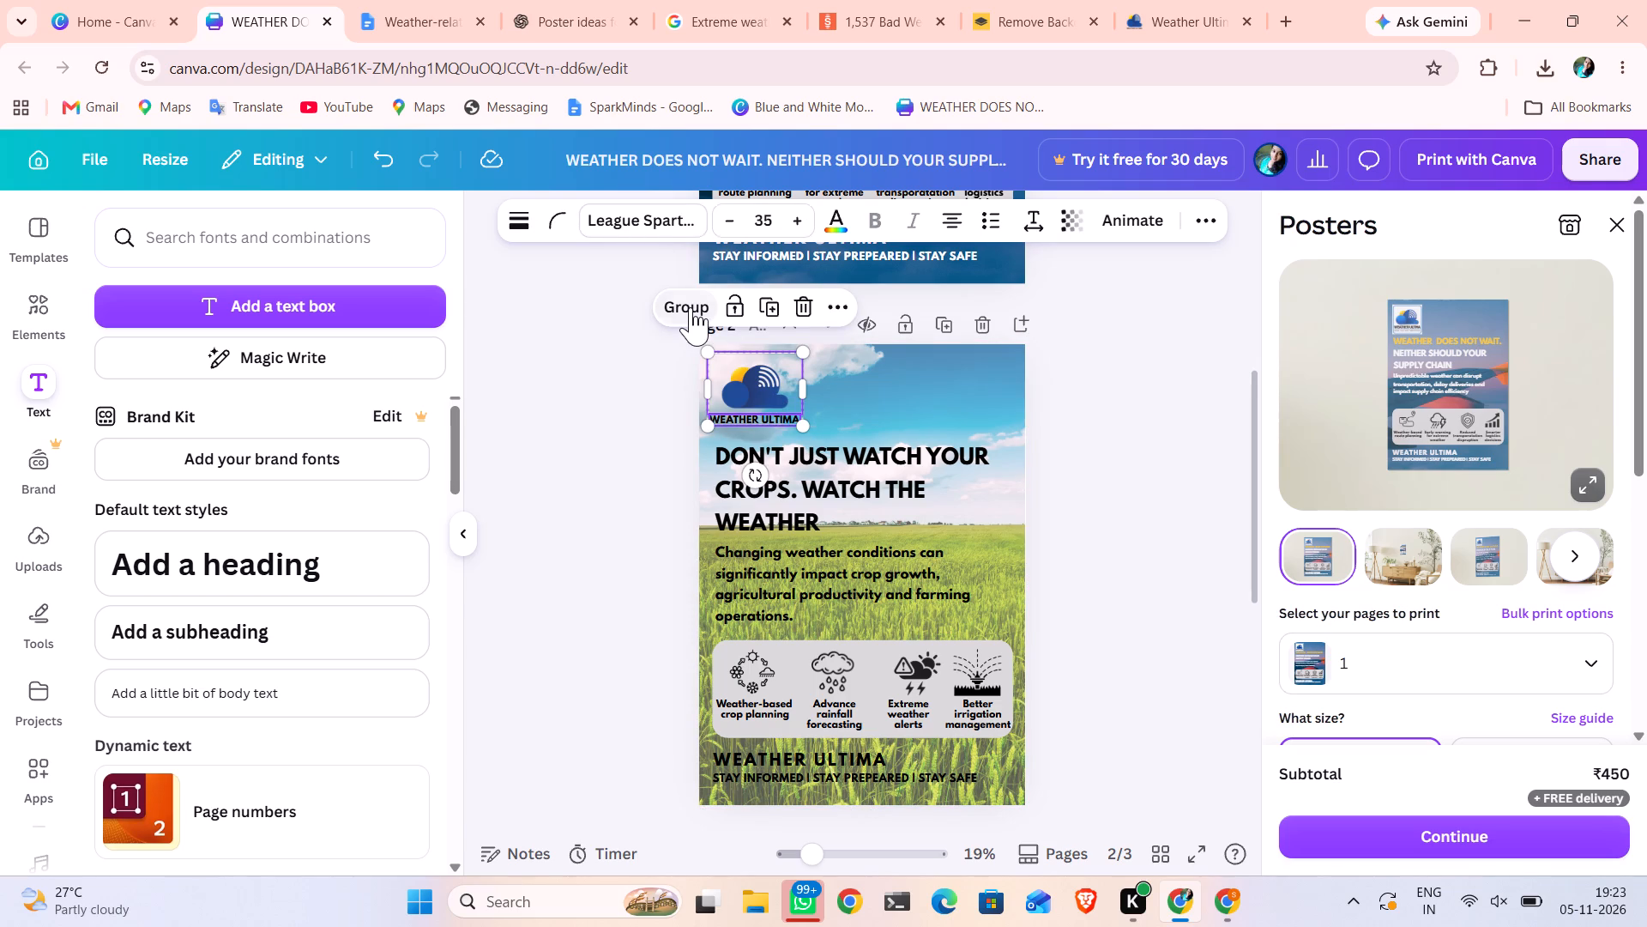
# Duplicate the grouped logo and move the copy up onto the bottom of page 1.
pyautogui.hotkey('ctrl', 'd')
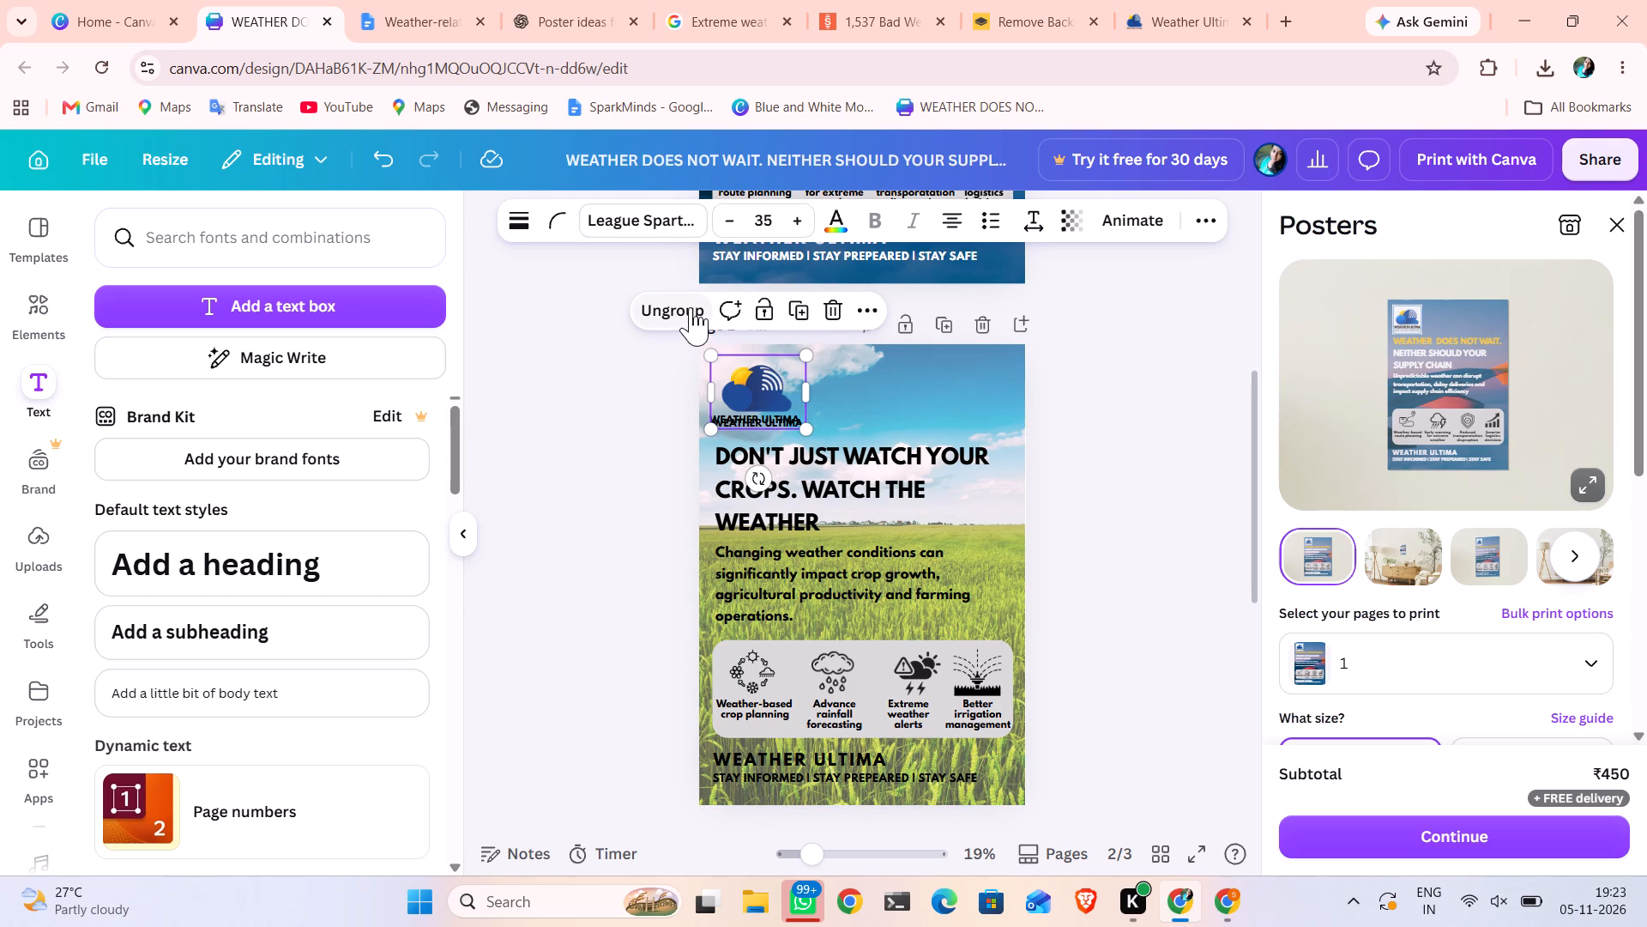
pyautogui.moveTo(776, 386); pyautogui.dragTo(785, 259)
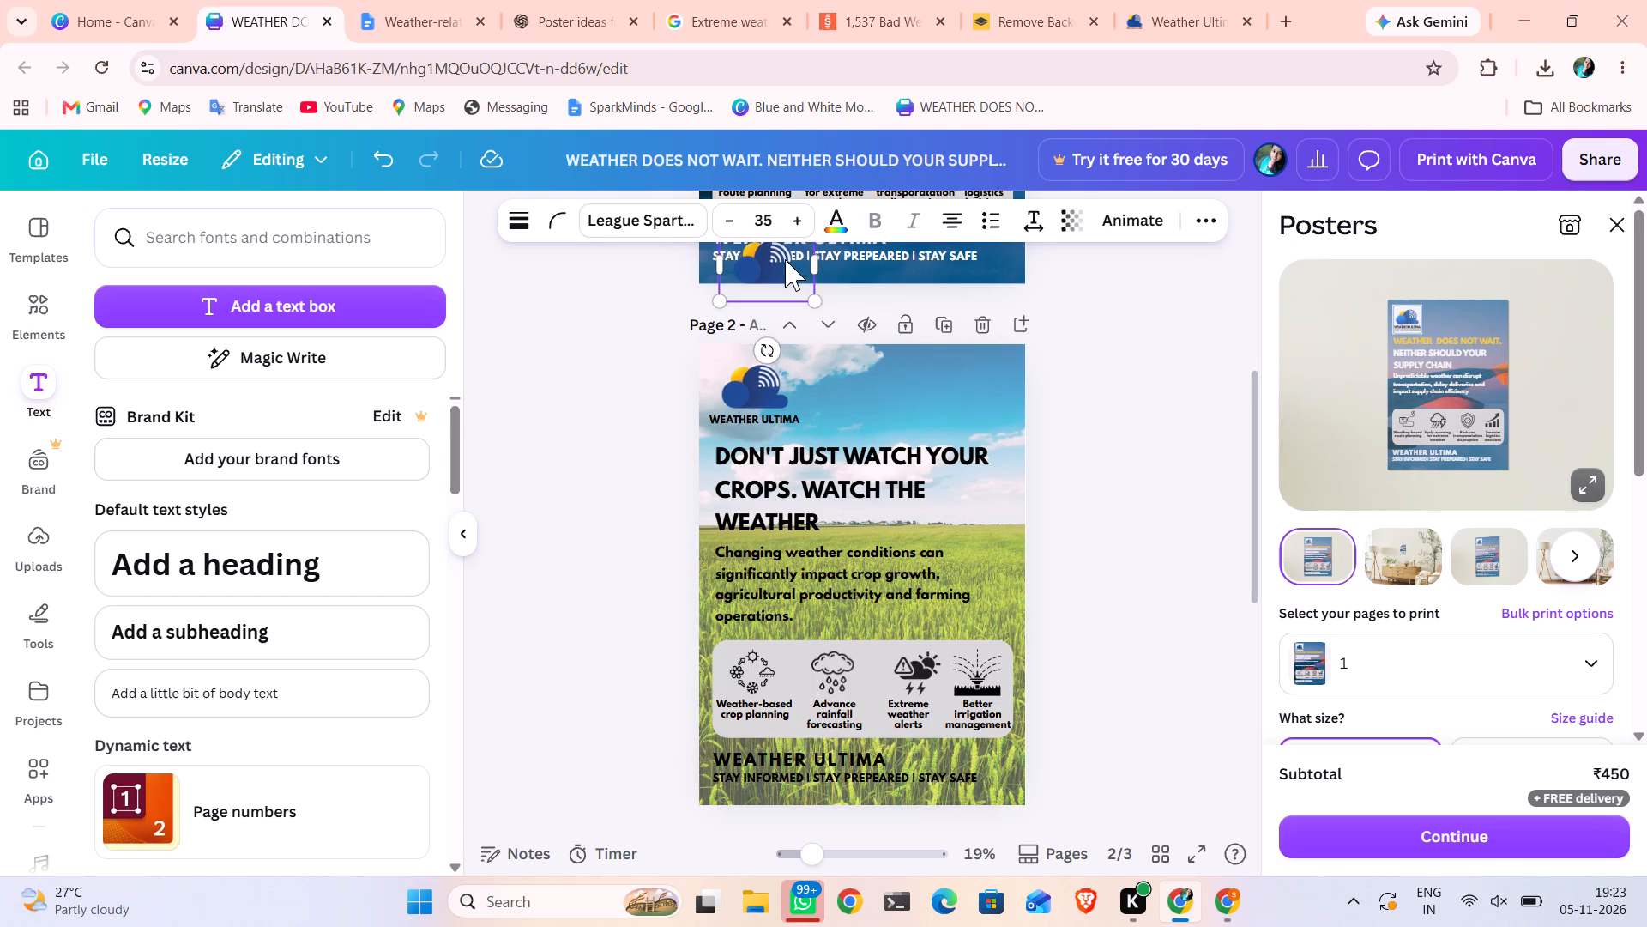
# Delete the old boxed Weather Ultima logo from page 1.
pyautogui.scroll(3, 785, 259)
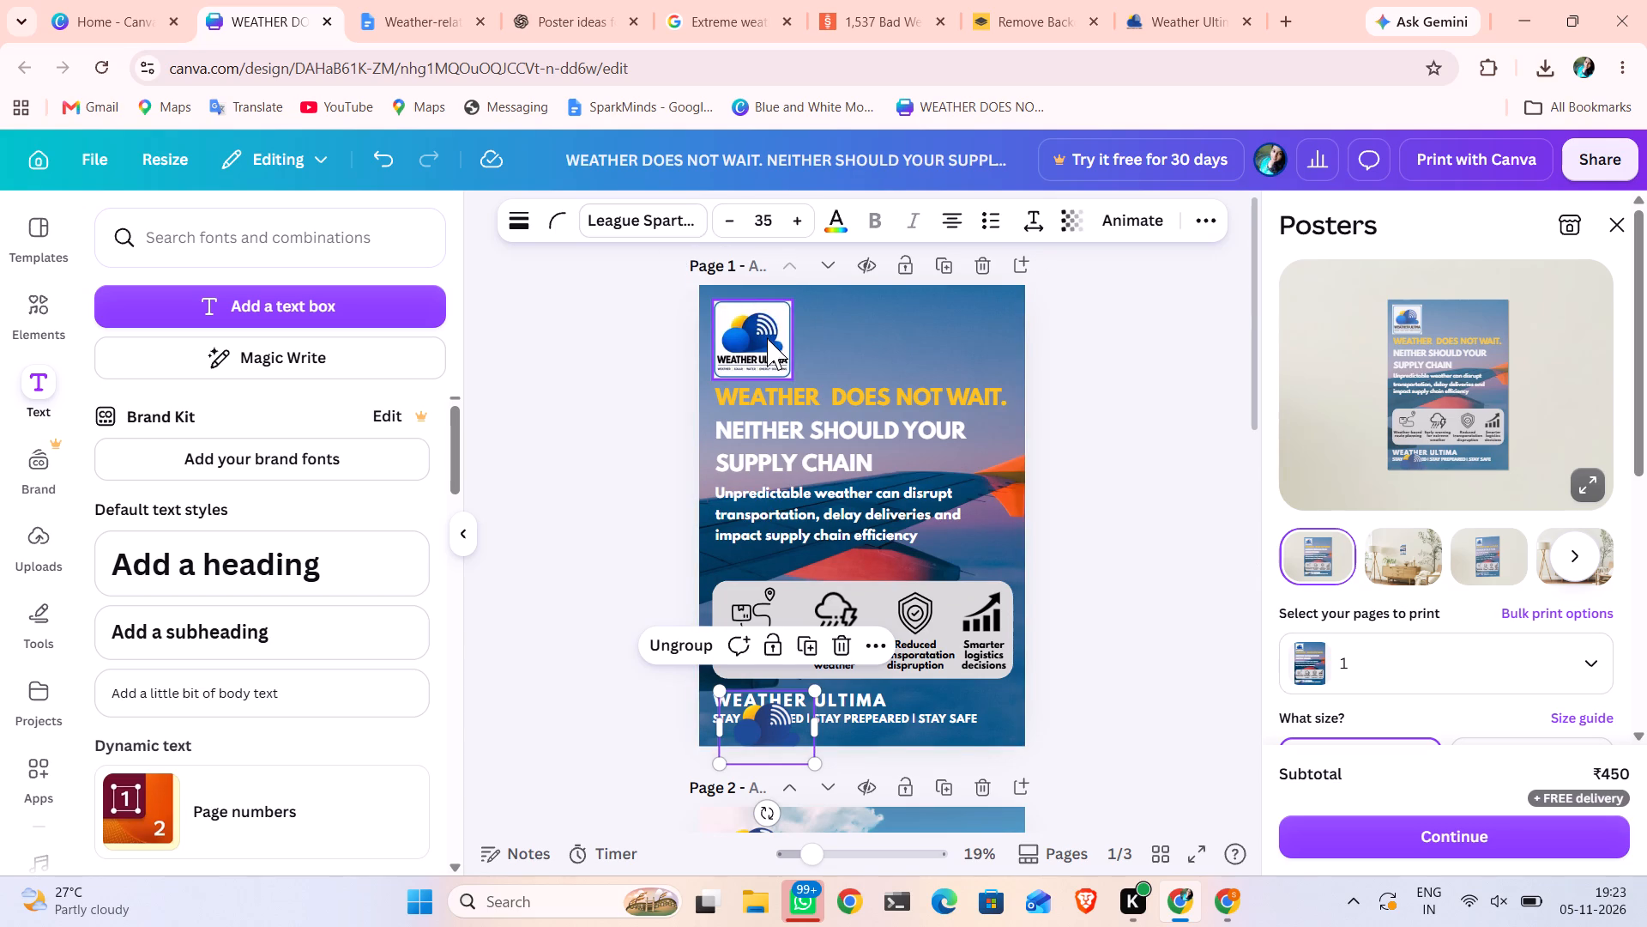
pyautogui.click(767, 337)
pyautogui.press('Delete')
pyautogui.press('BackSpace')
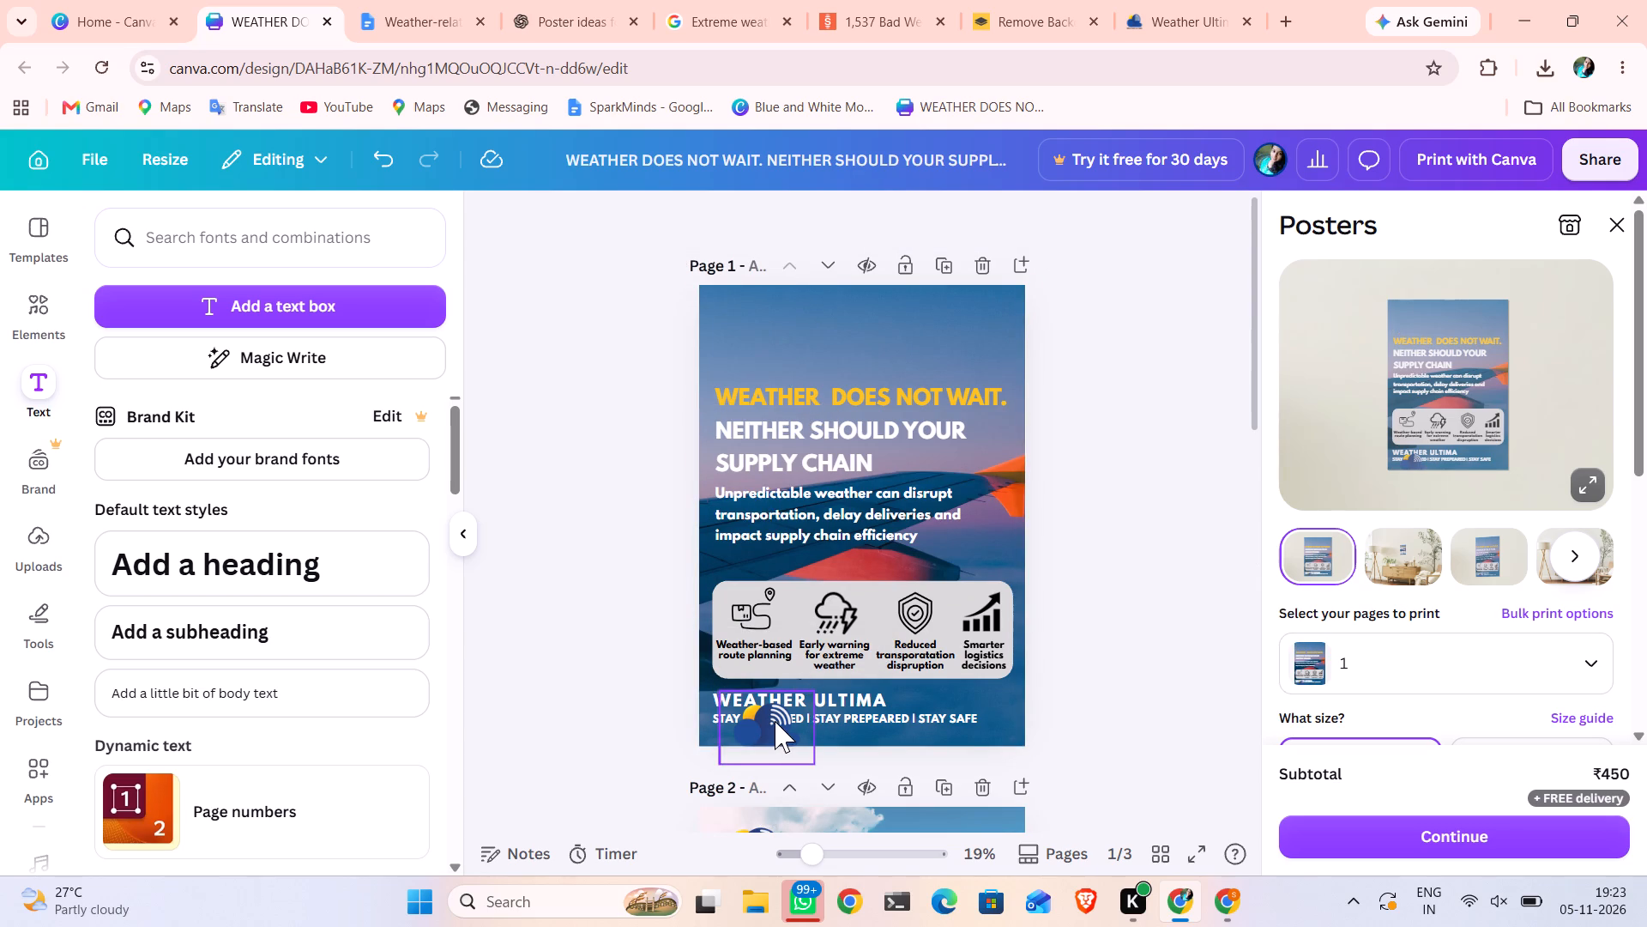
# Place the copied logo in page 1's upper-left corner above the headline and nudge it slightly down.
pyautogui.moveTo(775, 722); pyautogui.dragTo(774, 327)
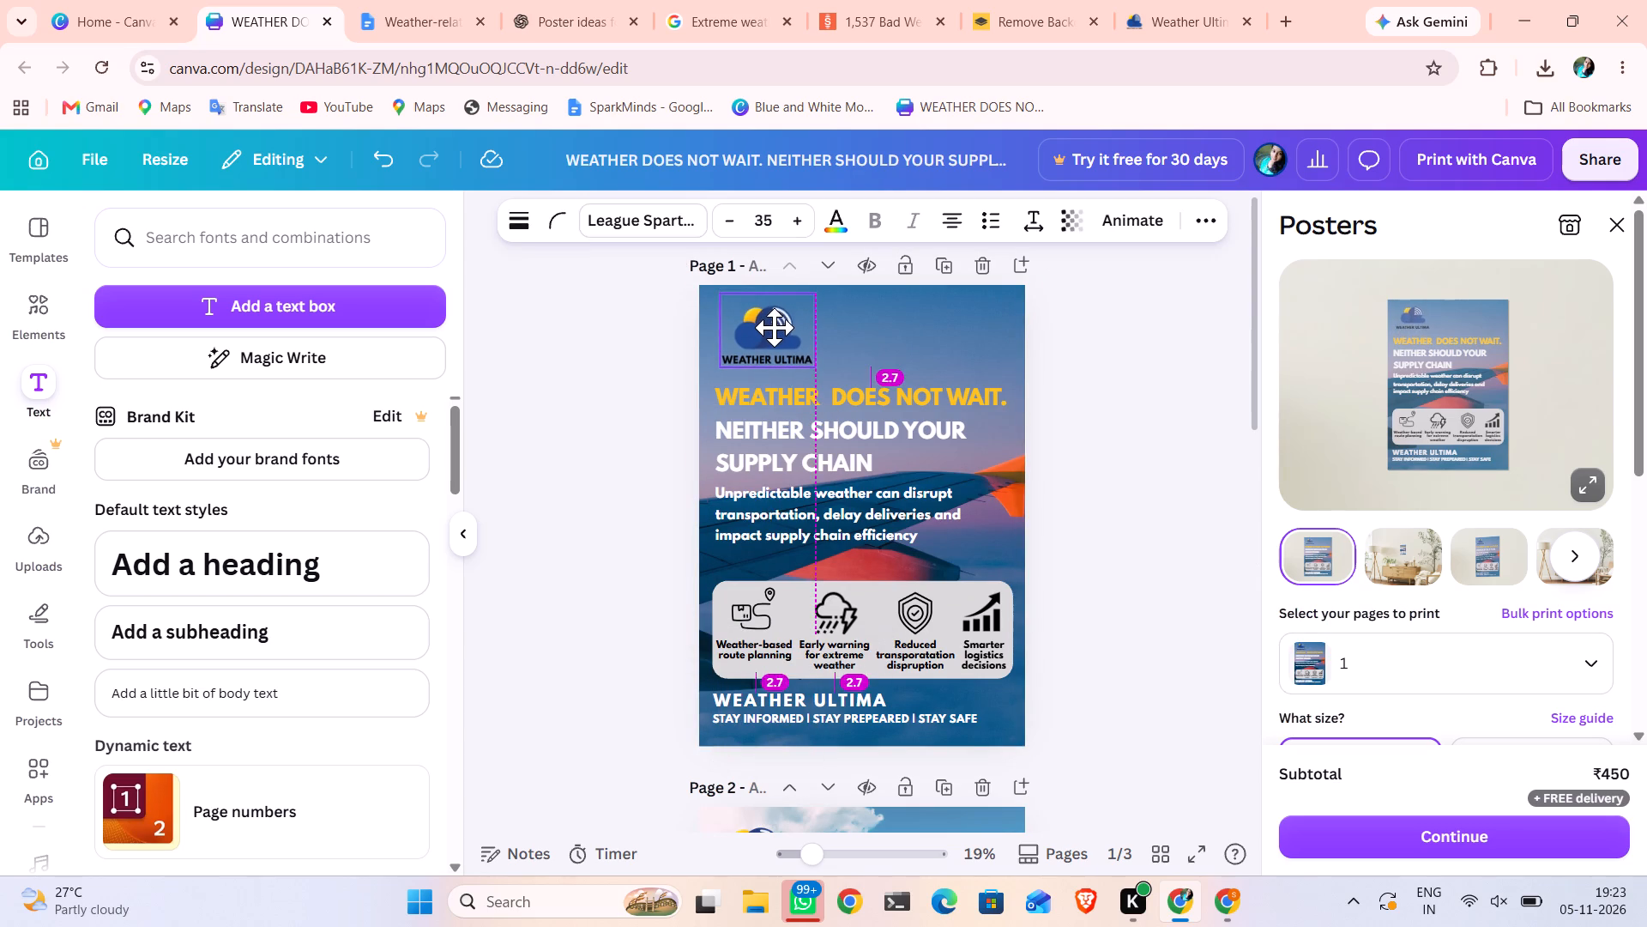
pyautogui.moveTo(774, 327); pyautogui.dragTo(772, 327)
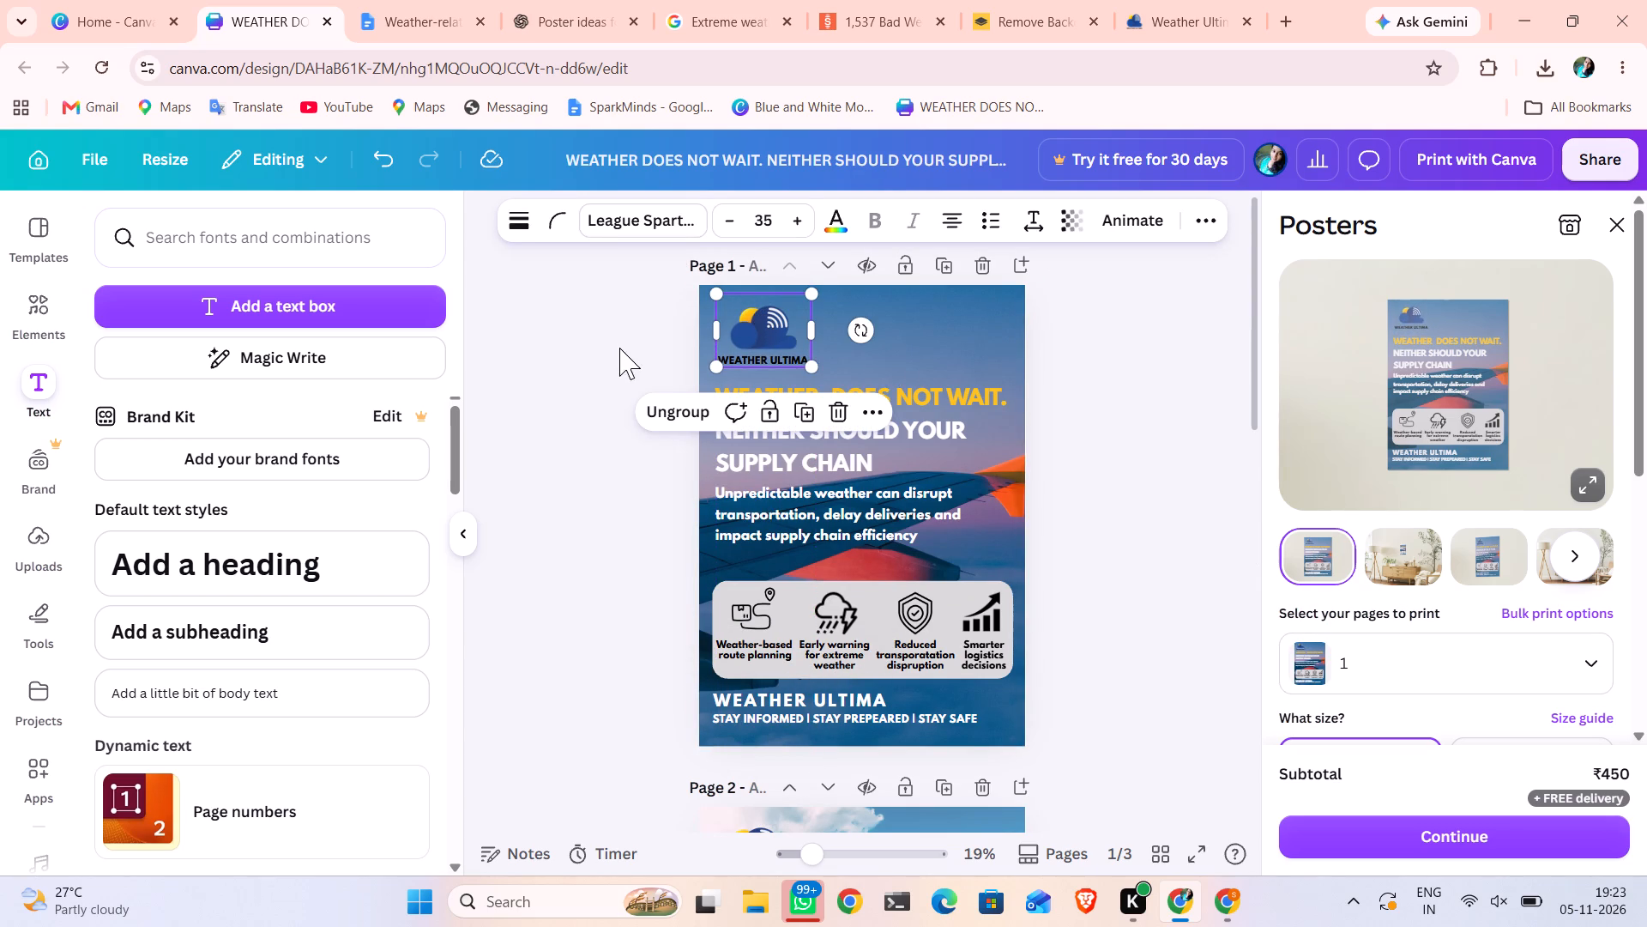
pyautogui.press('Down')
pyautogui.press('Down')
pyautogui.press('Down')
pyautogui.press('Down')
pyautogui.press('Down')
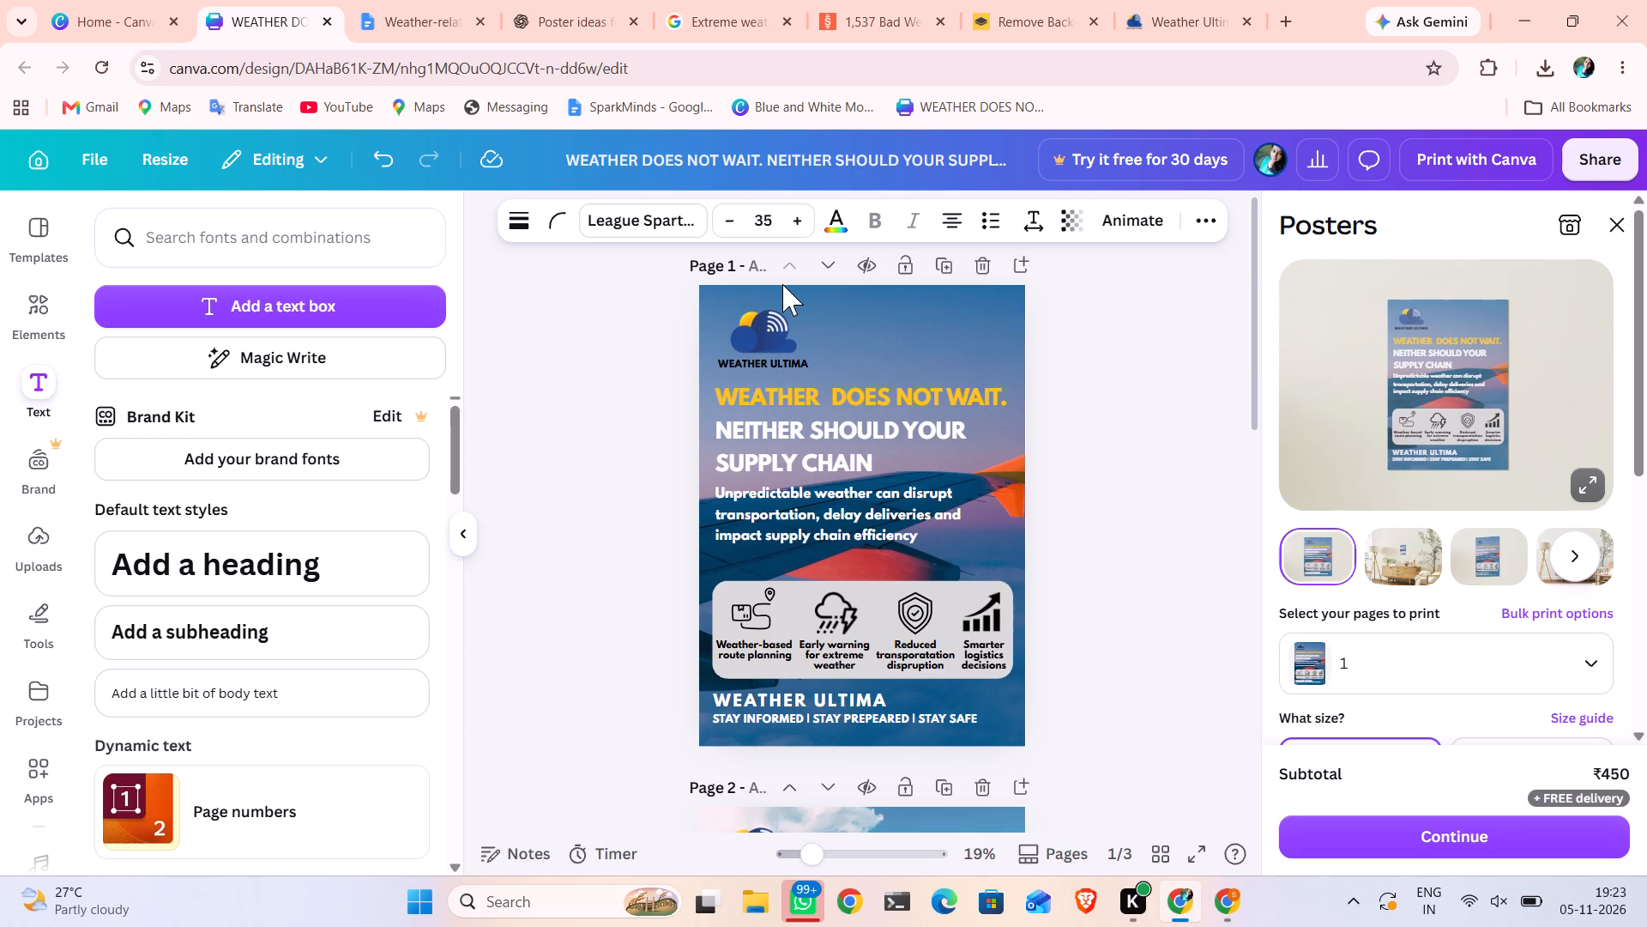
pyautogui.press('Down')
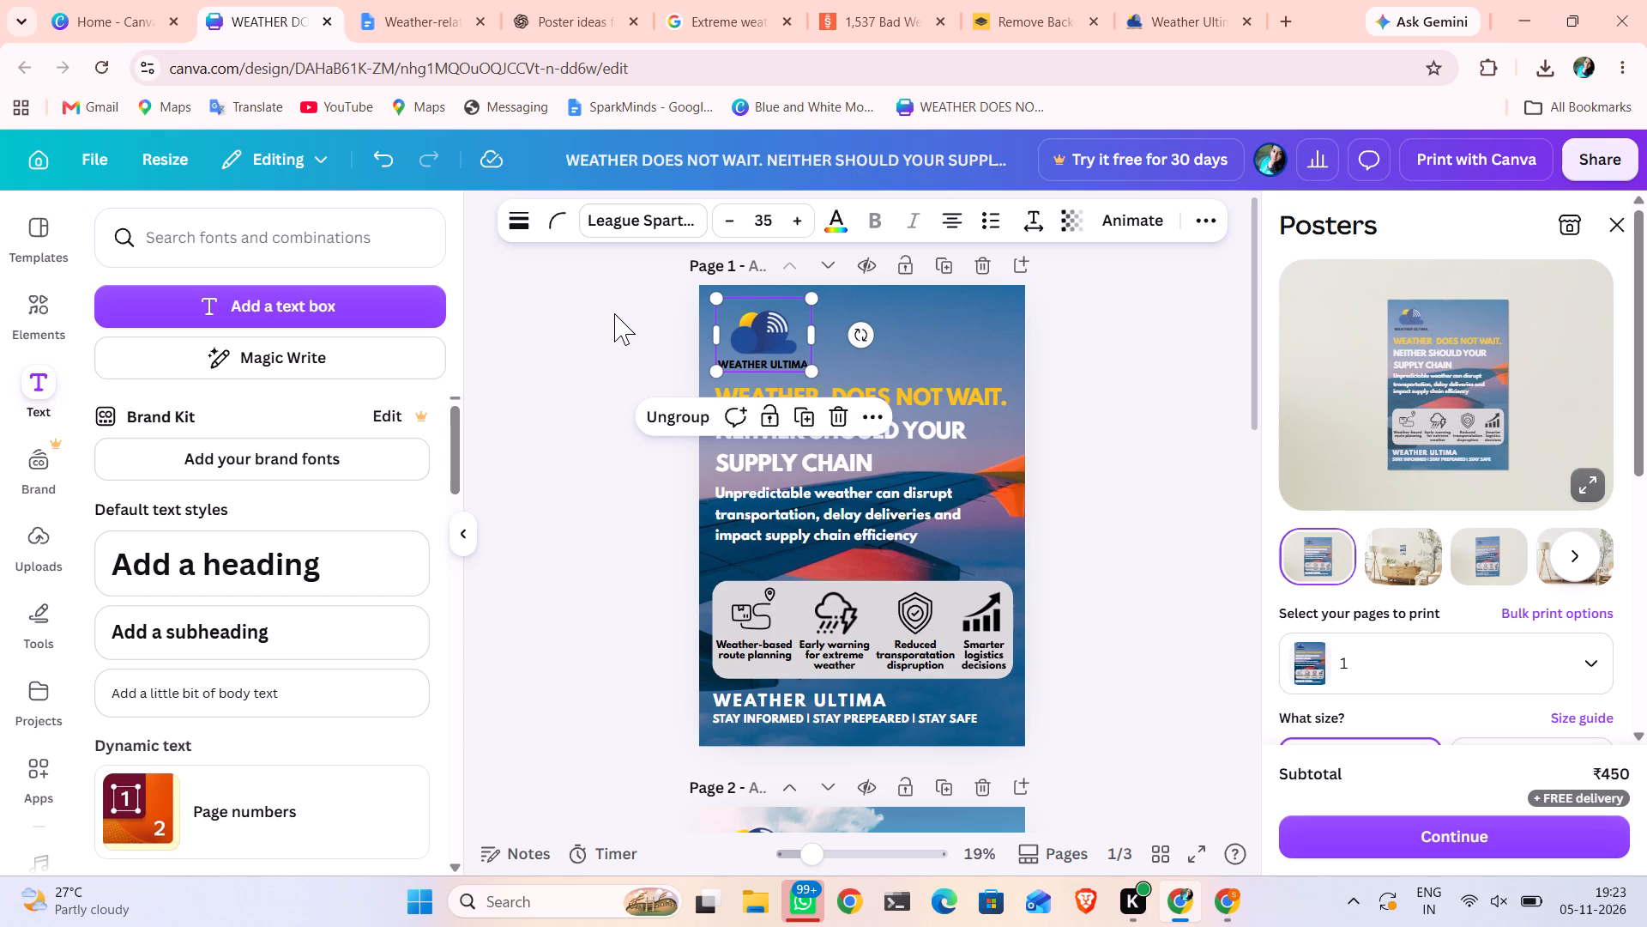
pyautogui.click(614, 313)
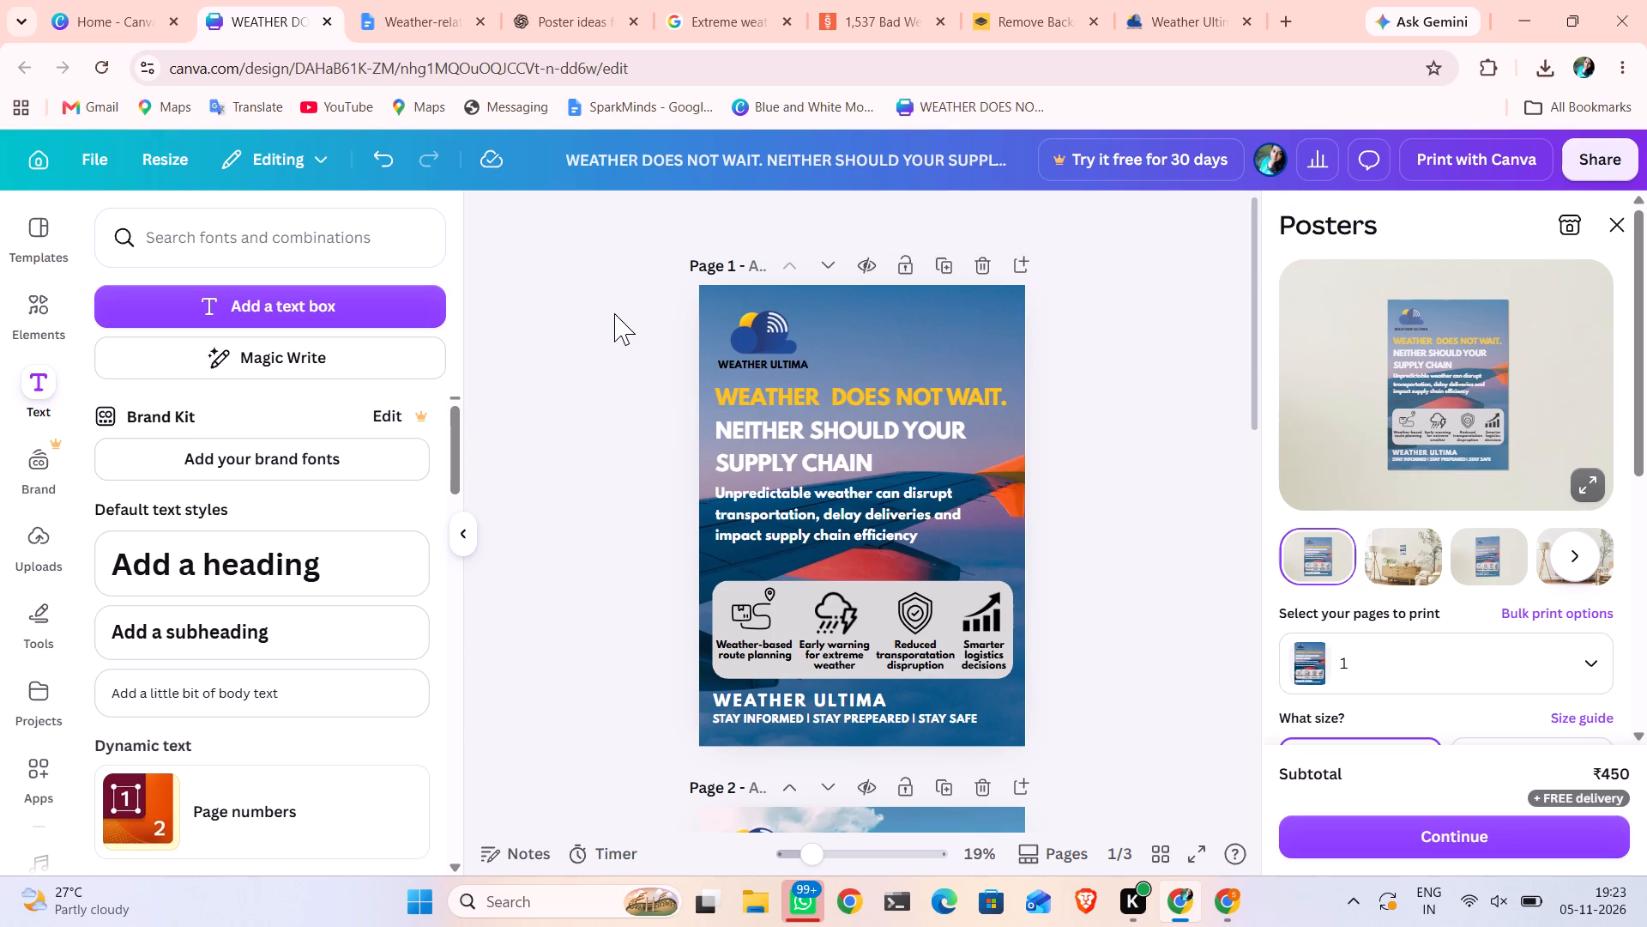
# Nudge the irrigation icon and its "Better irrigation management" caption on page 2 slightly left inside the grey box.
pyautogui.scroll(-6, 614, 313)
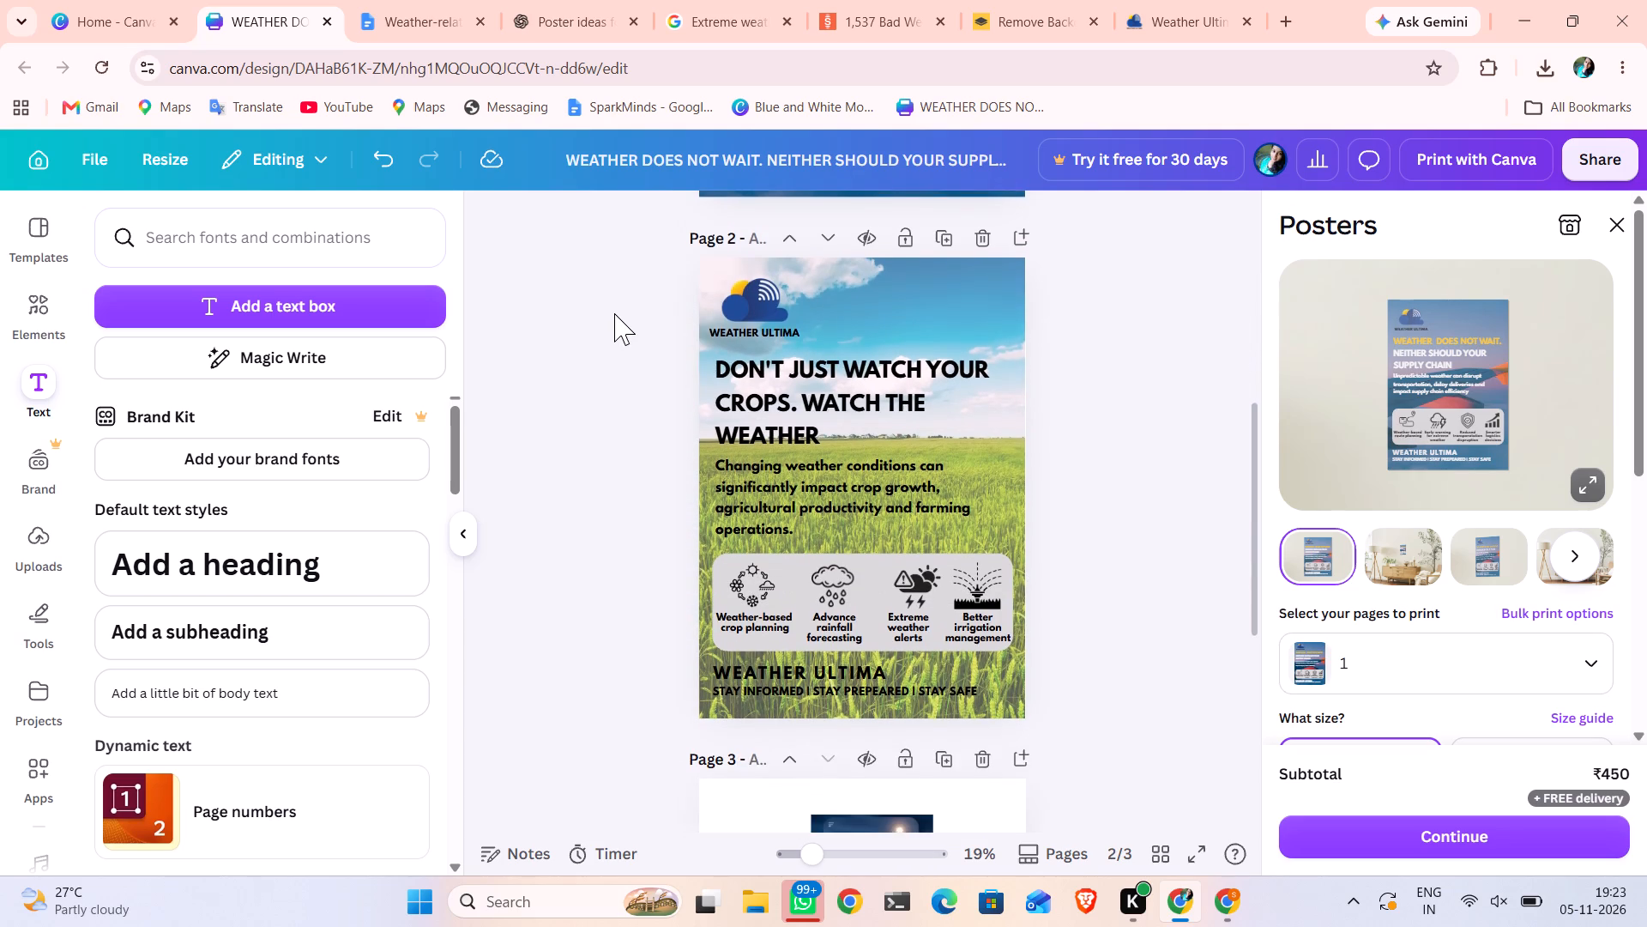
pyautogui.scroll(-3, 614, 313)
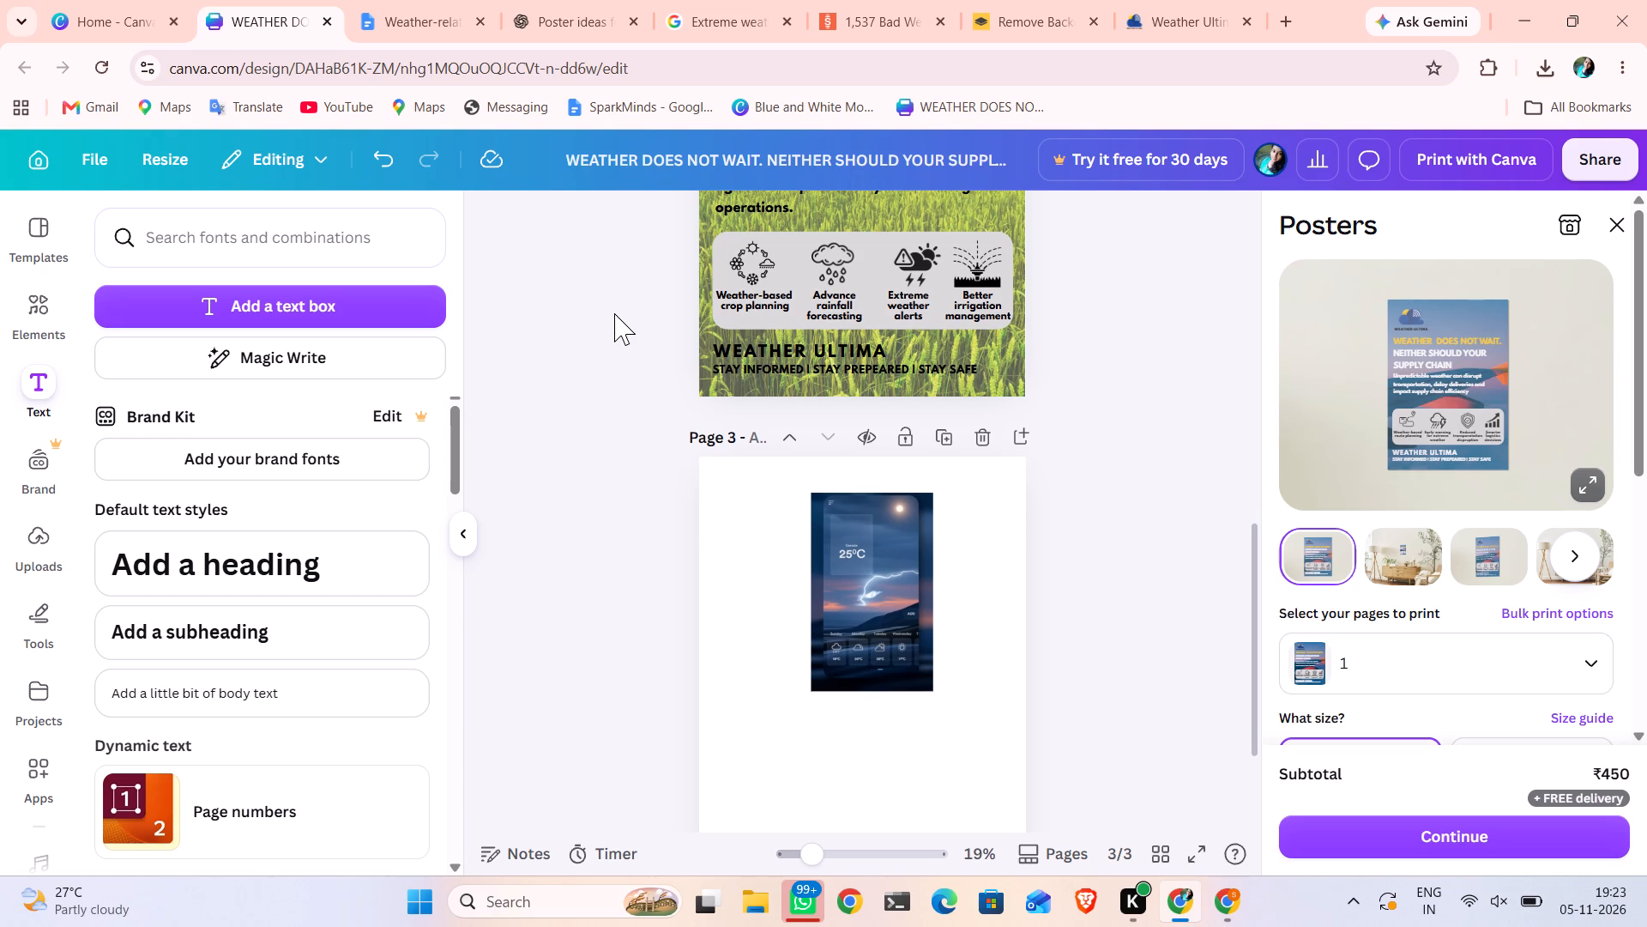
pyautogui.click(961, 261)
pyautogui.press('Left')
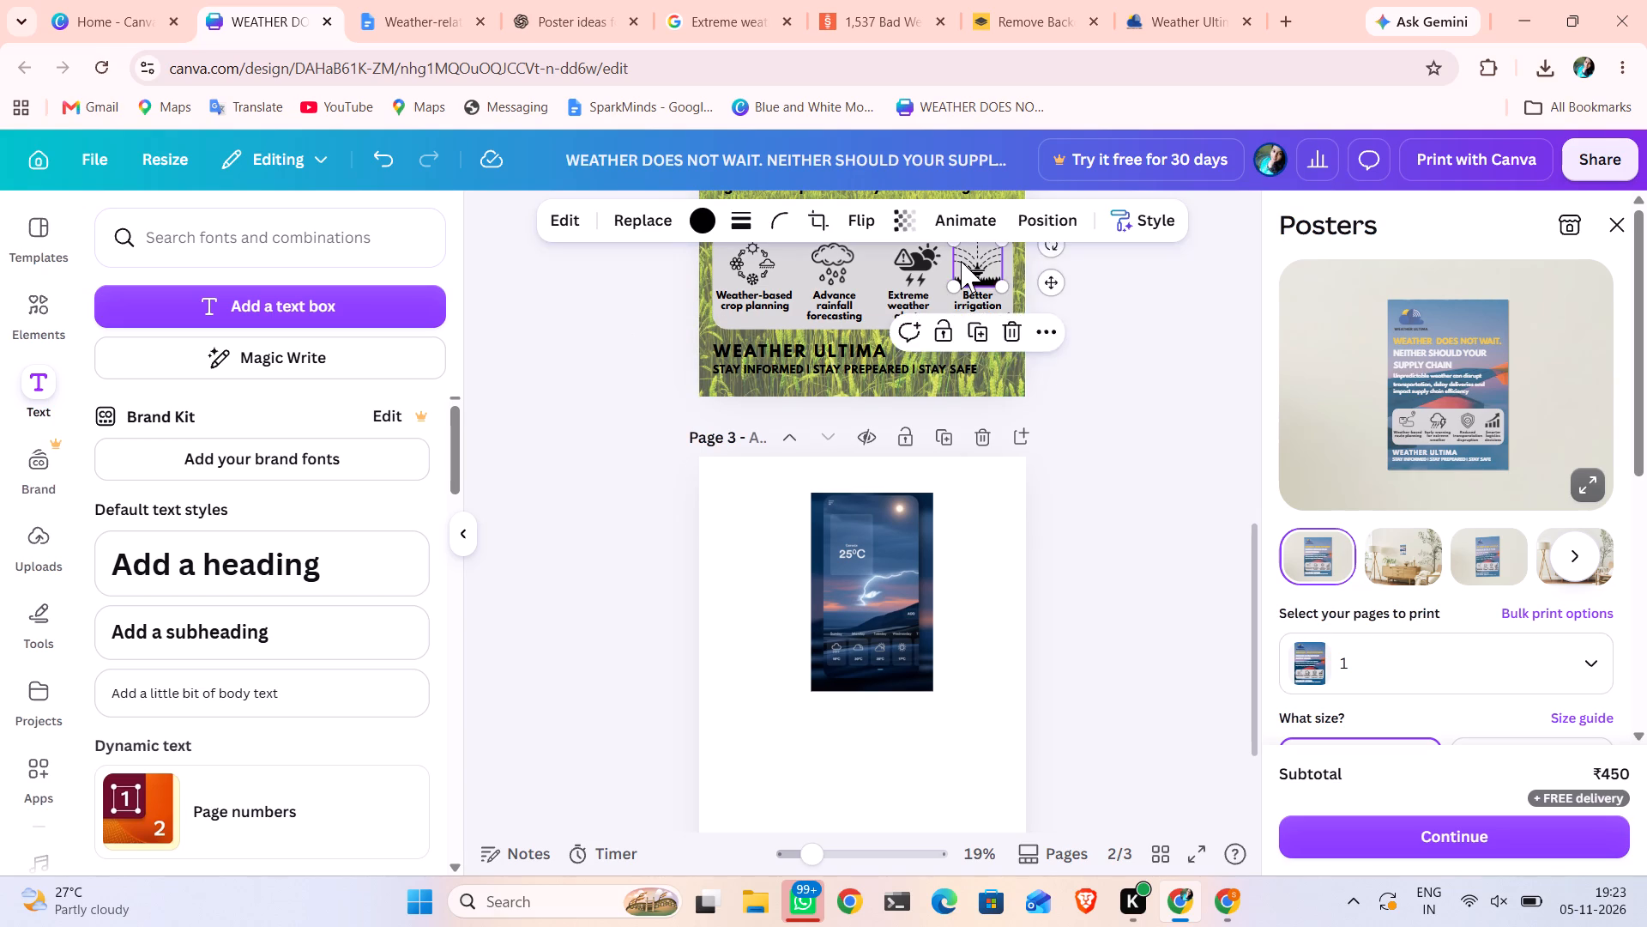
pyautogui.press('Left')
pyautogui.press('Left')
pyautogui.press('Left')
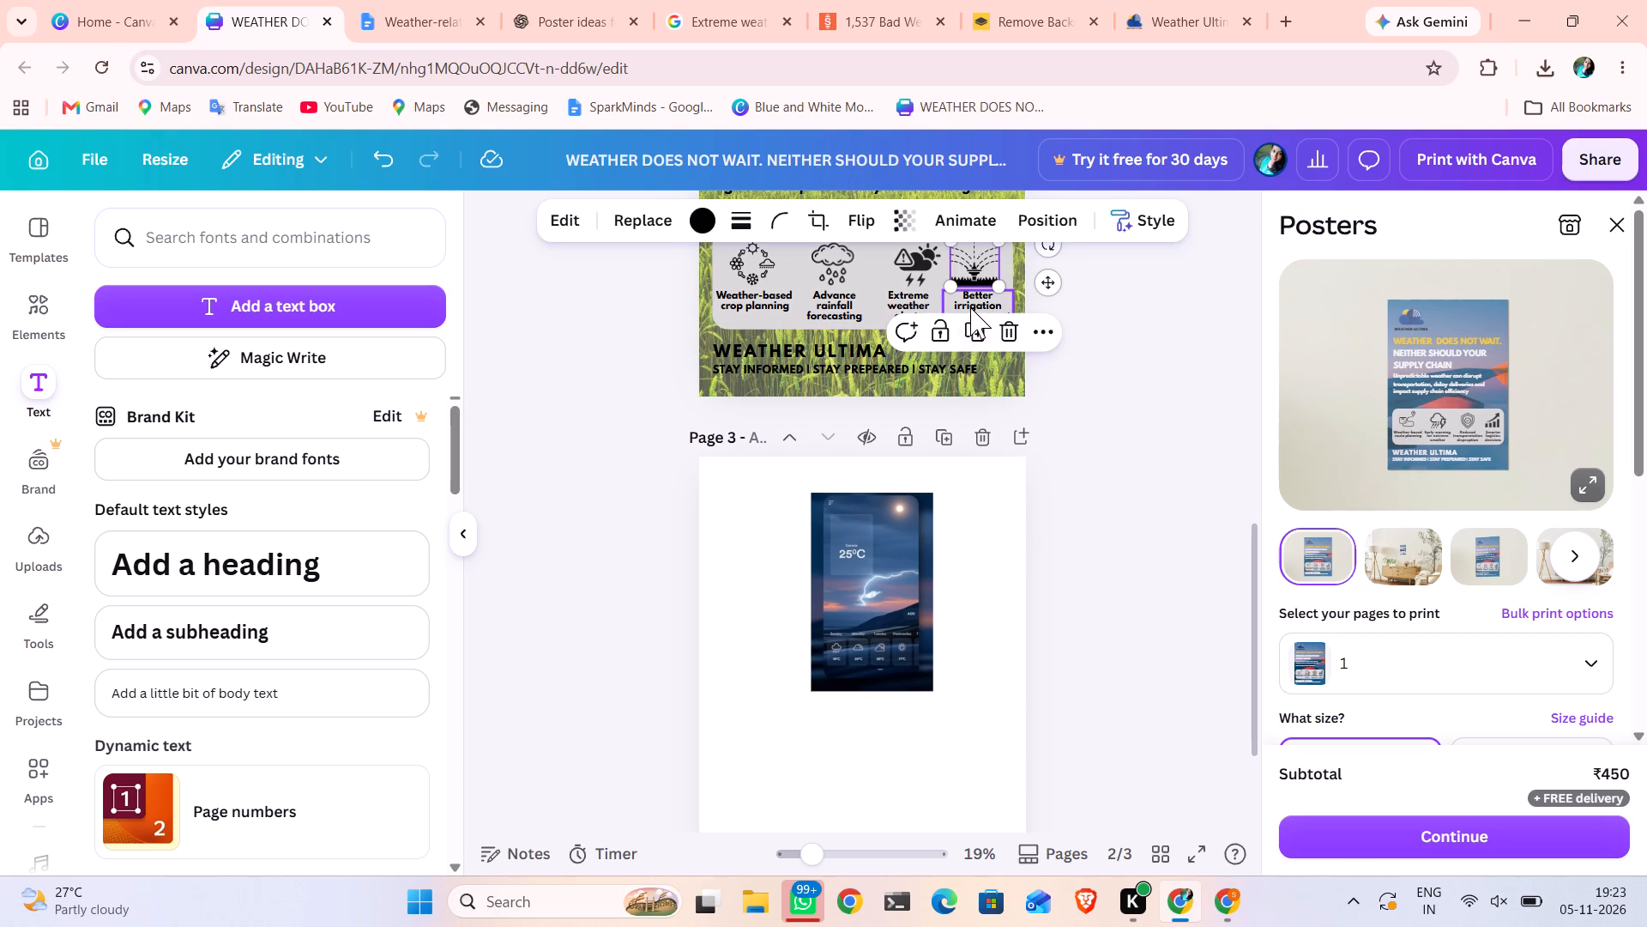
pyautogui.click(970, 307)
pyautogui.press('Left')
pyautogui.press('Left')
pyautogui.press('Left')
pyautogui.press('Left')
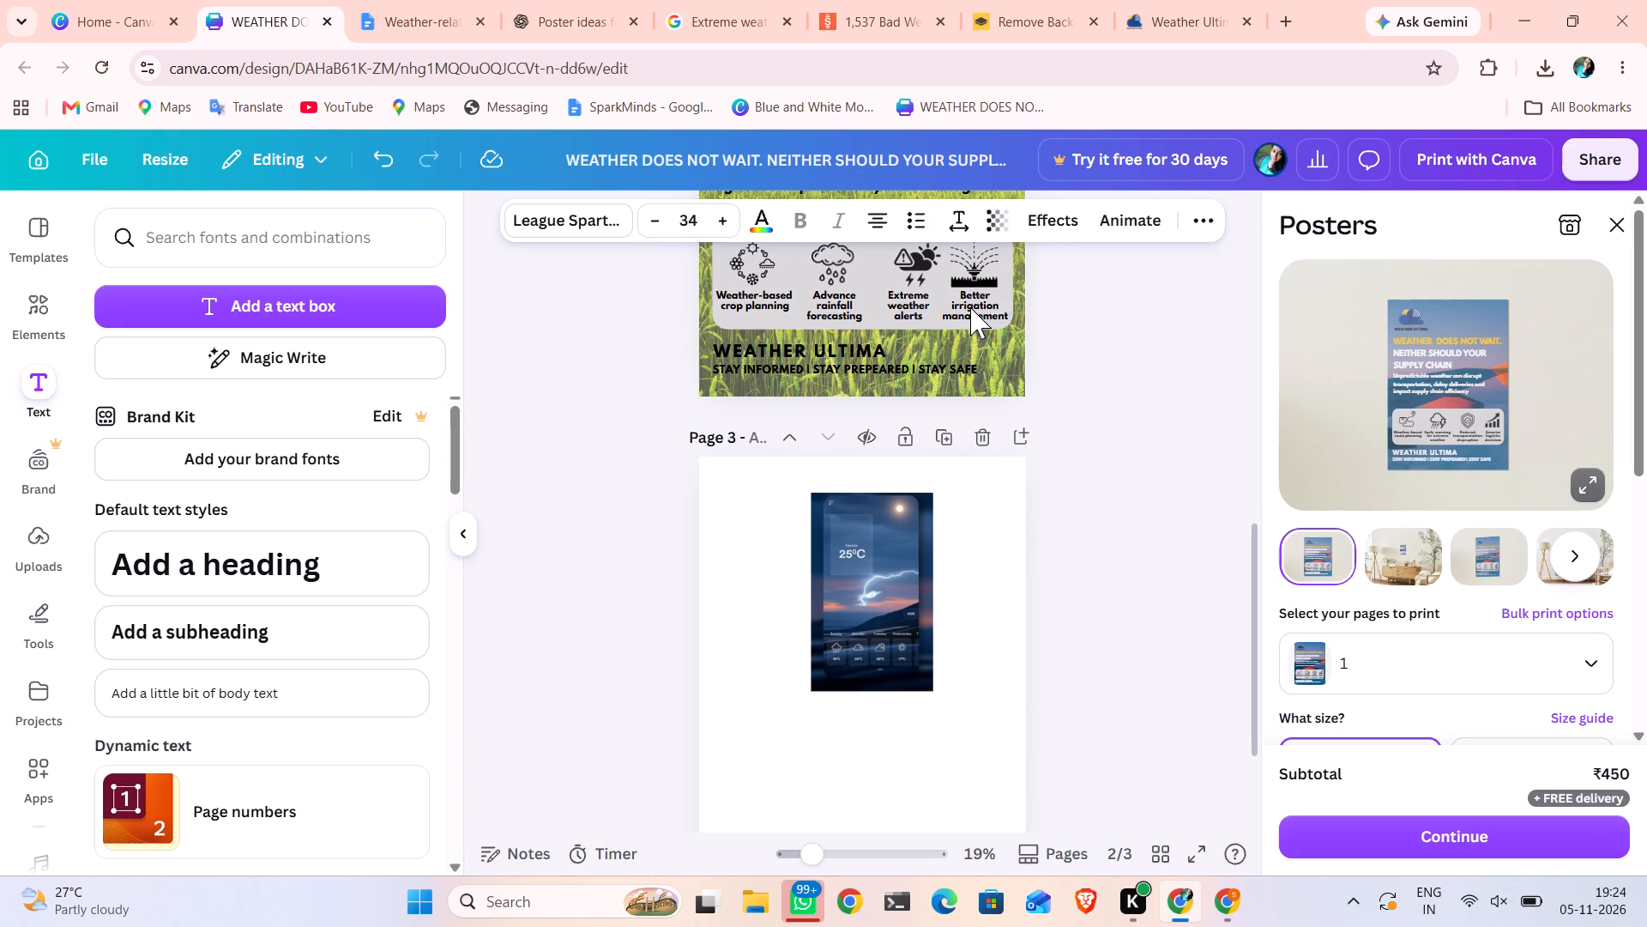
pyautogui.click(546, 324)
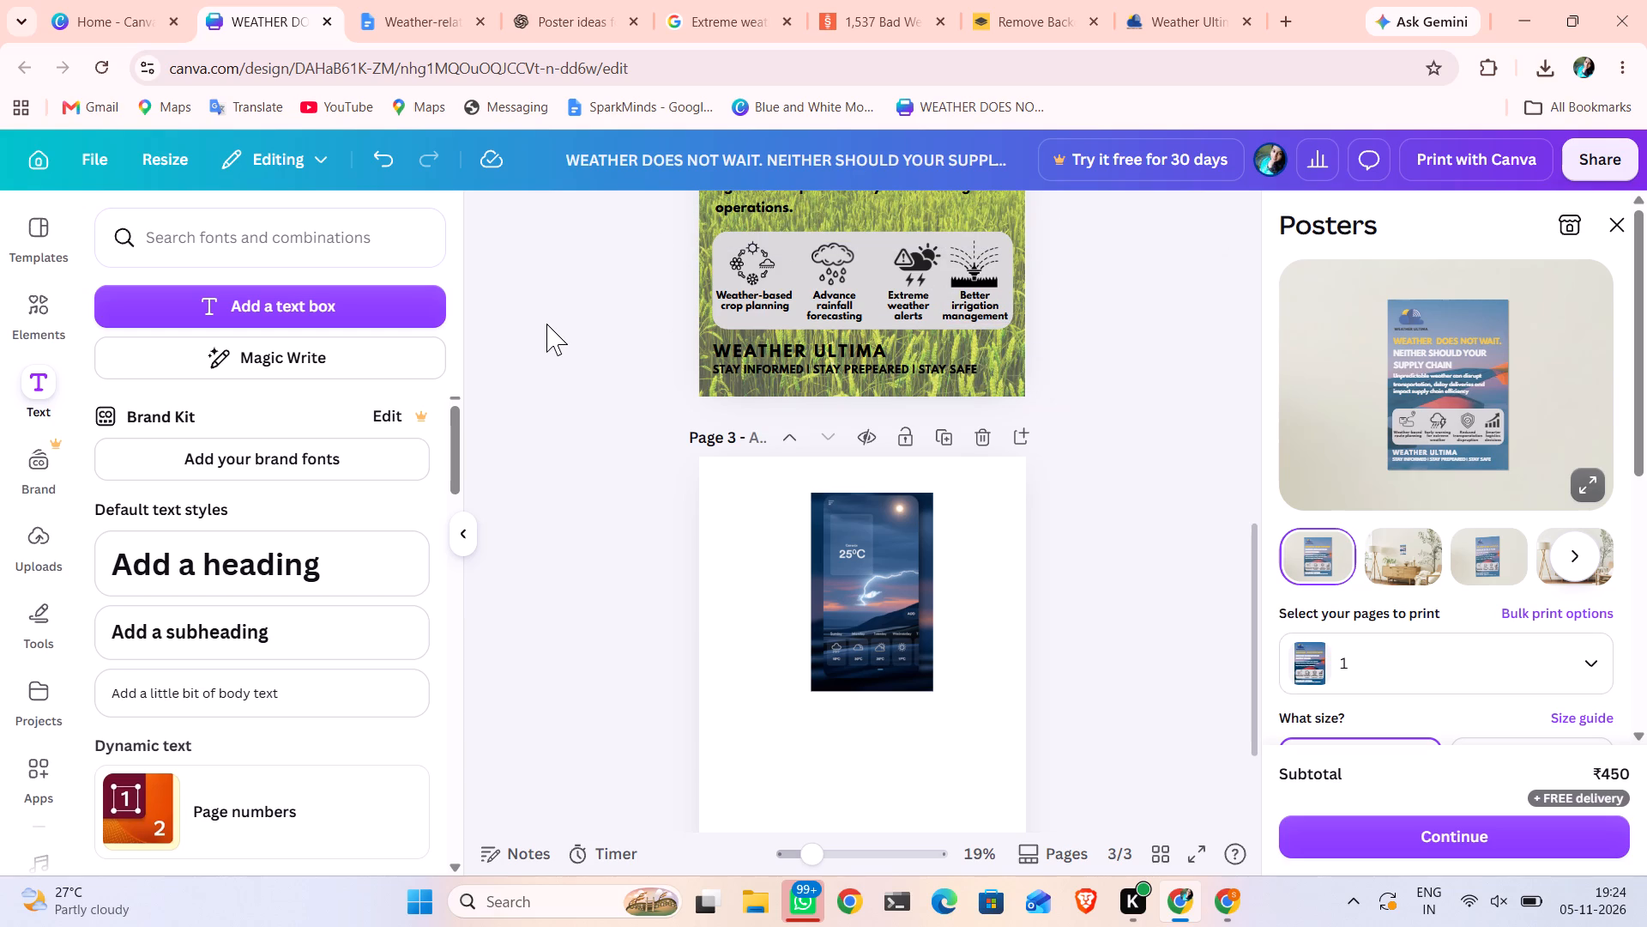
# Nudge the rain cloud icon above "Advance rainfall forecasting" on page 2 slightly left.
pyautogui.click(830, 264)
pyautogui.press('Left')
pyautogui.press('Left')
pyautogui.press('Left')
pyautogui.press('Left')
pyautogui.press('Left')
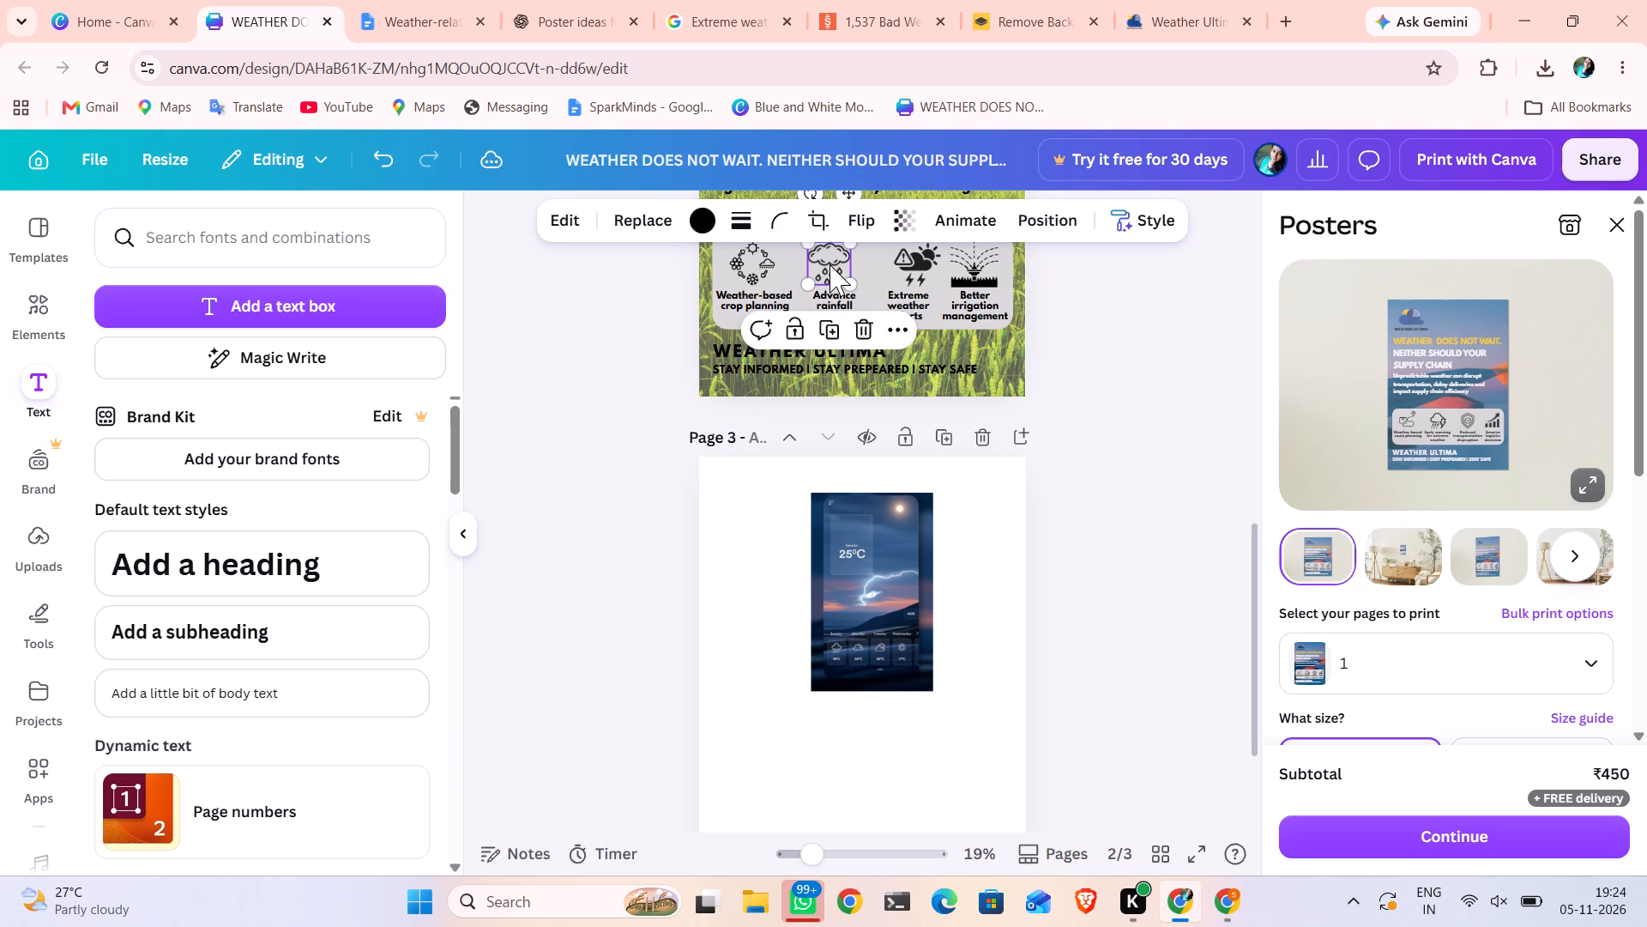
# Nudge the storm alert icon and its "Extreme weather alerts" caption on page 2 slightly left.
pyautogui.click(913, 274)
pyautogui.press('Left')
pyautogui.press('Left')
pyautogui.press('Left')
pyautogui.press('Left')
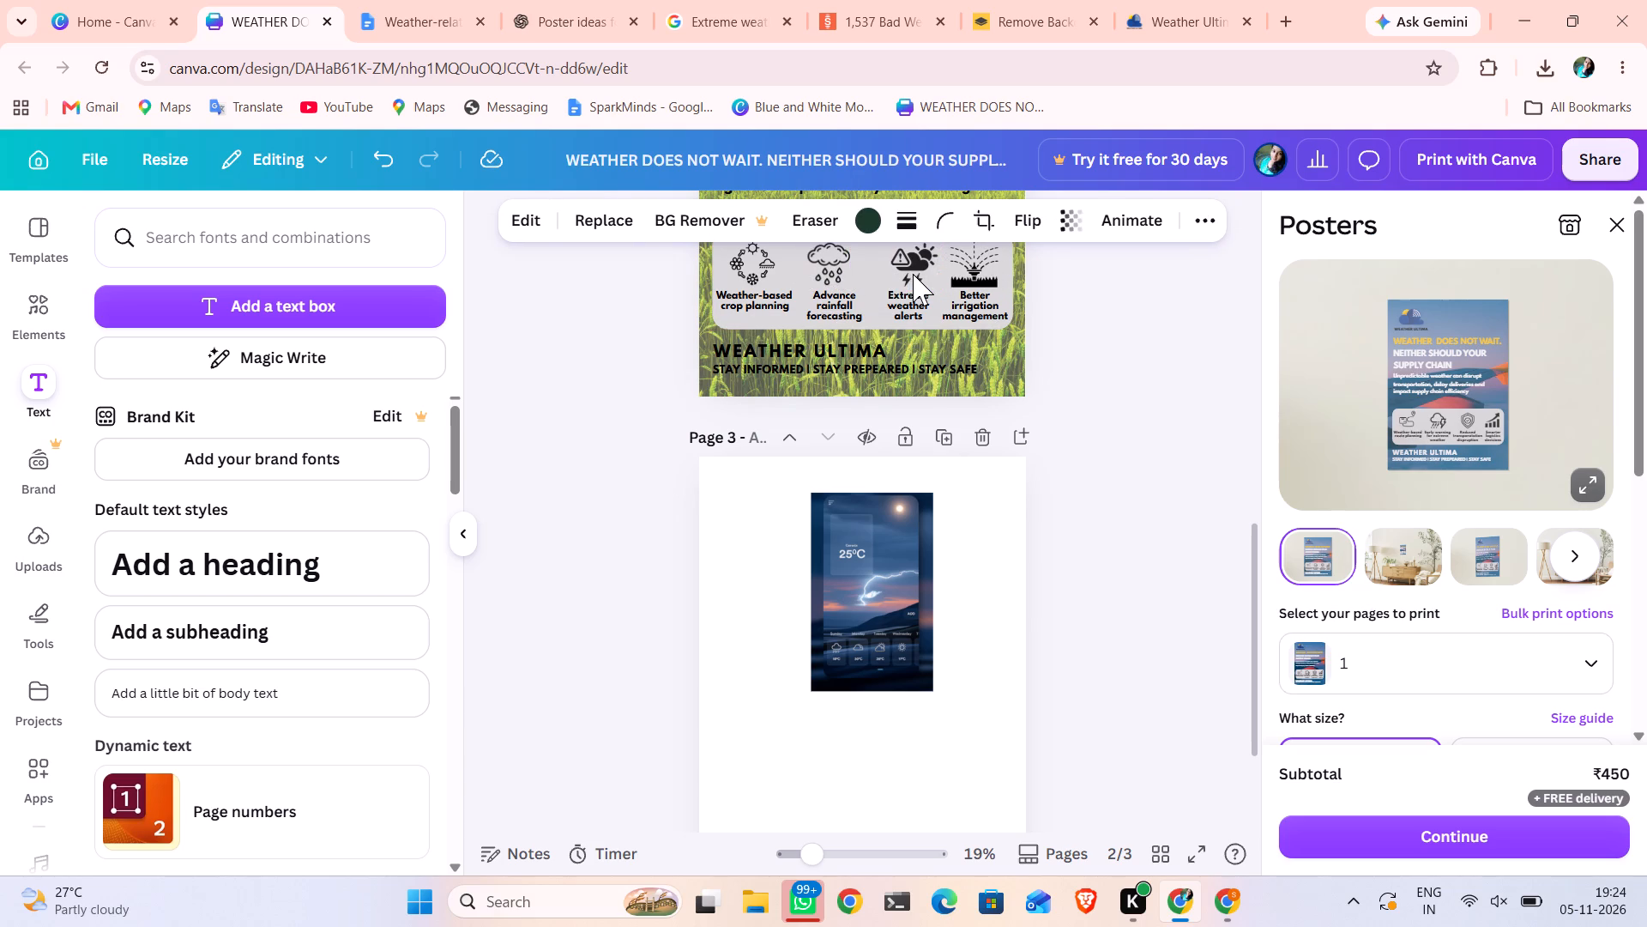
pyautogui.press('Left')
pyautogui.press('Left')
pyautogui.press('Left')
pyautogui.press('Left')
pyautogui.press('Left')
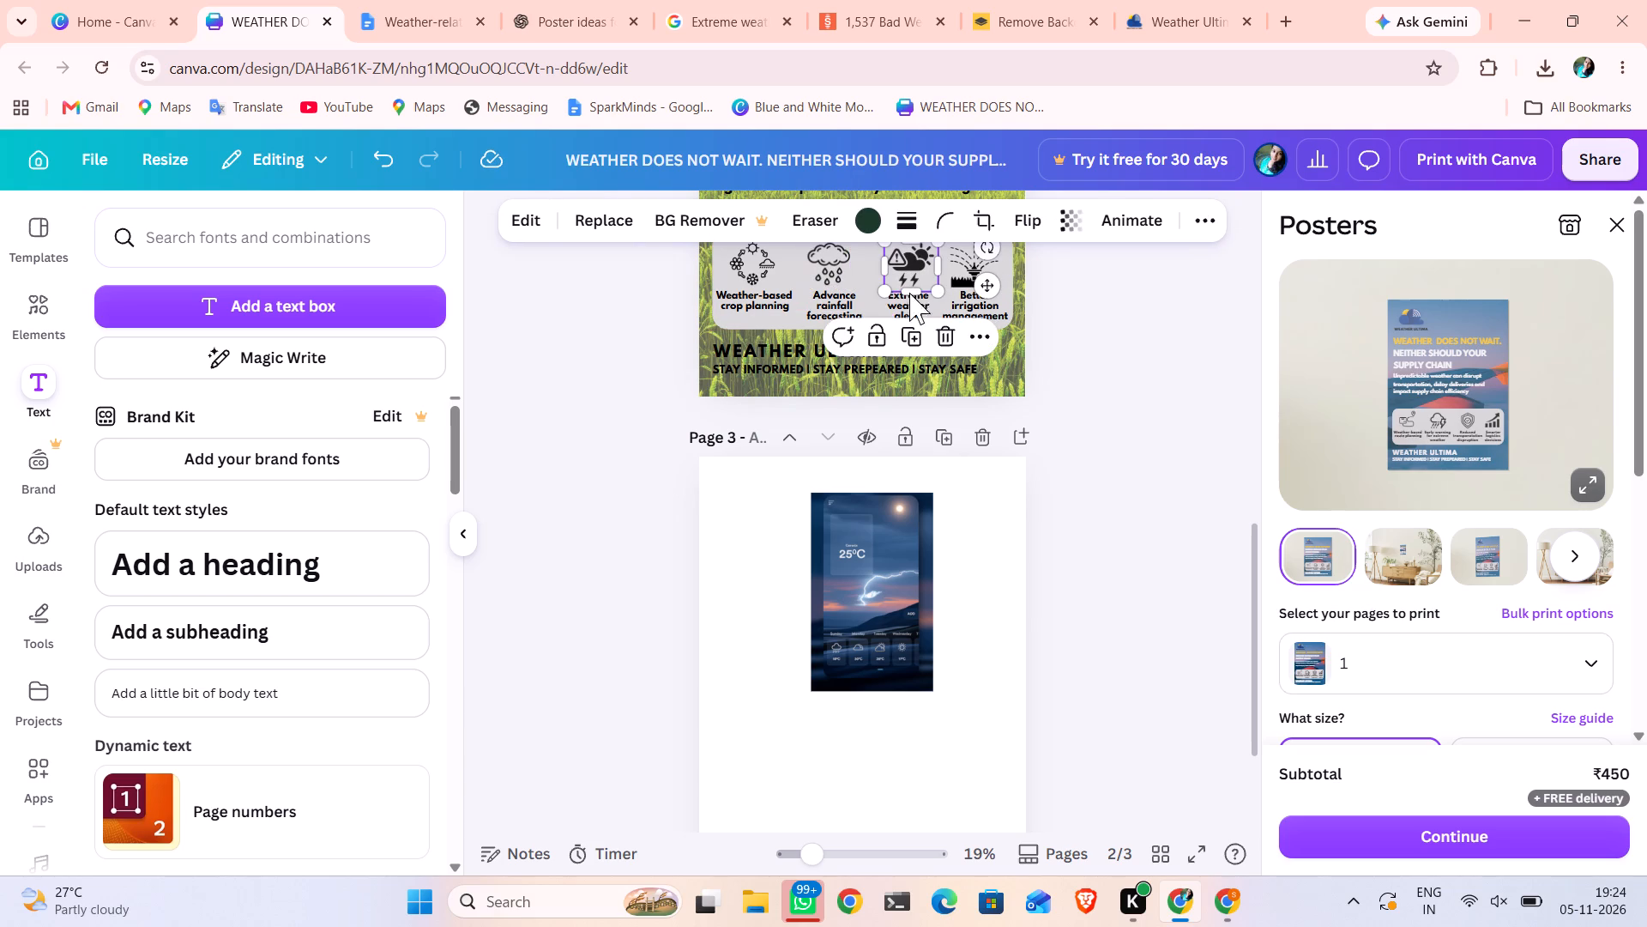
pyautogui.click(906, 304)
pyautogui.press('Left')
pyautogui.press('Left')
pyautogui.press('Left')
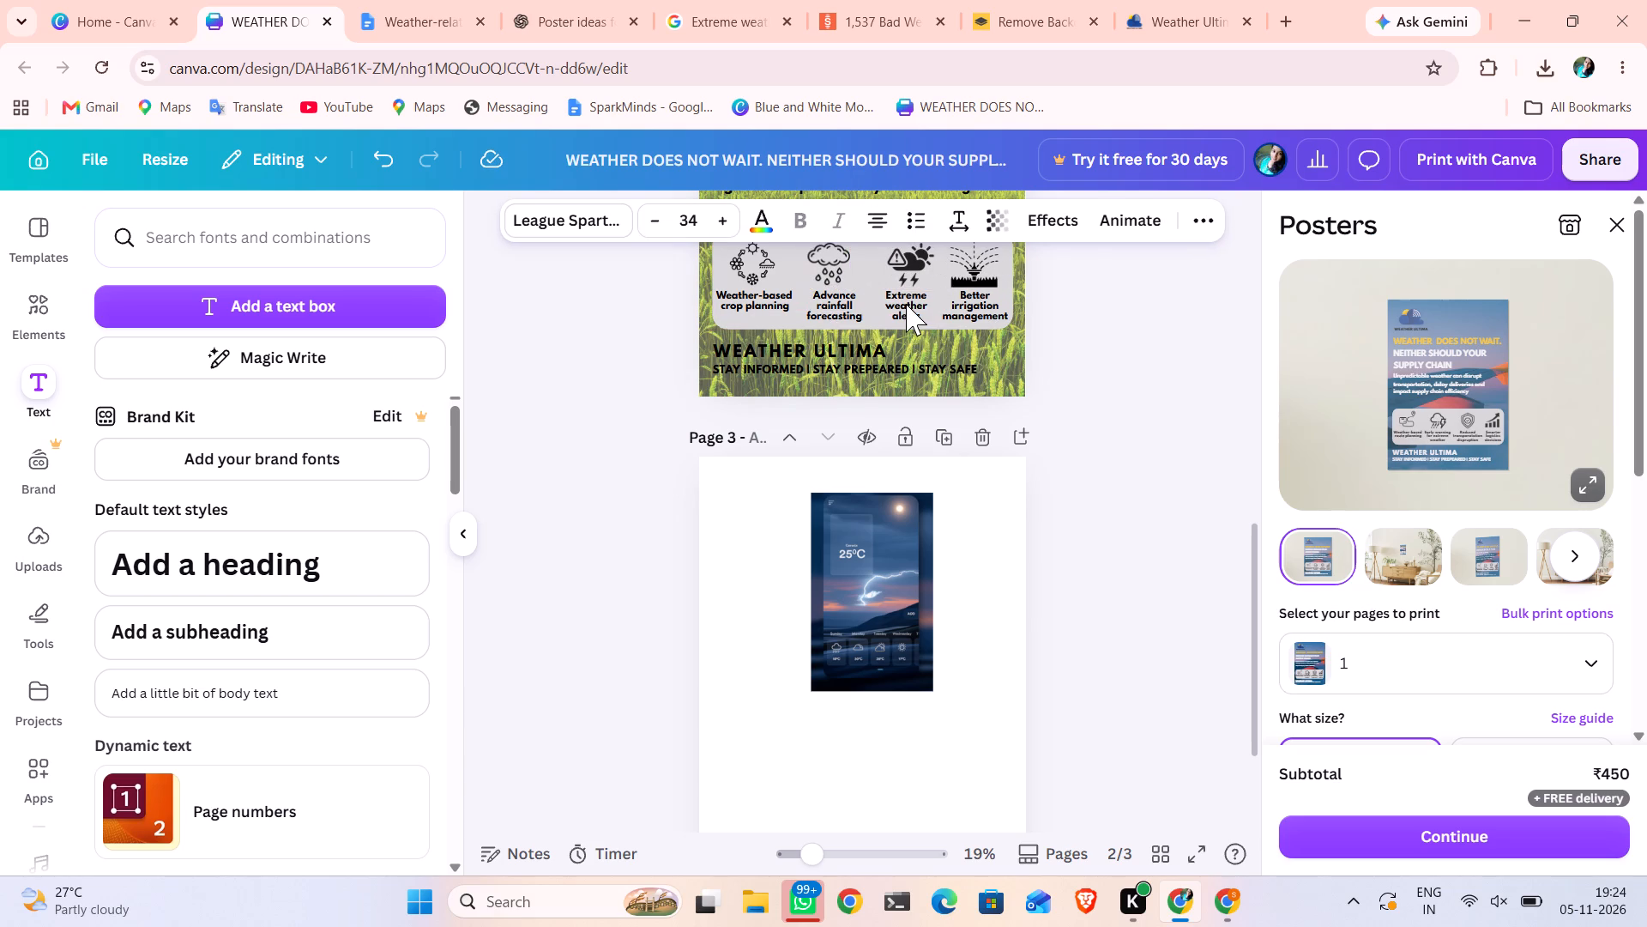
# Narrow the "Weather-based crop planning" caption box on page 2 so its text wraps onto three lines.
pyautogui.click(761, 312)
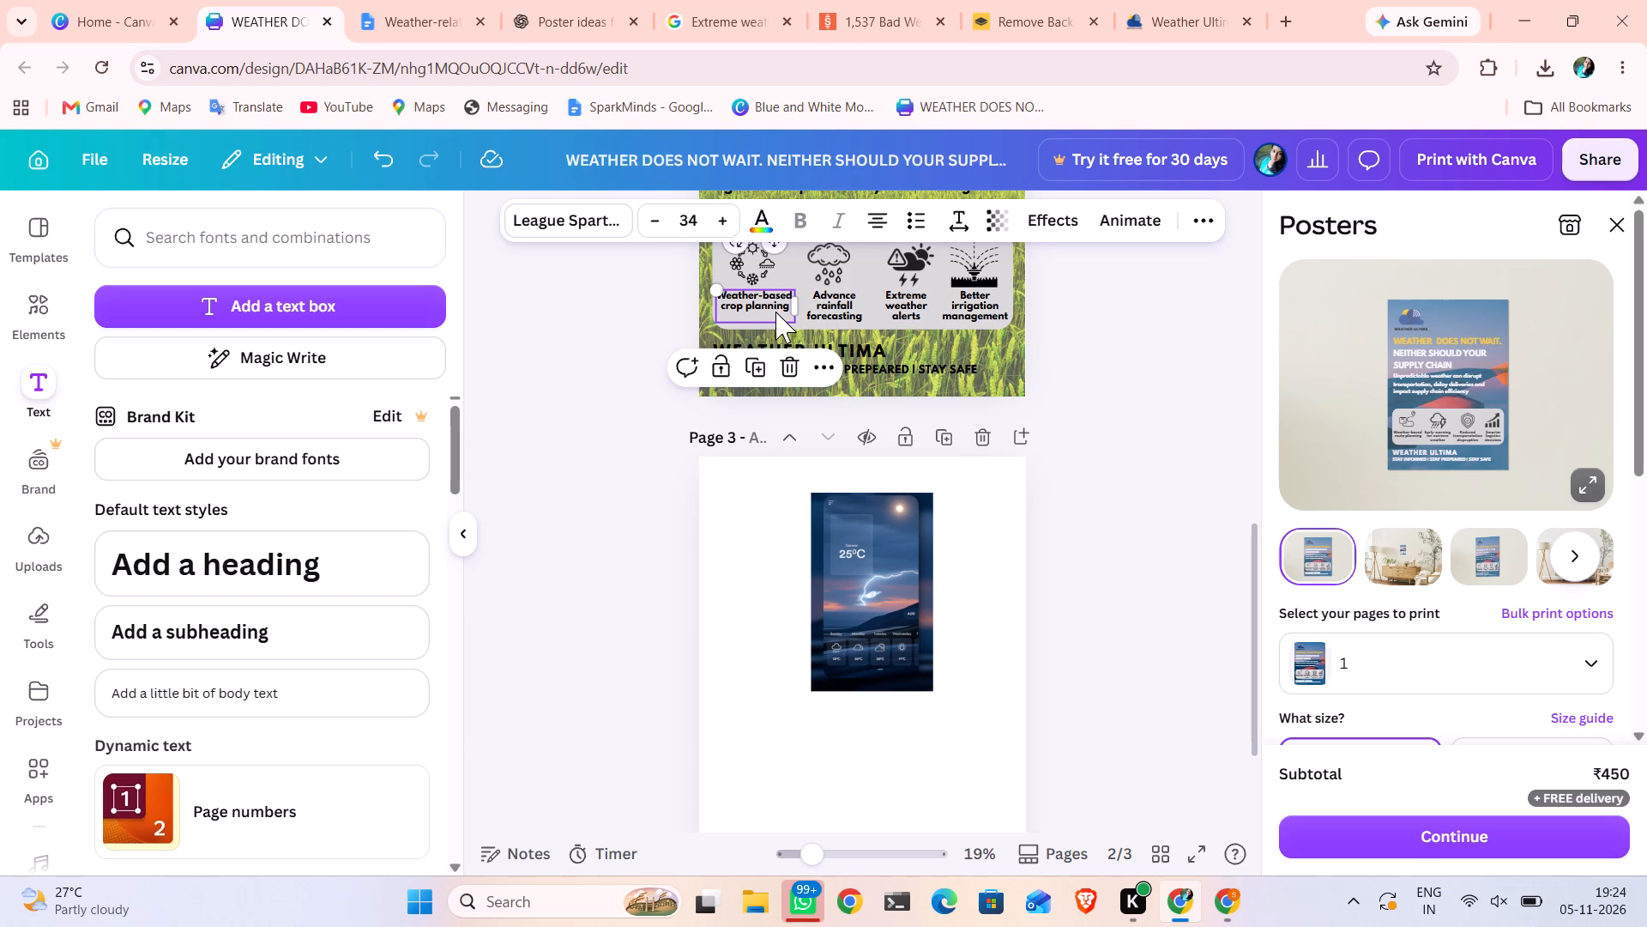
pyautogui.click(797, 303)
pyautogui.click(565, 347)
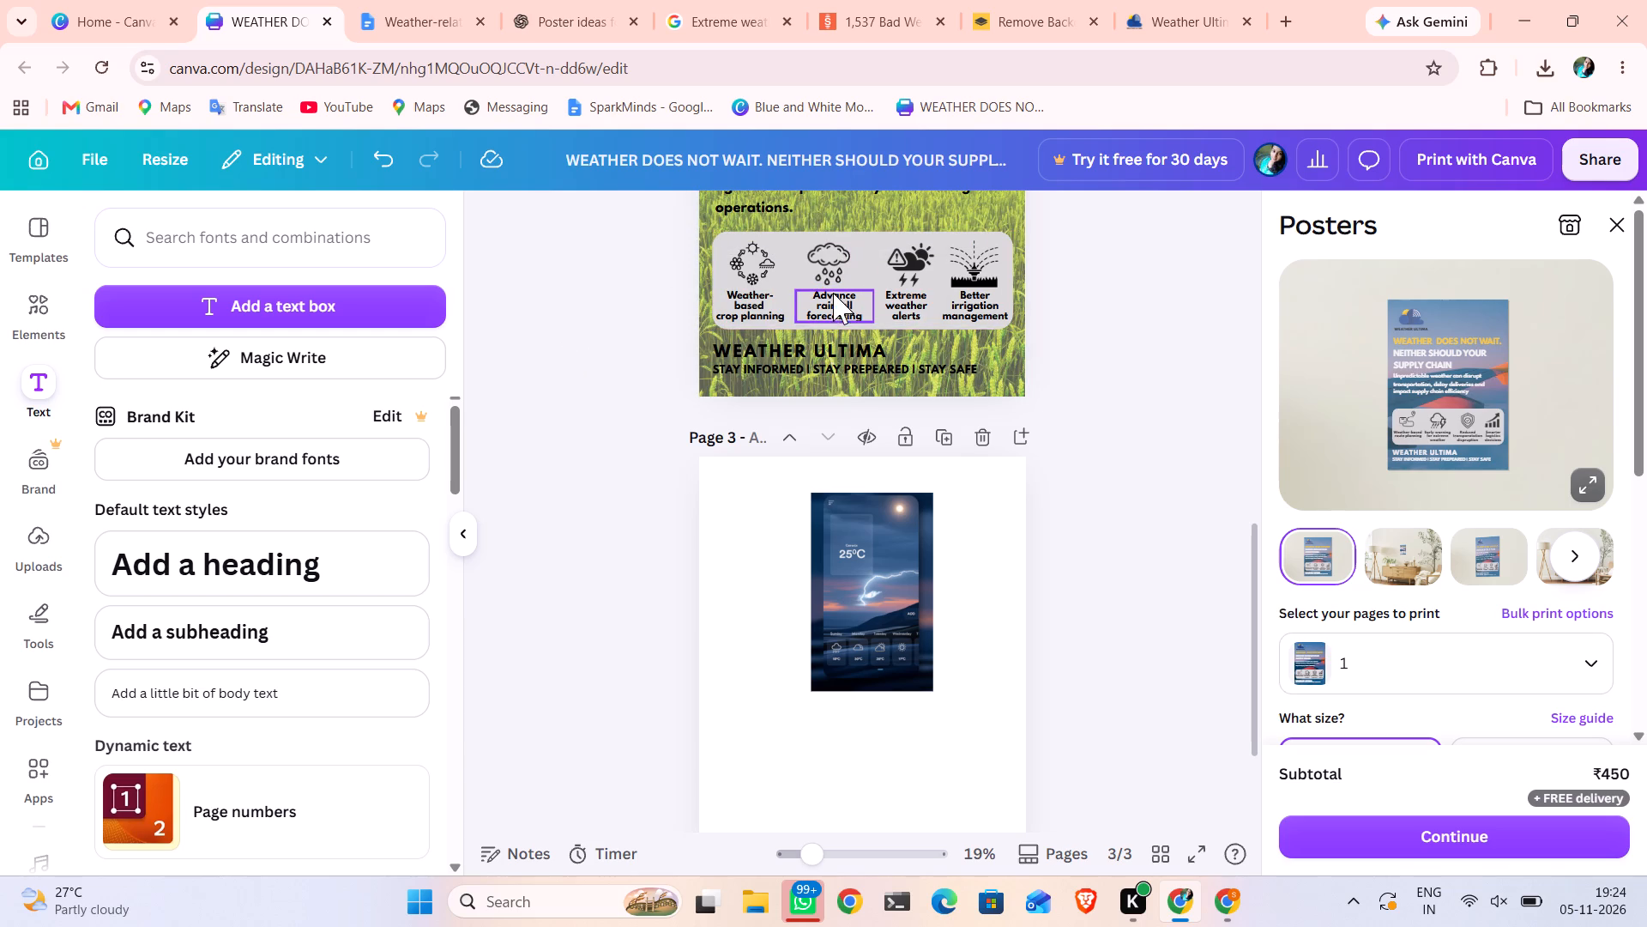
# Nudge the "Advance rainfall forecasting" caption on page 2 slightly left under its rain cloud icon.
pyautogui.click(835, 300)
pyautogui.press('Left')
pyautogui.press('Left')
pyautogui.press('Left')
pyautogui.press('Left')
pyautogui.press('Left')
pyautogui.press('Left')
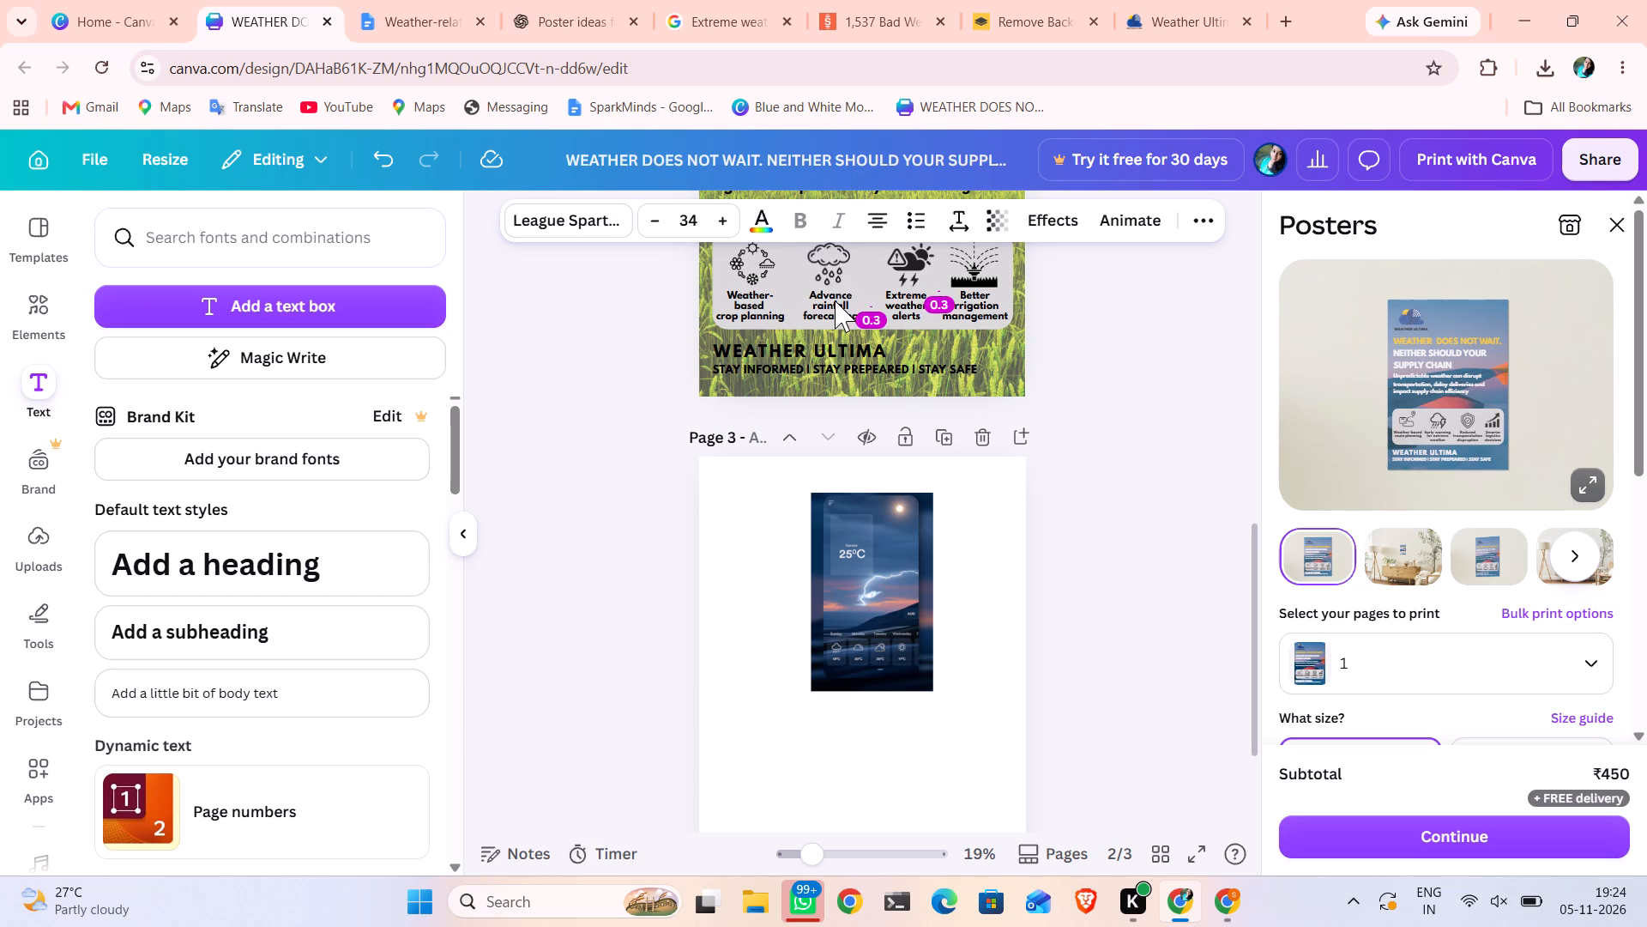
# Finish nudging the "Advance rainfall forecasting" caption on page 2 slightly left.
pyautogui.press('Left')
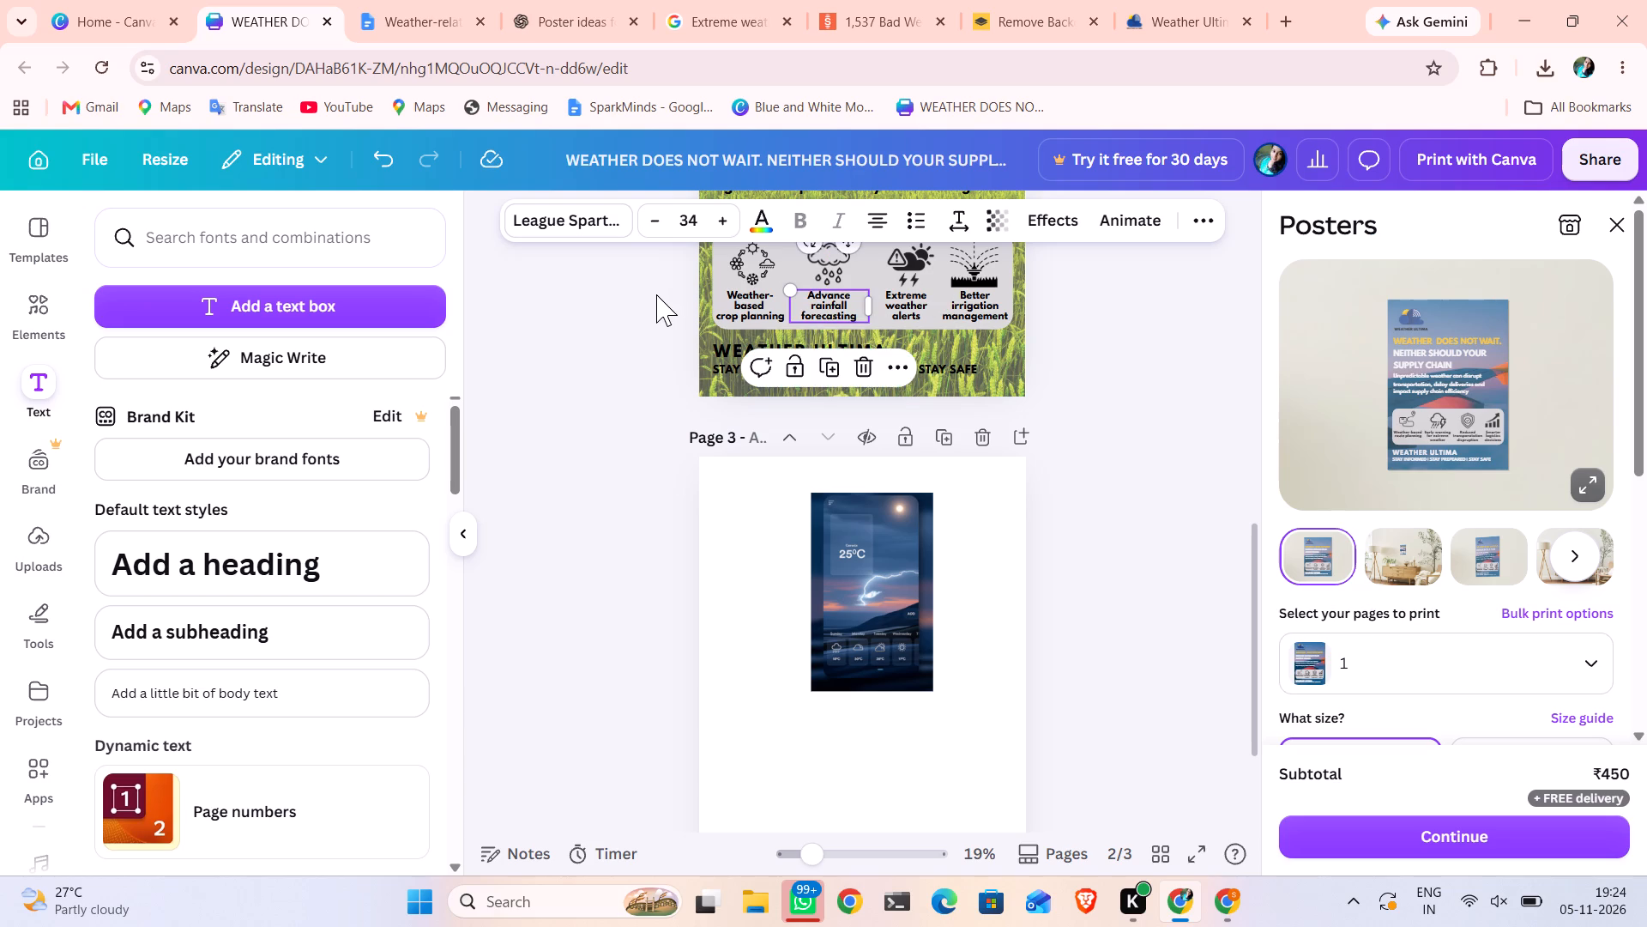
pyautogui.click(656, 294)
# Nudge the storm alert icon above "Extreme weather alerts" on page 2 slightly left.
pyautogui.scroll(1, 656, 294)
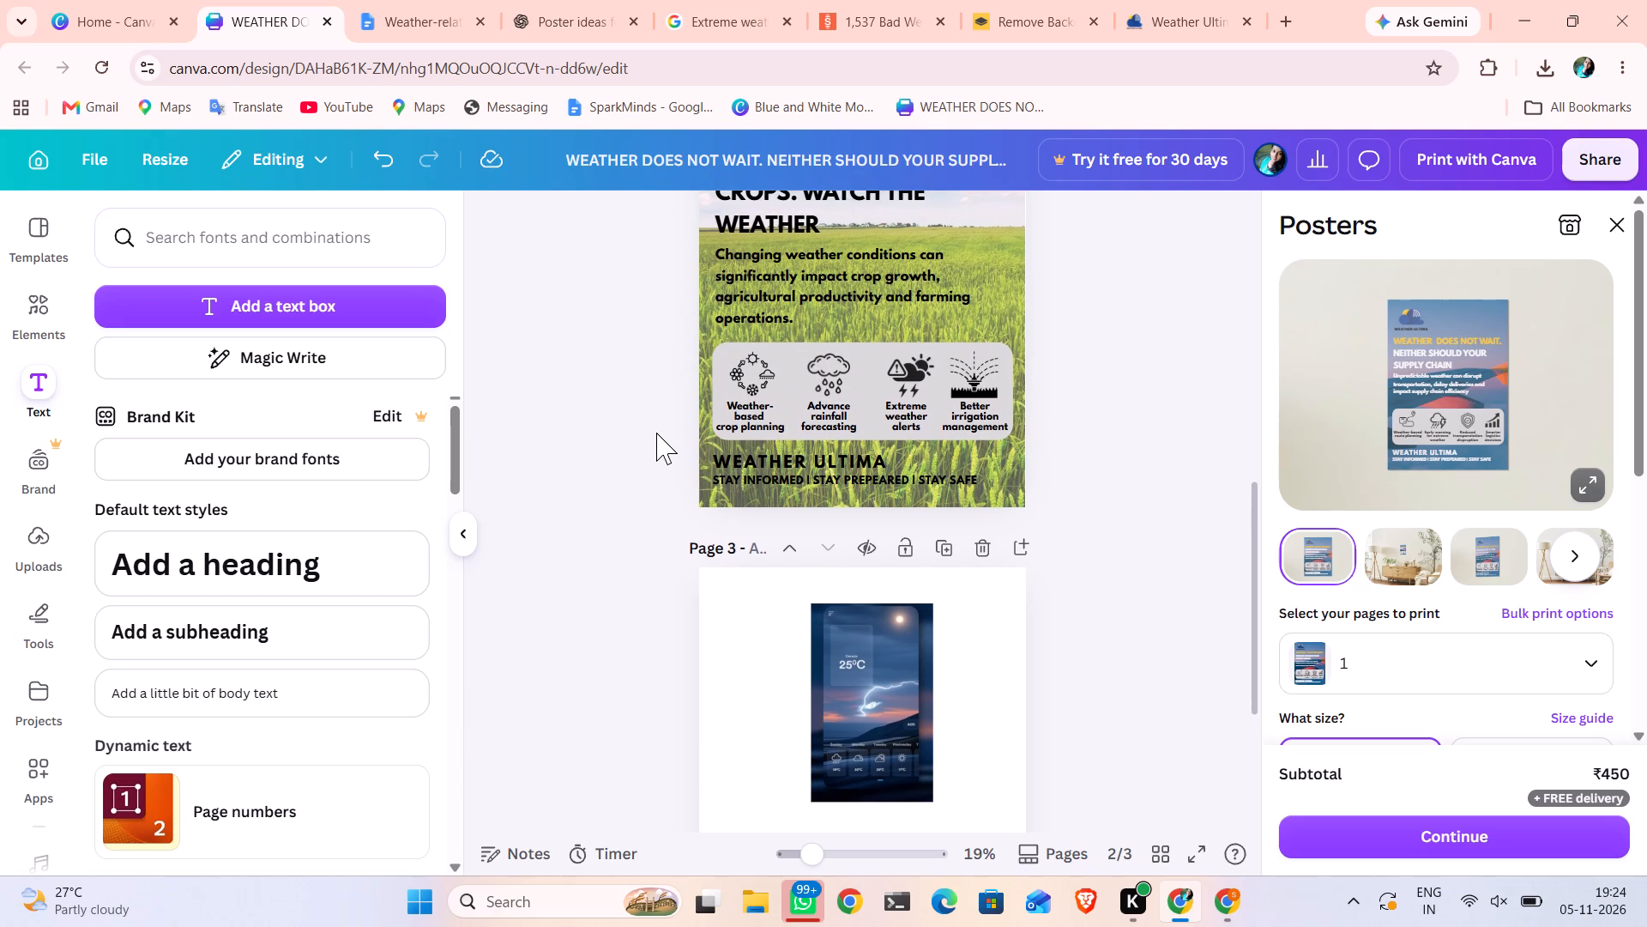
pyautogui.click(922, 373)
pyautogui.press('Left')
pyautogui.press('Left')
pyautogui.press('Left')
pyautogui.press('Left')
pyautogui.press('Left')
pyautogui.press('Left')
pyautogui.press('Left')
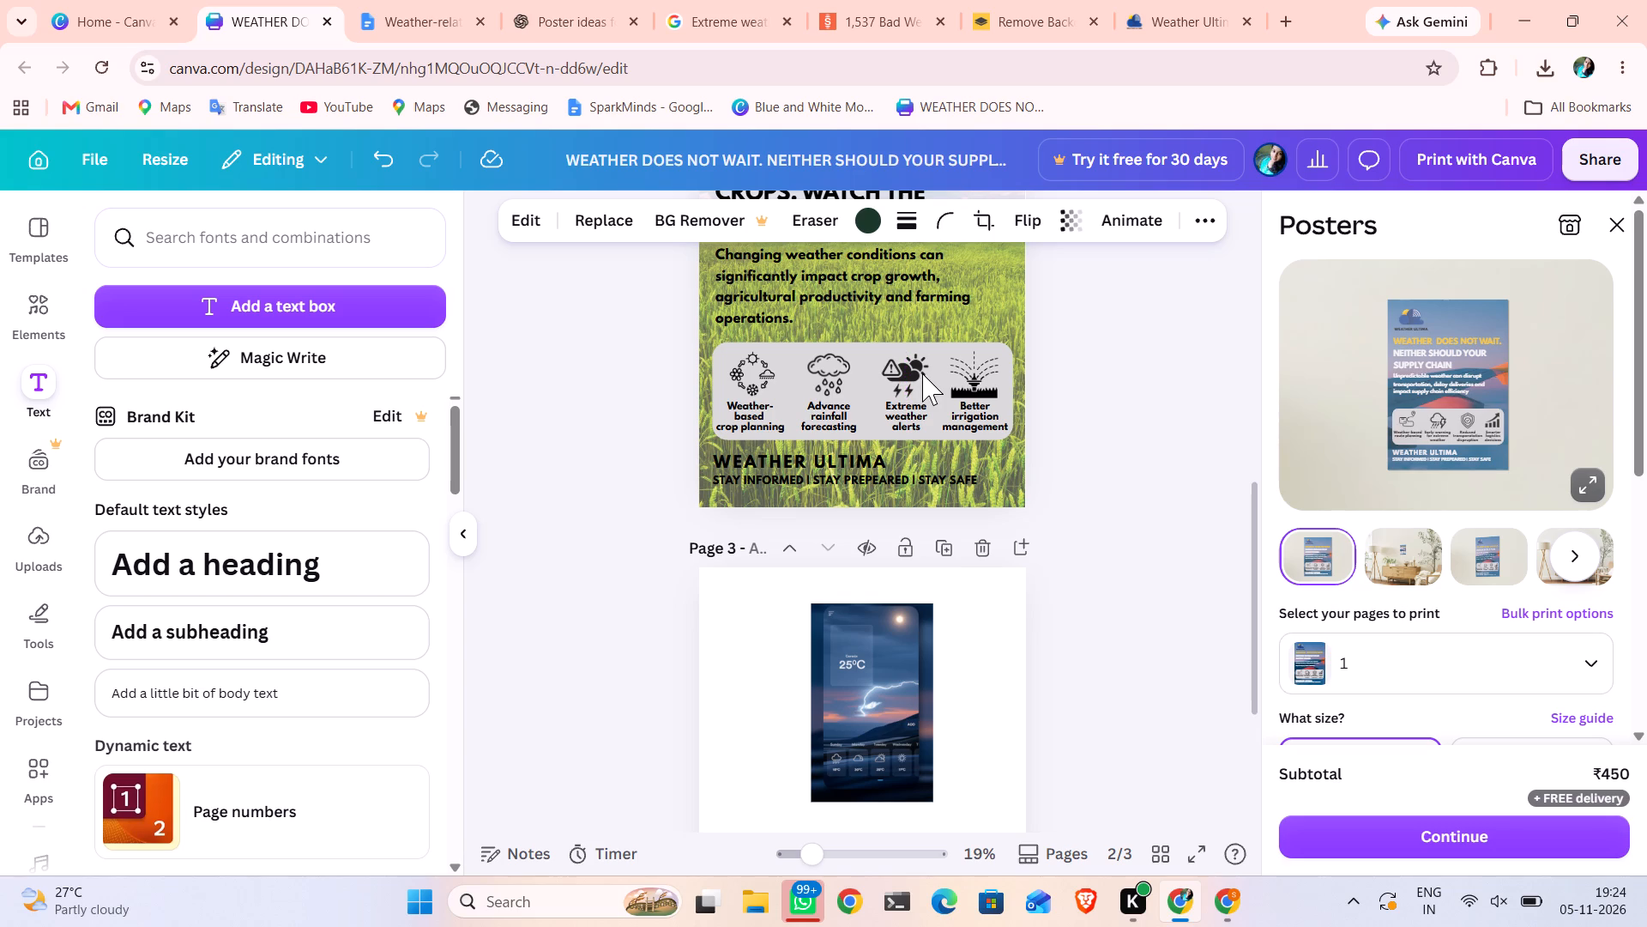
# Nudge the "Extreme weather alerts" caption on page 2 slightly left under its storm alert icon.
pyautogui.click(901, 421)
pyautogui.press('Left')
pyautogui.press('Left')
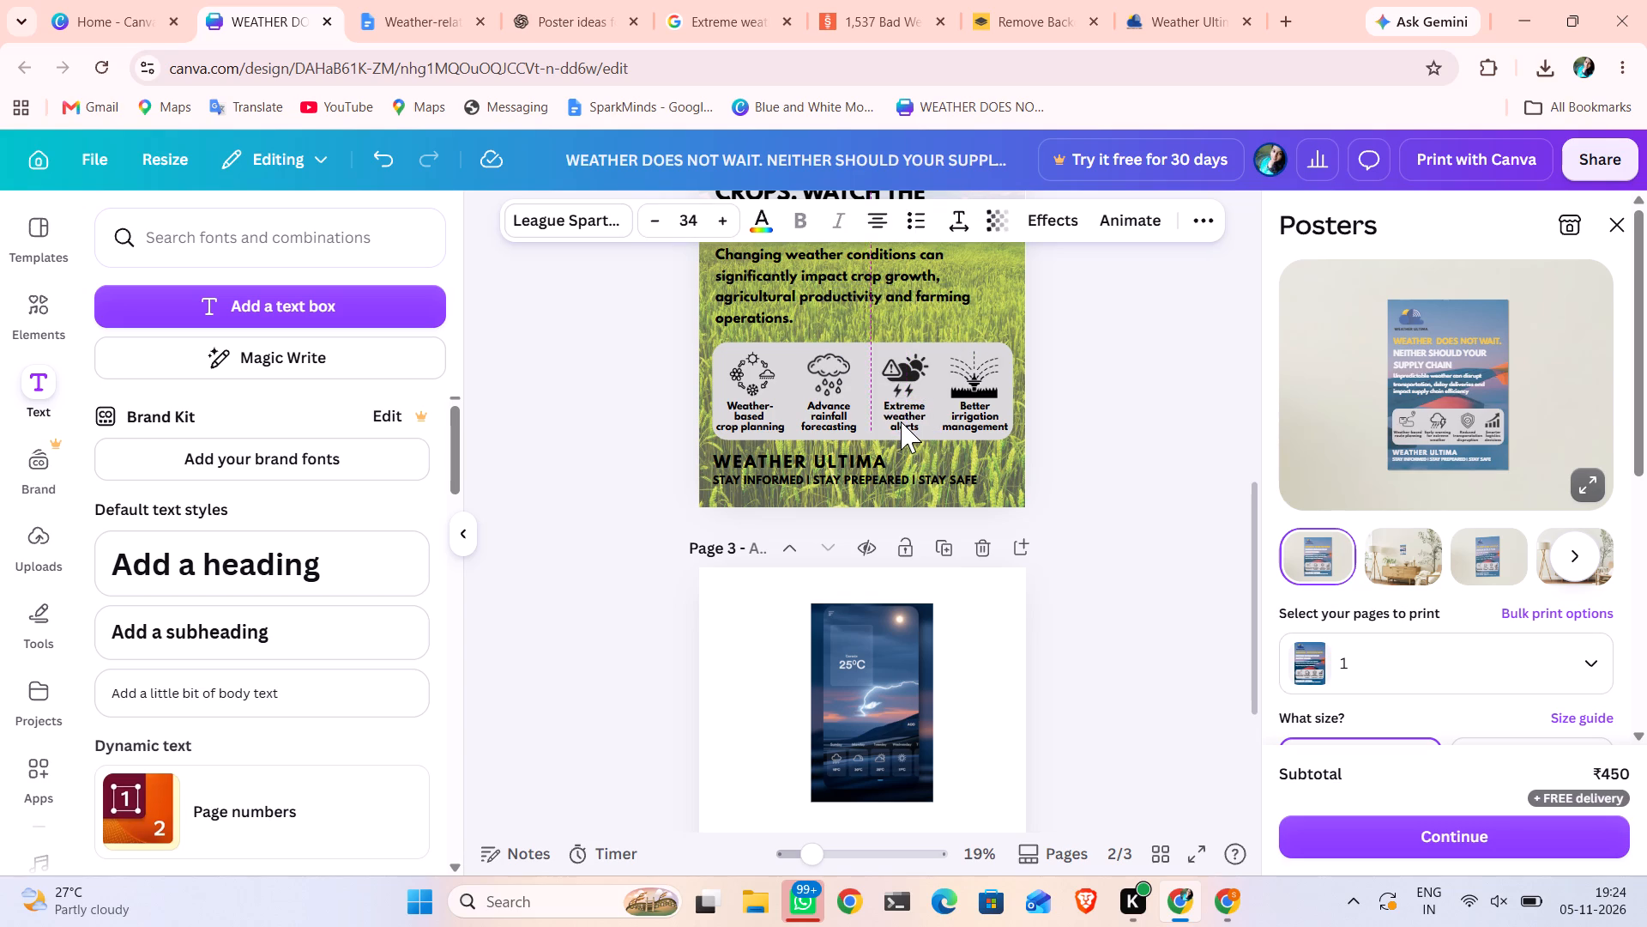
pyautogui.press('Left')
pyautogui.press('Left')
pyautogui.press('Right')
pyautogui.press('Right')
pyautogui.click(597, 457)
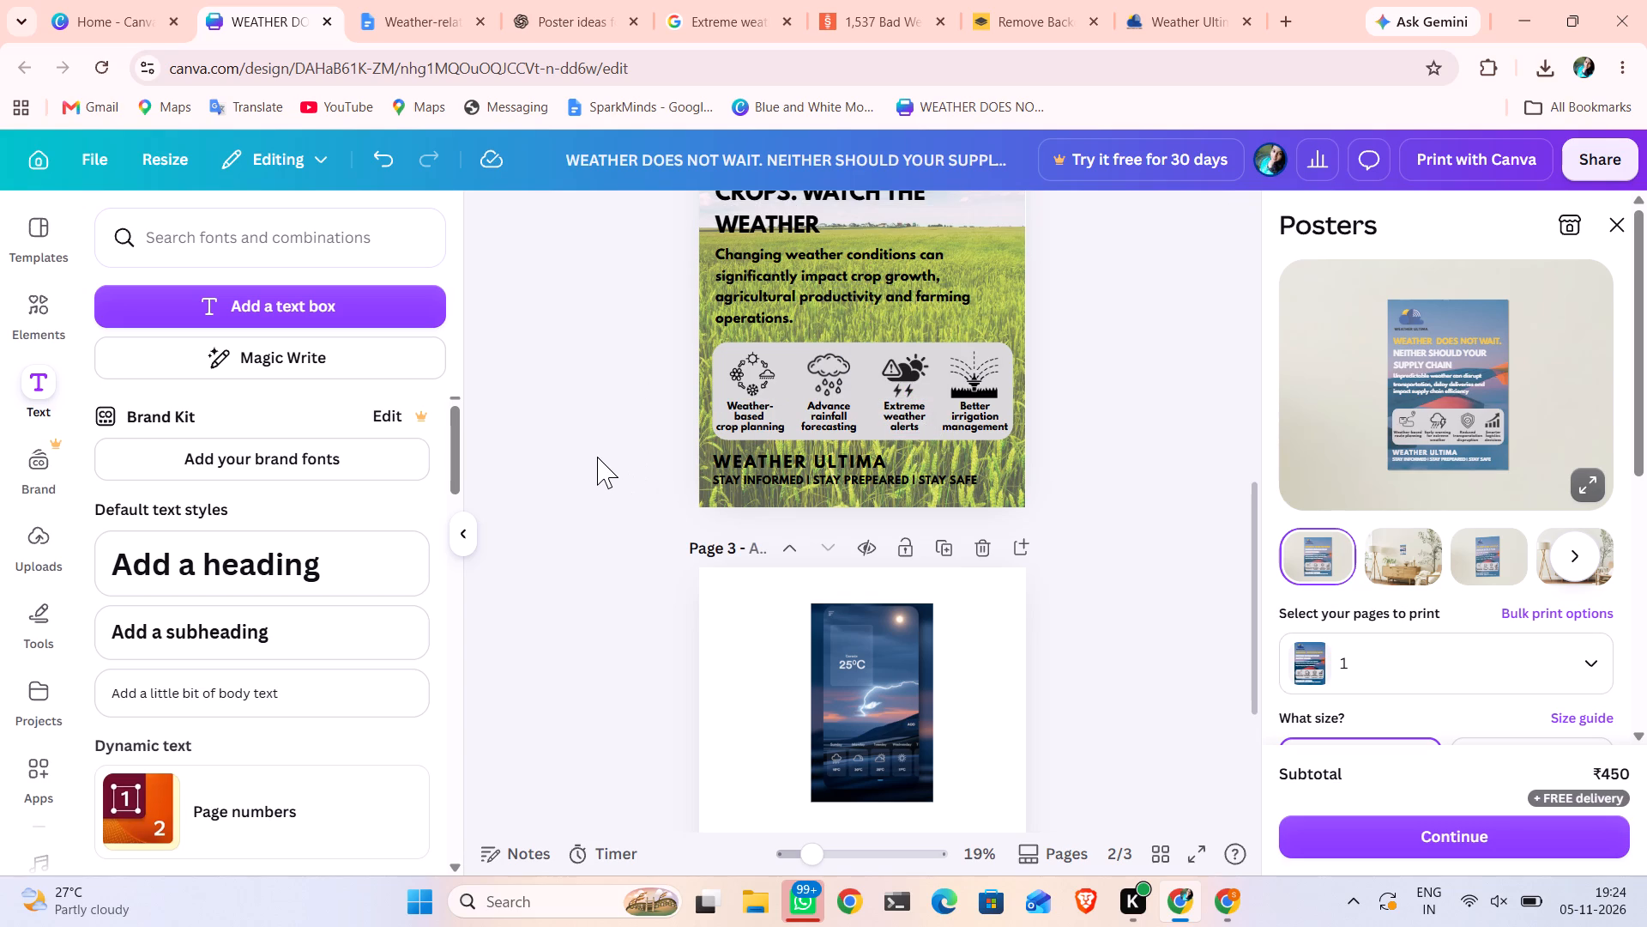
# Nudge the "Better irrigation management" caption on page 2 slightly down and left, centring it under its irrigation icon.
pyautogui.click(974, 421)
pyautogui.press('Down')
pyautogui.press('Down')
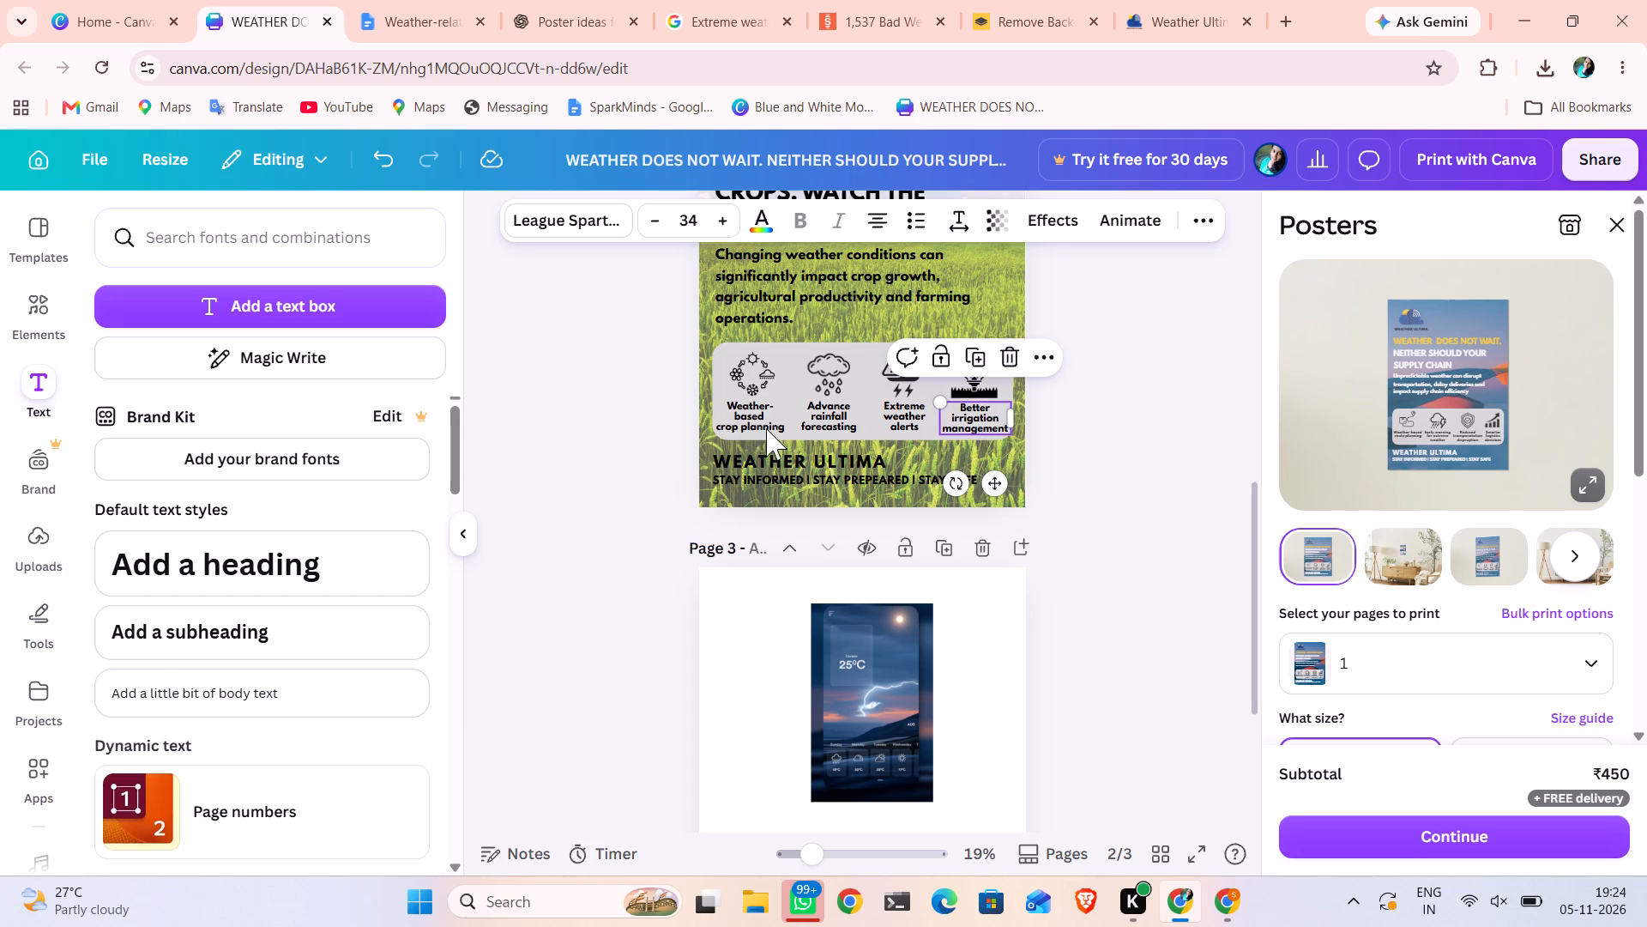
pyautogui.click(494, 415)
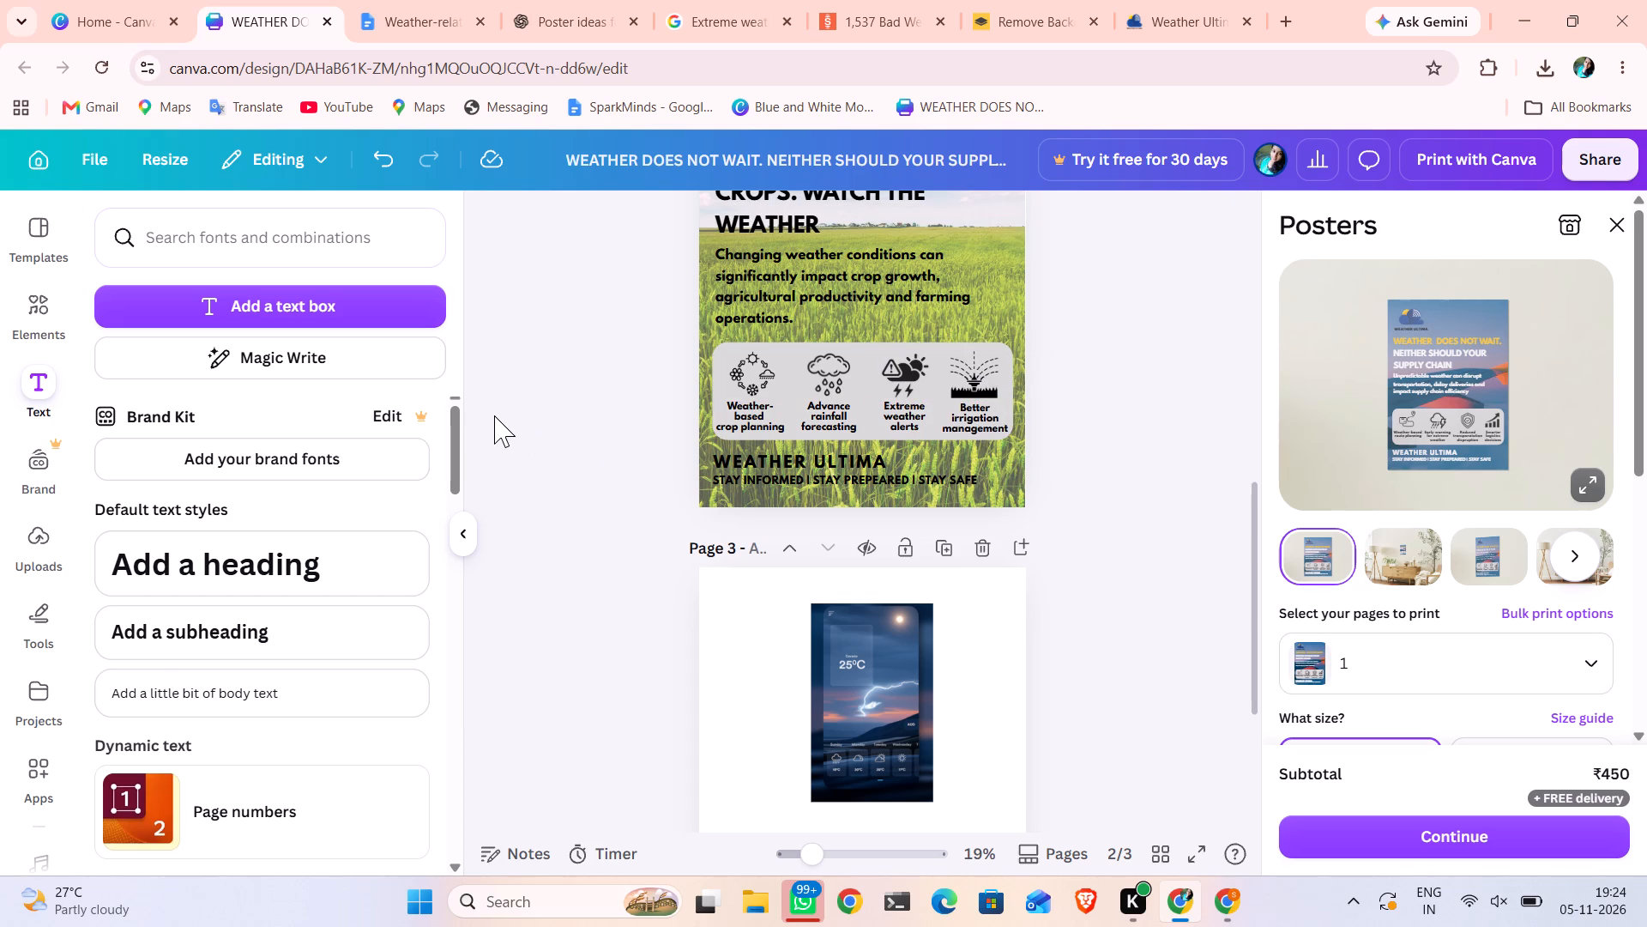
pyautogui.click(979, 418)
pyautogui.press('Left')
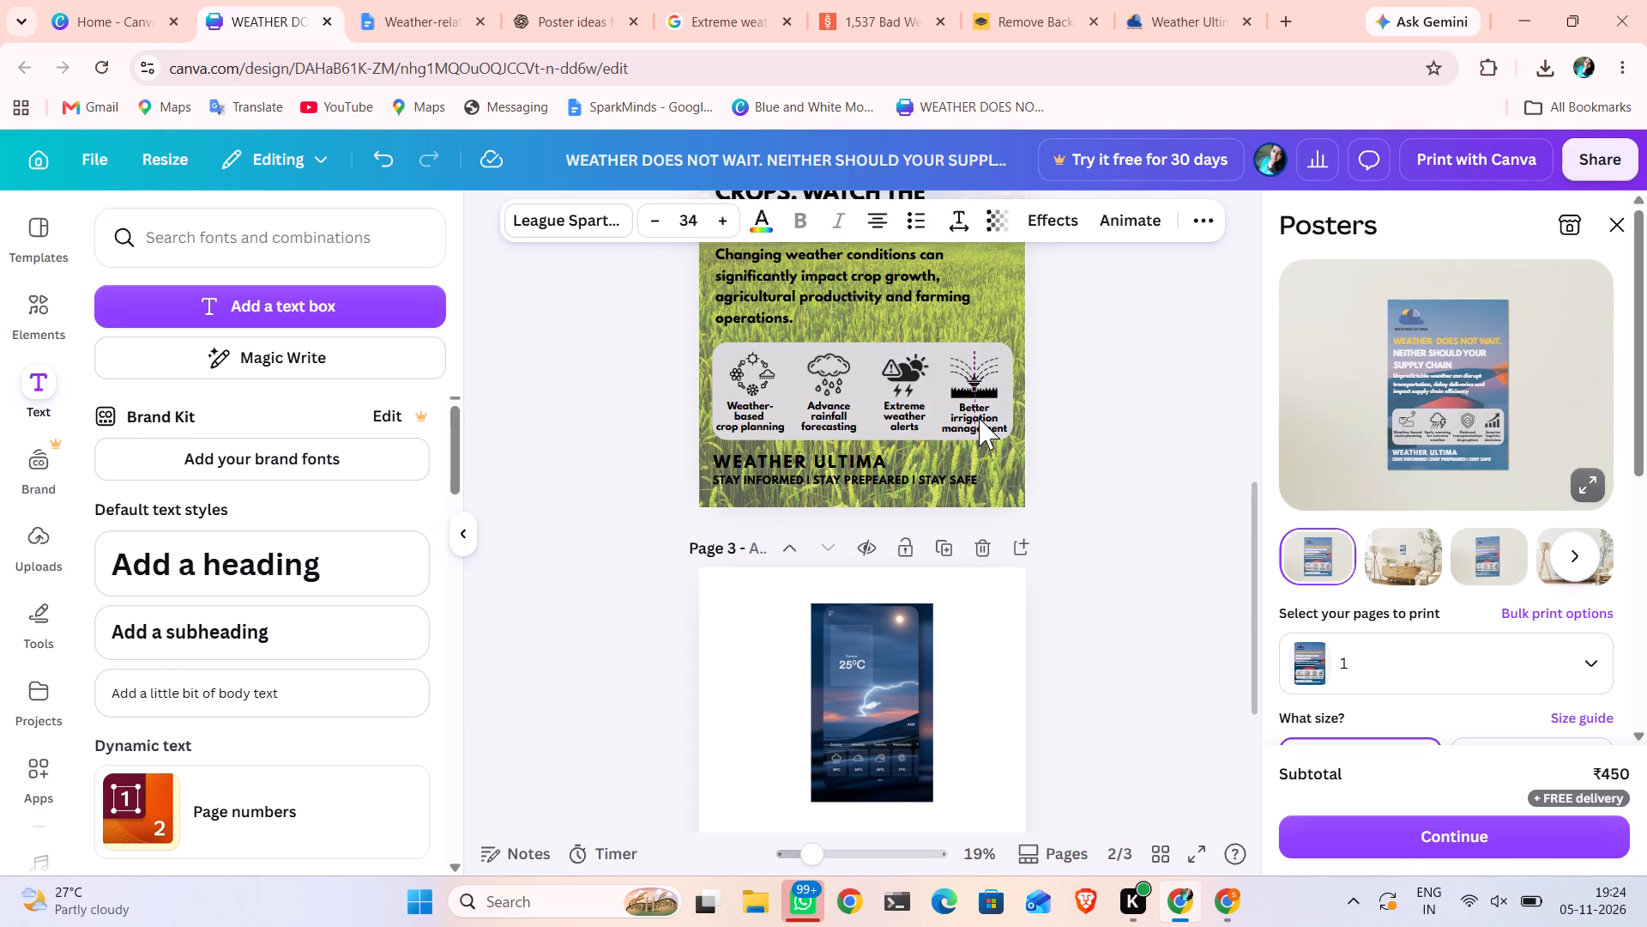
pyautogui.press('Left')
pyautogui.press('Right')
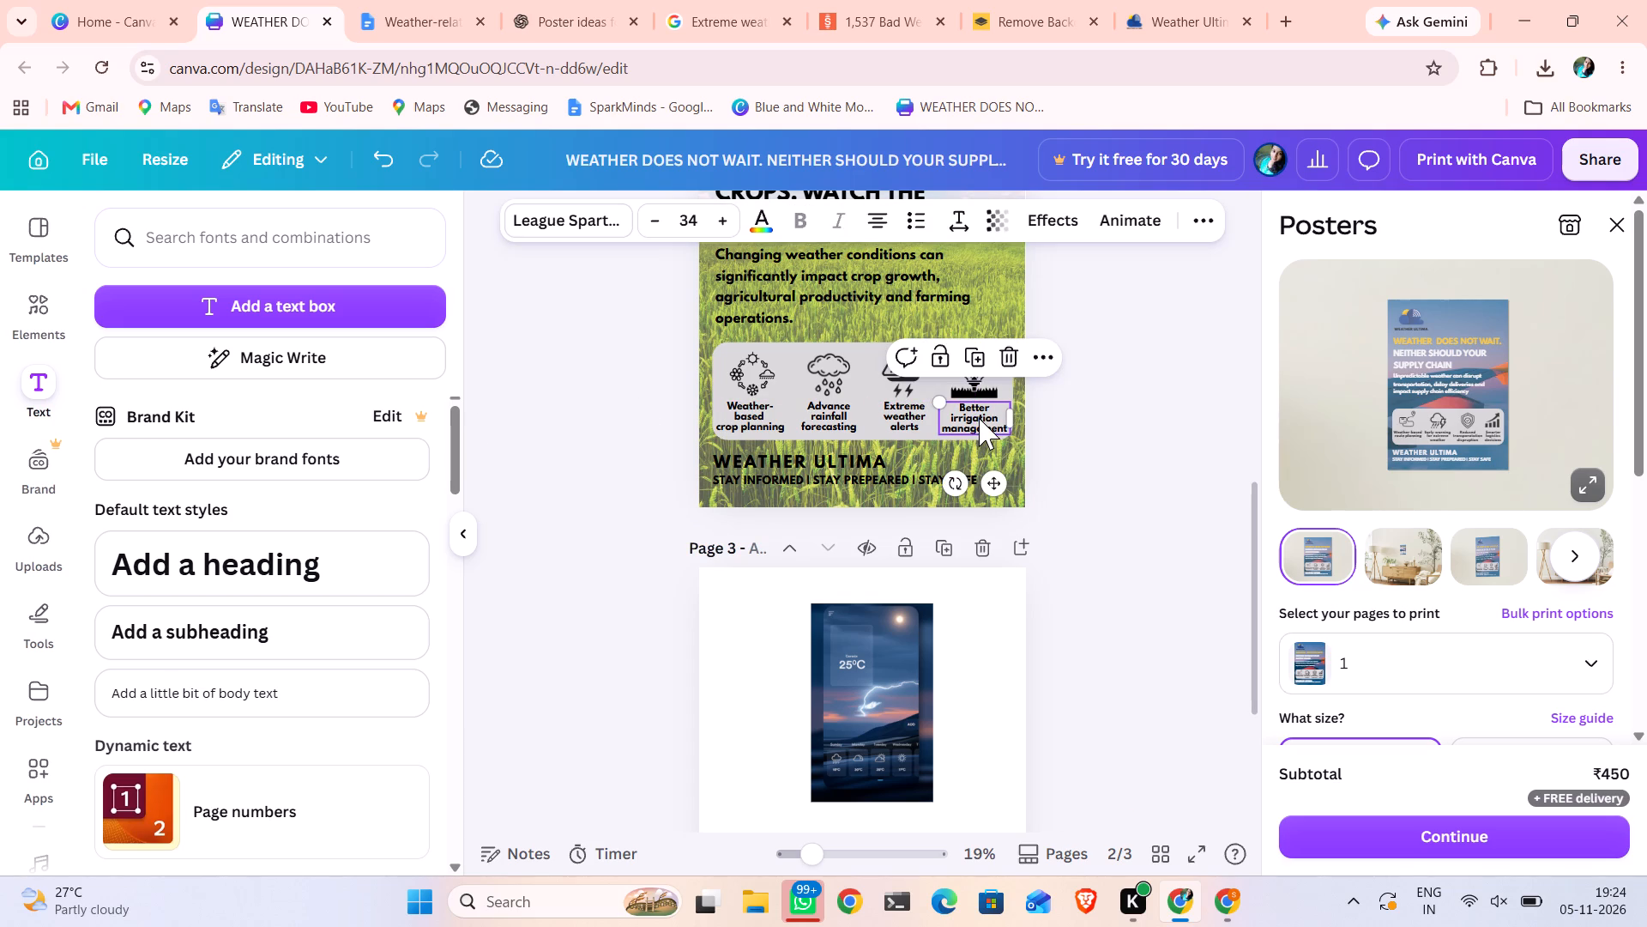
pyautogui.click(583, 433)
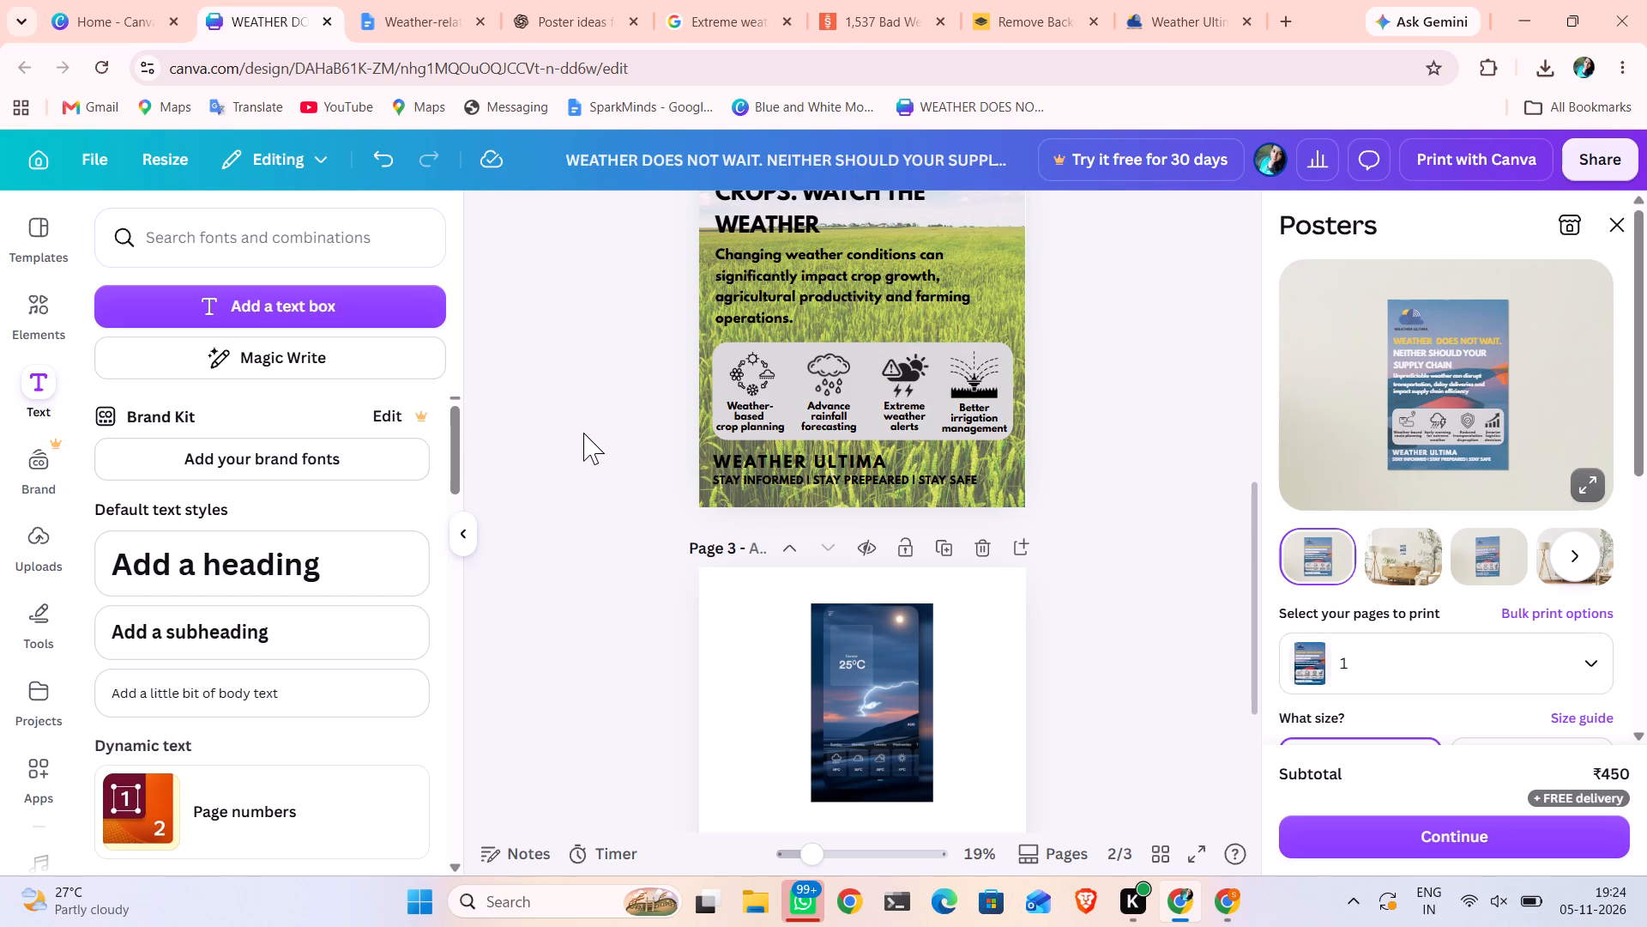
pyautogui.scroll(3, 583, 433)
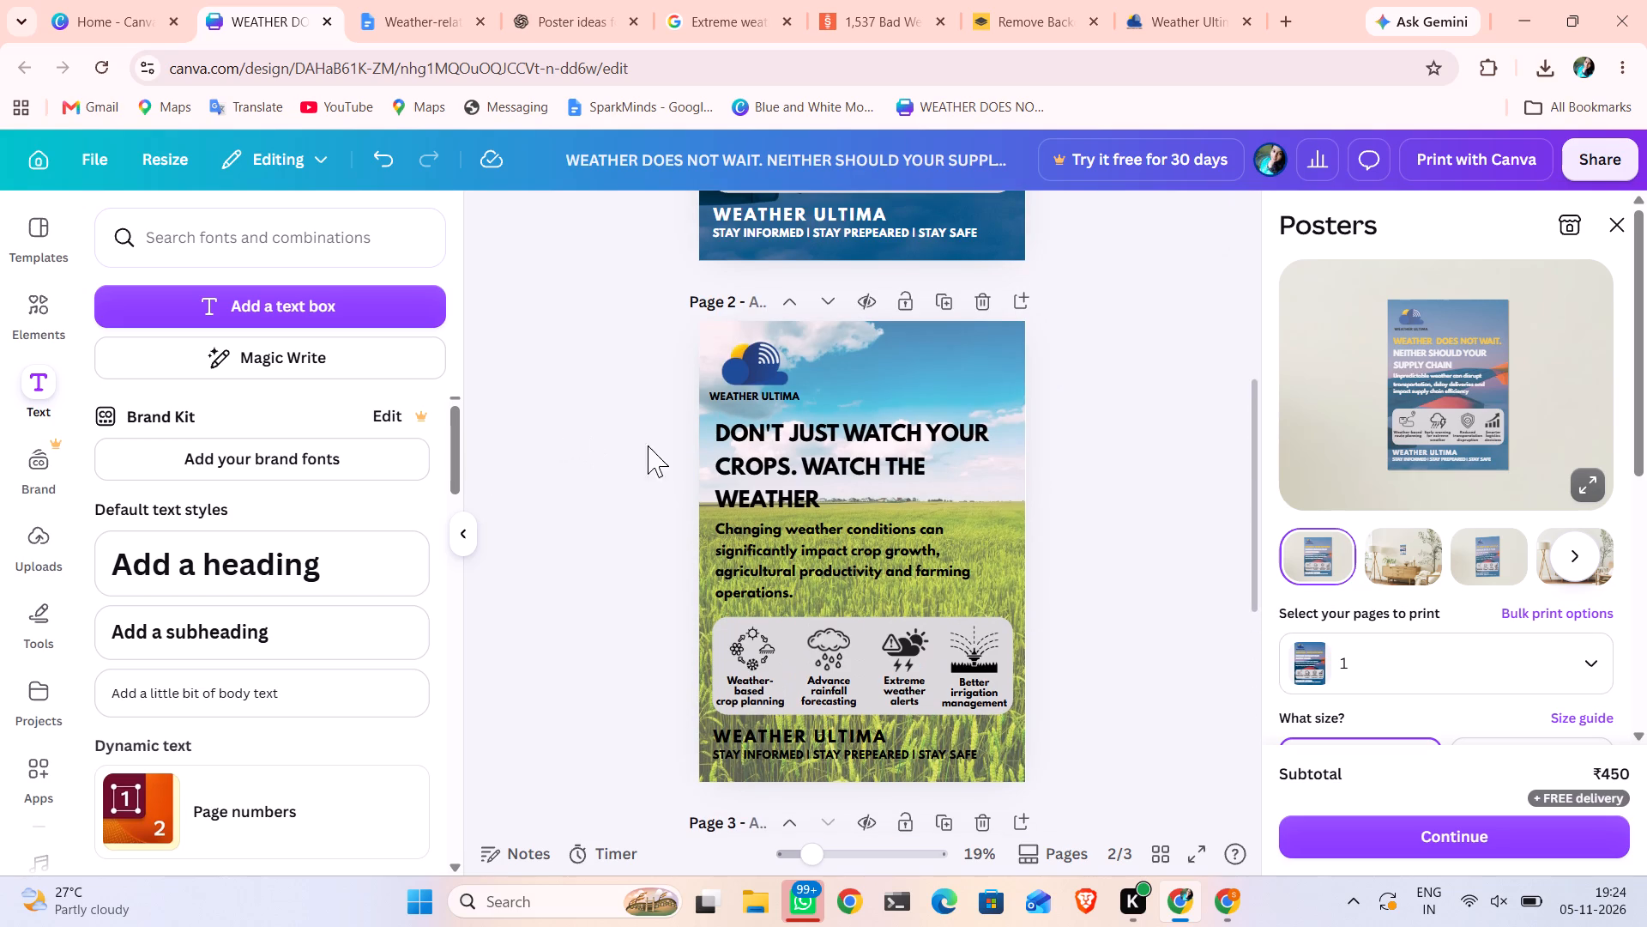
pyautogui.click(775, 474)
pyautogui.press('Up')
pyautogui.press('Up')
pyautogui.press('Up')
pyautogui.press('Up')
pyautogui.press('Up')
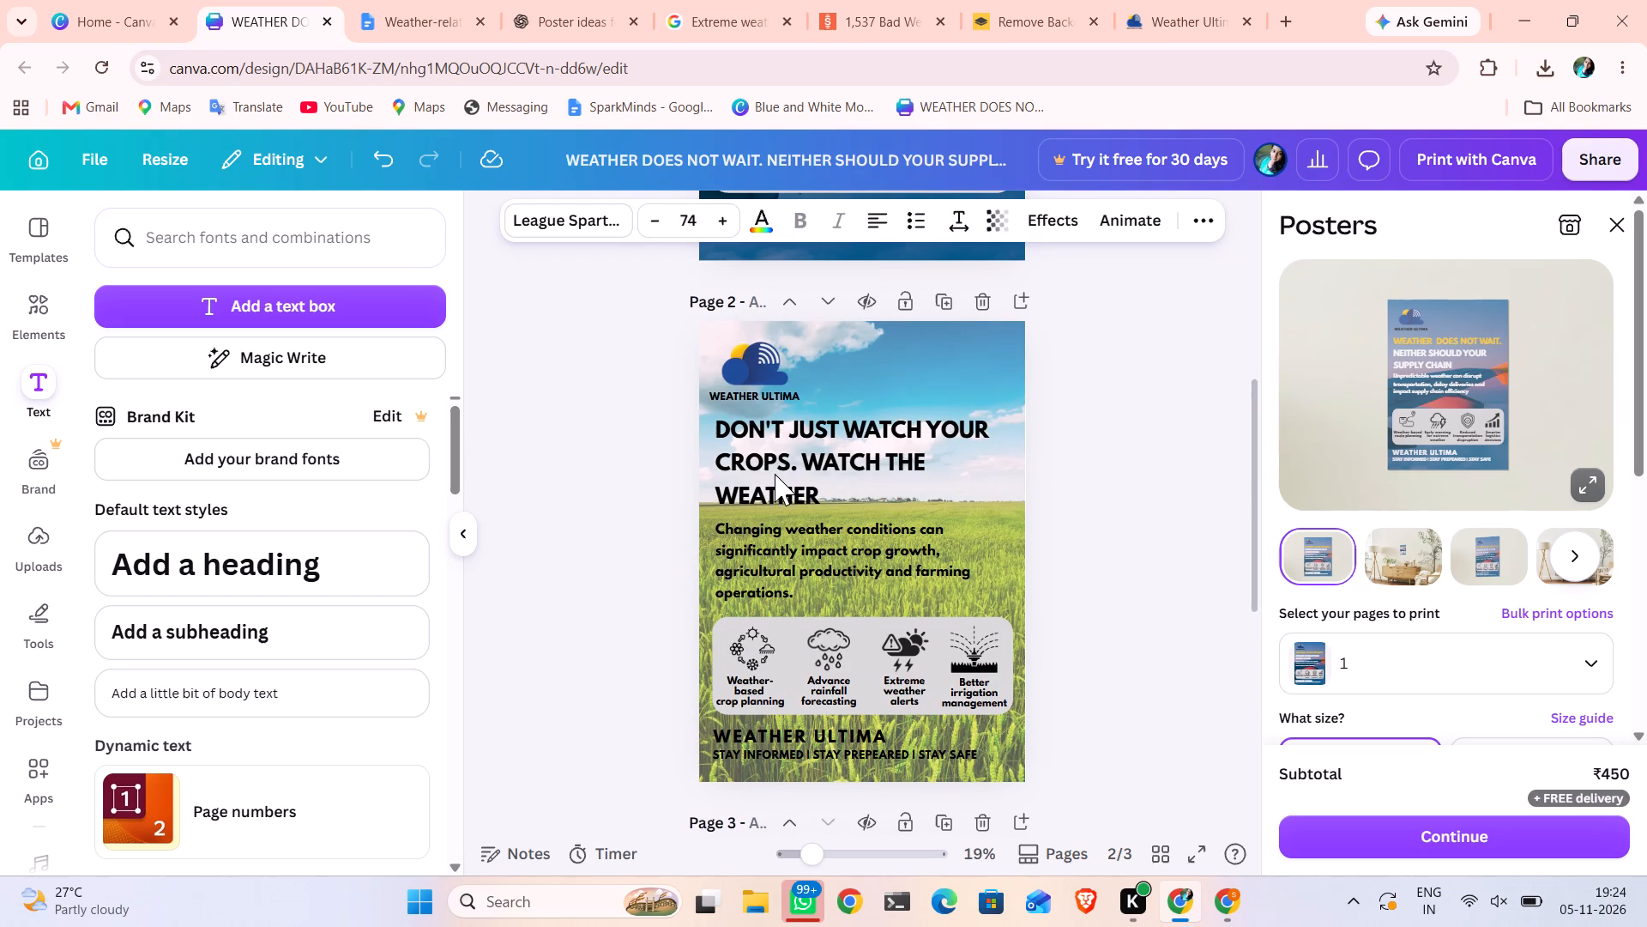
pyautogui.press('Up')
pyautogui.press('Up')
pyautogui.press('Up')
pyautogui.press('Up')
pyautogui.press('Up')
pyautogui.press('Up')
pyautogui.press('Up')
pyautogui.press('Up')
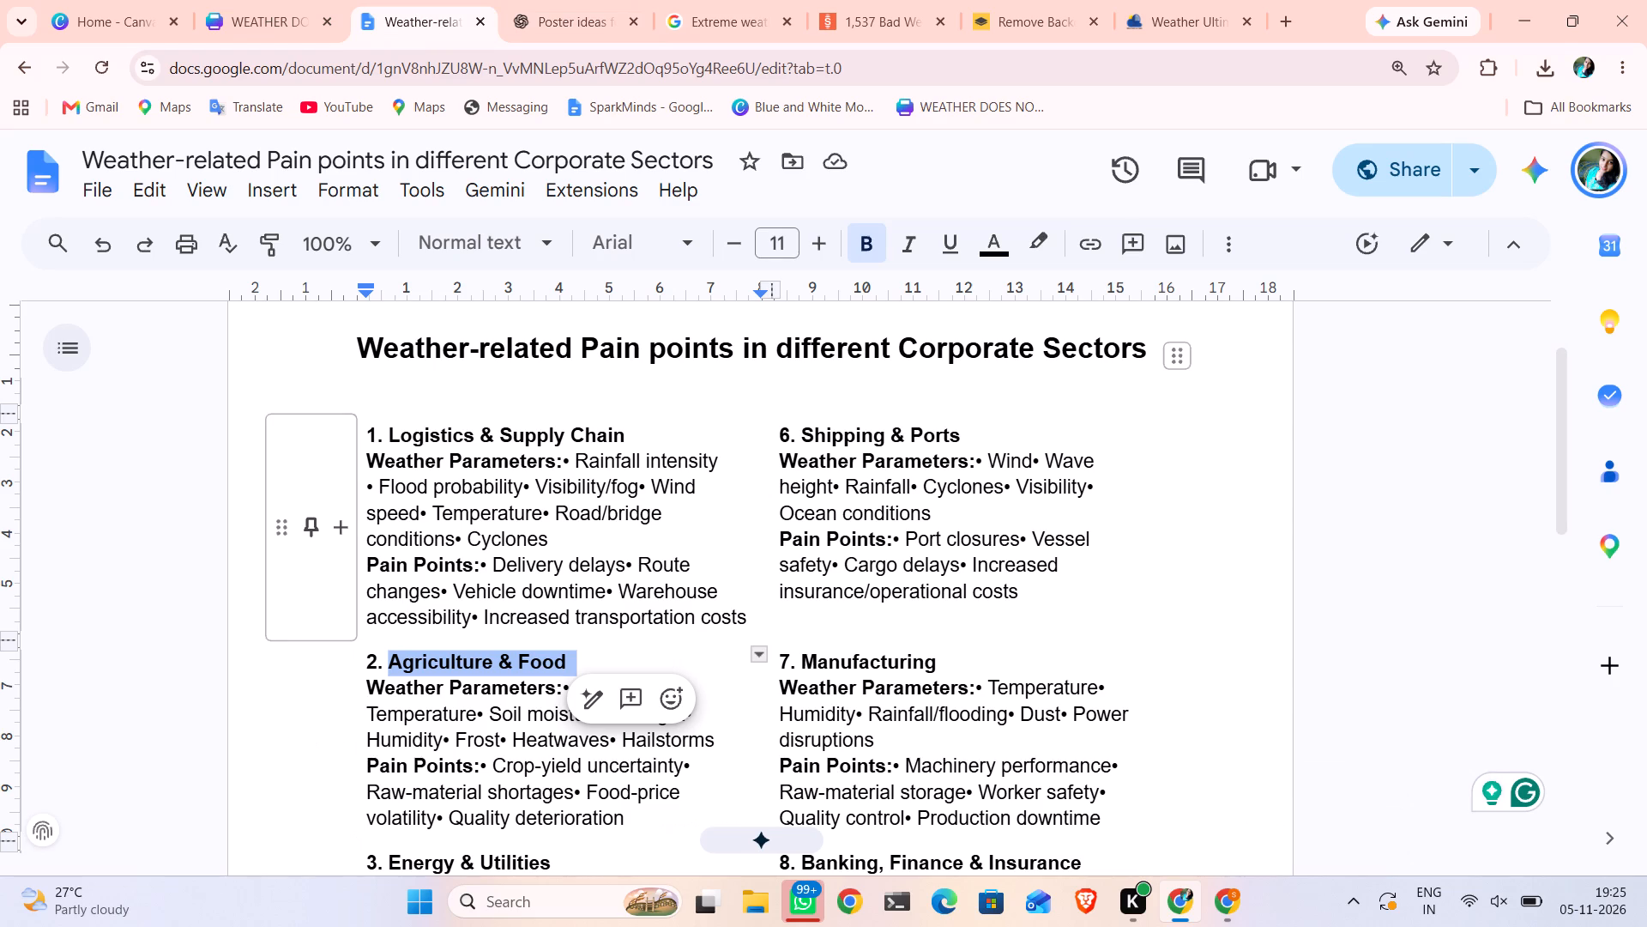
pyautogui.scroll(-1, 564, 494)
pyautogui.scroll(-1, 510, 776)
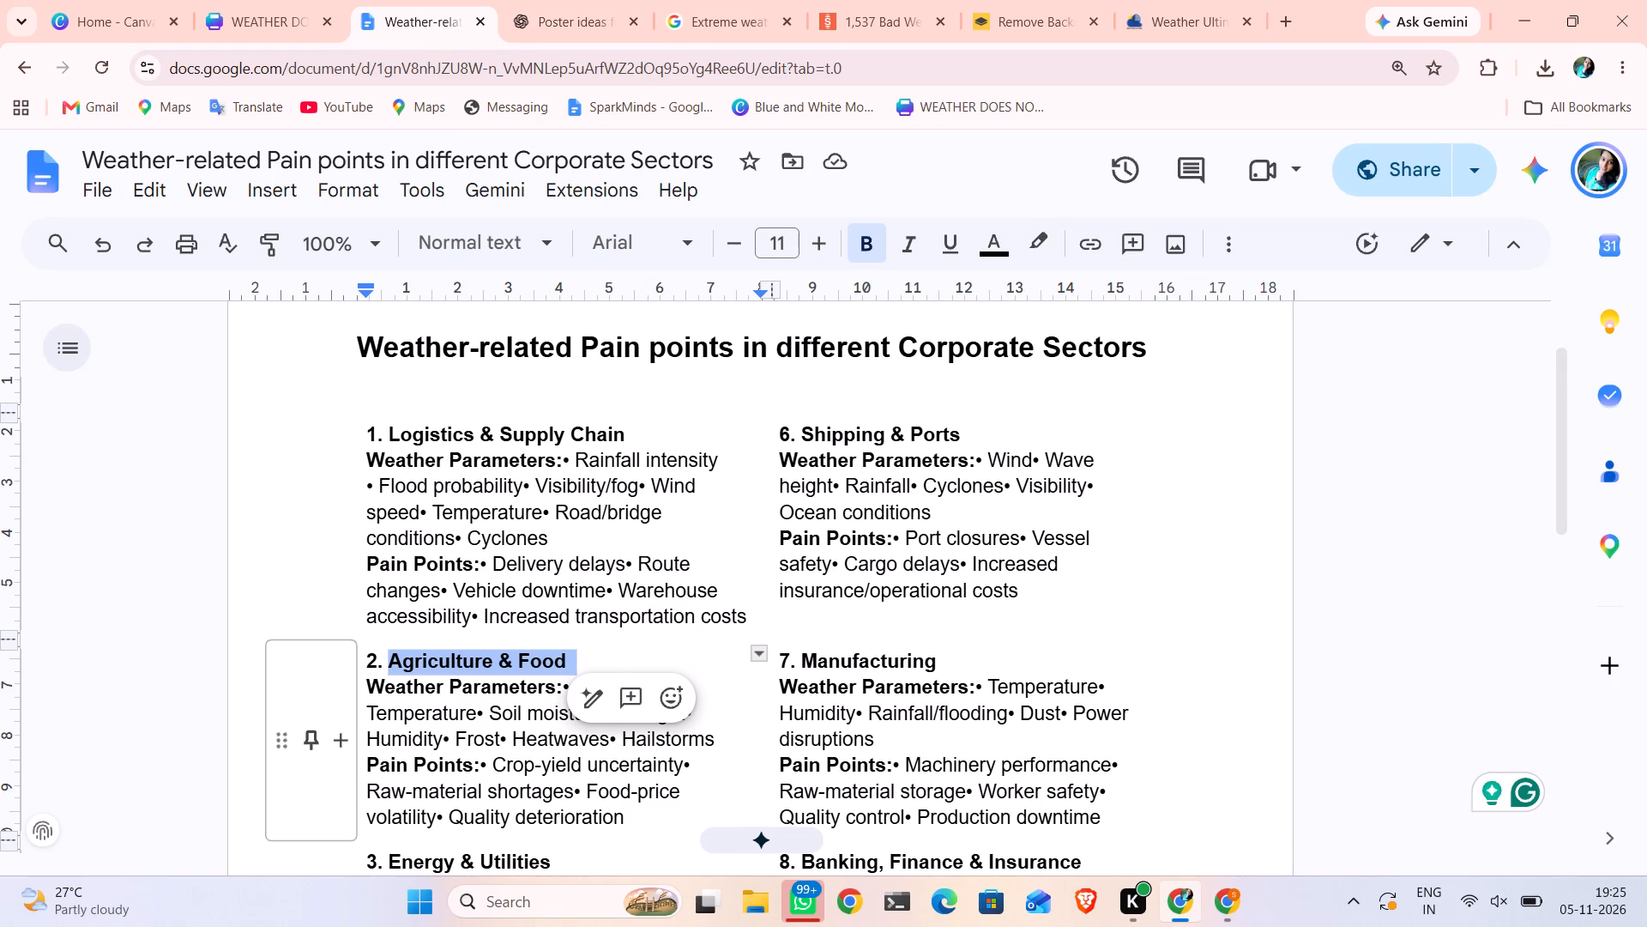
pyautogui.scroll(-1, 510, 776)
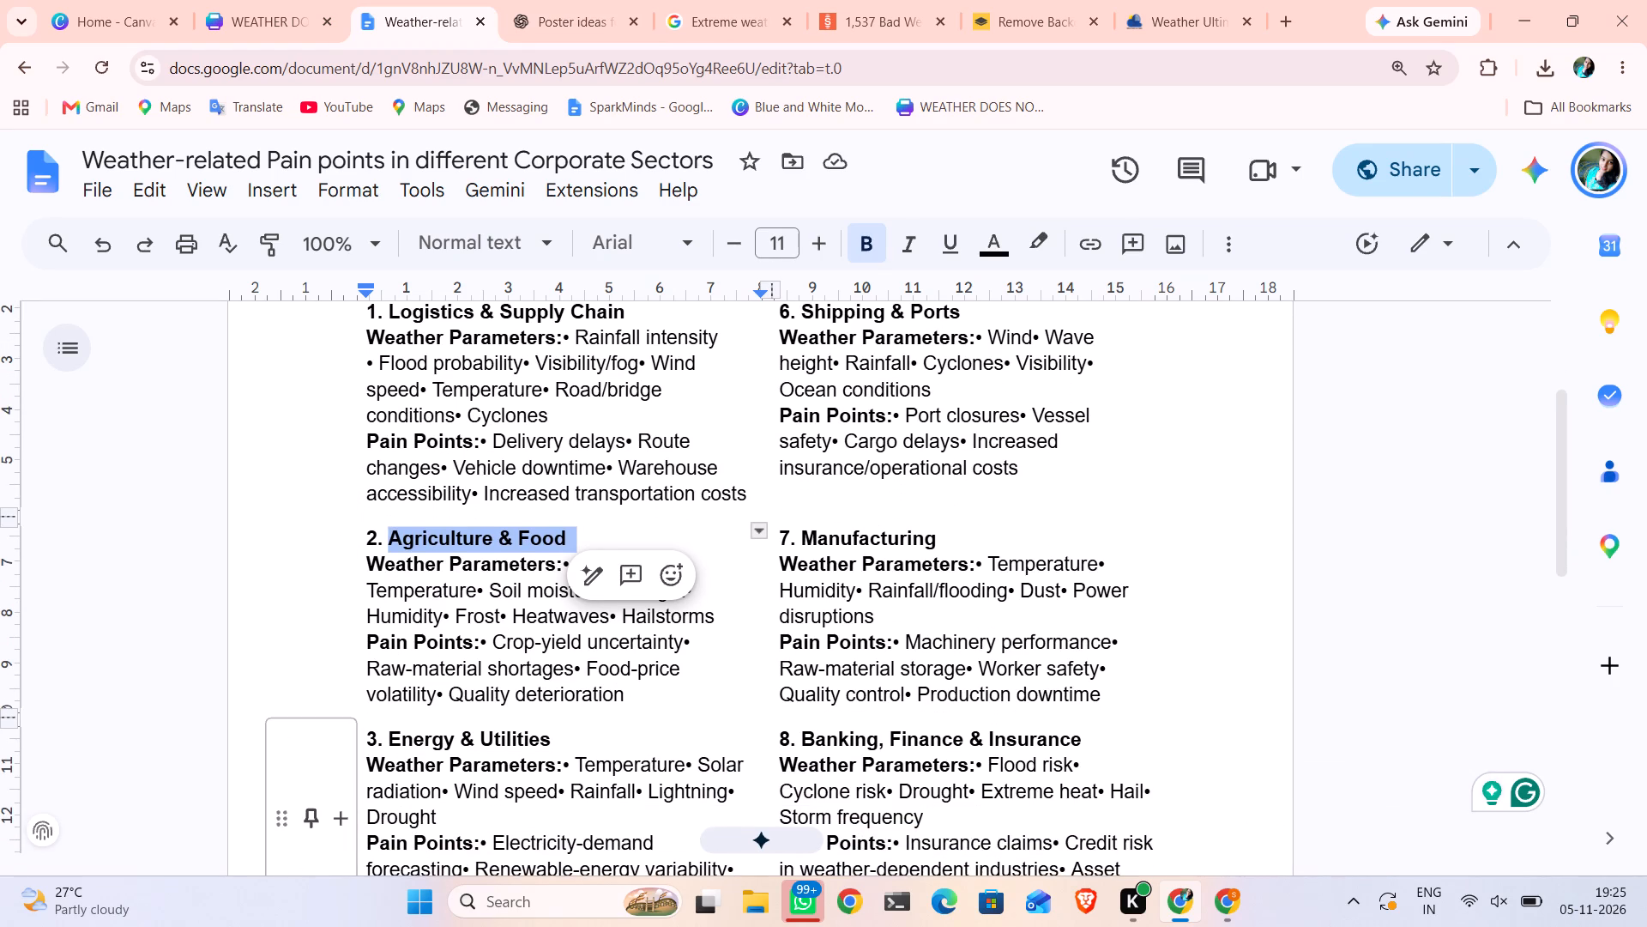
pyautogui.moveTo(391, 736); pyautogui.dragTo(567, 736)
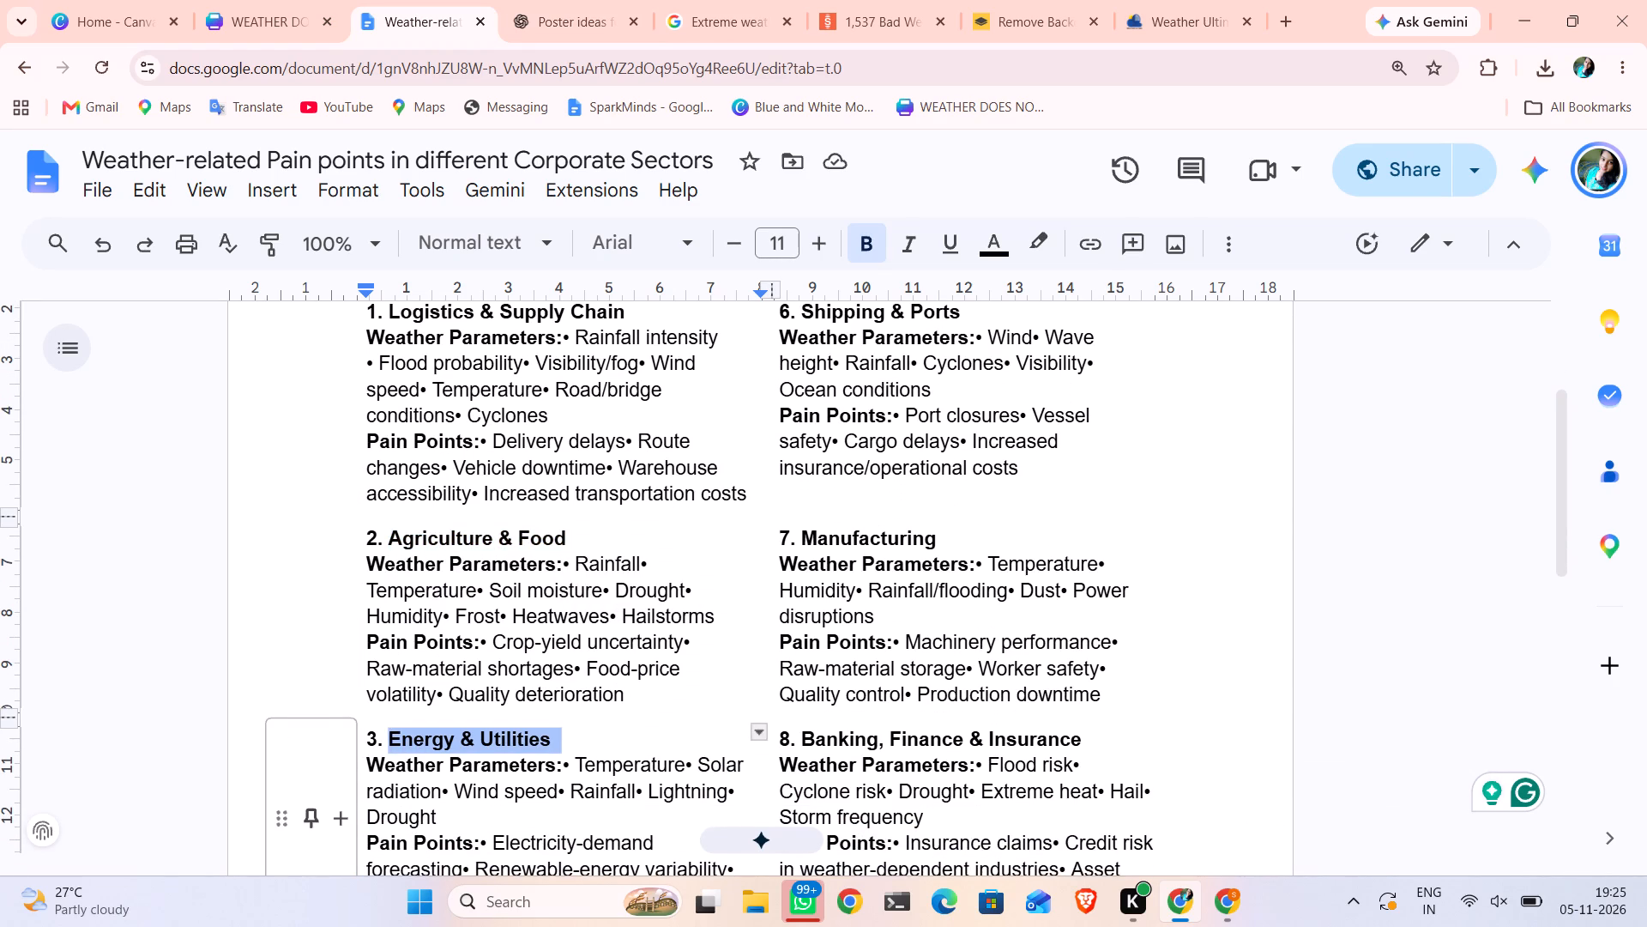
pyautogui.moveTo(567, 736); pyautogui.dragTo(567, 737)
pyautogui.hotkey('ctrl', 'c')
pyautogui.hotkey('ctrl', 'c')
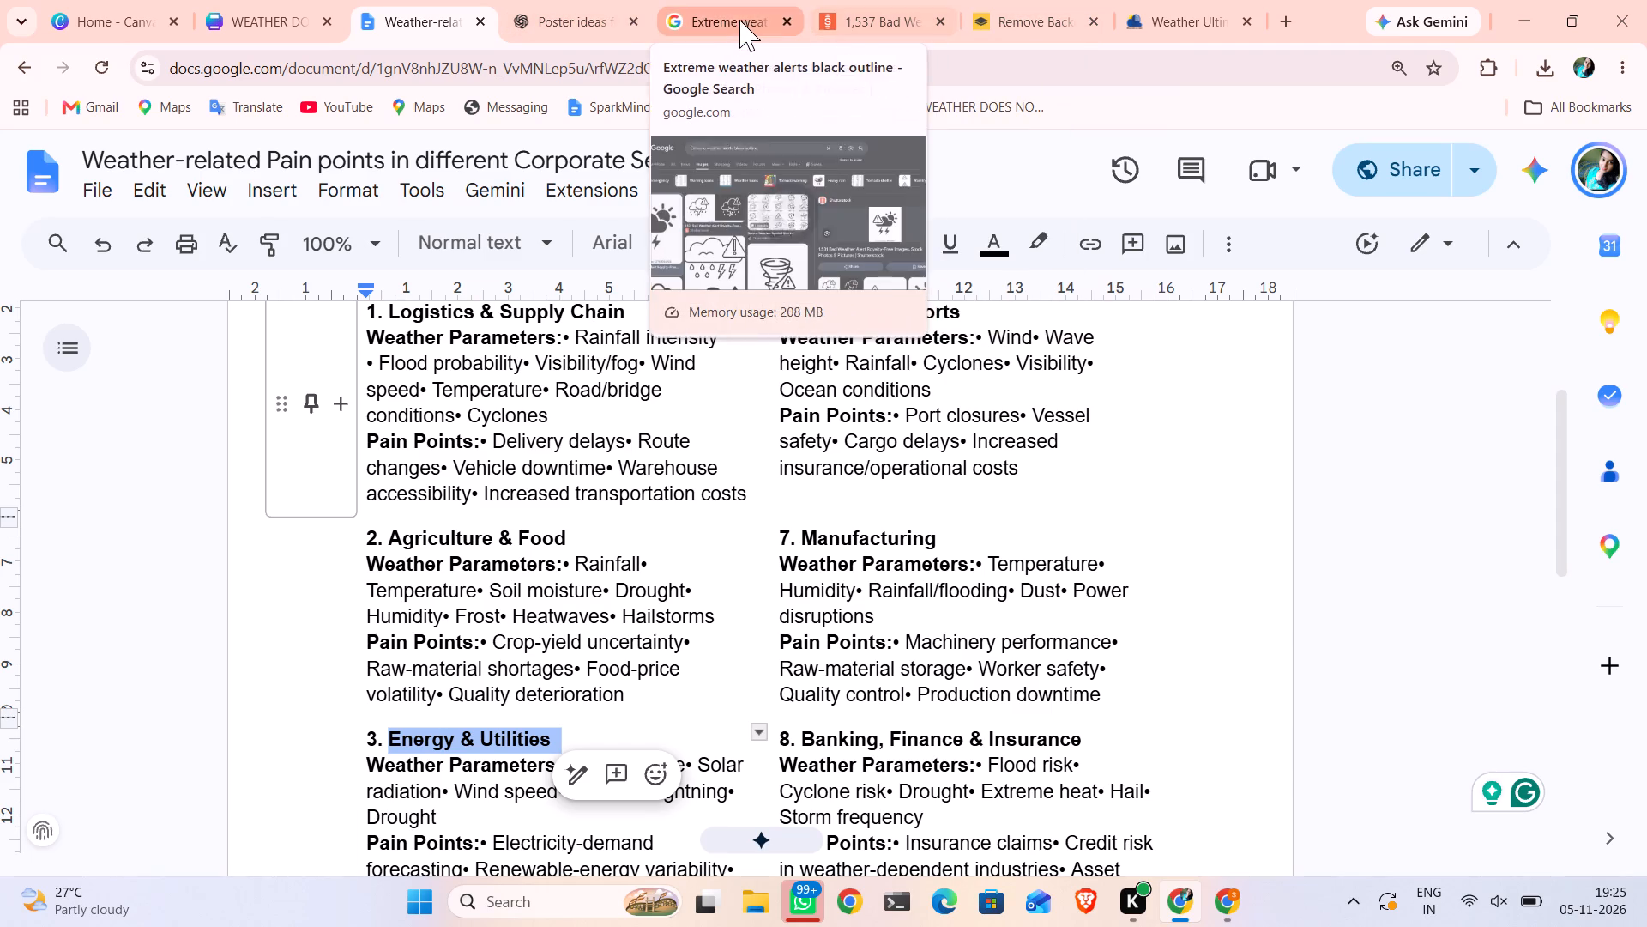
# Switch to the Google Images tab and replace the old query with a search for "Energy & Utilities".
pyautogui.click(740, 19)
pyautogui.click(991, 187)
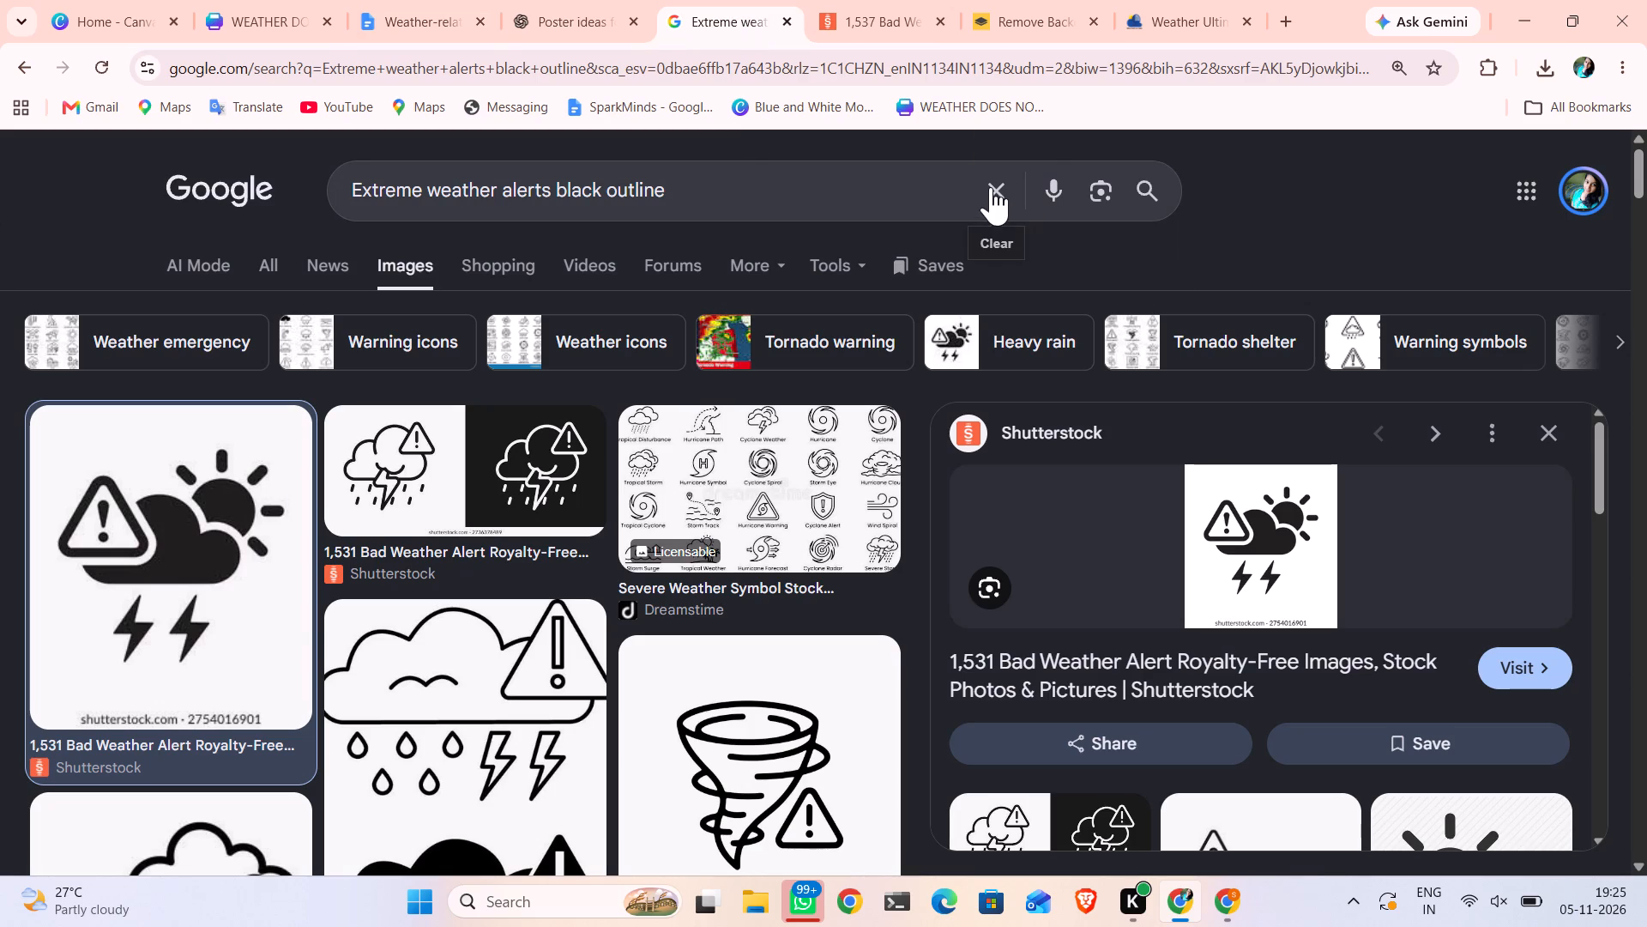
pyautogui.hotkey('ctrl', 'v')
pyautogui.press('Return')
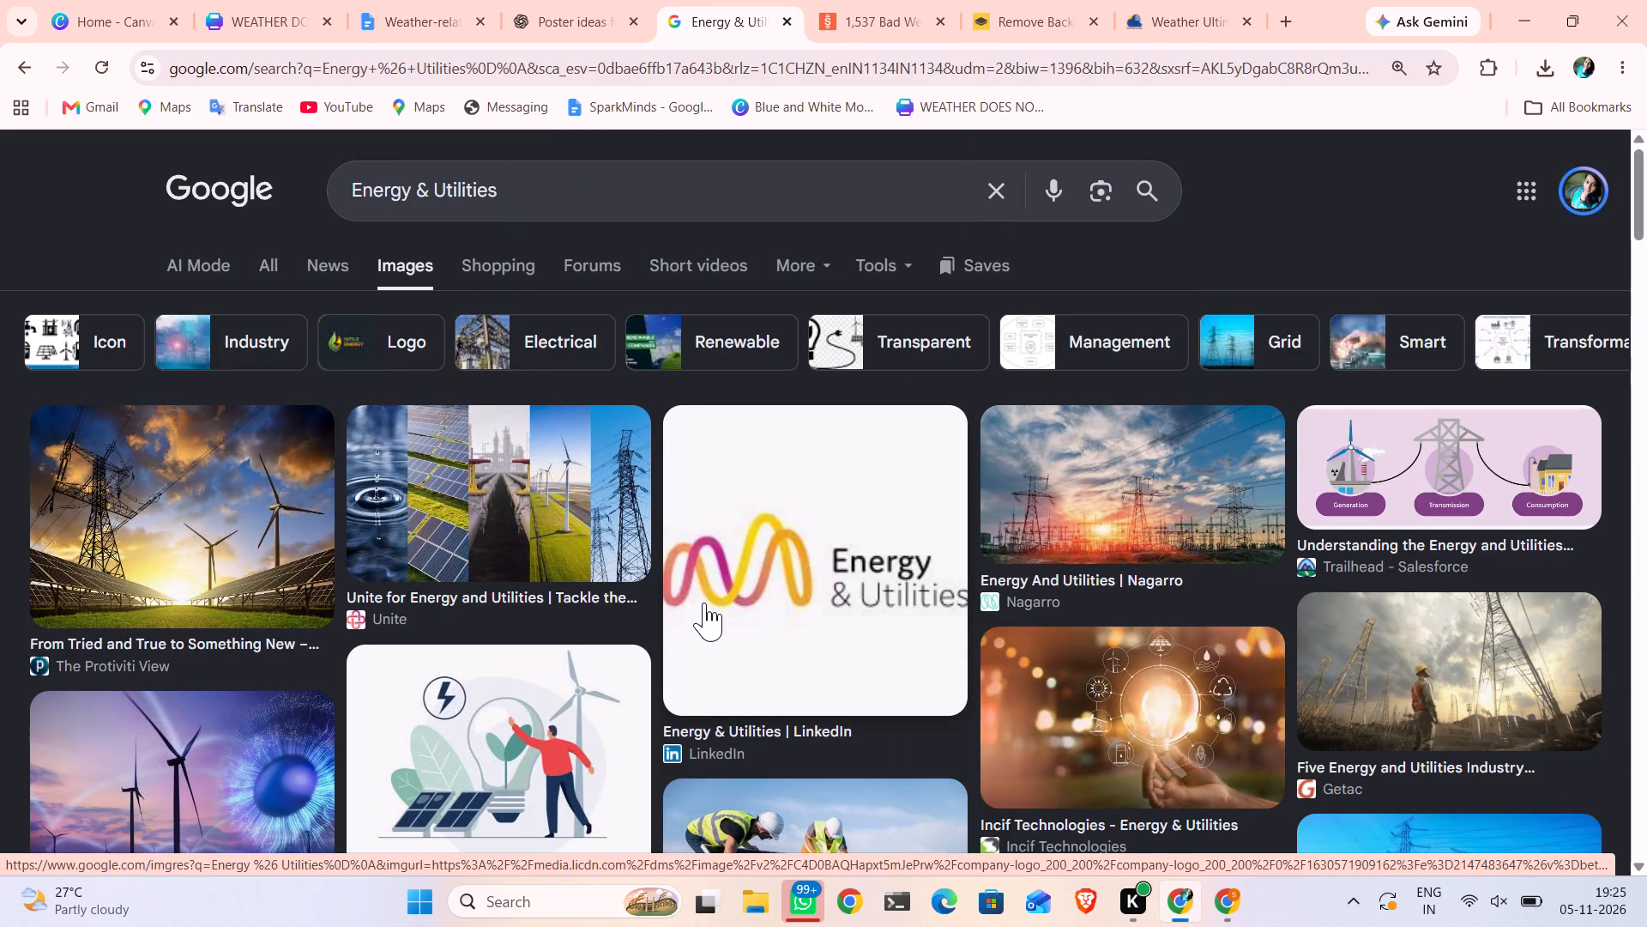
# Look through the Energy & Utilities image results for a suitable poster background photo.
pyautogui.scroll(-1, 704, 603)
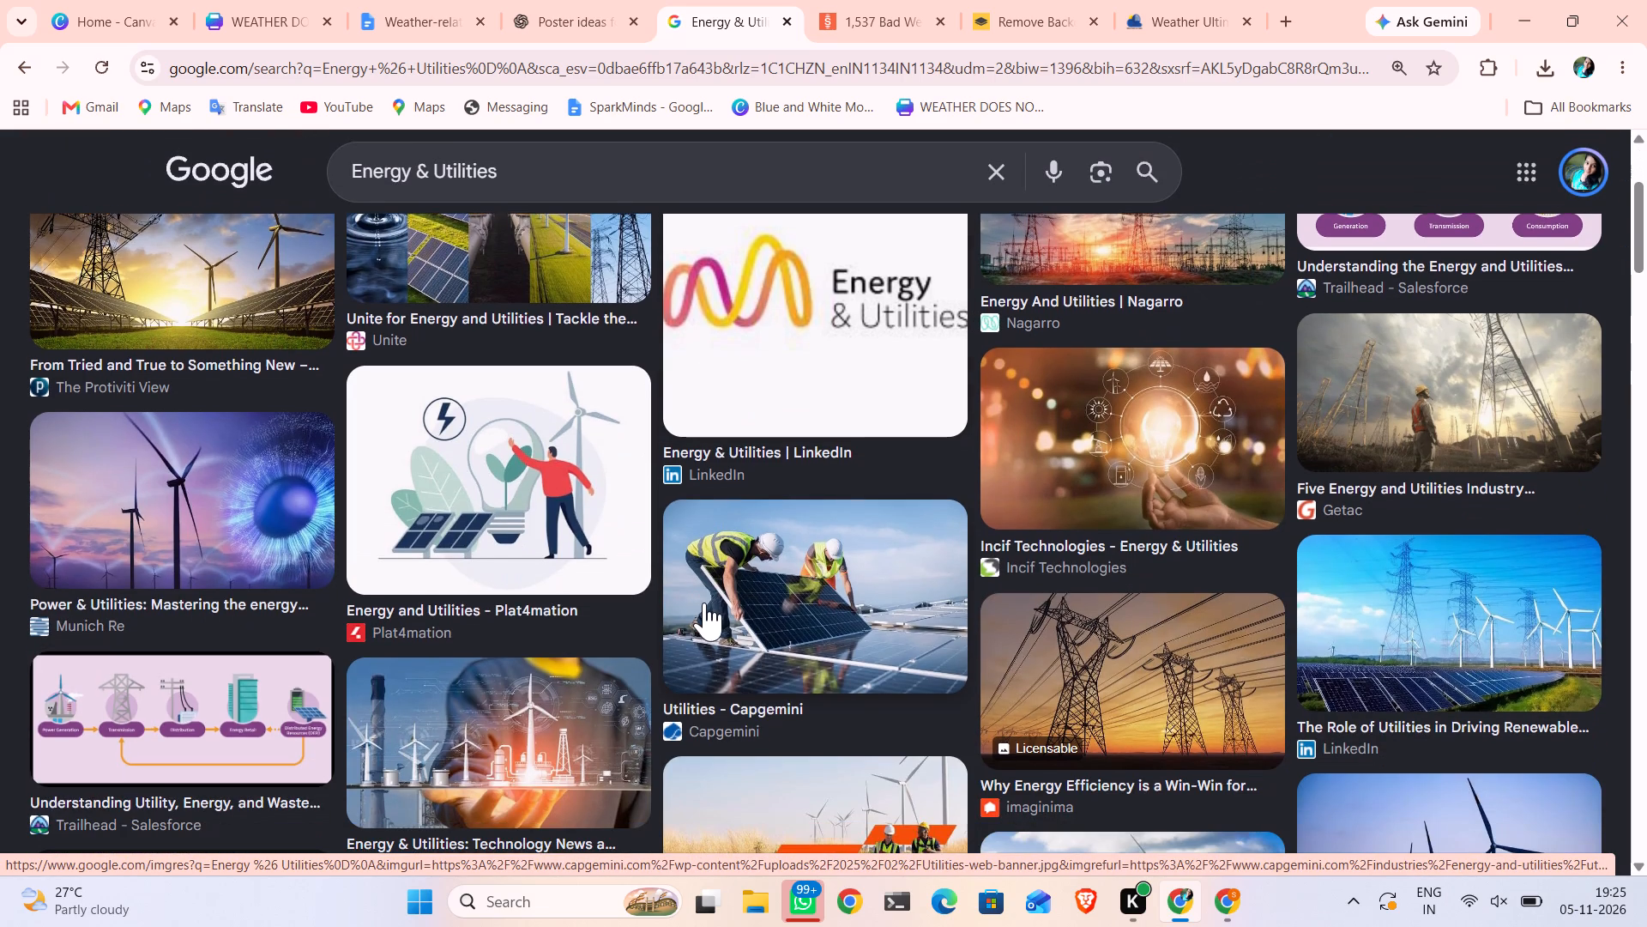
pyautogui.scroll(-1, 704, 603)
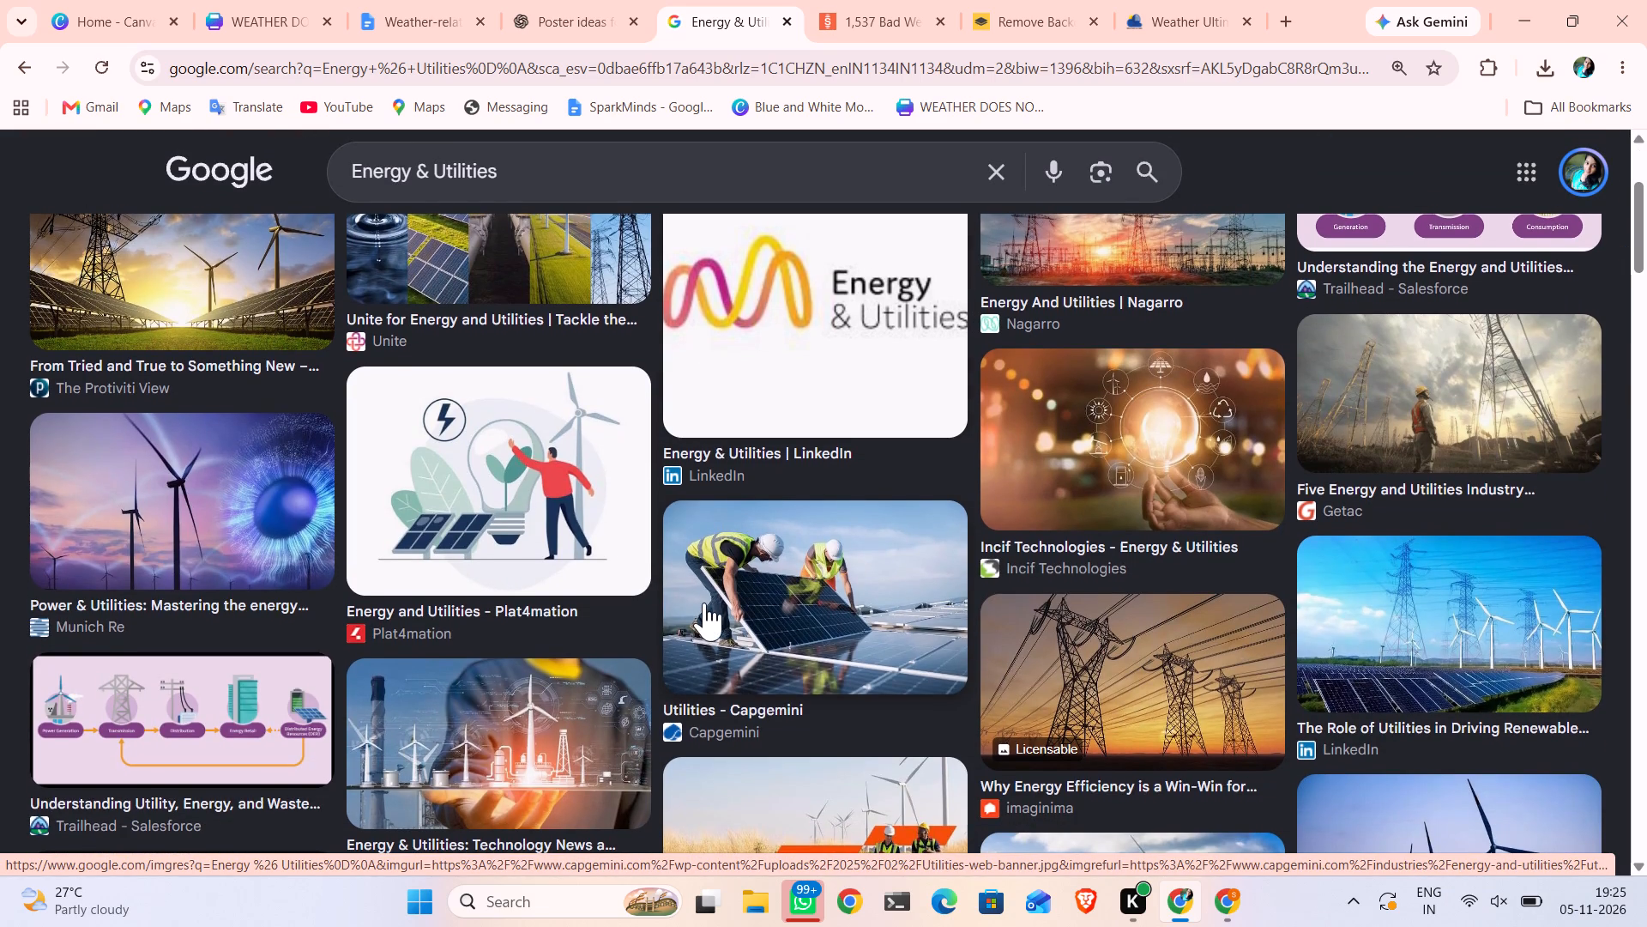
pyautogui.scroll(-2, 704, 603)
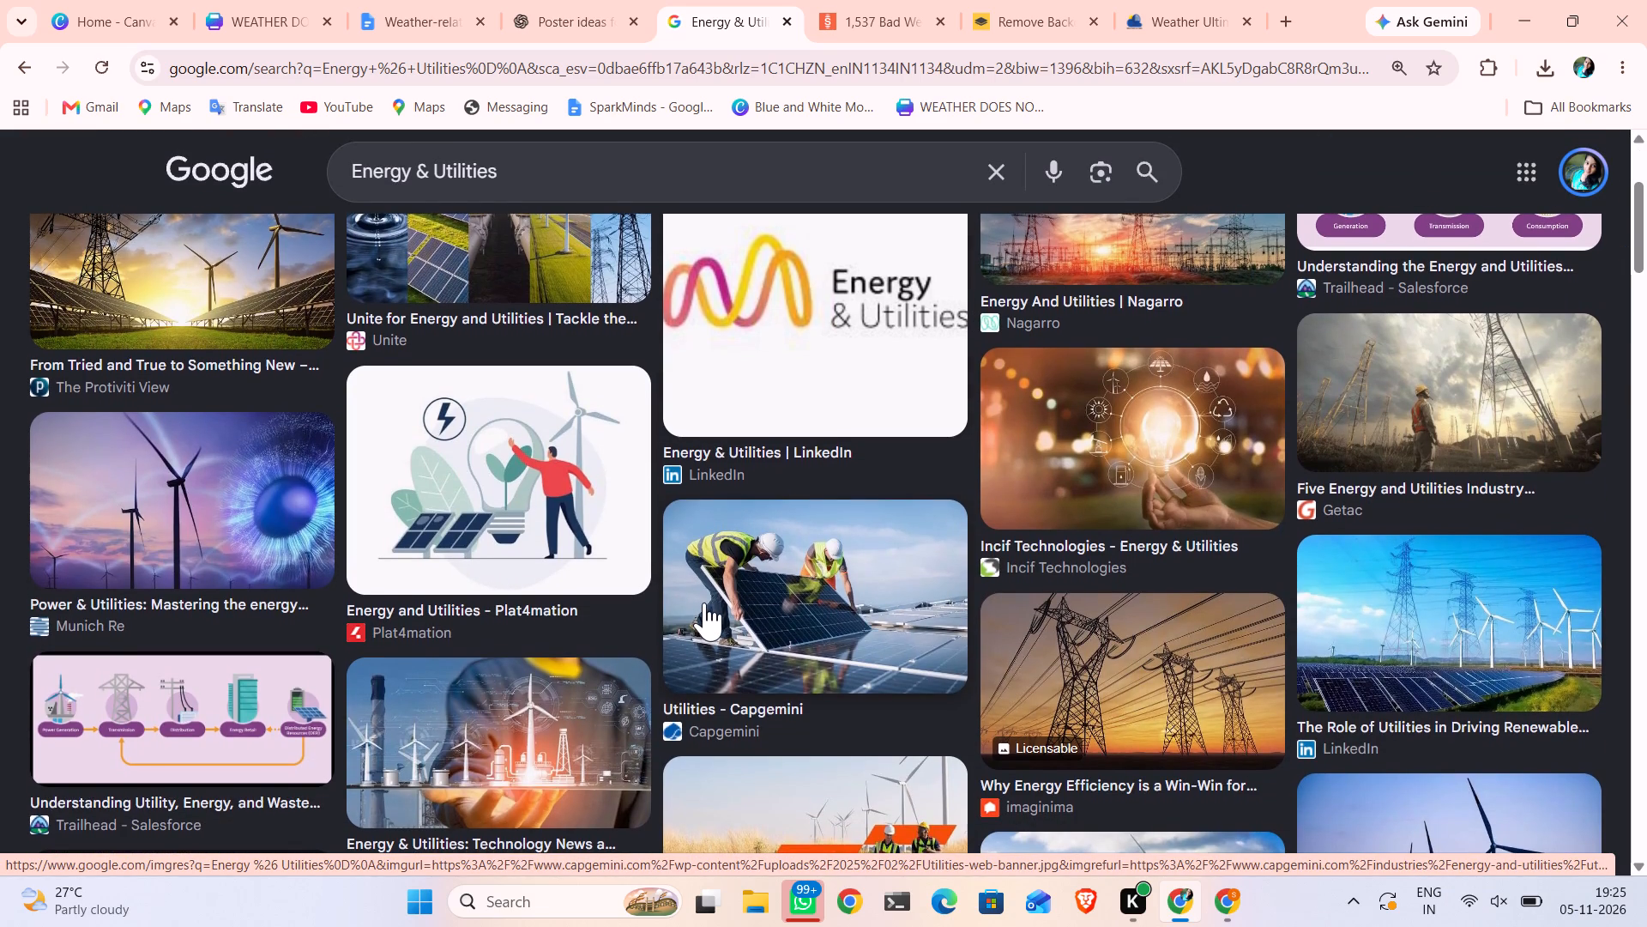
pyautogui.scroll(-2, 704, 603)
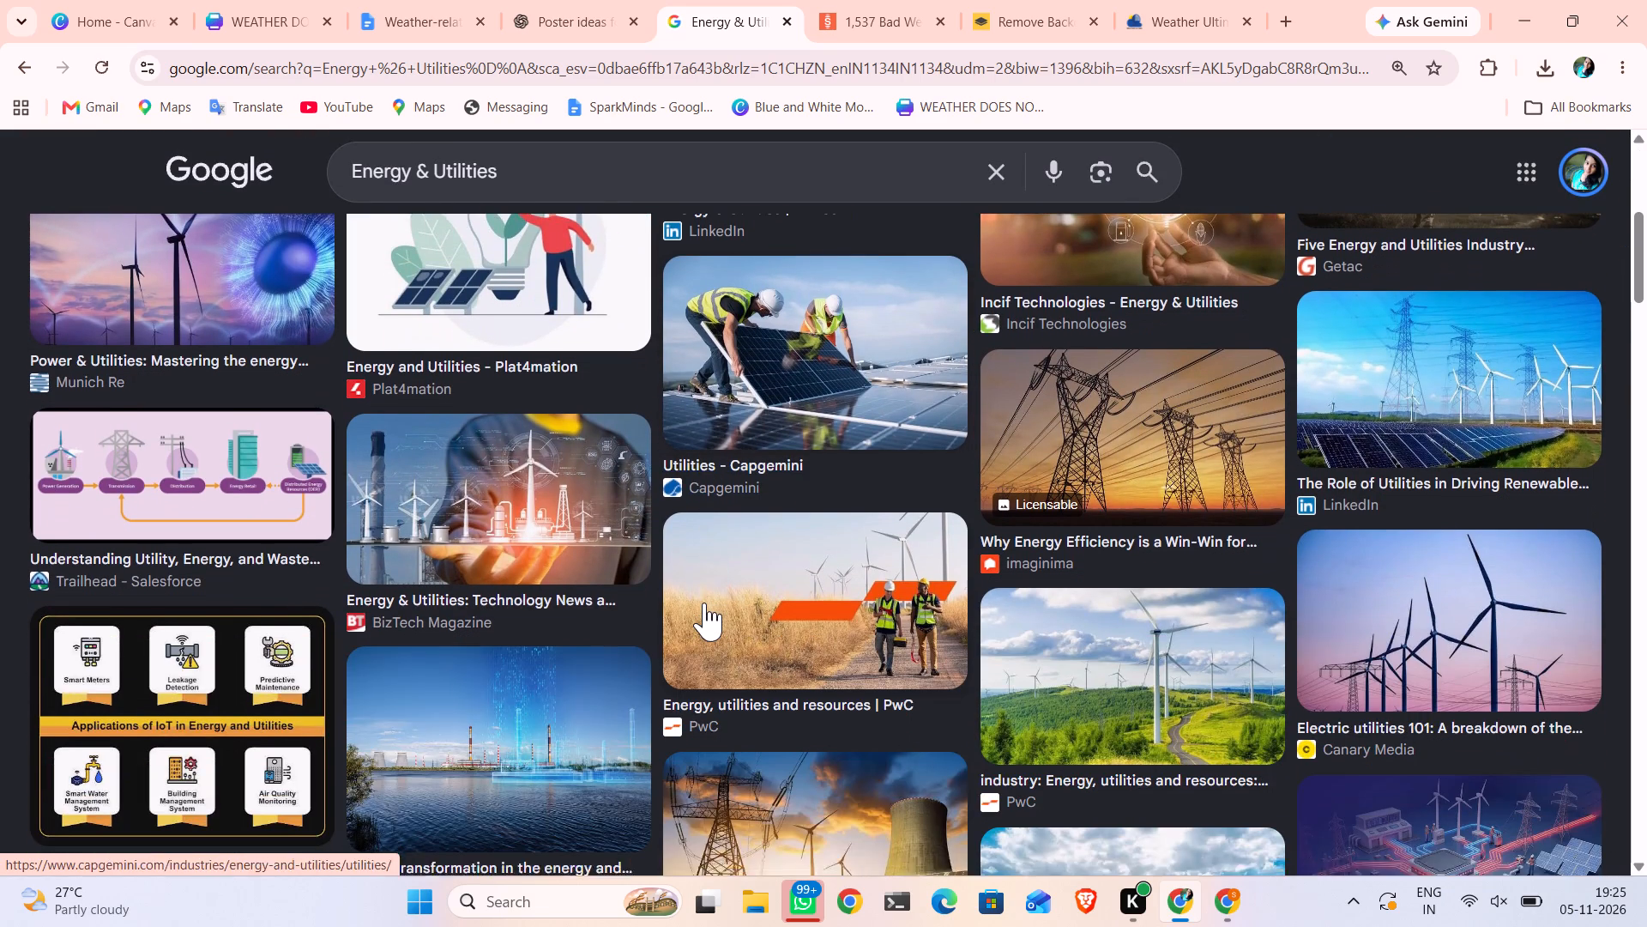
pyautogui.scroll(-2, 704, 603)
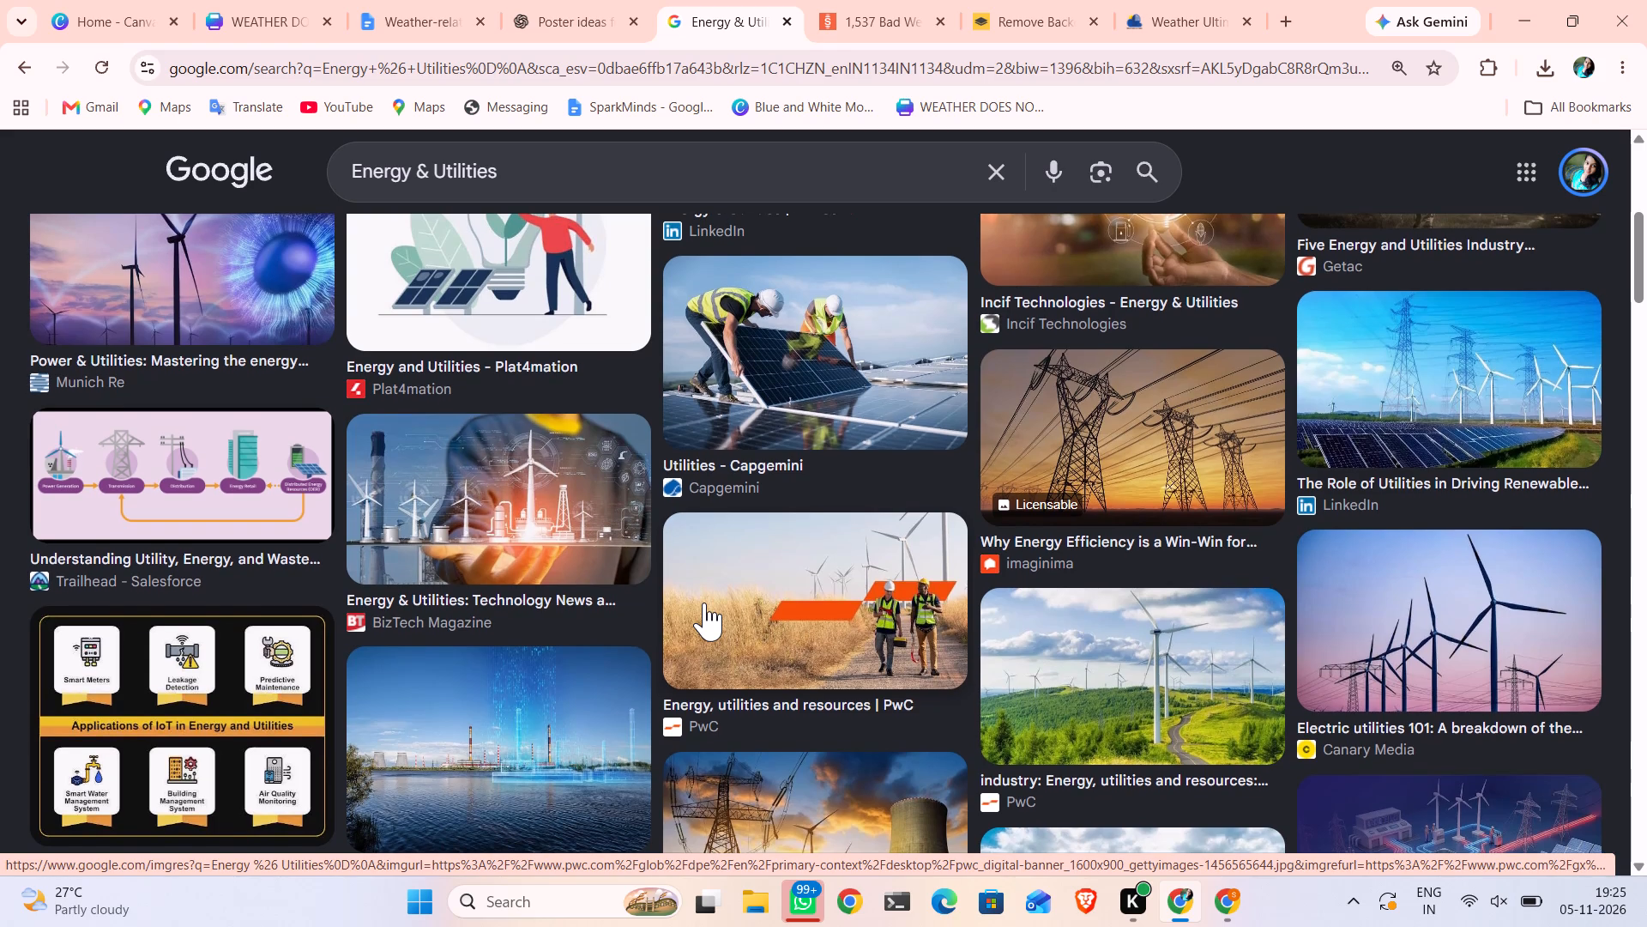
pyautogui.scroll(-2, 704, 603)
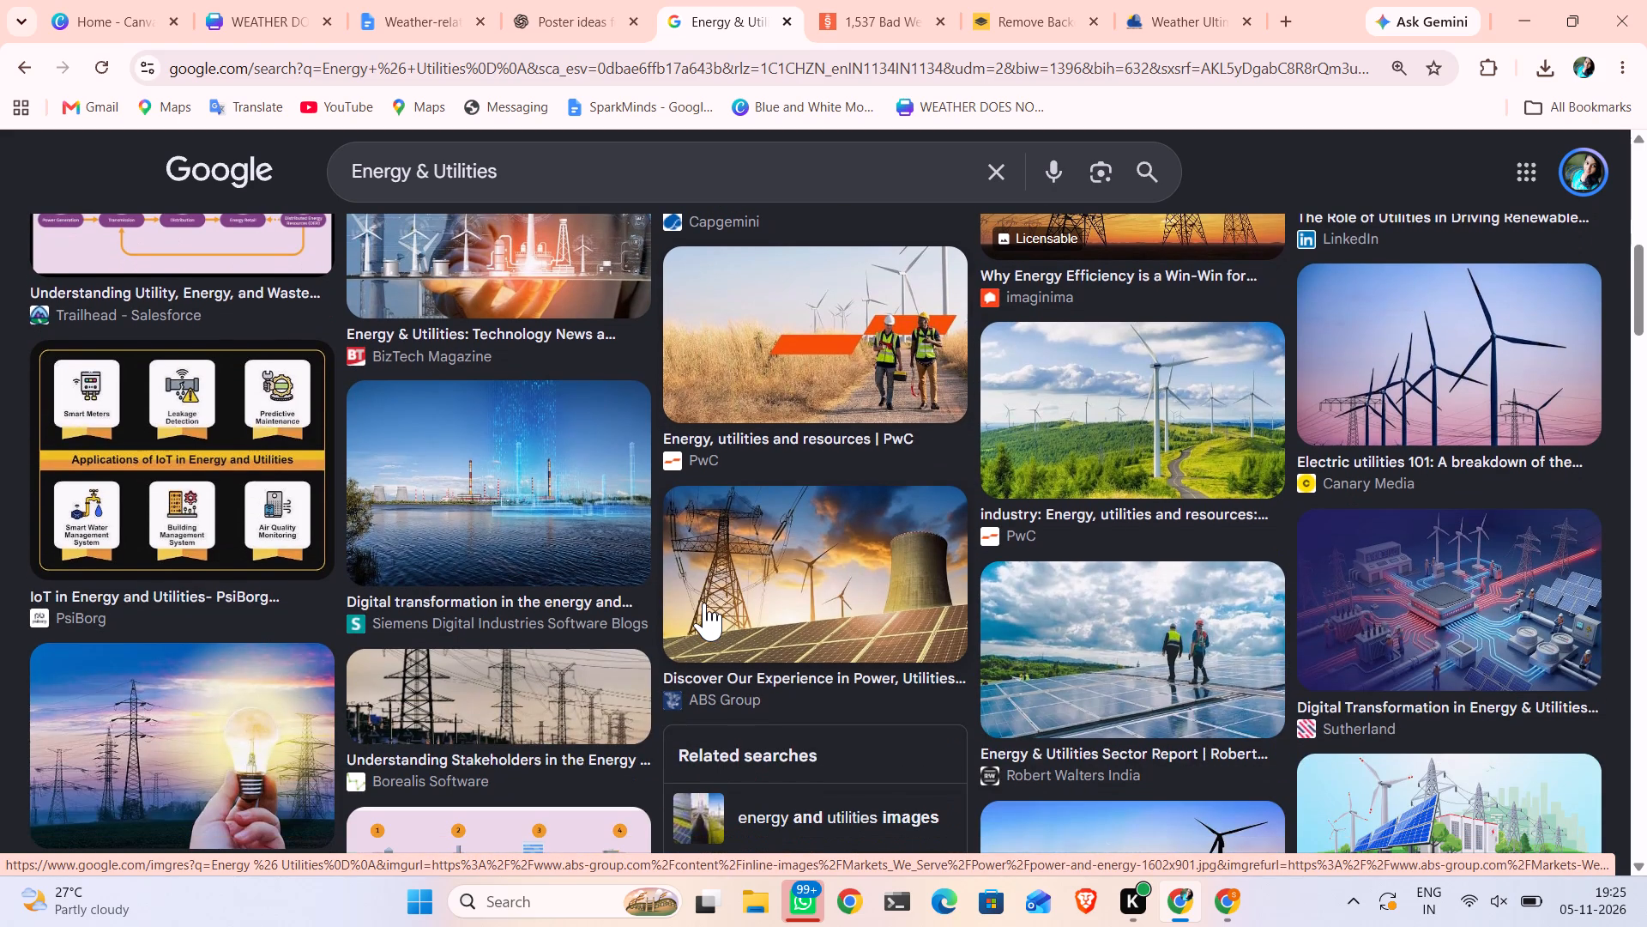
pyautogui.scroll(-3, 704, 603)
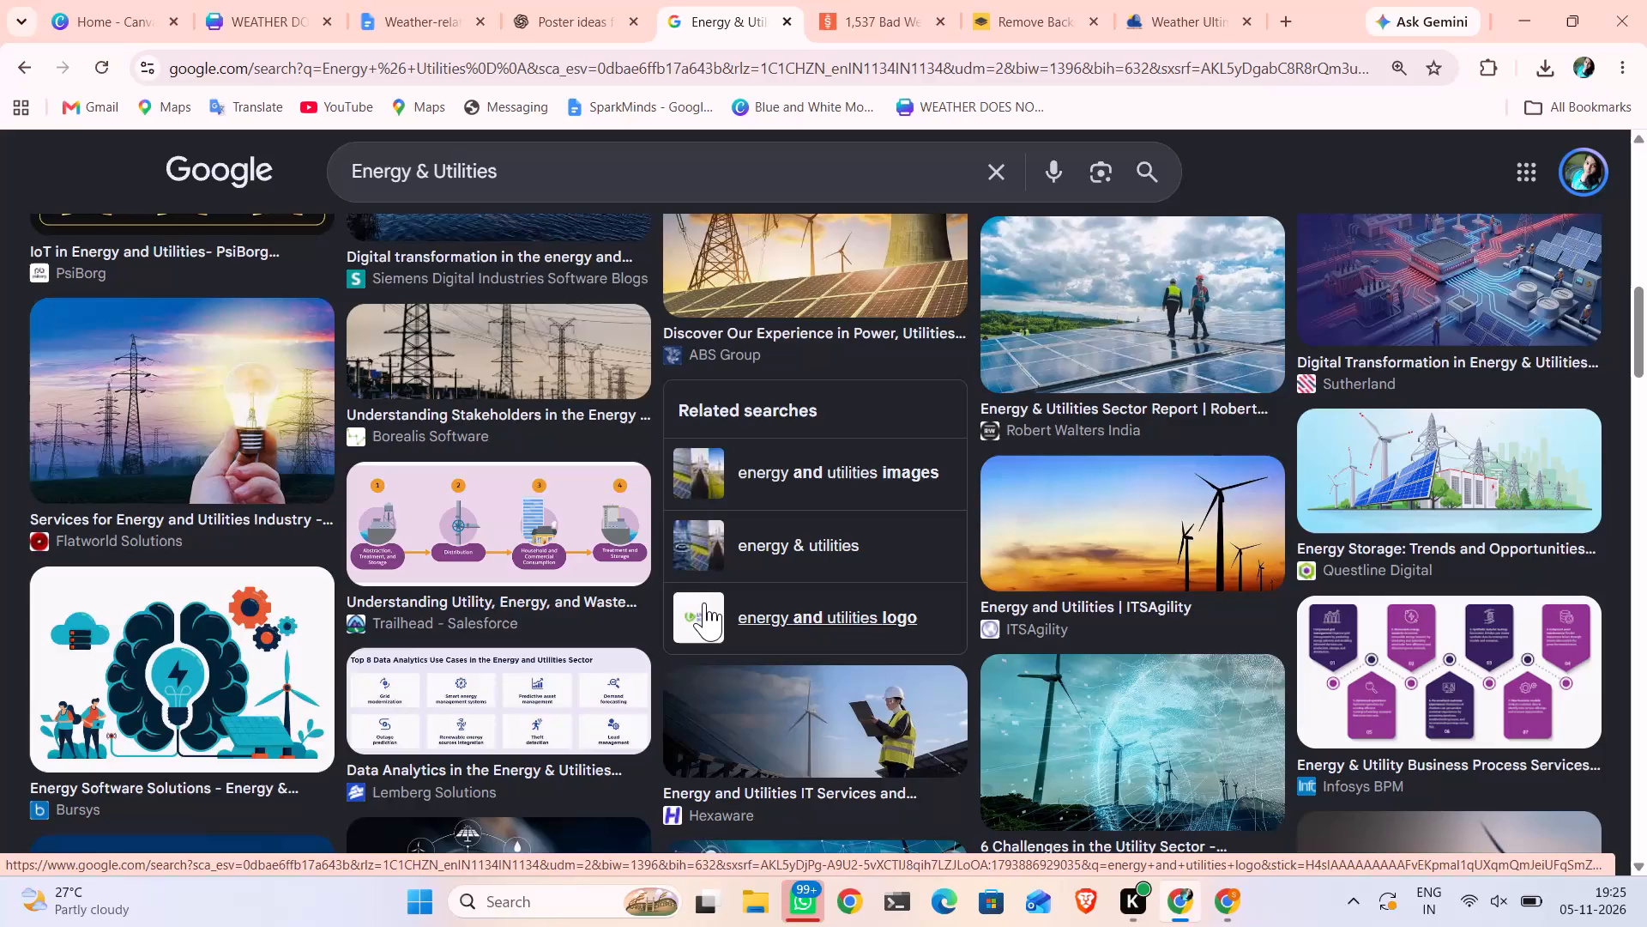
pyautogui.scroll(-1, 704, 603)
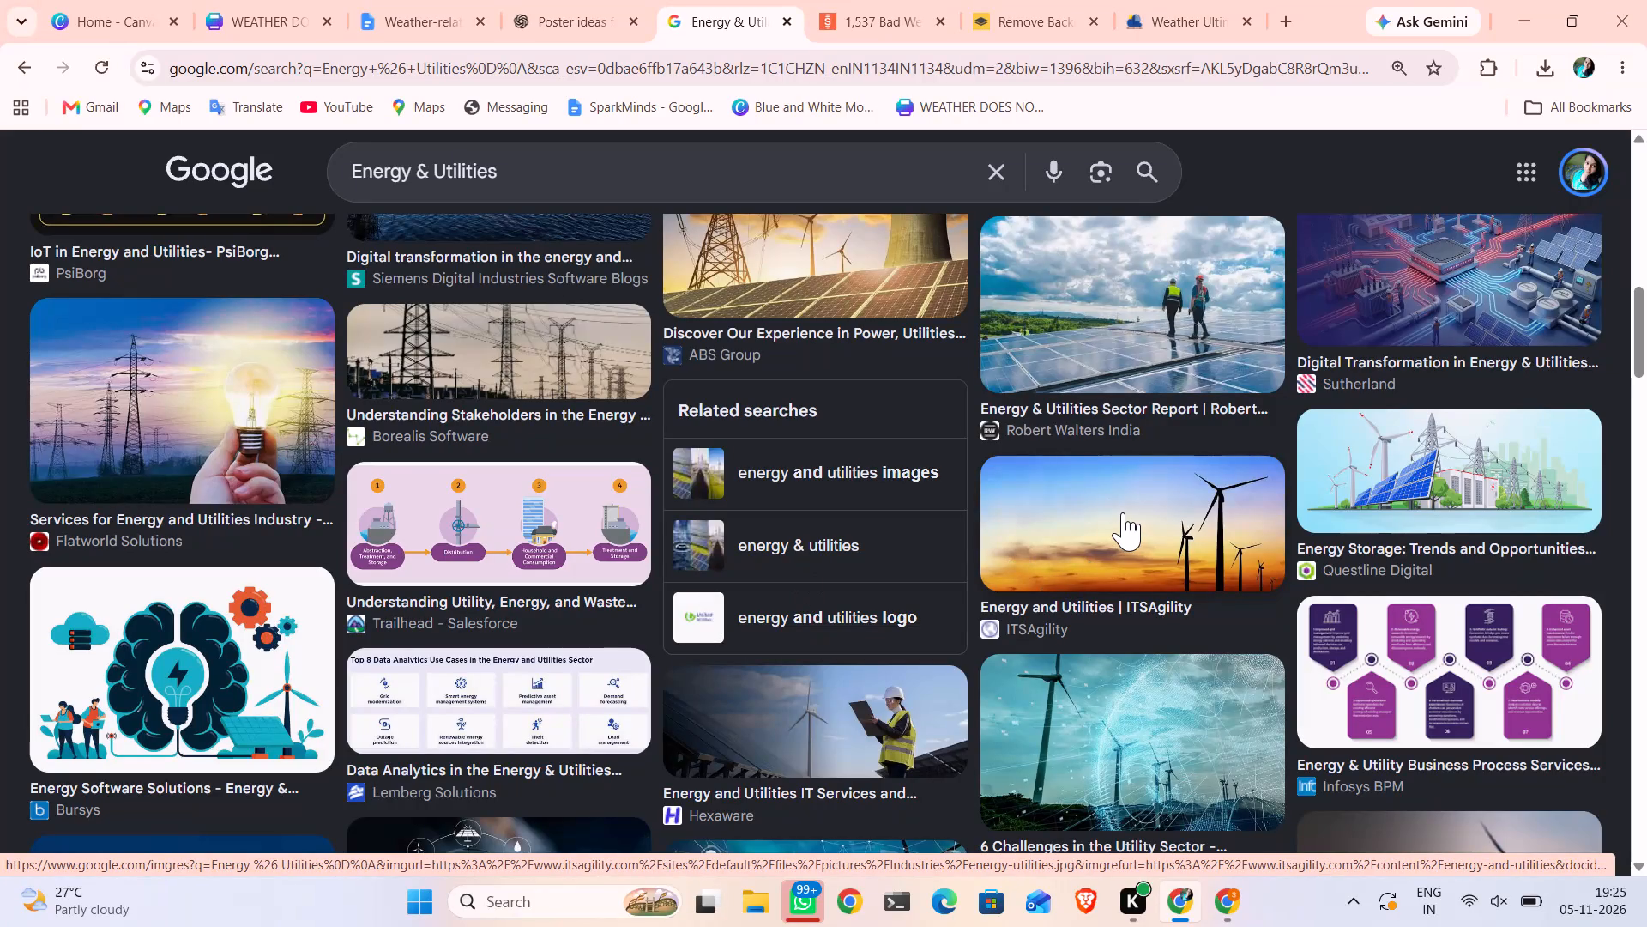
pyautogui.scroll(1, 1123, 512)
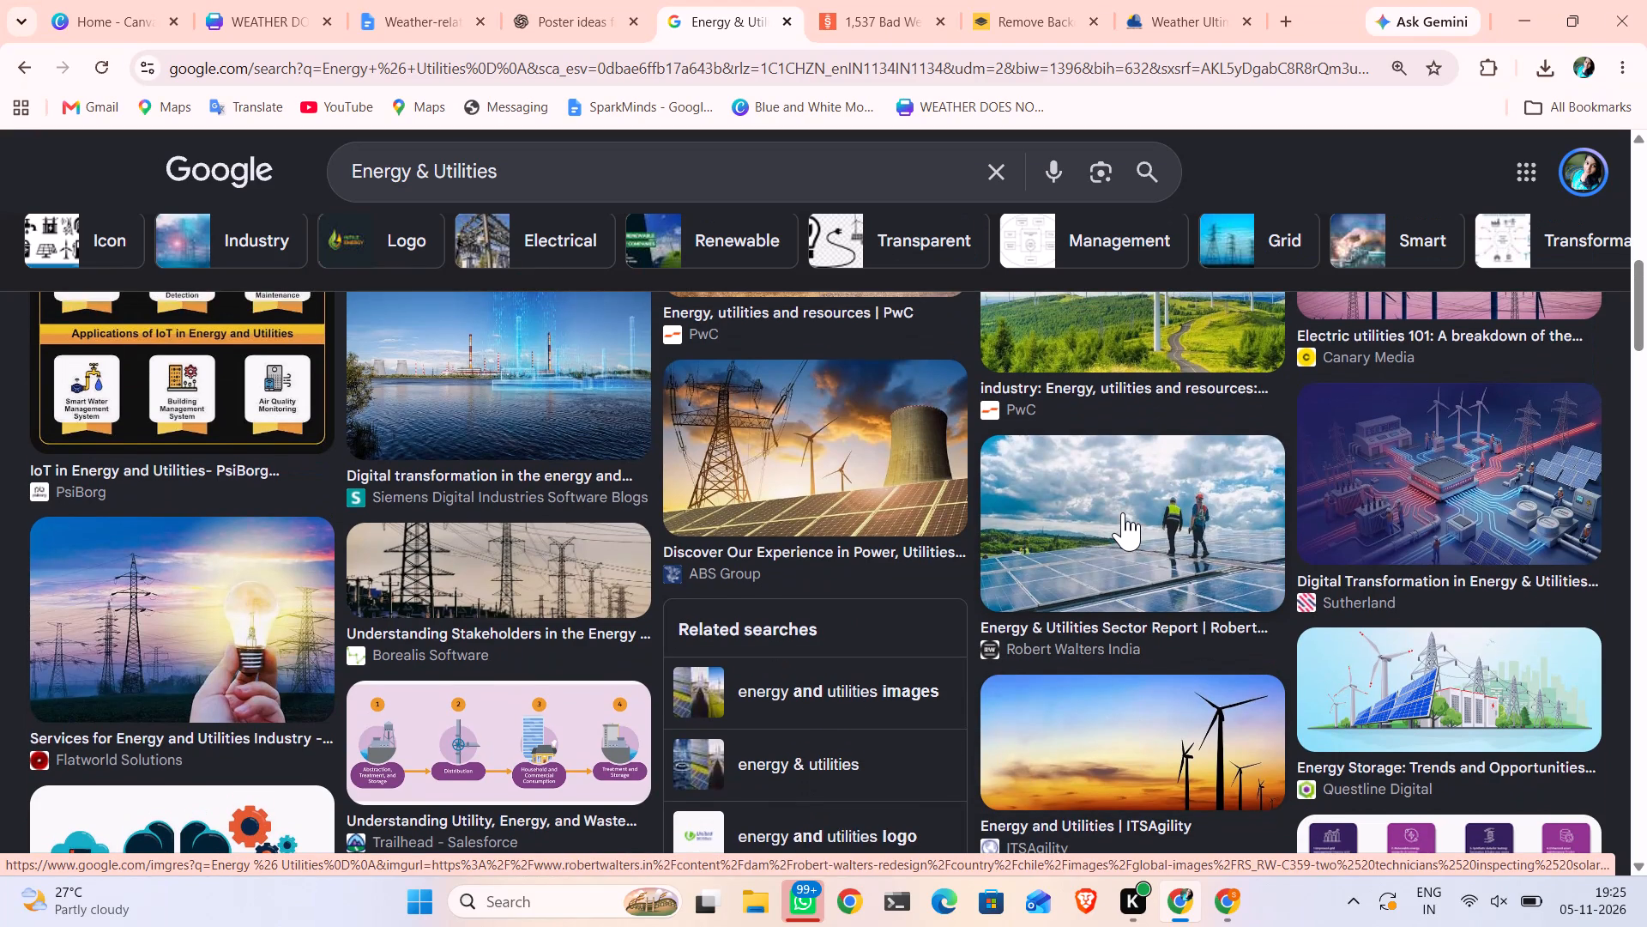
pyautogui.scroll(2, 1123, 512)
pyautogui.hscroll(2, 1123, 512)
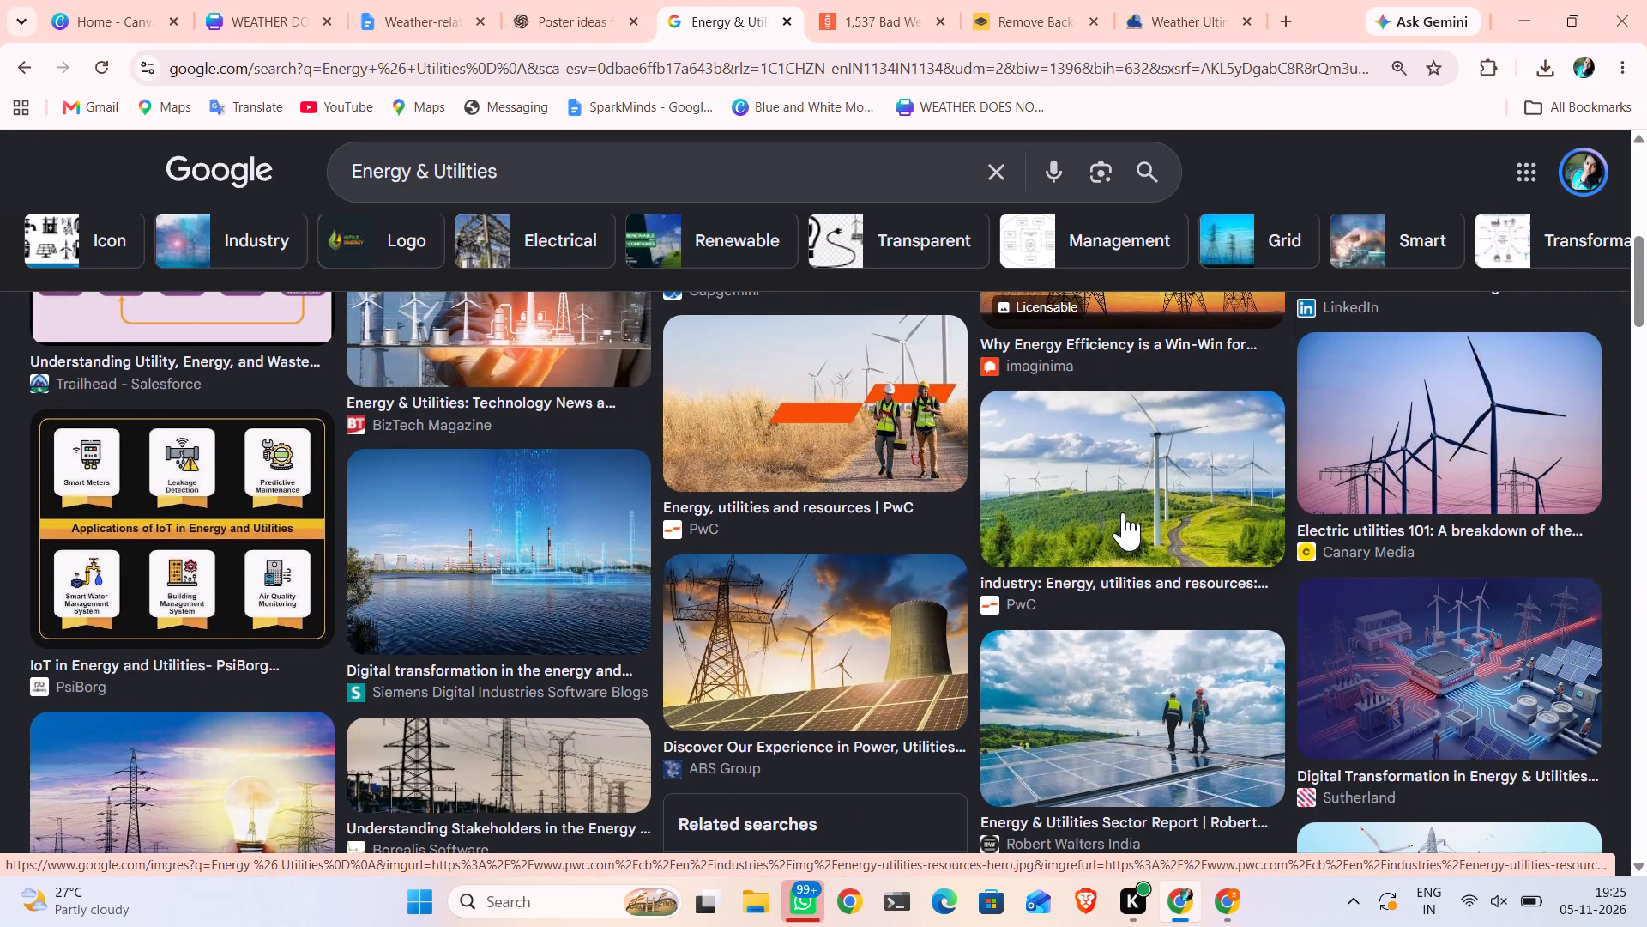
pyautogui.hscroll(1, 1123, 512)
pyautogui.scroll(-1, 1123, 512)
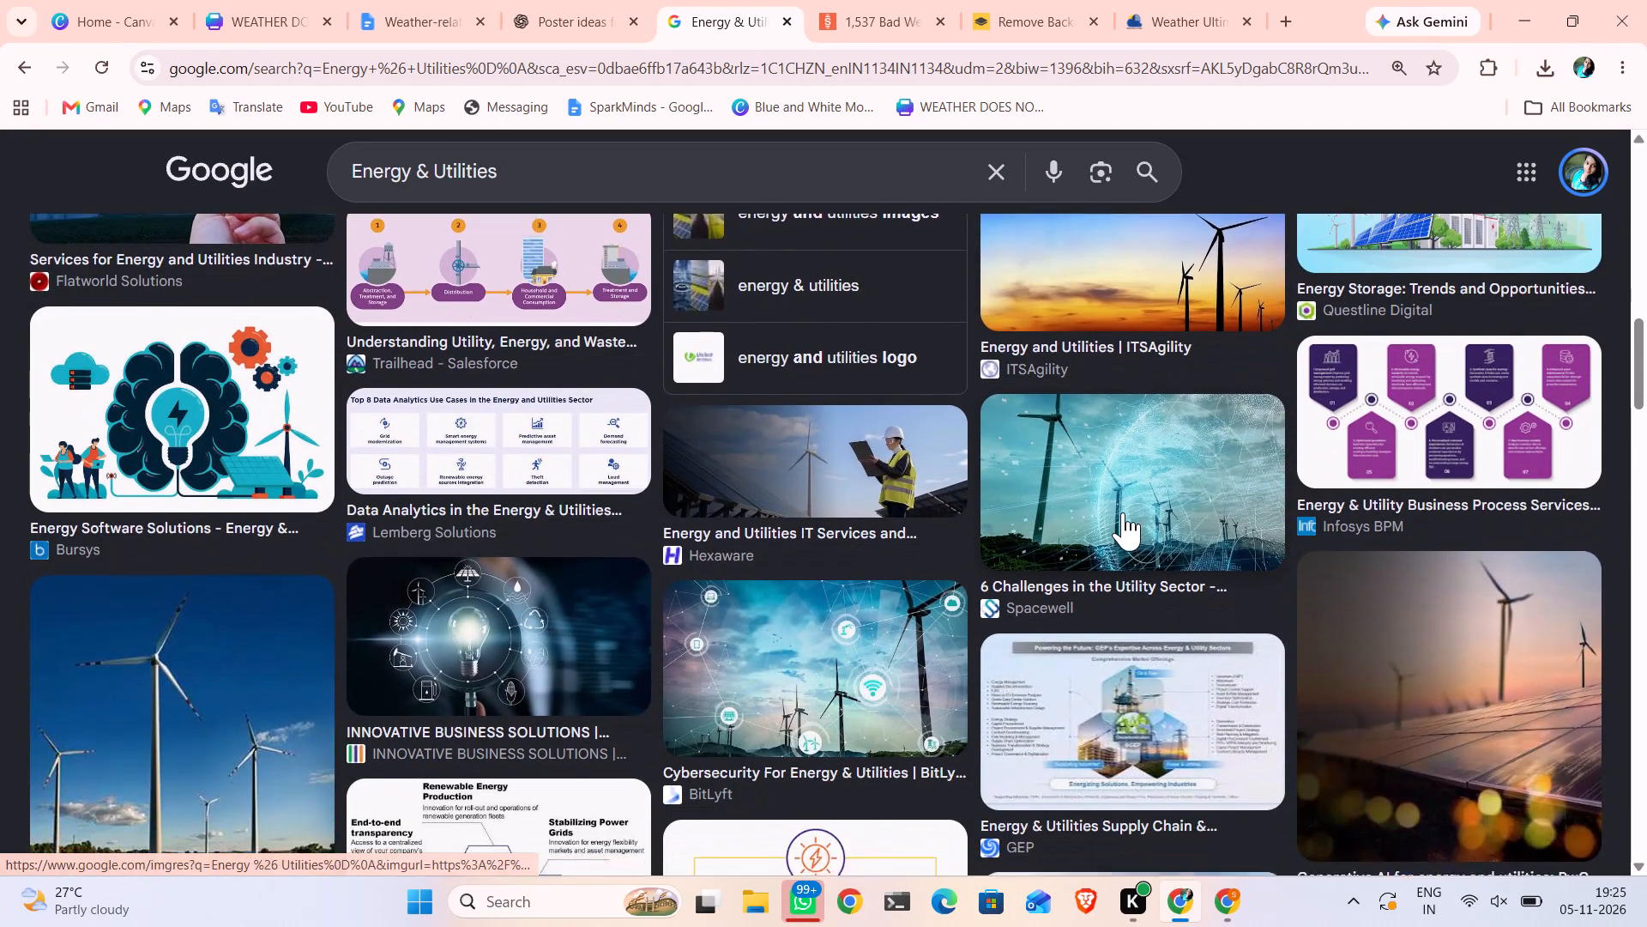
pyautogui.scroll(-4, 1123, 512)
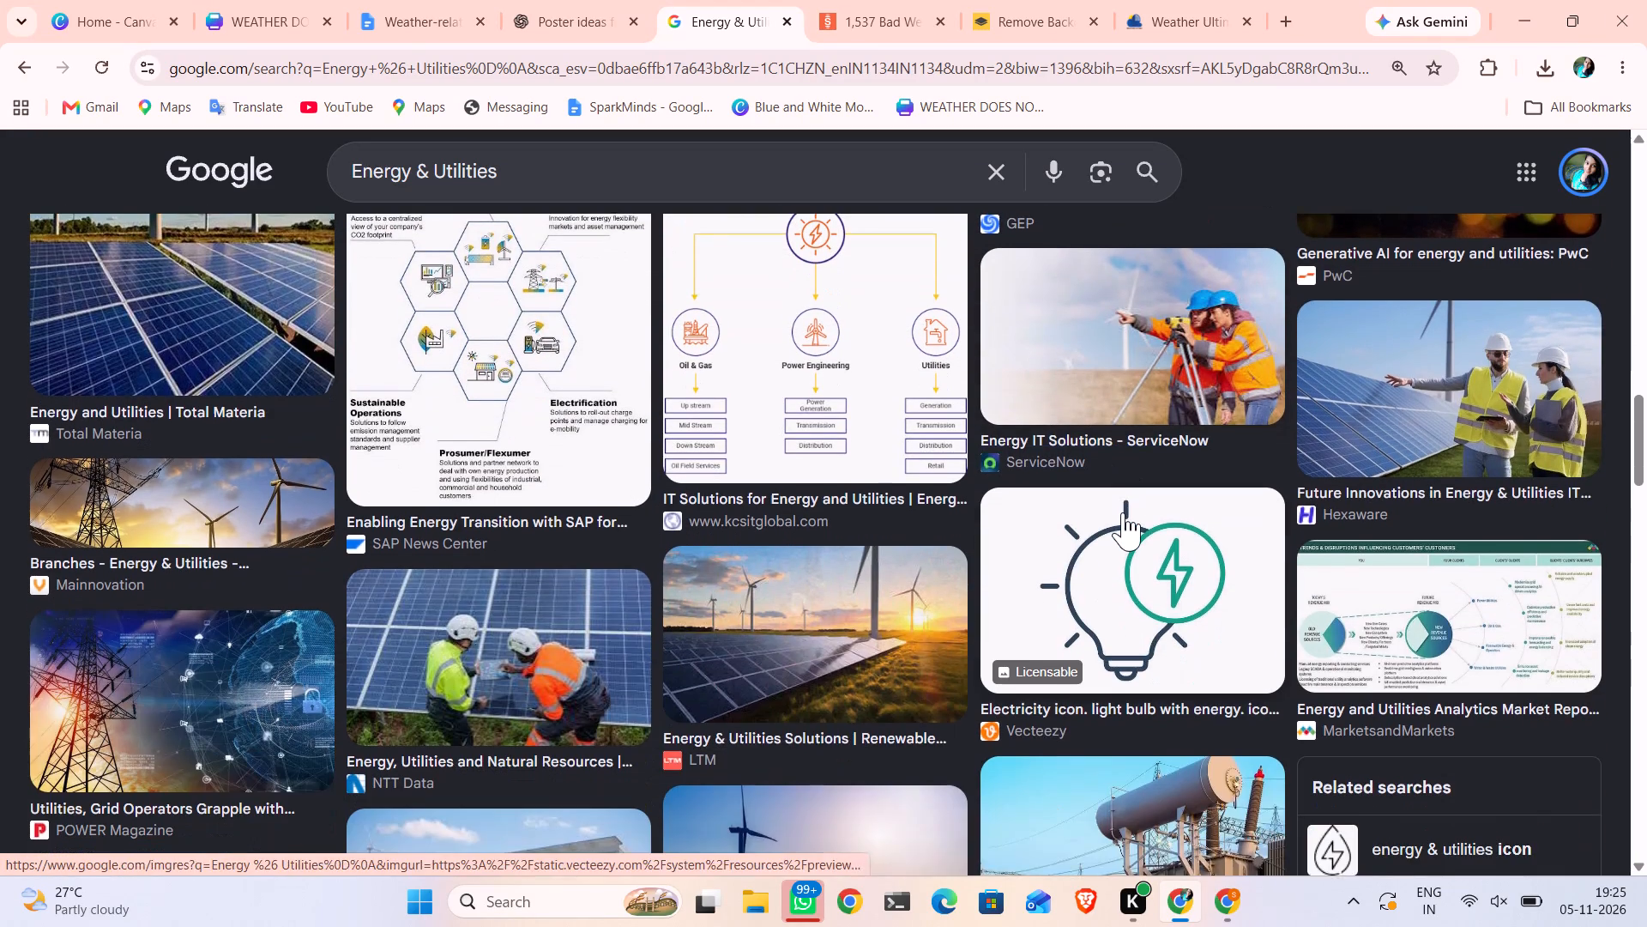
pyautogui.scroll(-5, 1123, 512)
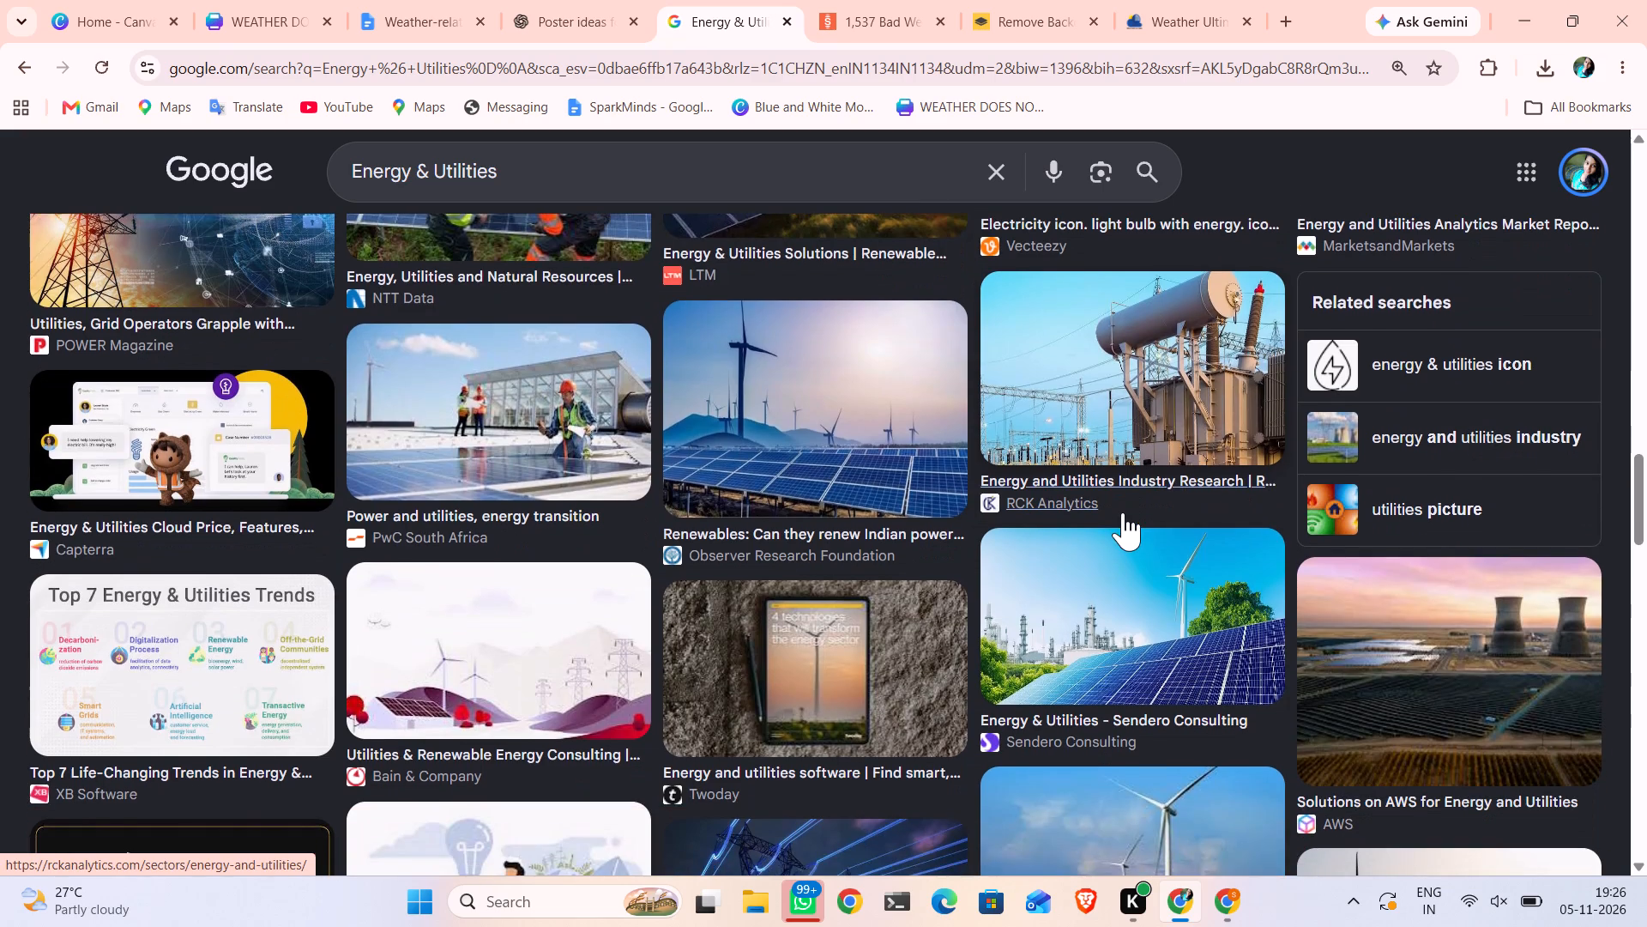
pyautogui.scroll(-4, 1123, 512)
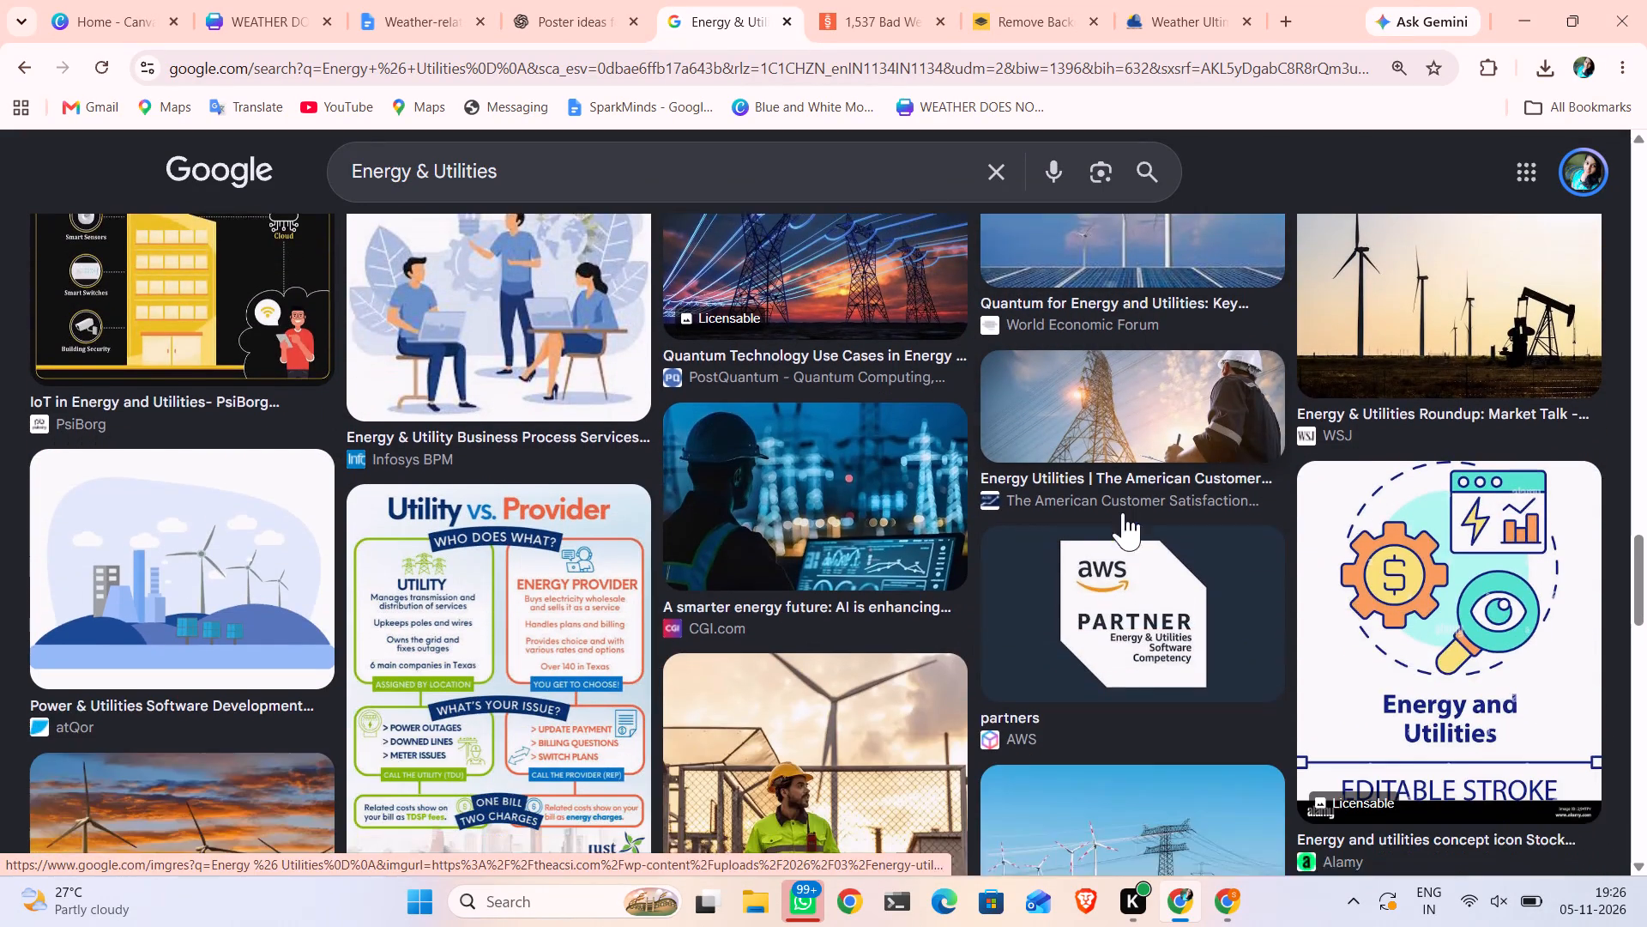
pyautogui.scroll(-2, 1123, 512)
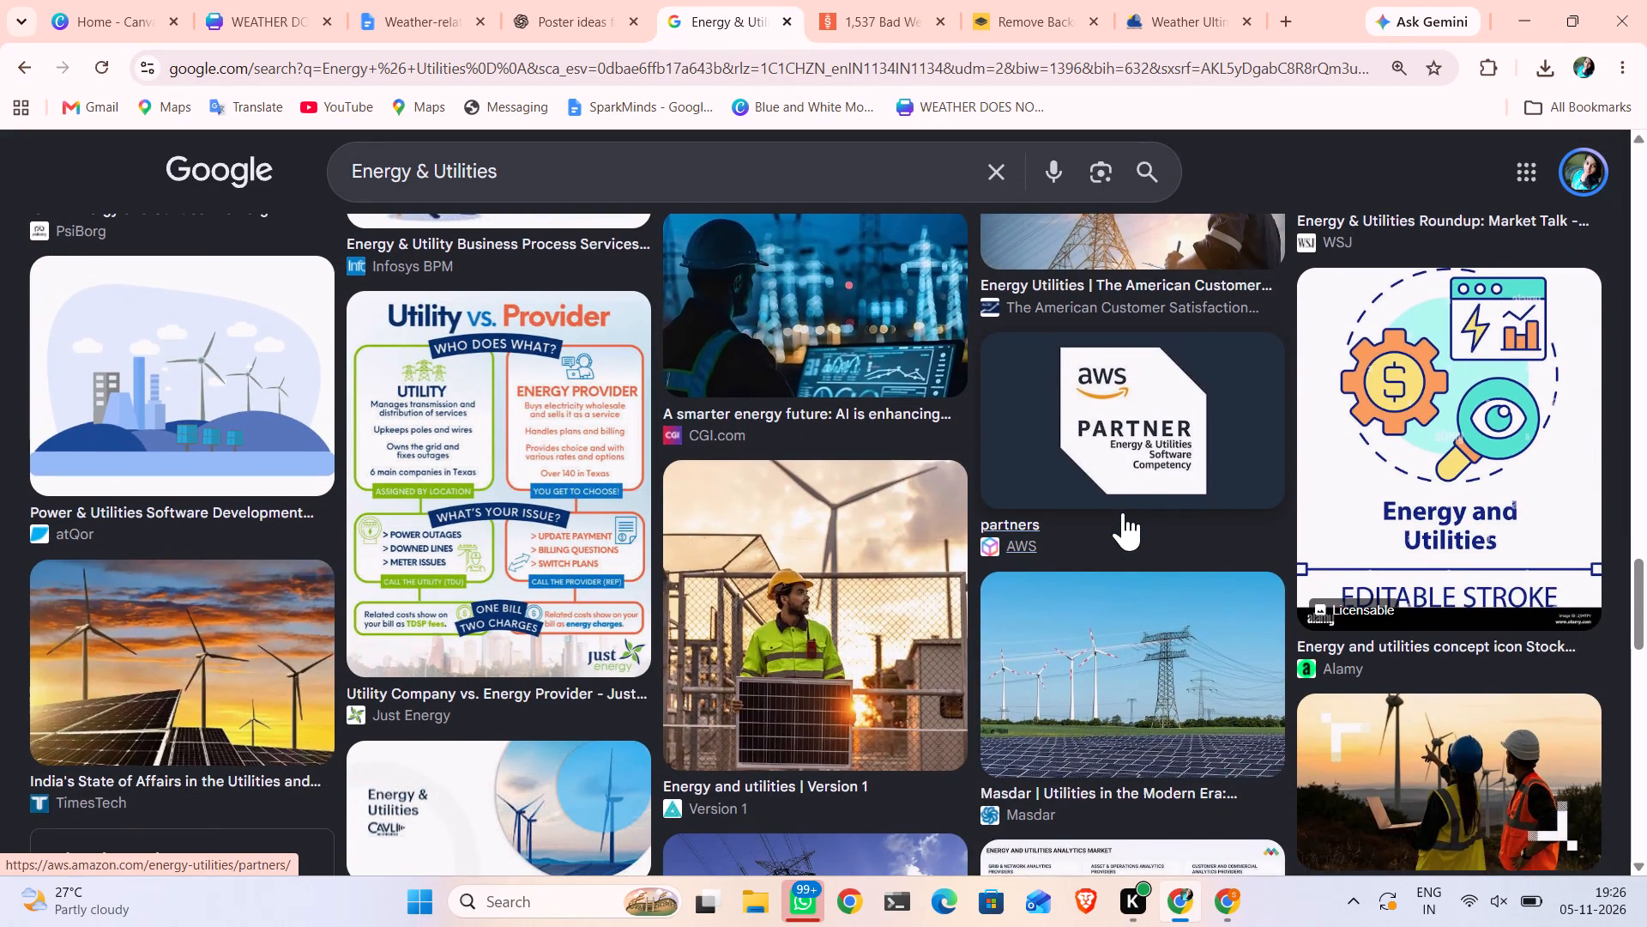
# Copy the Masdar image showing wind turbines, a power pylon and solar panels under a blue sky.
pyautogui.rightClick(1132, 706)
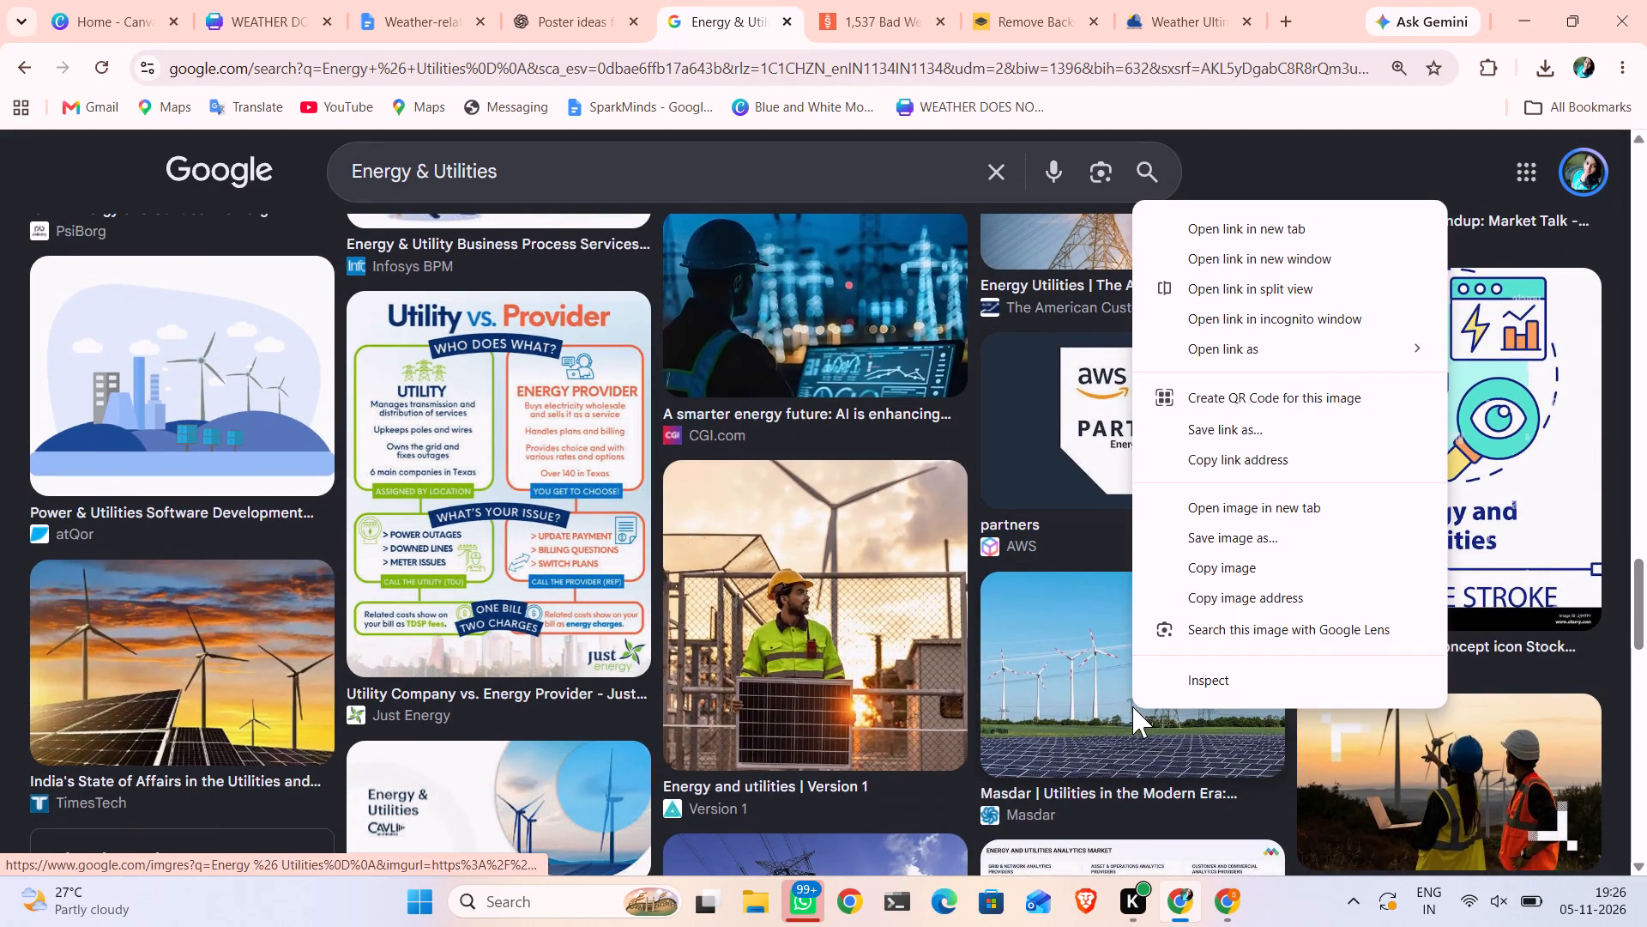
pyautogui.click(1182, 573)
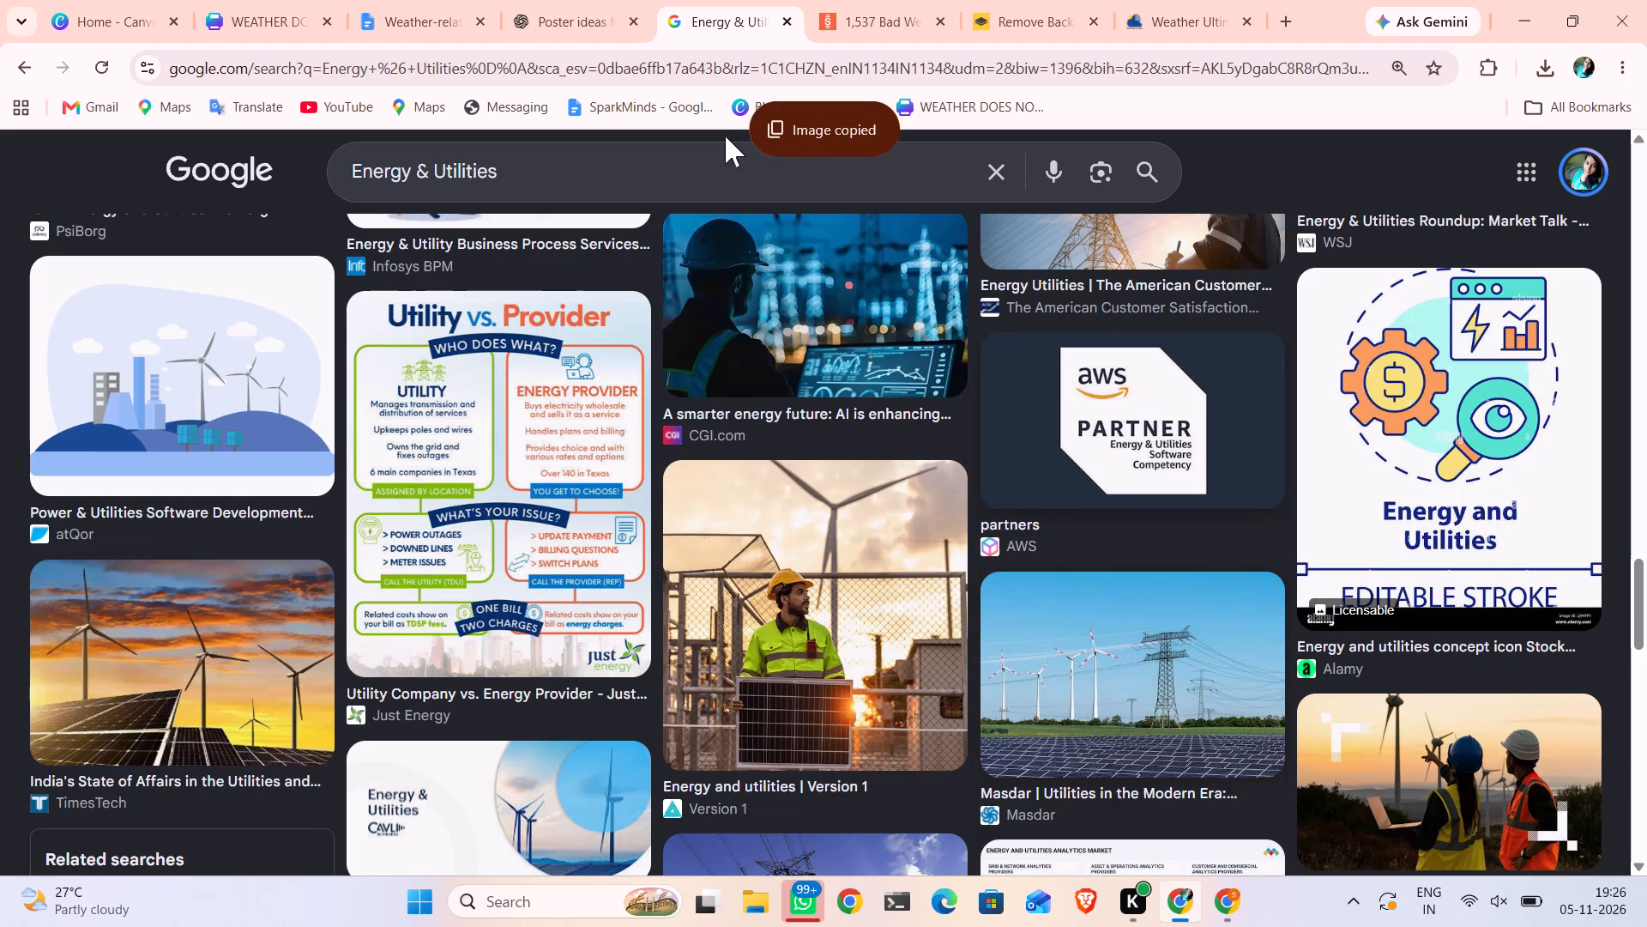
# Switch to the Canva poster design, paste the copied energy photo onto page 3 and replace the crop-field background with it.
pyautogui.click(262, 22)
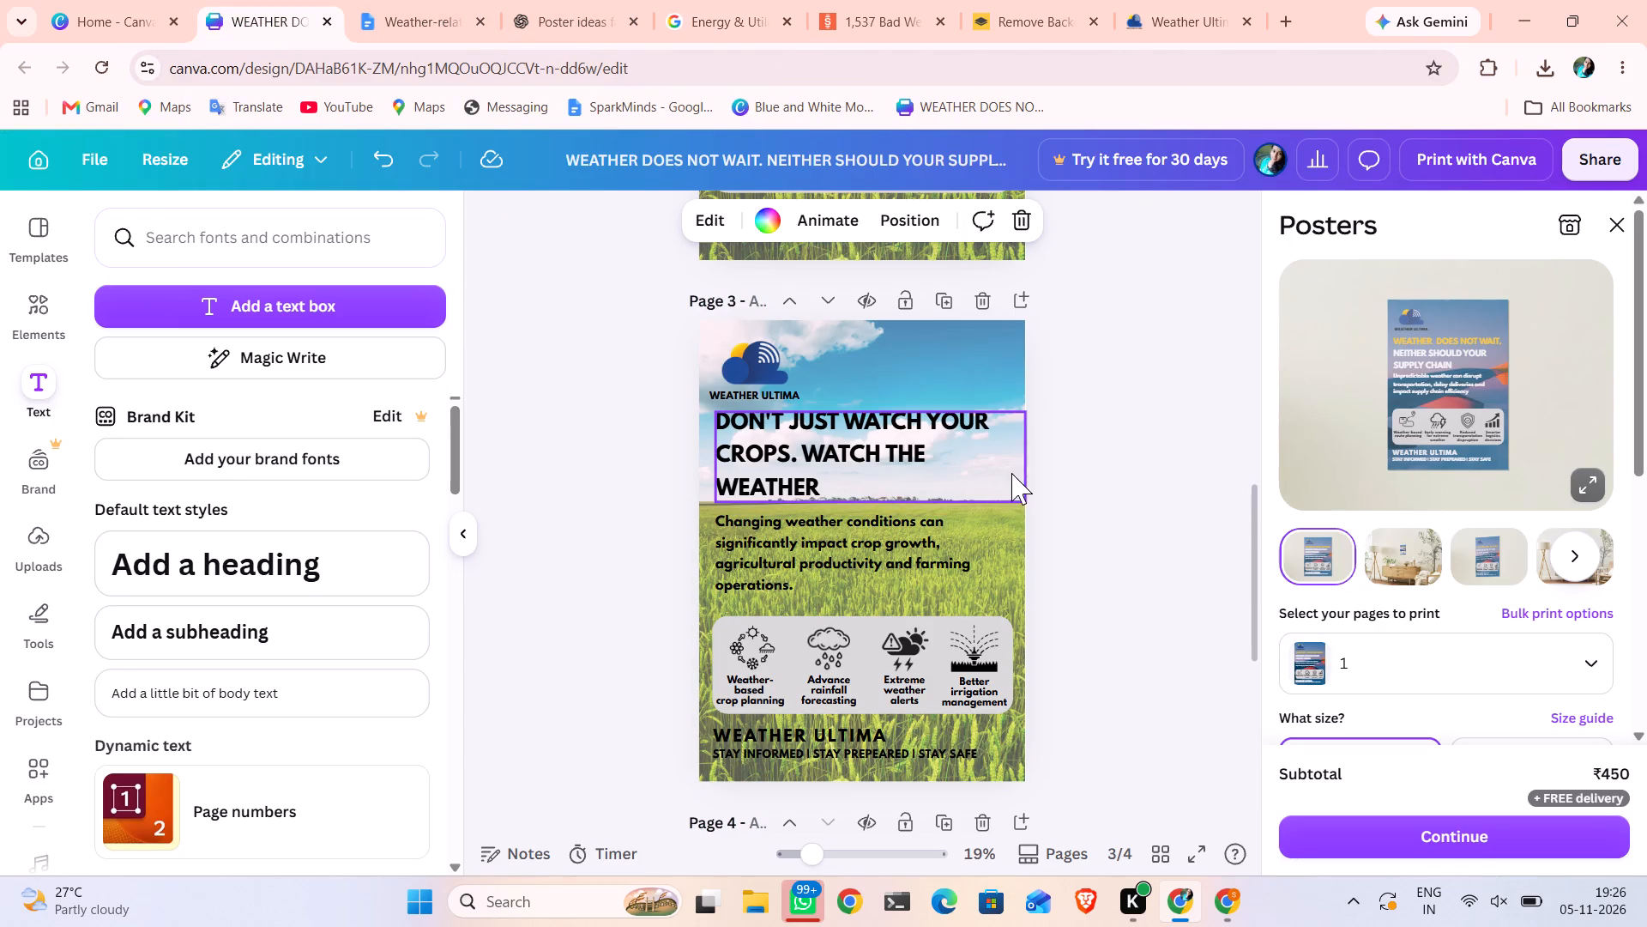
pyautogui.click(1011, 541)
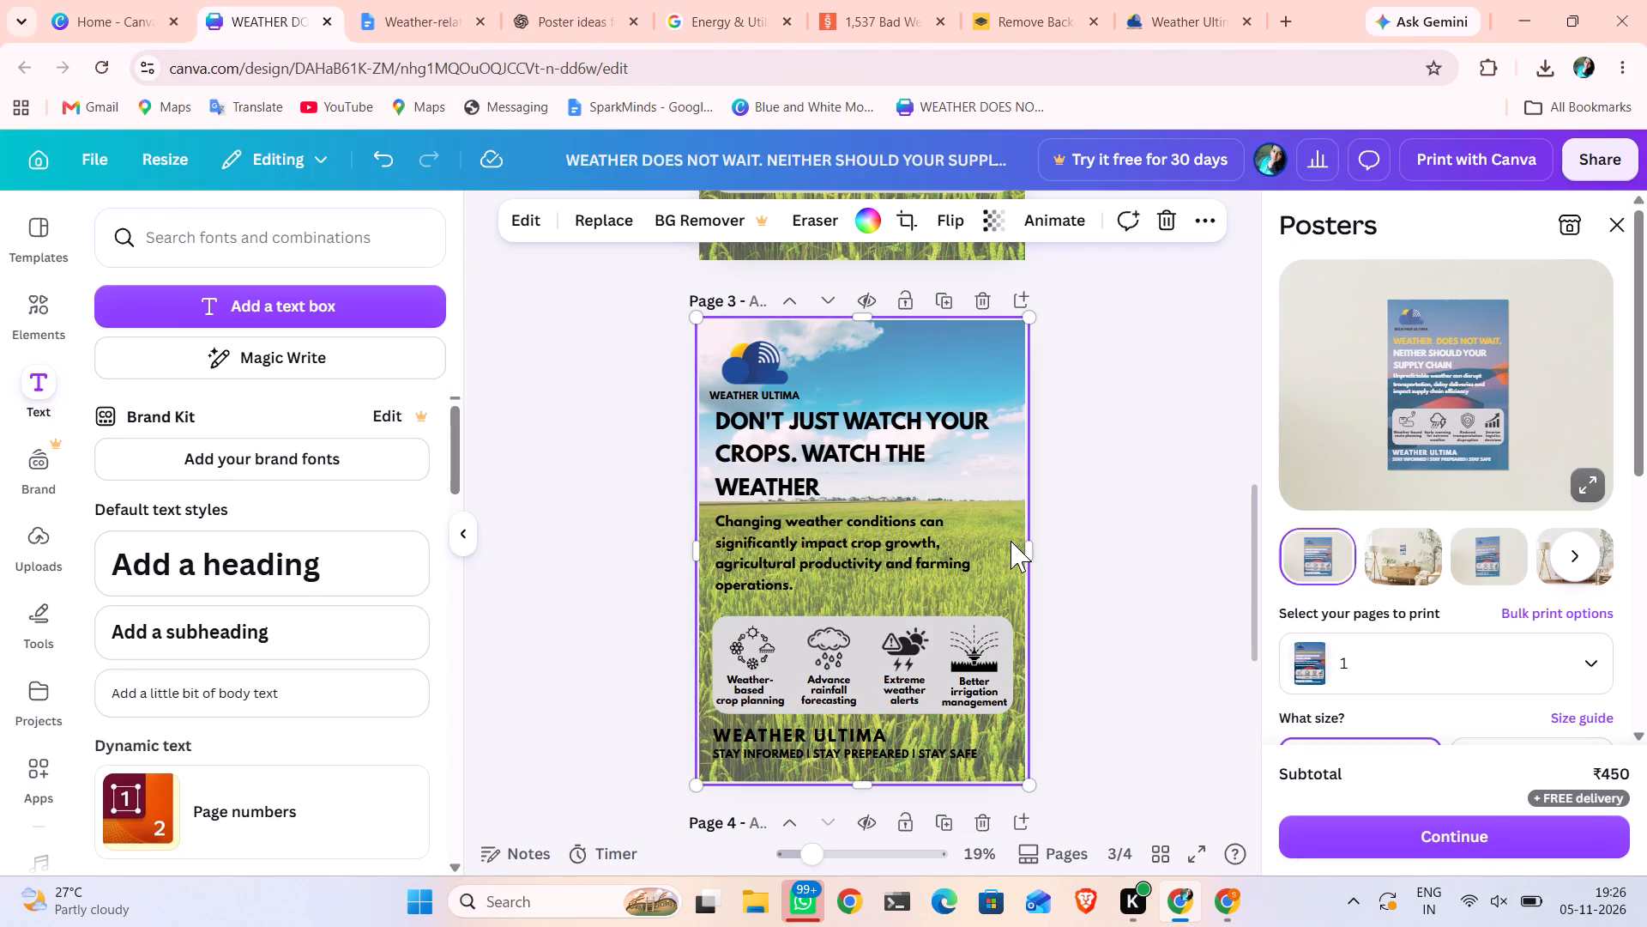
pyautogui.hotkey('ctrl', 'v')
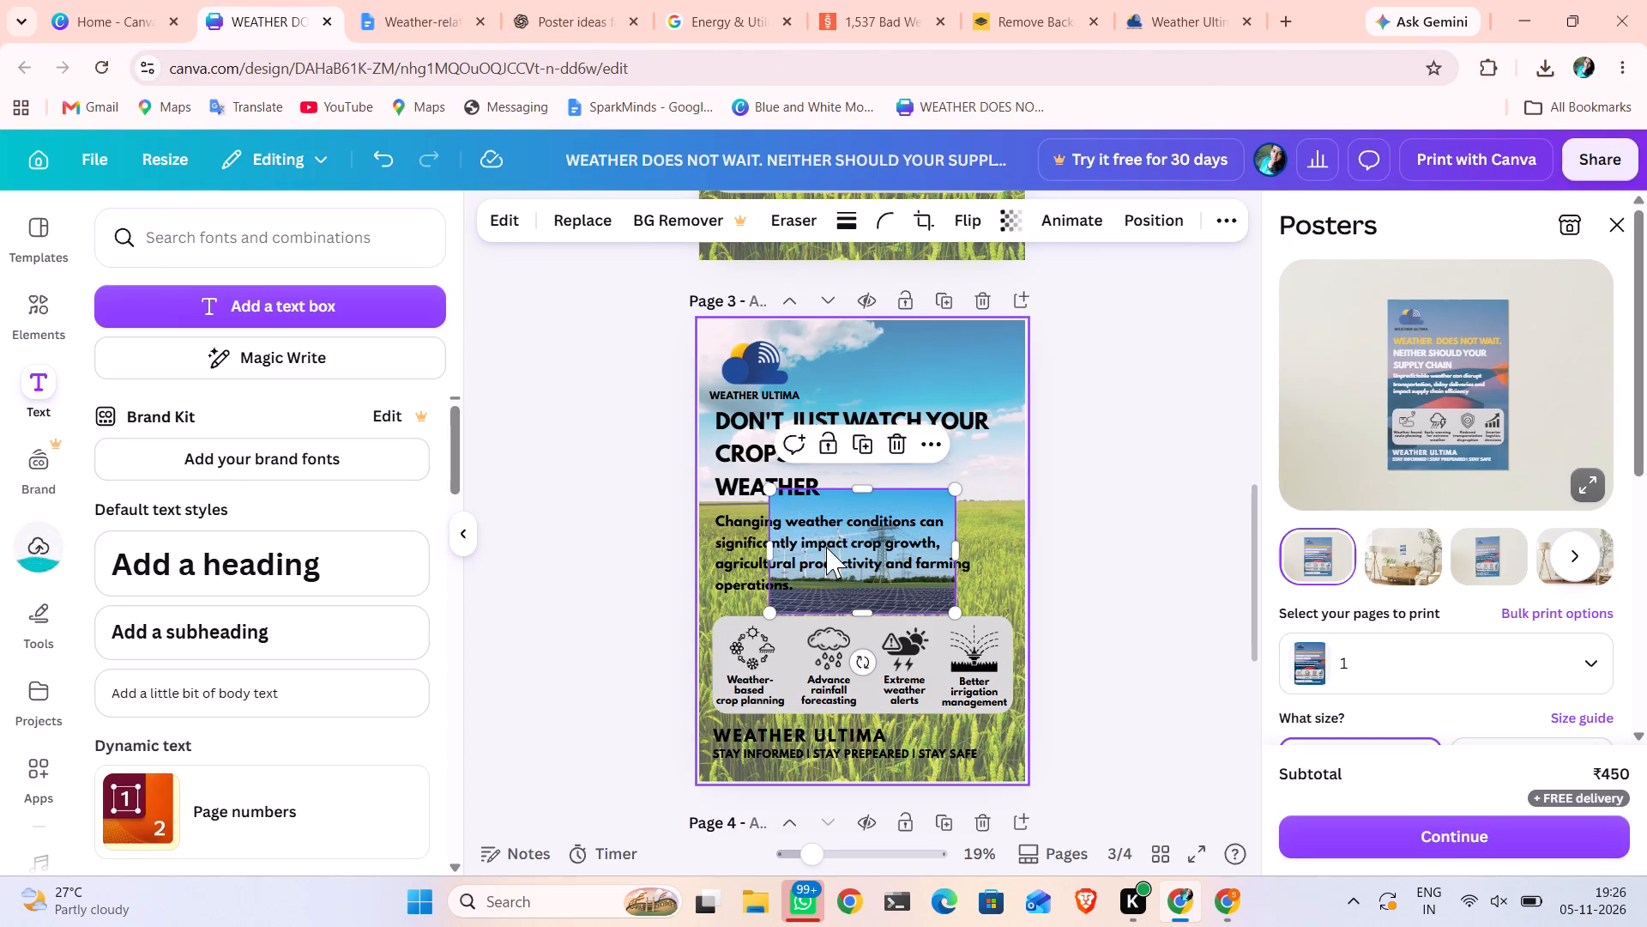
pyautogui.click(848, 602)
pyautogui.rightClick(848, 602)
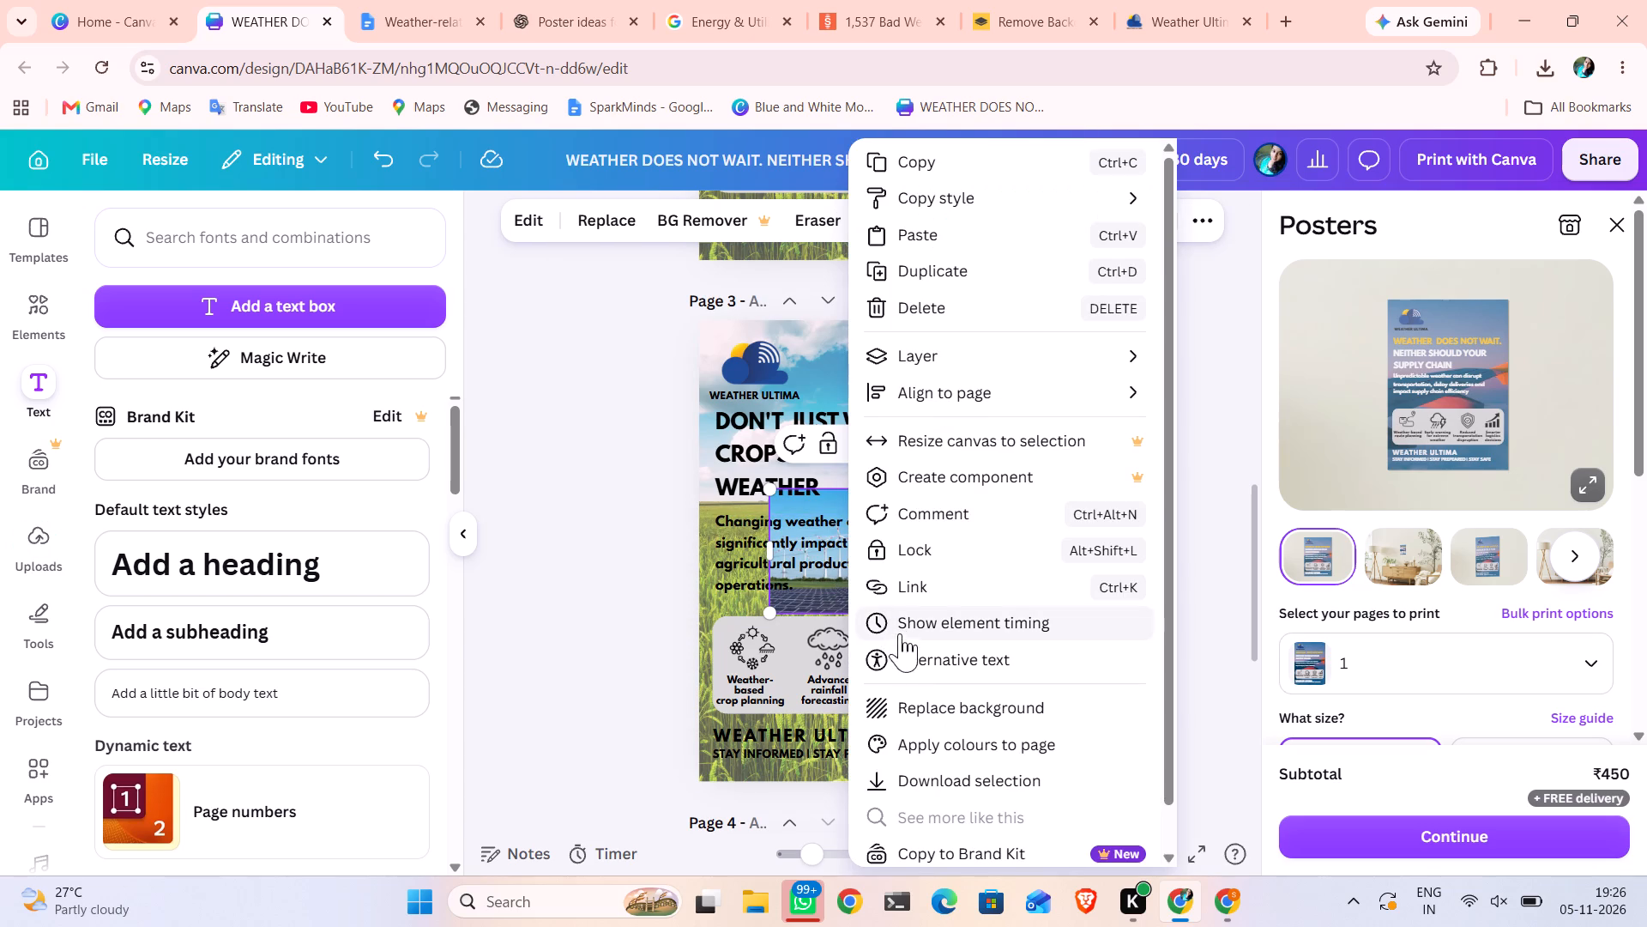
pyautogui.click(923, 700)
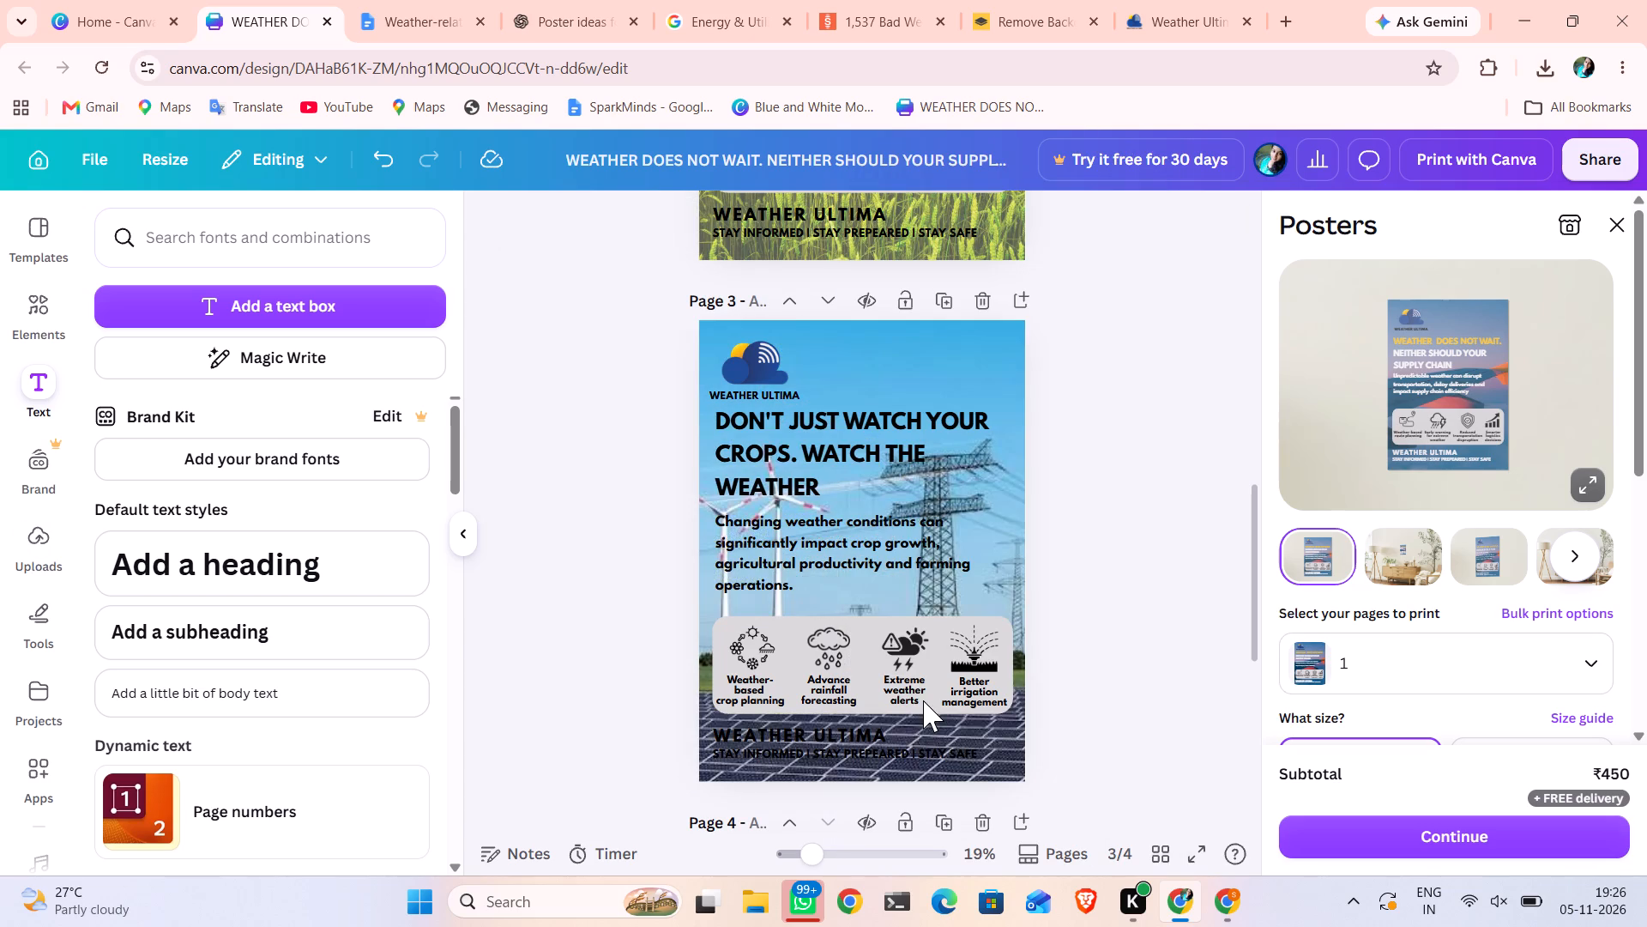
# Set the transparency of page 3's new background photo to 82.
pyautogui.click(974, 380)
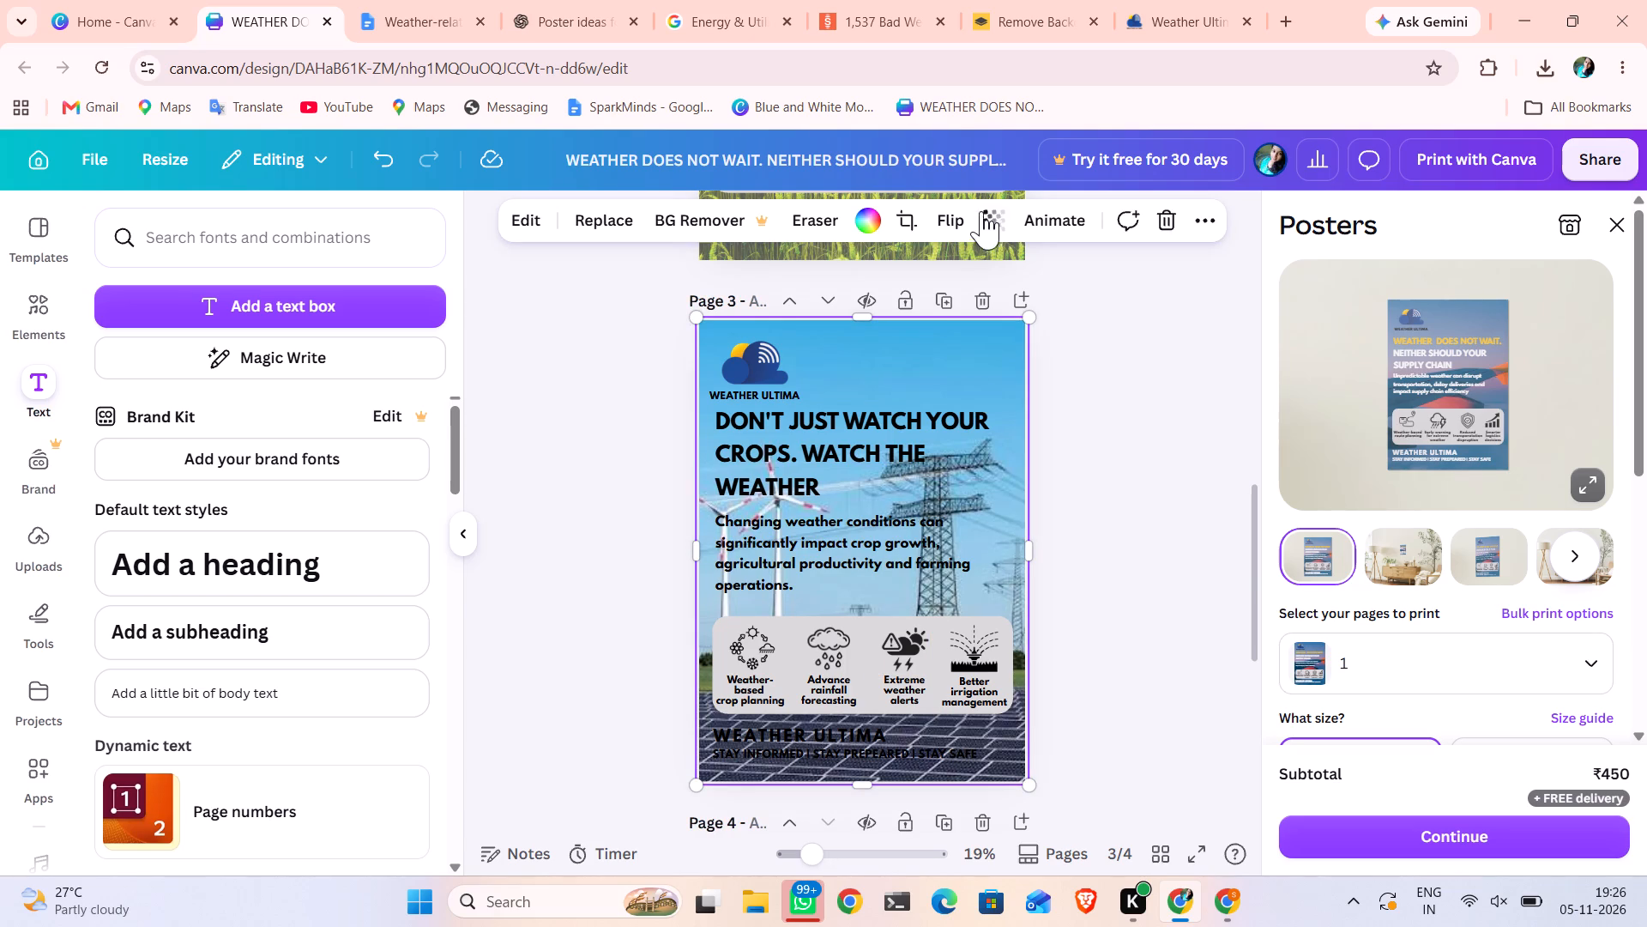
pyautogui.click(989, 221)
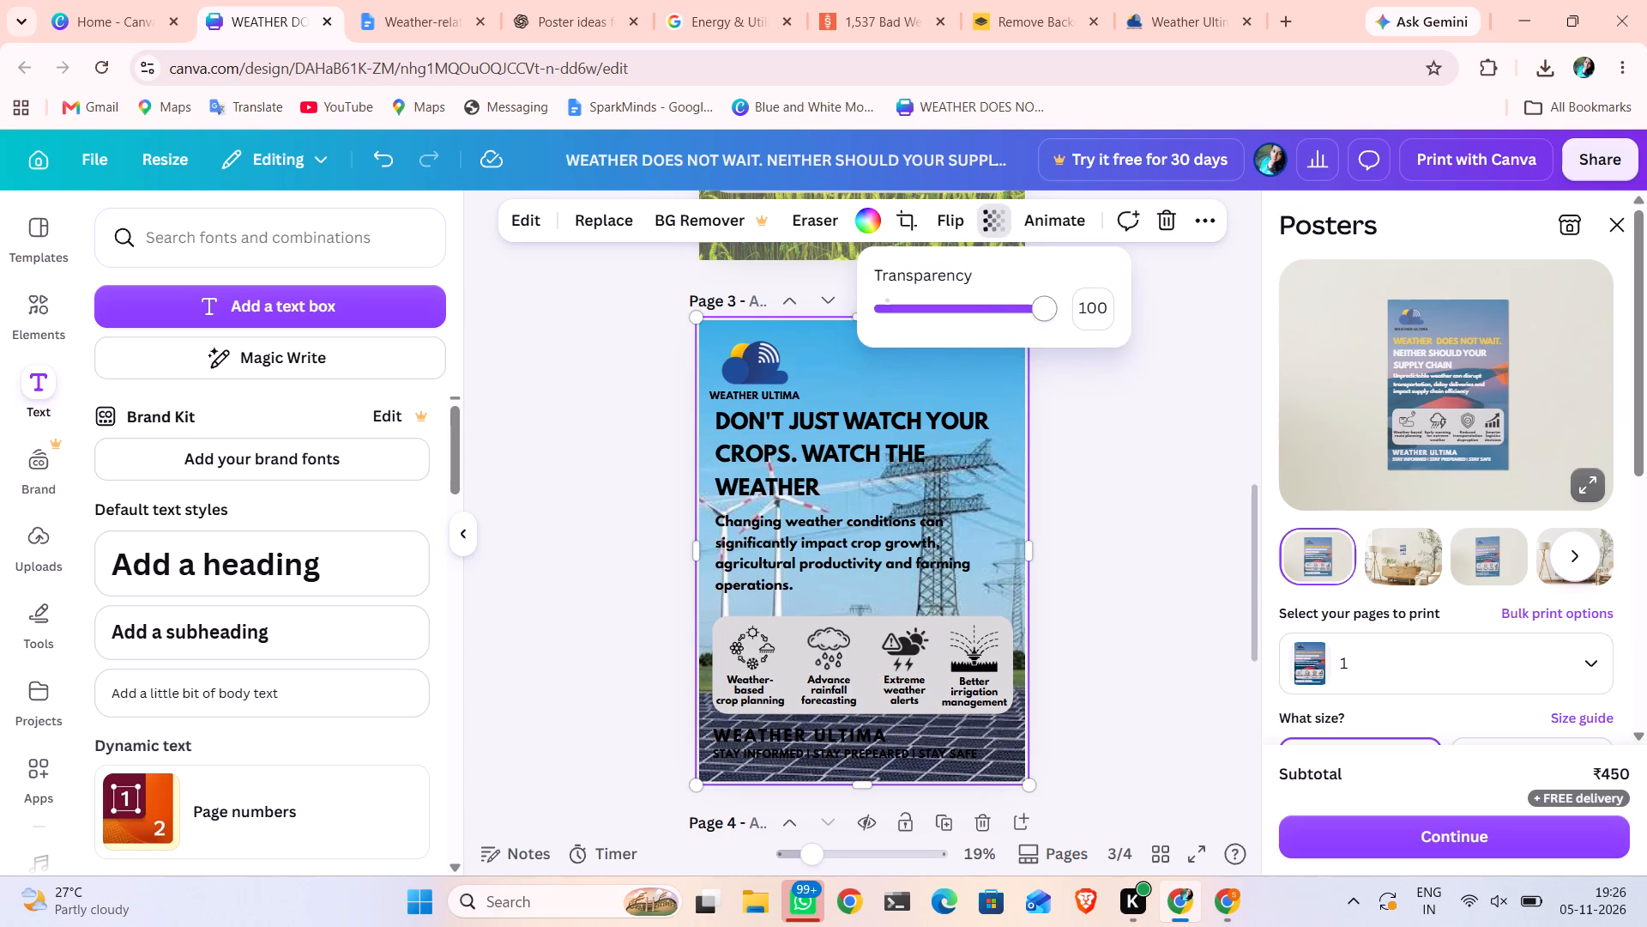
pyautogui.moveTo(1042, 311); pyautogui.dragTo(1014, 306)
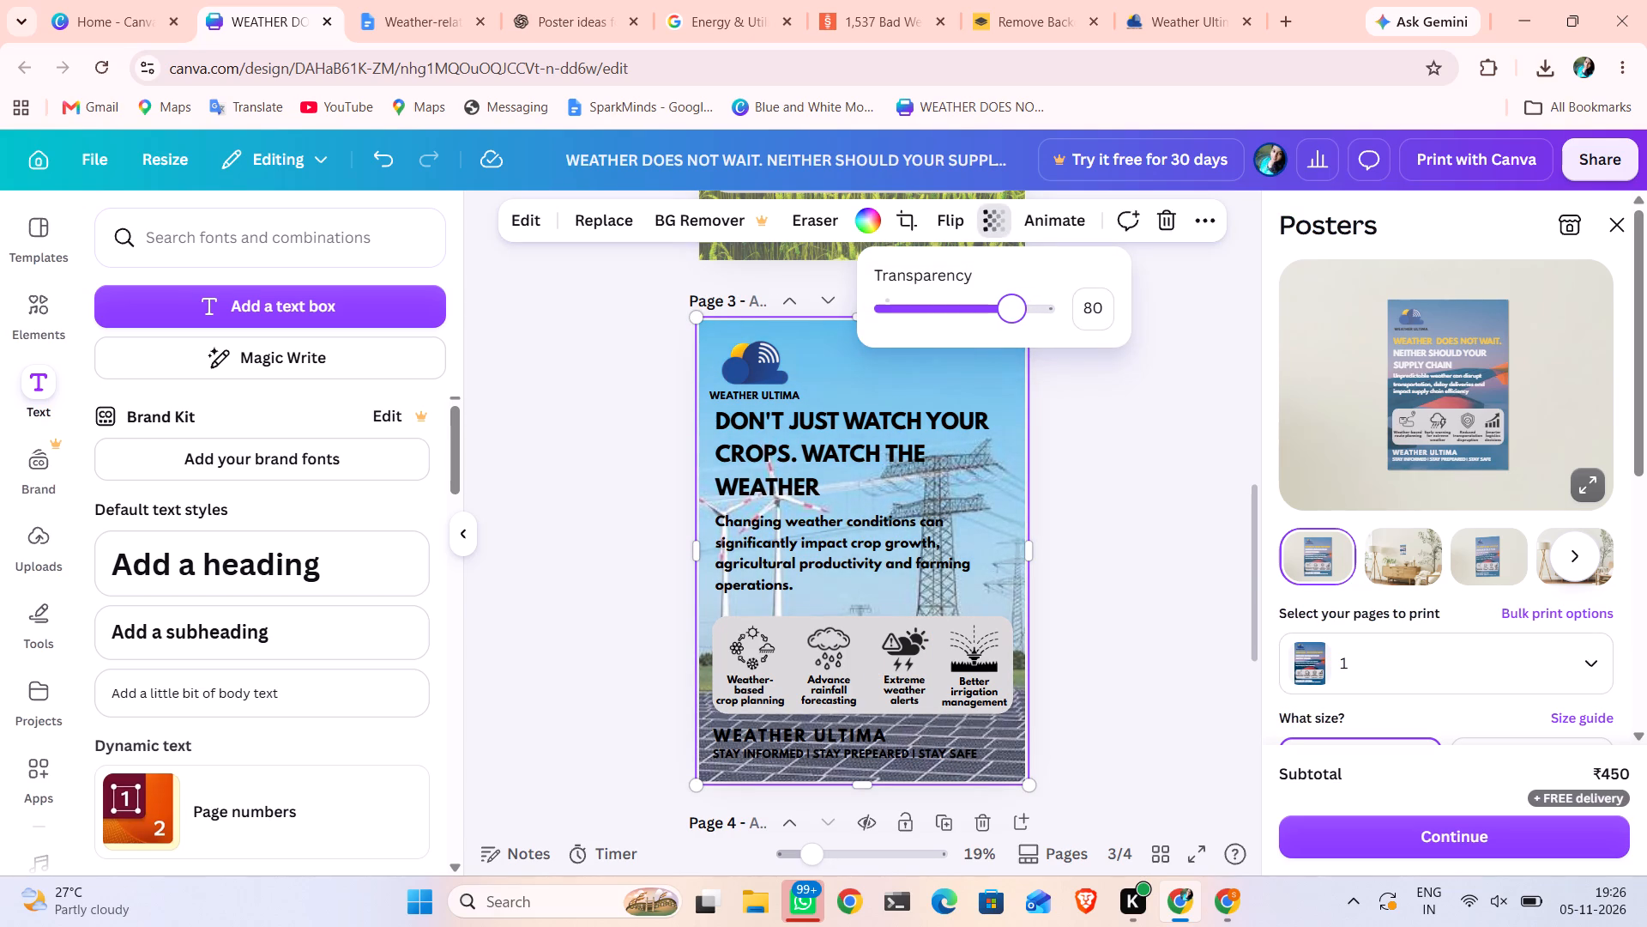
pyautogui.moveTo(1014, 306); pyautogui.dragTo(1017, 306)
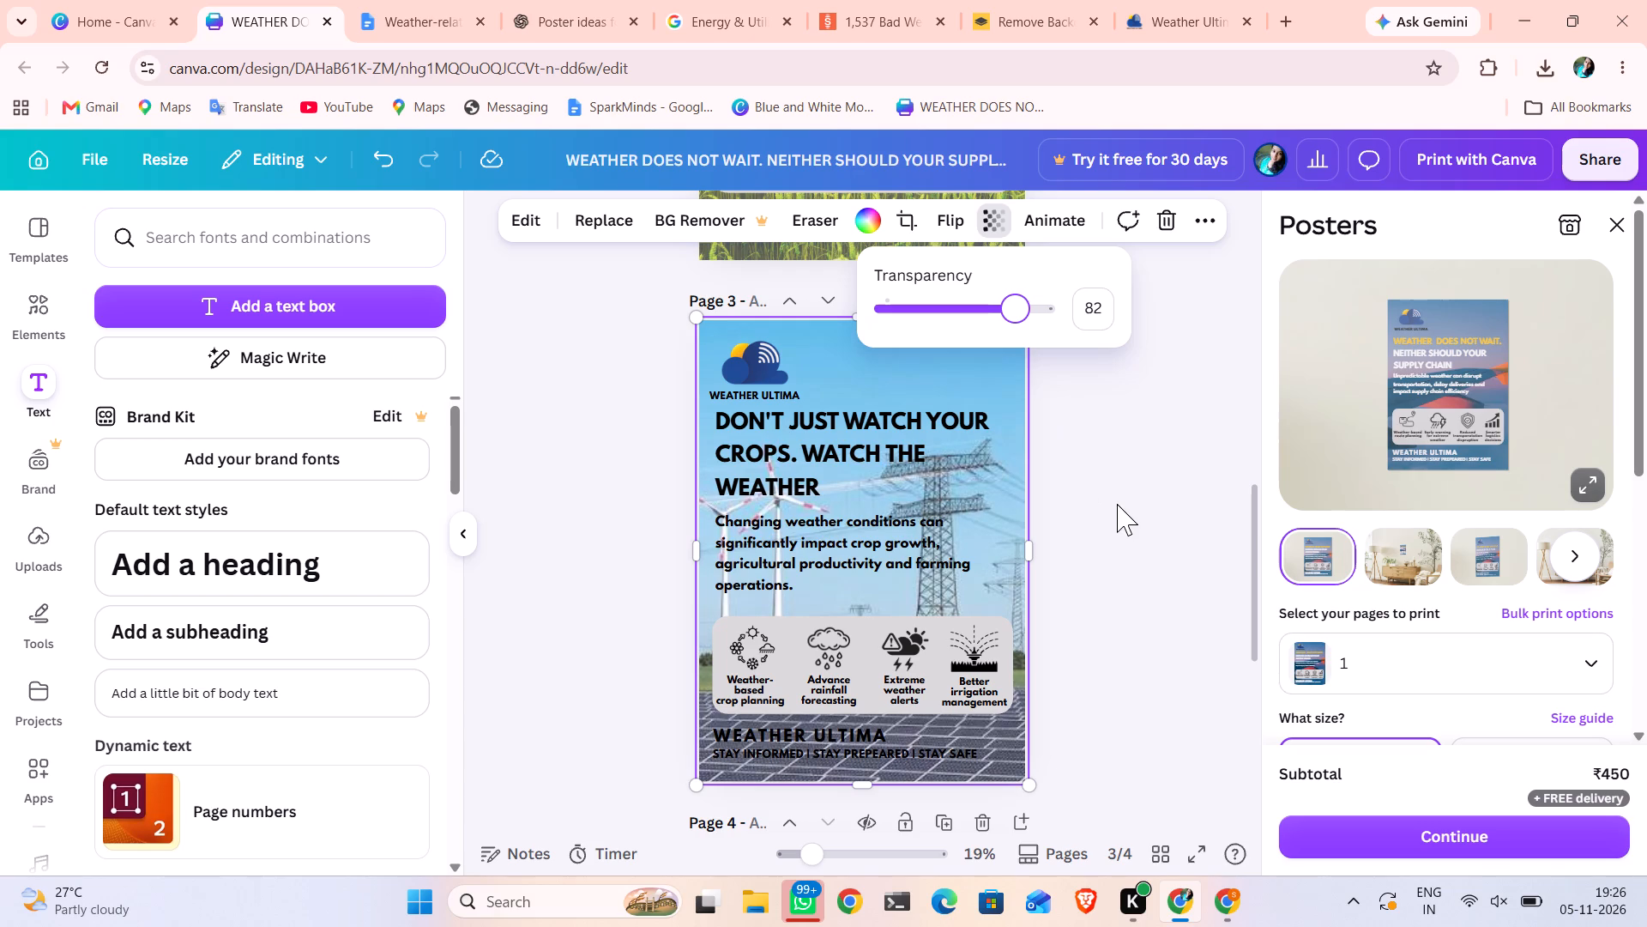
pyautogui.click(1126, 512)
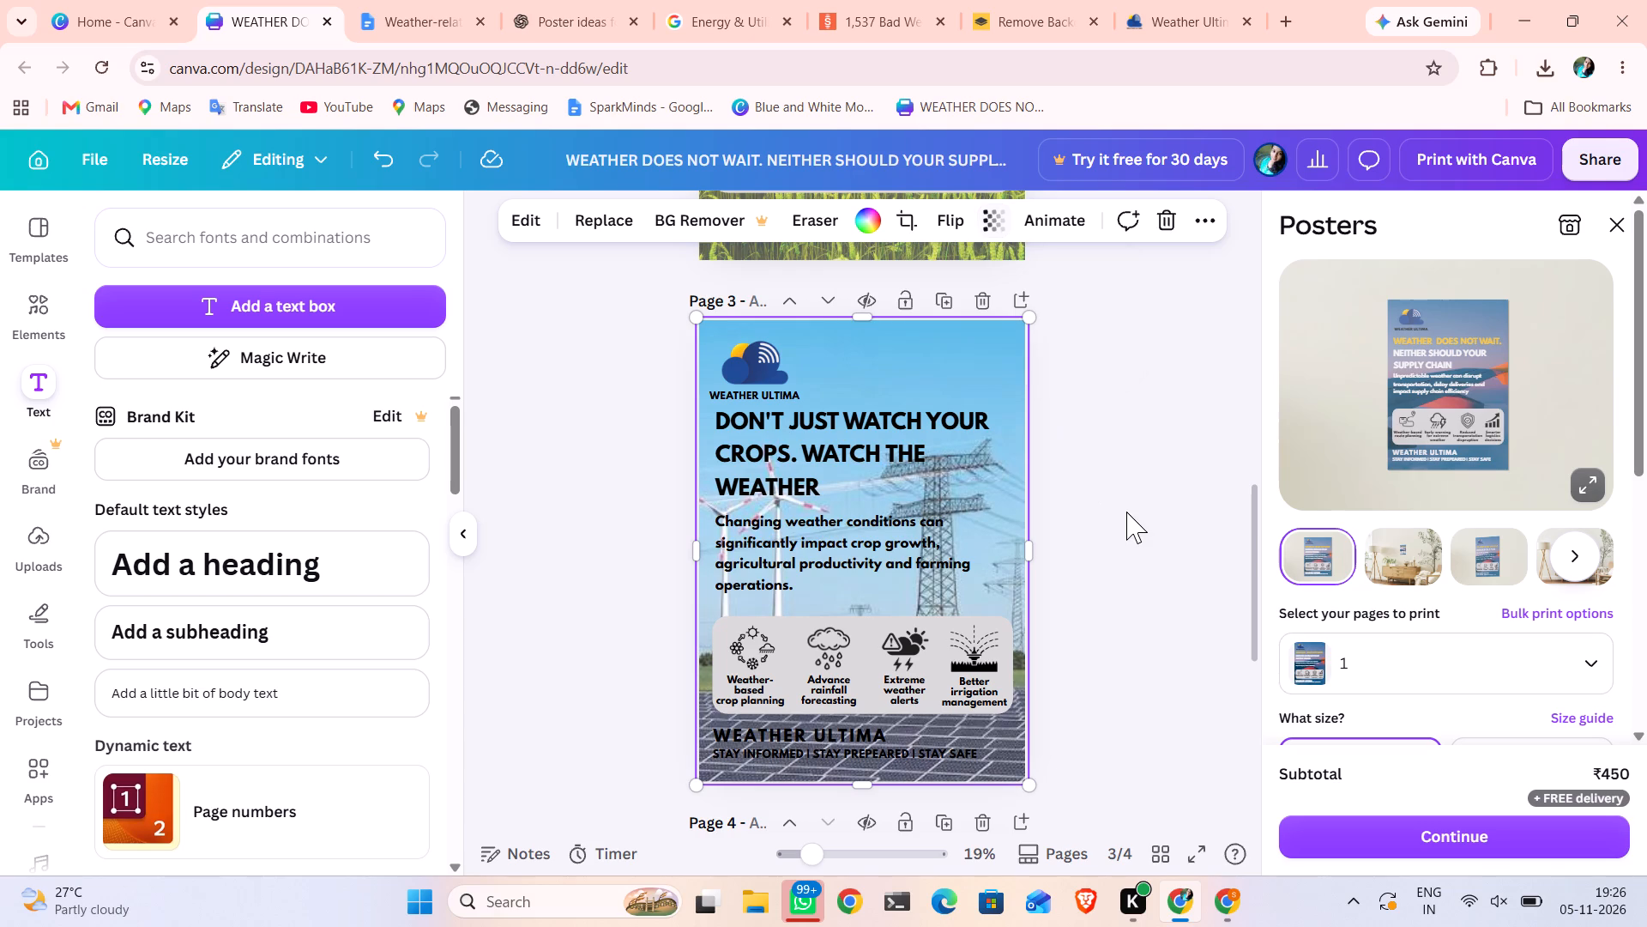
# Change the footer text "WEATHER ULTIMA" on page 3 to white.
pyautogui.doubleClick(748, 734)
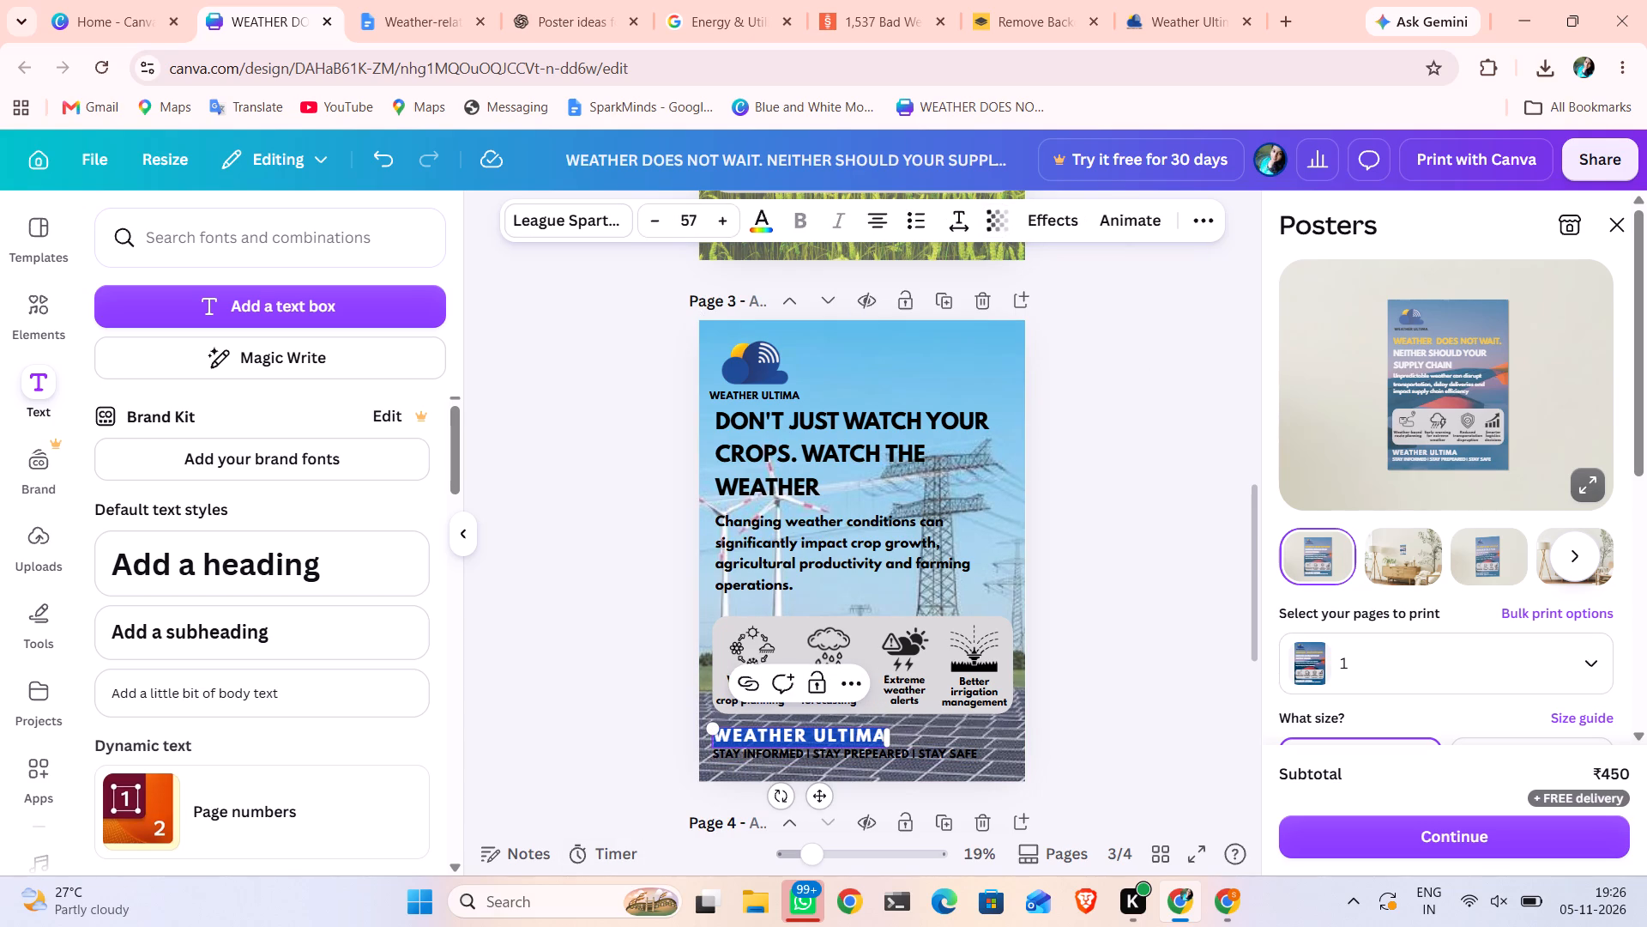
pyautogui.click(762, 218)
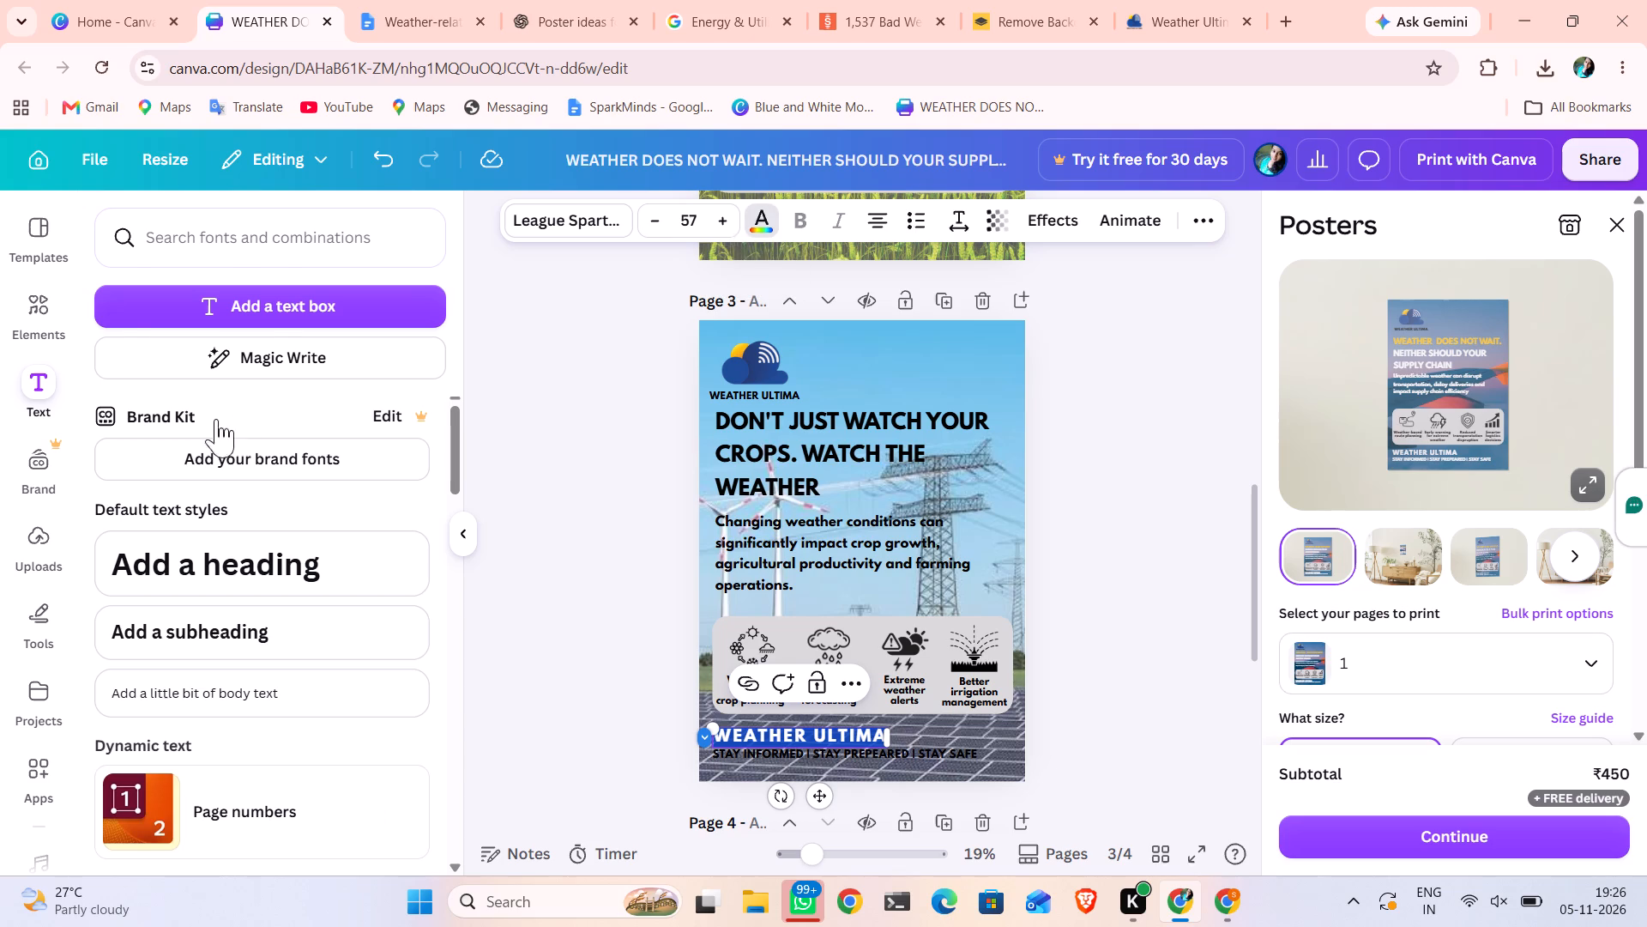
pyautogui.click(259, 387)
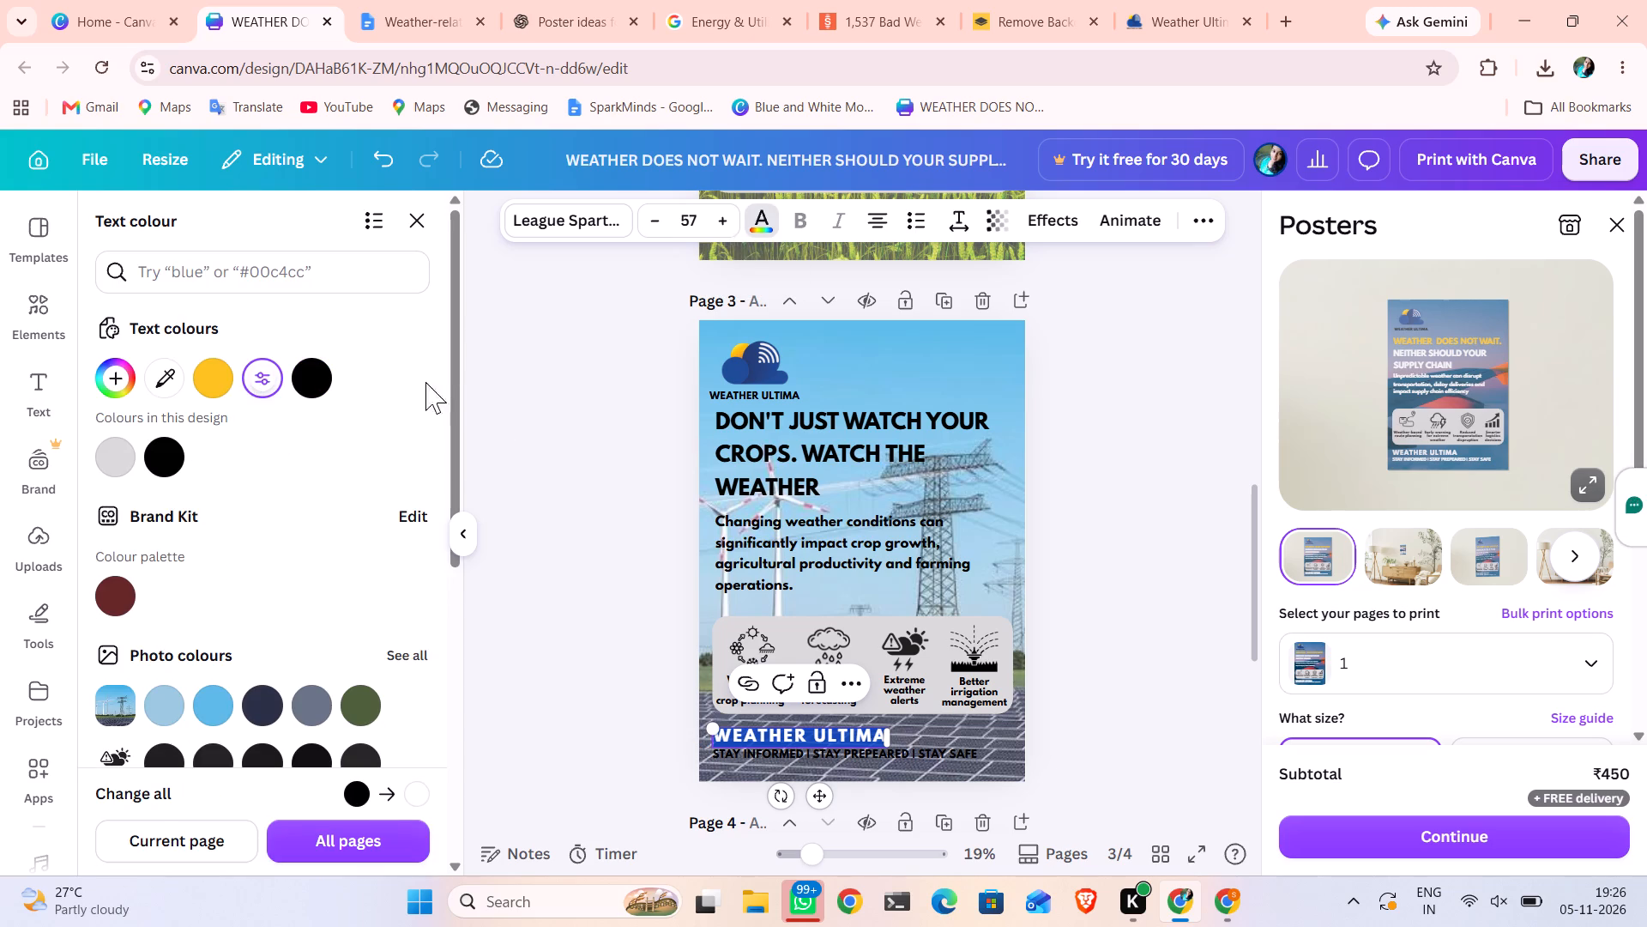
pyautogui.click(520, 414)
pyautogui.click(520, 414)
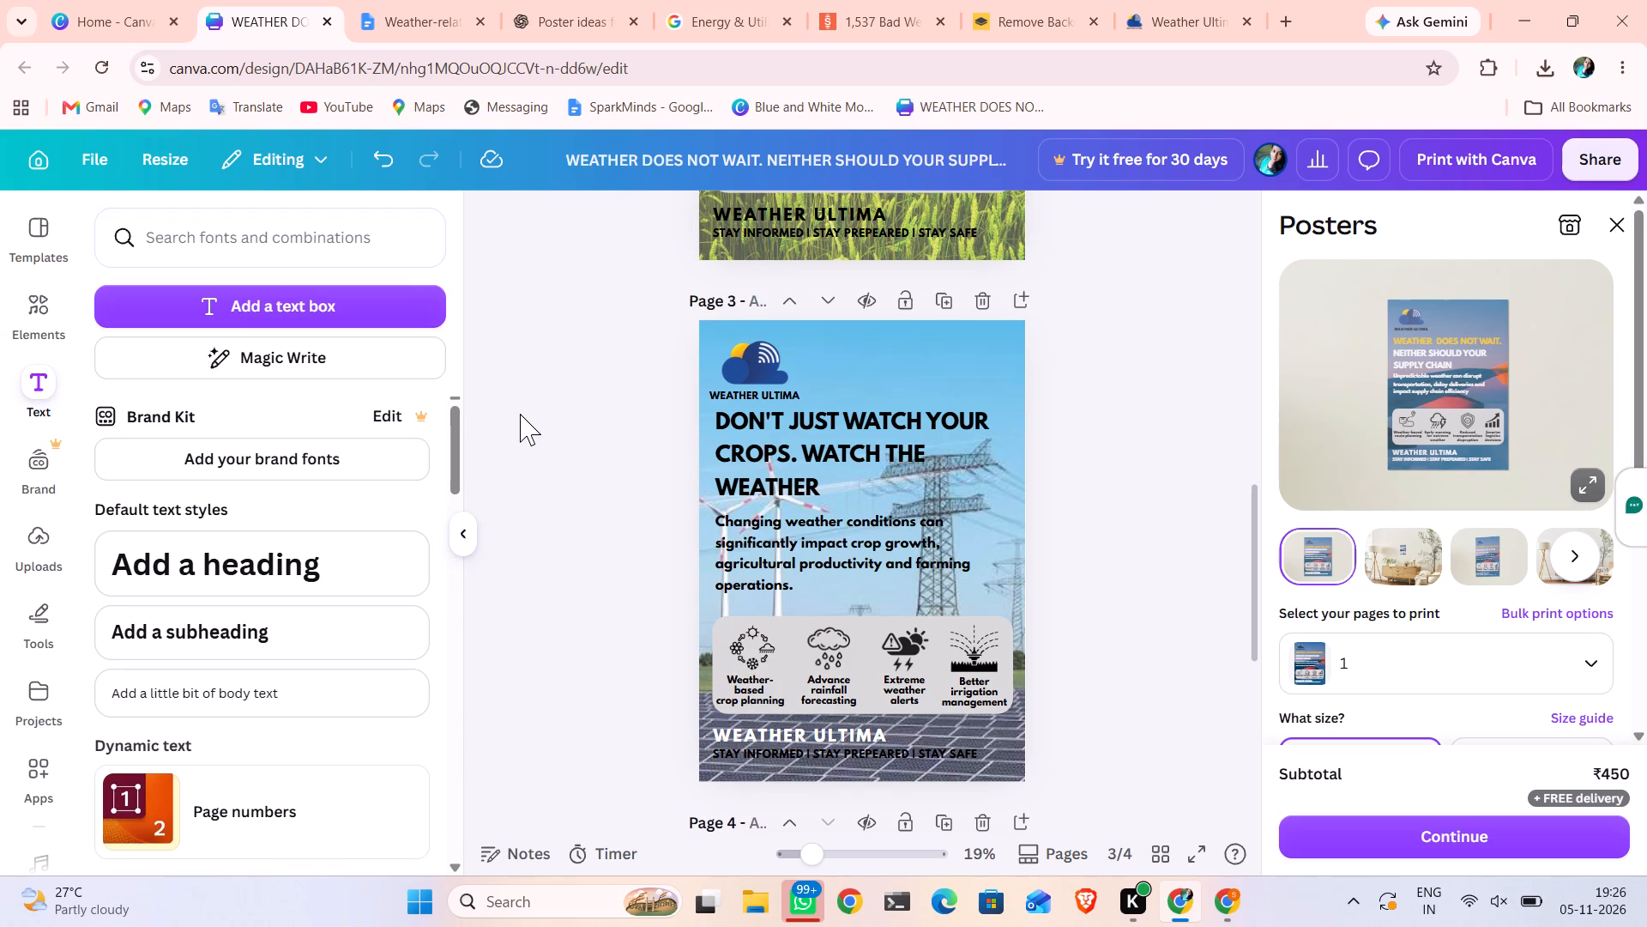
# Change the "STAY INFORMED | STAY PREPEARED | STAY SAFE" tagline on page 3 to white.
pyautogui.doubleClick(806, 751)
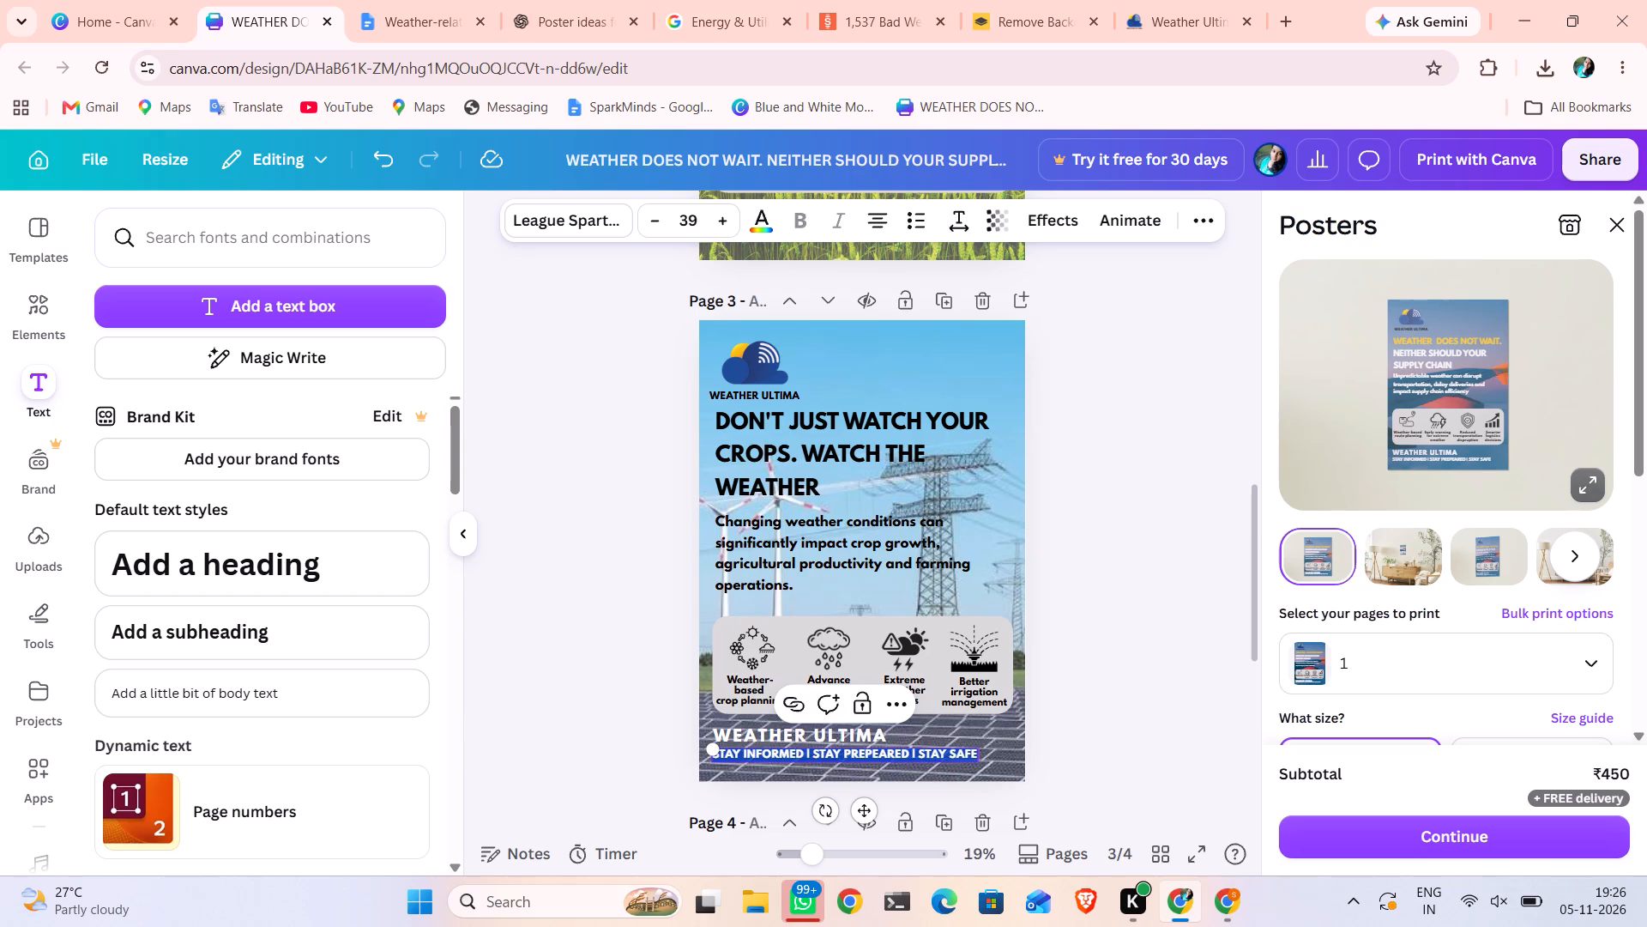
pyautogui.click(763, 230)
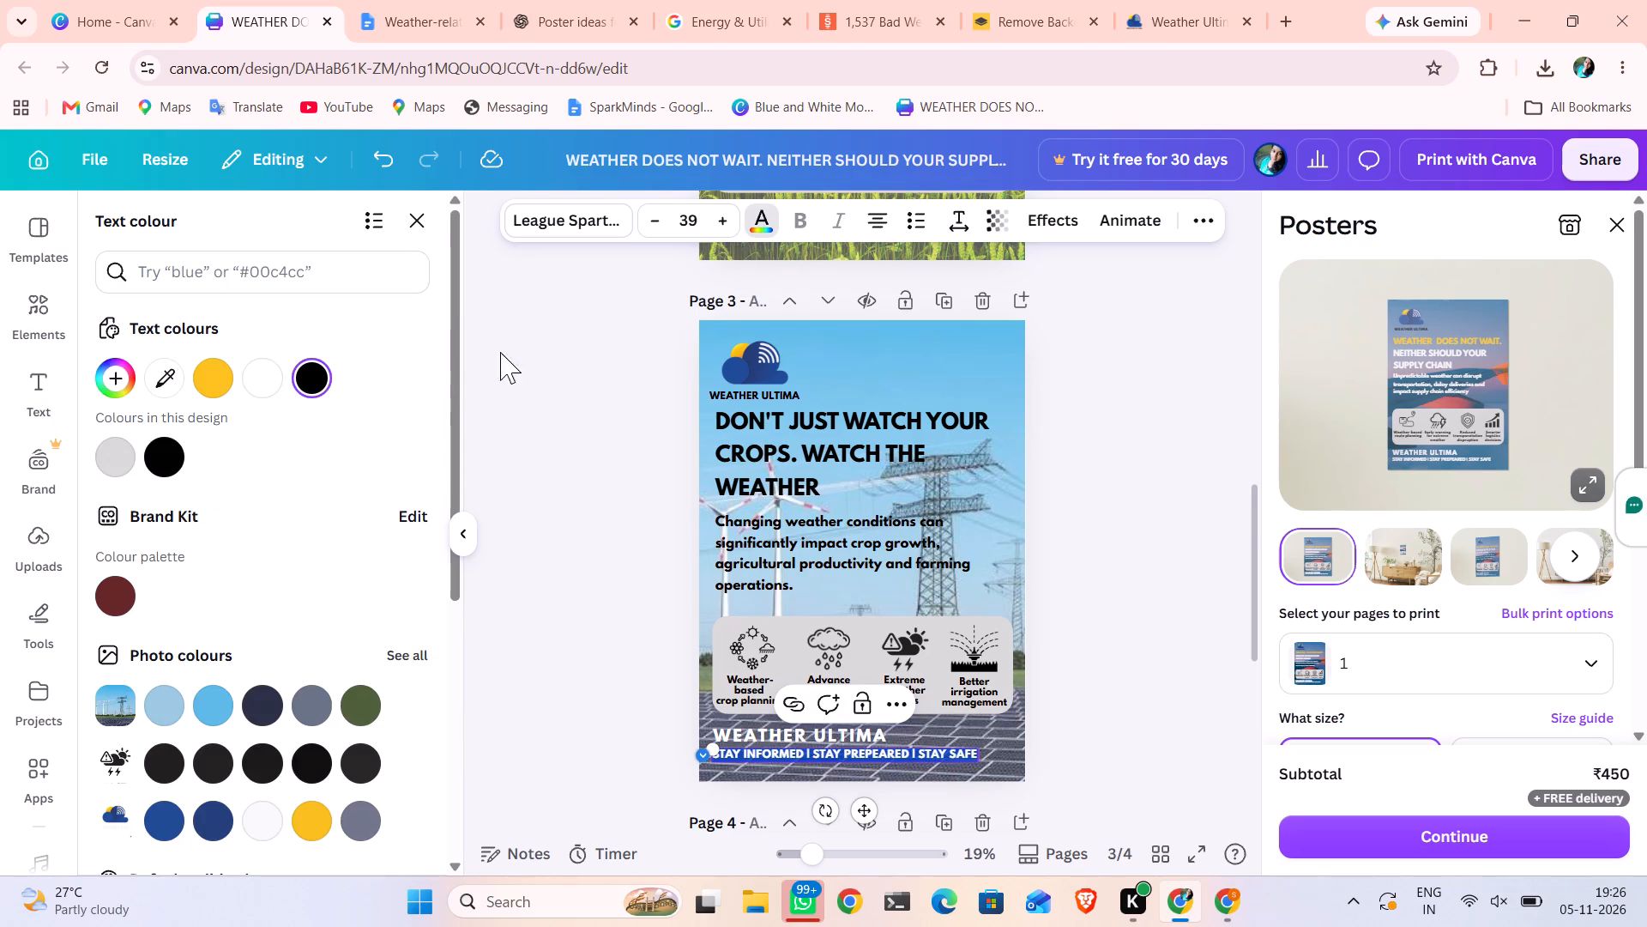
pyautogui.click(261, 385)
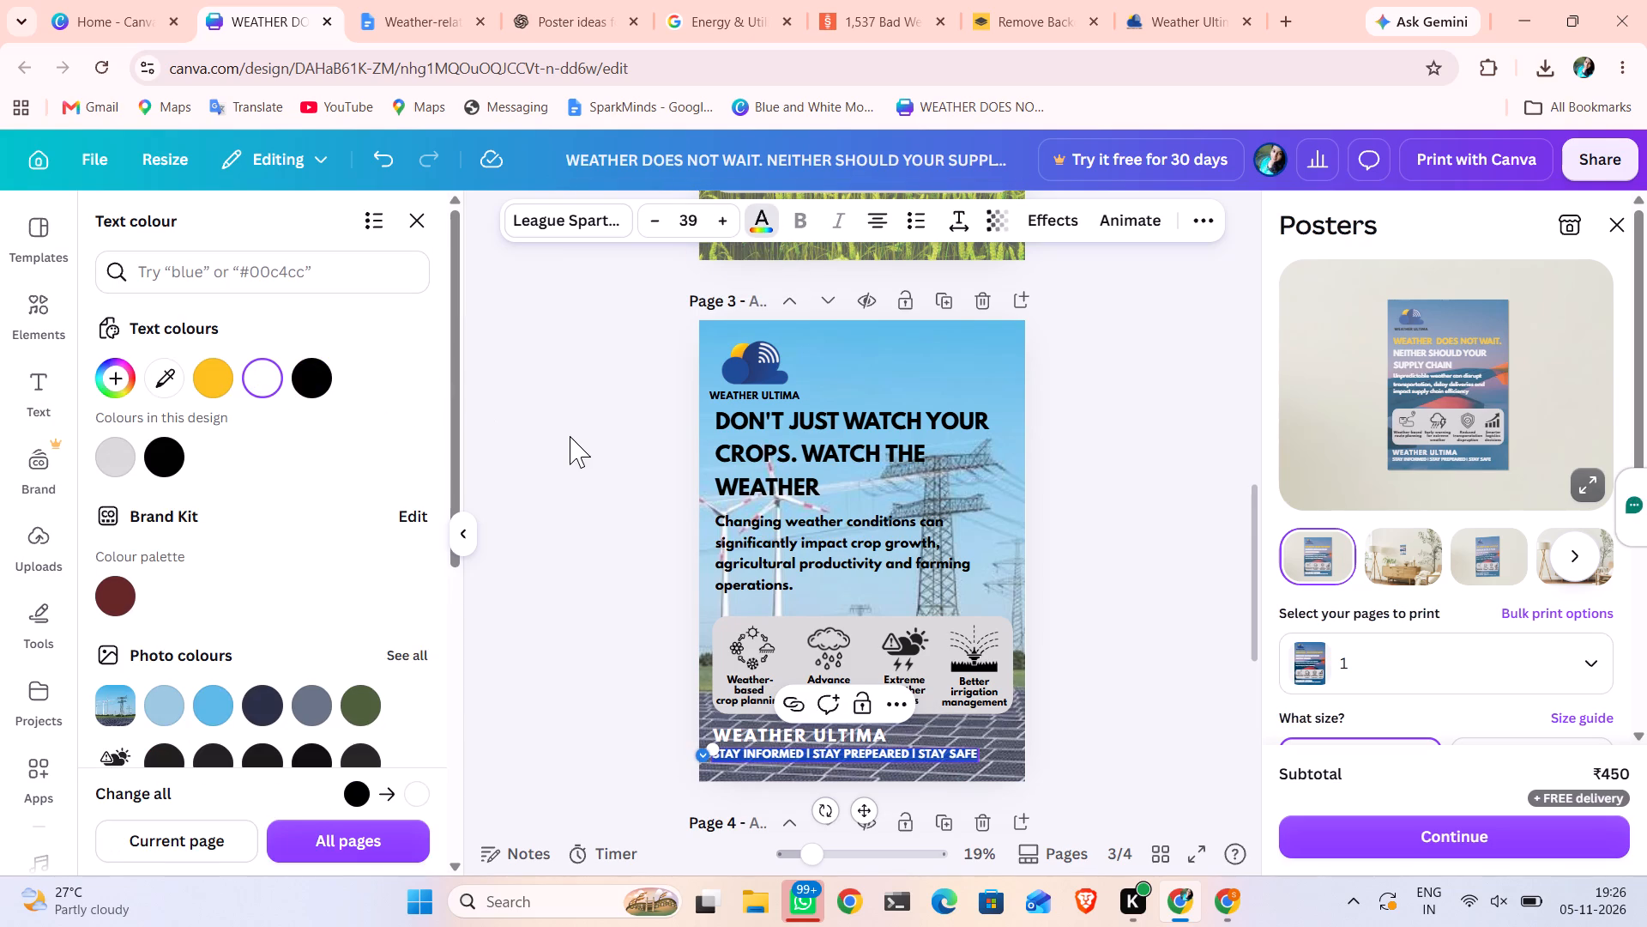
pyautogui.doubleClick(570, 436)
pyautogui.click(570, 436)
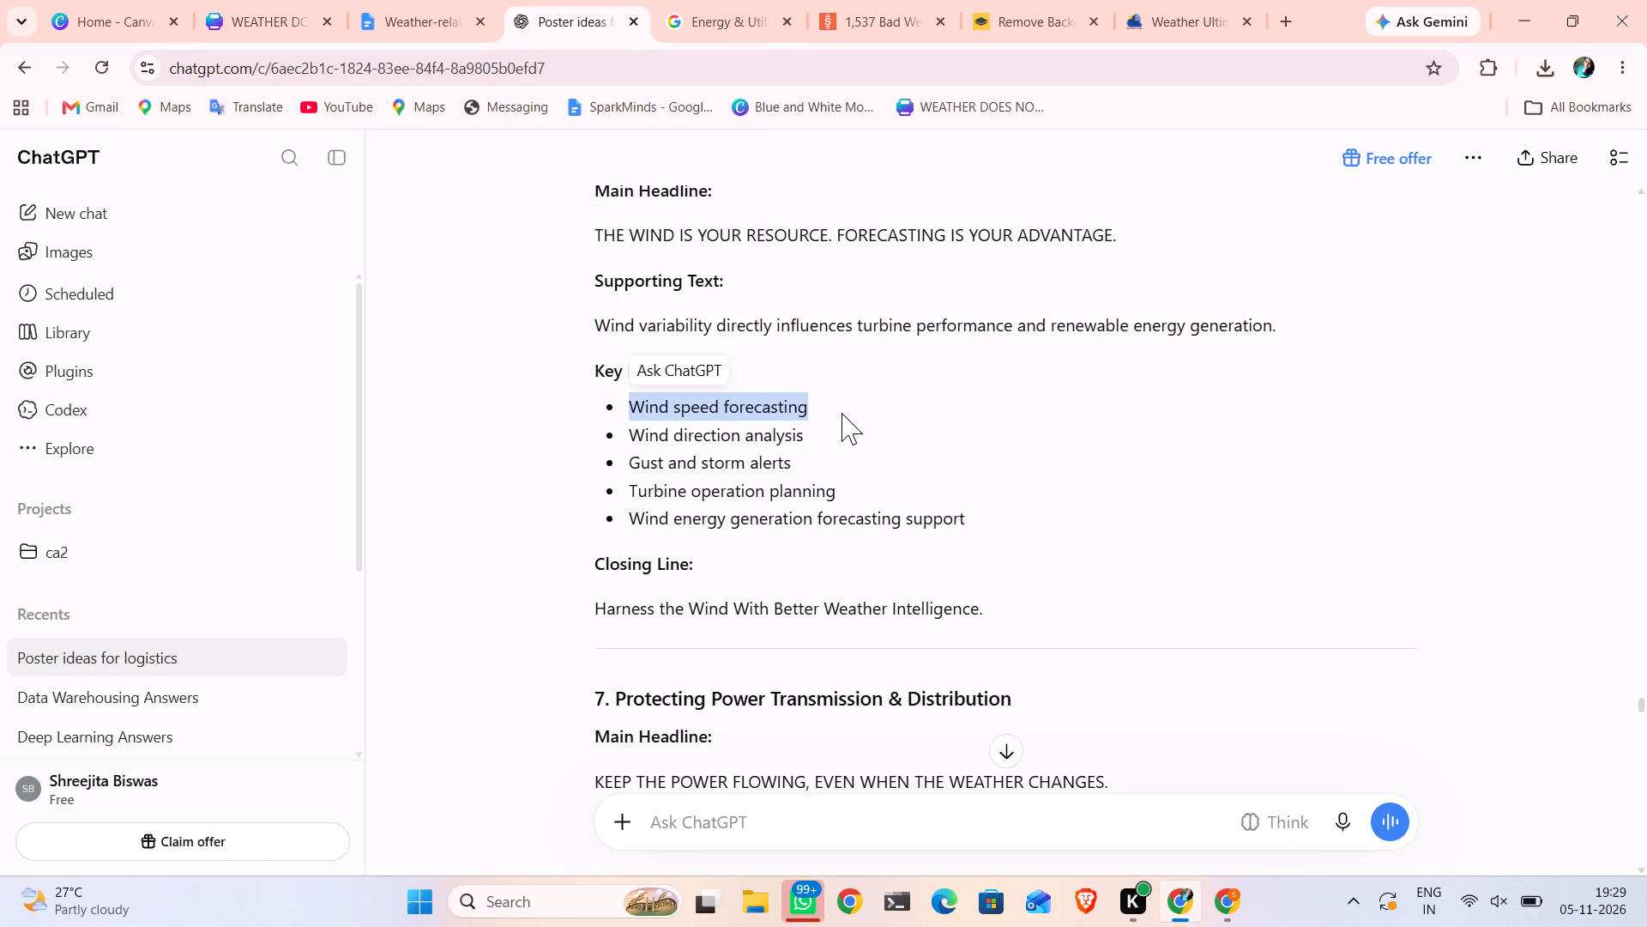
pyautogui.hotkey('ctrl', 'c')
pyautogui.click(244, 12)
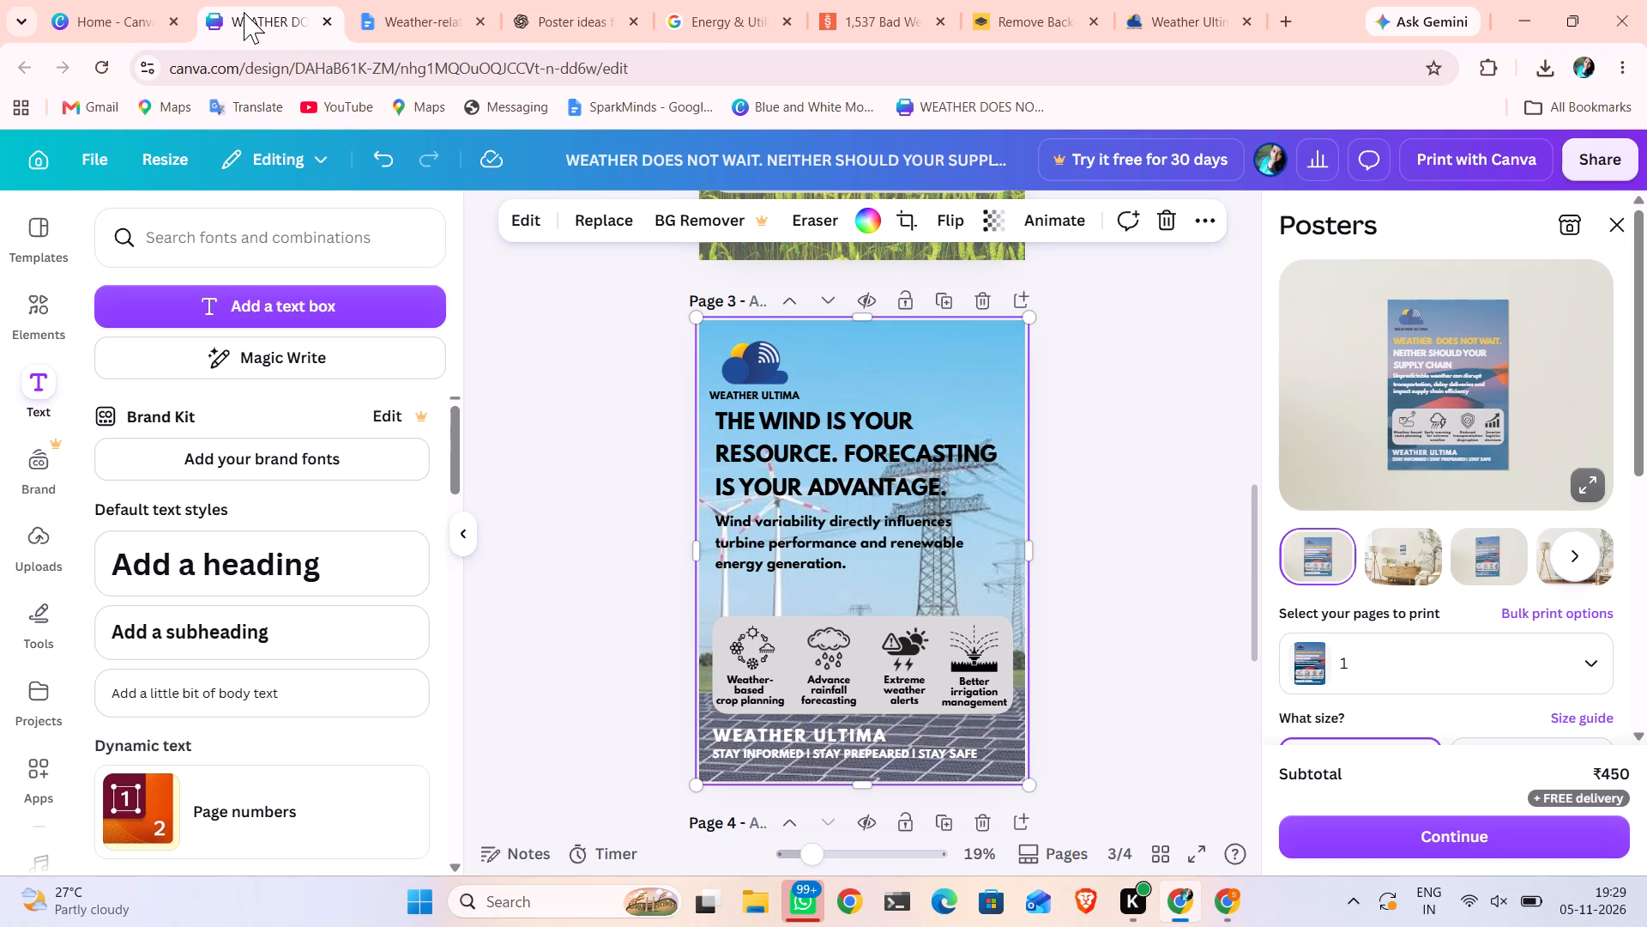
pyautogui.click(34, 306)
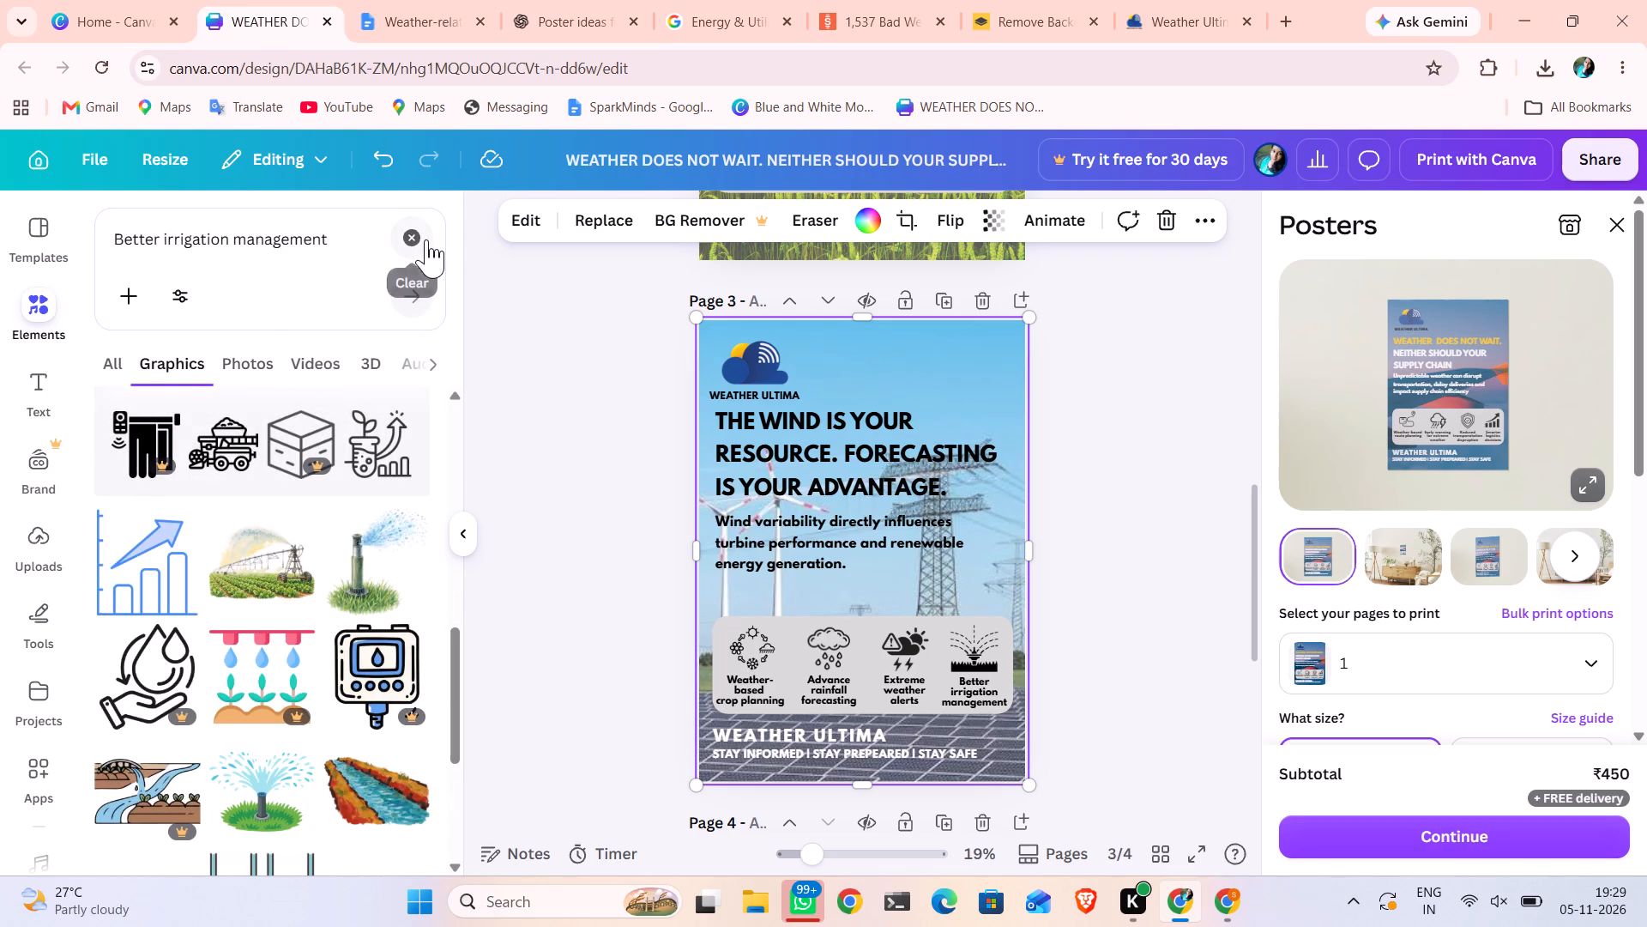
pyautogui.click(421, 240)
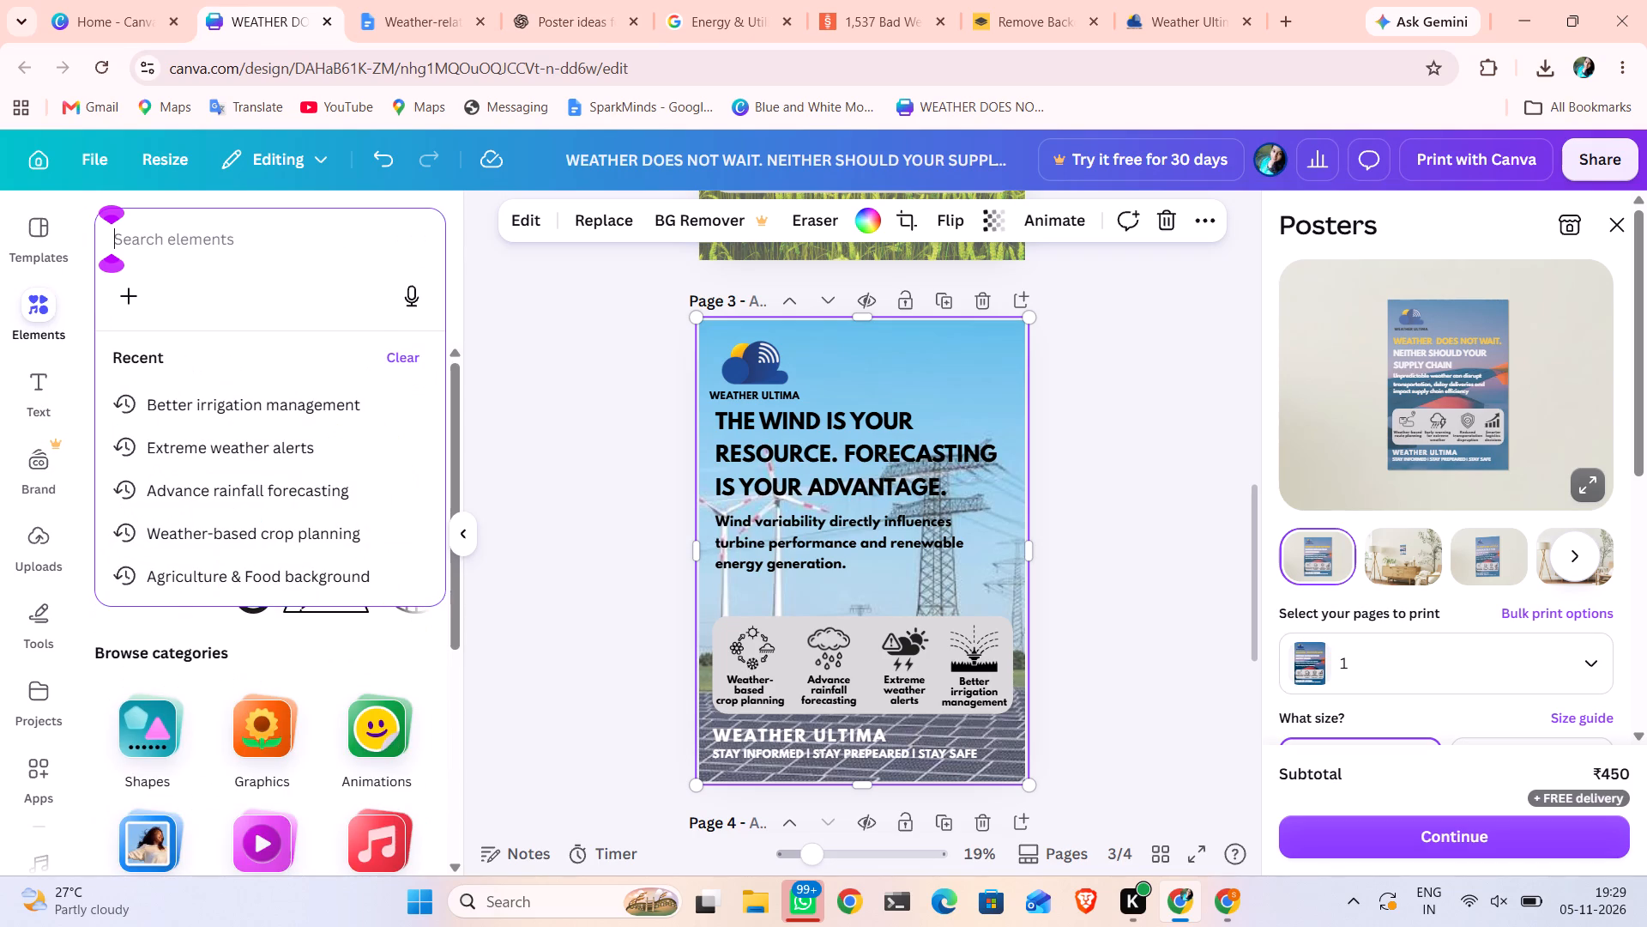
pyautogui.hotkey('ctrl', 'v')
pyautogui.click(408, 292)
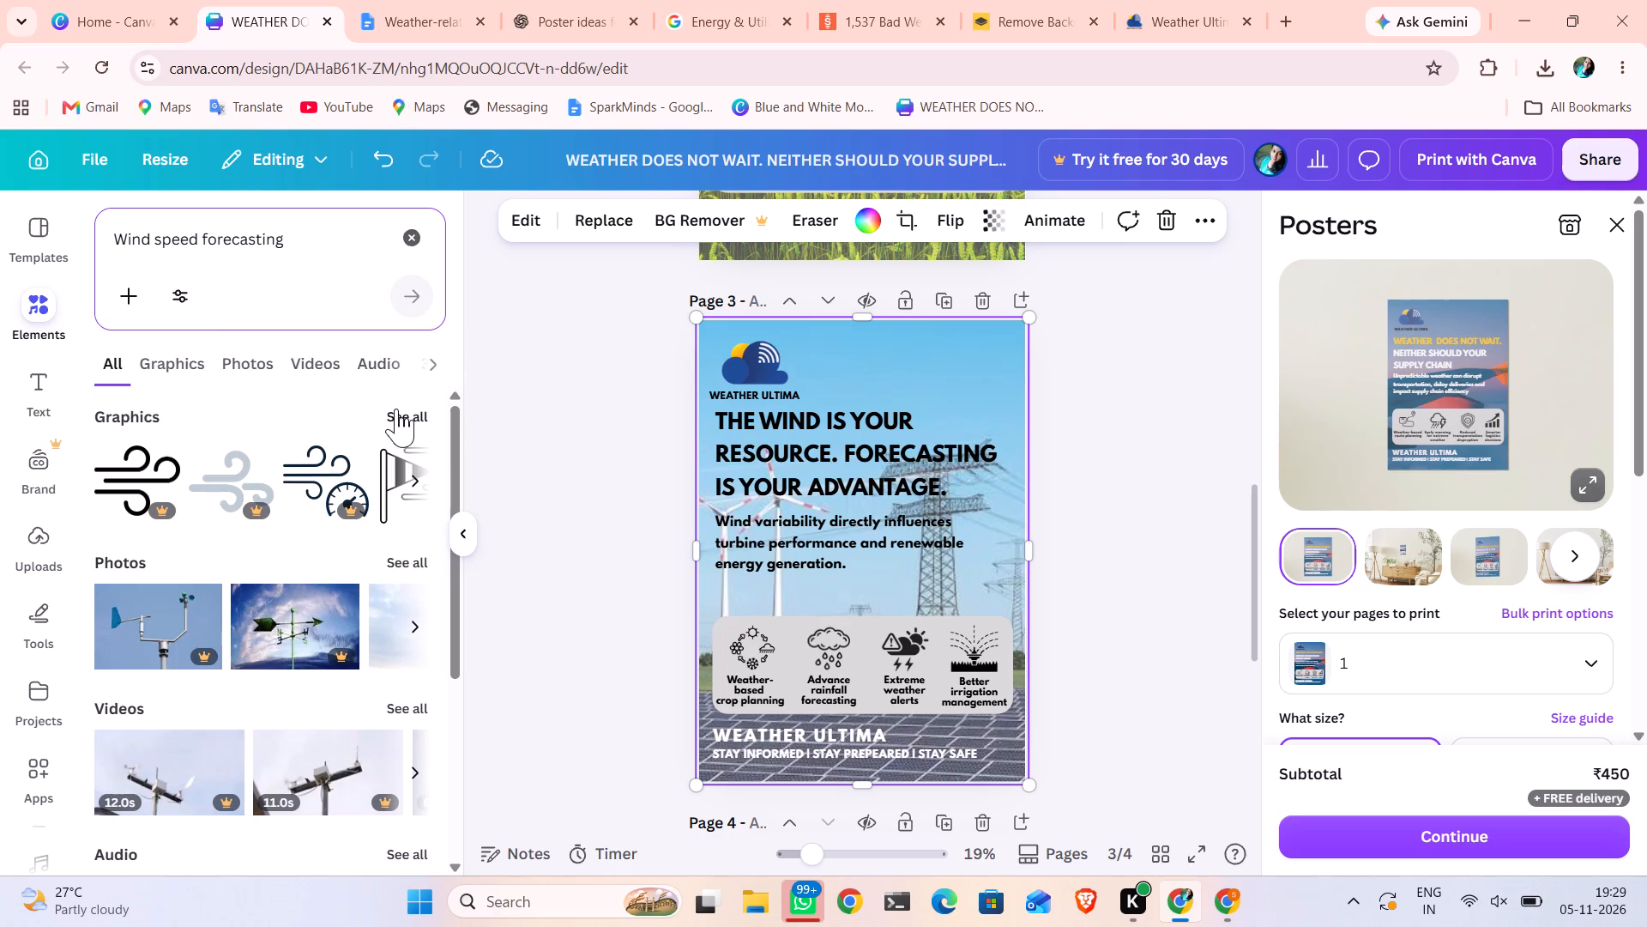
pyautogui.click(396, 412)
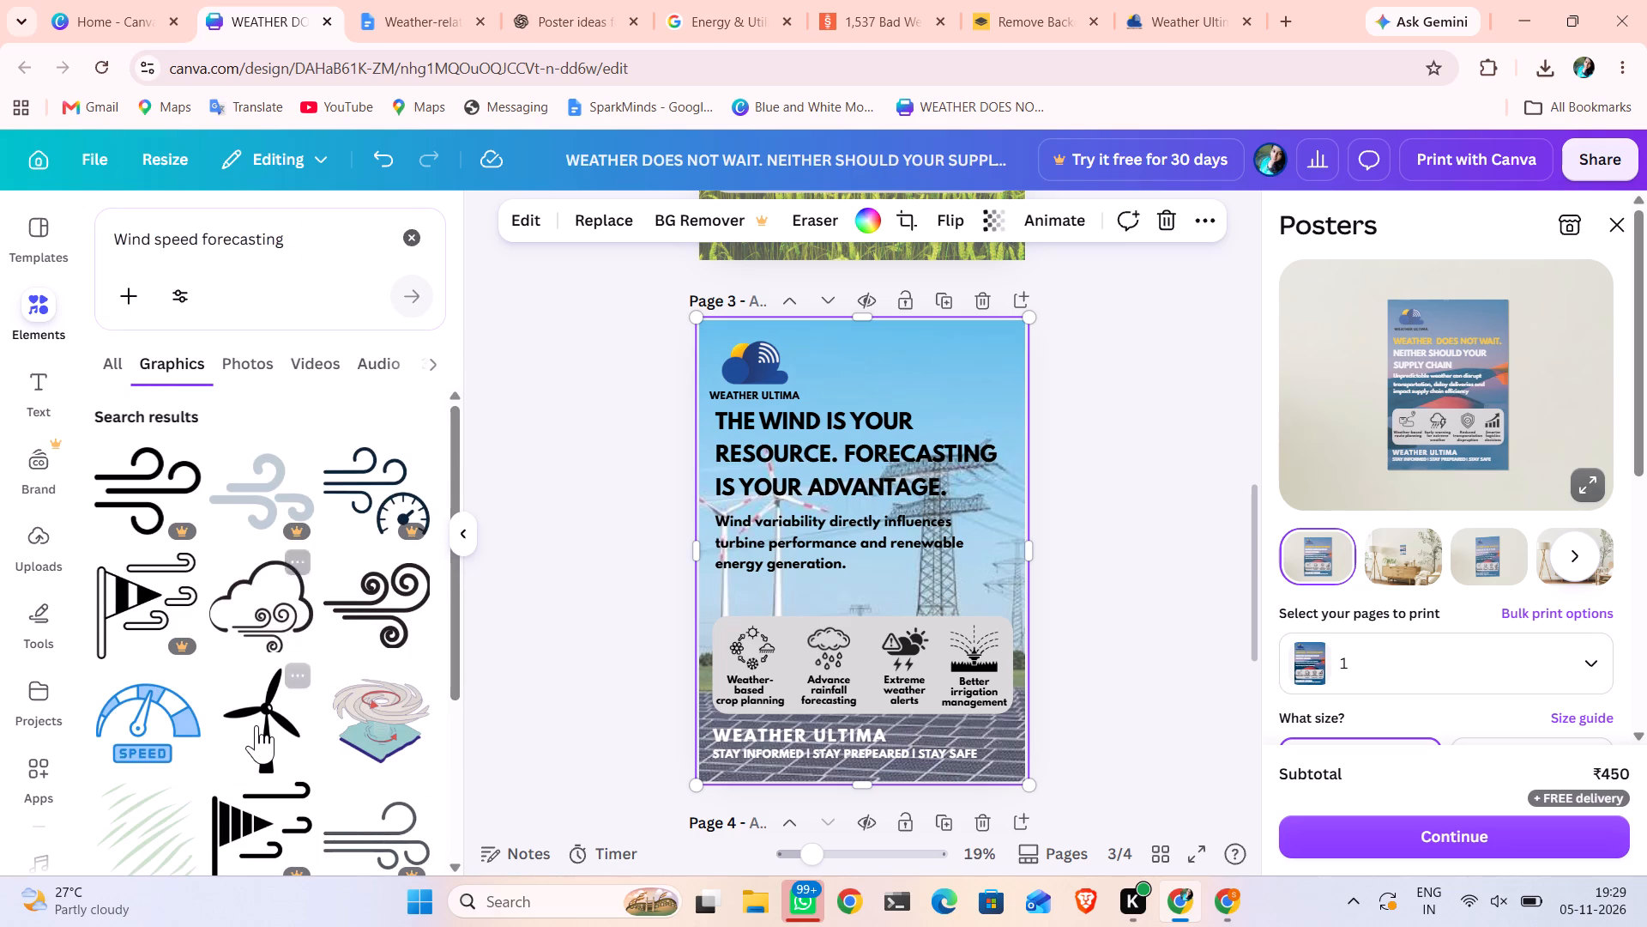
# Add the solid black wind turbine graphic to page 3, shrink it to icon size and move it near the first highlight.
pyautogui.scroll(-1, 256, 728)
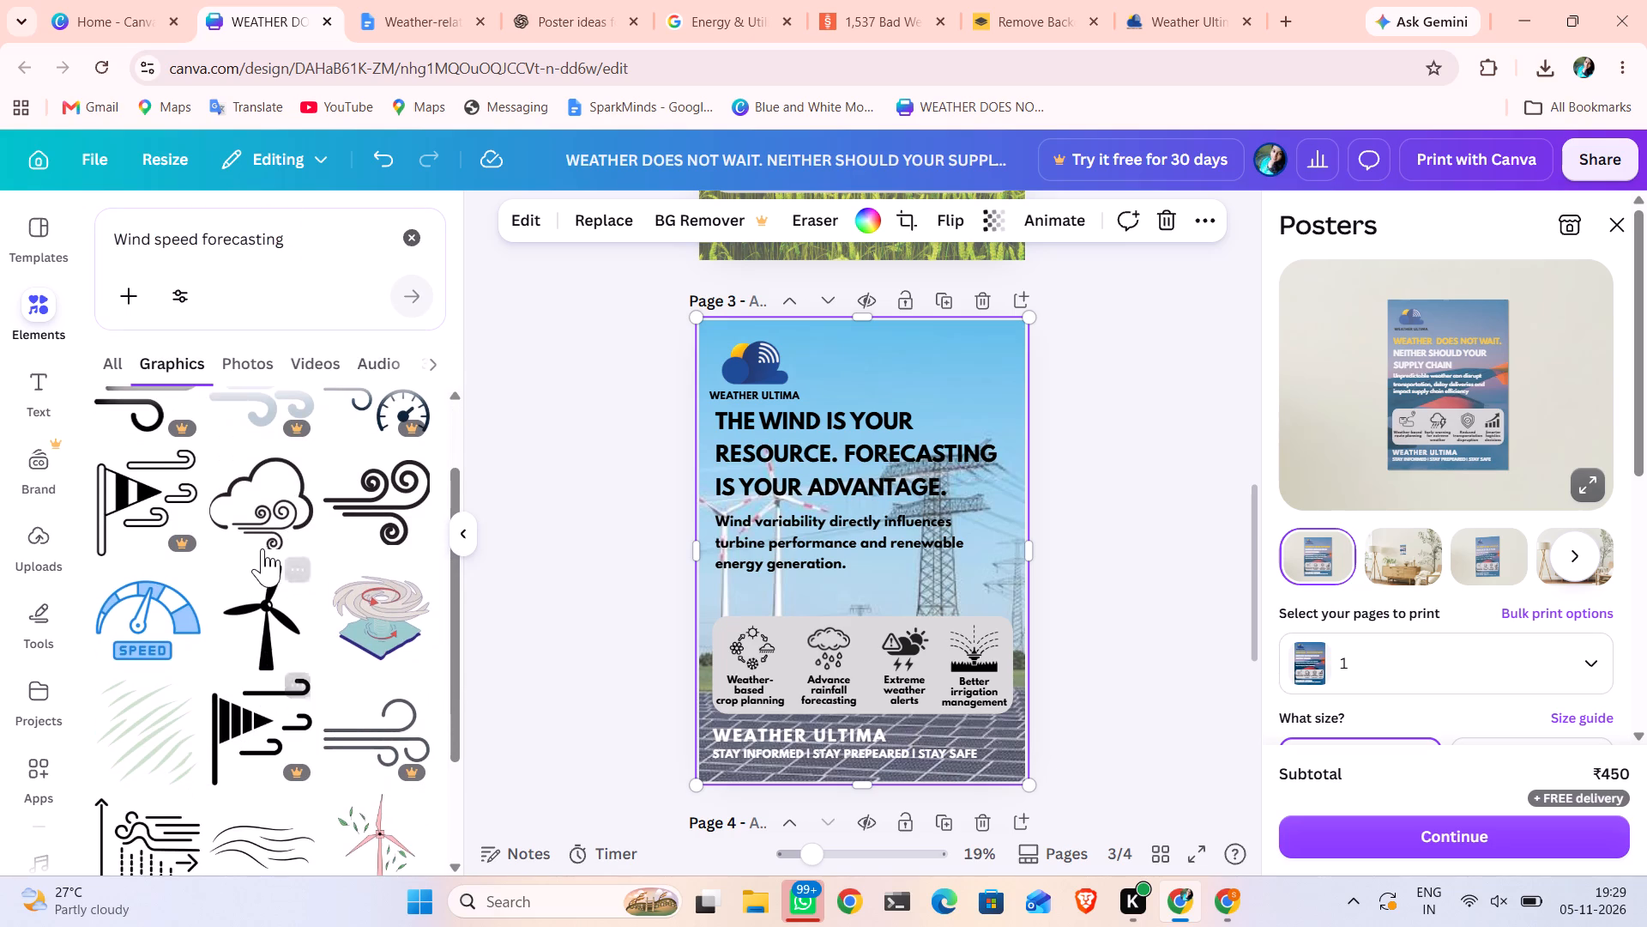
pyautogui.scroll(1, 264, 542)
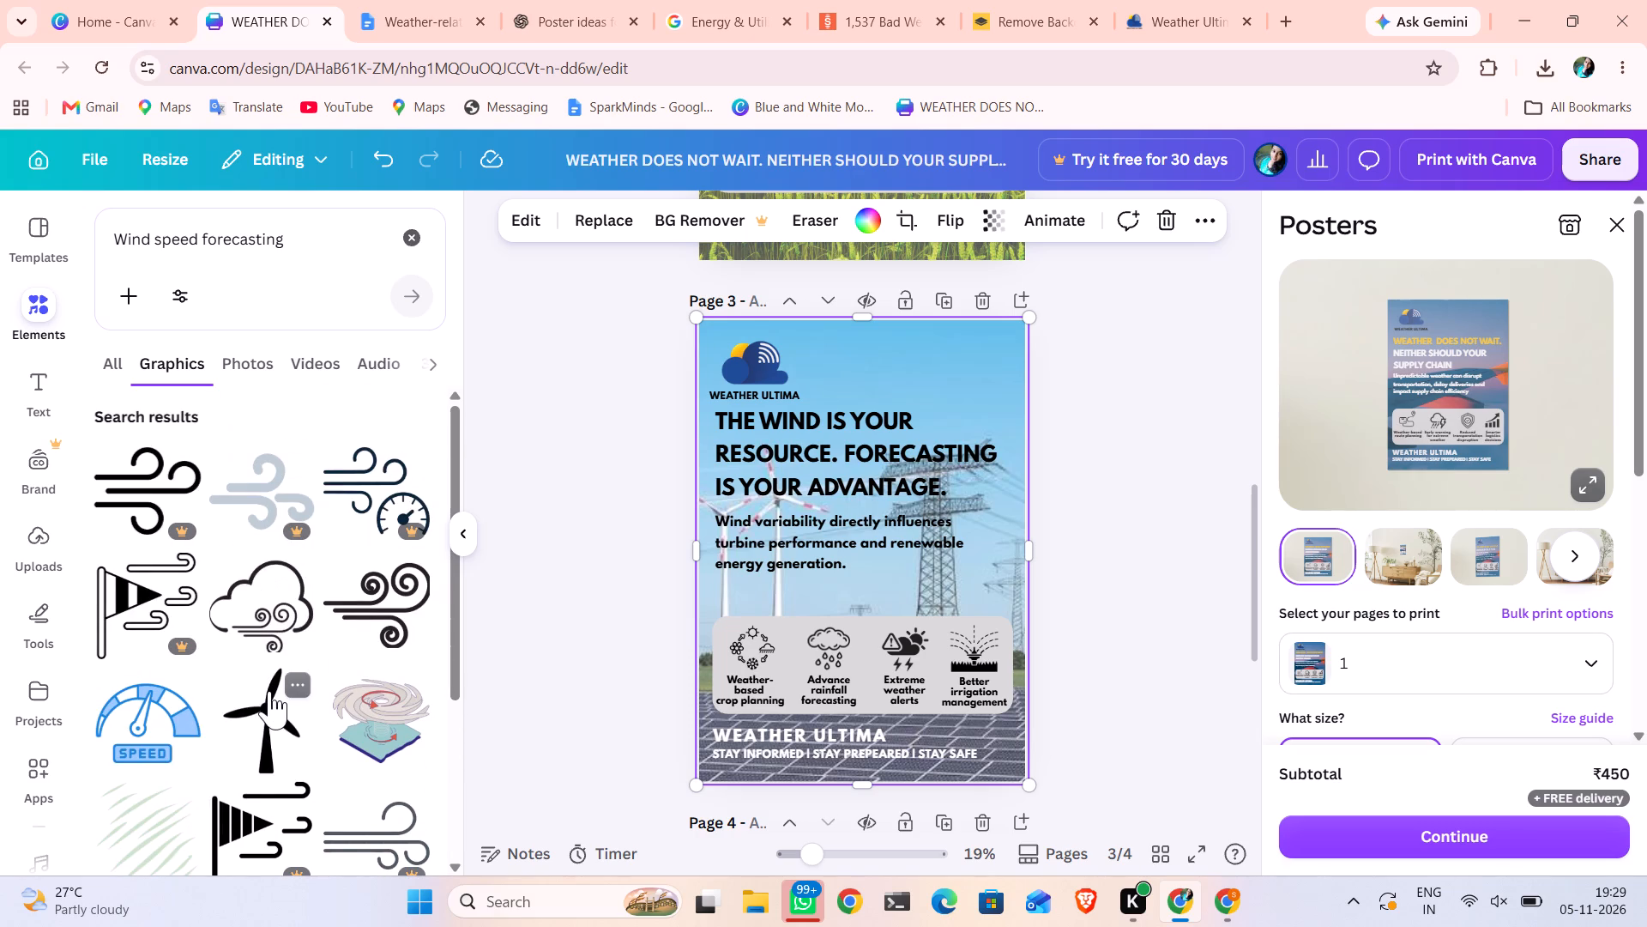
pyautogui.click(271, 696)
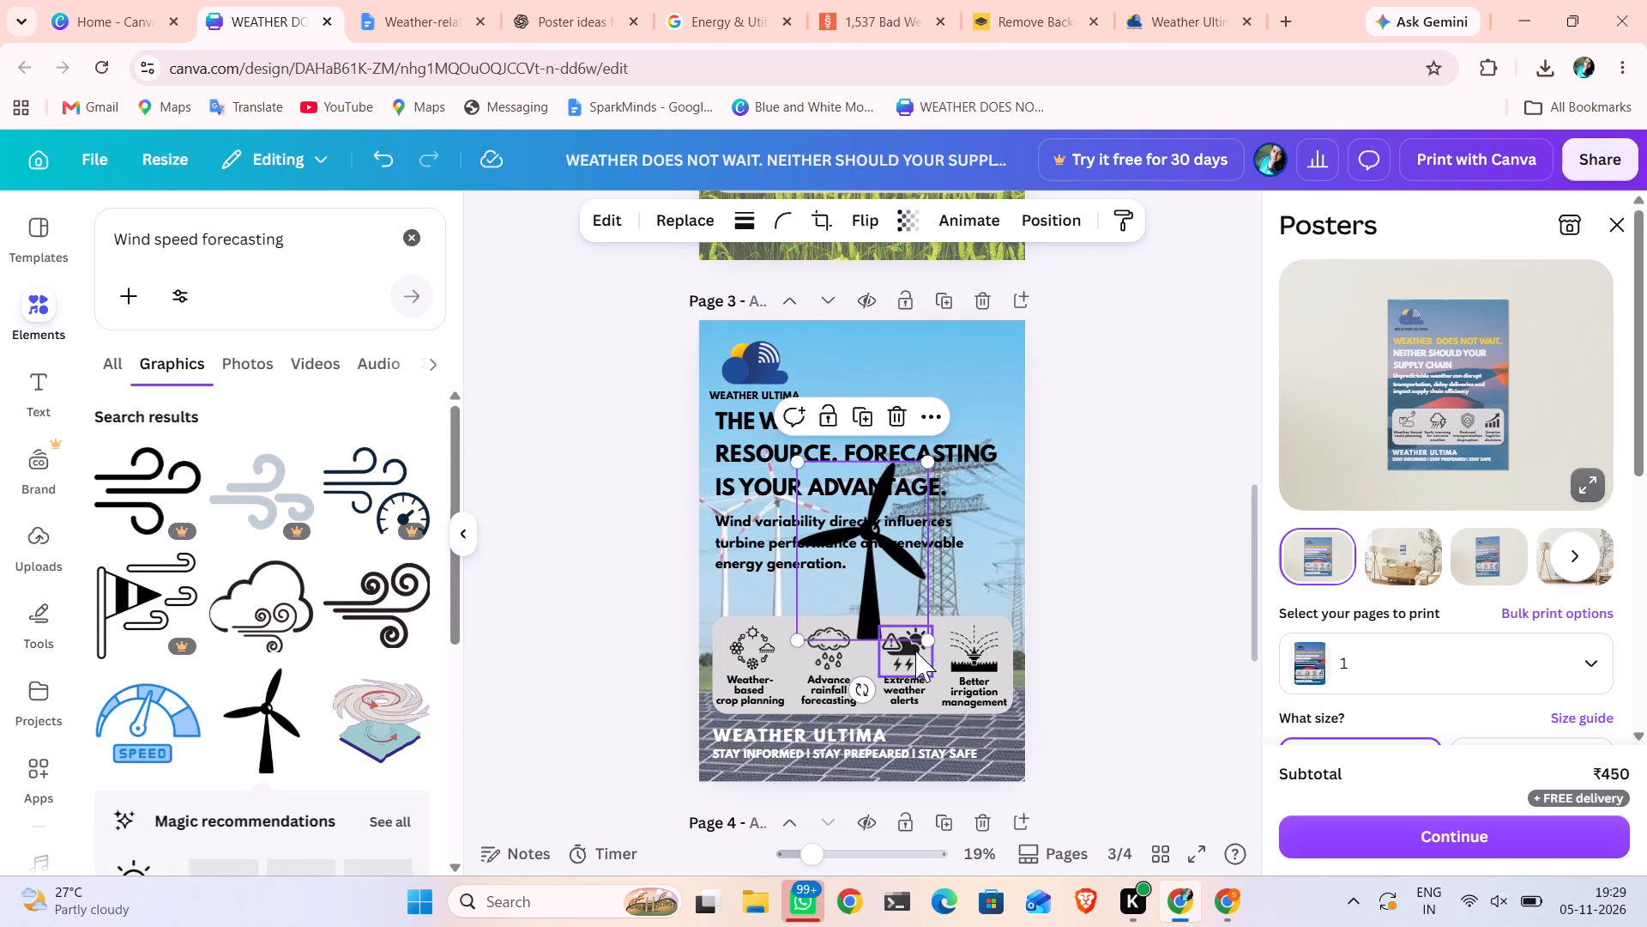
pyautogui.moveTo(924, 638); pyautogui.dragTo(839, 497)
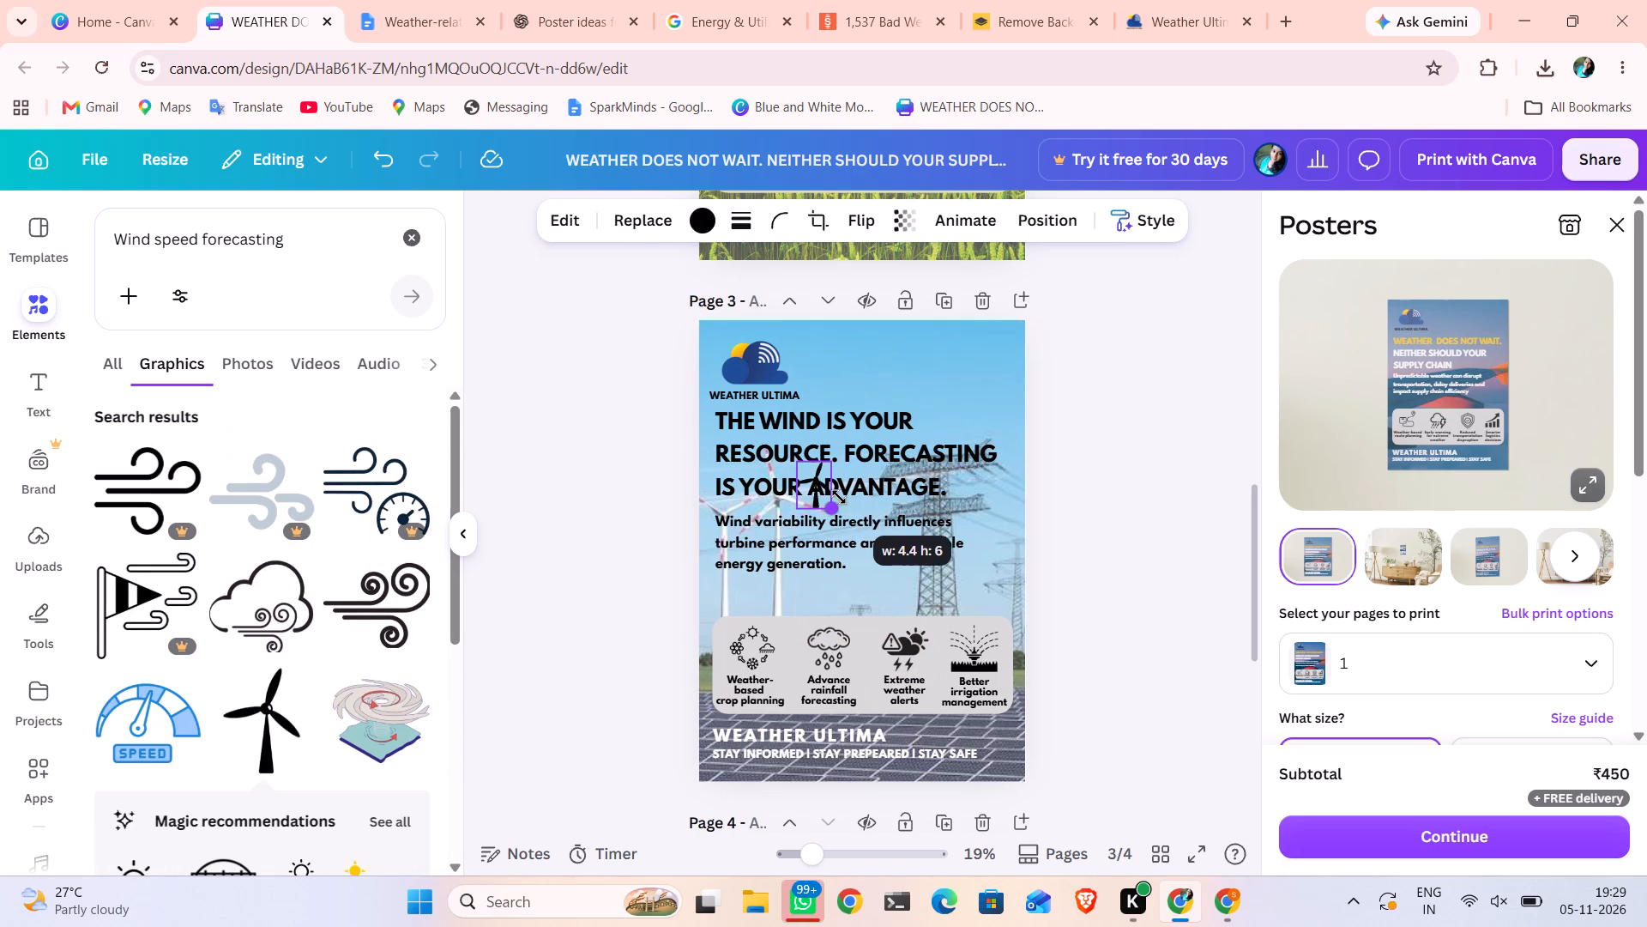
pyautogui.moveTo(839, 497); pyautogui.dragTo(848, 507)
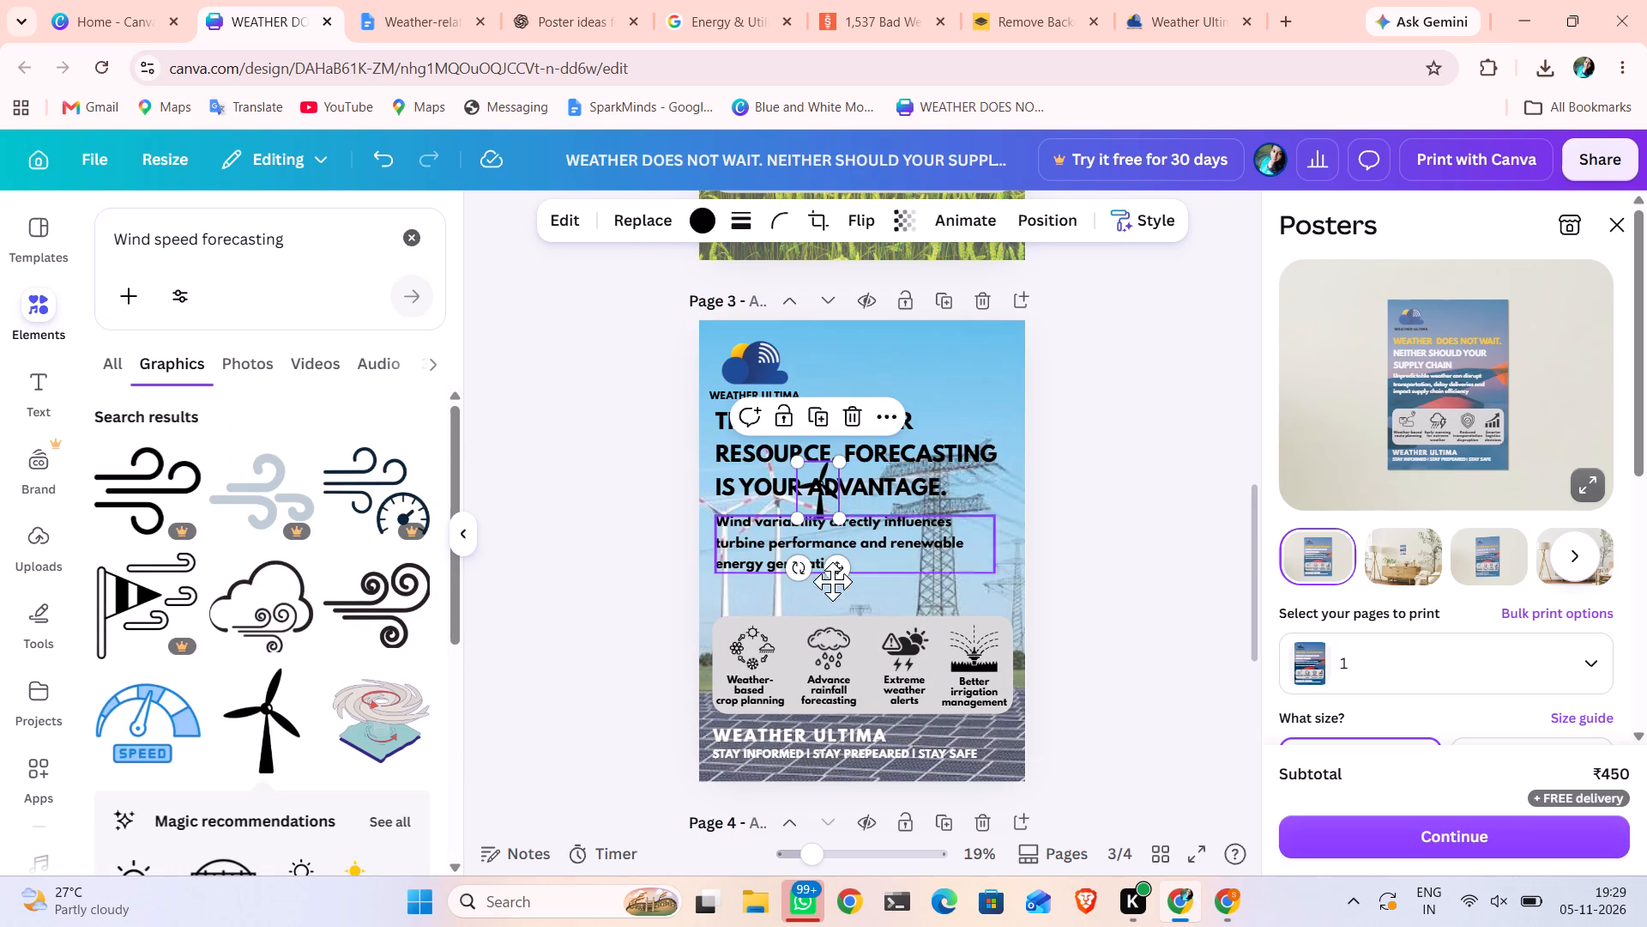
pyautogui.moveTo(836, 574); pyautogui.dragTo(793, 693)
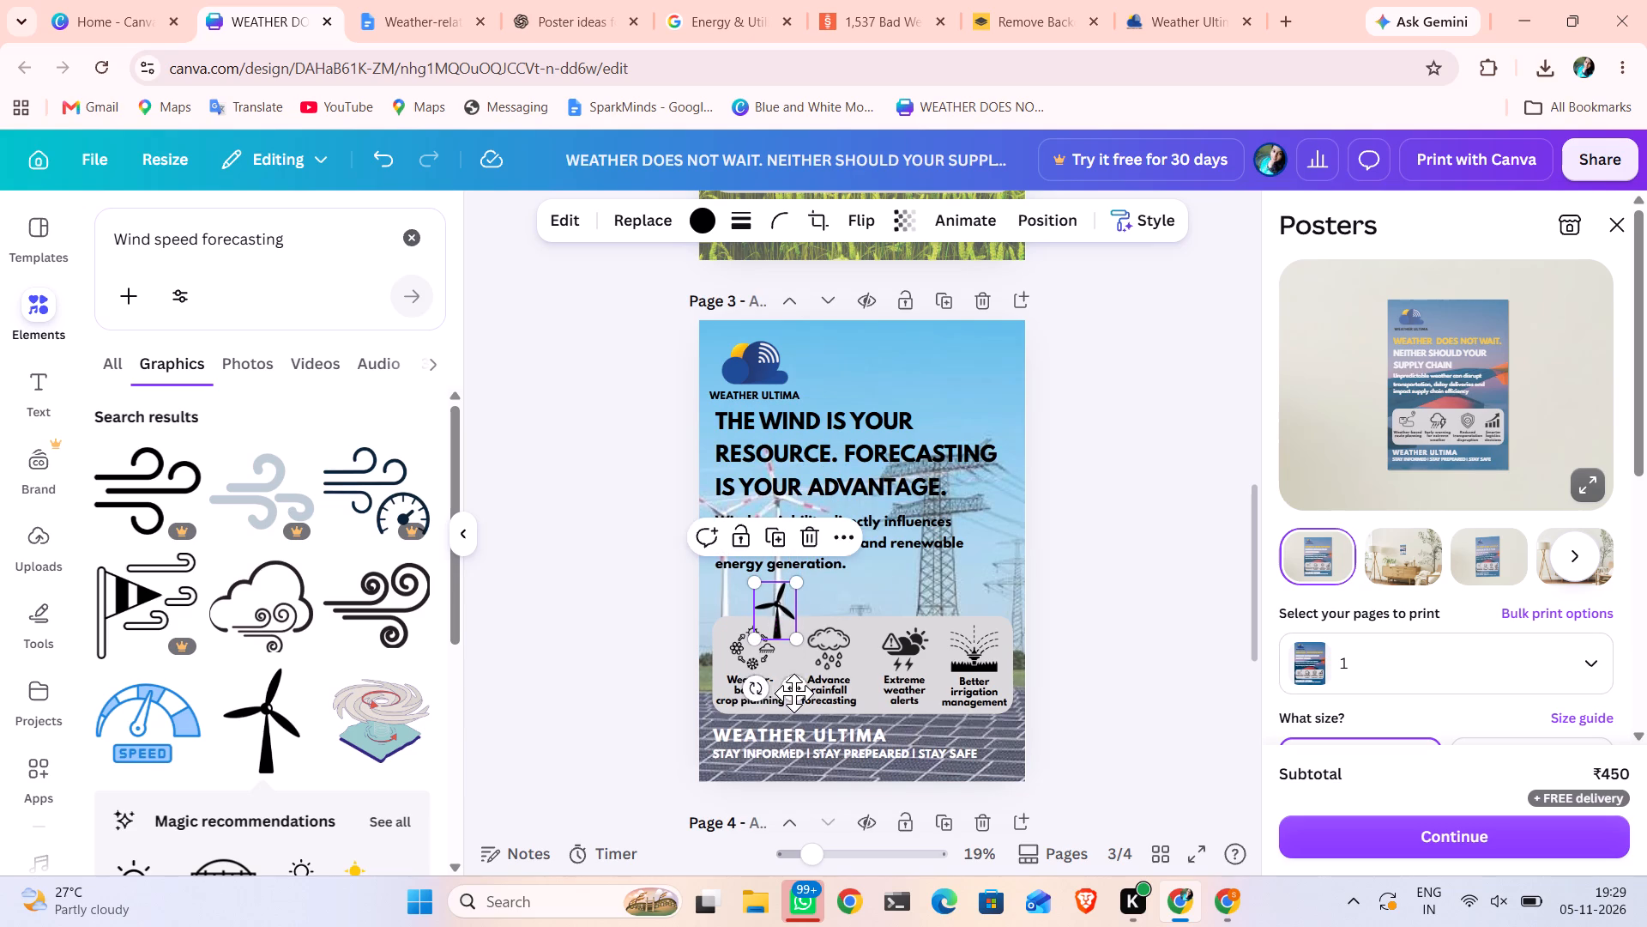
# Delete the icon above "Weather-based crop planning" on page 3 and put the wind turbine in its place.
pyautogui.click(740, 657)
pyautogui.press('BackSpace')
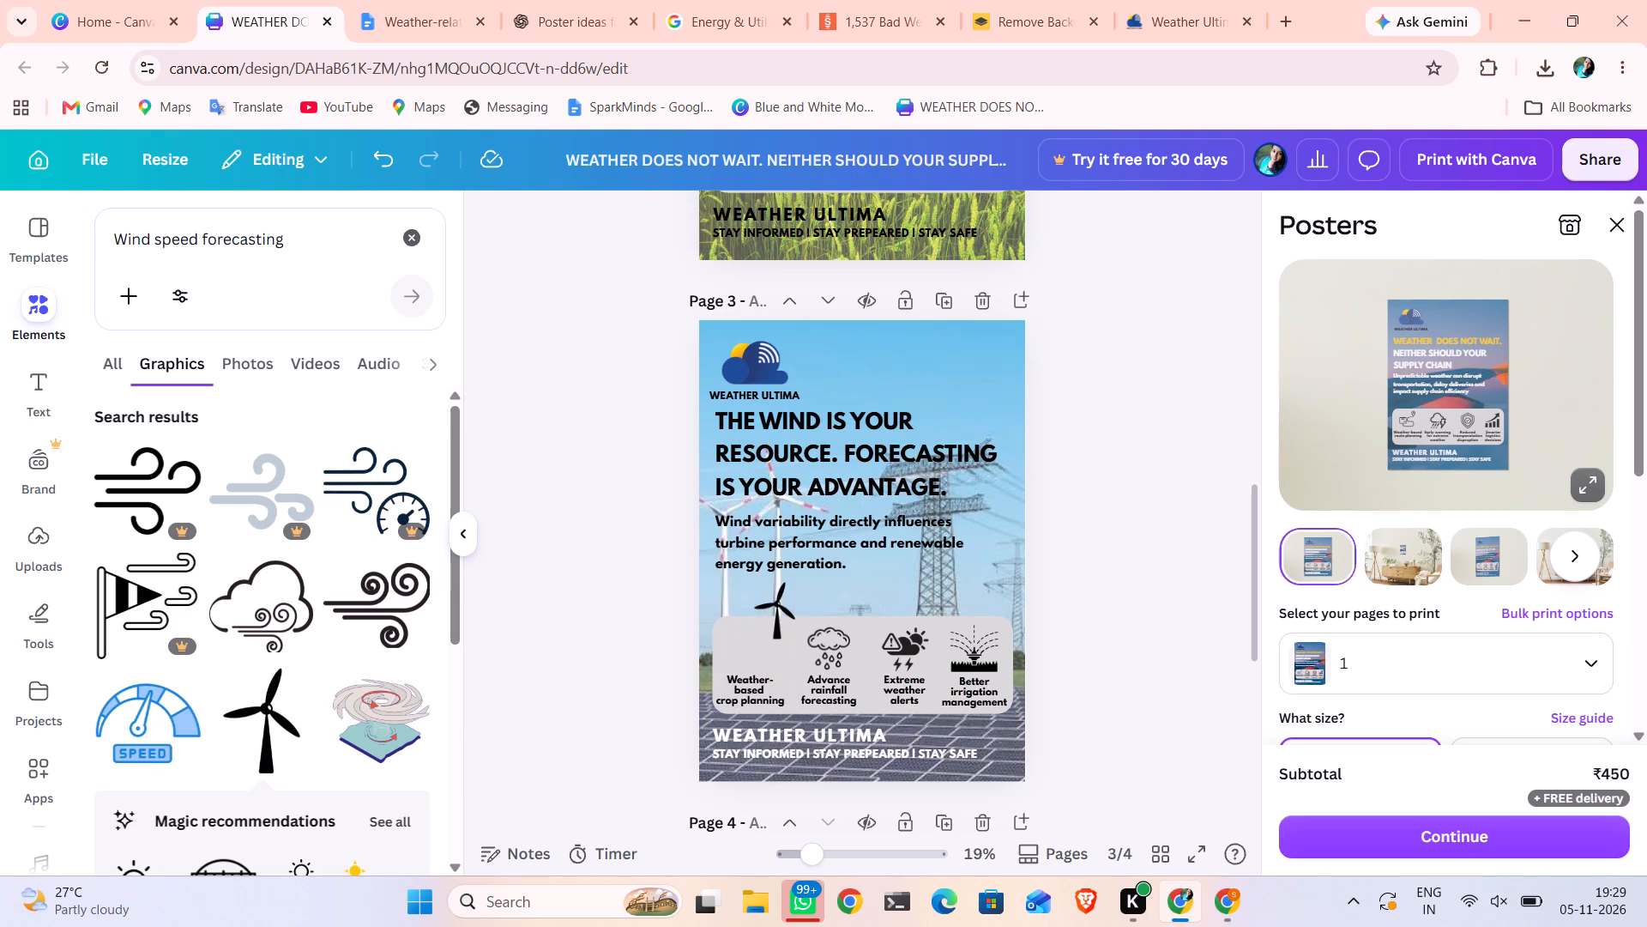
pyautogui.moveTo(776, 602); pyautogui.dragTo(755, 636)
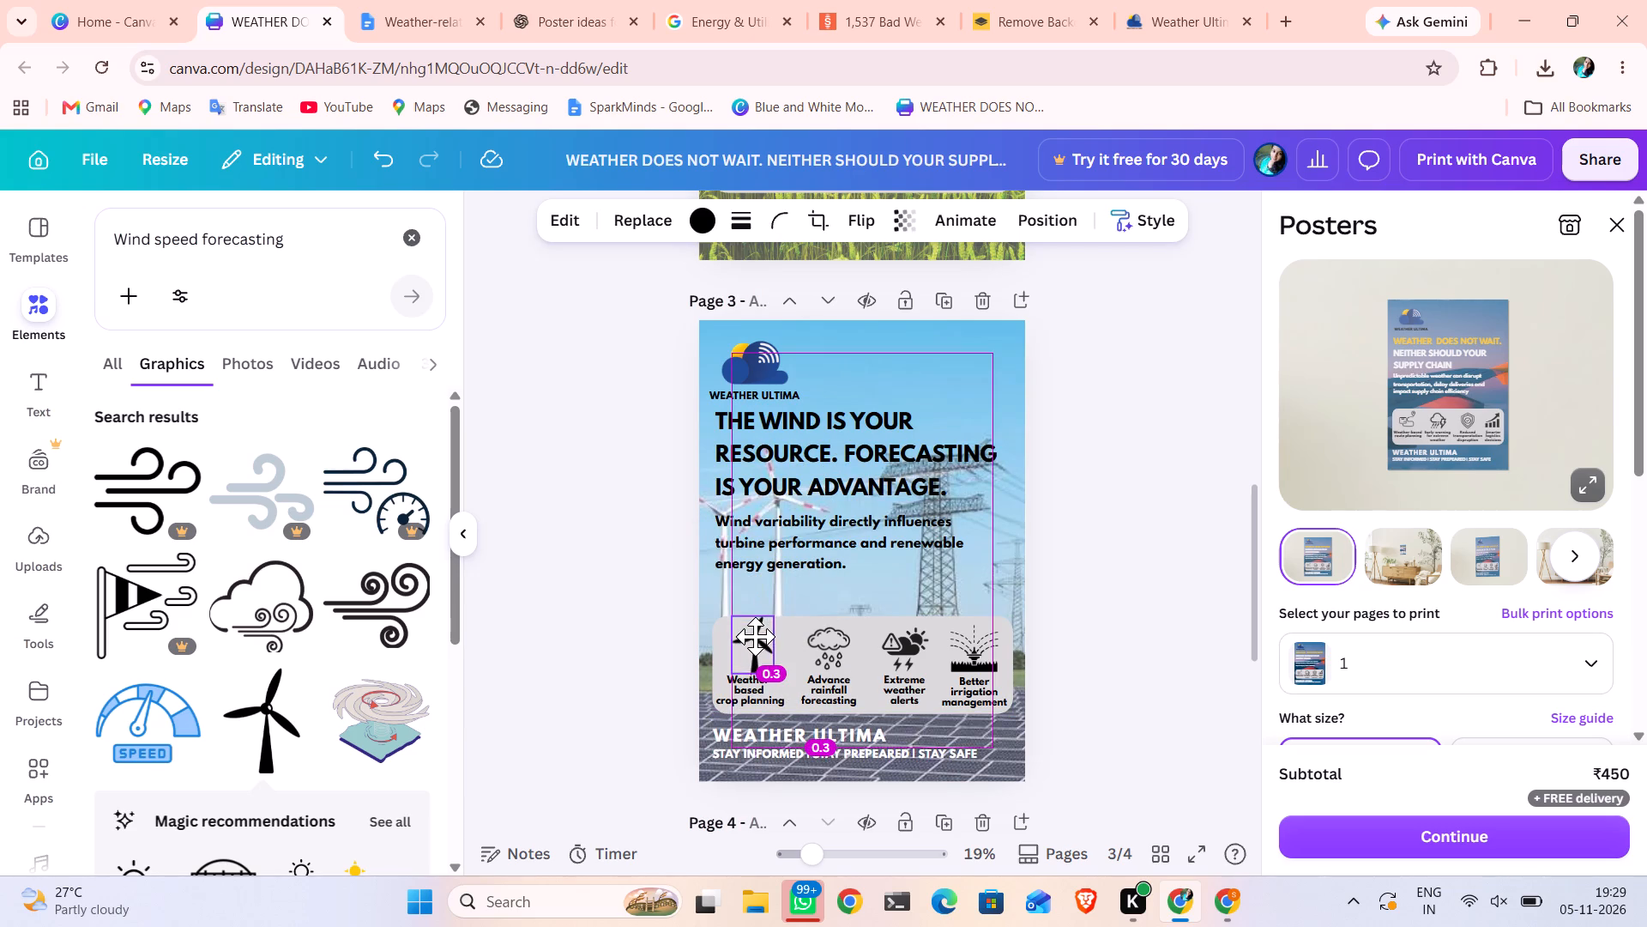
pyautogui.moveTo(755, 636); pyautogui.dragTo(753, 635)
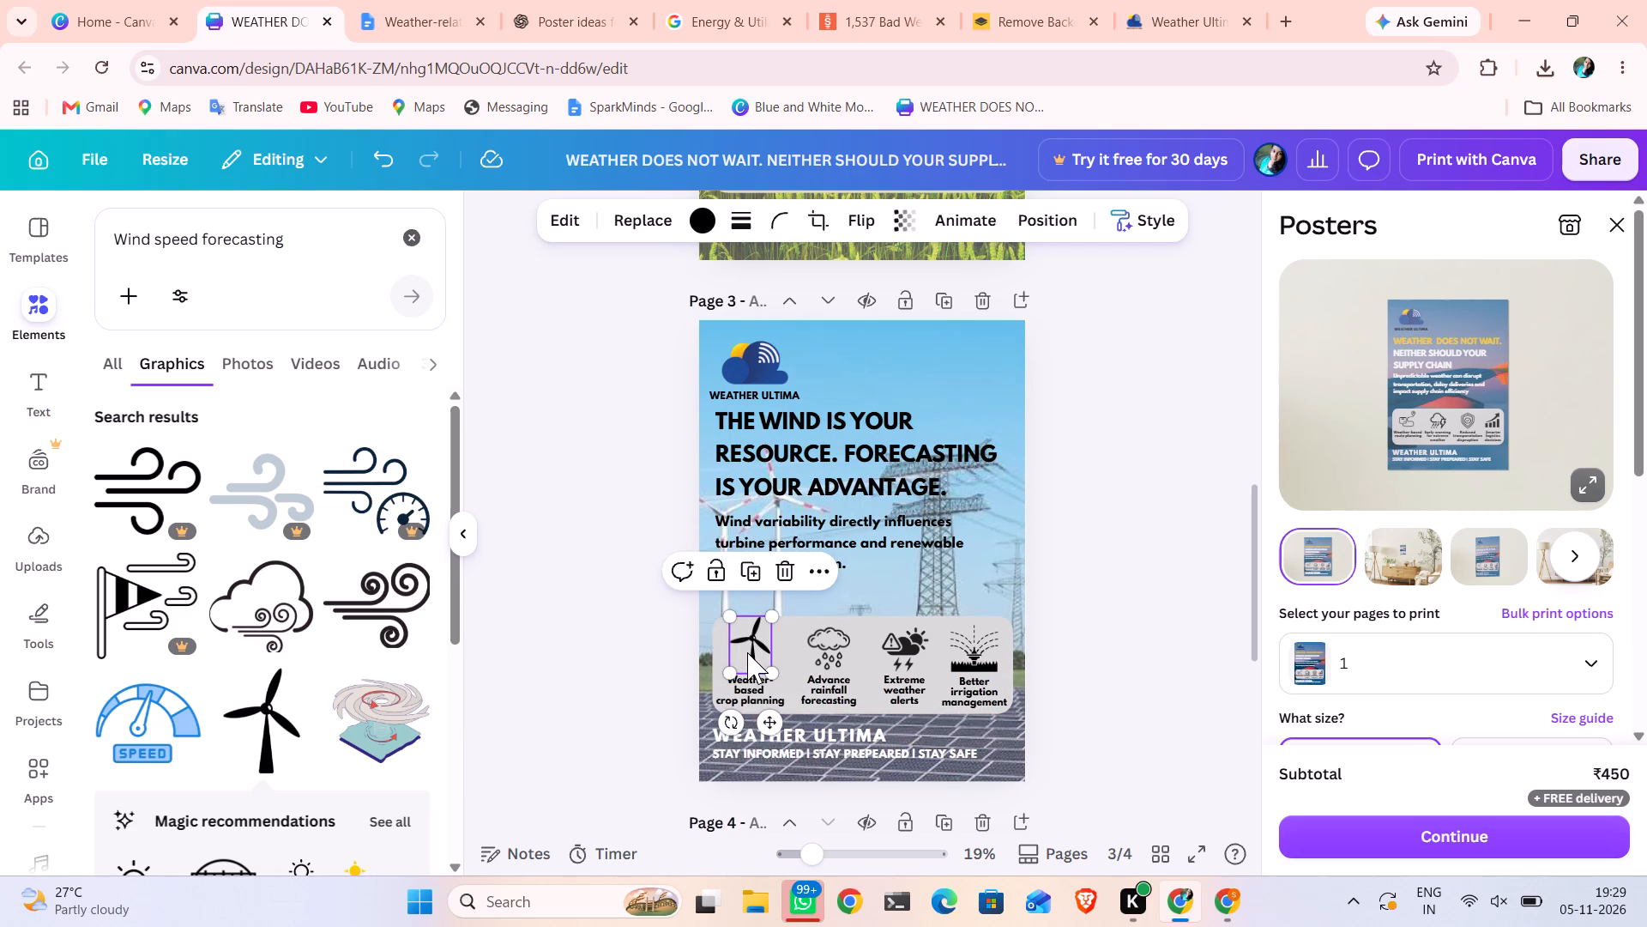
# Shrink the wind turbine icon slightly and try to nudge it upward, clear of the "Weather-based crop planning" label.
pyautogui.click(747, 652)
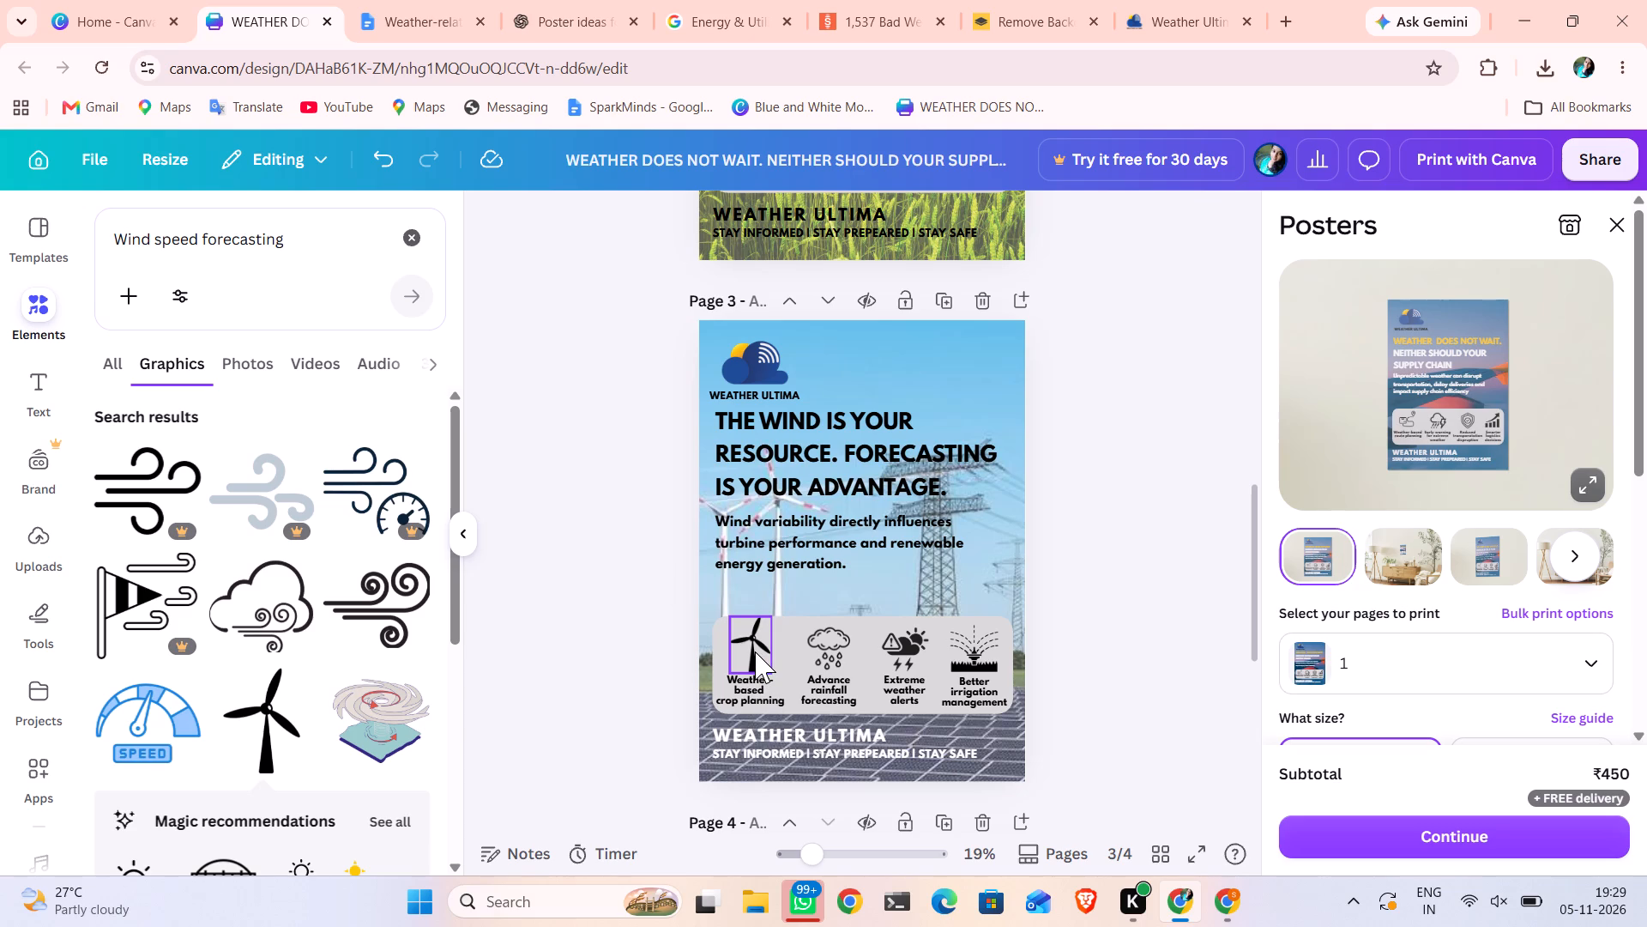
pyautogui.click(755, 651)
pyautogui.moveTo(772, 615); pyautogui.dragTo(769, 632)
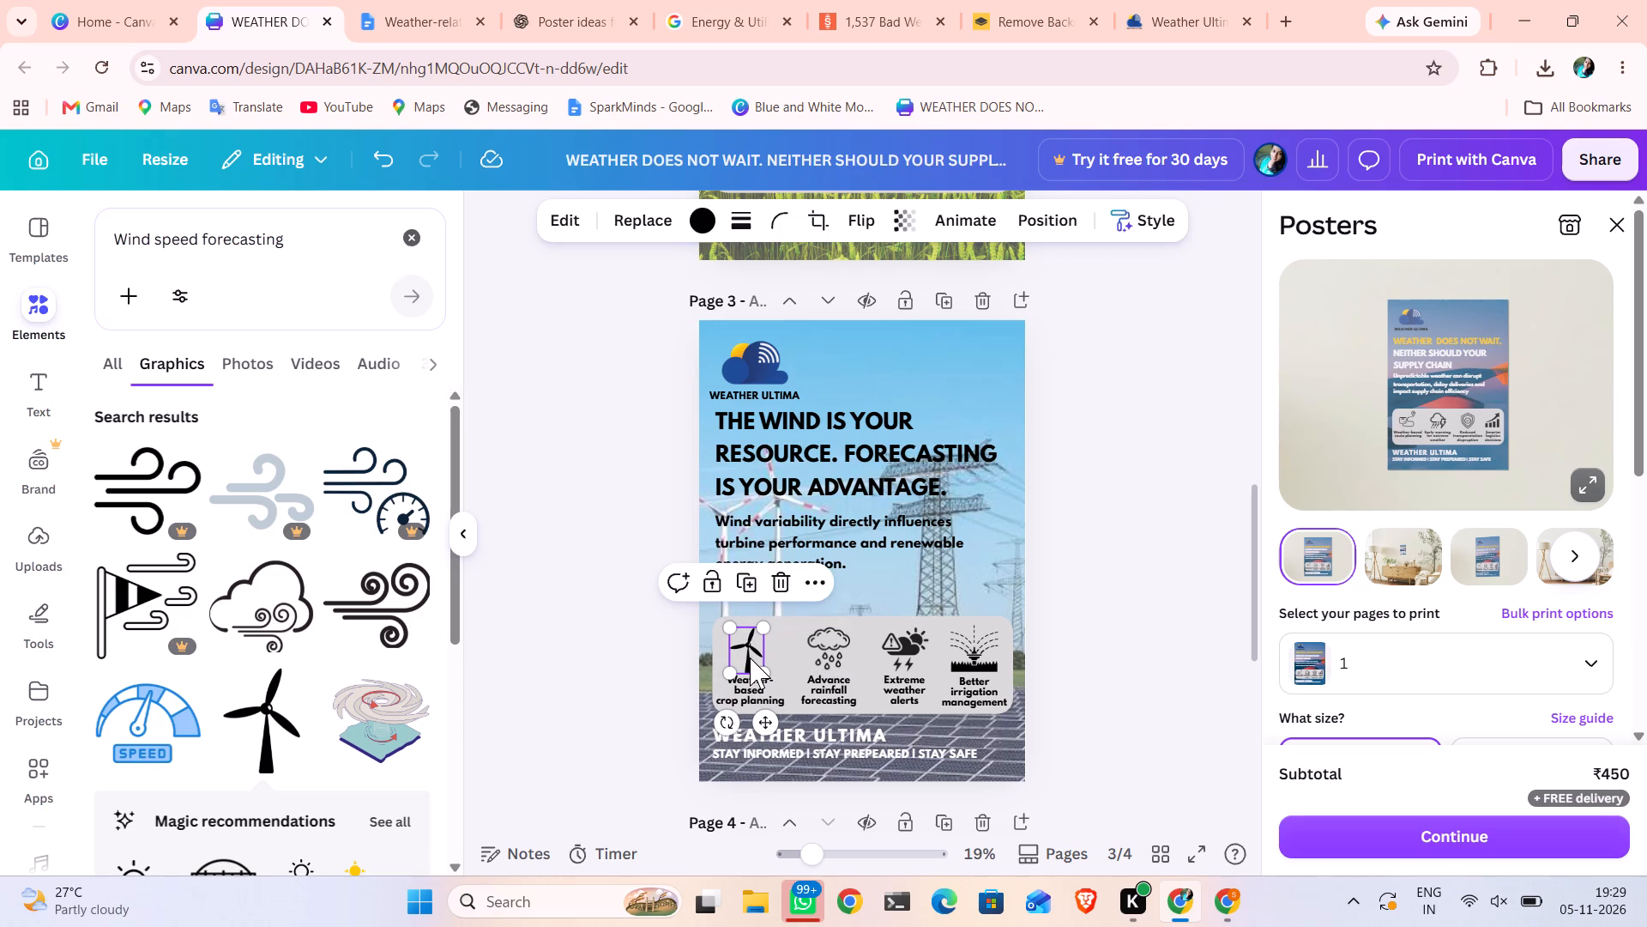
pyautogui.click(750, 657)
pyautogui.press('Up')
pyautogui.press('Up')
pyautogui.press('Up')
pyautogui.press('Up')
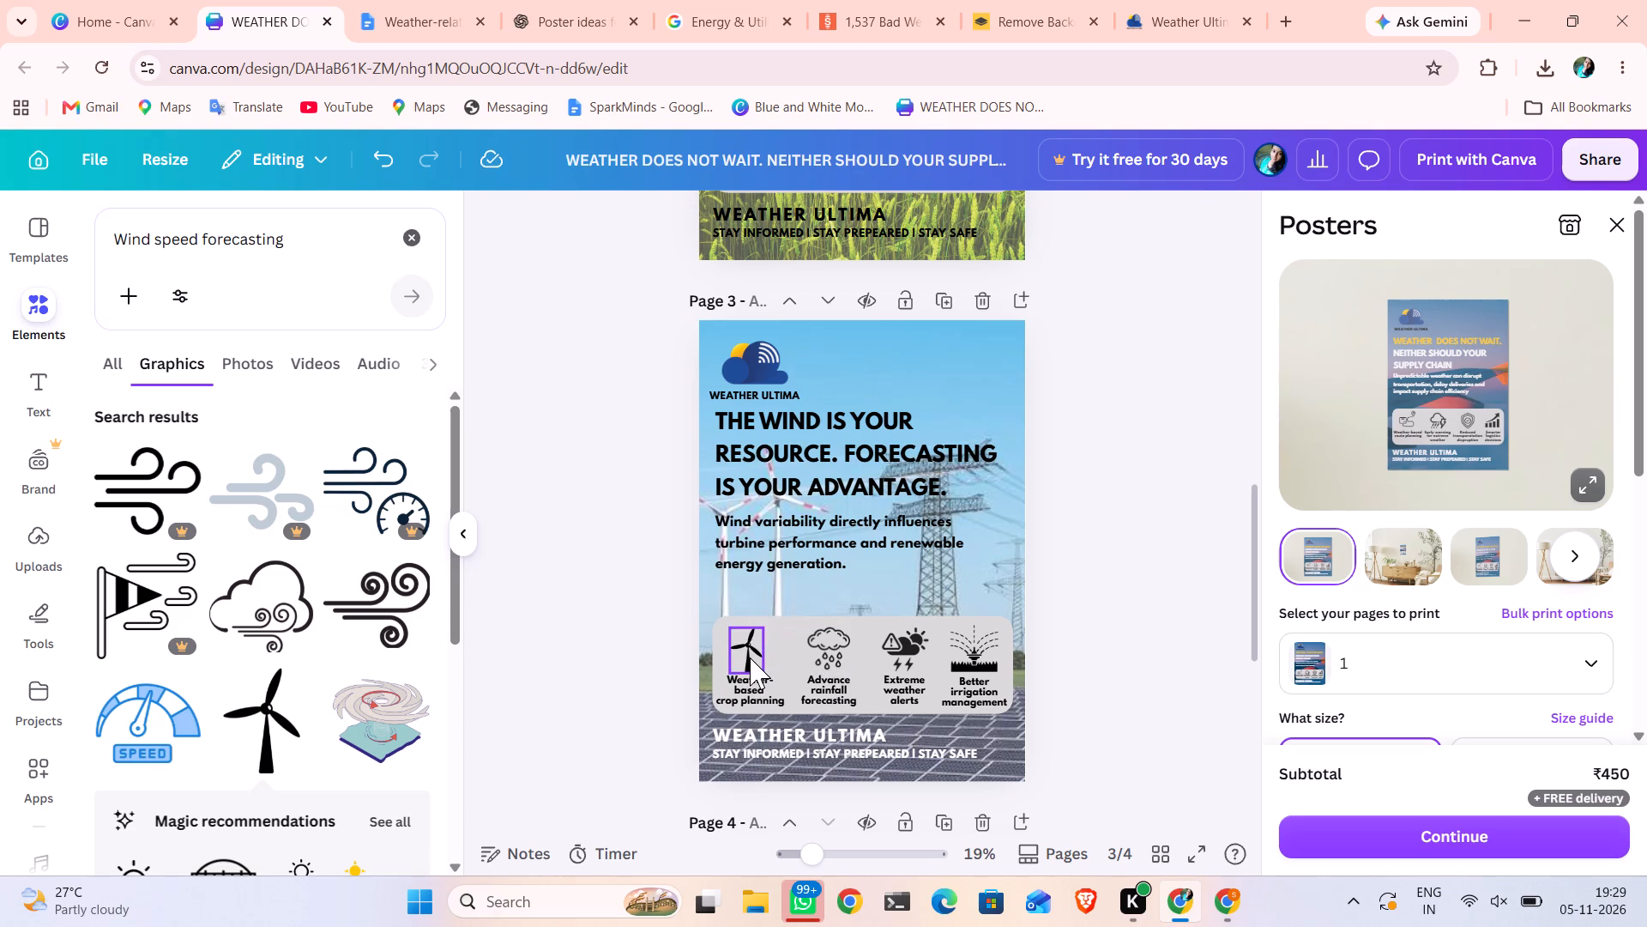
# Nudge the wind turbine icon on page 3 upward until it clears the "Weather-based crop planning" label.
pyautogui.press('Up')
pyautogui.click(750, 657)
pyautogui.click(750, 657)
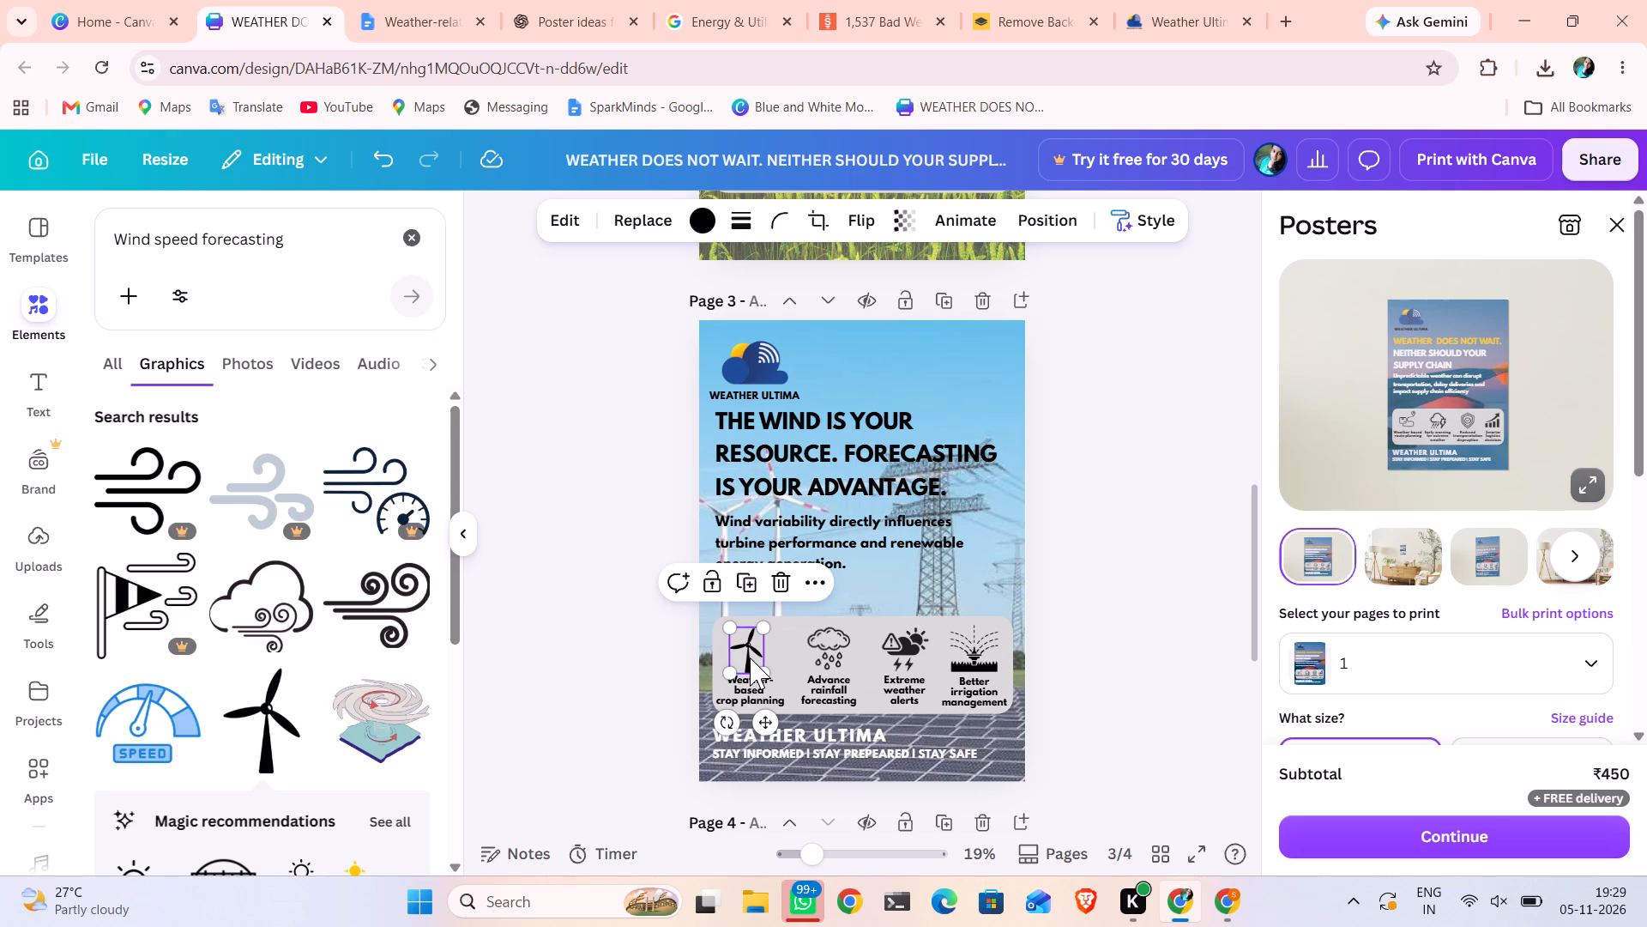
pyautogui.press('Up')
pyautogui.press('Up')
pyautogui.press('Up')
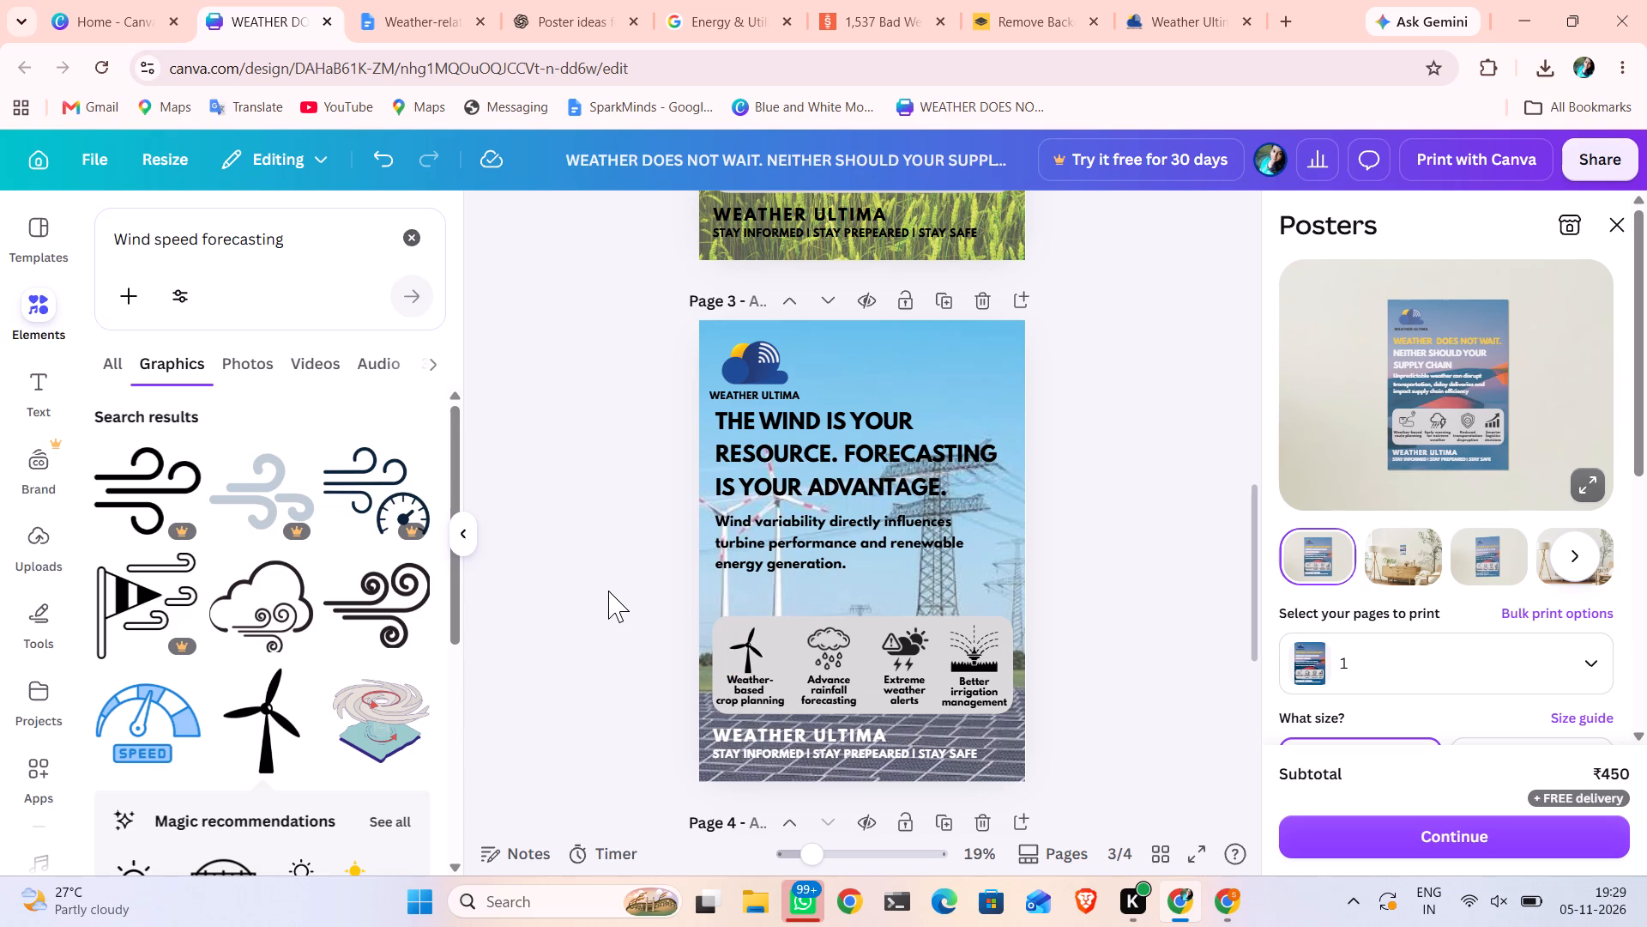
pyautogui.click(608, 591)
pyautogui.click(751, 651)
pyautogui.press('Up')
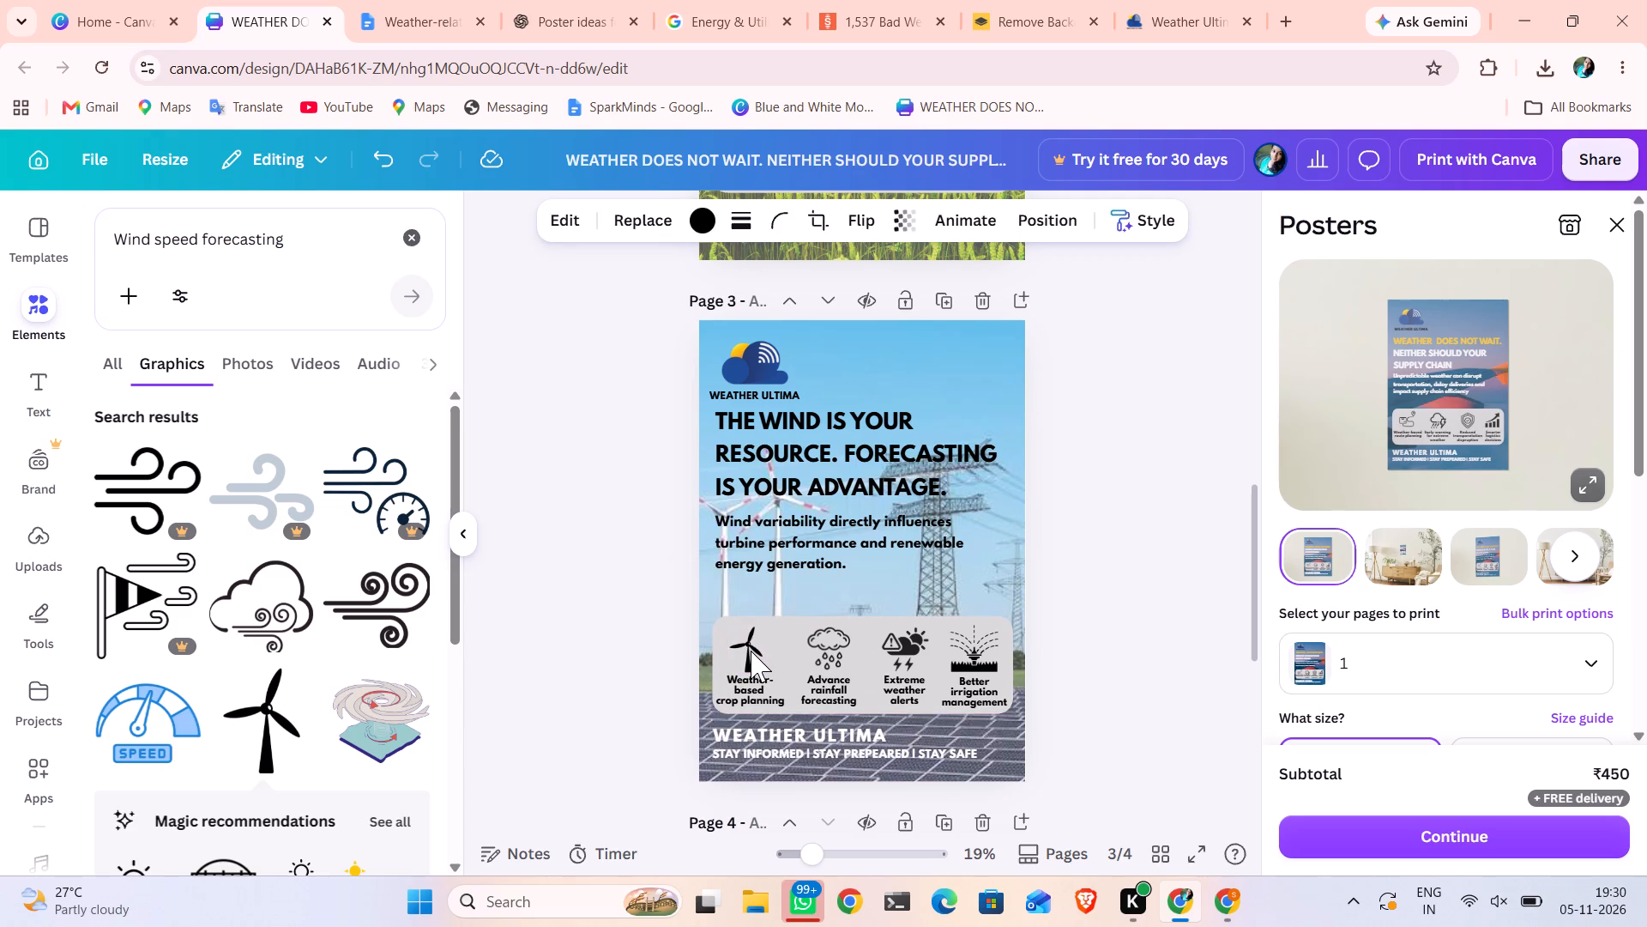
pyautogui.press('Up')
pyautogui.press('Up')
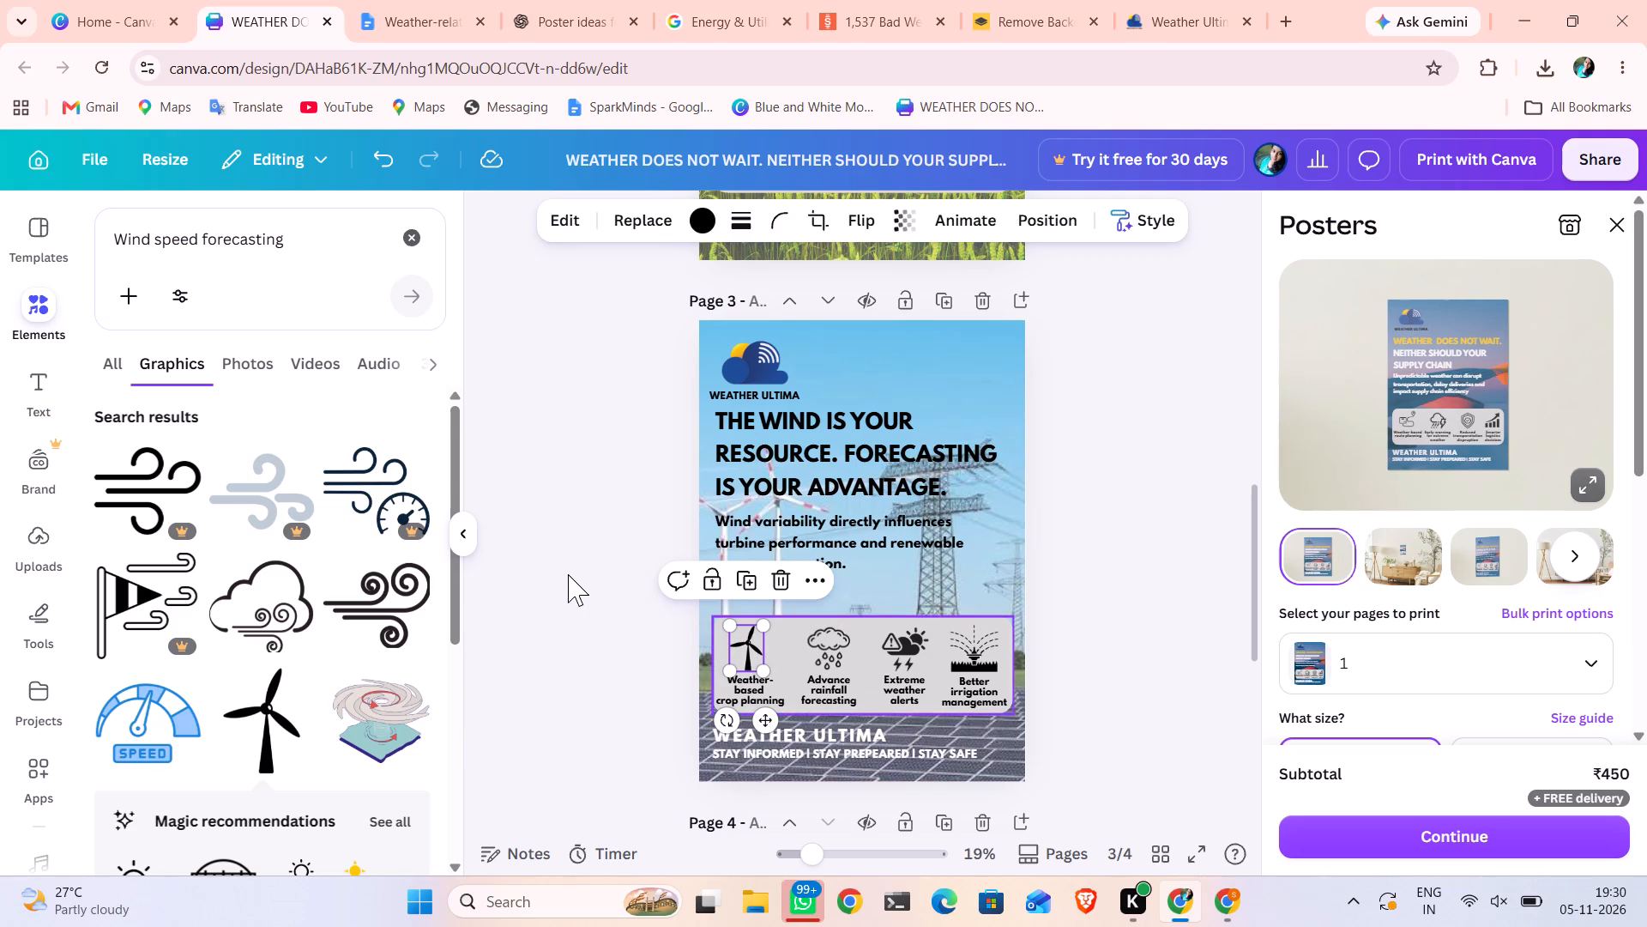
pyautogui.click(568, 574)
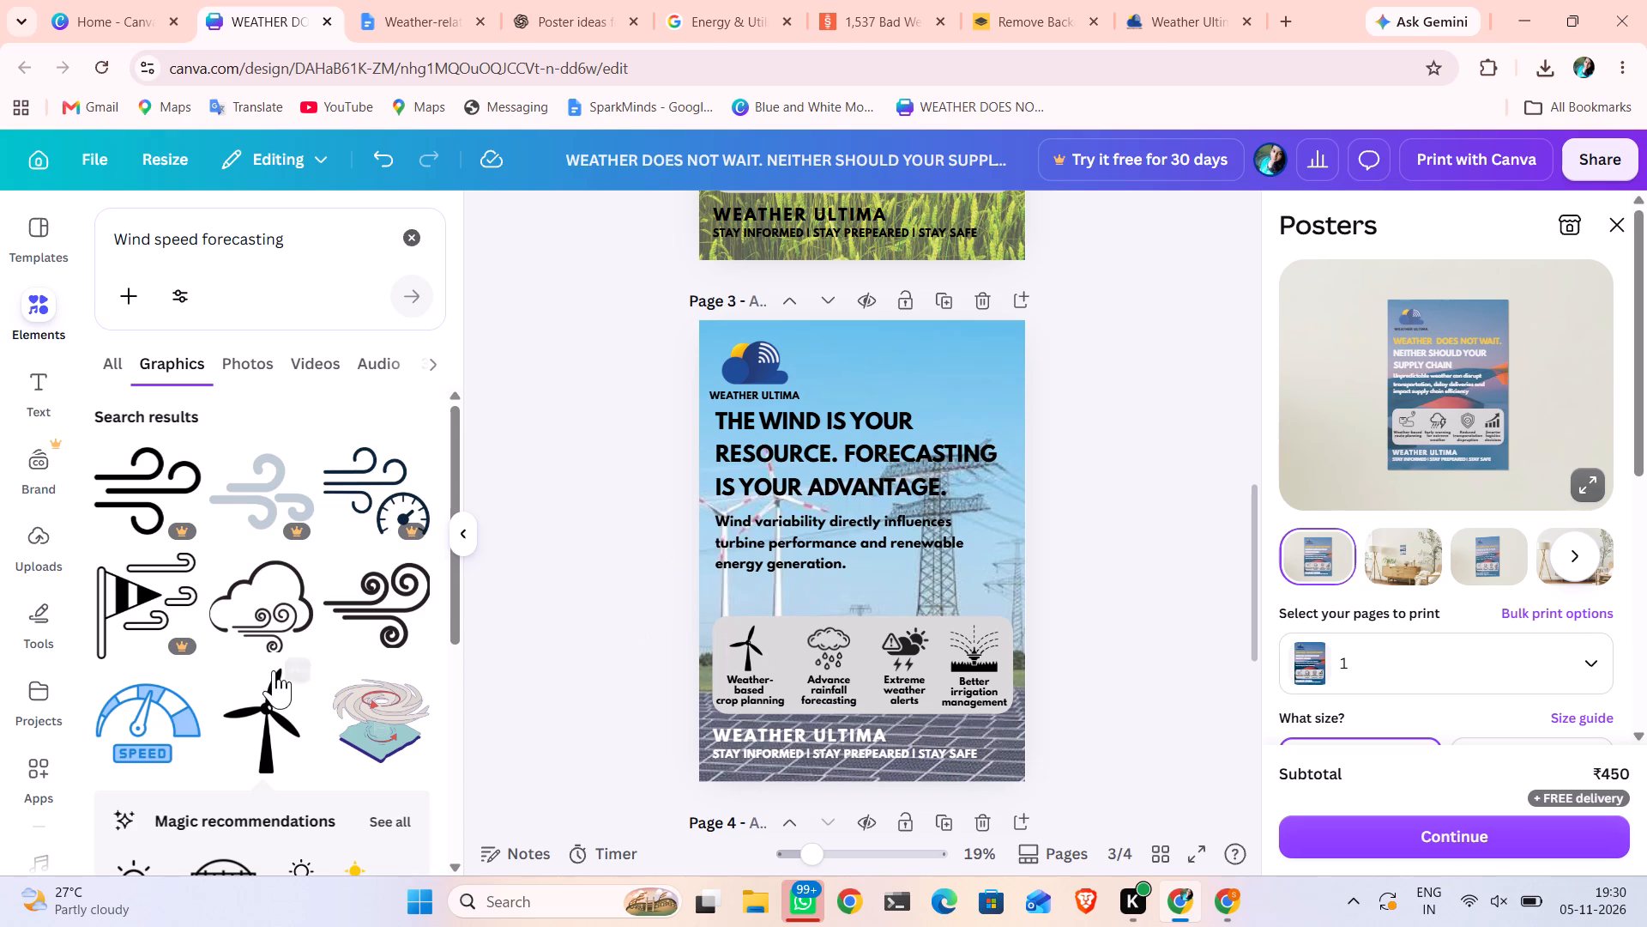
# Browse the "Wind speed forecasting" graphics results for a suitable wind-related icon.
pyautogui.scroll(-4, 274, 670)
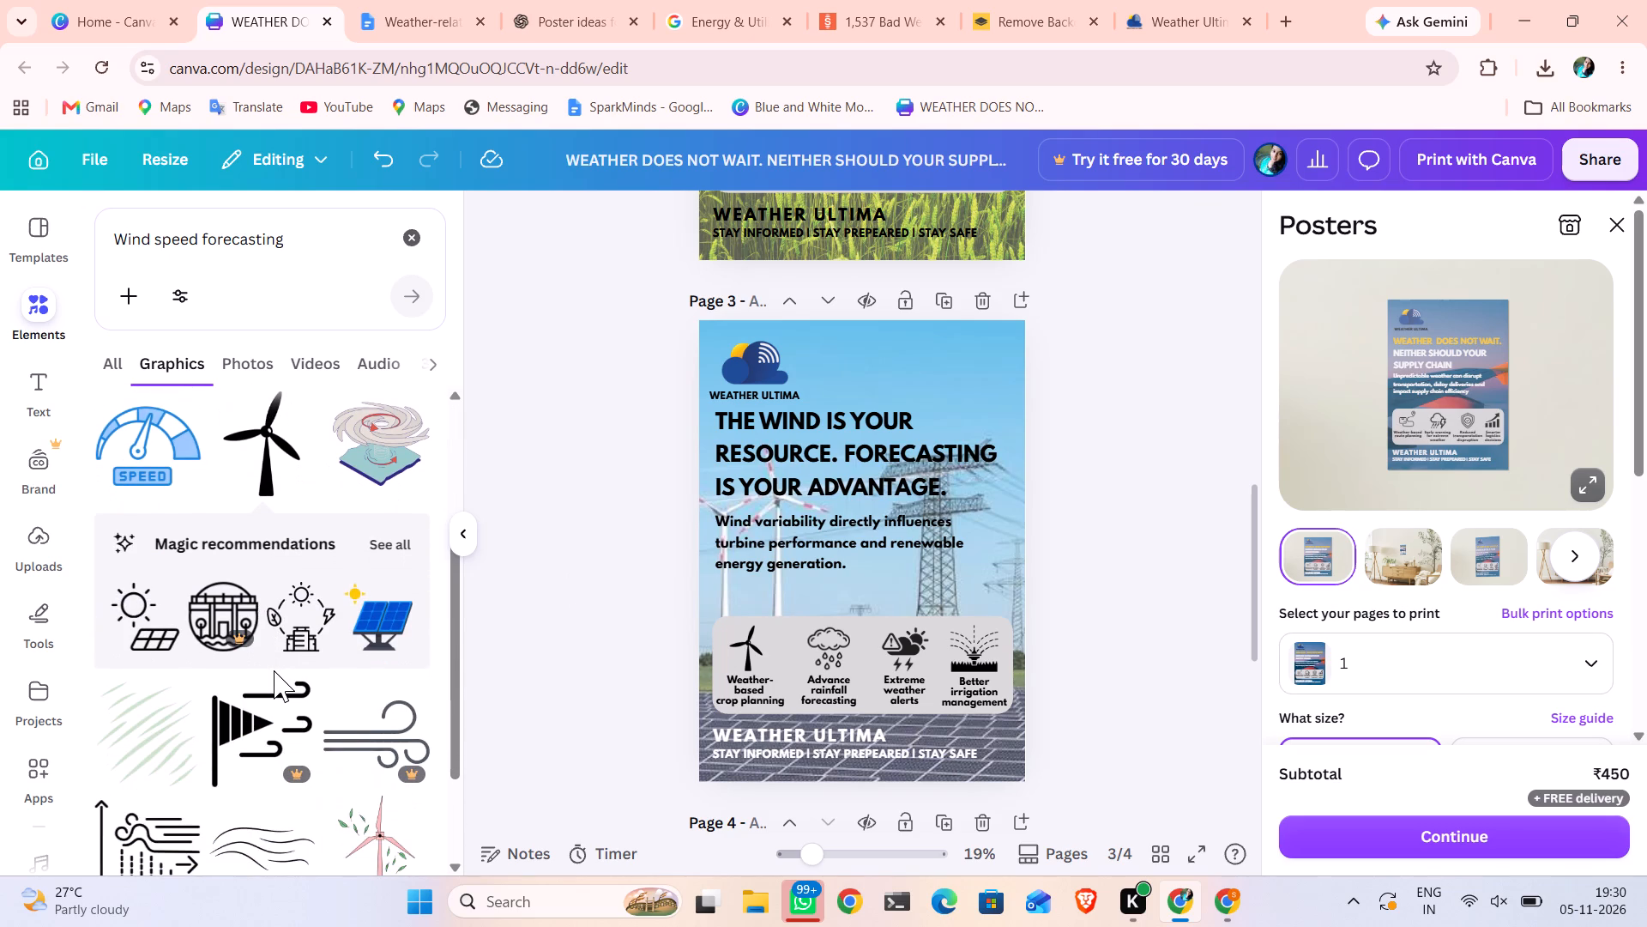
pyautogui.scroll(-2, 274, 670)
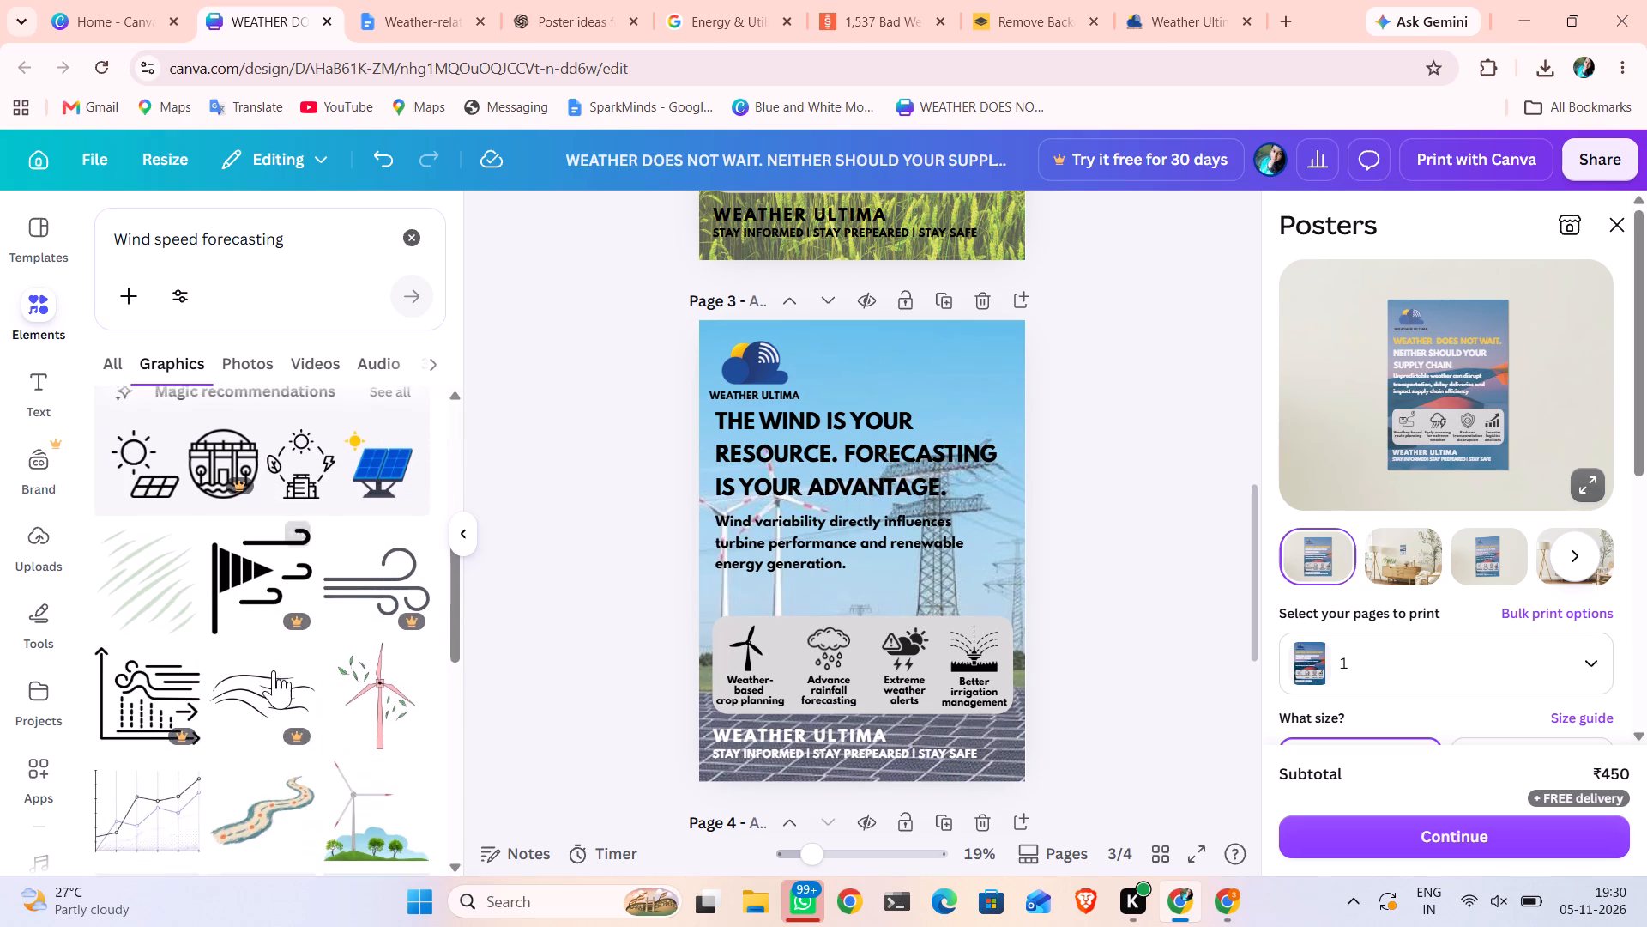
pyautogui.scroll(-2, 274, 670)
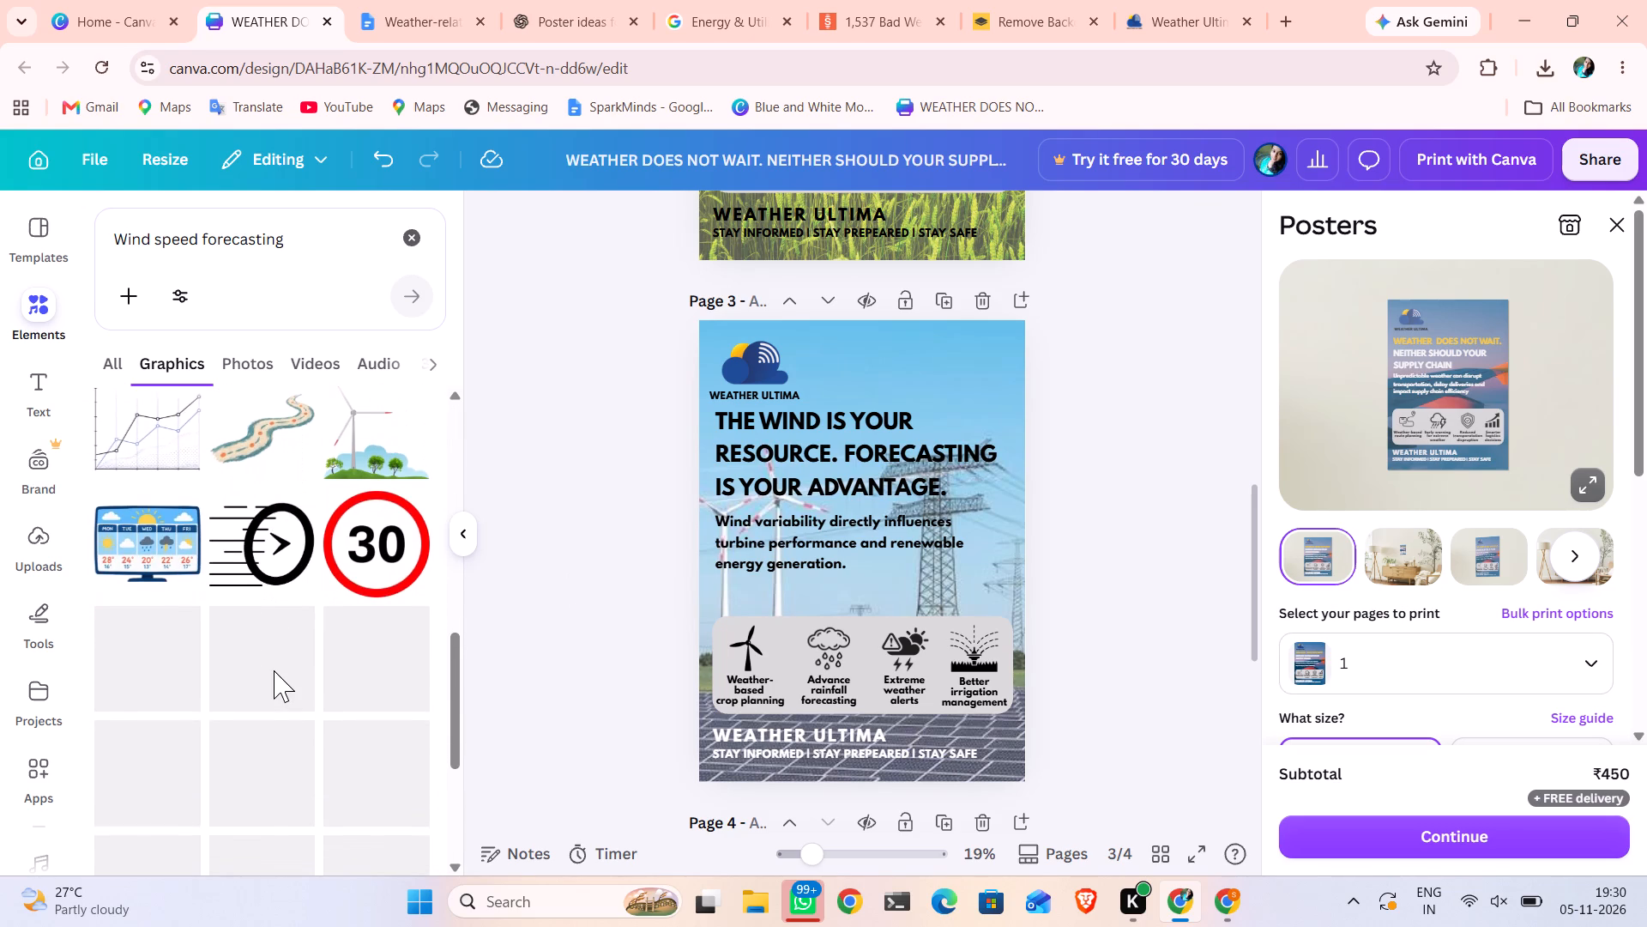
pyautogui.scroll(-3, 274, 670)
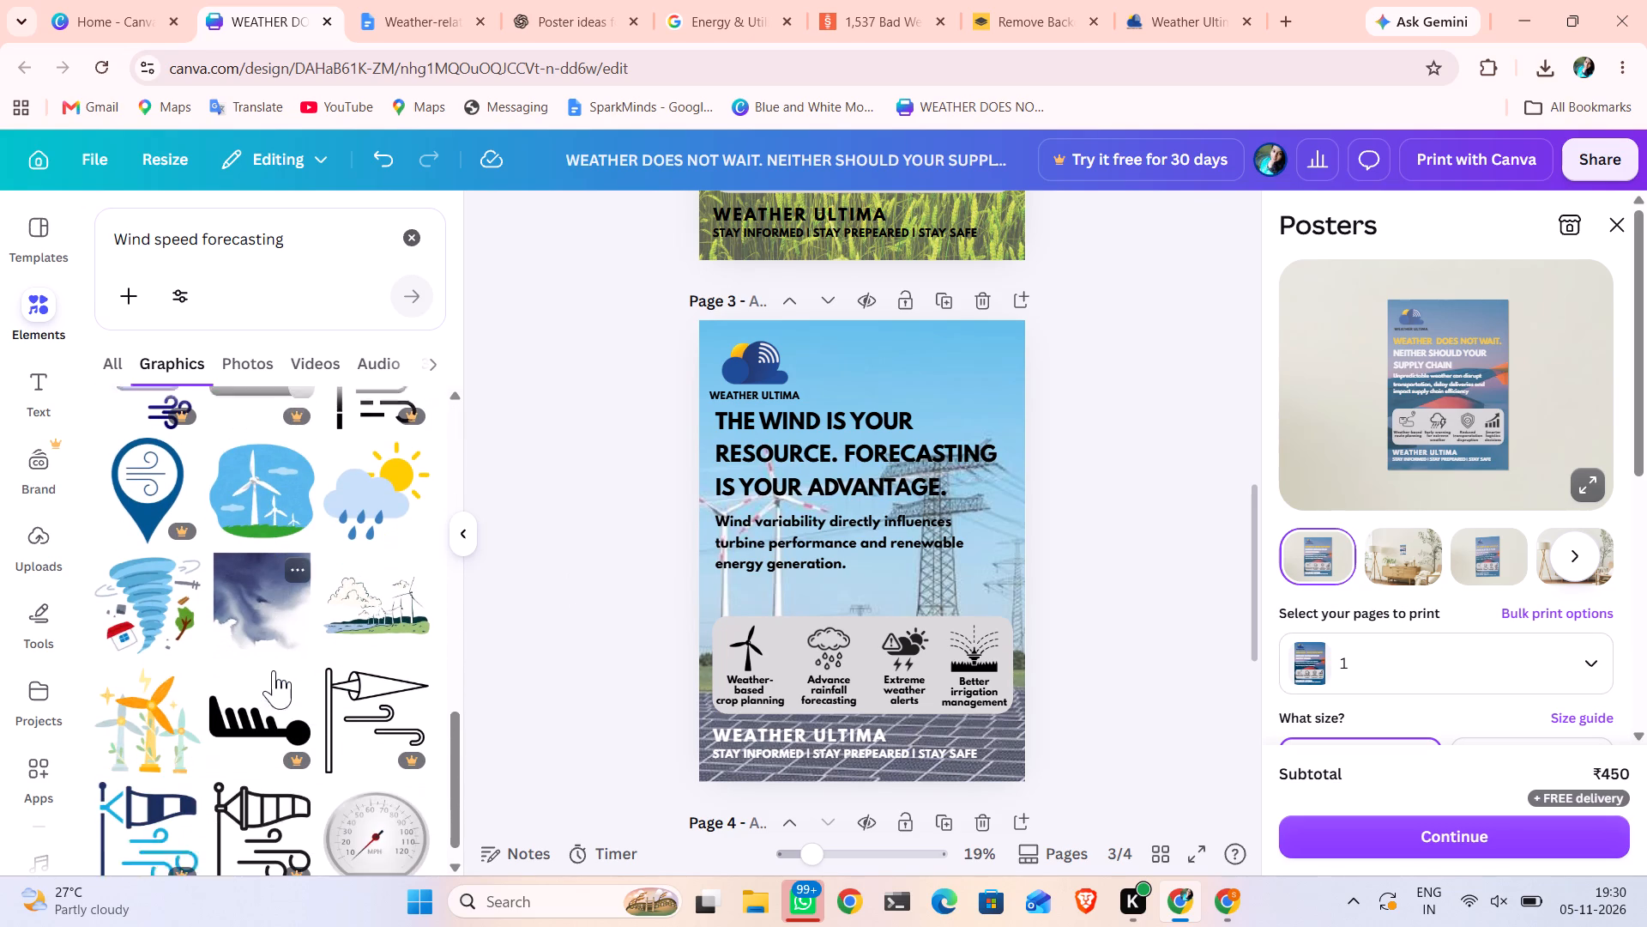
pyautogui.scroll(-2, 274, 670)
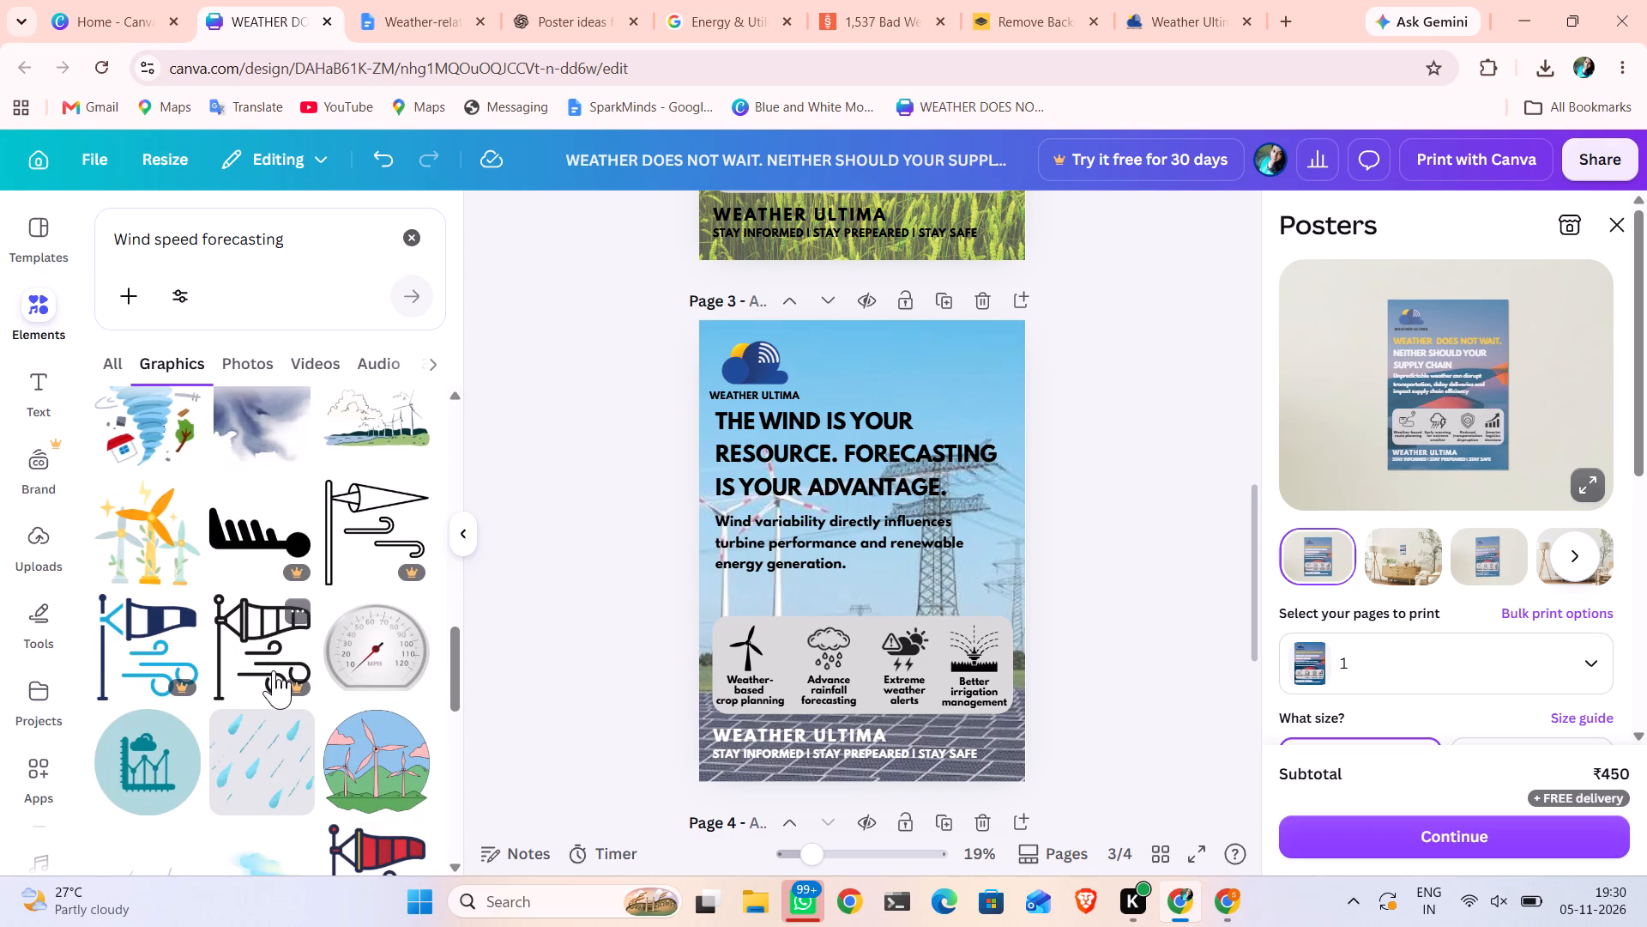
pyautogui.scroll(-4, 274, 670)
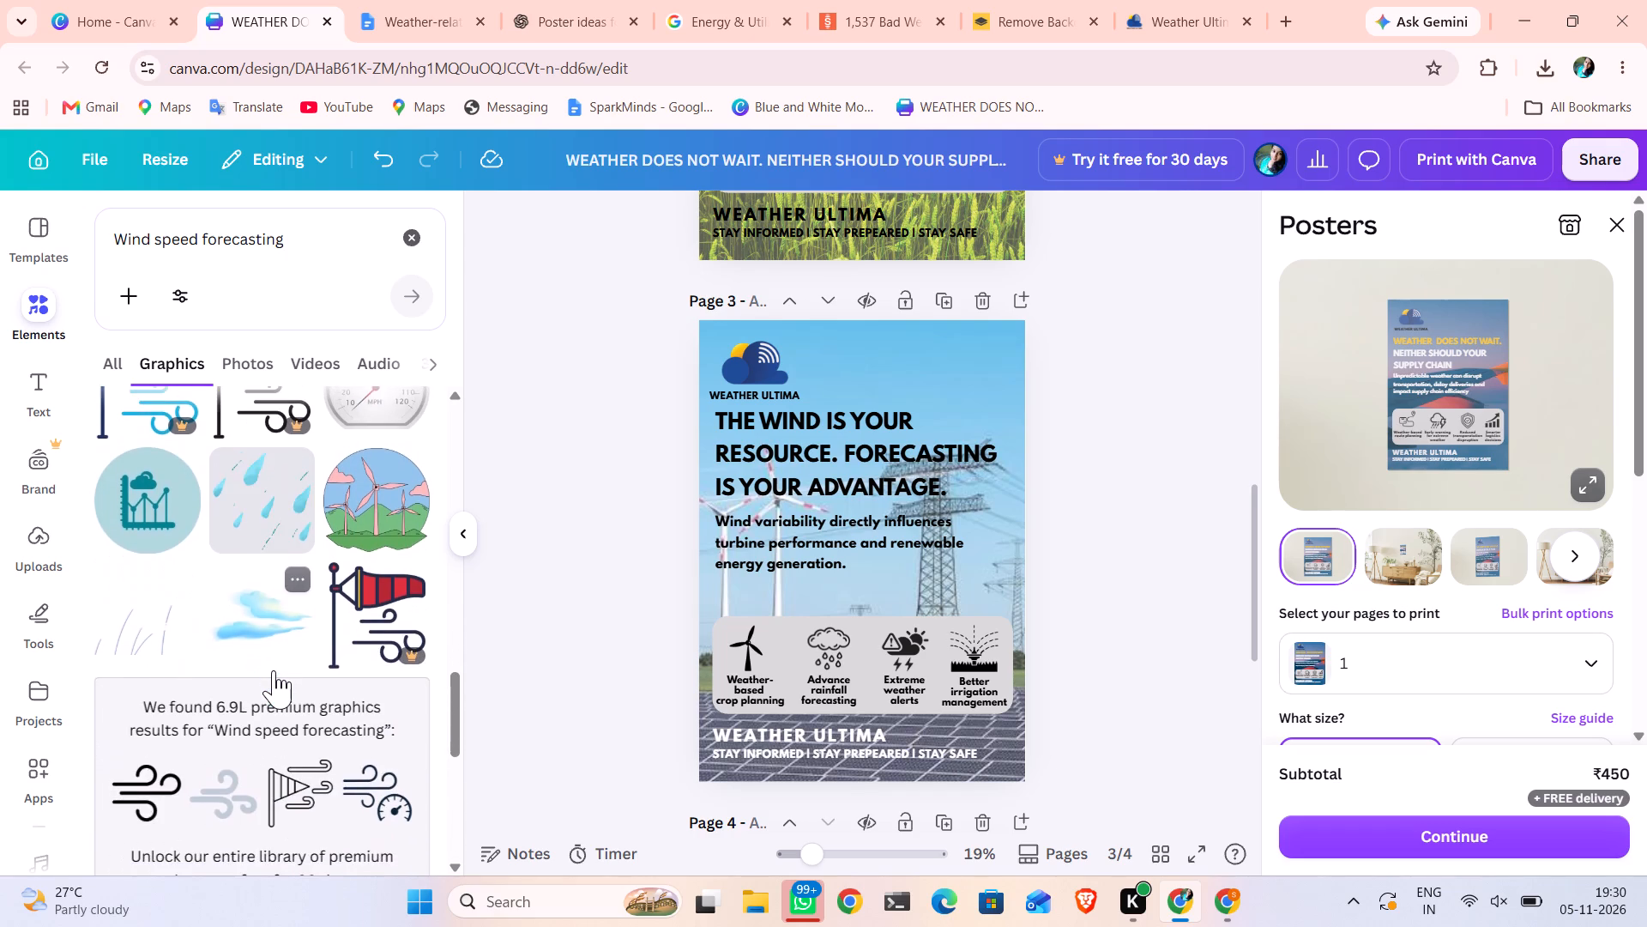
pyautogui.scroll(-3, 274, 670)
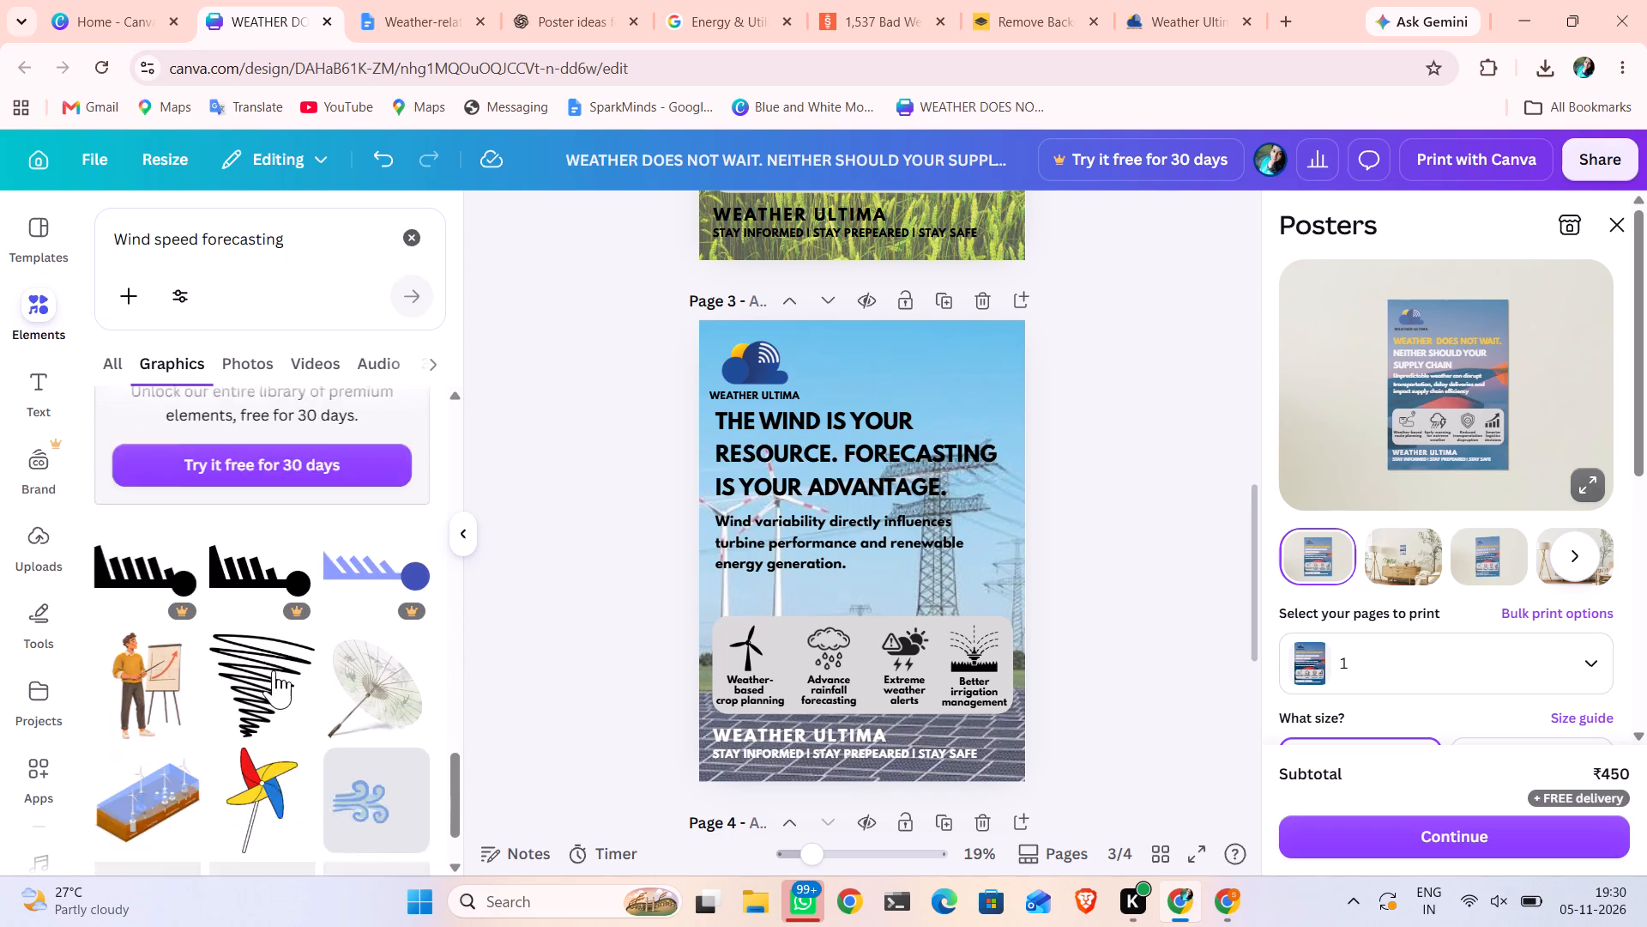
pyautogui.scroll(-3, 274, 670)
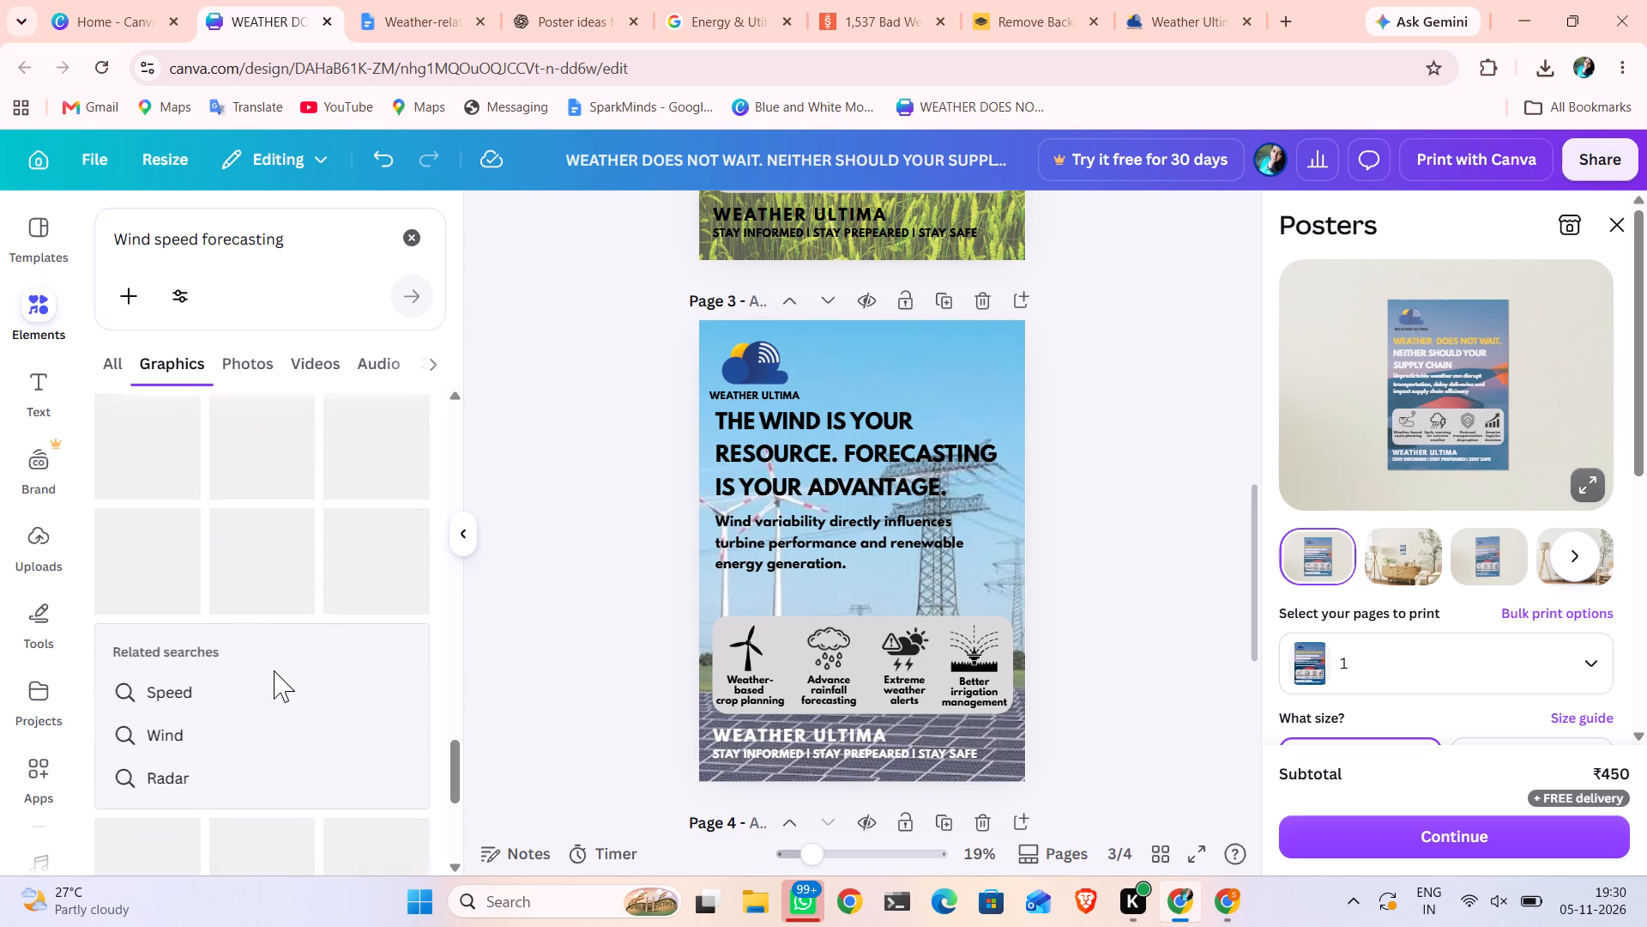
pyautogui.hscroll(2, 274, 670)
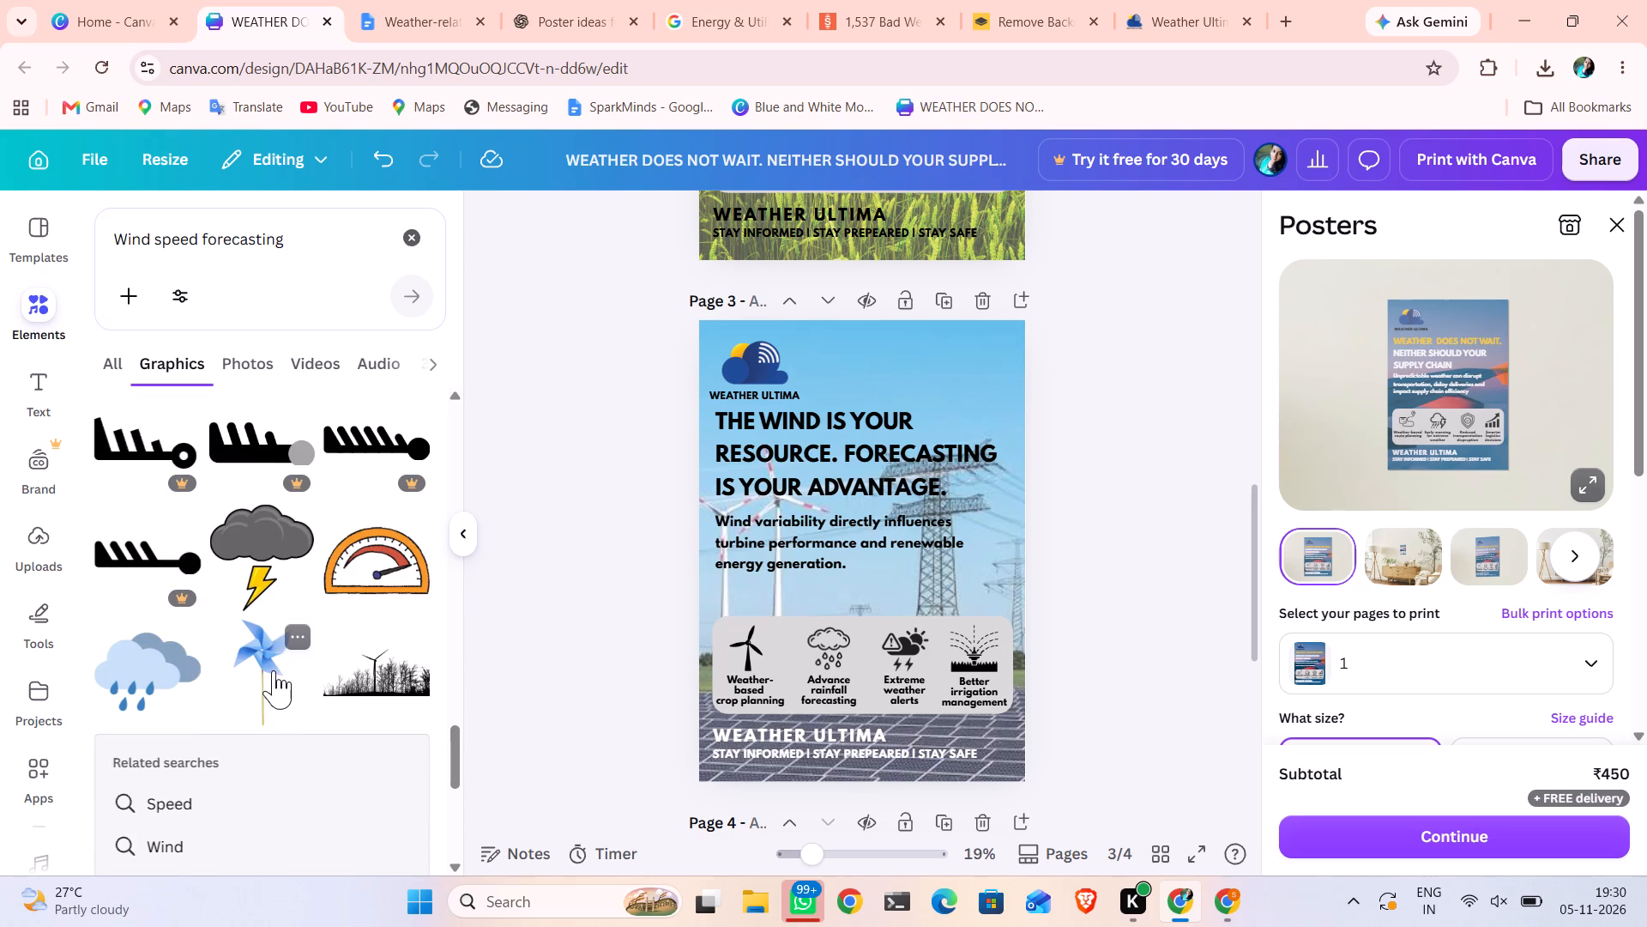
pyautogui.hscroll(1, 274, 670)
pyautogui.scroll(-1, 274, 670)
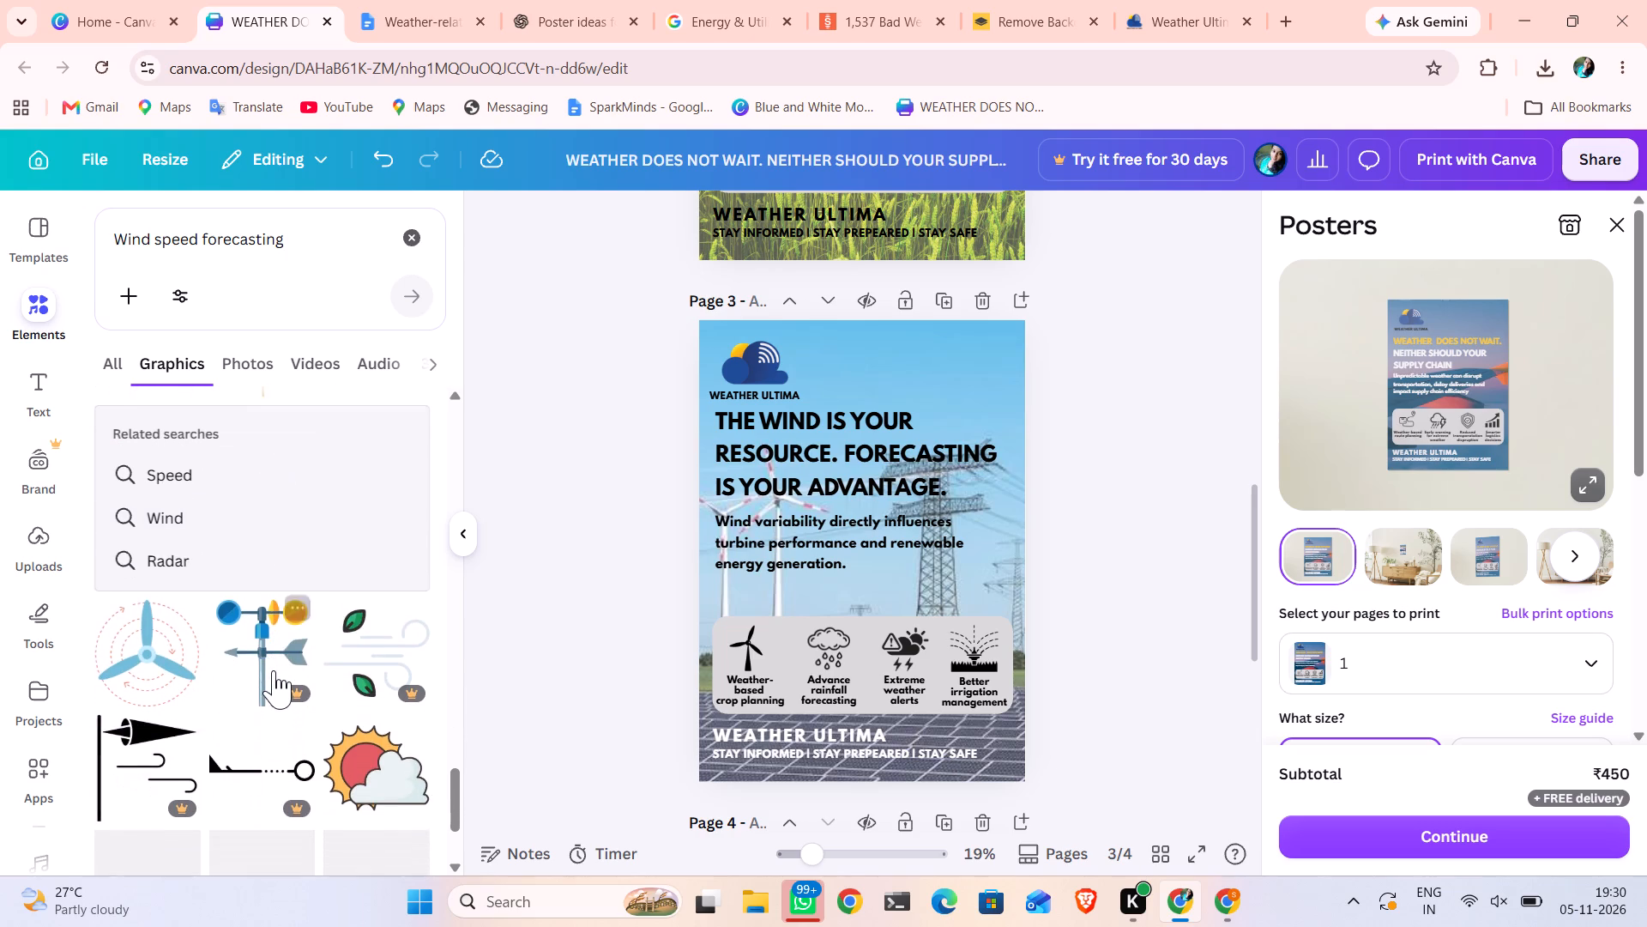
pyautogui.scroll(-1, 274, 670)
pyautogui.hscroll(1, 274, 670)
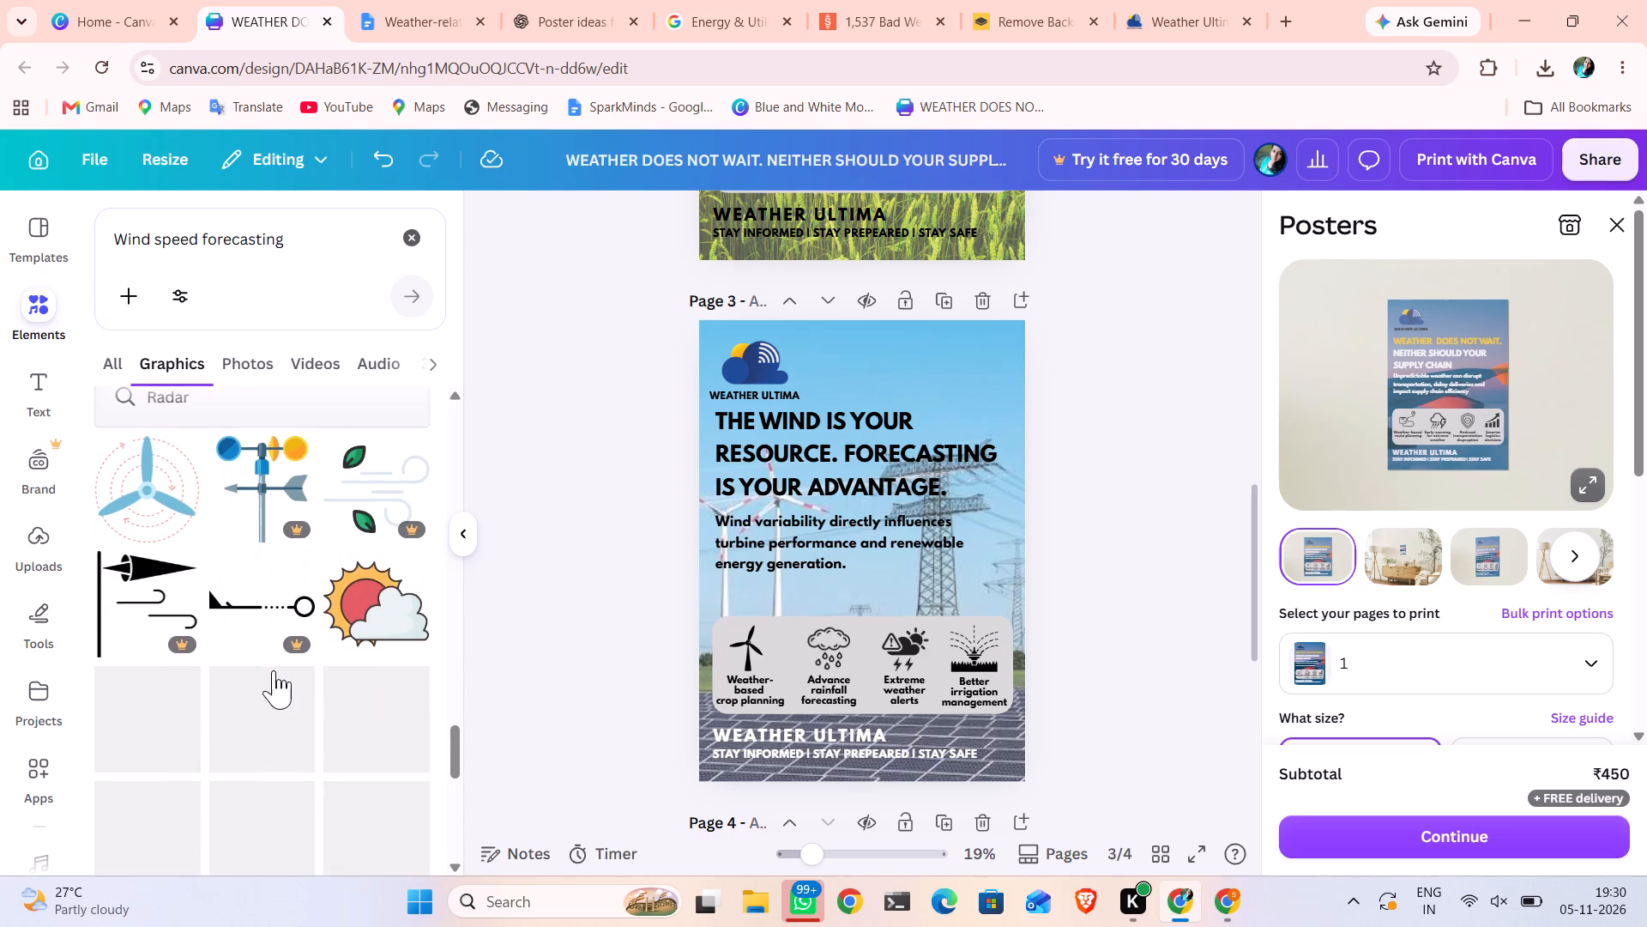
pyautogui.hscroll(1, 274, 670)
pyautogui.scroll(-1, 274, 670)
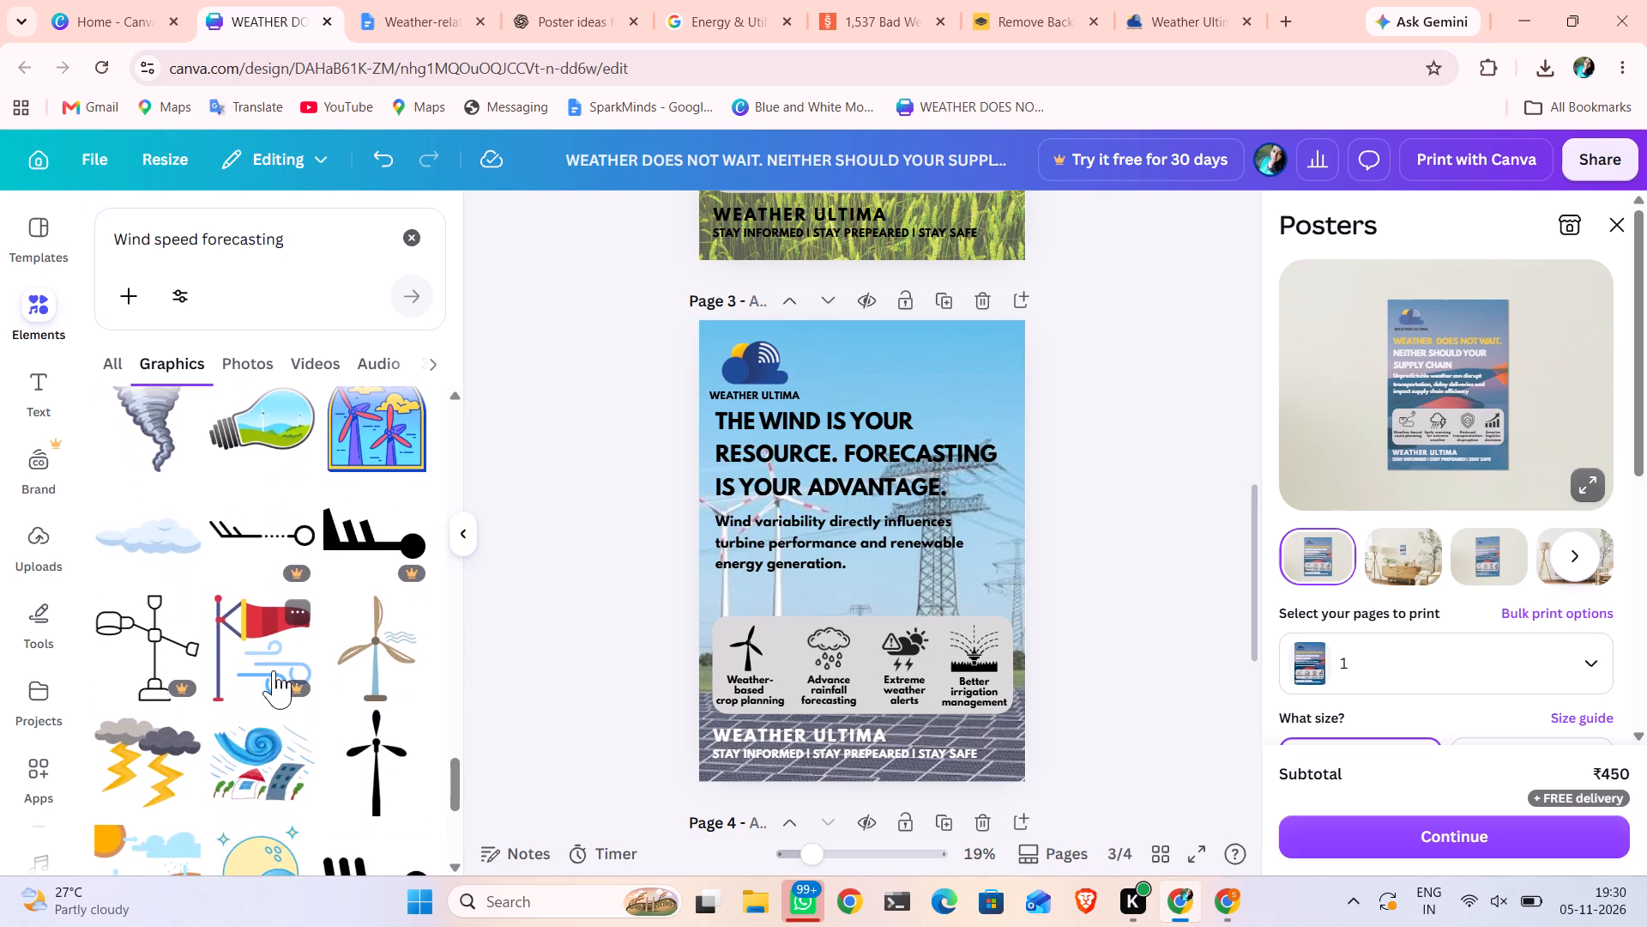
pyautogui.scroll(-1, 274, 670)
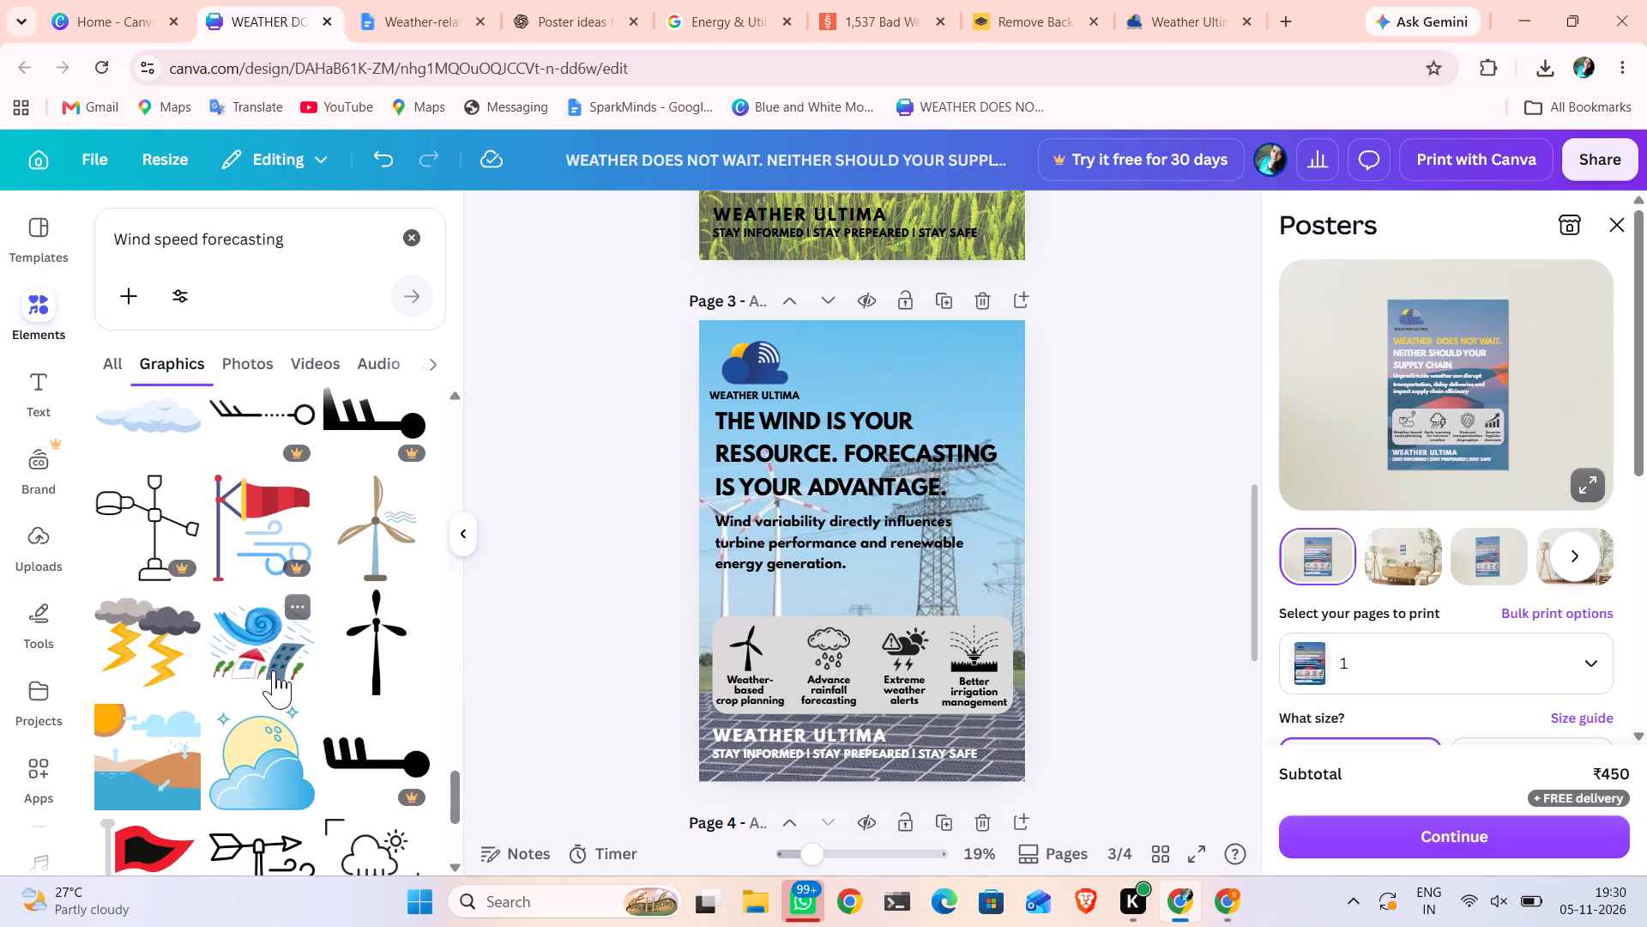
pyautogui.scroll(9, 274, 670)
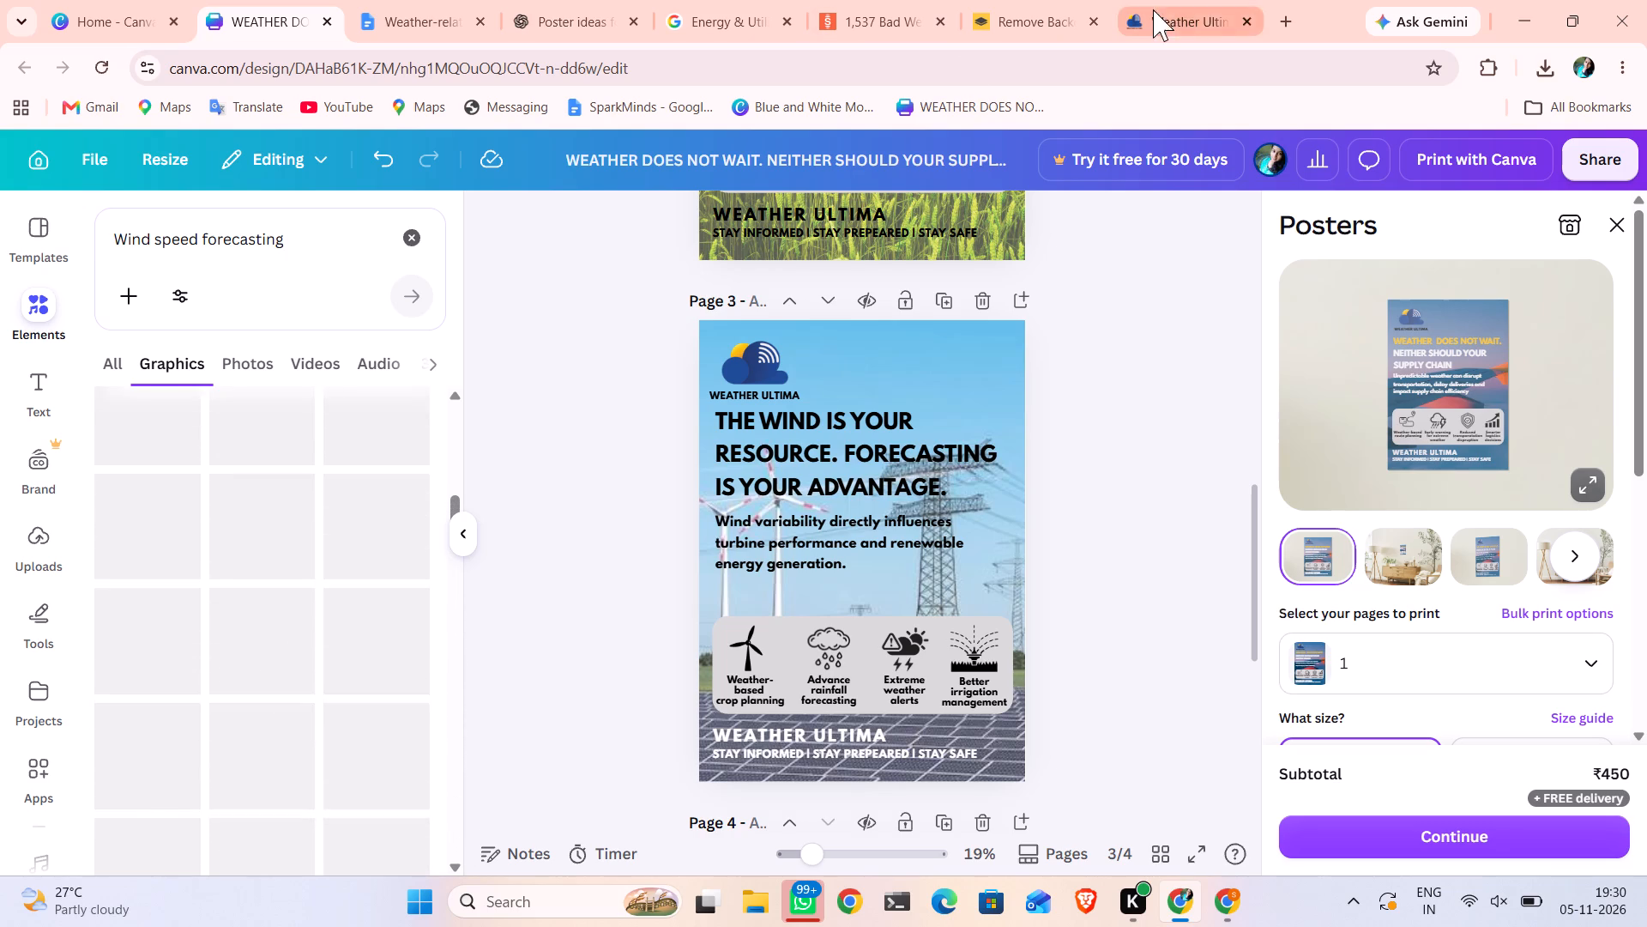
# Switch to the Google Images results and search for "Wind speed forecasting BLACK OUTLINE".
pyautogui.click(746, 13)
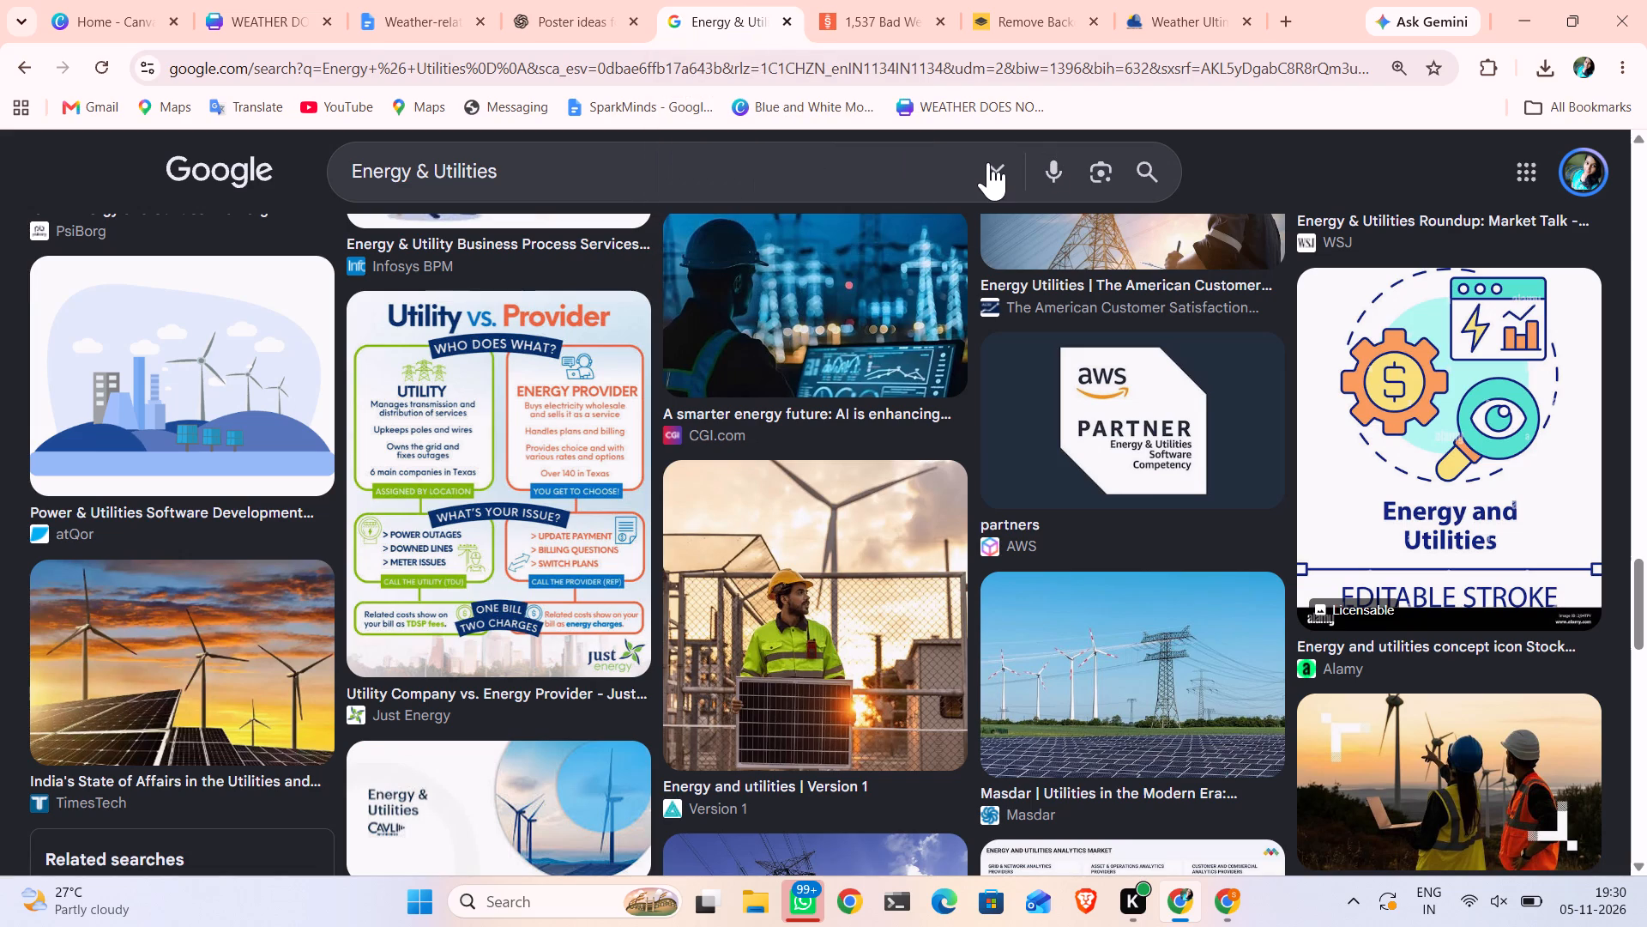
pyautogui.click(986, 162)
pyautogui.hotkey('ctrl', 'v')
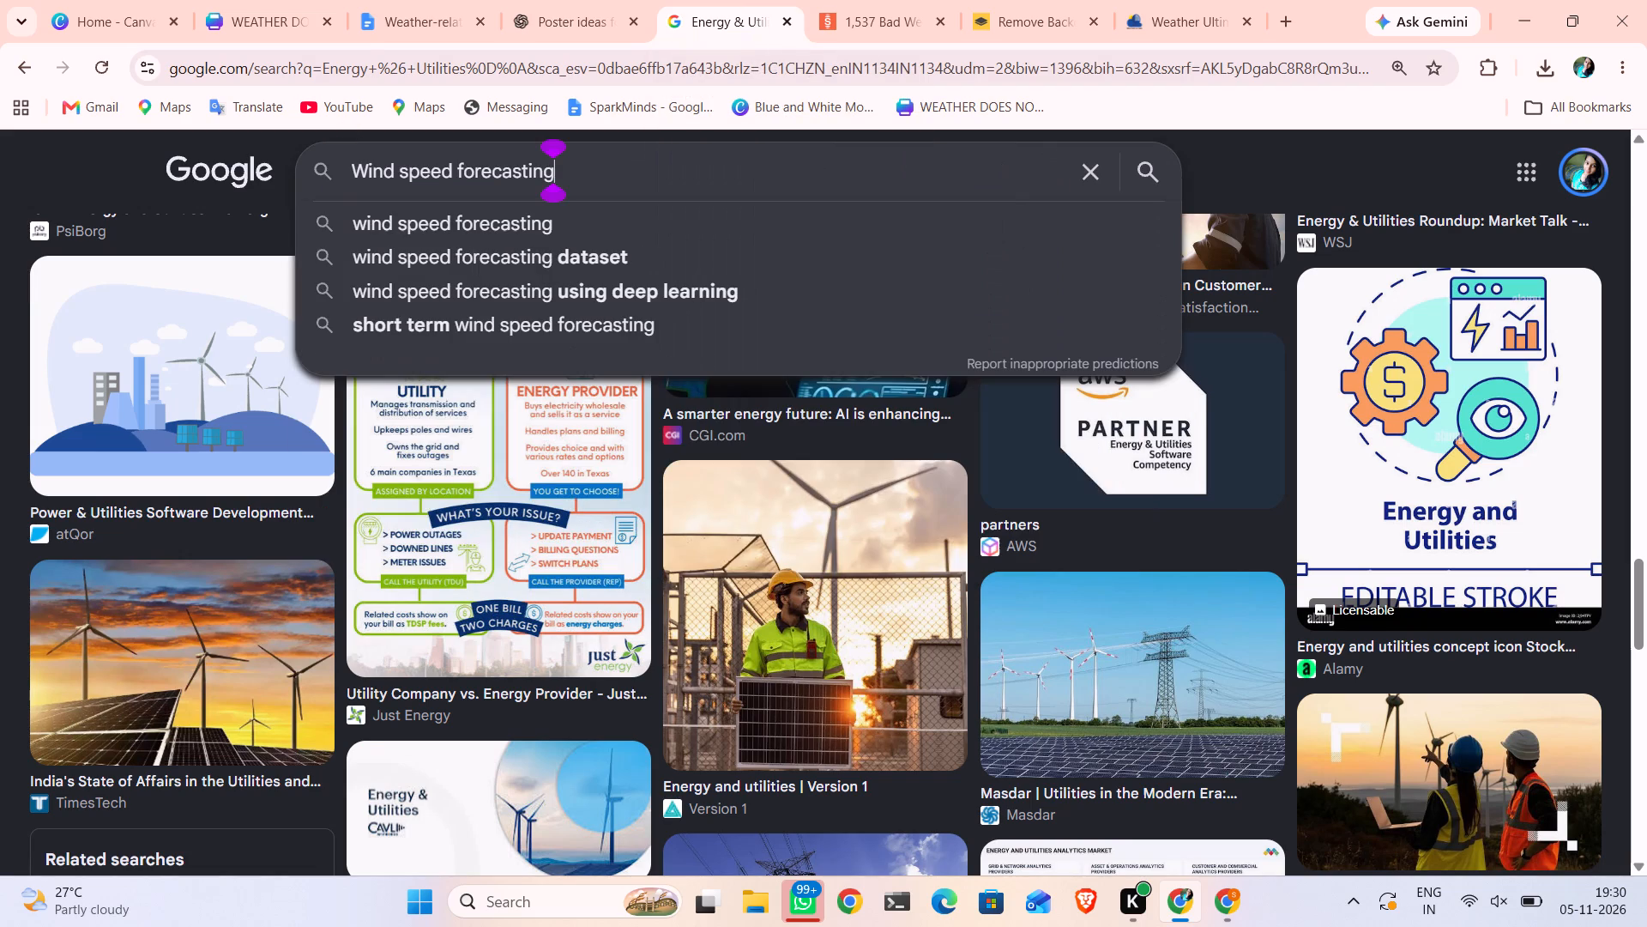
pyautogui.press('space')
pyautogui.press('space')
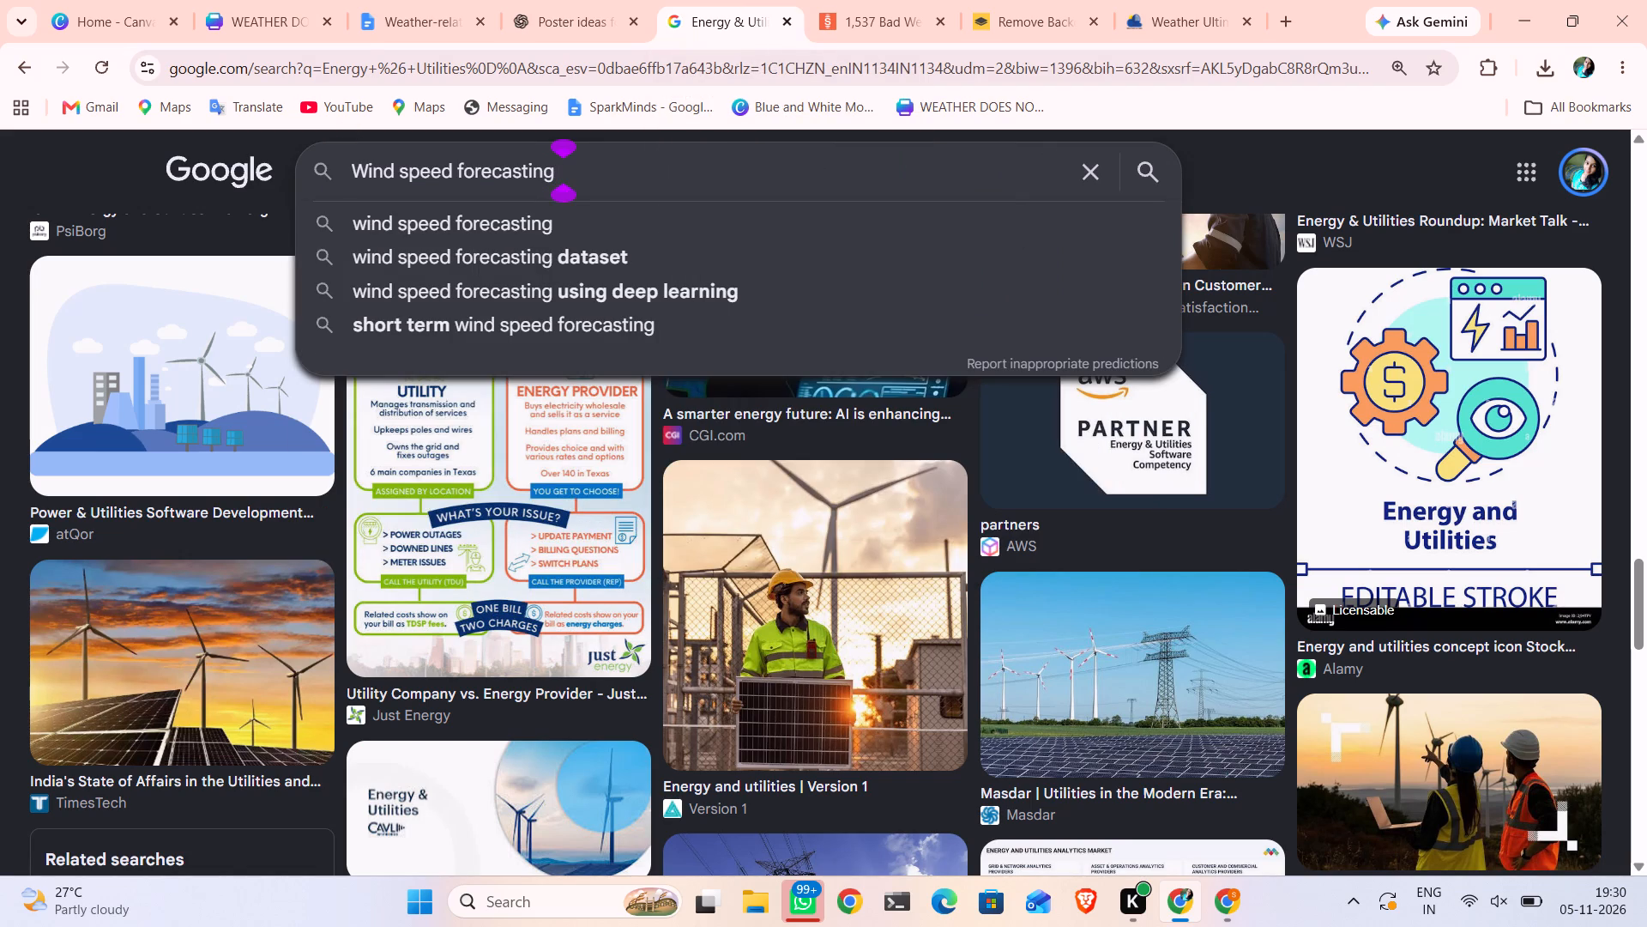
pyautogui.write('BLA')
pyautogui.write('CK OUTLINE')
pyautogui.press('Return')
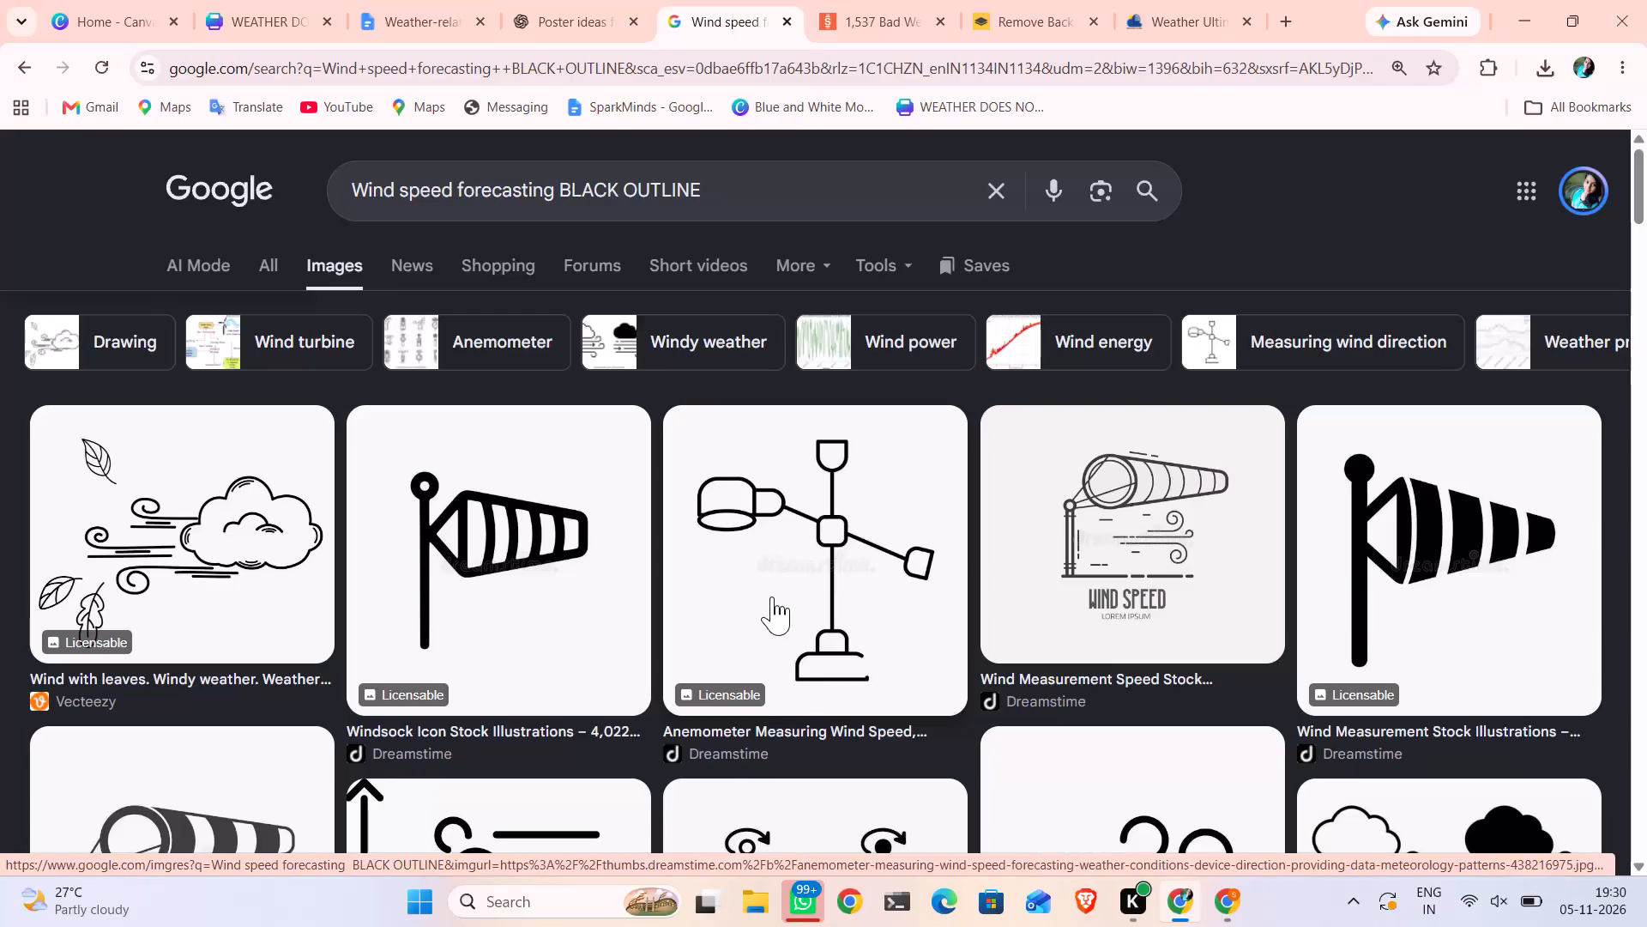
# Find the outlined-and-filled anemometer pair image, remove its background in remove.bg and download the free 577 x 432 preview.
pyautogui.scroll(-1, 772, 597)
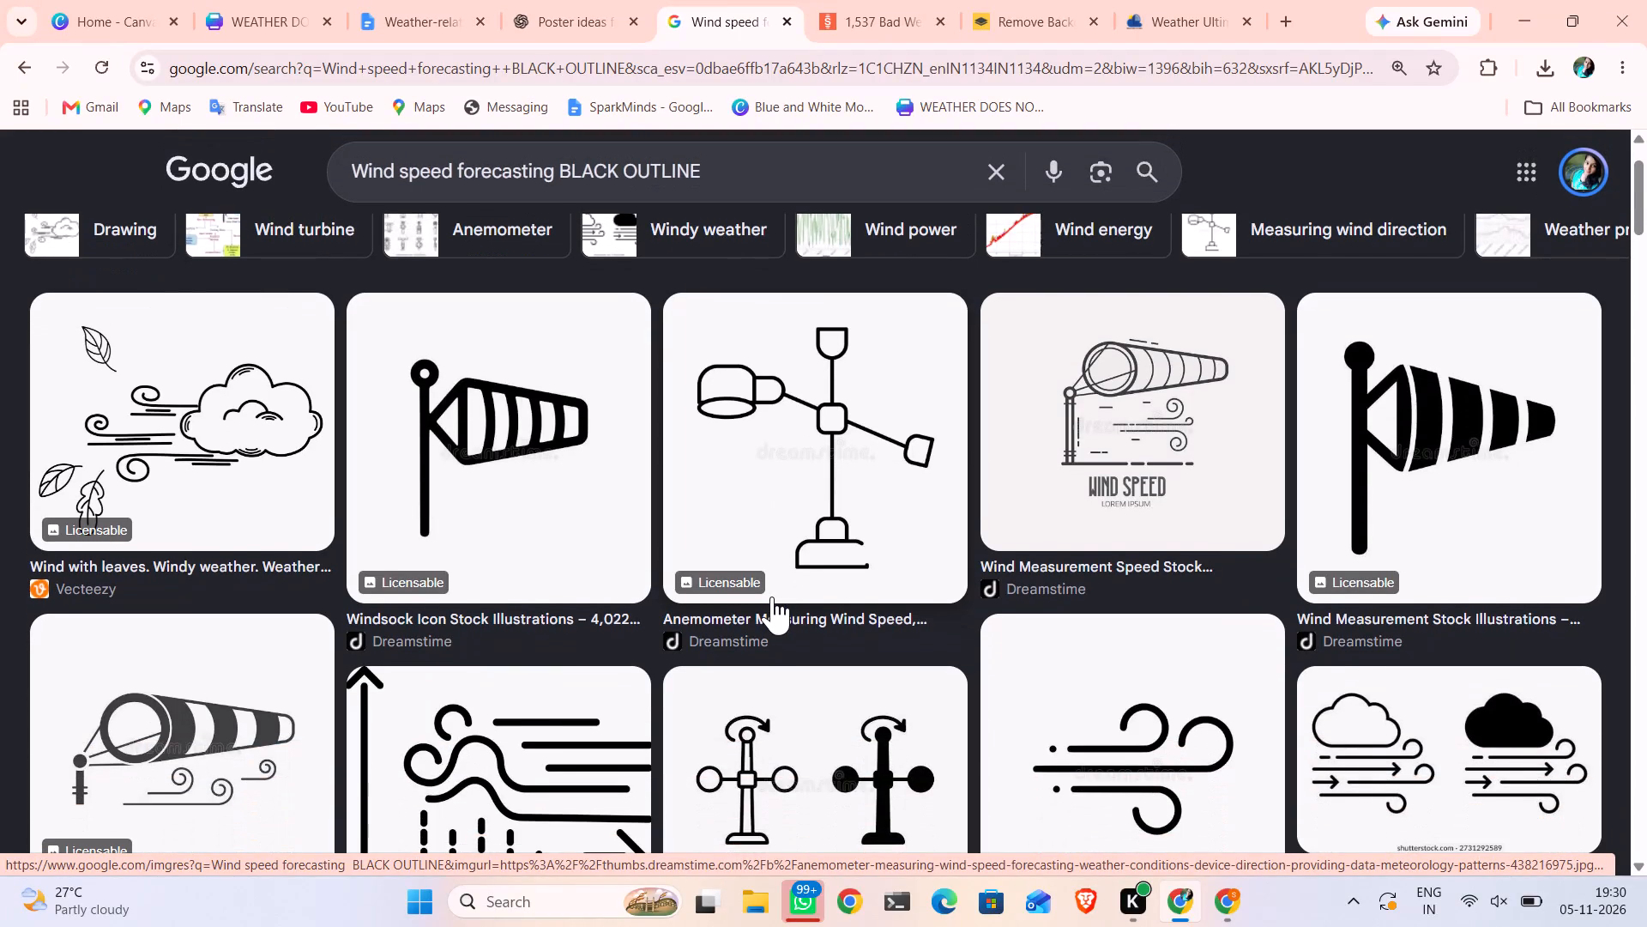
pyautogui.scroll(-3, 772, 597)
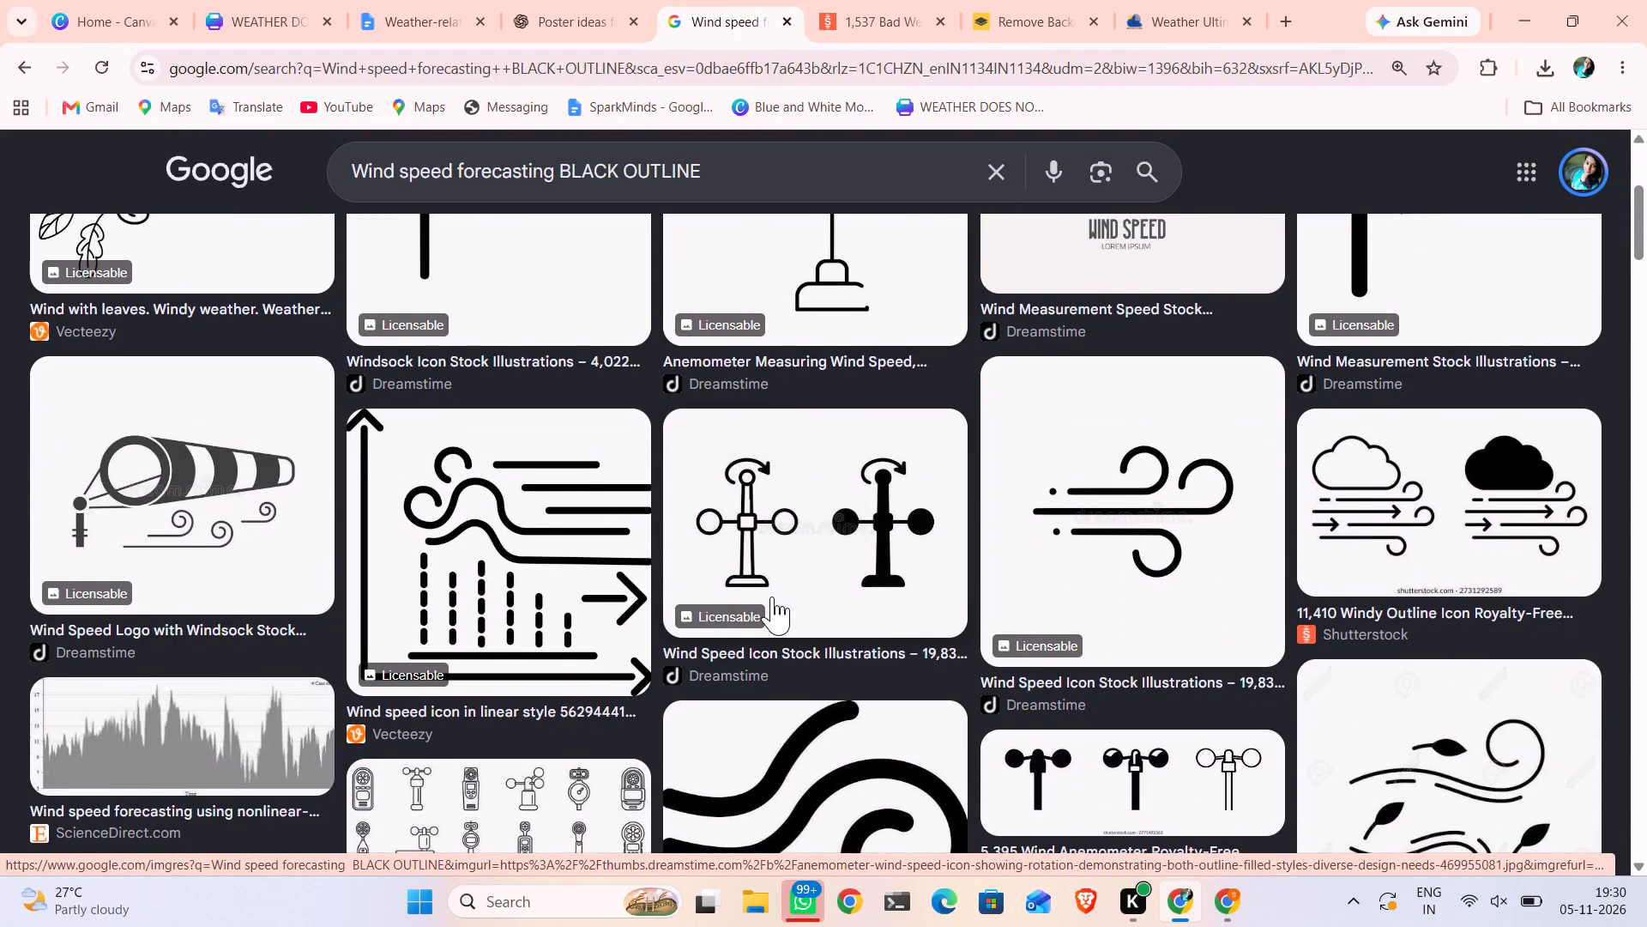
pyautogui.scroll(-1, 772, 597)
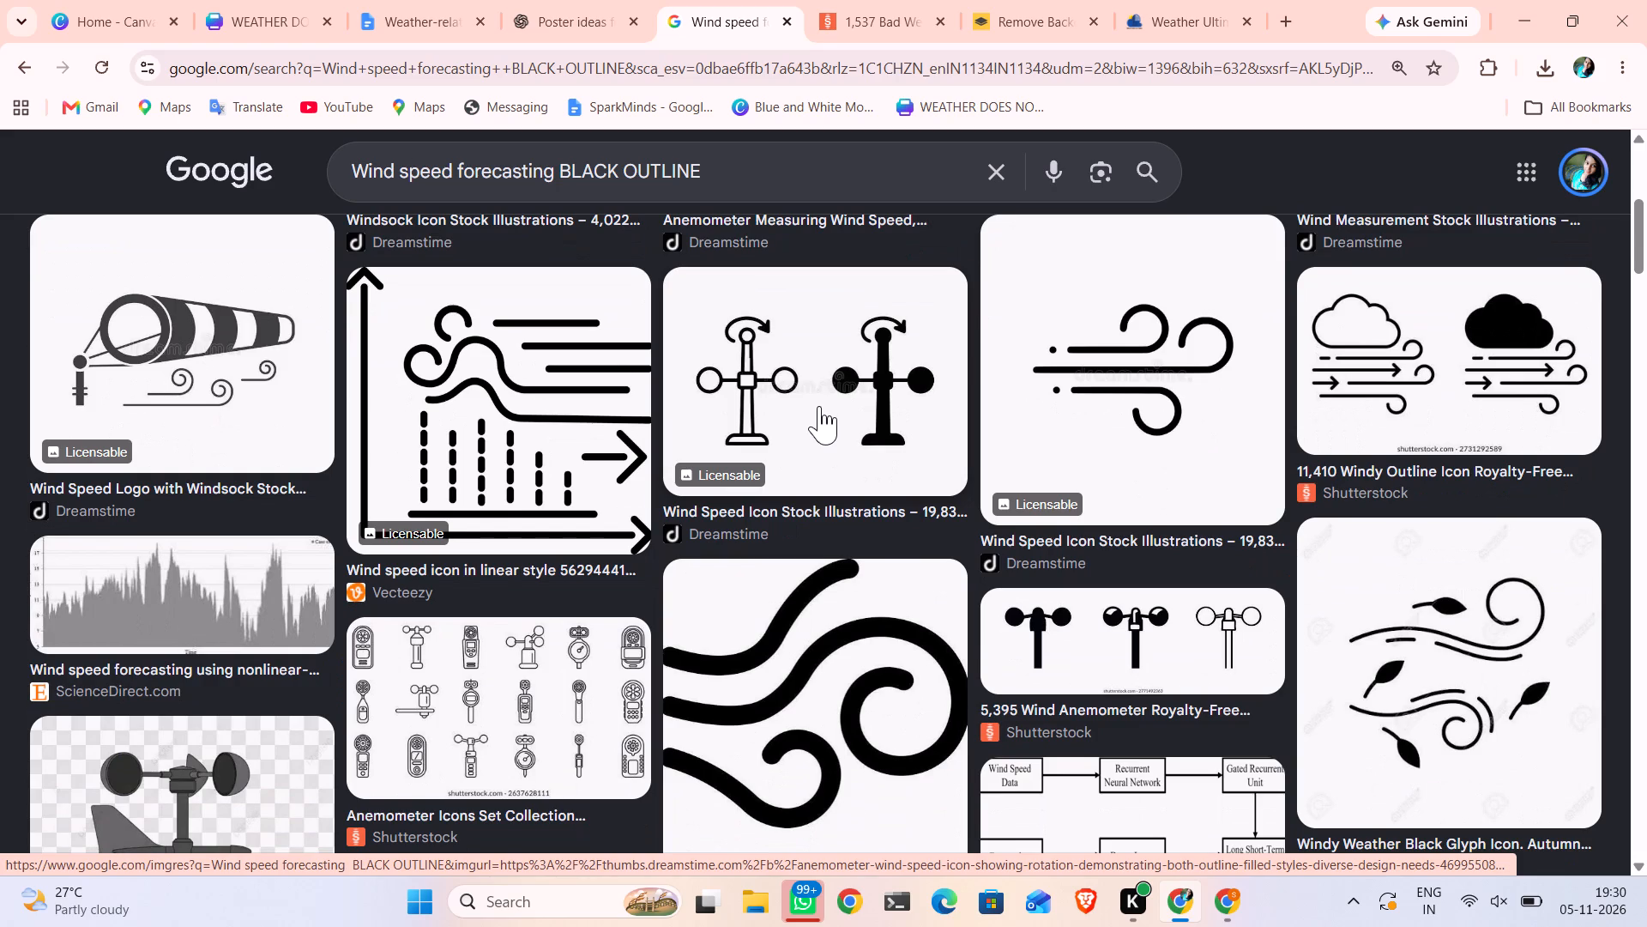
pyautogui.rightClick(819, 406)
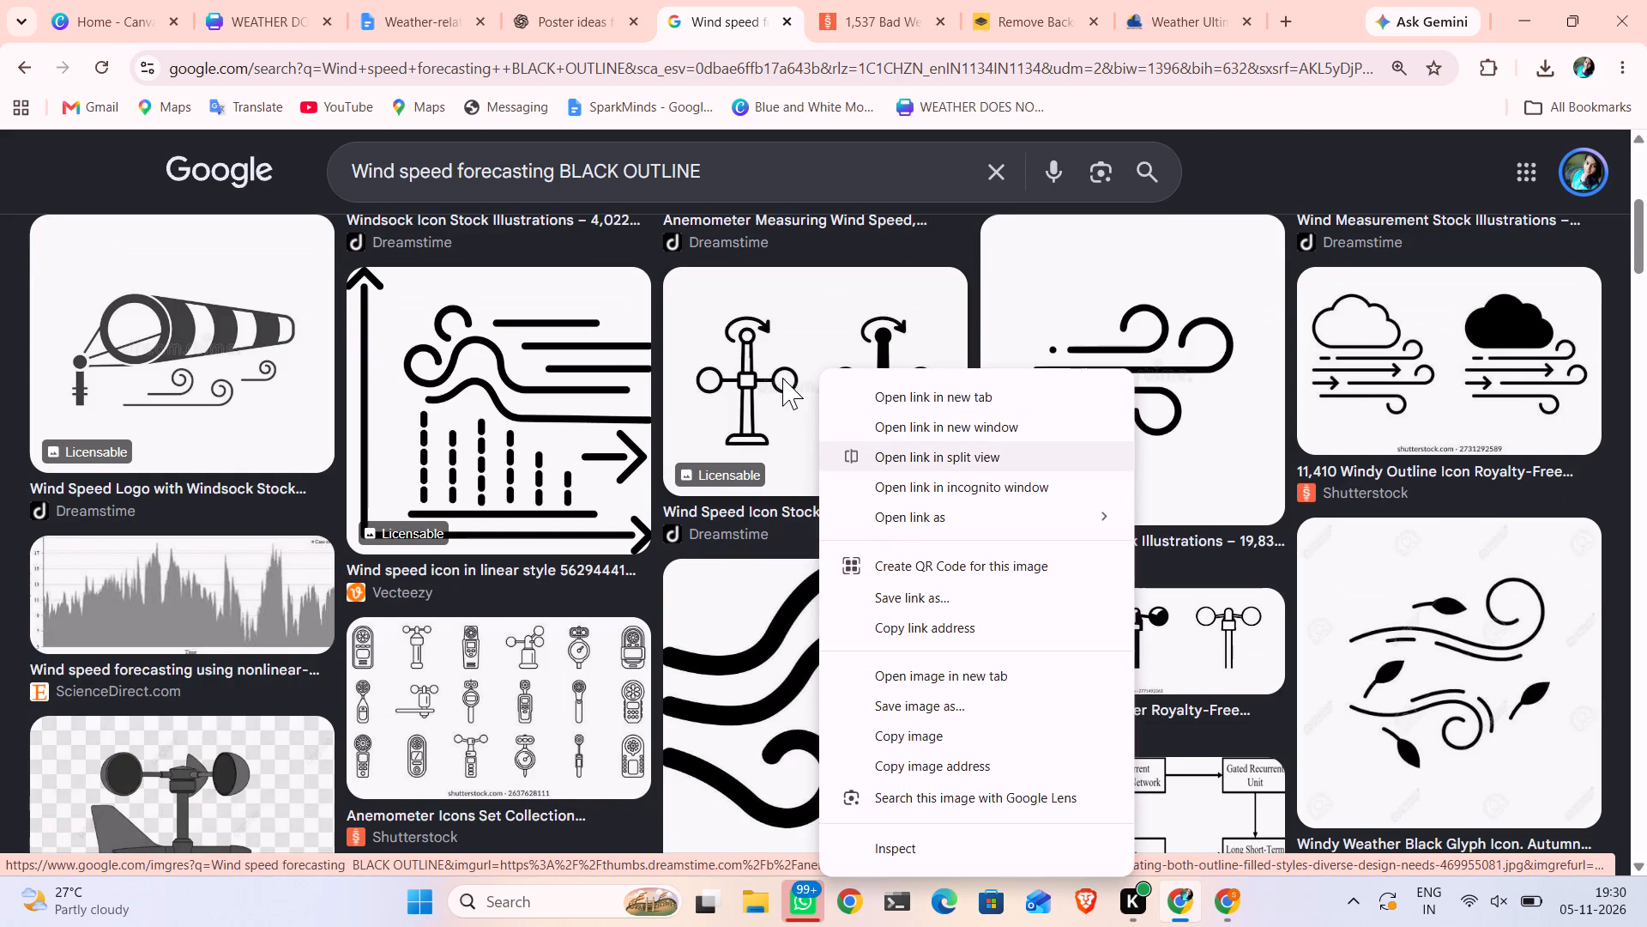
pyautogui.moveTo(774, 379); pyautogui.dragTo(1012, 36)
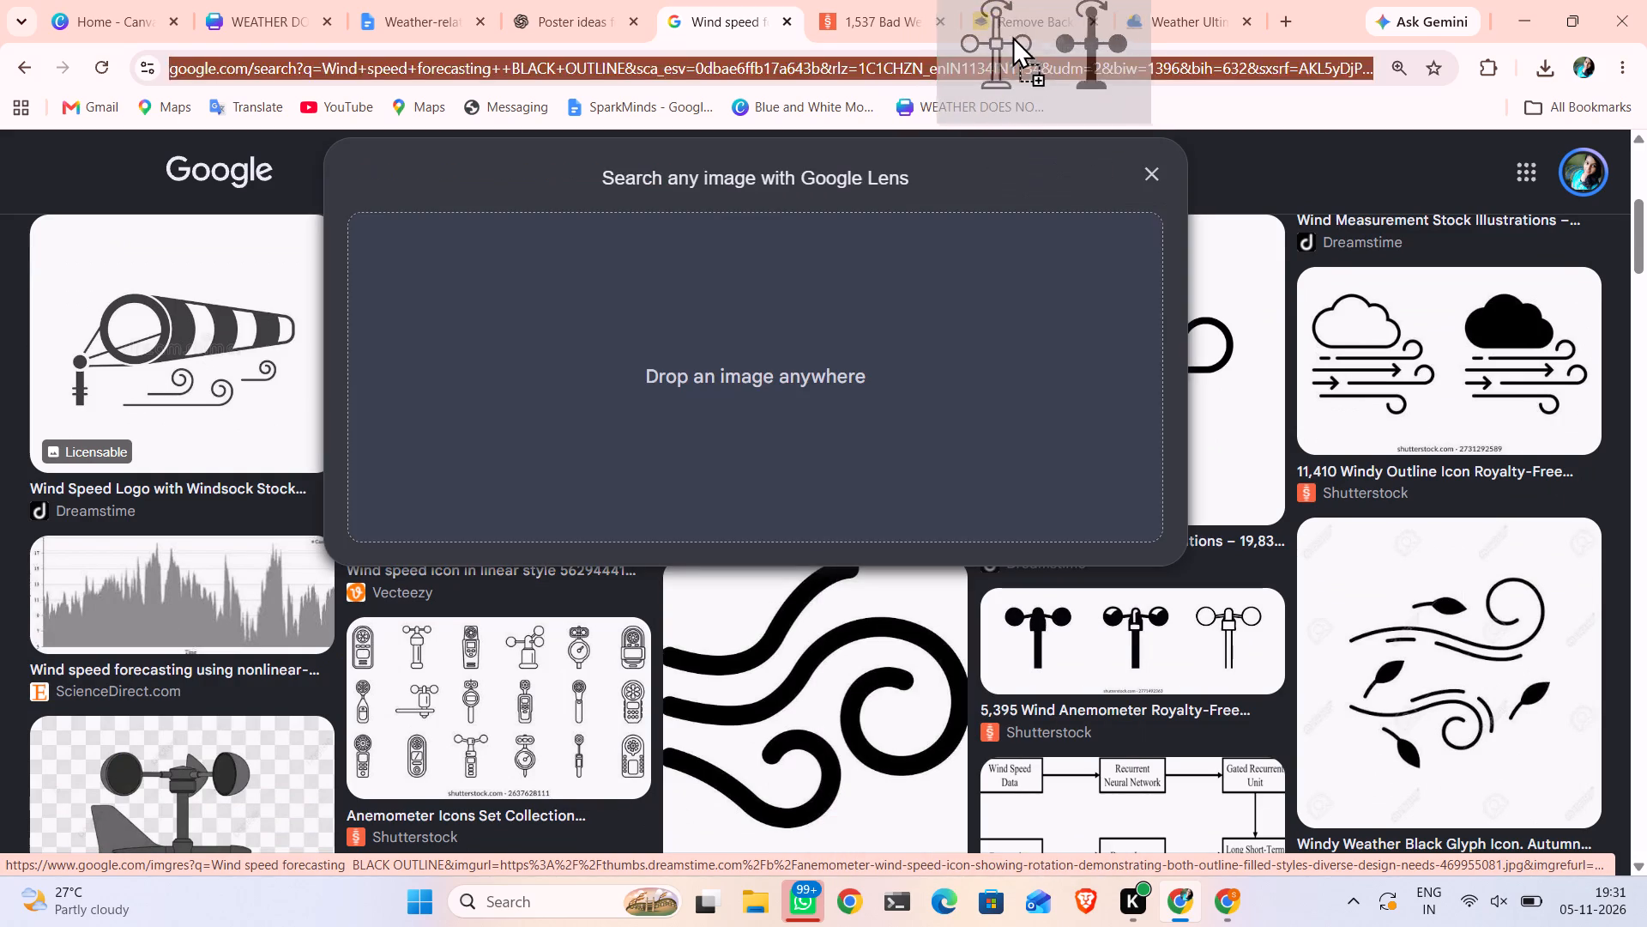
pyautogui.moveTo(1012, 36); pyautogui.dragTo(857, 499)
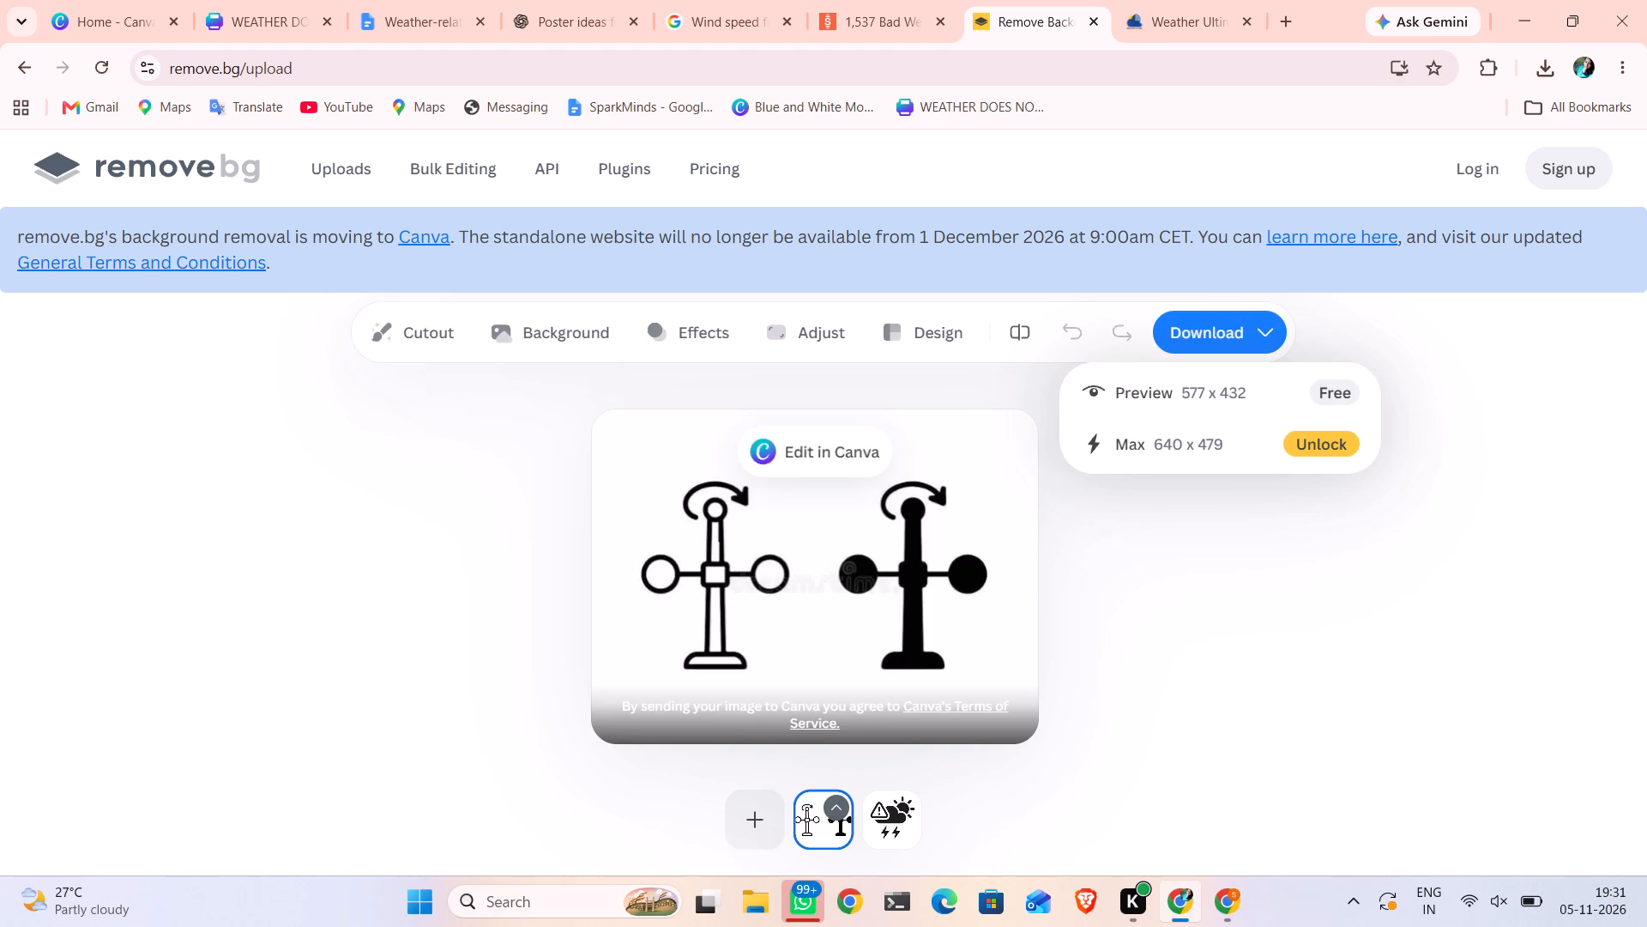
pyautogui.click(1138, 386)
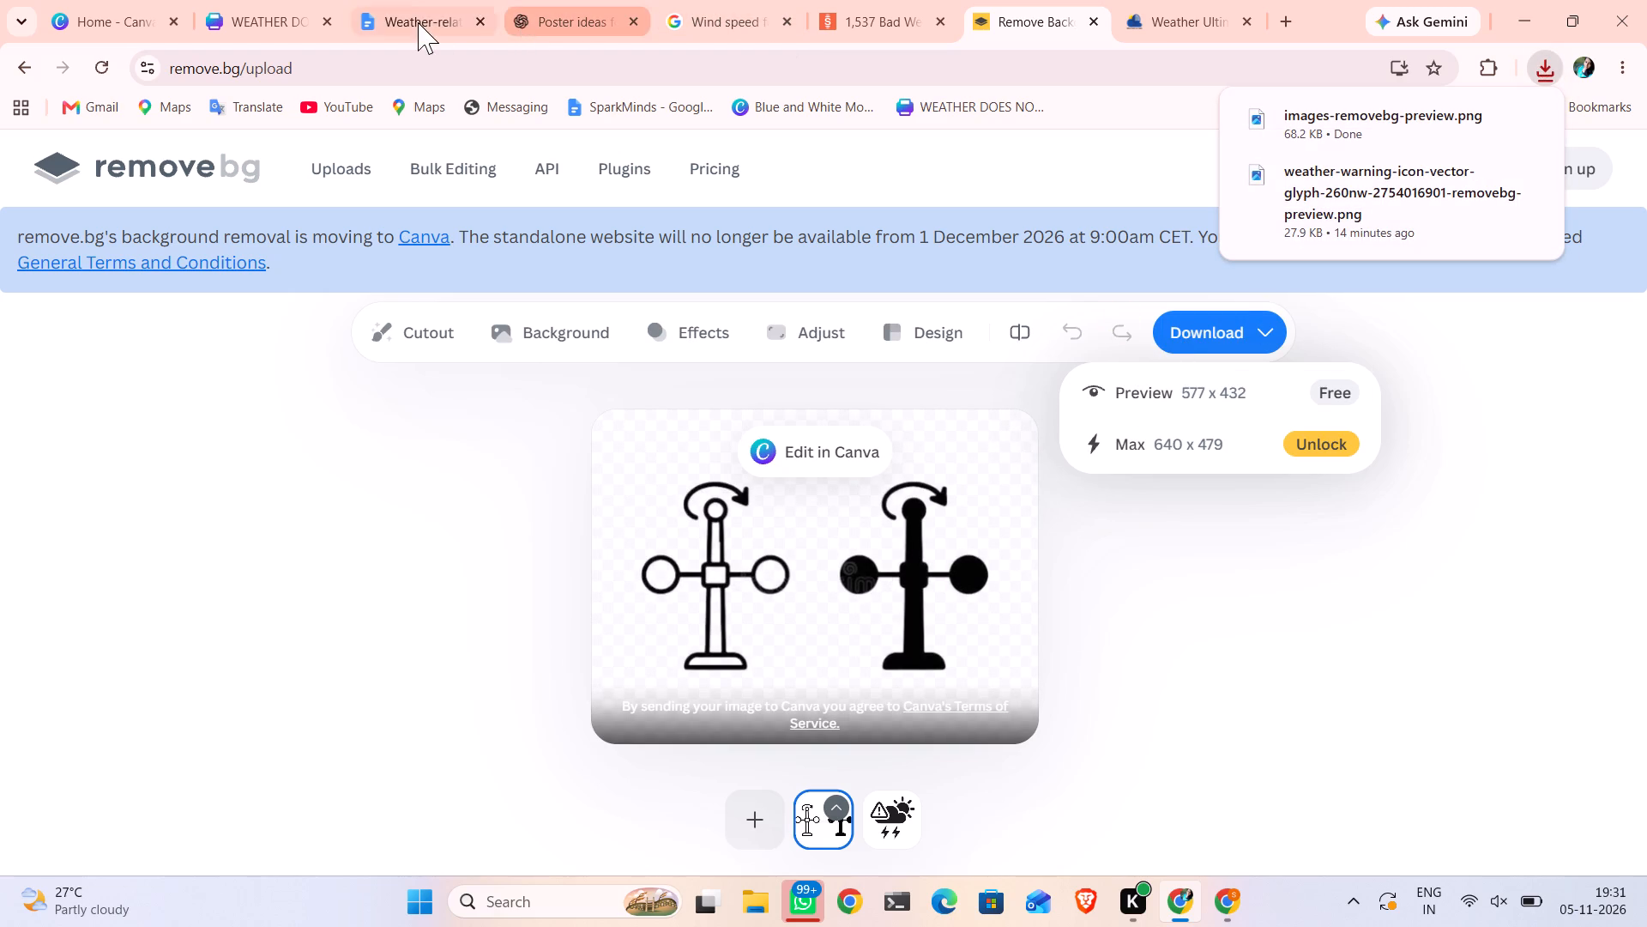
# Return to the Canva poster design and upload the file images-removebg-preview from Downloads.
pyautogui.click(250, 27)
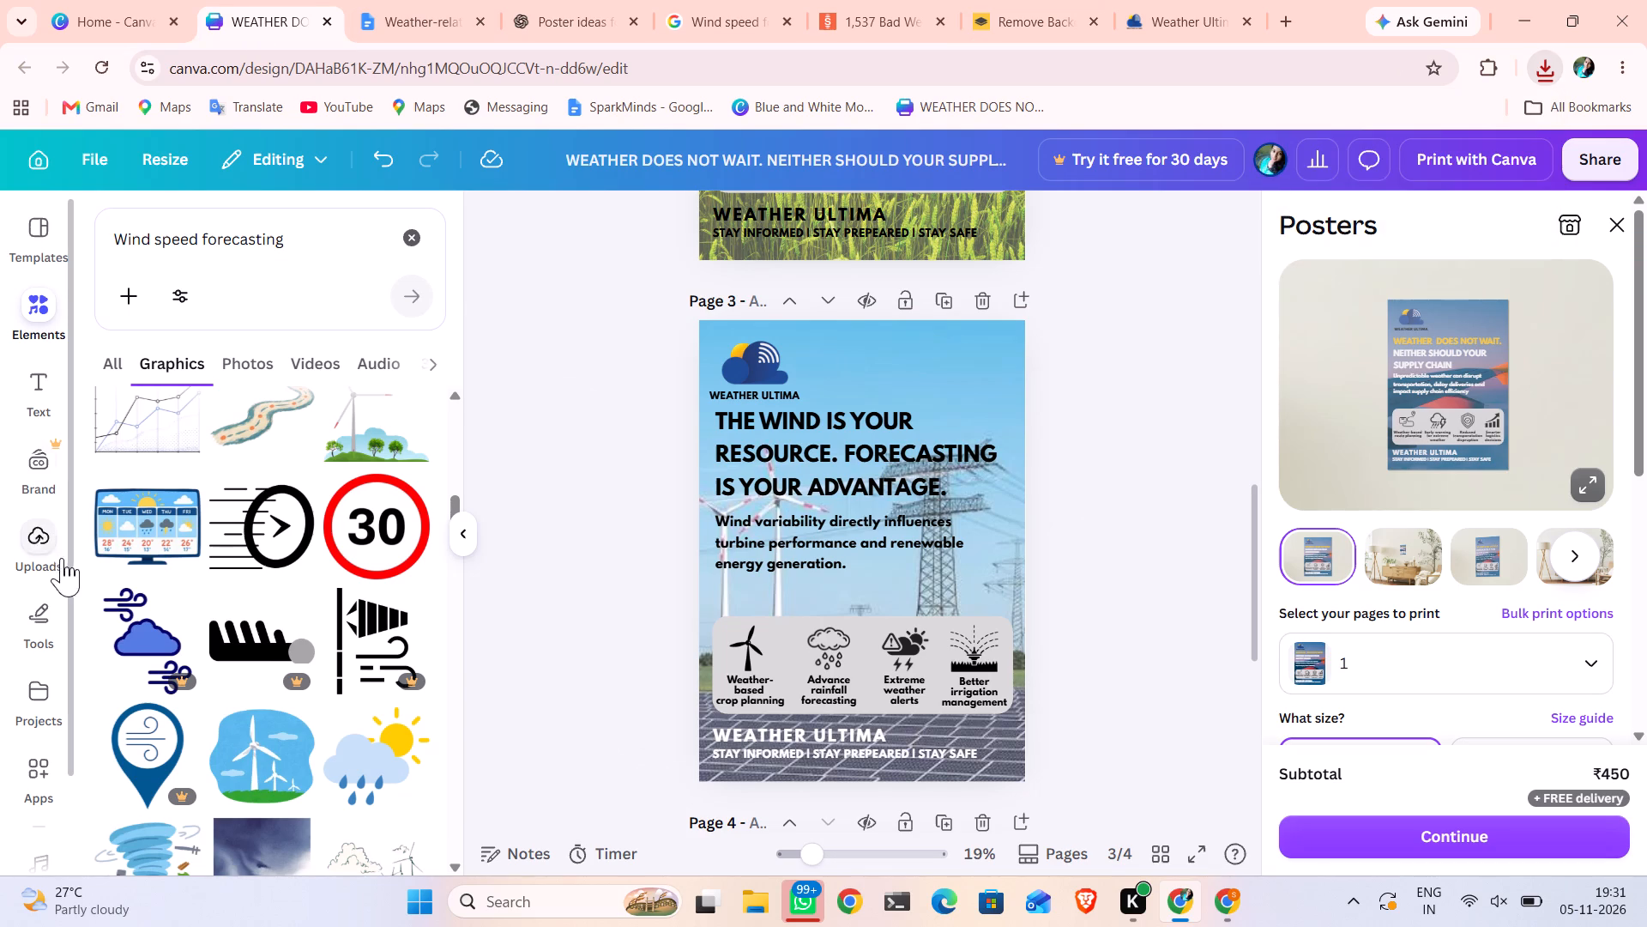
pyautogui.click(35, 534)
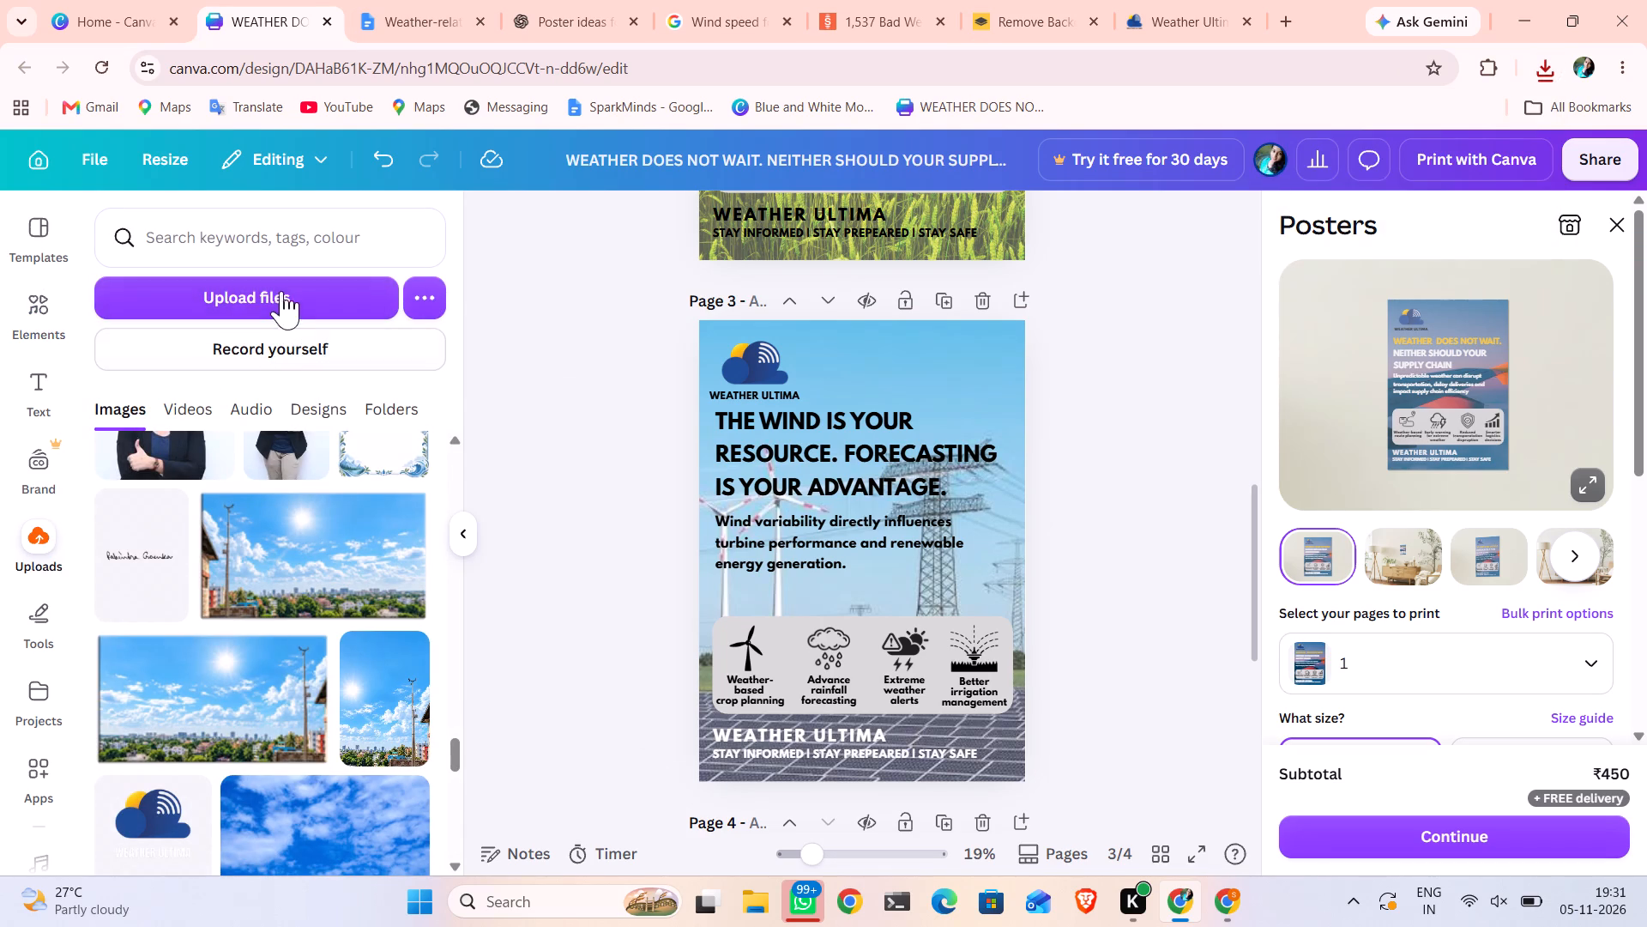
pyautogui.click(283, 287)
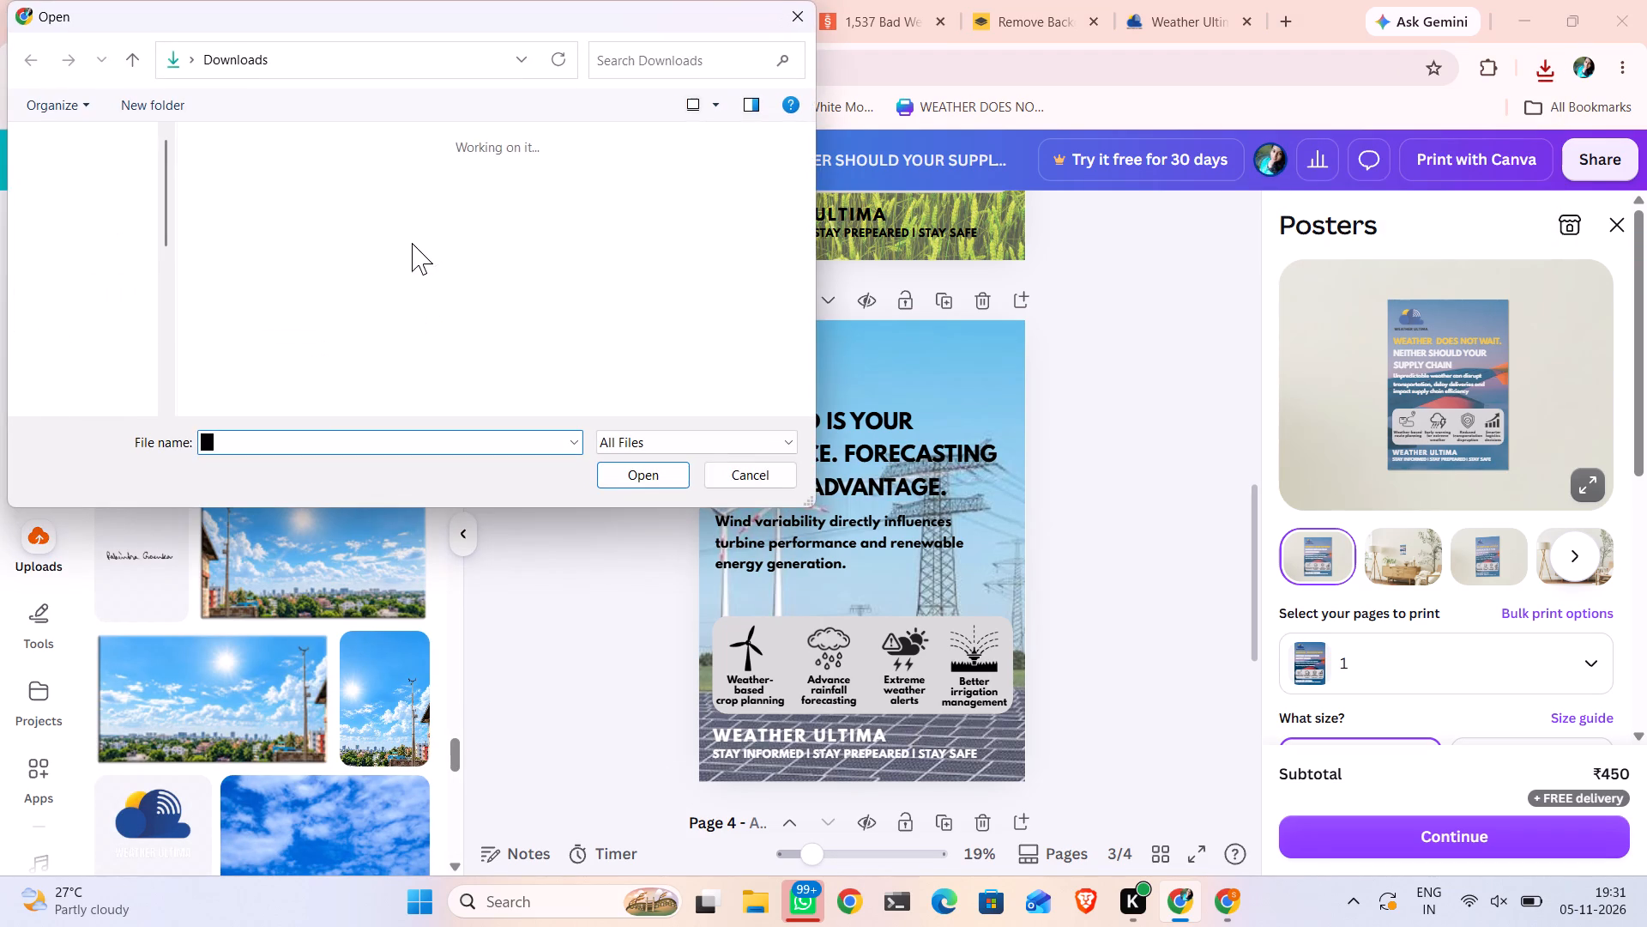
pyautogui.click(333, 213)
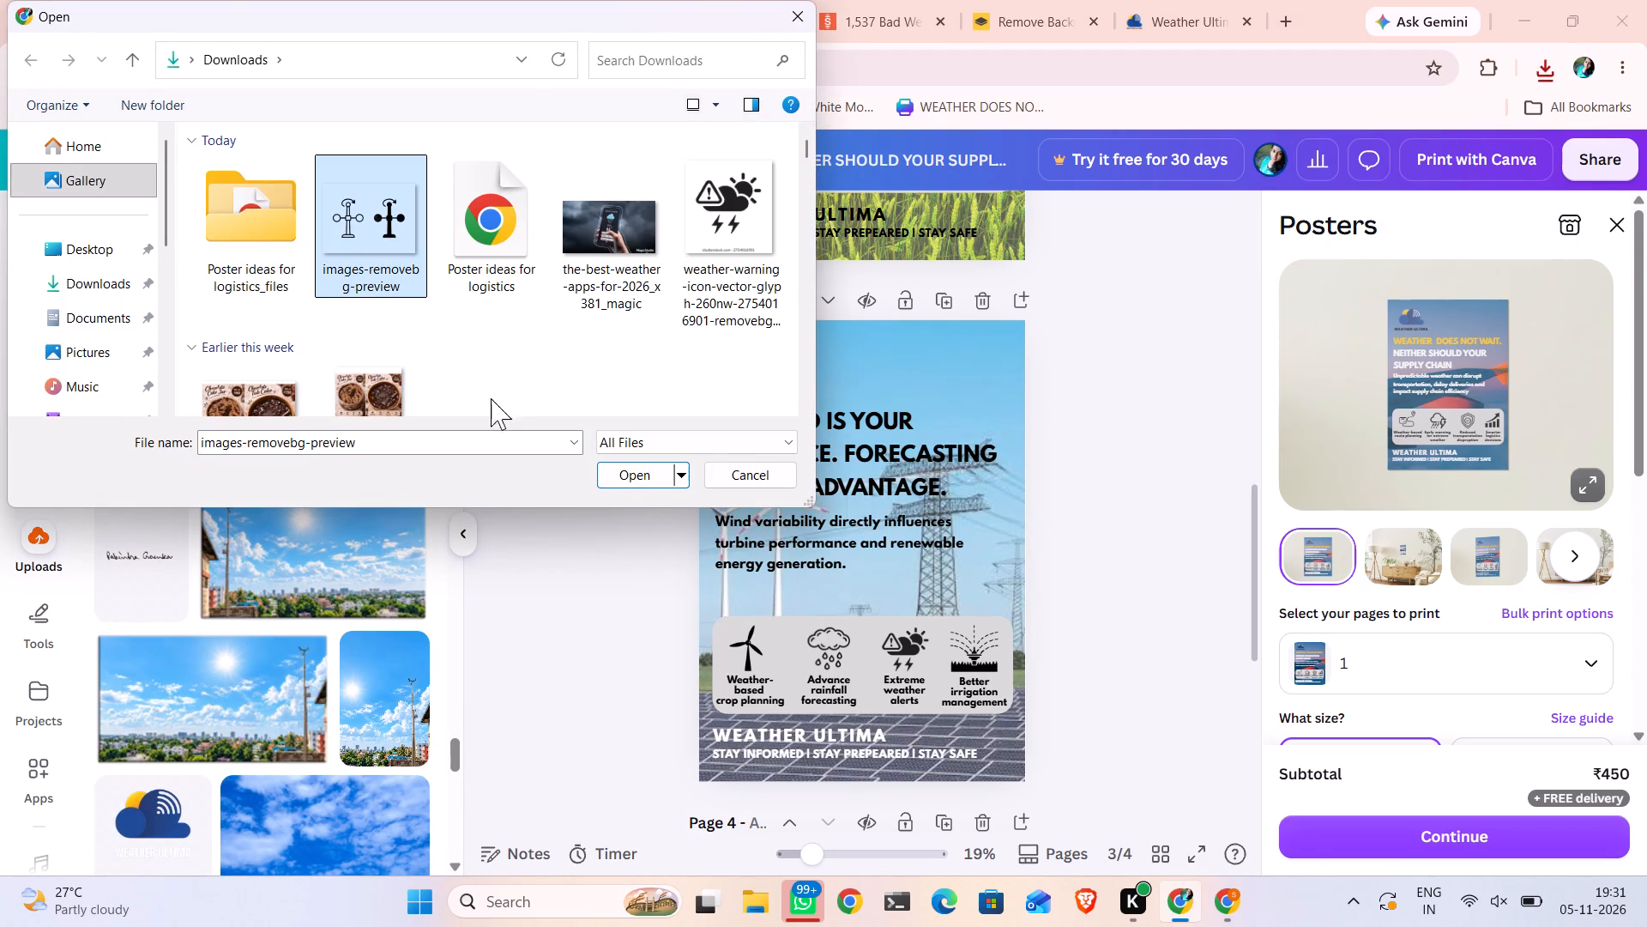
pyautogui.click(638, 482)
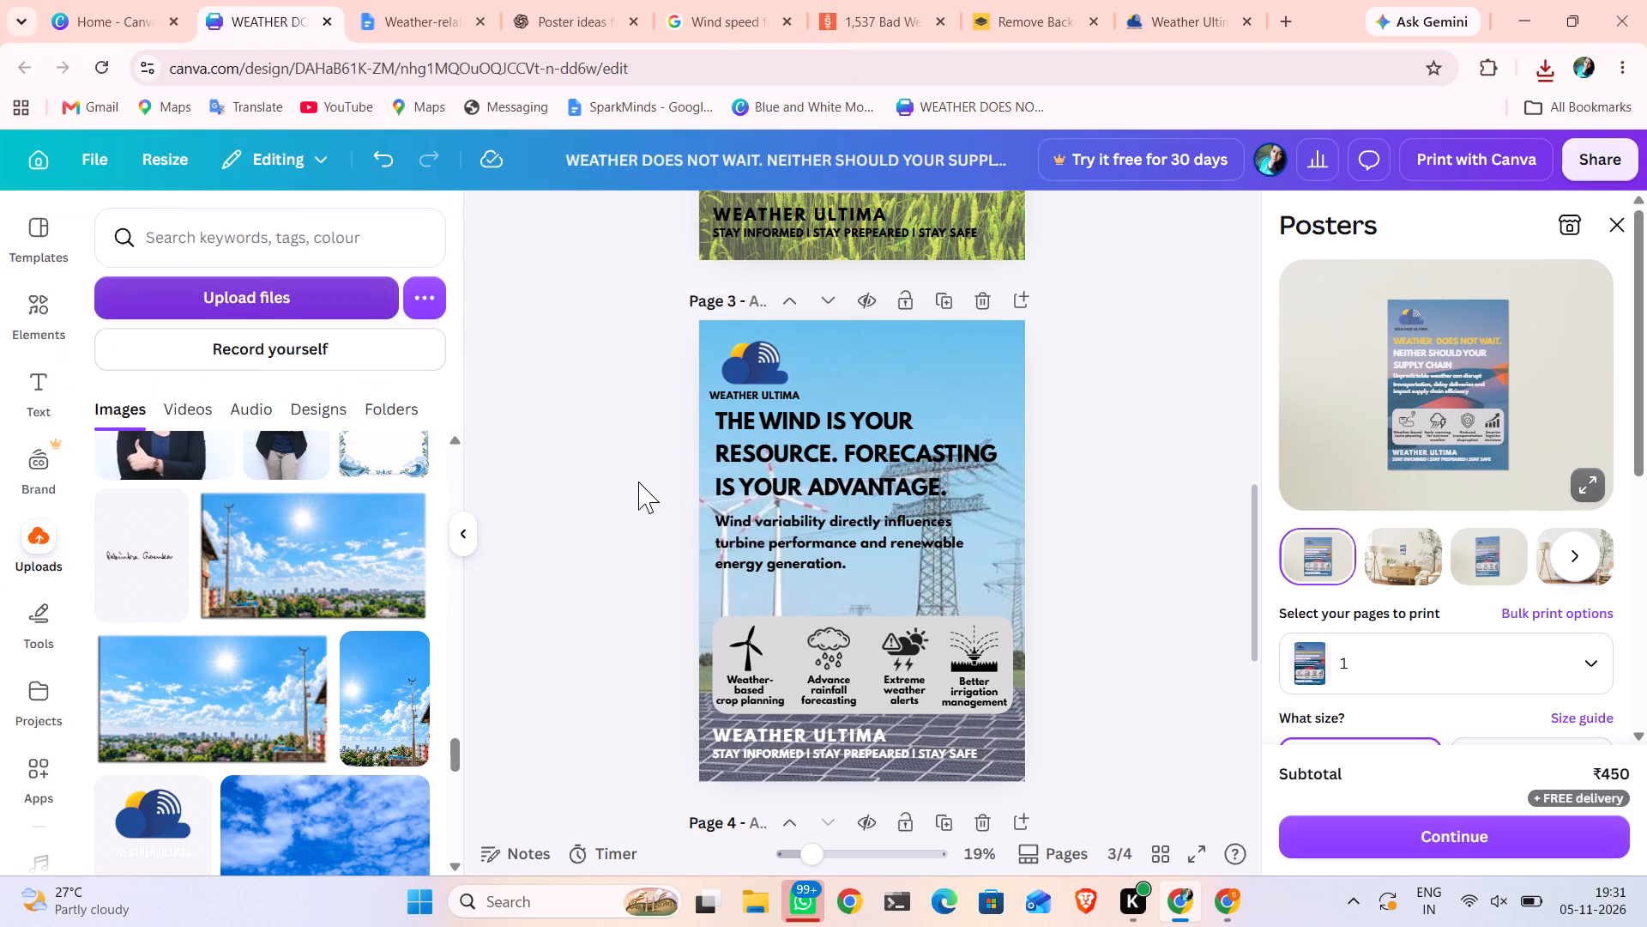
# Add the newly uploaded anemometer pair image to the page 3 poster.
pyautogui.scroll(20, 269, 516)
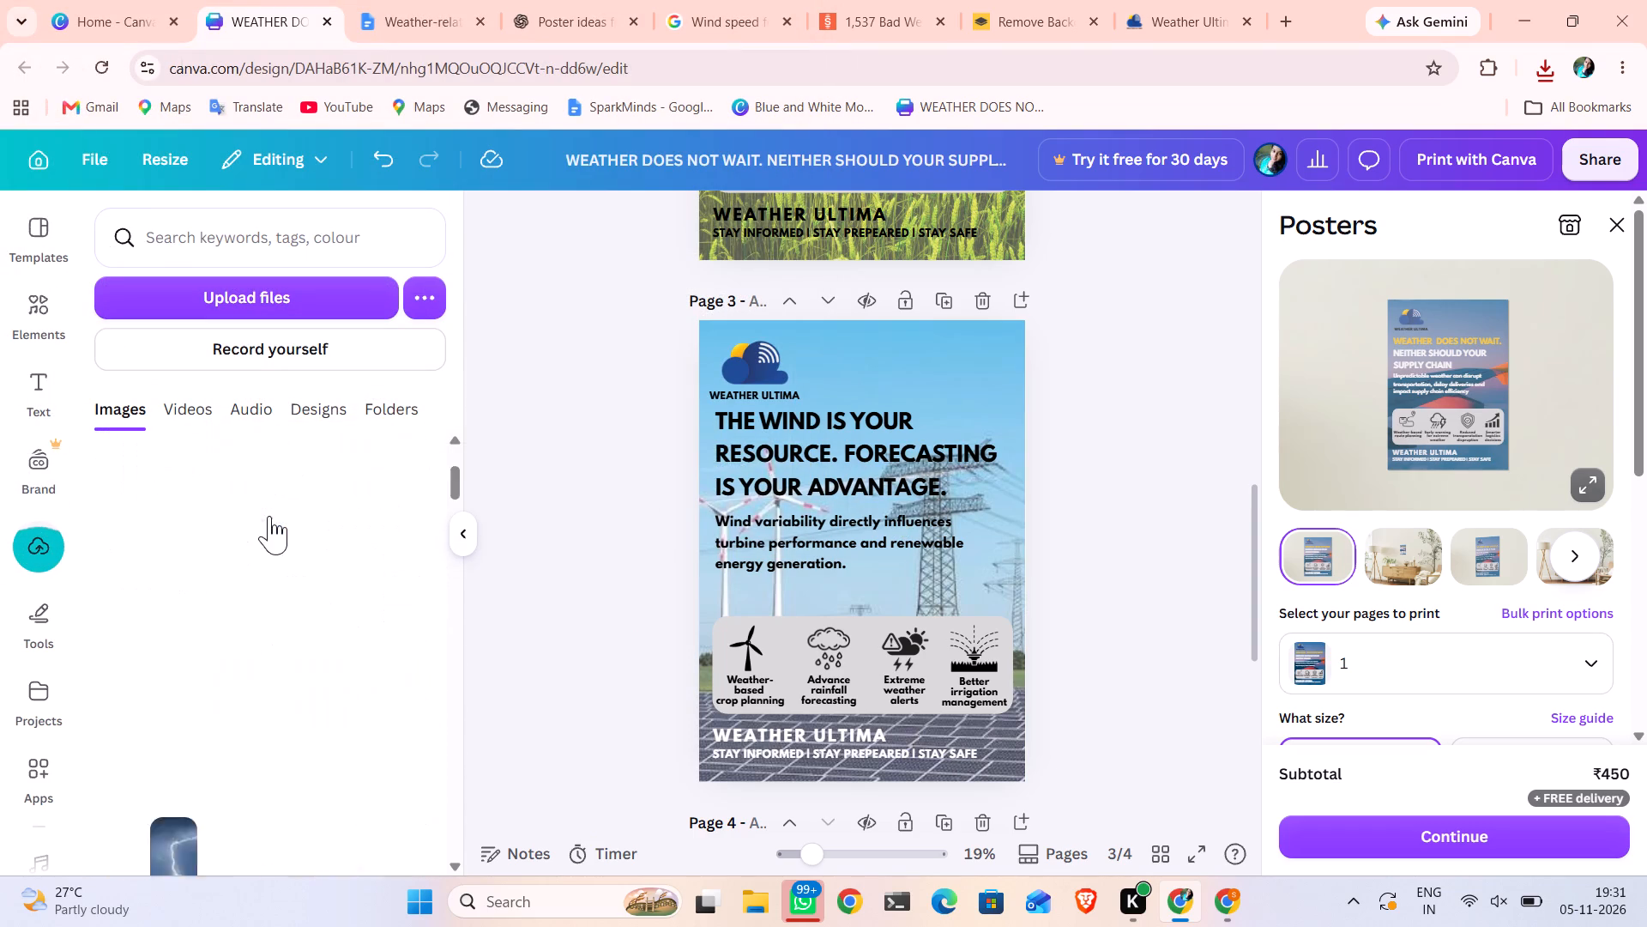
pyautogui.scroll(9, 269, 516)
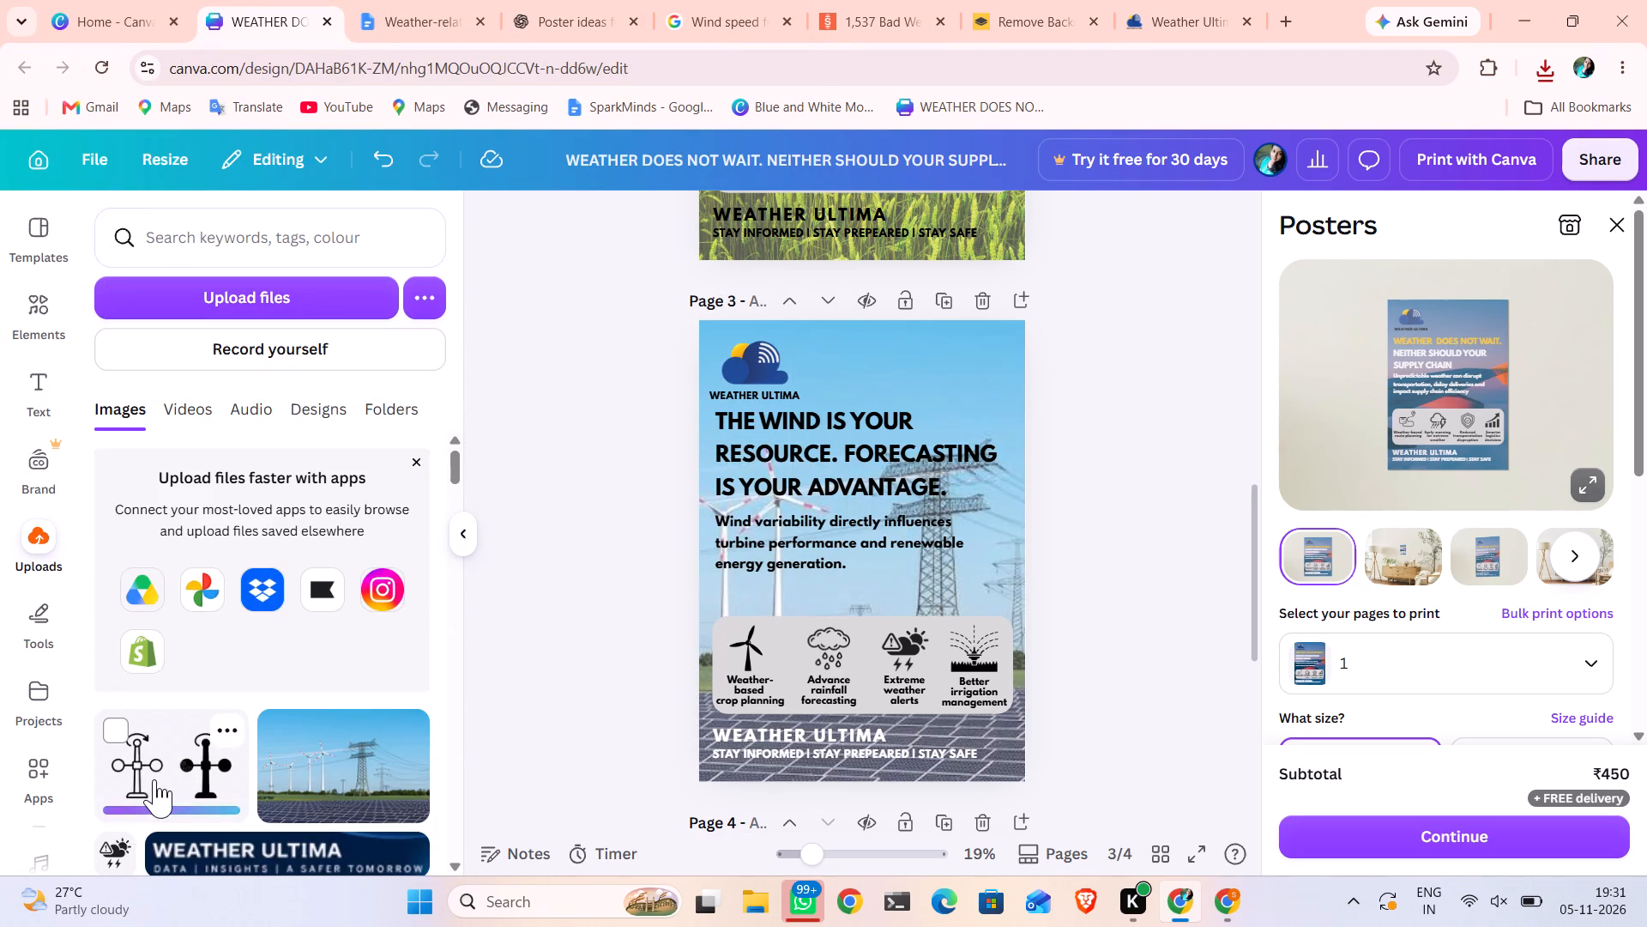
pyautogui.click(154, 779)
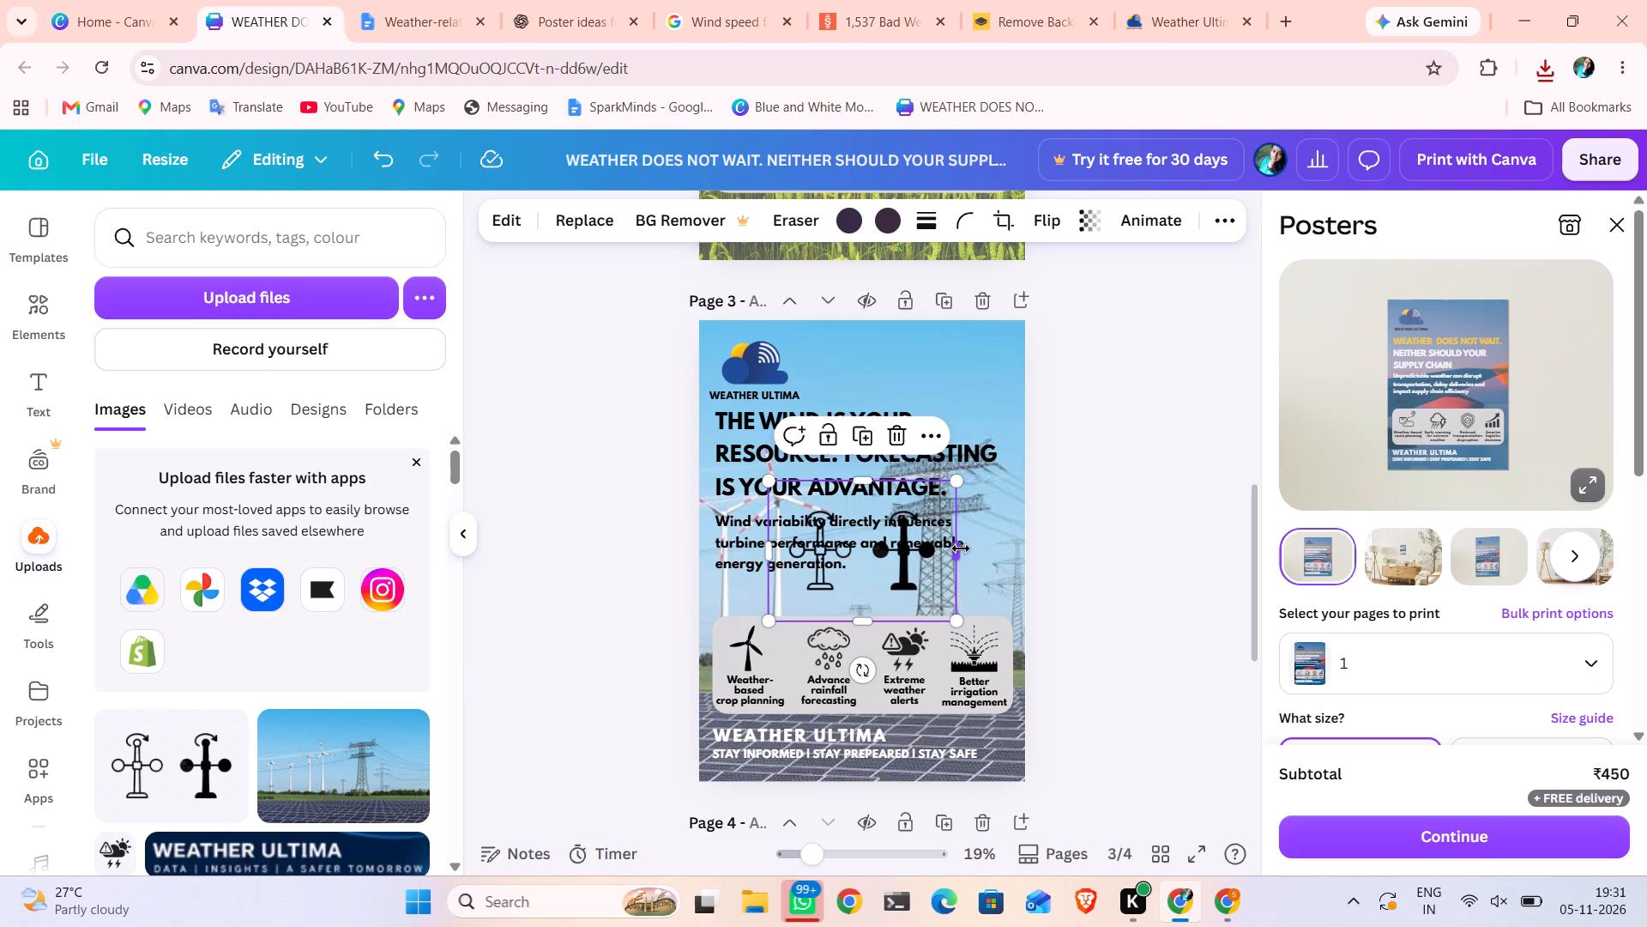
# Crop the anemometer pair image on all sides so only the outlined anemometer remains.
pyautogui.moveTo(961, 548); pyautogui.dragTo(858, 547)
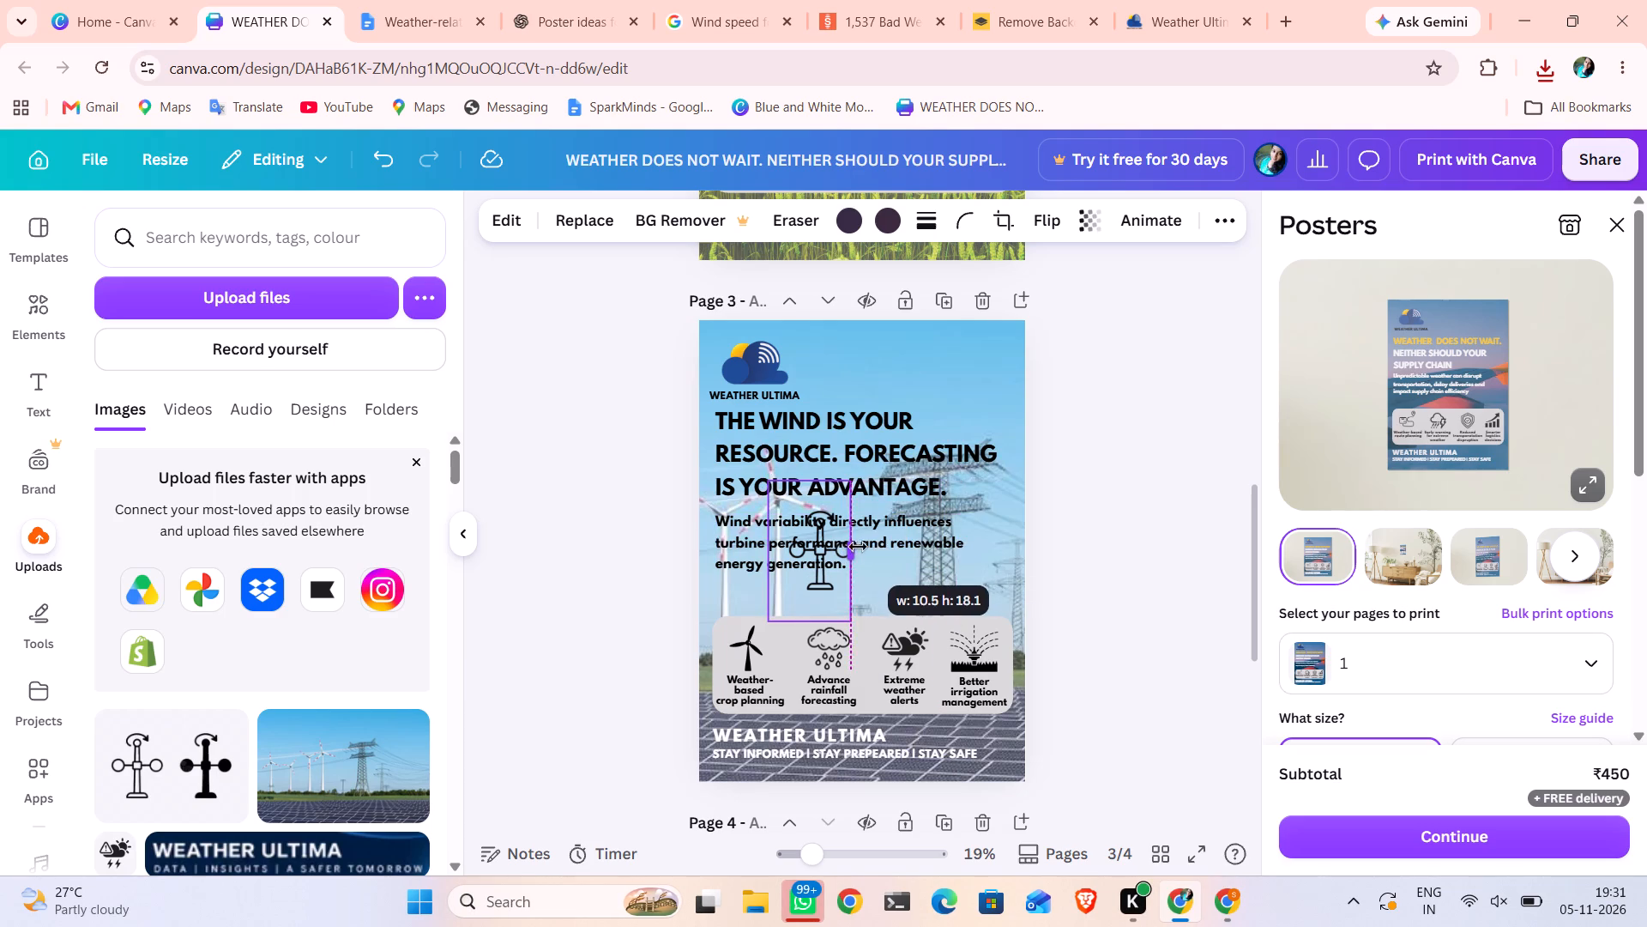
pyautogui.moveTo(858, 547); pyautogui.dragTo(866, 546)
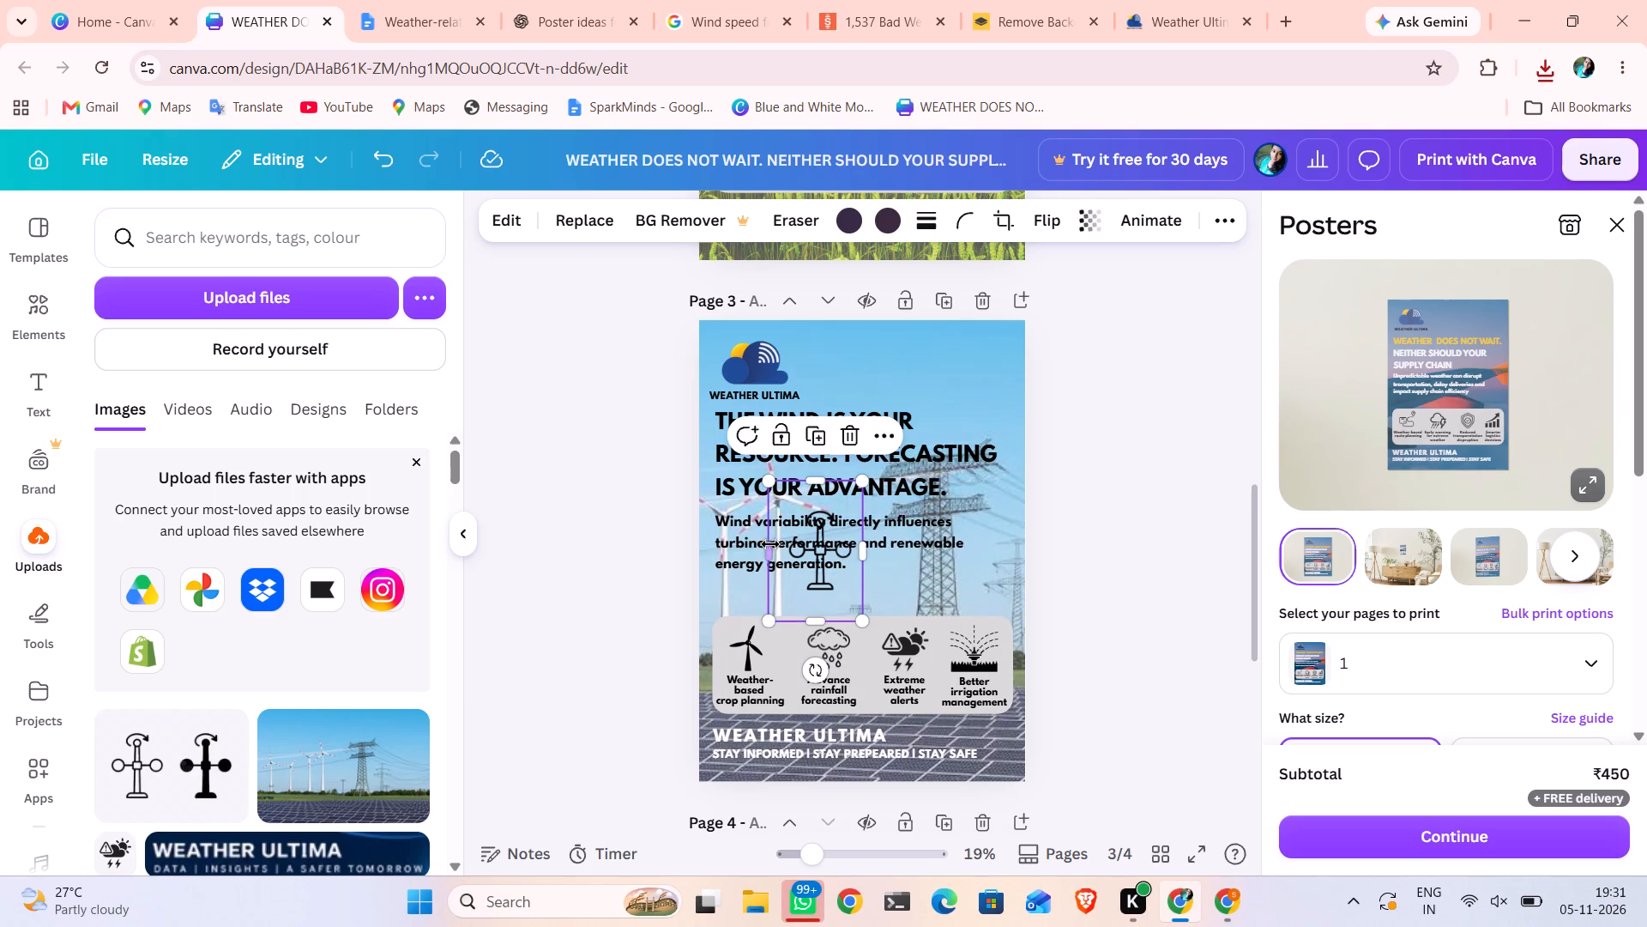
pyautogui.click(767, 546)
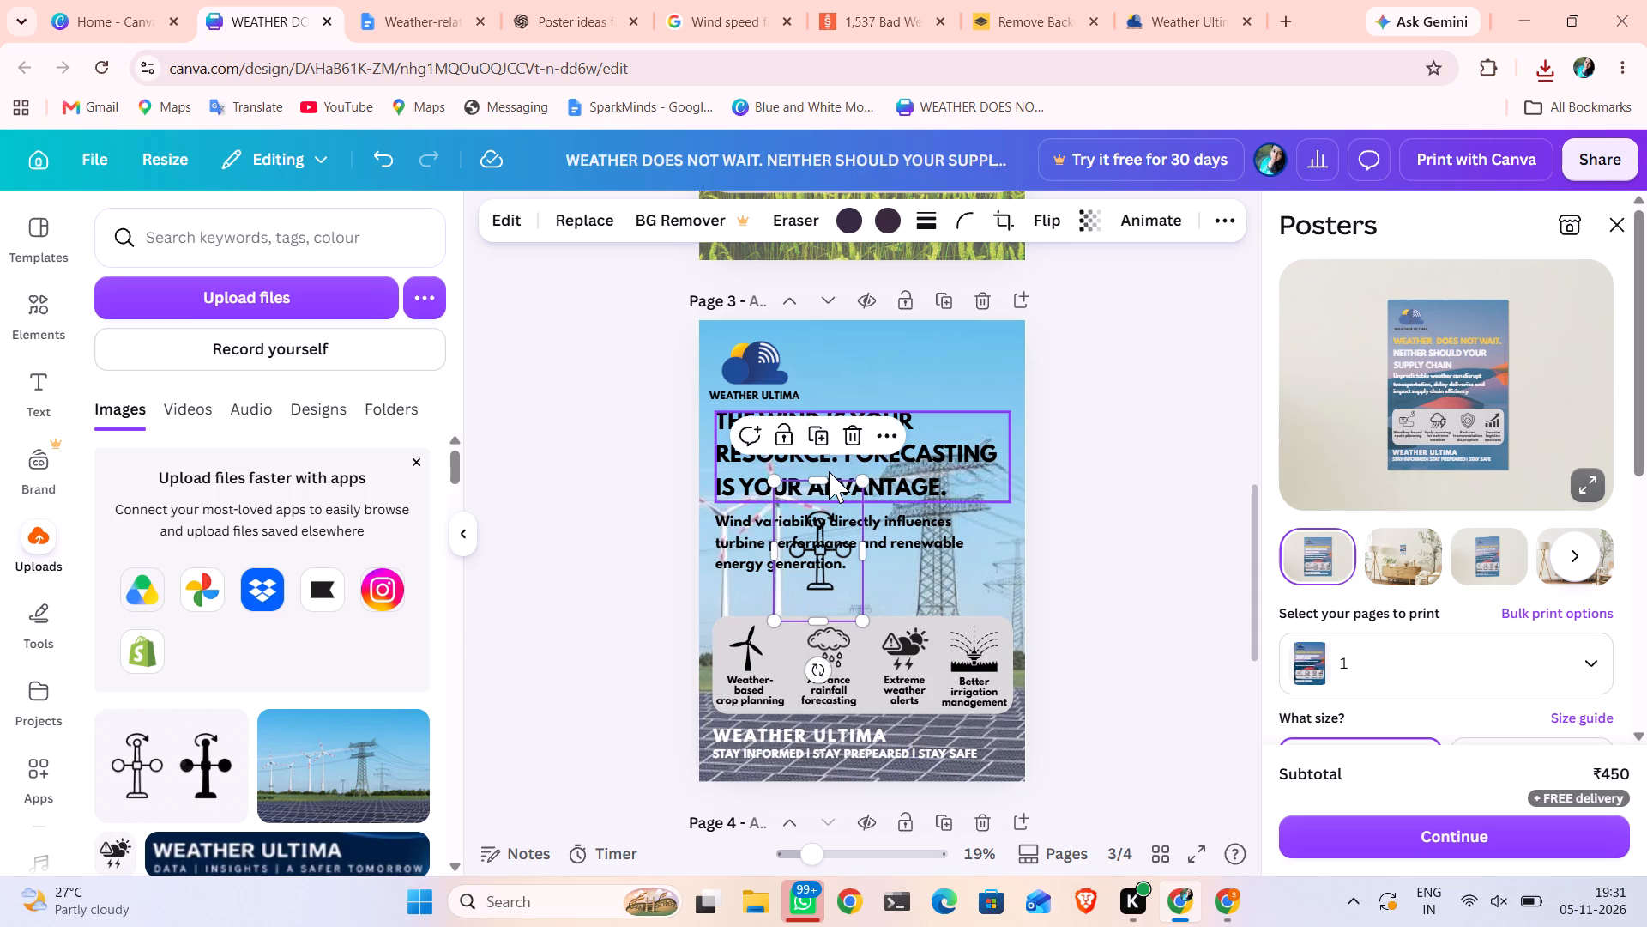
pyautogui.moveTo(827, 478); pyautogui.dragTo(830, 506)
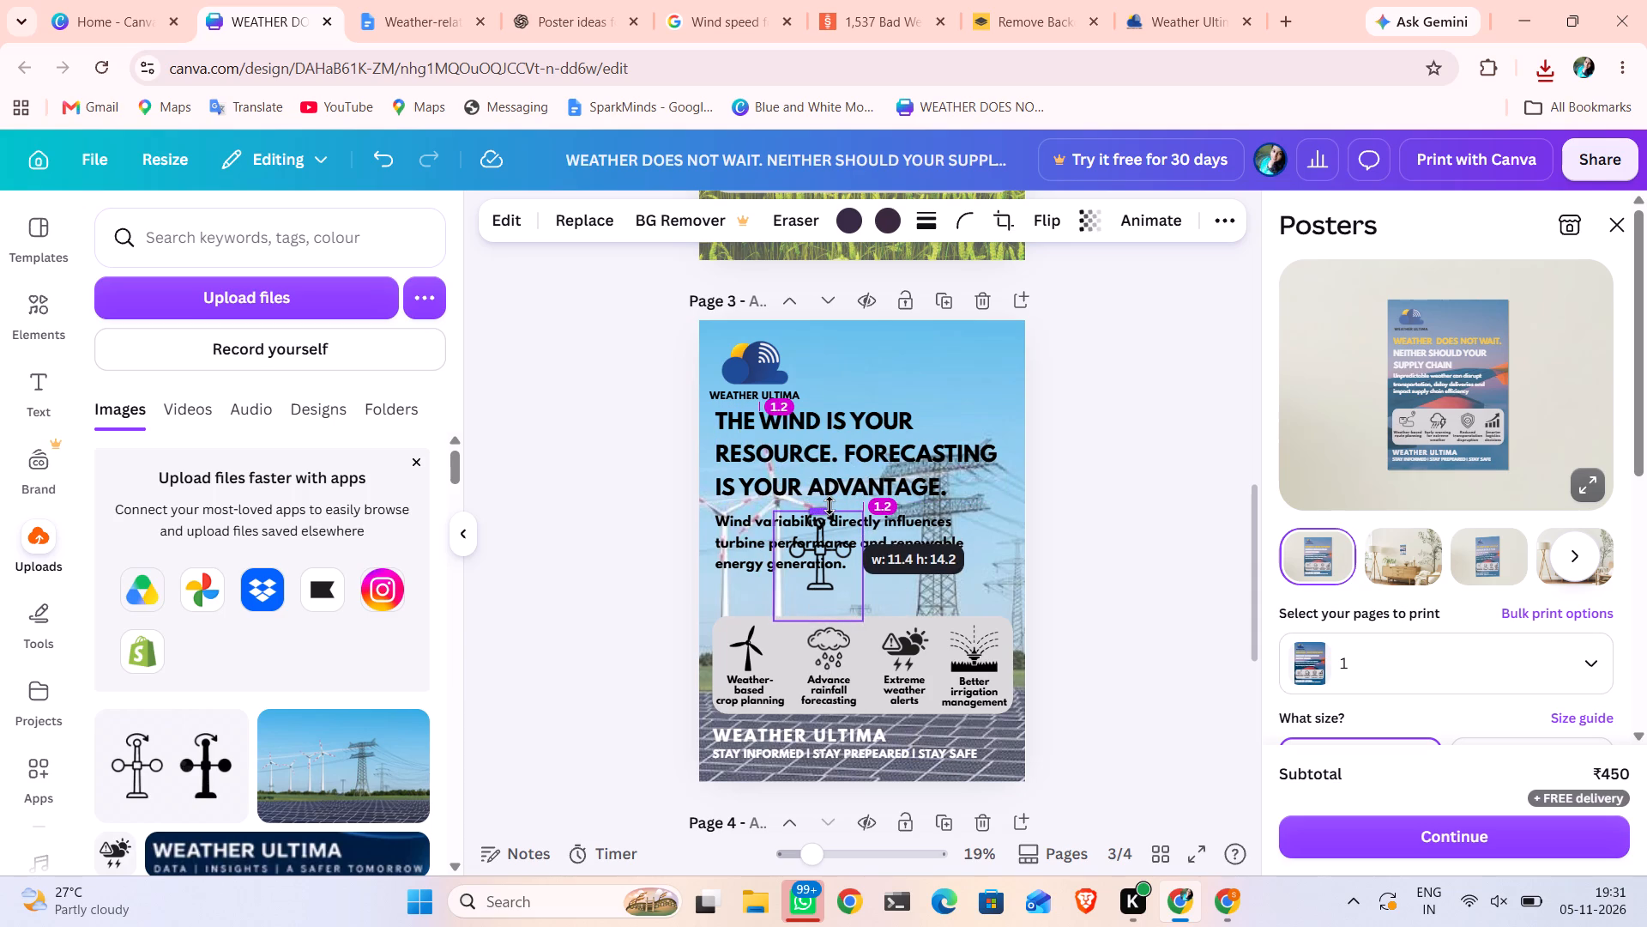
pyautogui.moveTo(830, 506); pyautogui.dragTo(830, 501)
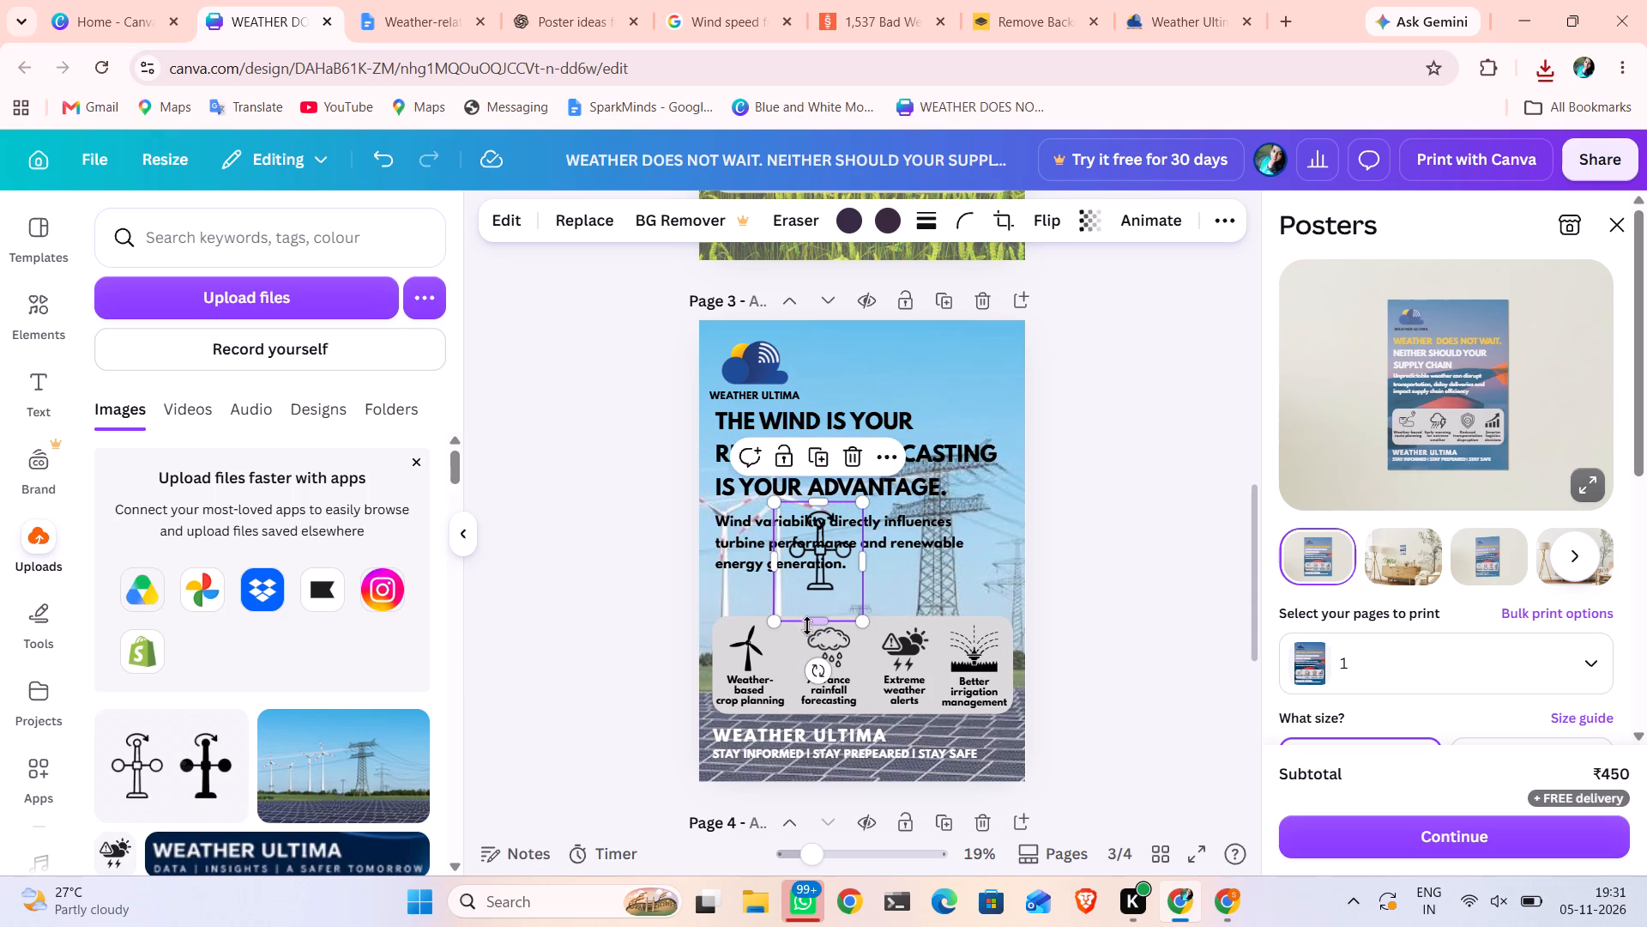
pyautogui.moveTo(813, 626); pyautogui.dragTo(811, 606)
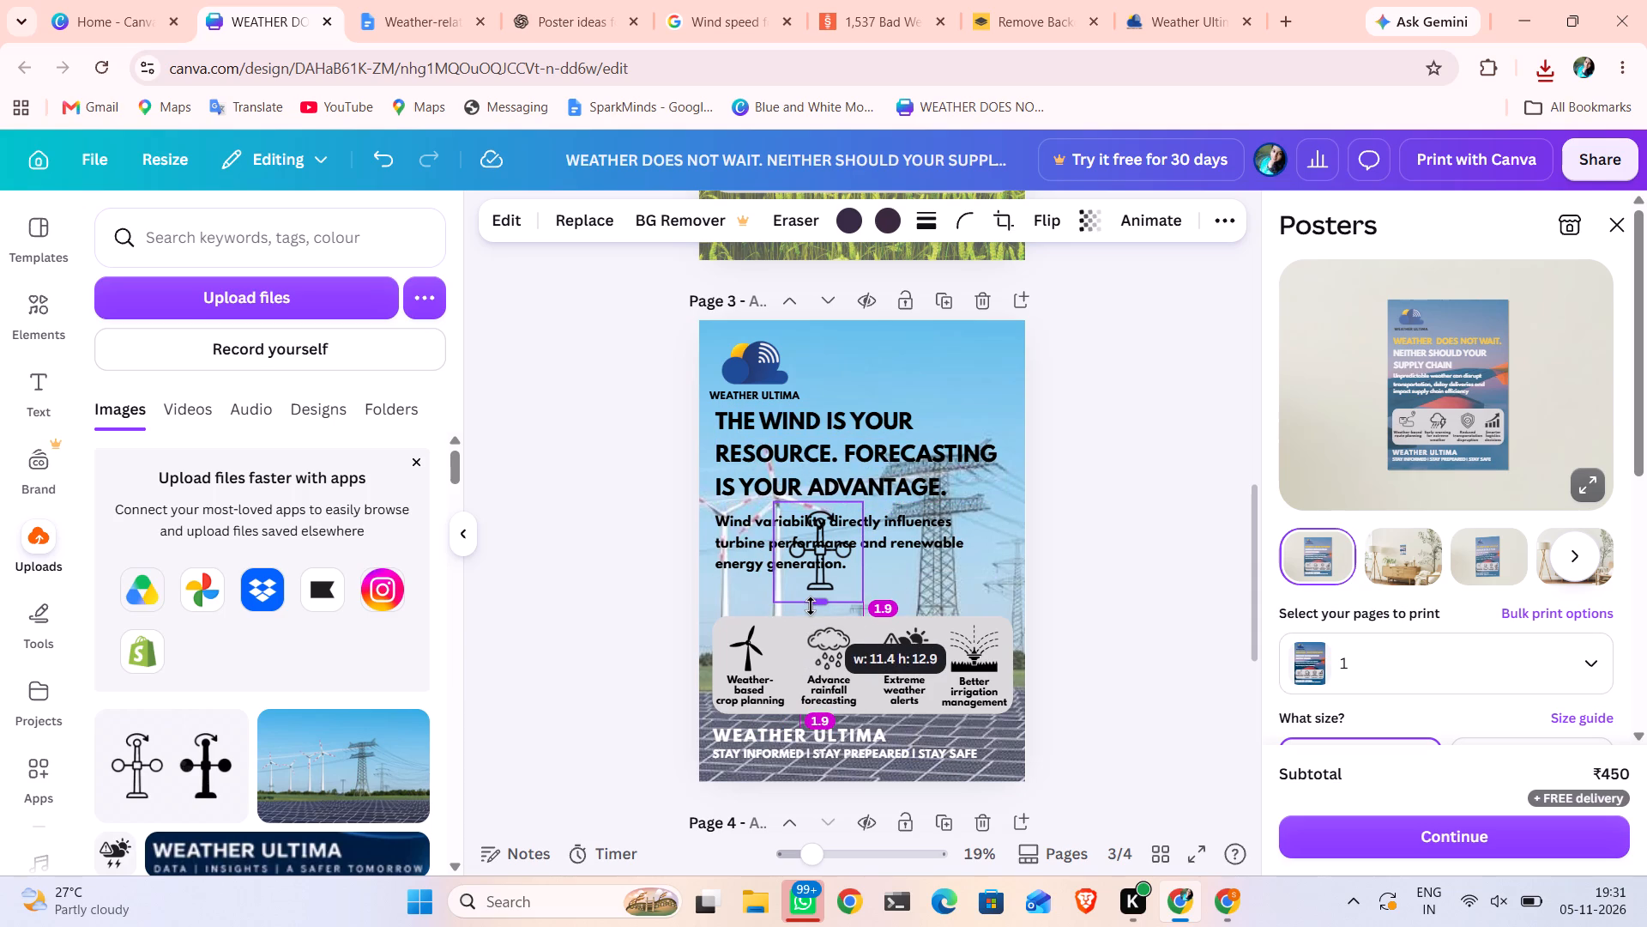
pyautogui.moveTo(811, 606); pyautogui.dragTo(811, 602)
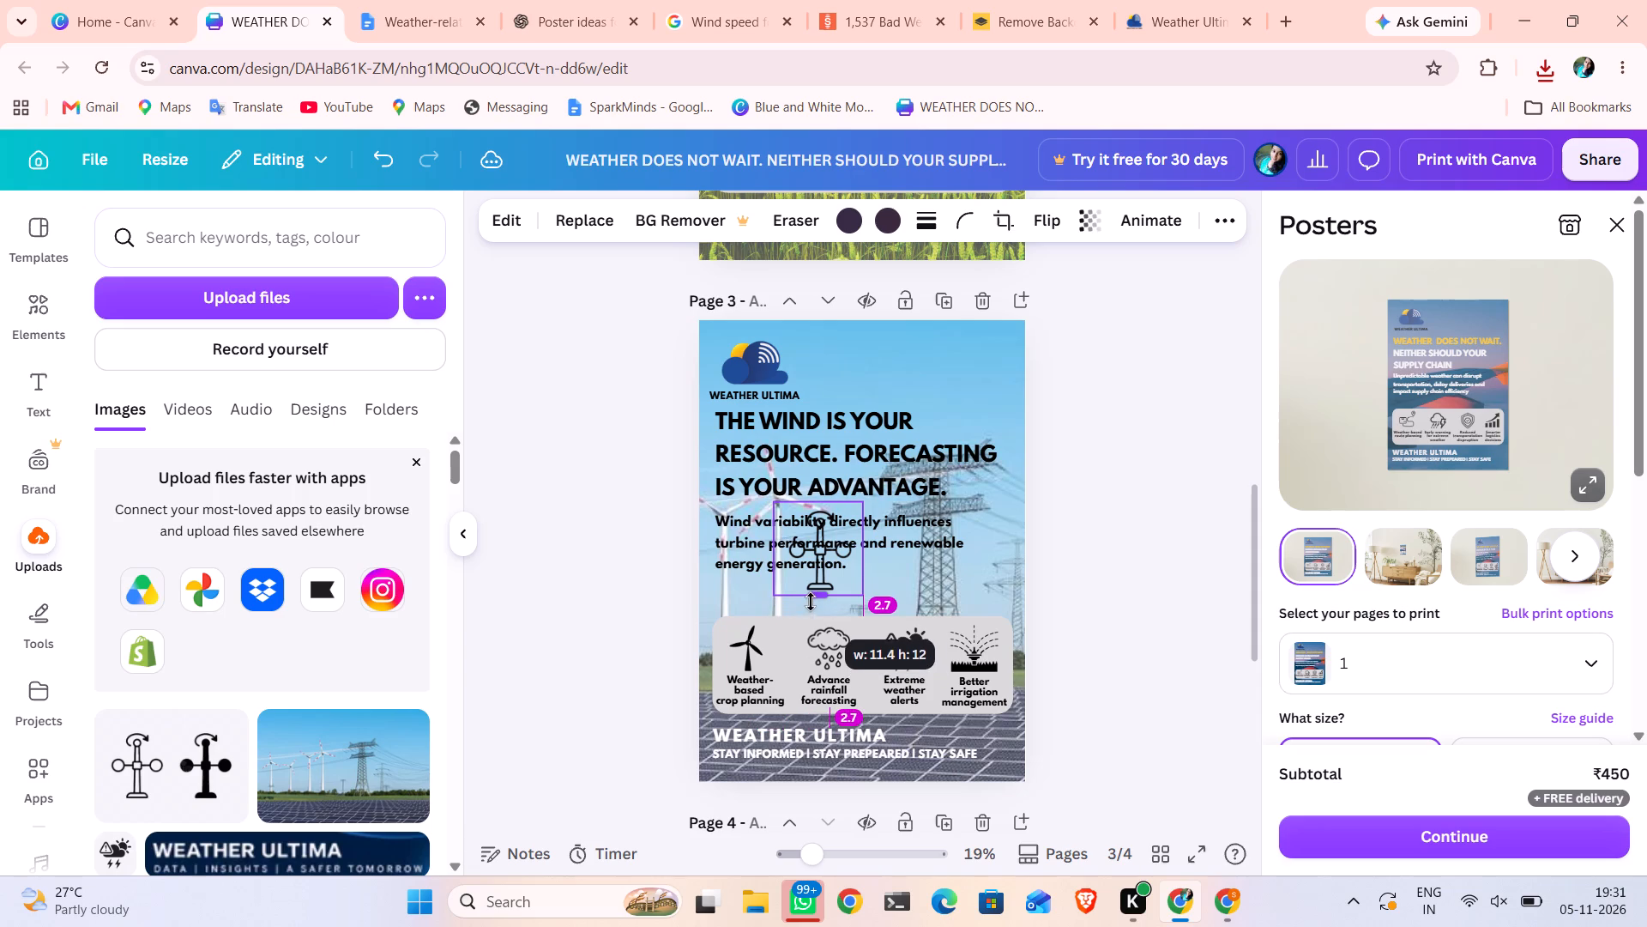
pyautogui.moveTo(811, 602); pyautogui.dragTo(810, 598)
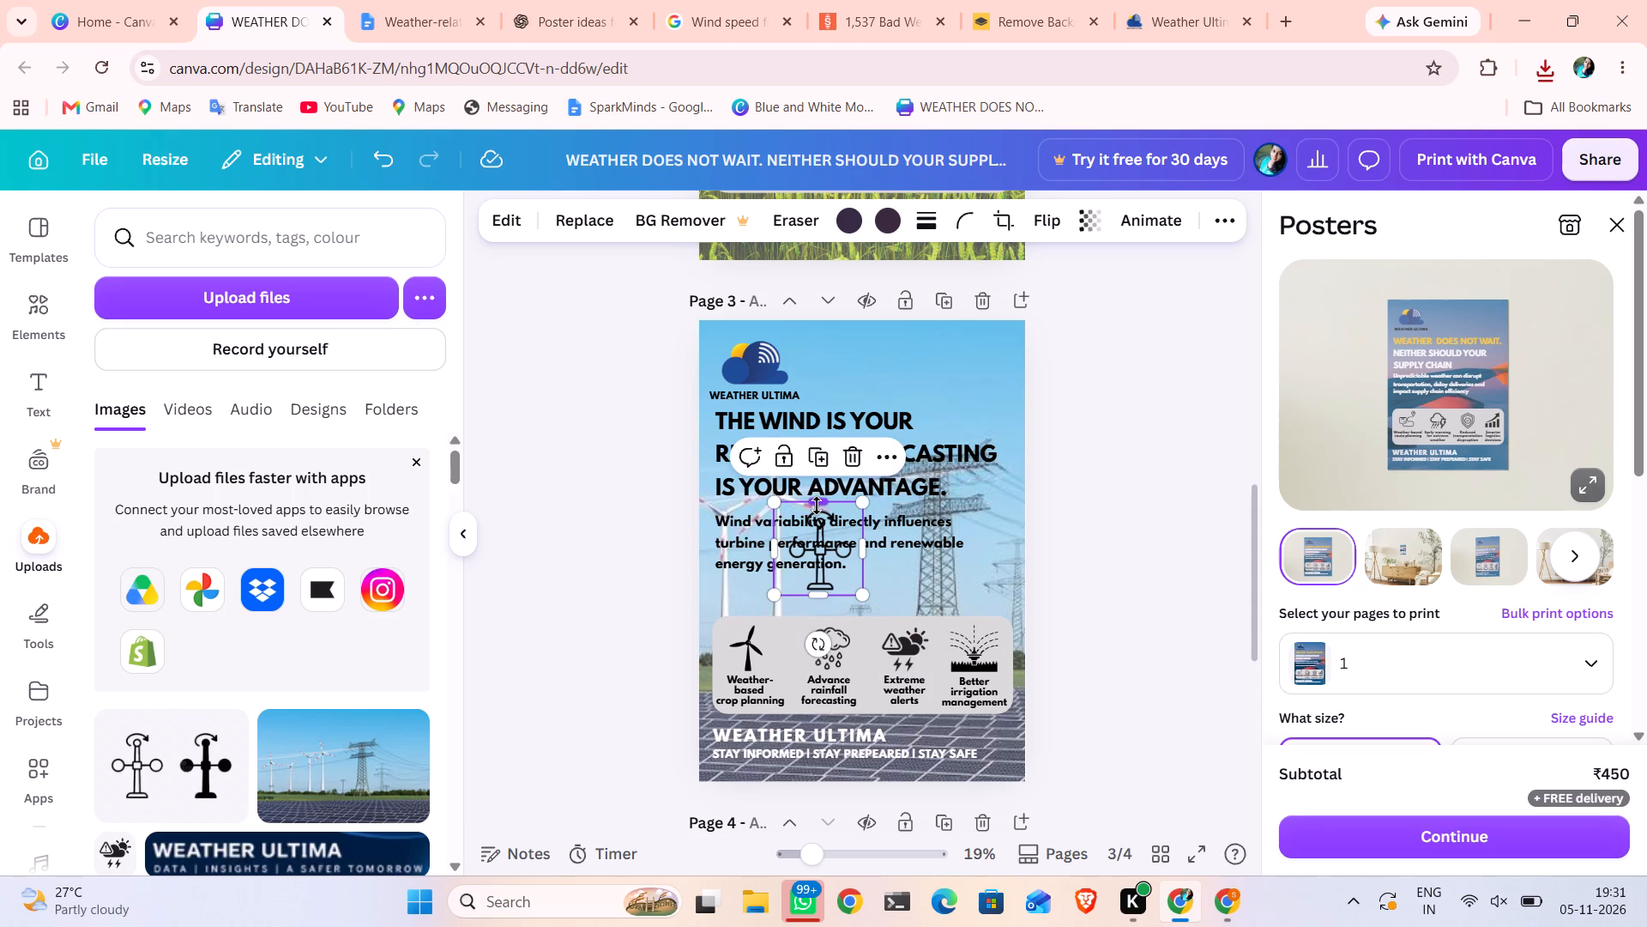
pyautogui.click(769, 556)
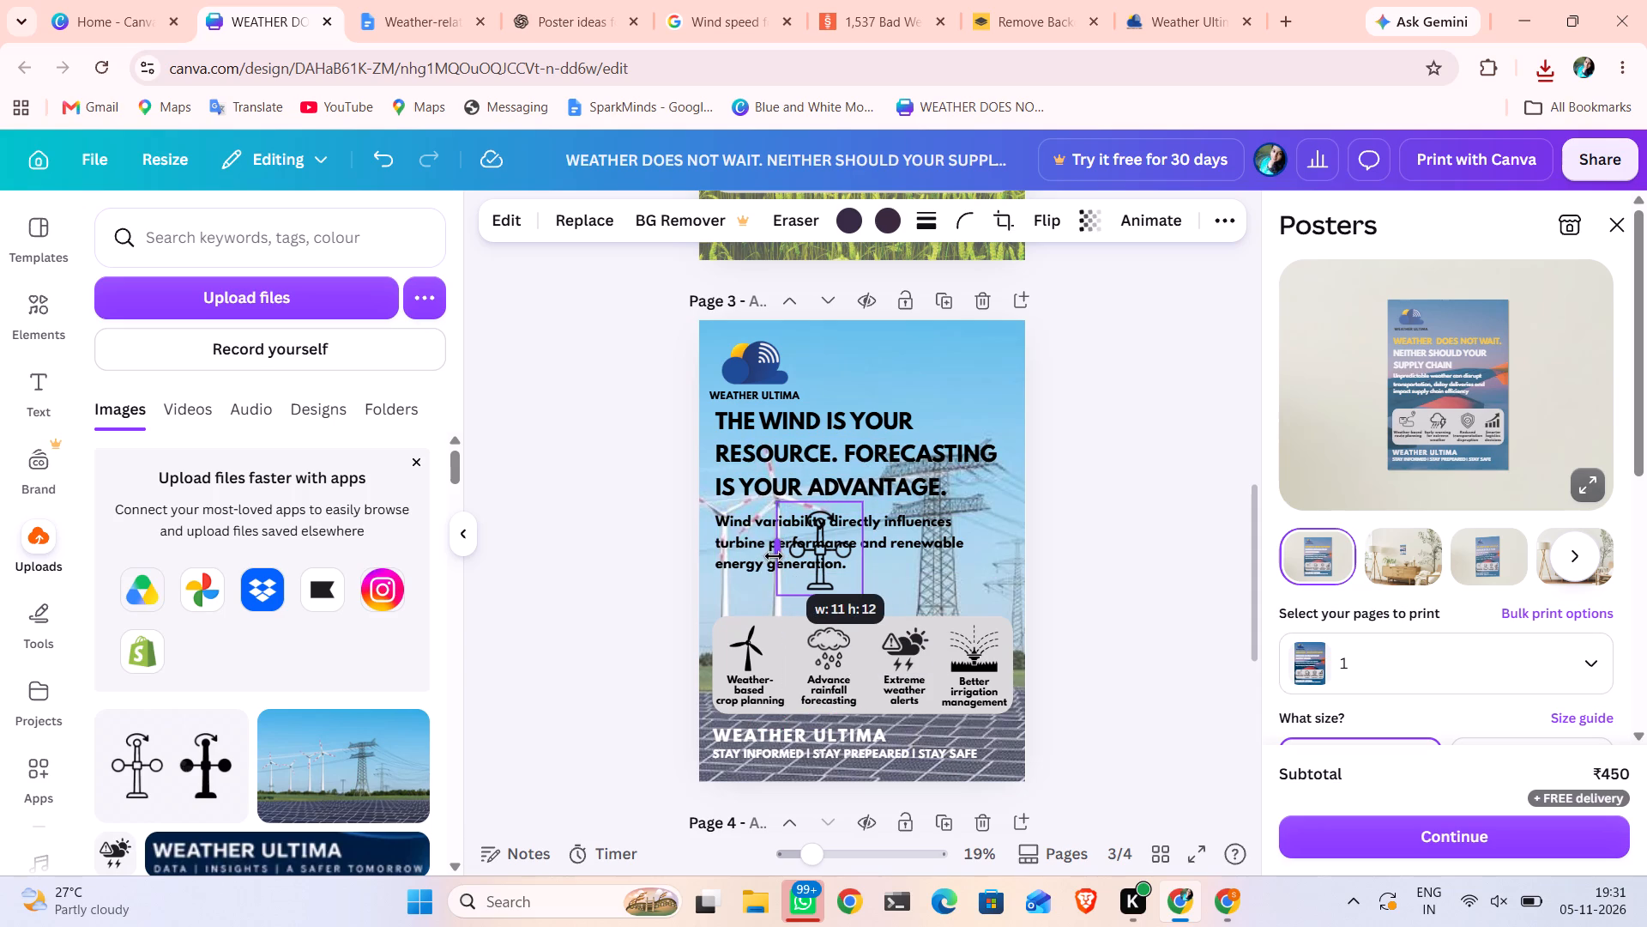
pyautogui.click(859, 544)
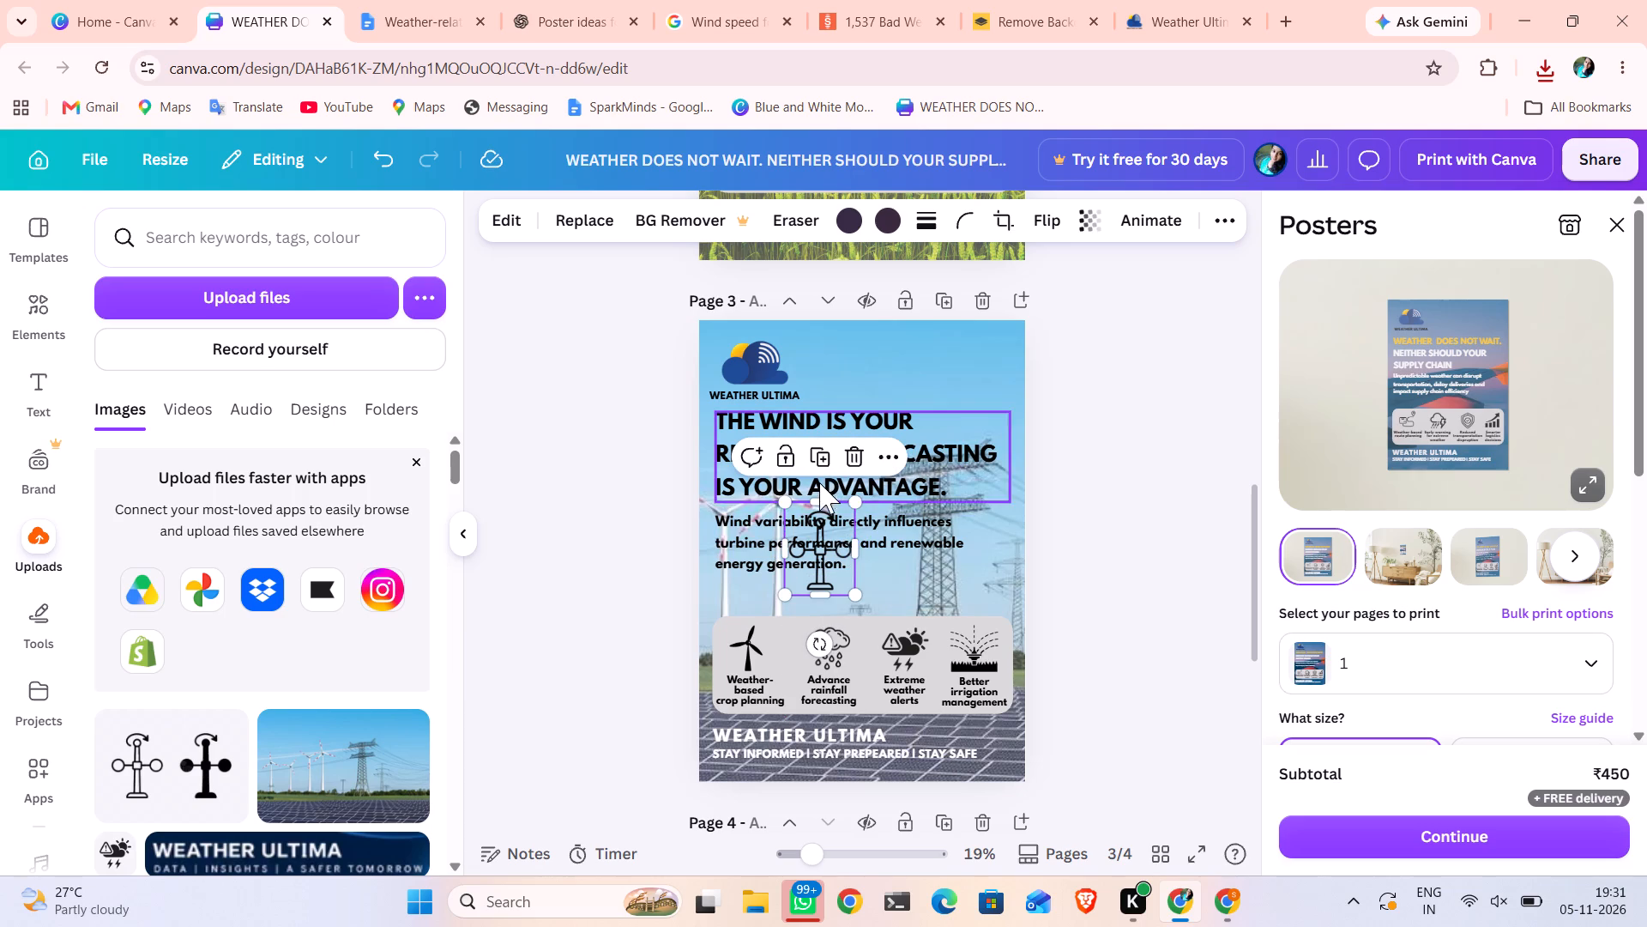
pyautogui.click(821, 494)
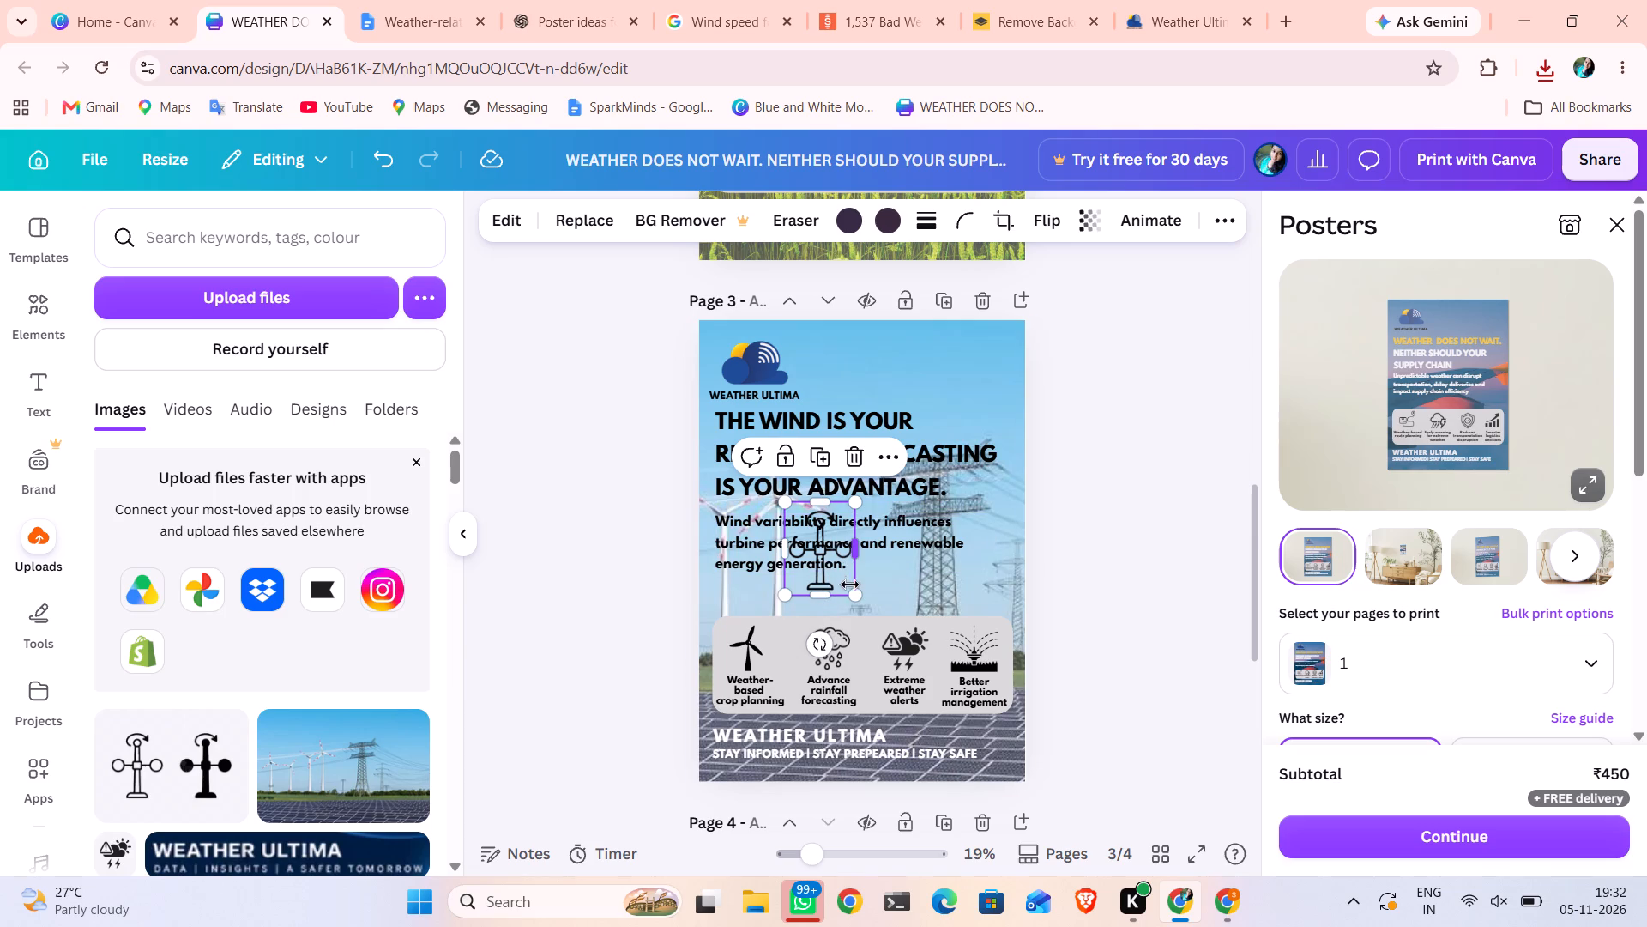
# Replace the wind turbine icon above "Weather-based crop planning" with the outlined anemometer, scaled down to about 4.5 by 6.
pyautogui.moveTo(855, 591); pyautogui.dragTo(822, 556)
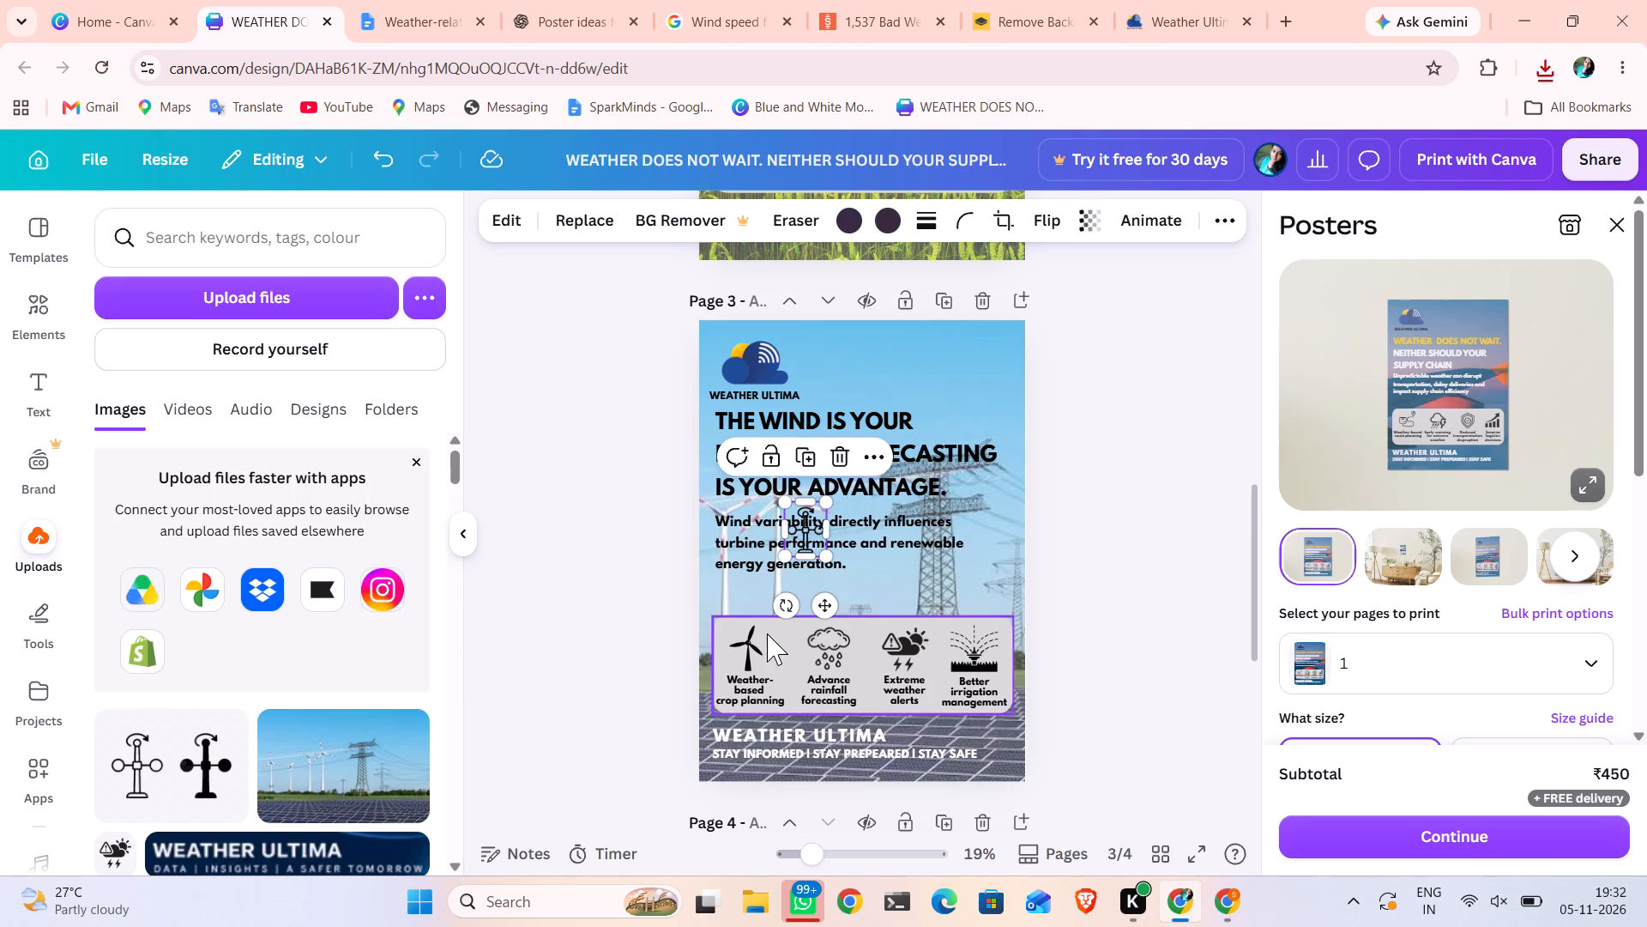
pyautogui.click(753, 656)
pyautogui.press('BackSpace')
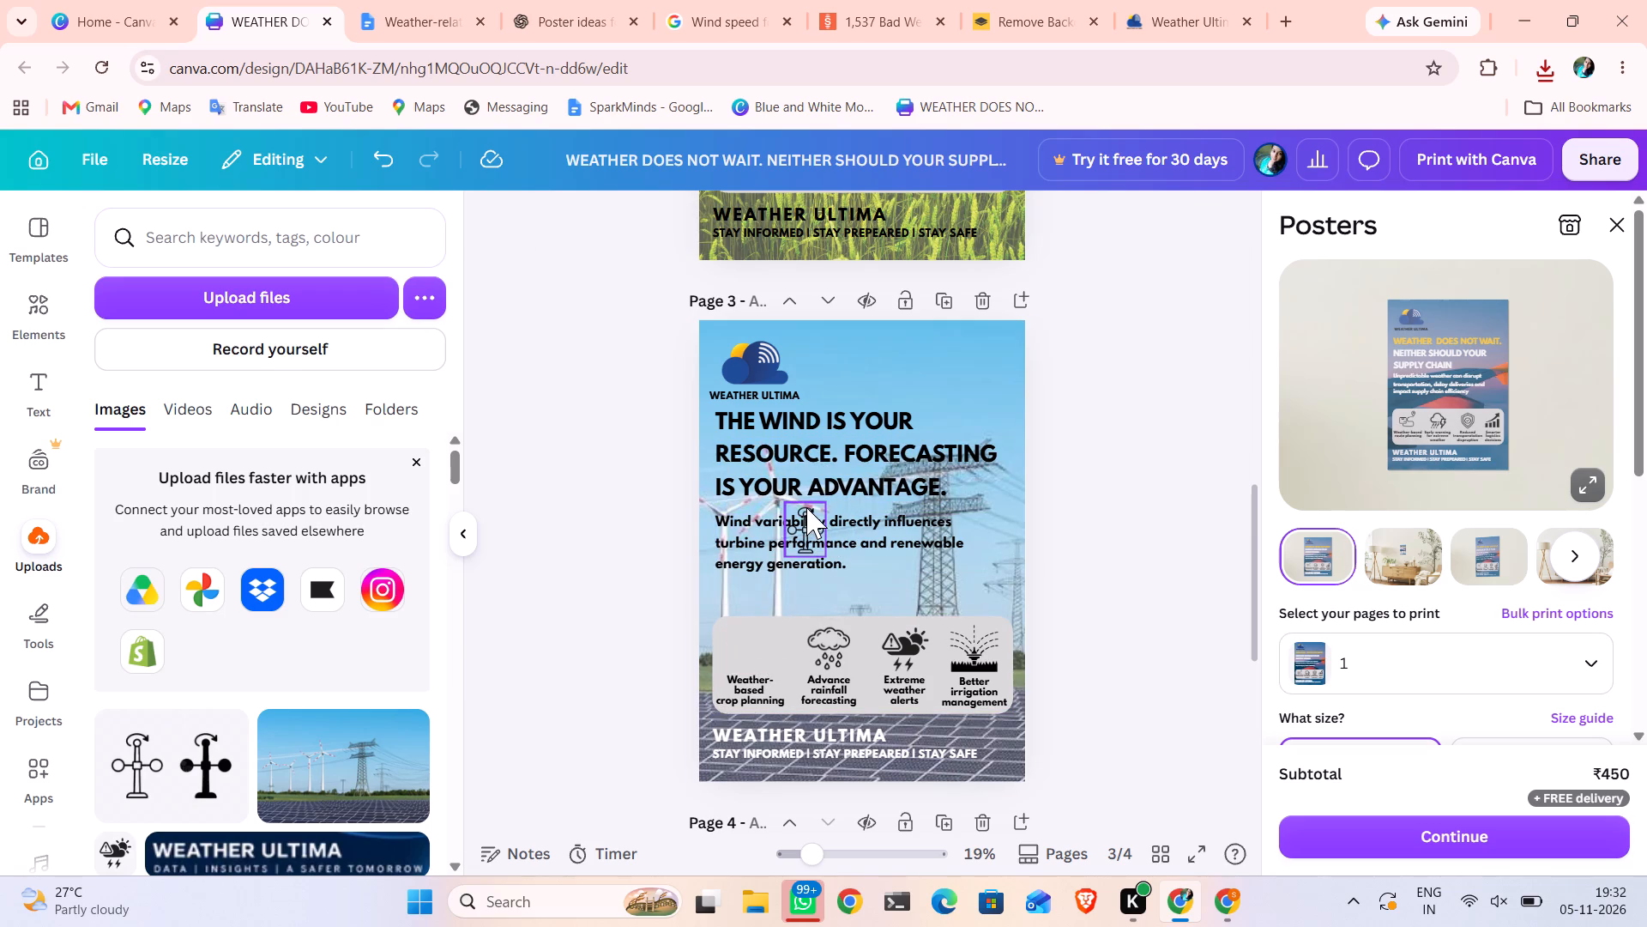
pyautogui.moveTo(806, 507); pyautogui.dragTo(751, 622)
pyautogui.moveTo(770, 615); pyautogui.dragTo(771, 629)
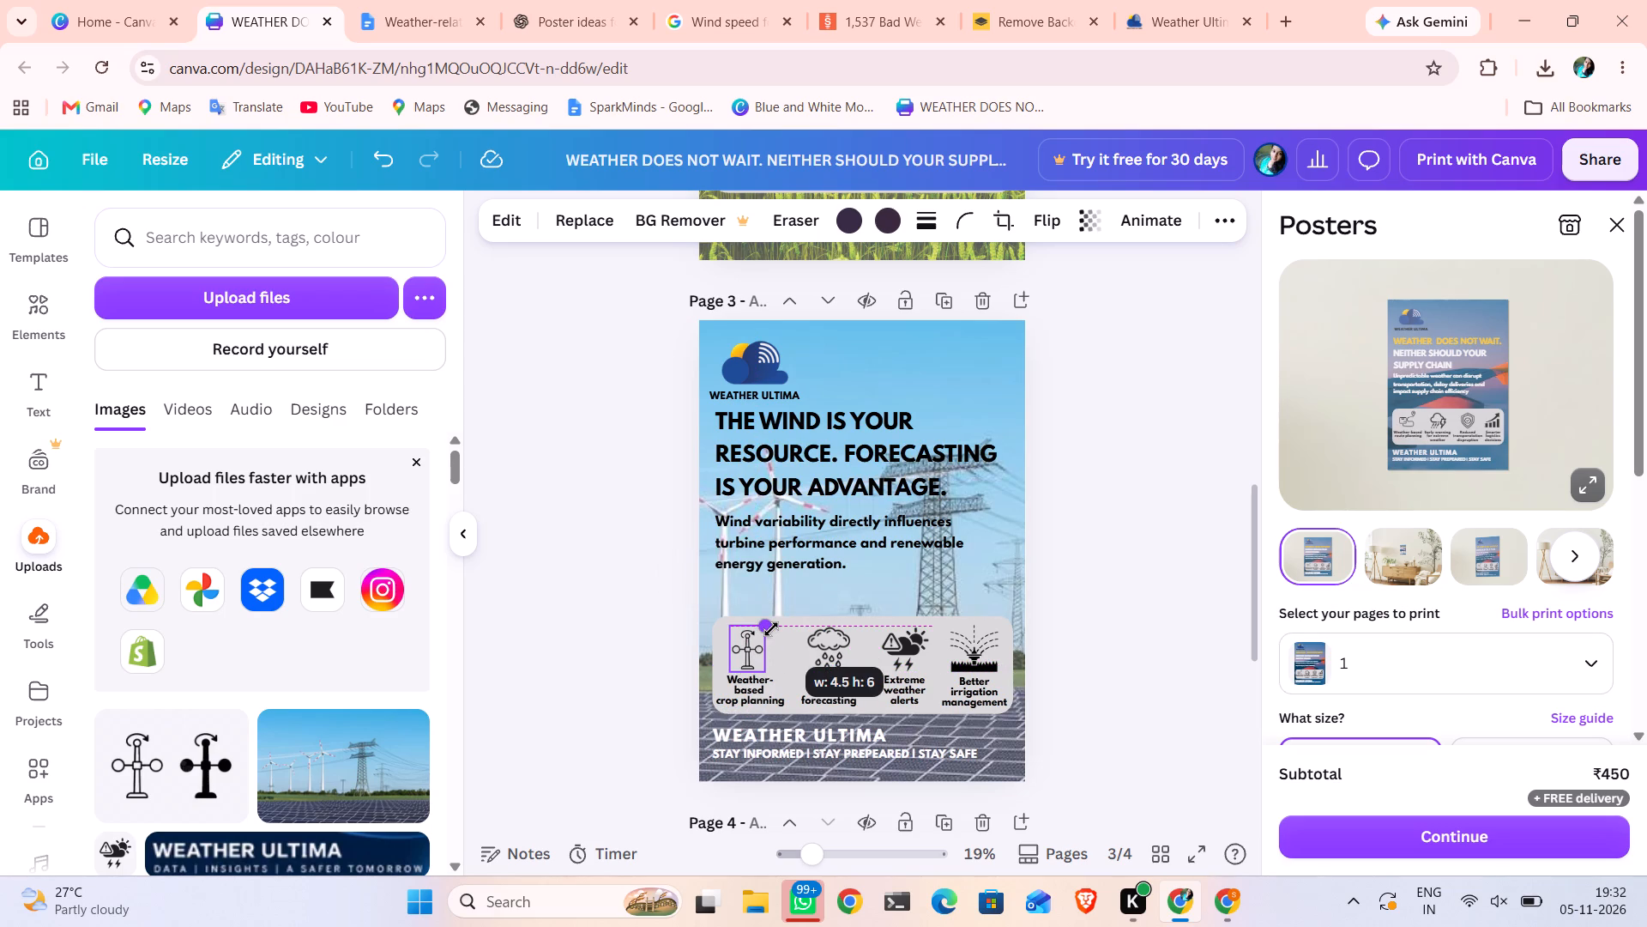
pyautogui.moveTo(771, 629); pyautogui.dragTo(773, 623)
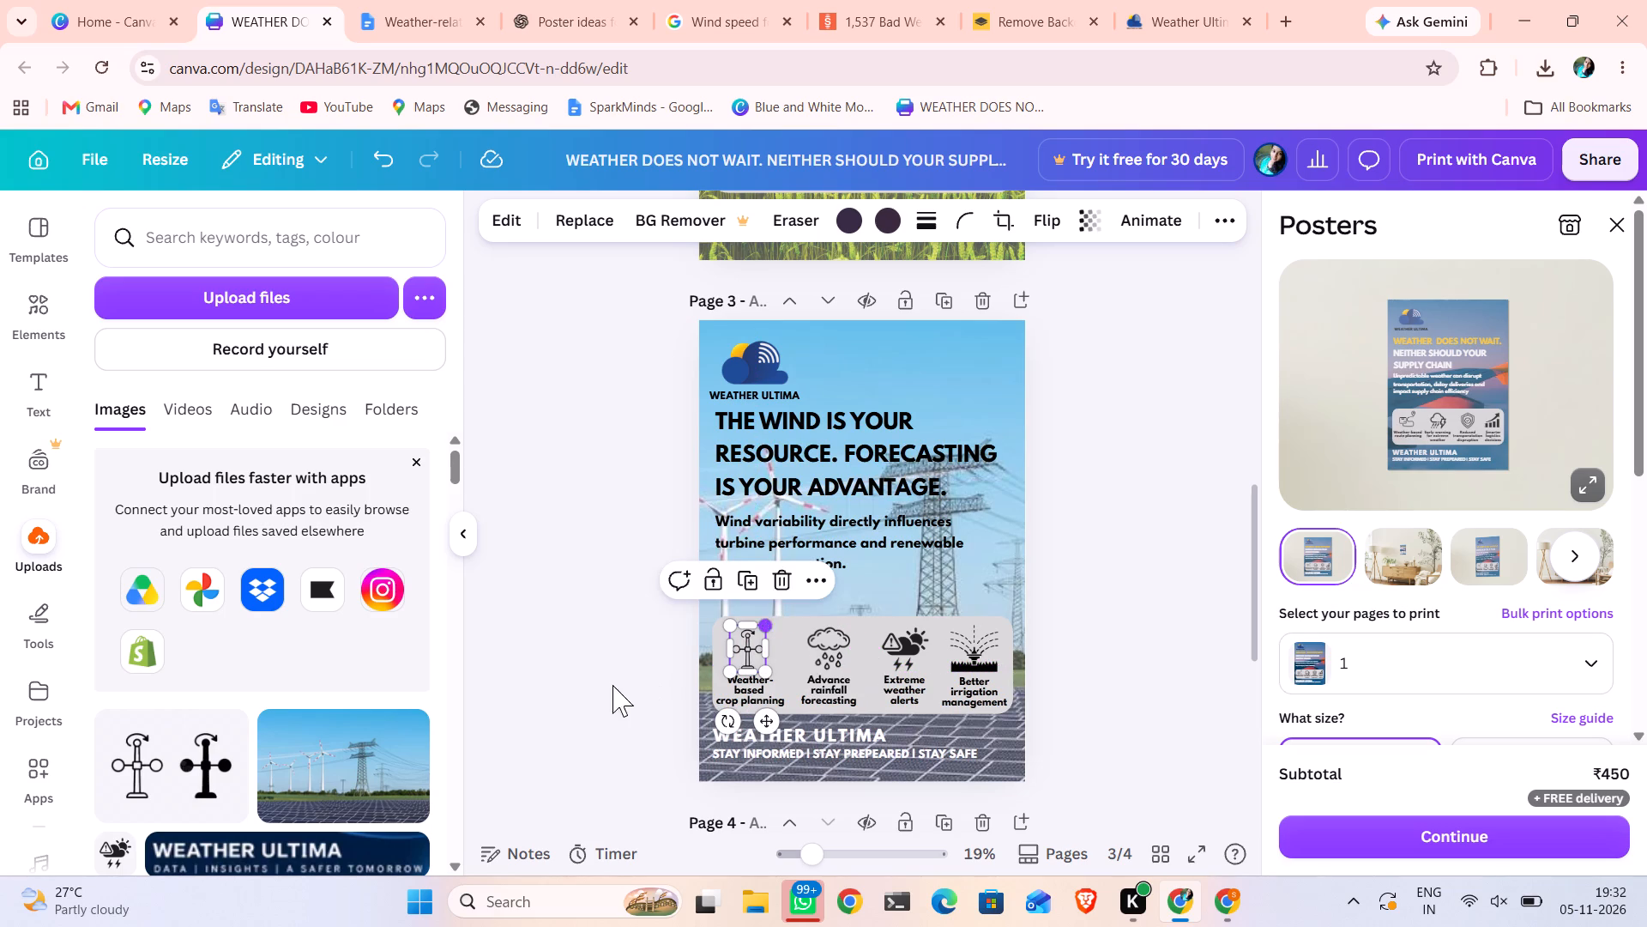
pyautogui.click(594, 684)
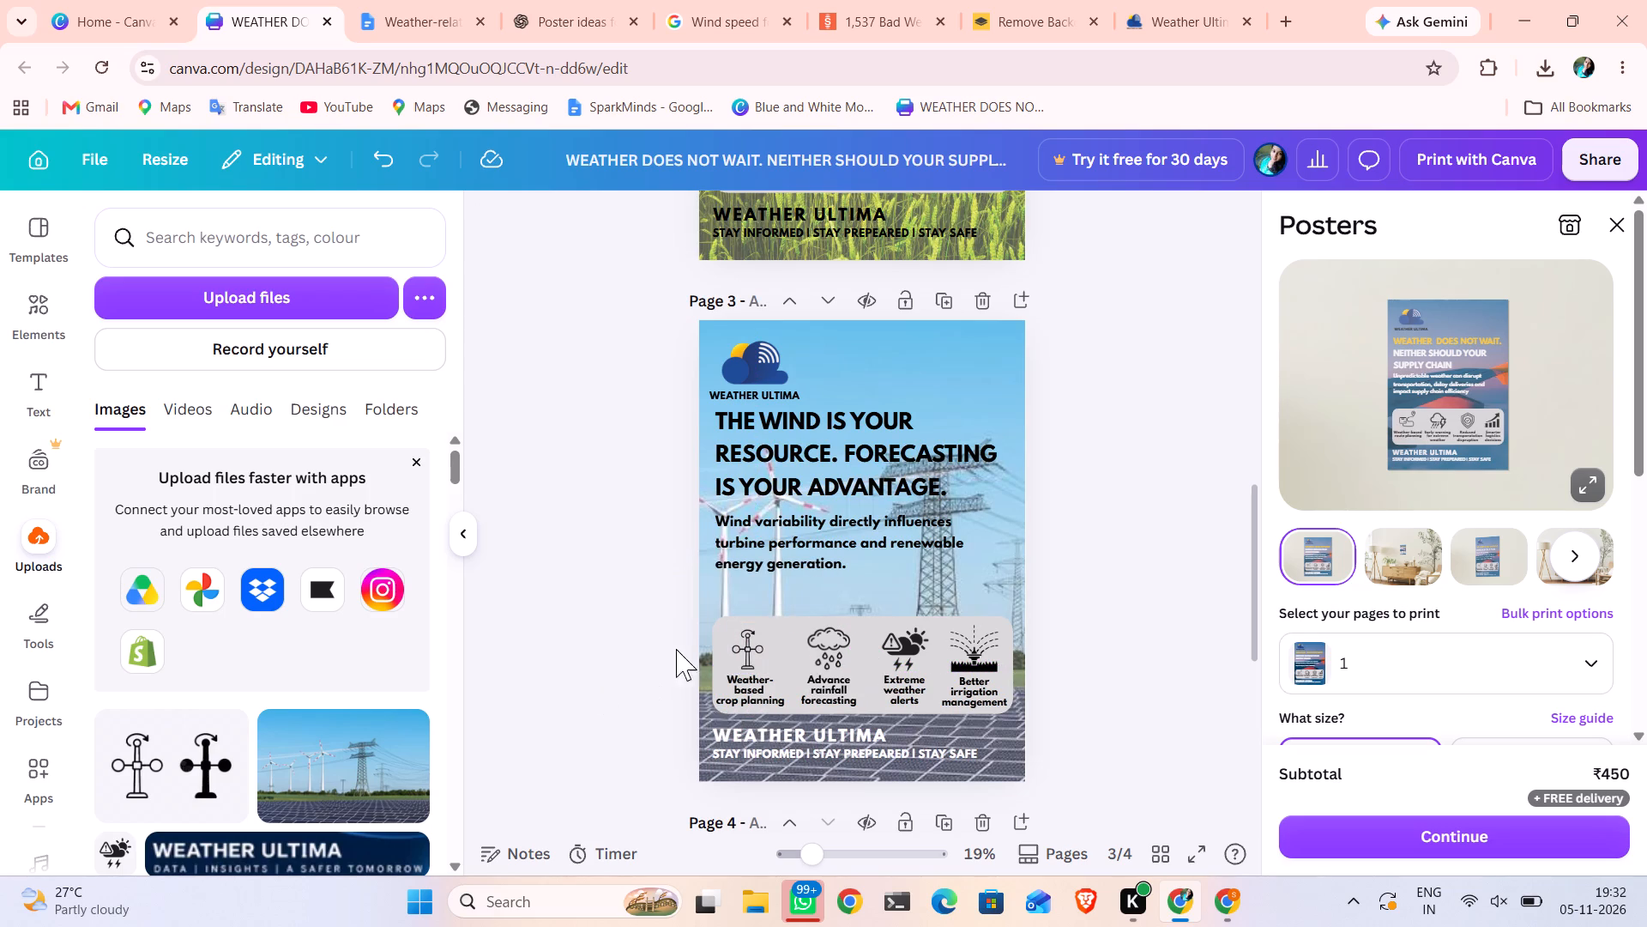
# Nudge the anemometer icon slightly upward above its label in the highlights box.
pyautogui.click(745, 663)
pyautogui.press('Up')
pyautogui.press('Up')
pyautogui.press('Up')
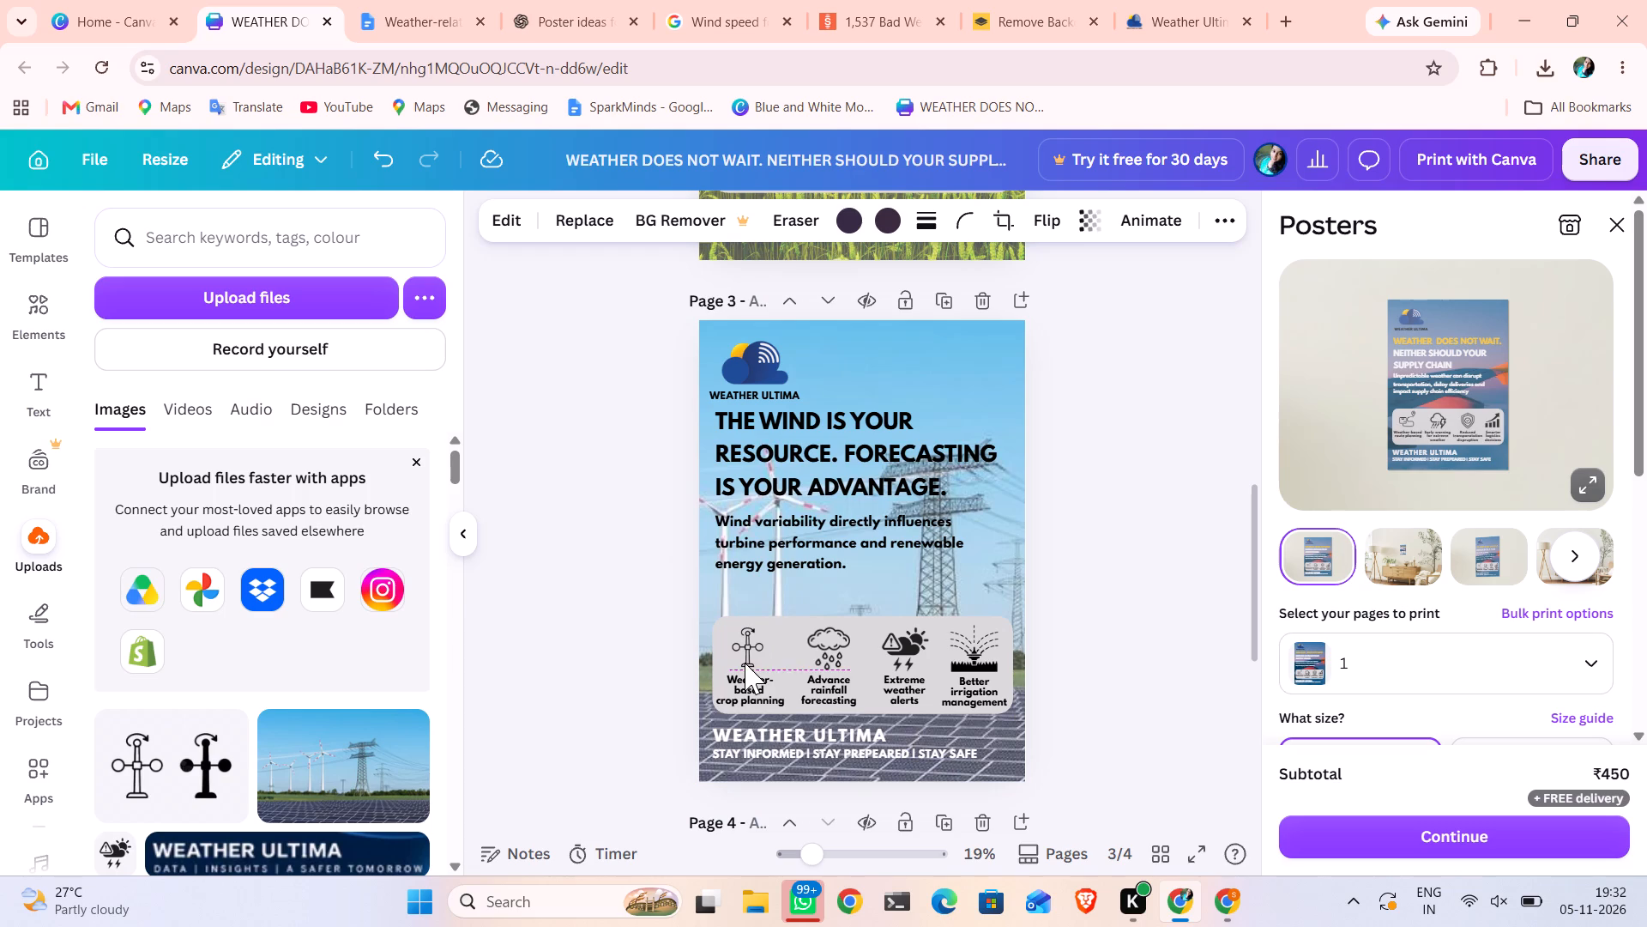
pyautogui.press('Up')
pyautogui.press('Up')
pyautogui.press('Down')
pyautogui.press('Down')
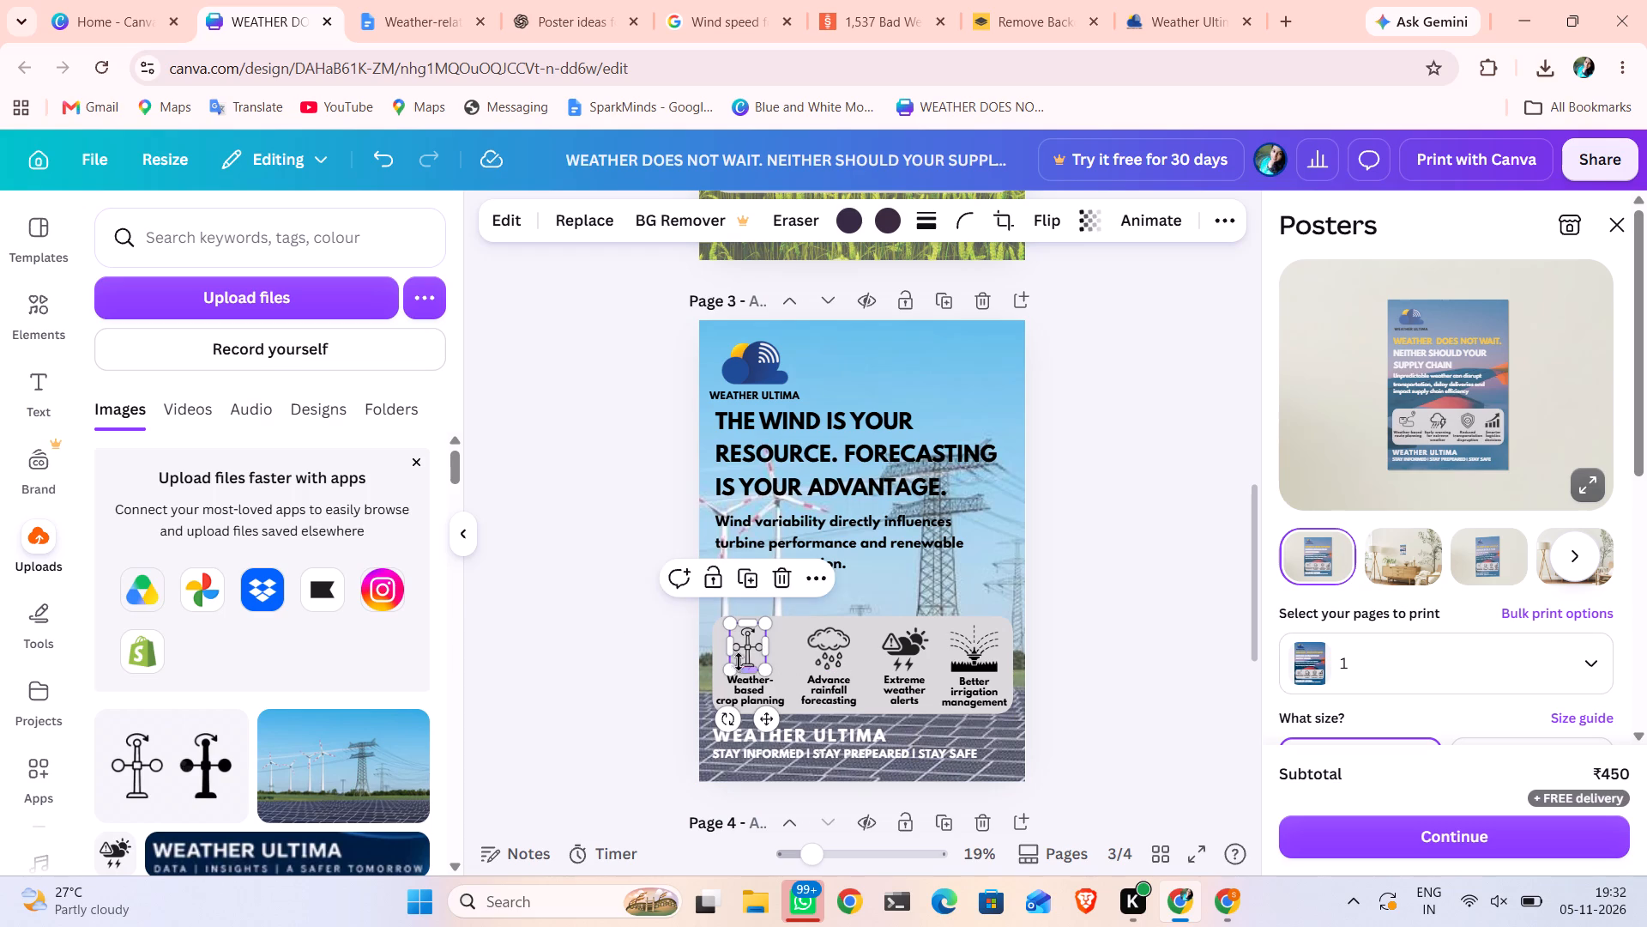
pyautogui.click(599, 631)
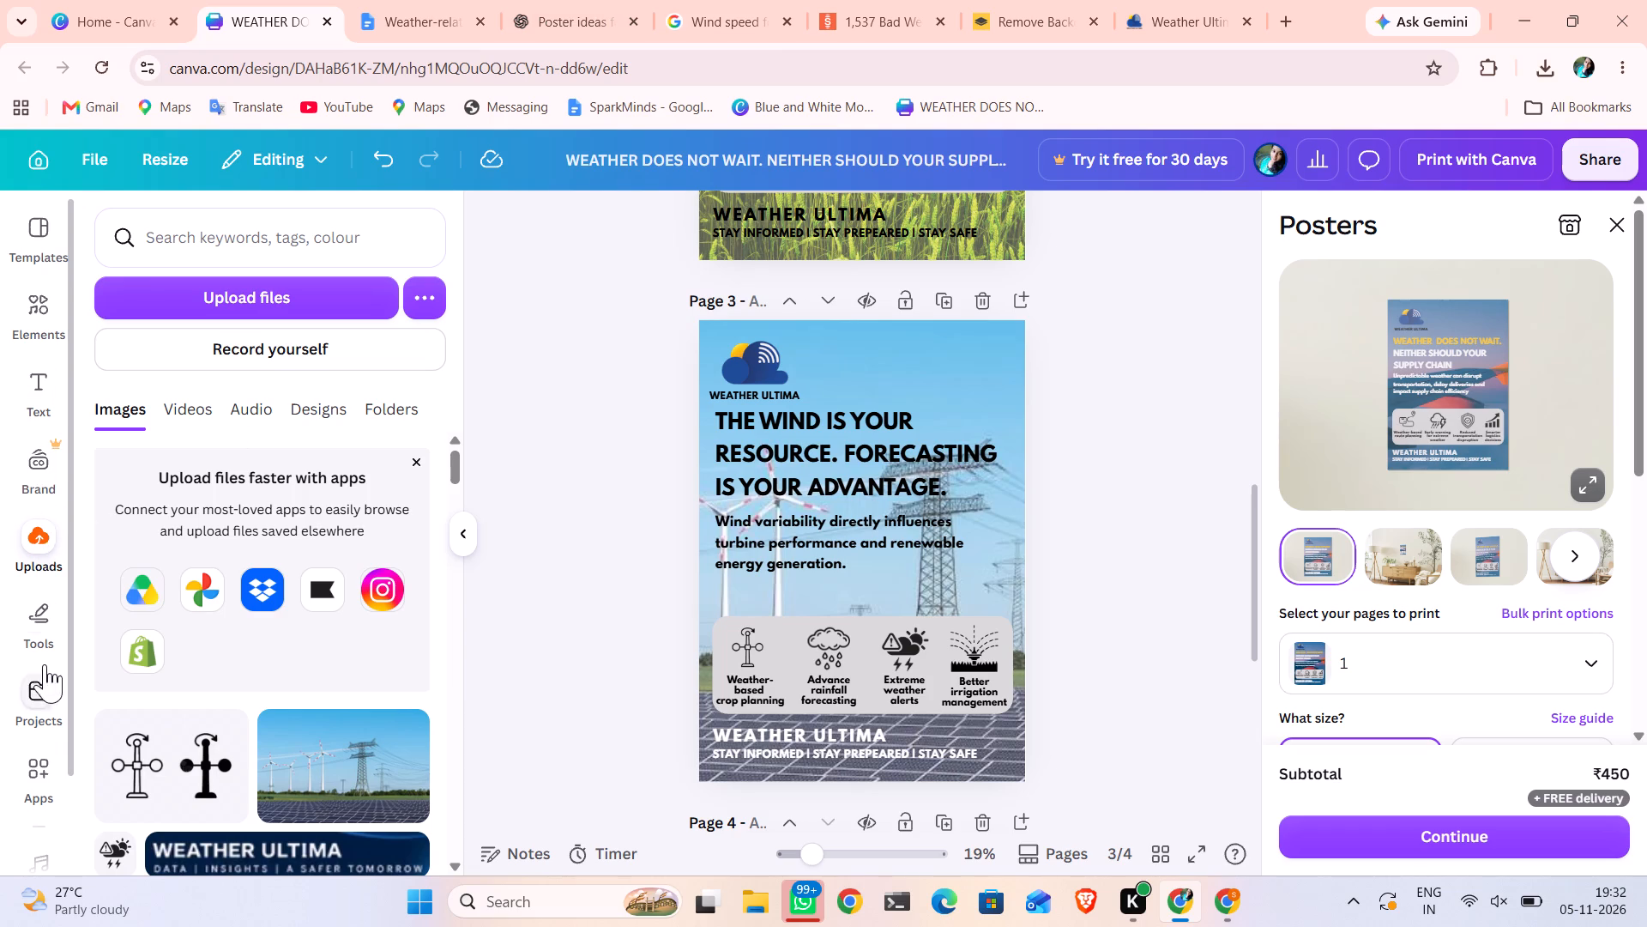
pyautogui.click(39, 327)
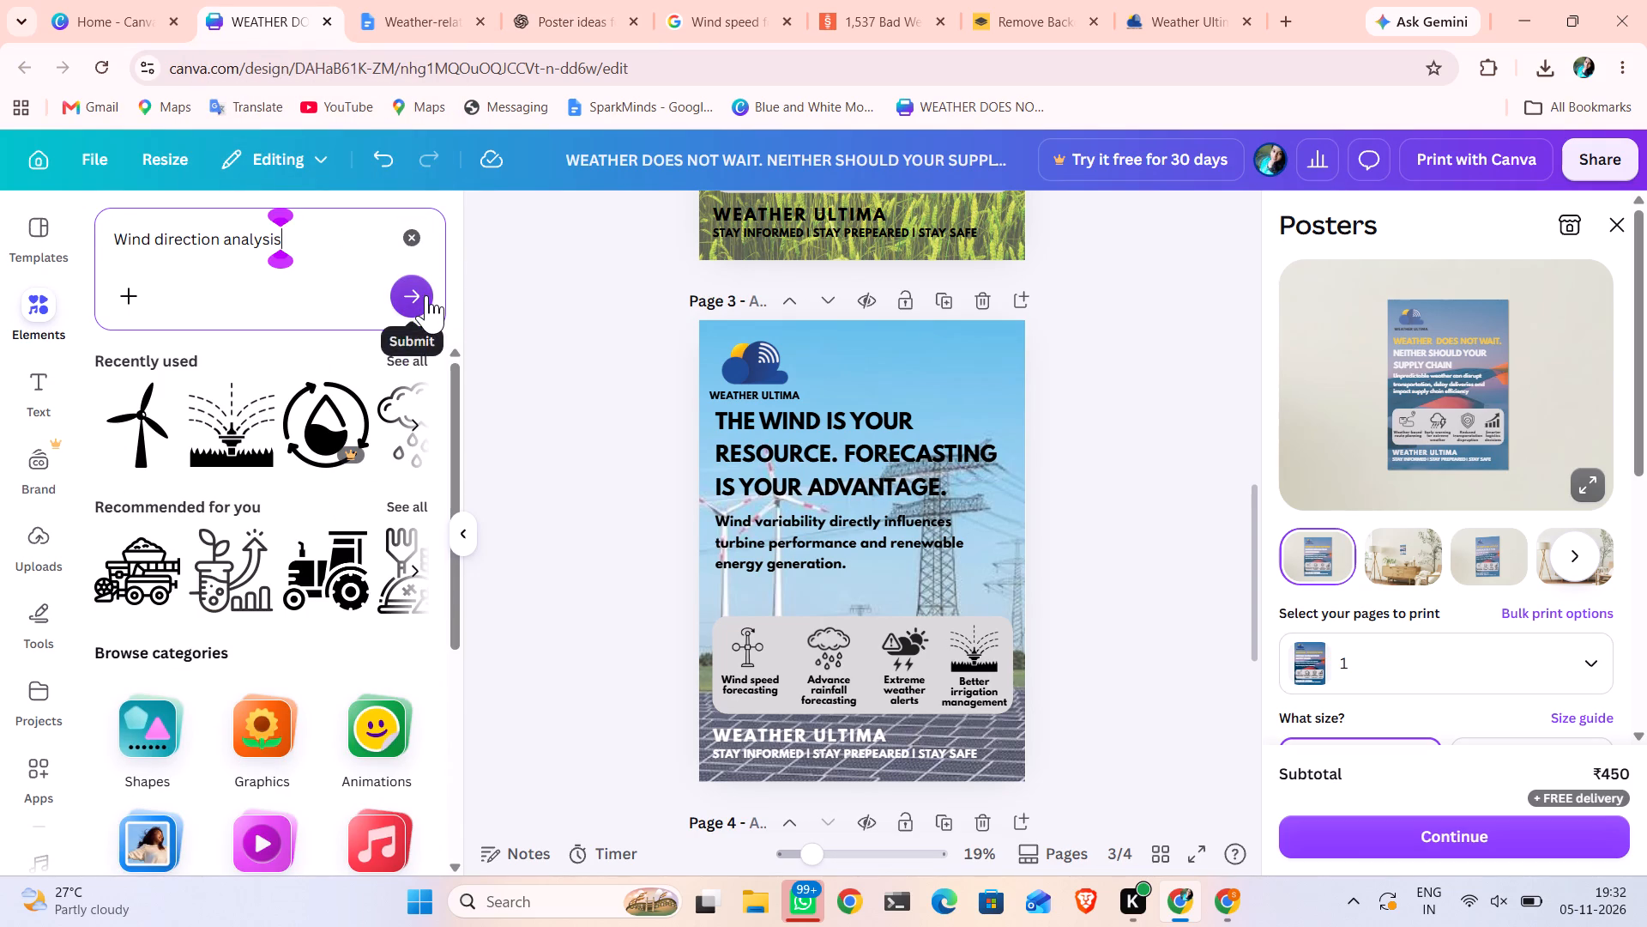
pyautogui.click(426, 295)
# Replace the "Advance rainfall forecasting" label on page 3 with "Wind direction analysis".
pyautogui.doubleClick(836, 688)
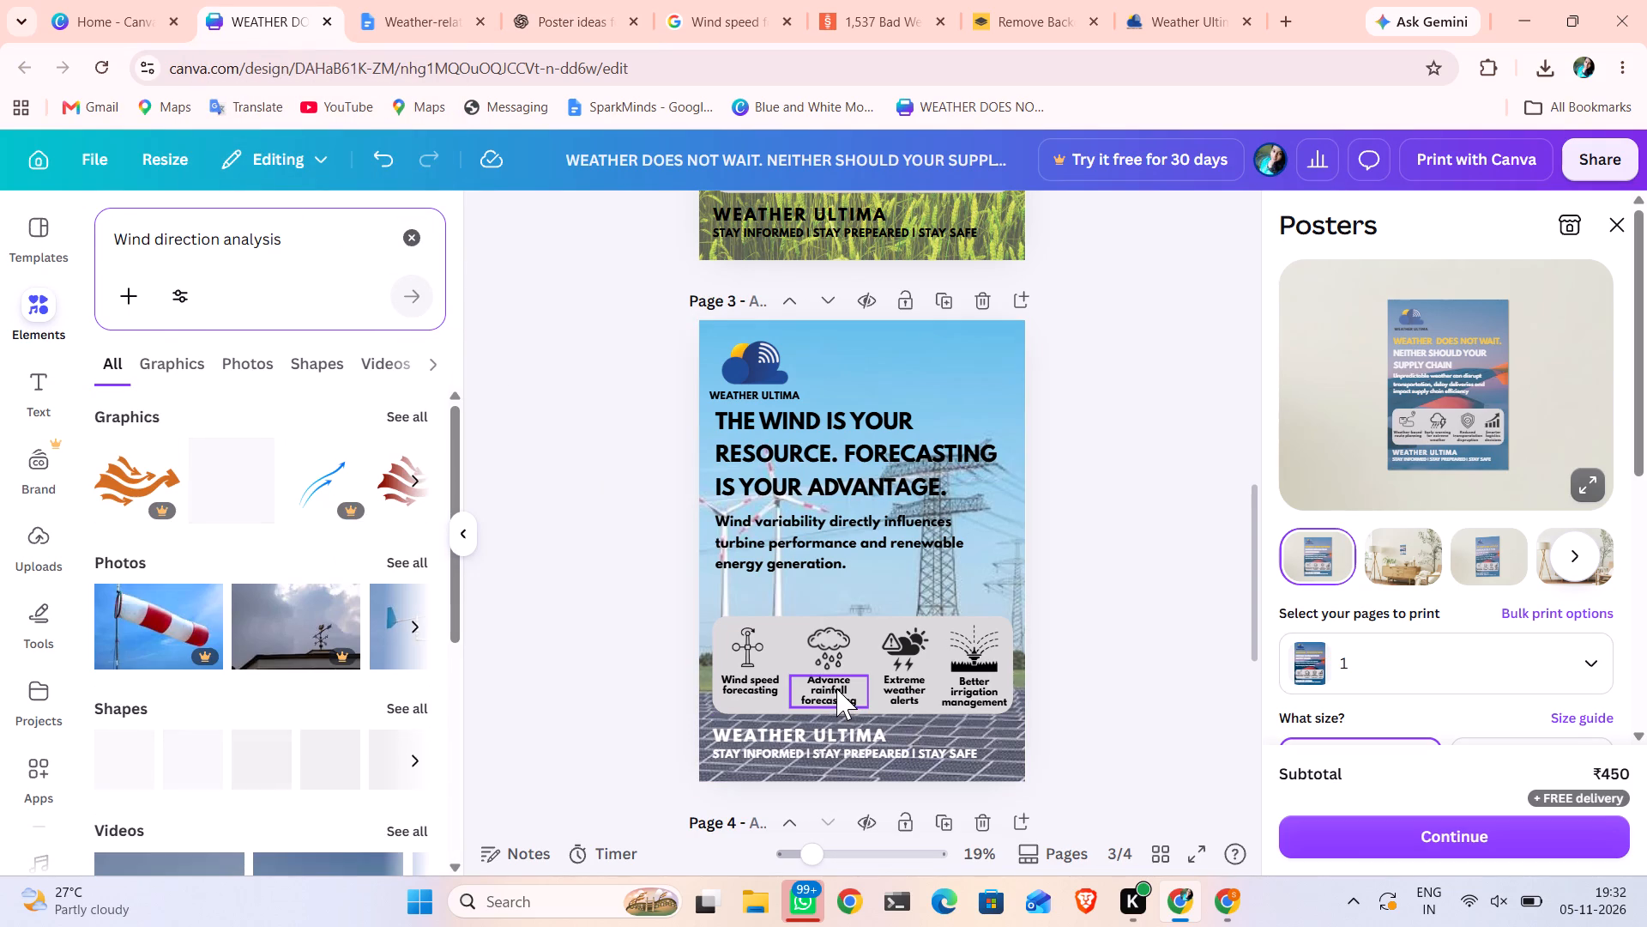
pyautogui.hotkey('ctrl', 'v')
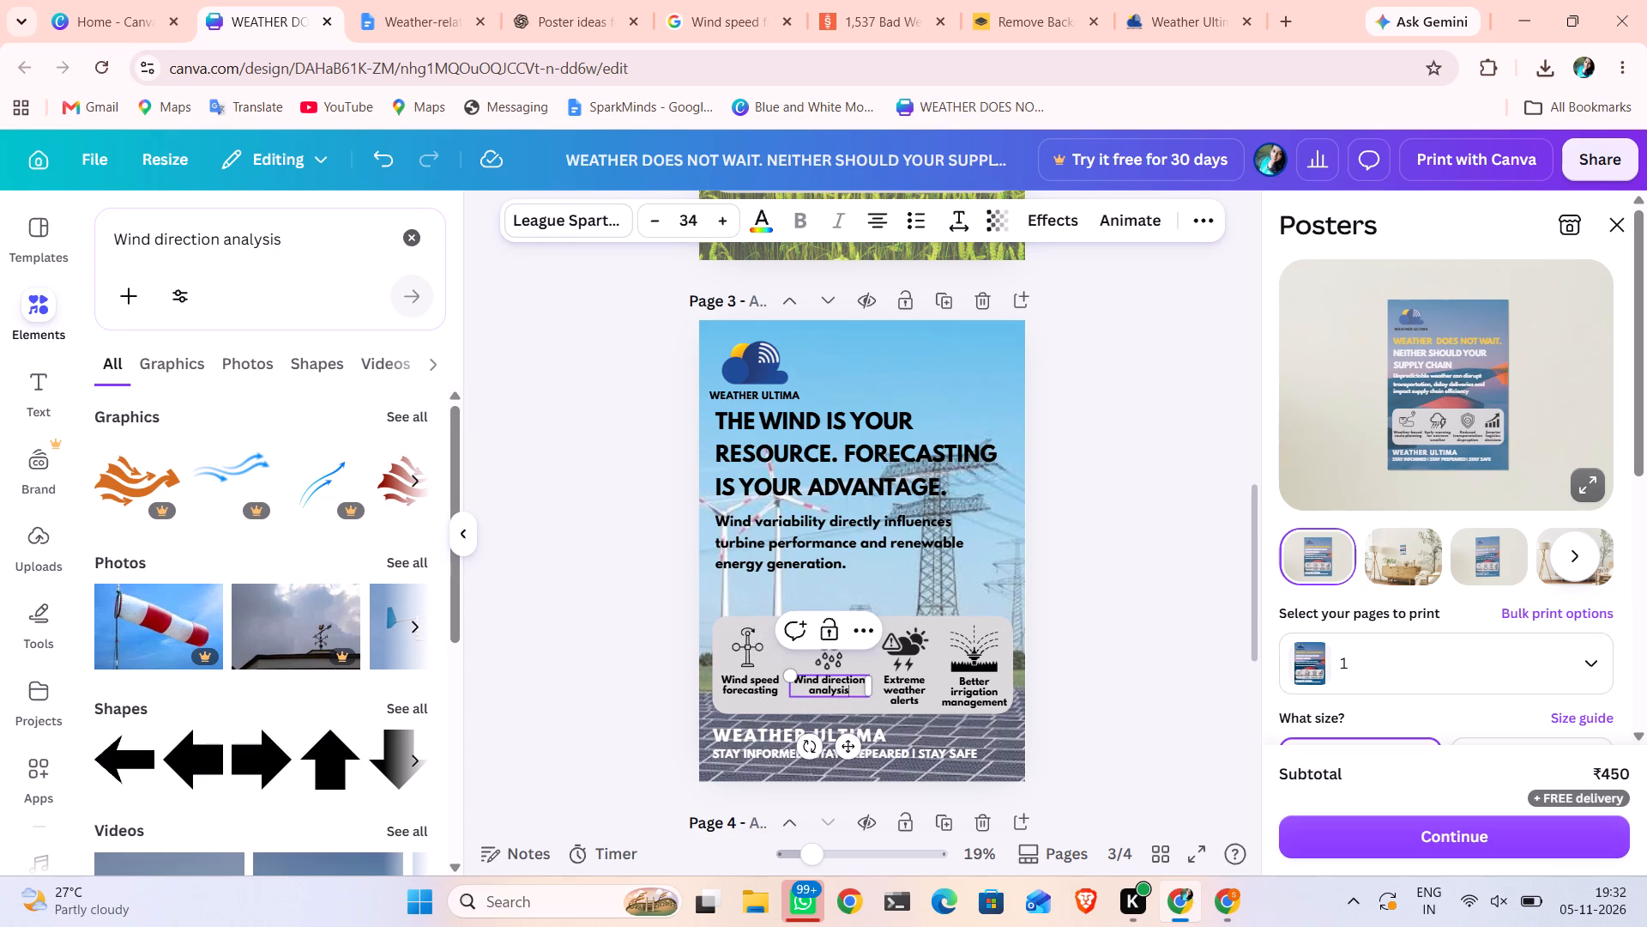
# Examine the graphics results for "Wind direction analysis" to find a suitable icon for the page 3 highlight.
pyautogui.click(161, 367)
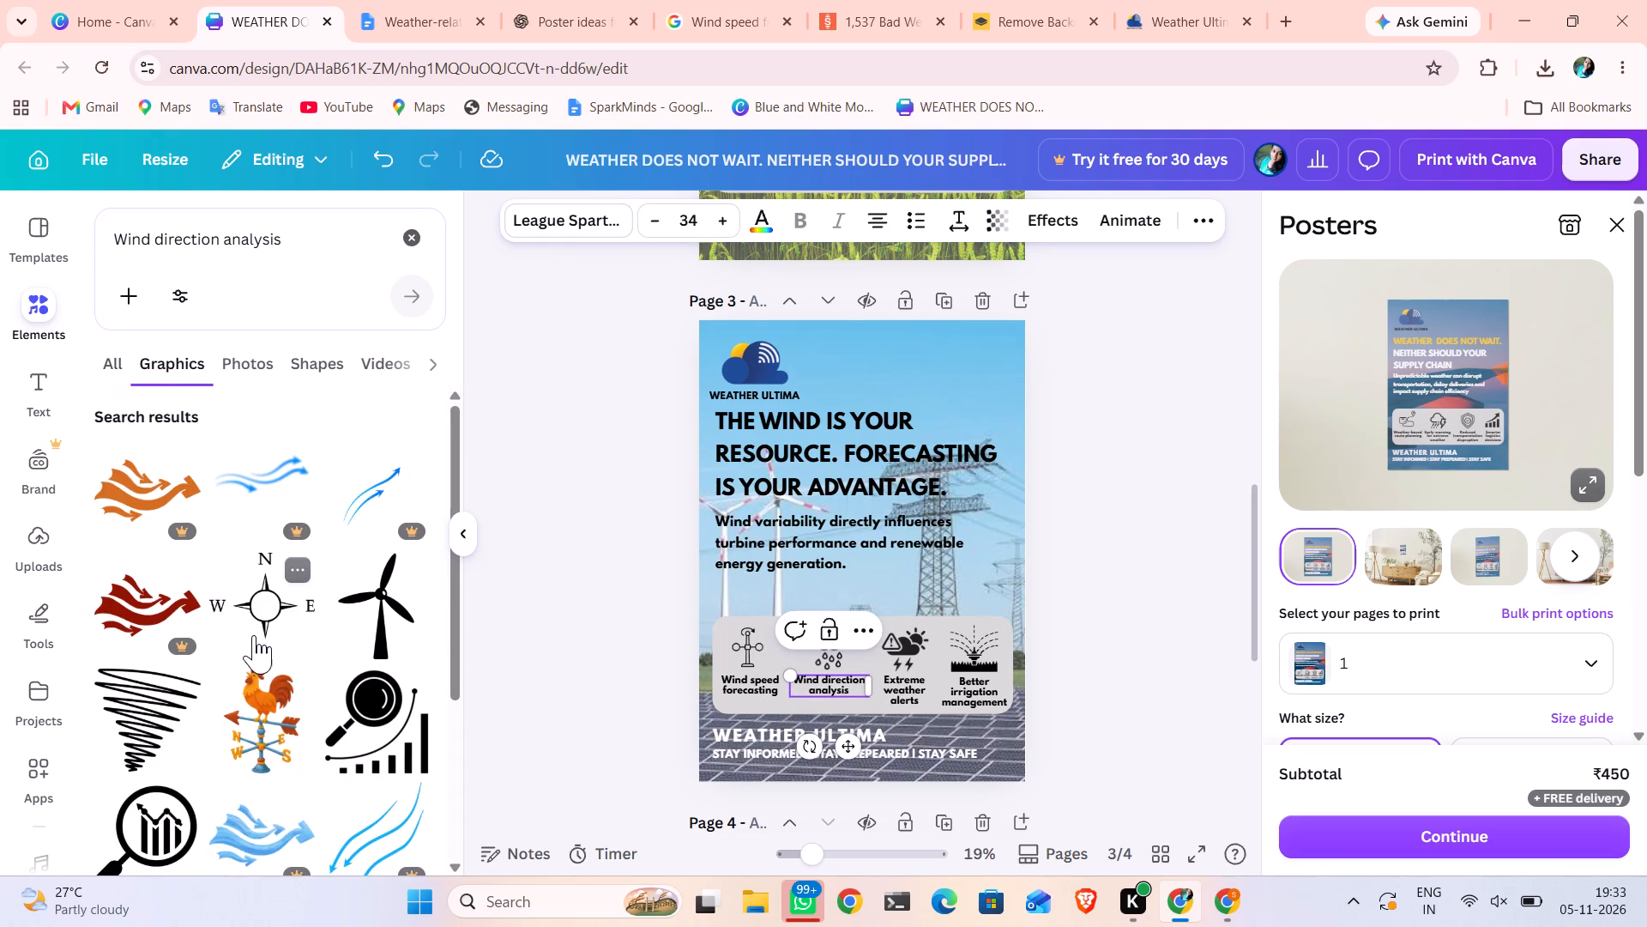
pyautogui.scroll(-5, 254, 635)
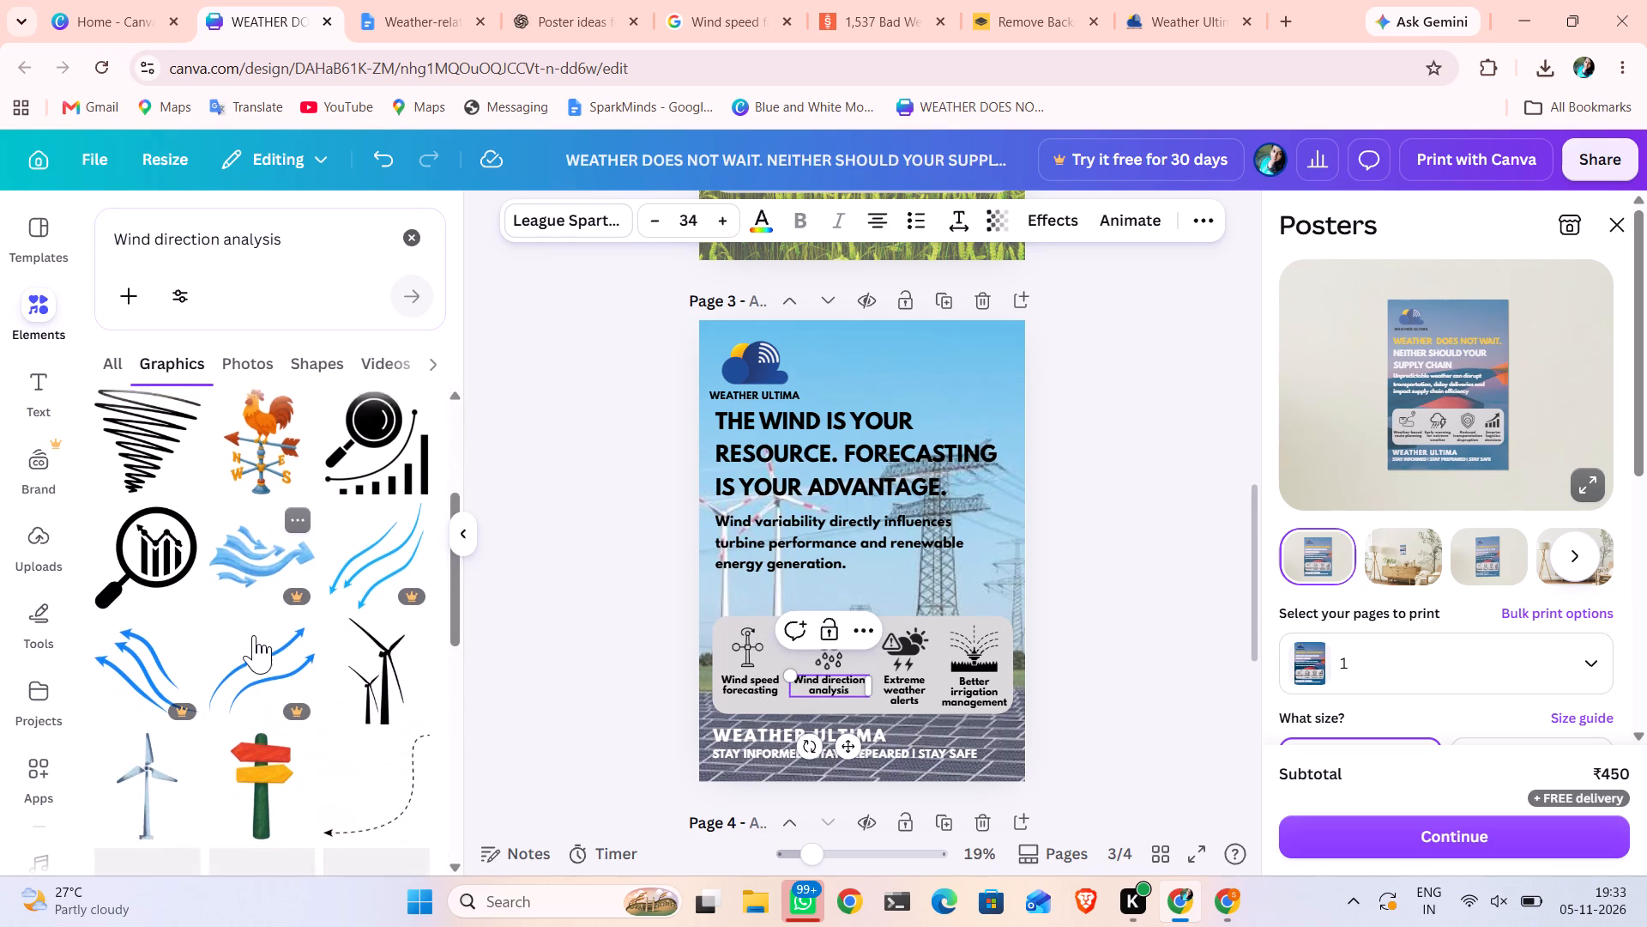
pyautogui.scroll(-3, 254, 635)
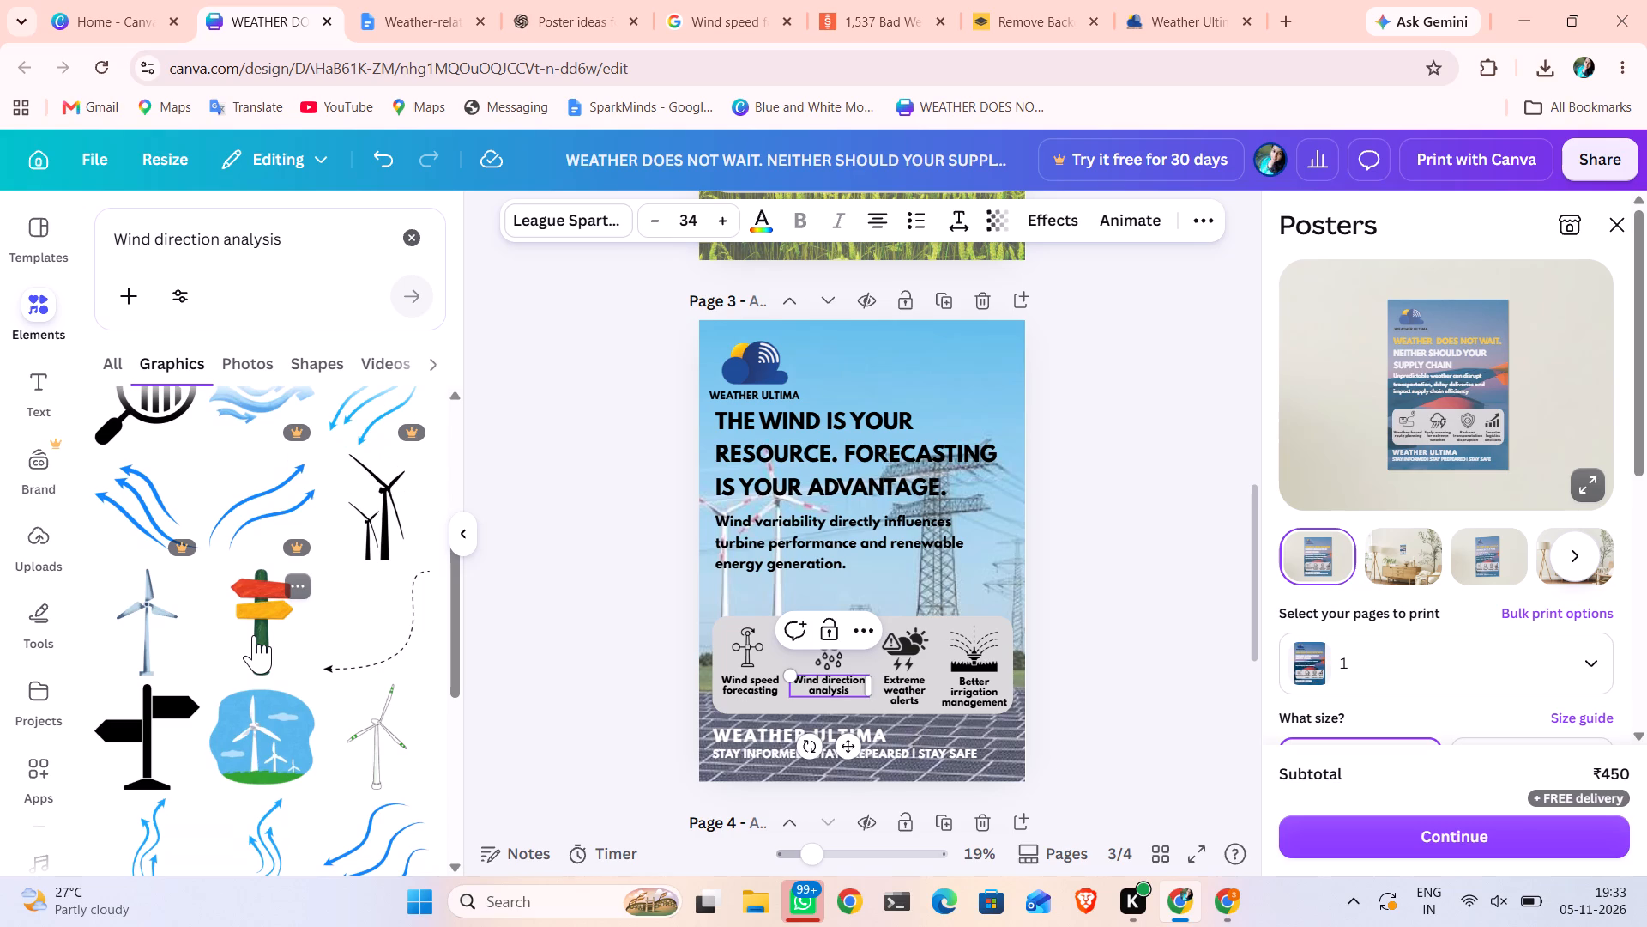
pyautogui.scroll(-1, 254, 635)
pyautogui.scroll(6, 254, 635)
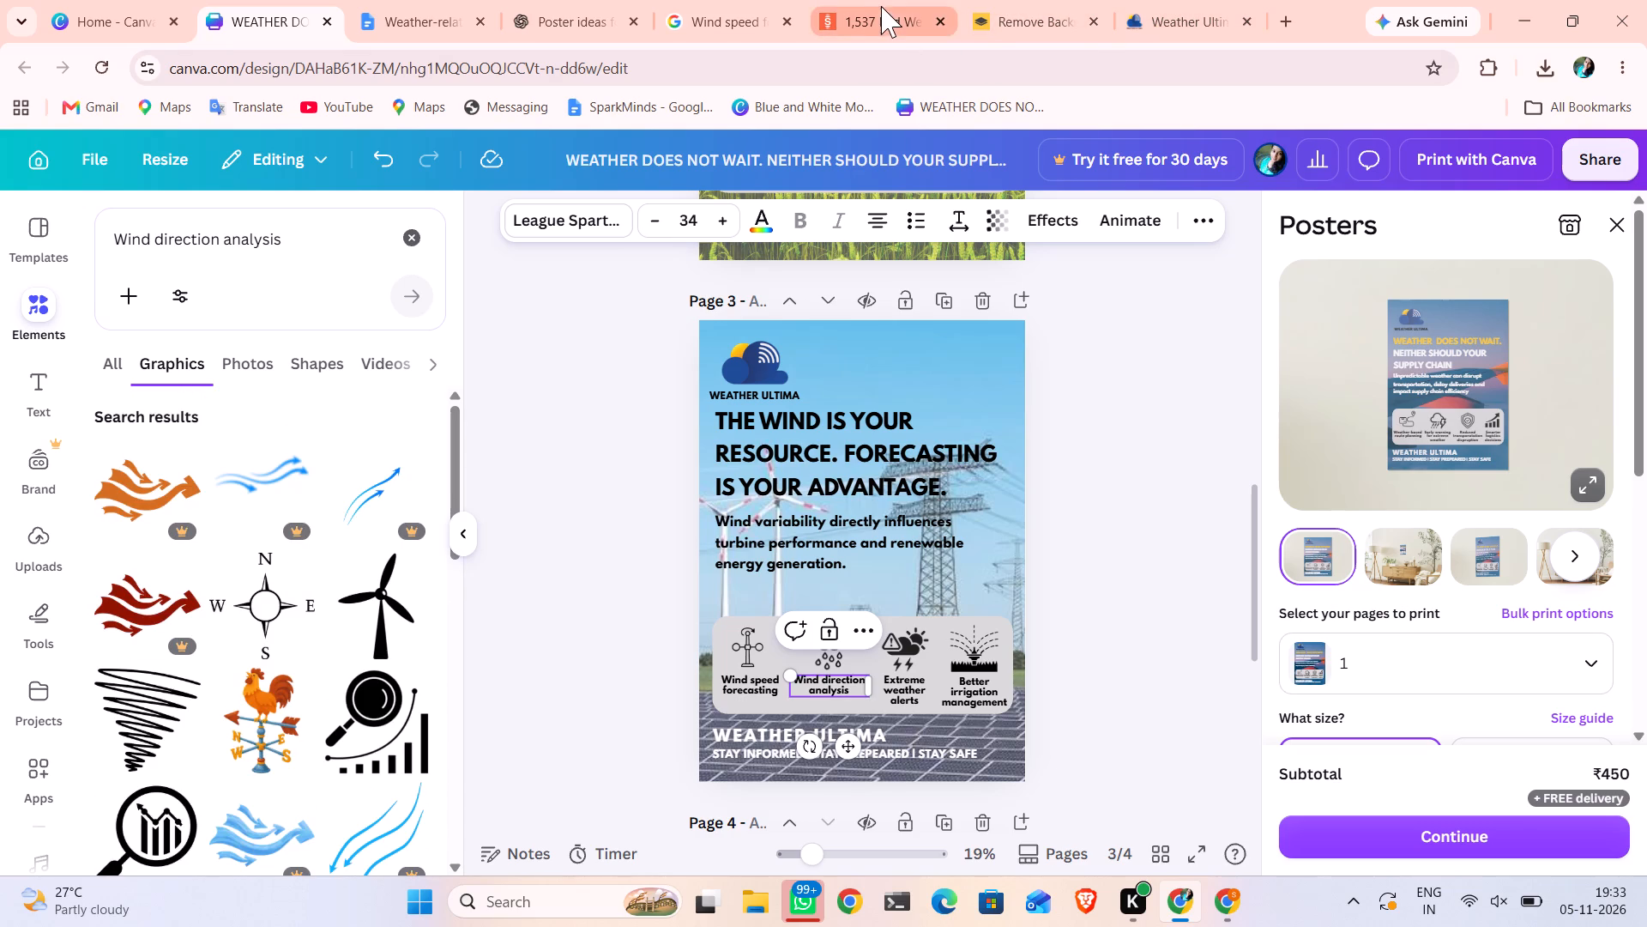
# Switch to Google Images and search for "Wind direction analysis BLACK OUTLINE".
pyautogui.click(745, 10)
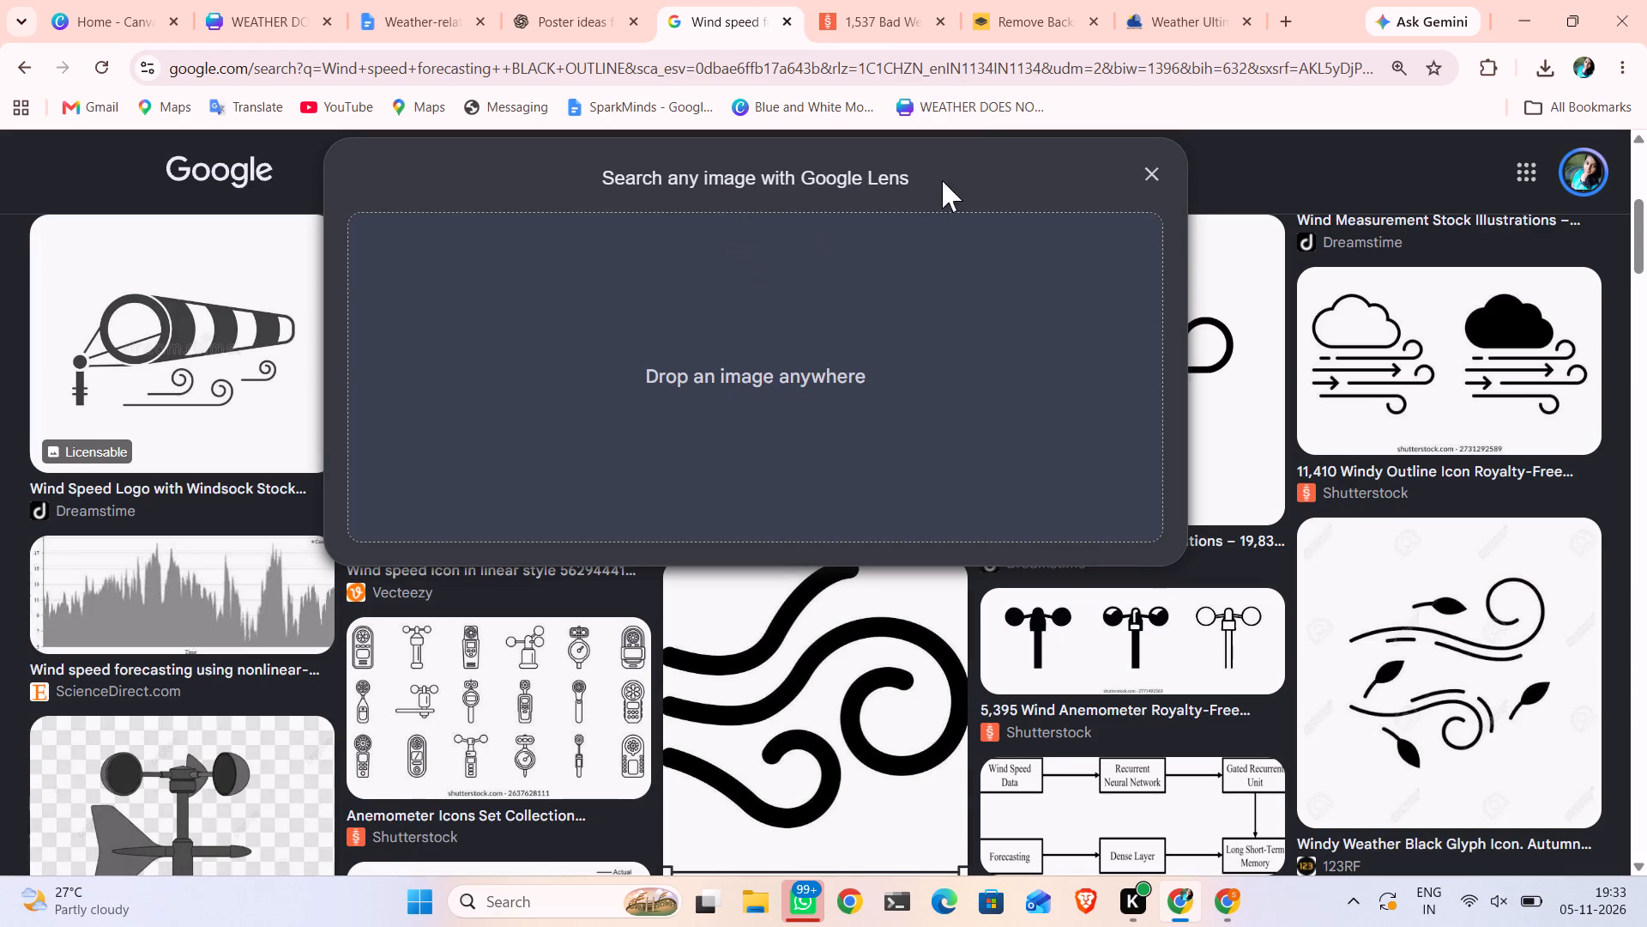
pyautogui.click(1151, 167)
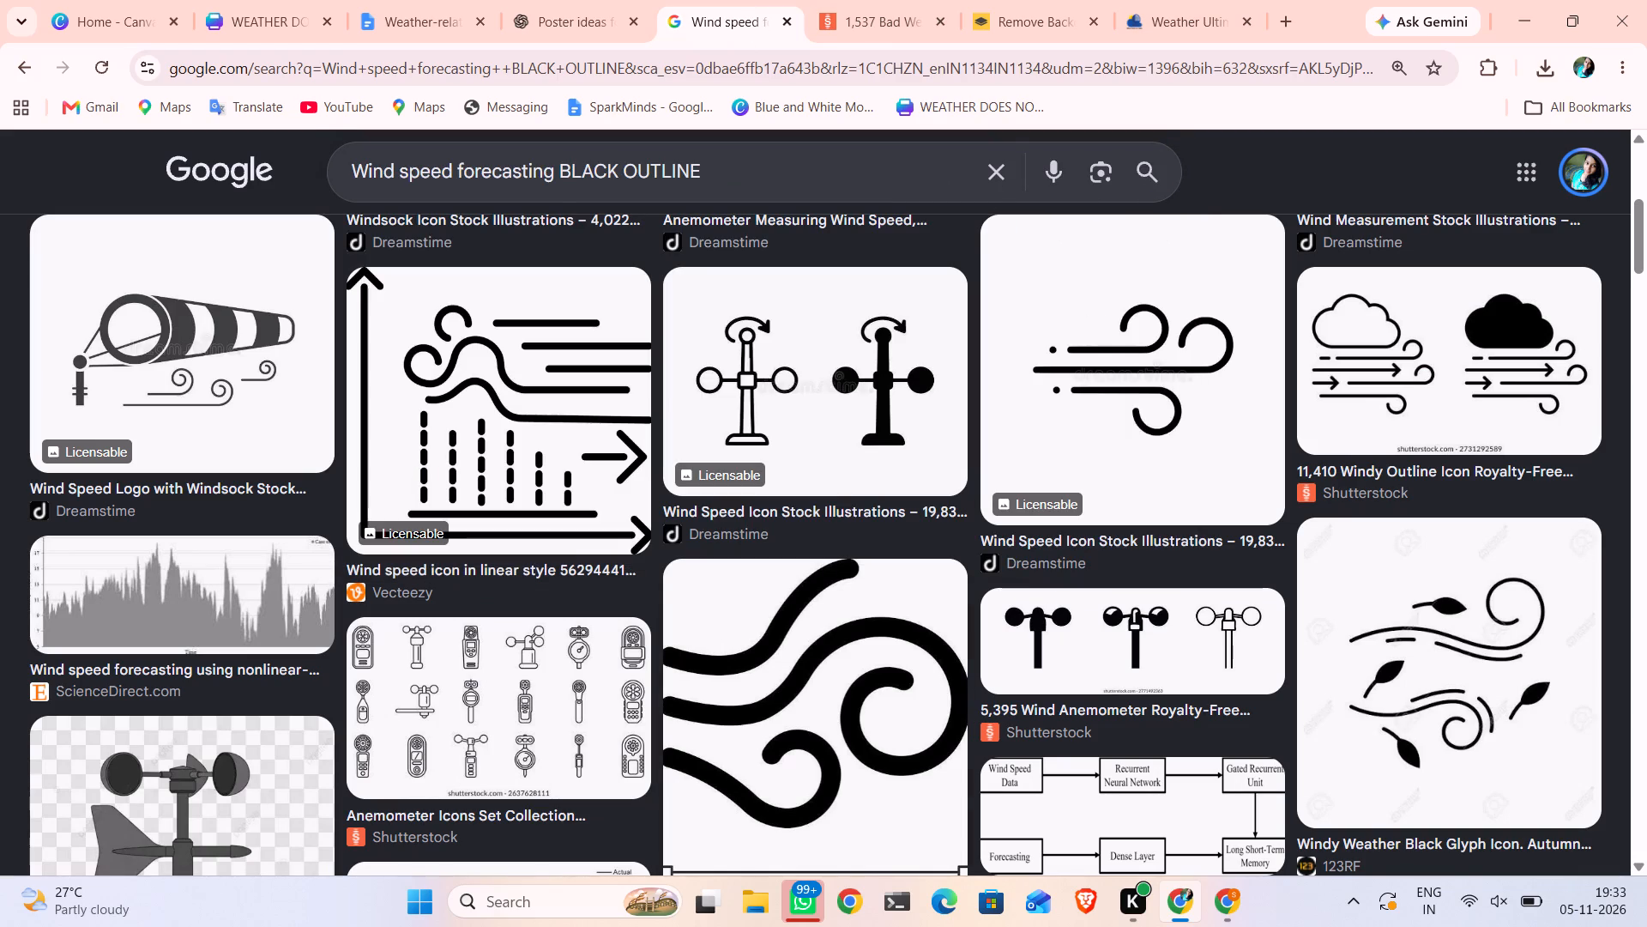
pyautogui.moveTo(553, 175); pyautogui.dragTo(273, 153)
pyautogui.hotkey('ctrl', 'v')
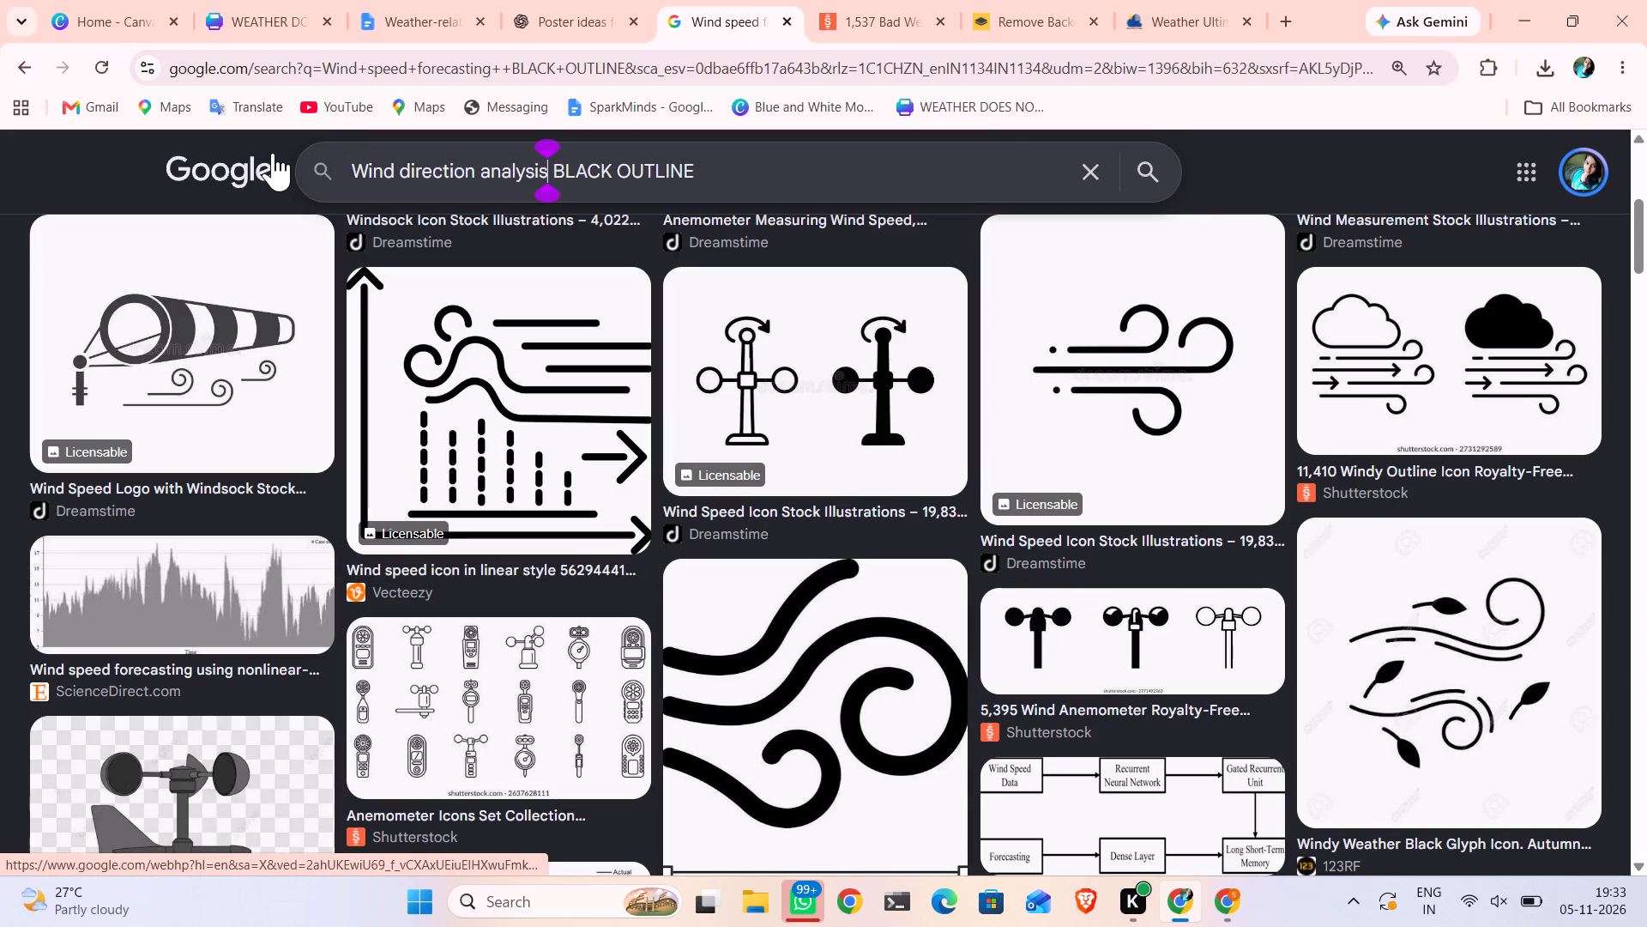
pyautogui.press('Return')
# Transfer the rooster weather vane outline from the image results to remove.bg and download its free background-free preview.
pyautogui.scroll(-1, 441, 721)
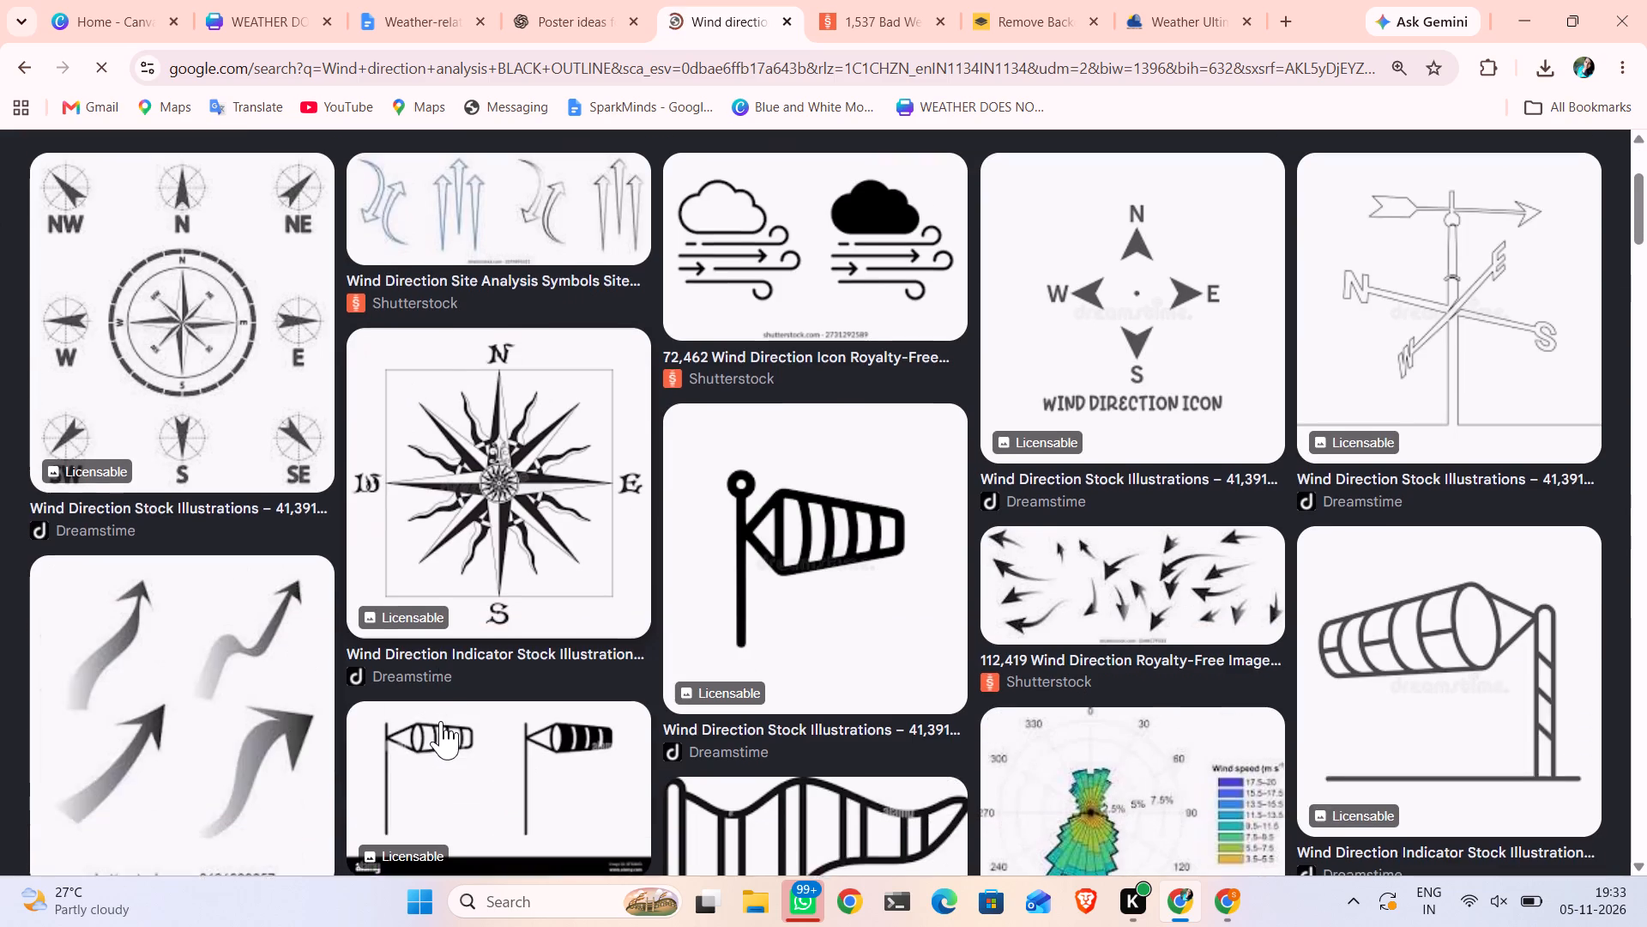
pyautogui.scroll(-4, 441, 721)
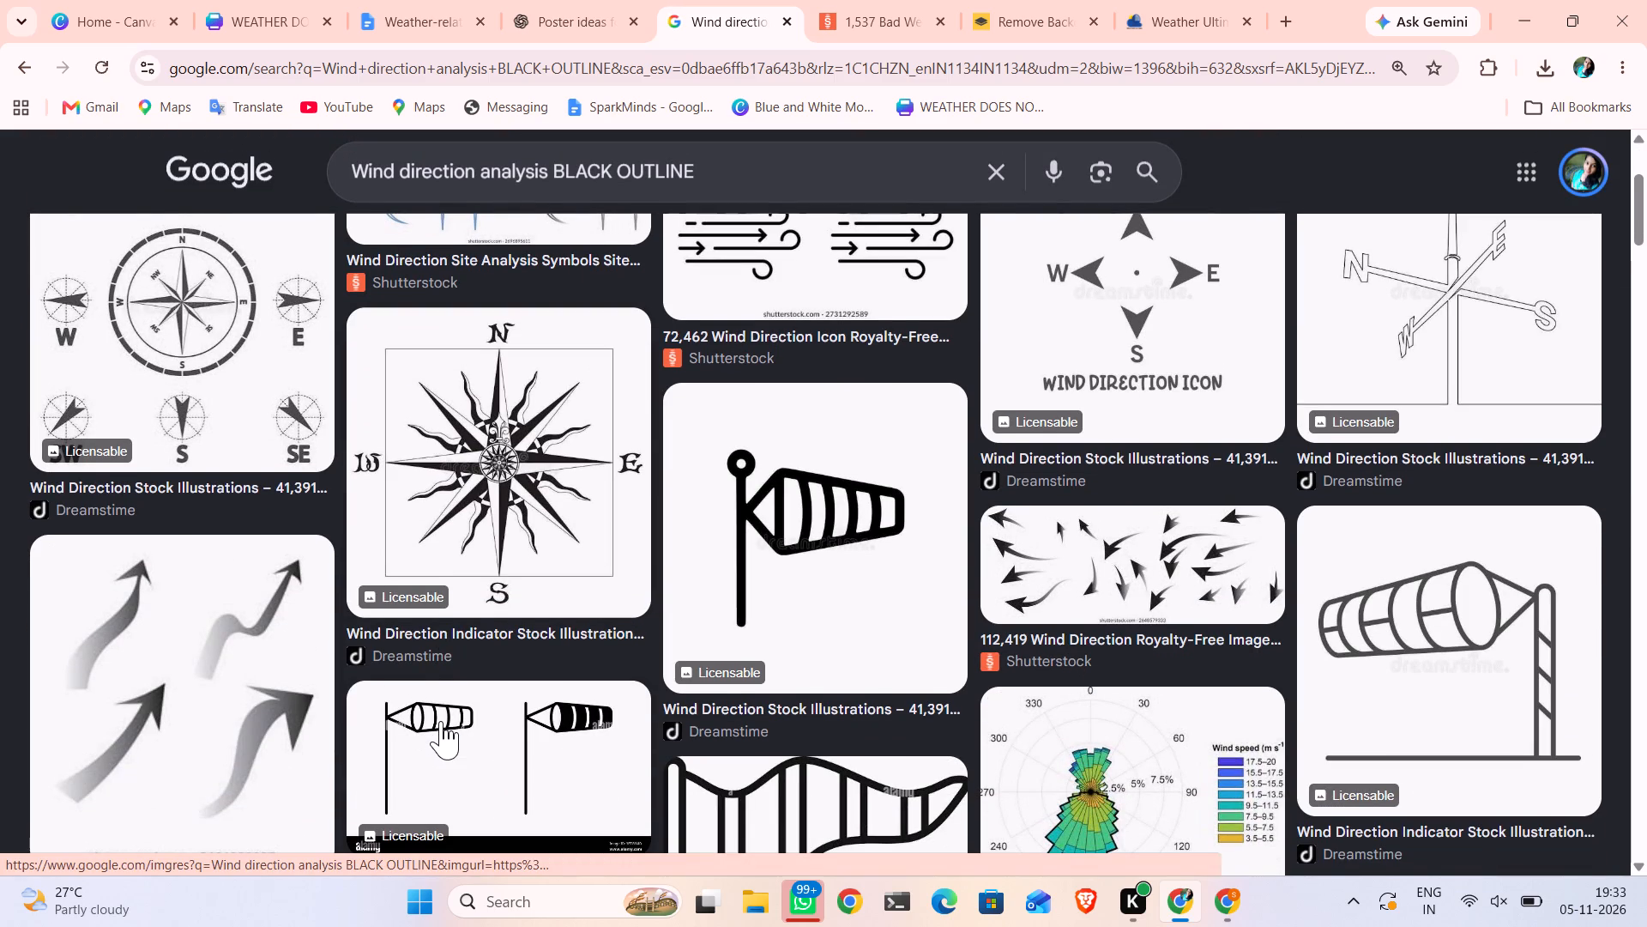
pyautogui.scroll(-3, 441, 721)
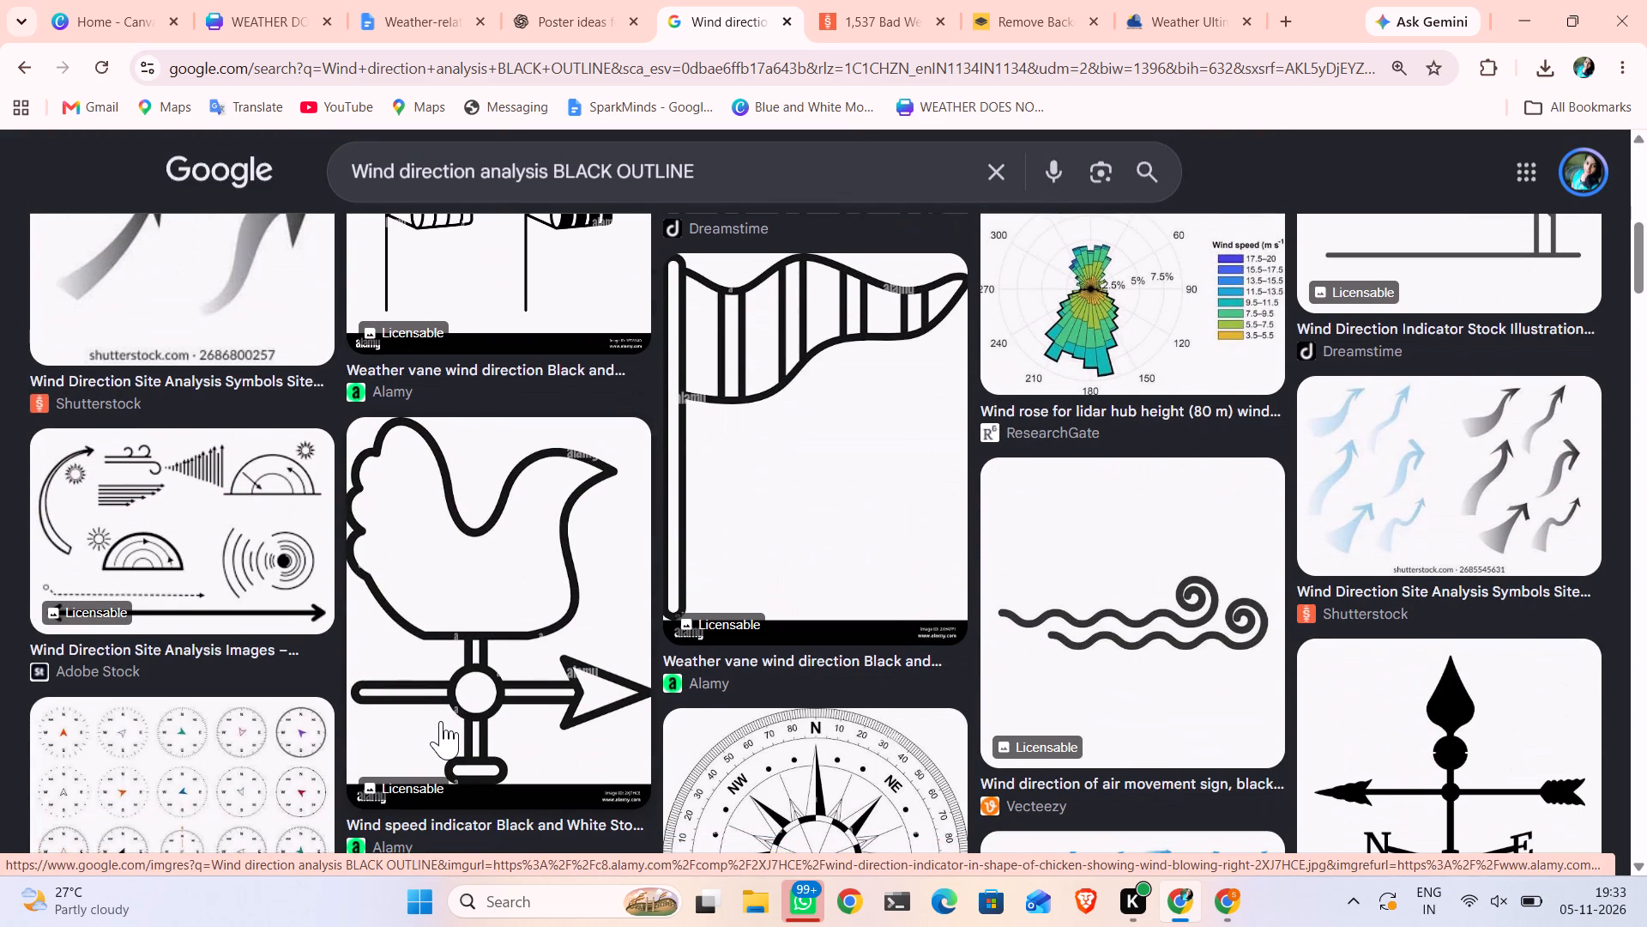
pyautogui.scroll(-1, 441, 721)
pyautogui.rightClick(539, 566)
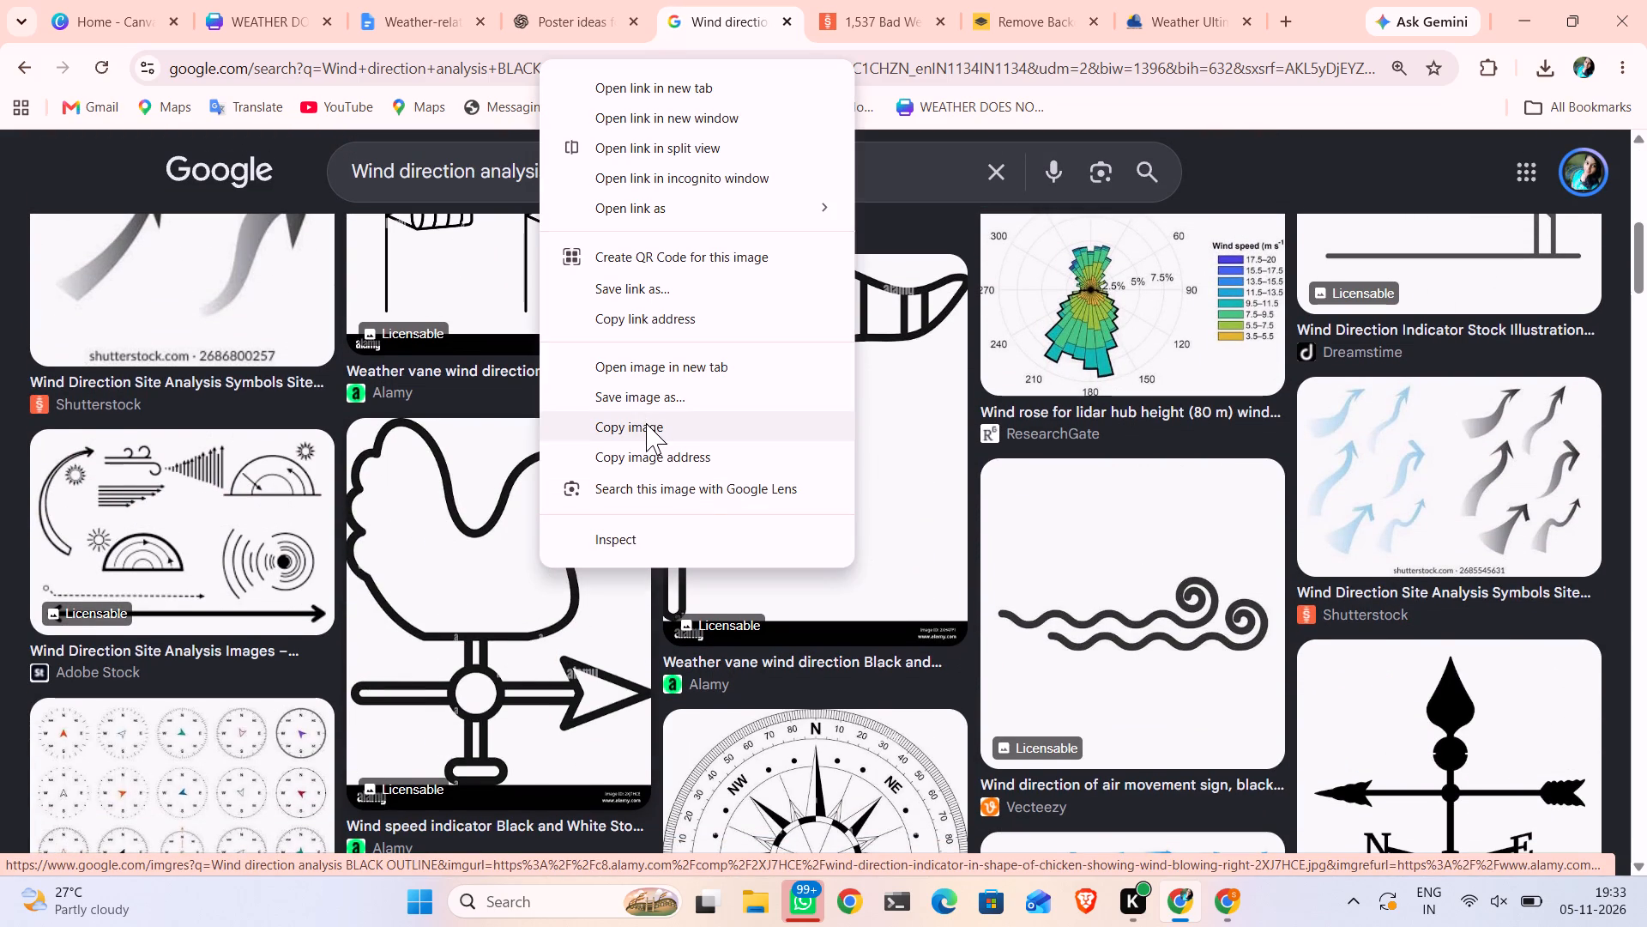
pyautogui.moveTo(526, 609); pyautogui.dragTo(1062, 0)
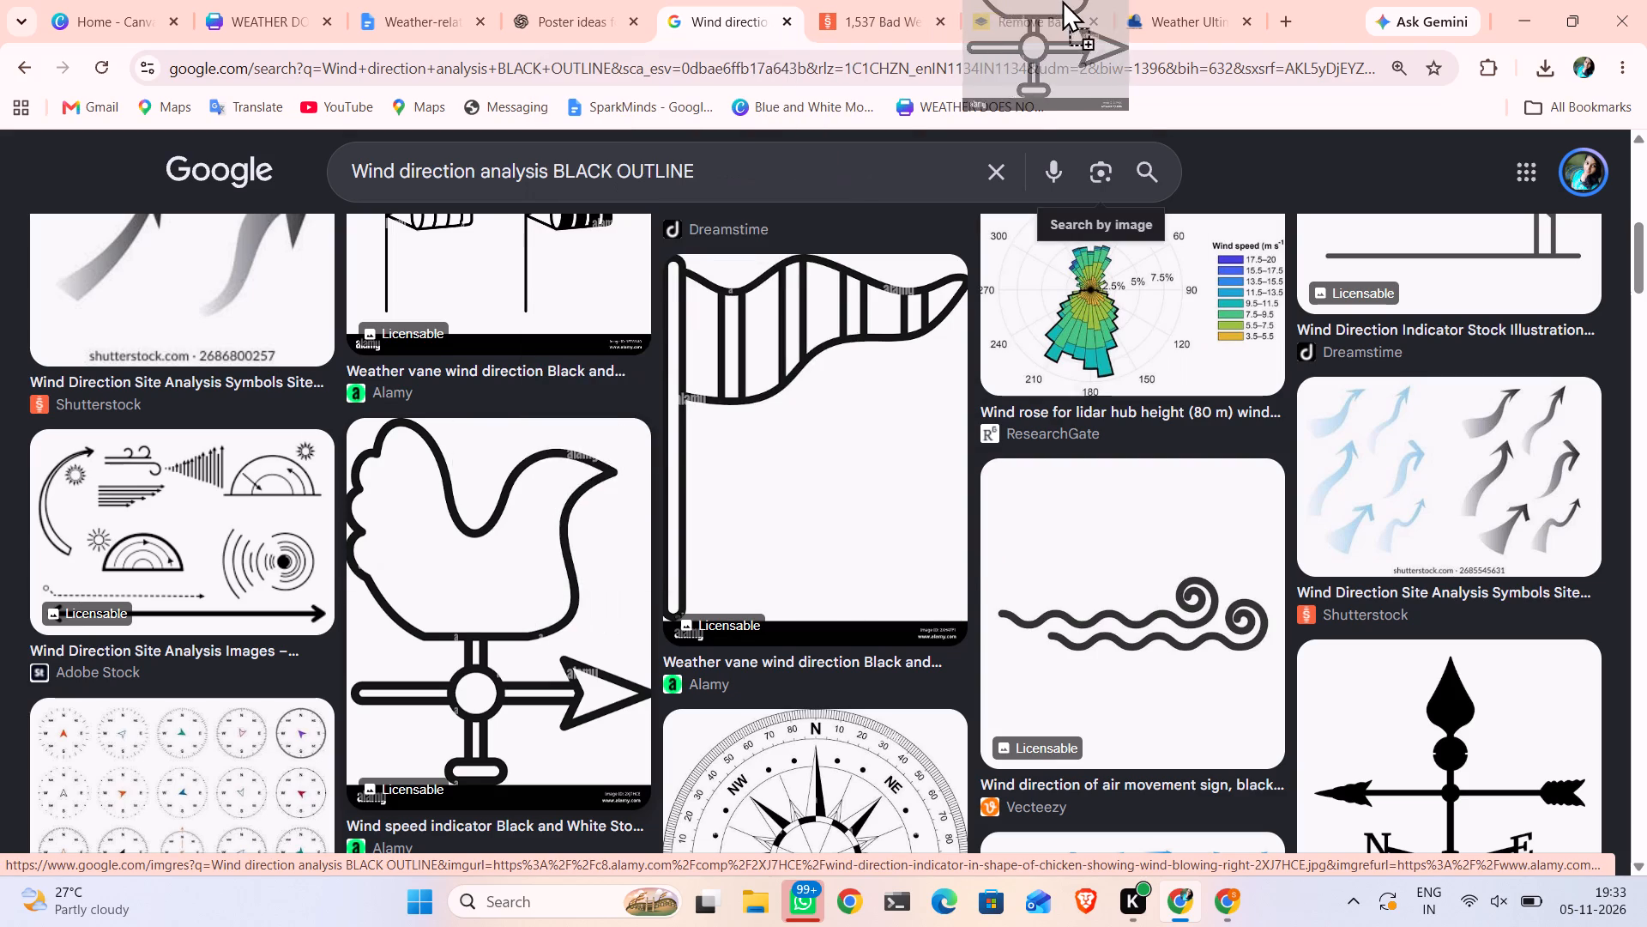
pyautogui.moveTo(1062, 0); pyautogui.dragTo(908, 410)
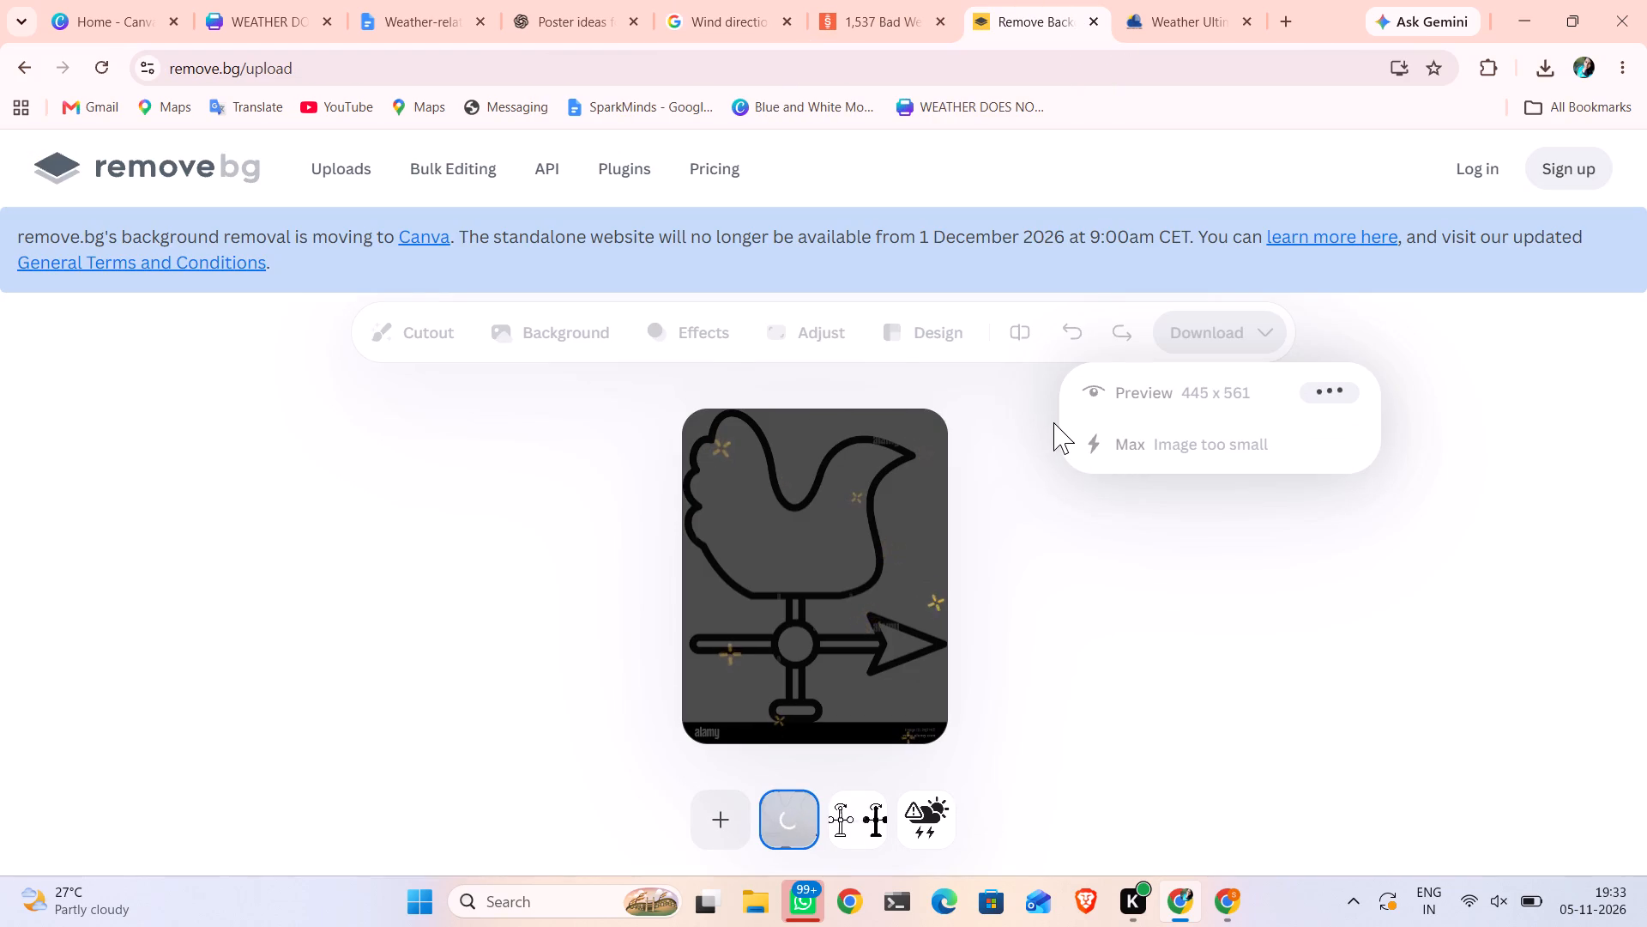
pyautogui.click(1095, 402)
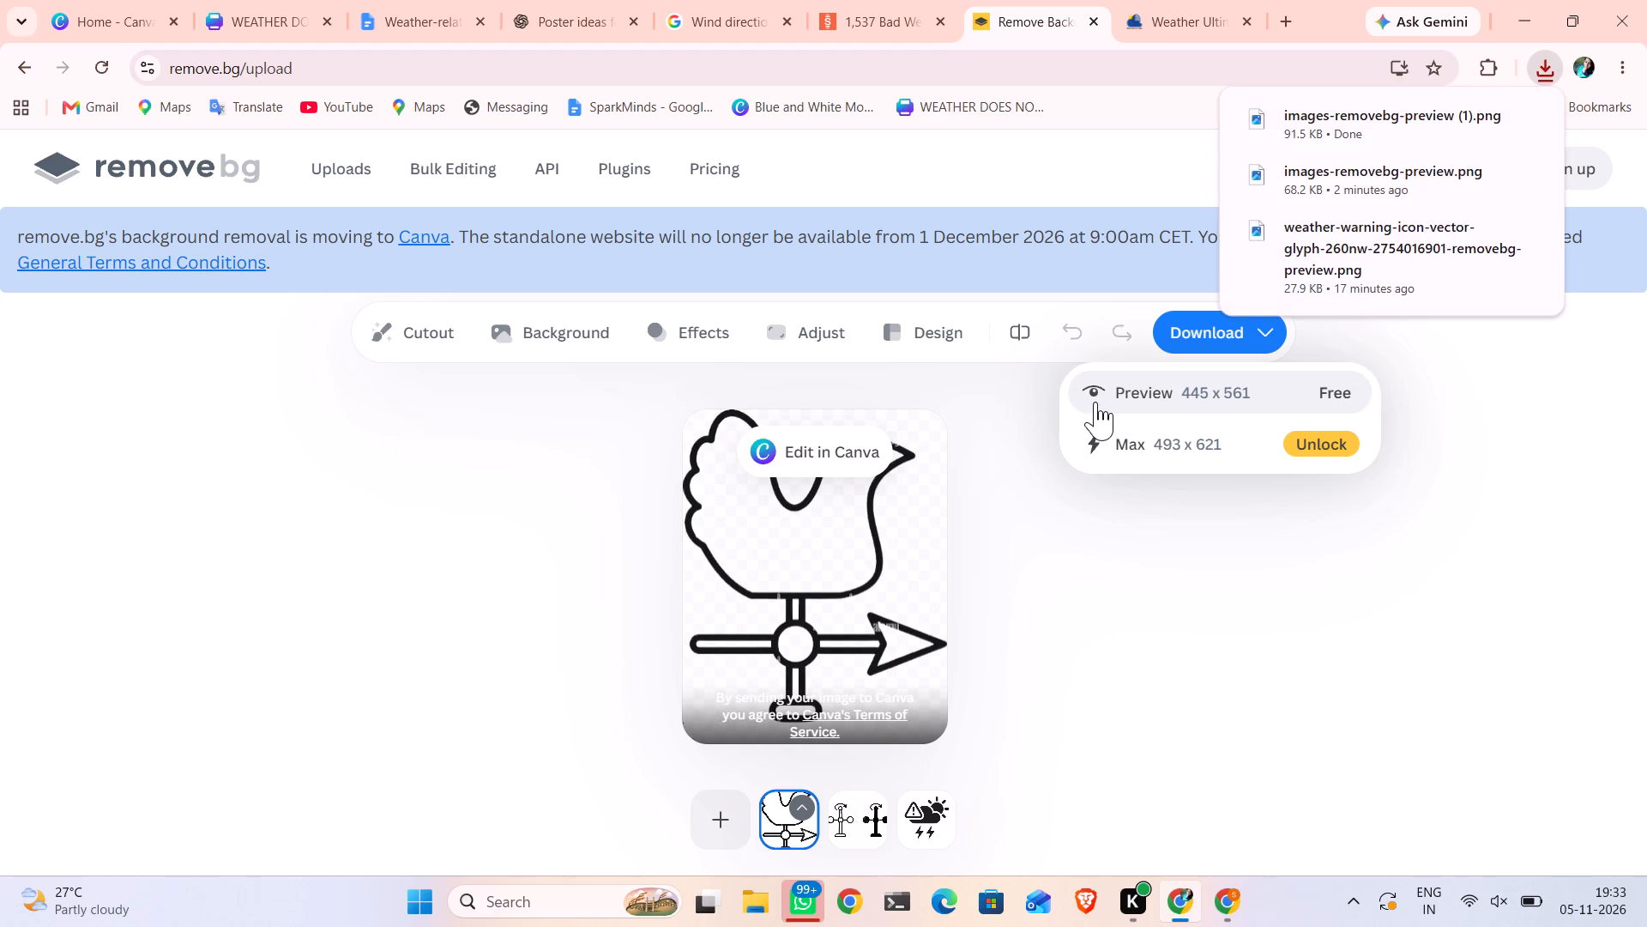
# Return to the Canva poster and upload the downloaded weather vane file "images-removebg-preview (1)".
pyautogui.click(256, 12)
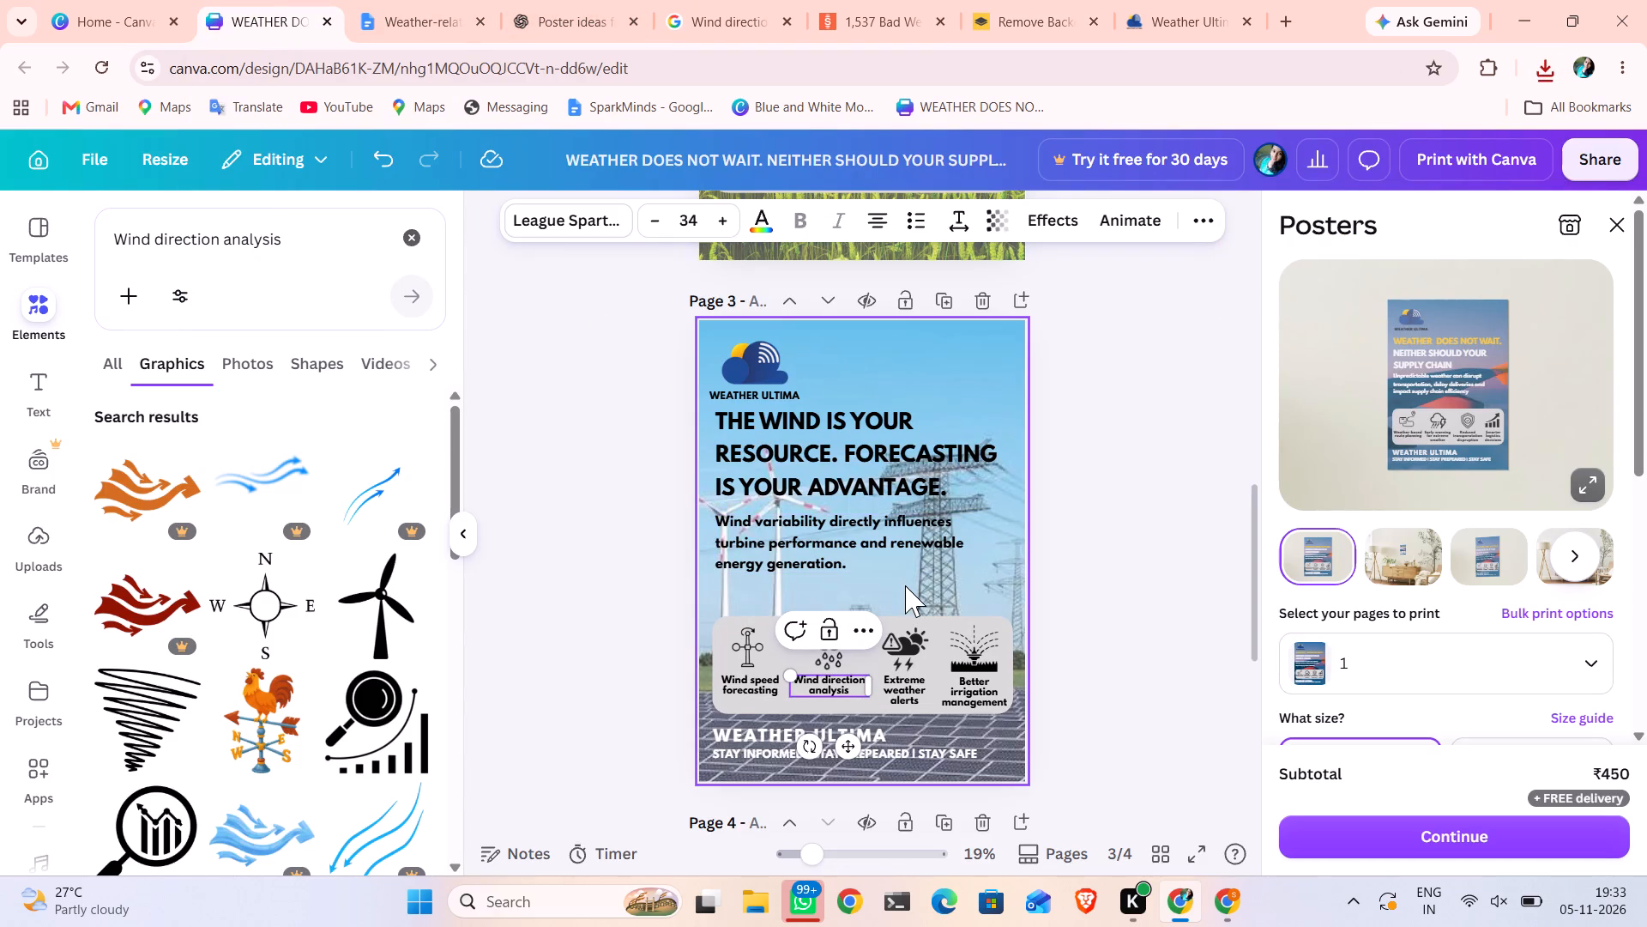
pyautogui.click(45, 524)
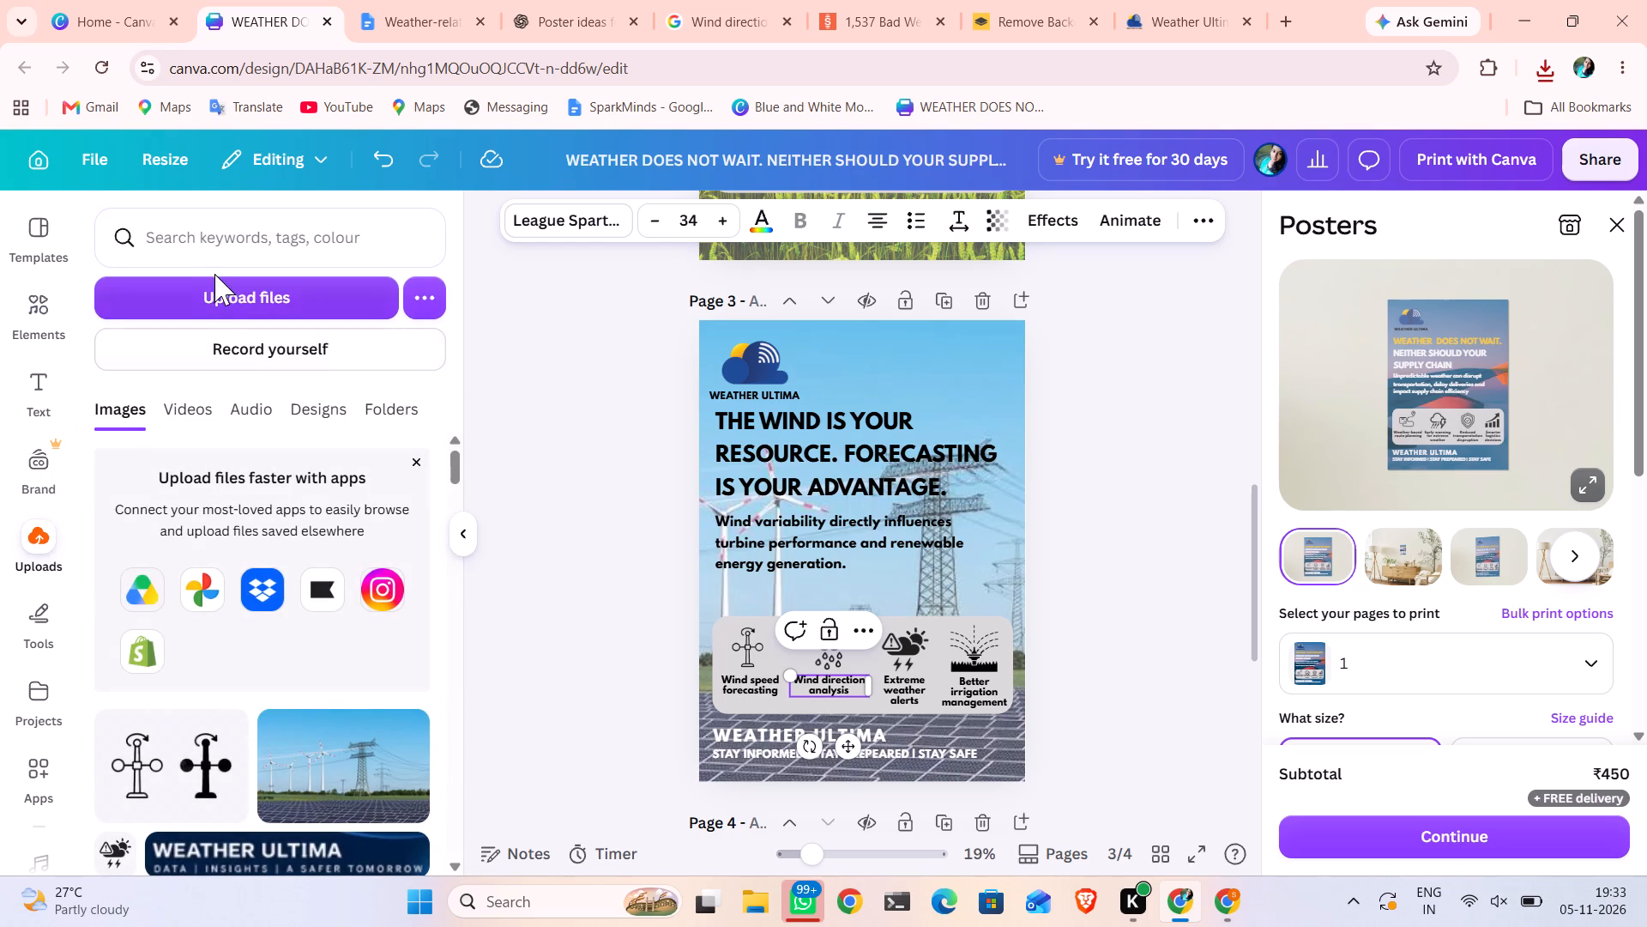
pyautogui.click(224, 290)
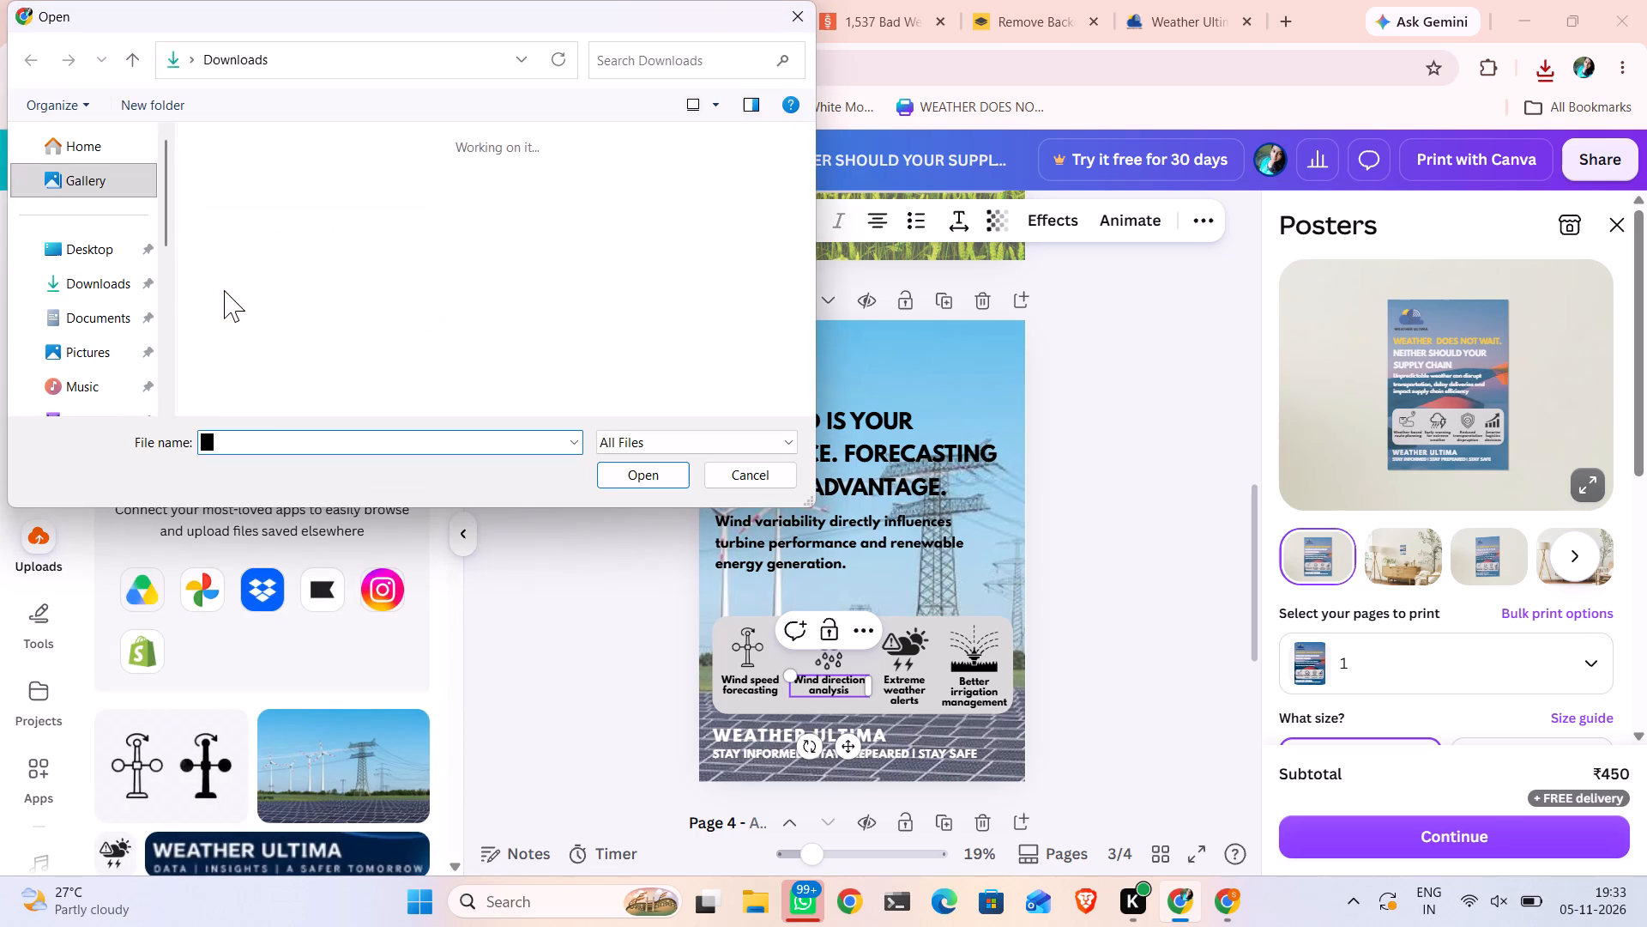
pyautogui.click(346, 207)
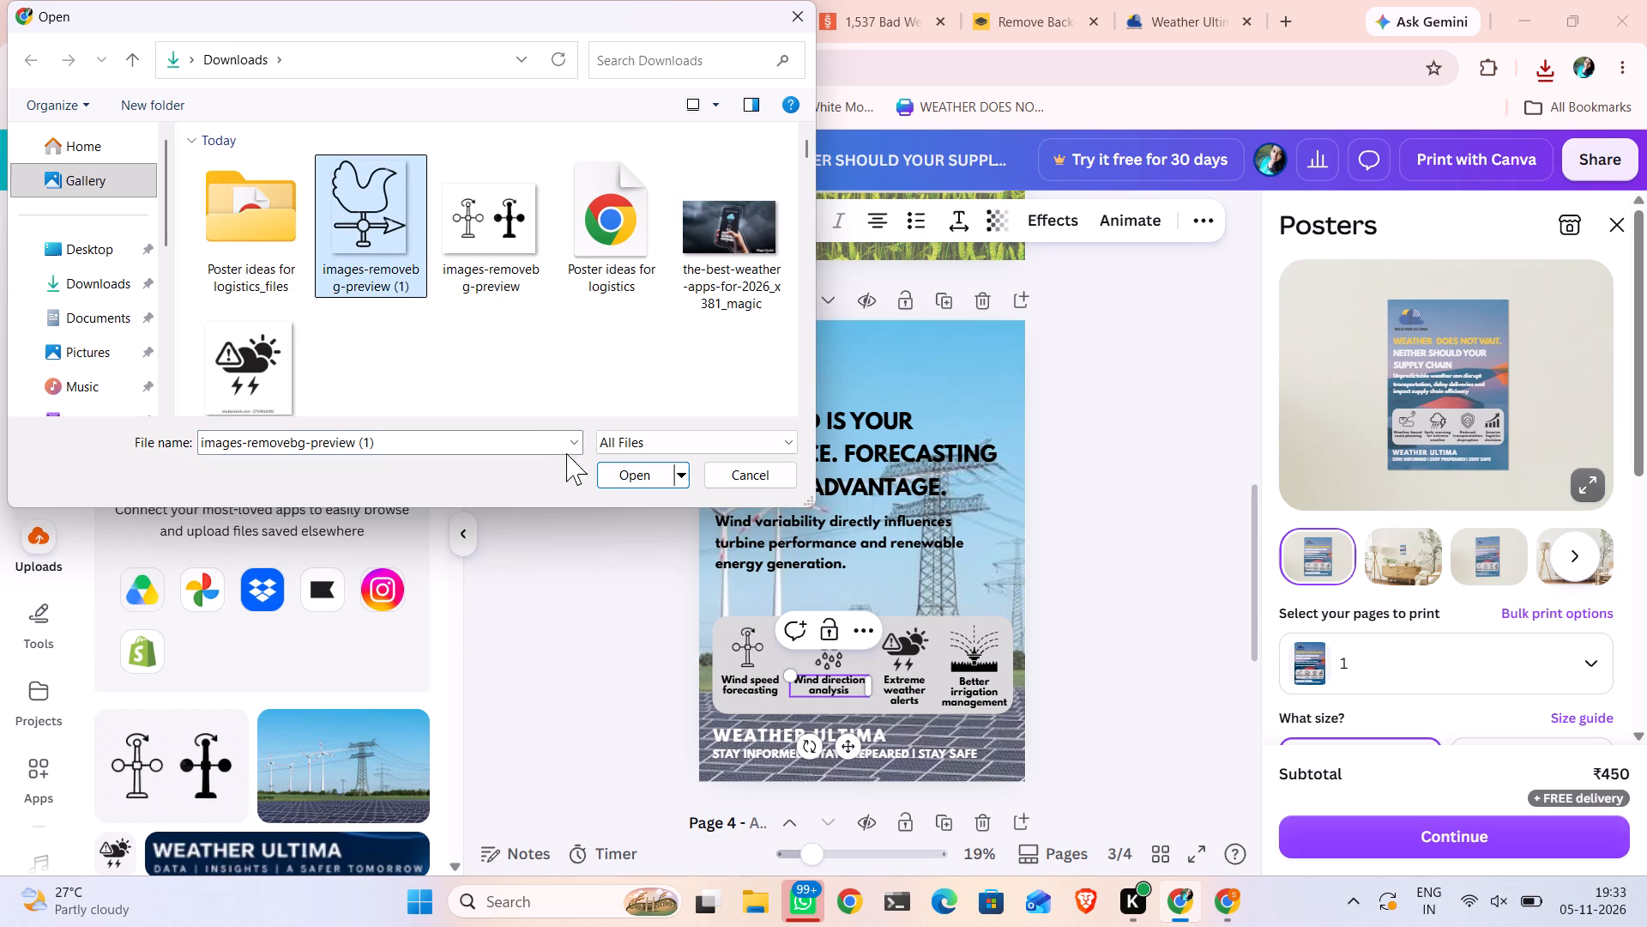
pyautogui.click(647, 475)
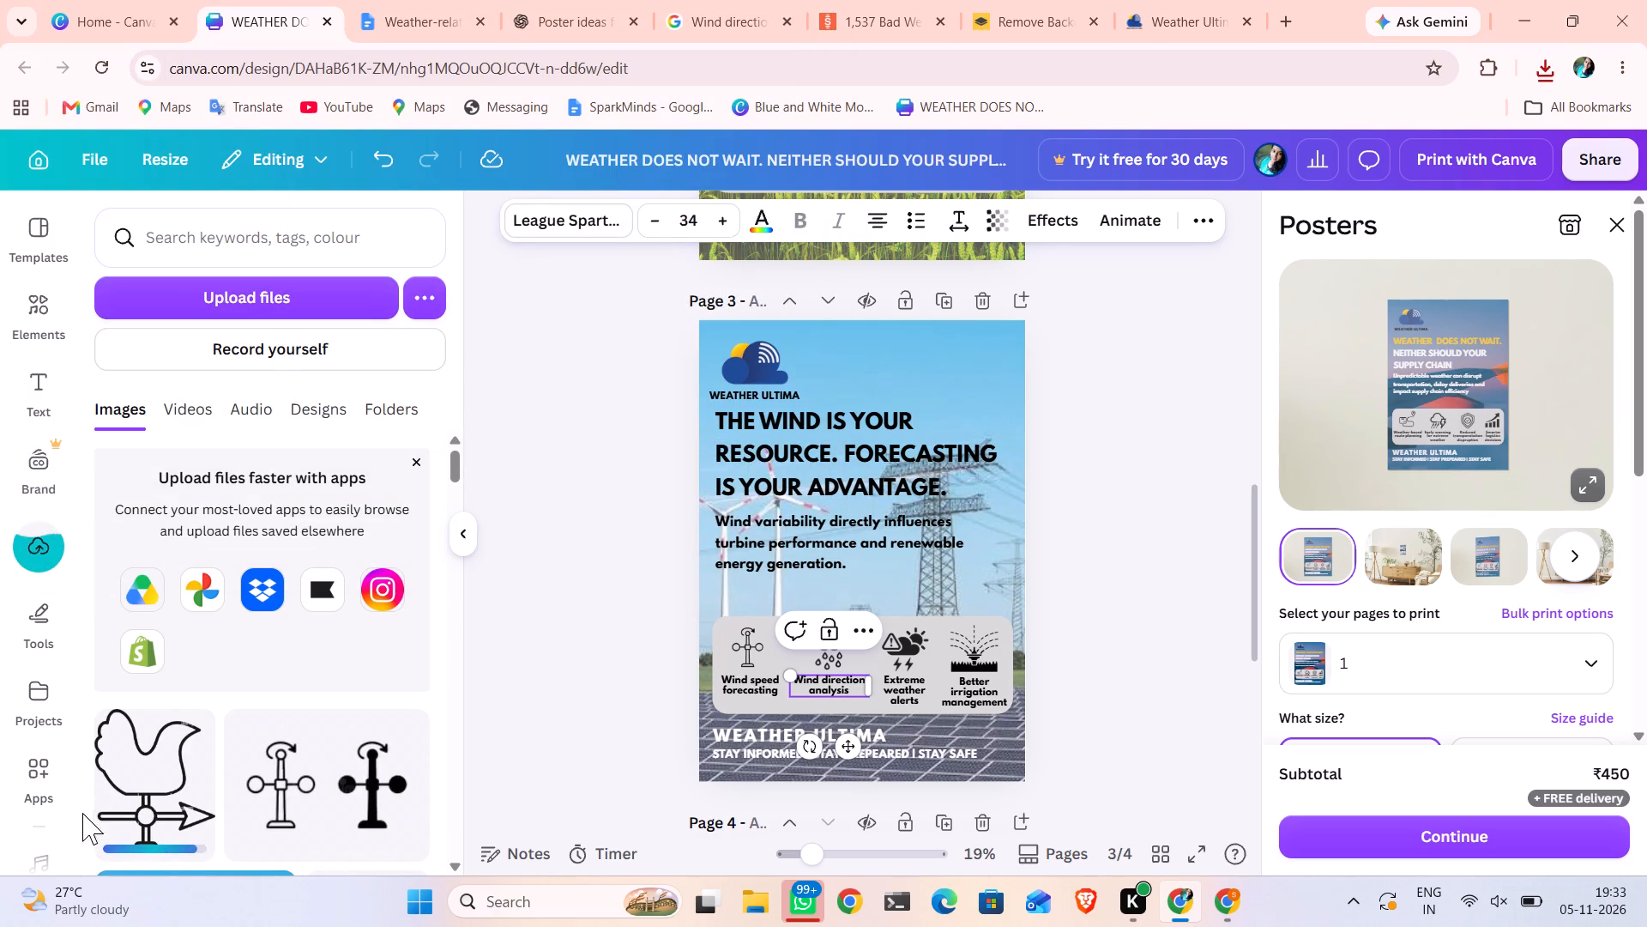
# Add the uploaded weather vane image to page 3 and shrink it to about half its inserted size.
pyautogui.click(149, 786)
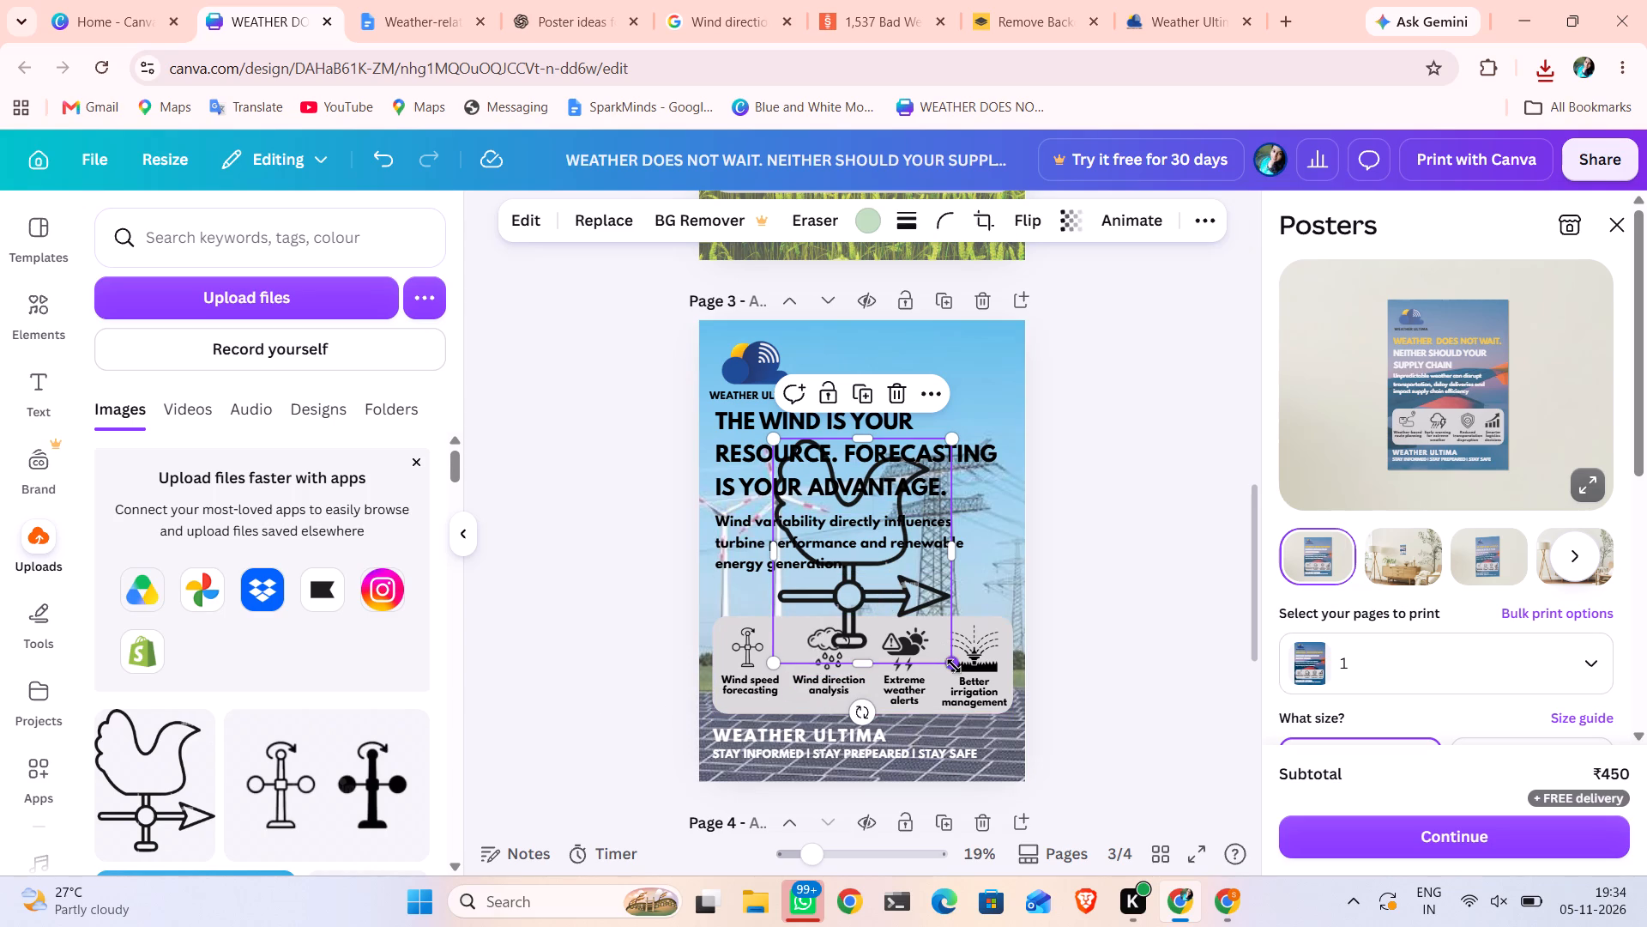
pyautogui.moveTo(954, 666); pyautogui.dragTo(863, 560)
# Delete the rain cloud icon above the "Wind direction analysis" label on page 3.
pyautogui.click(826, 648)
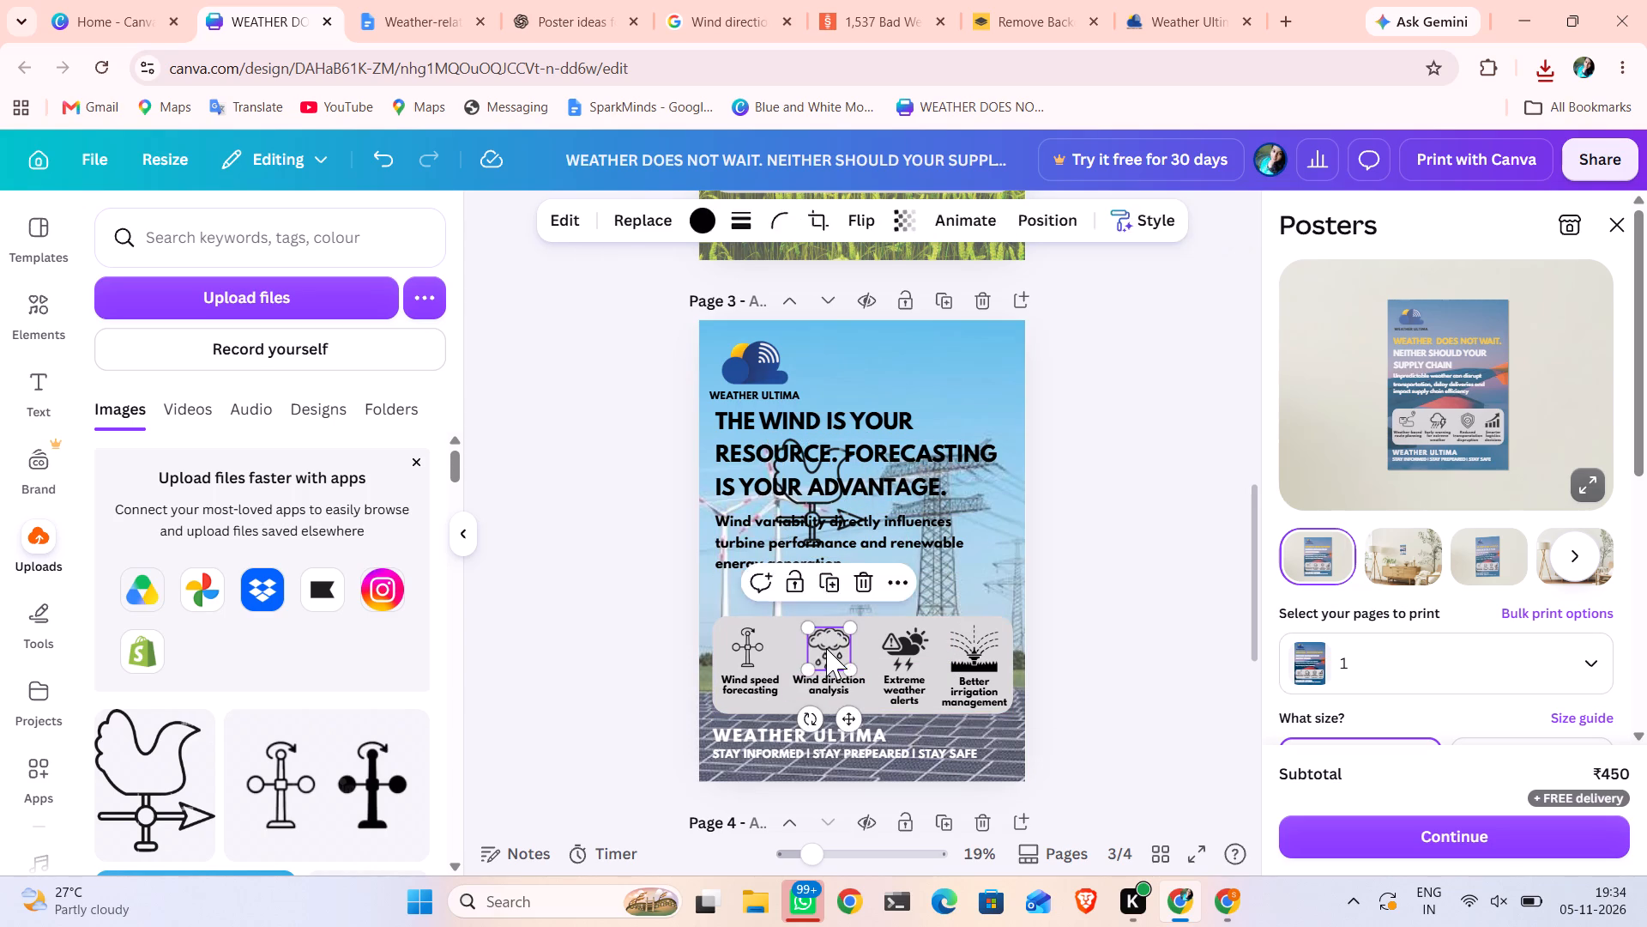
pyautogui.press('BackSpace')
pyautogui.click(823, 476)
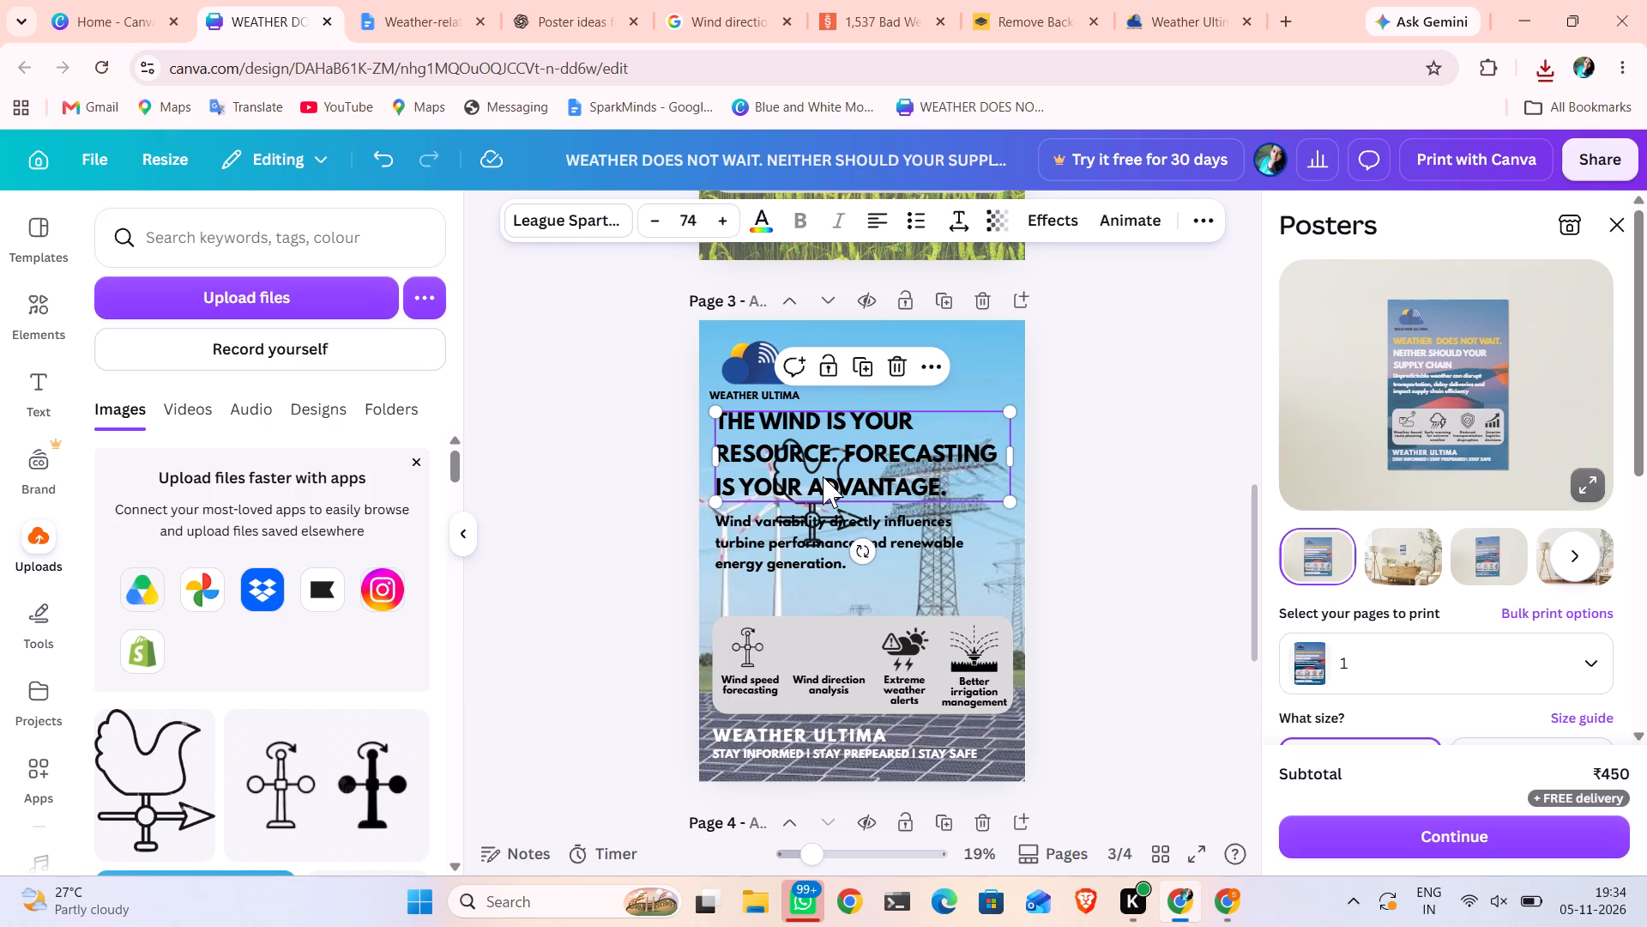
pyautogui.click(814, 508)
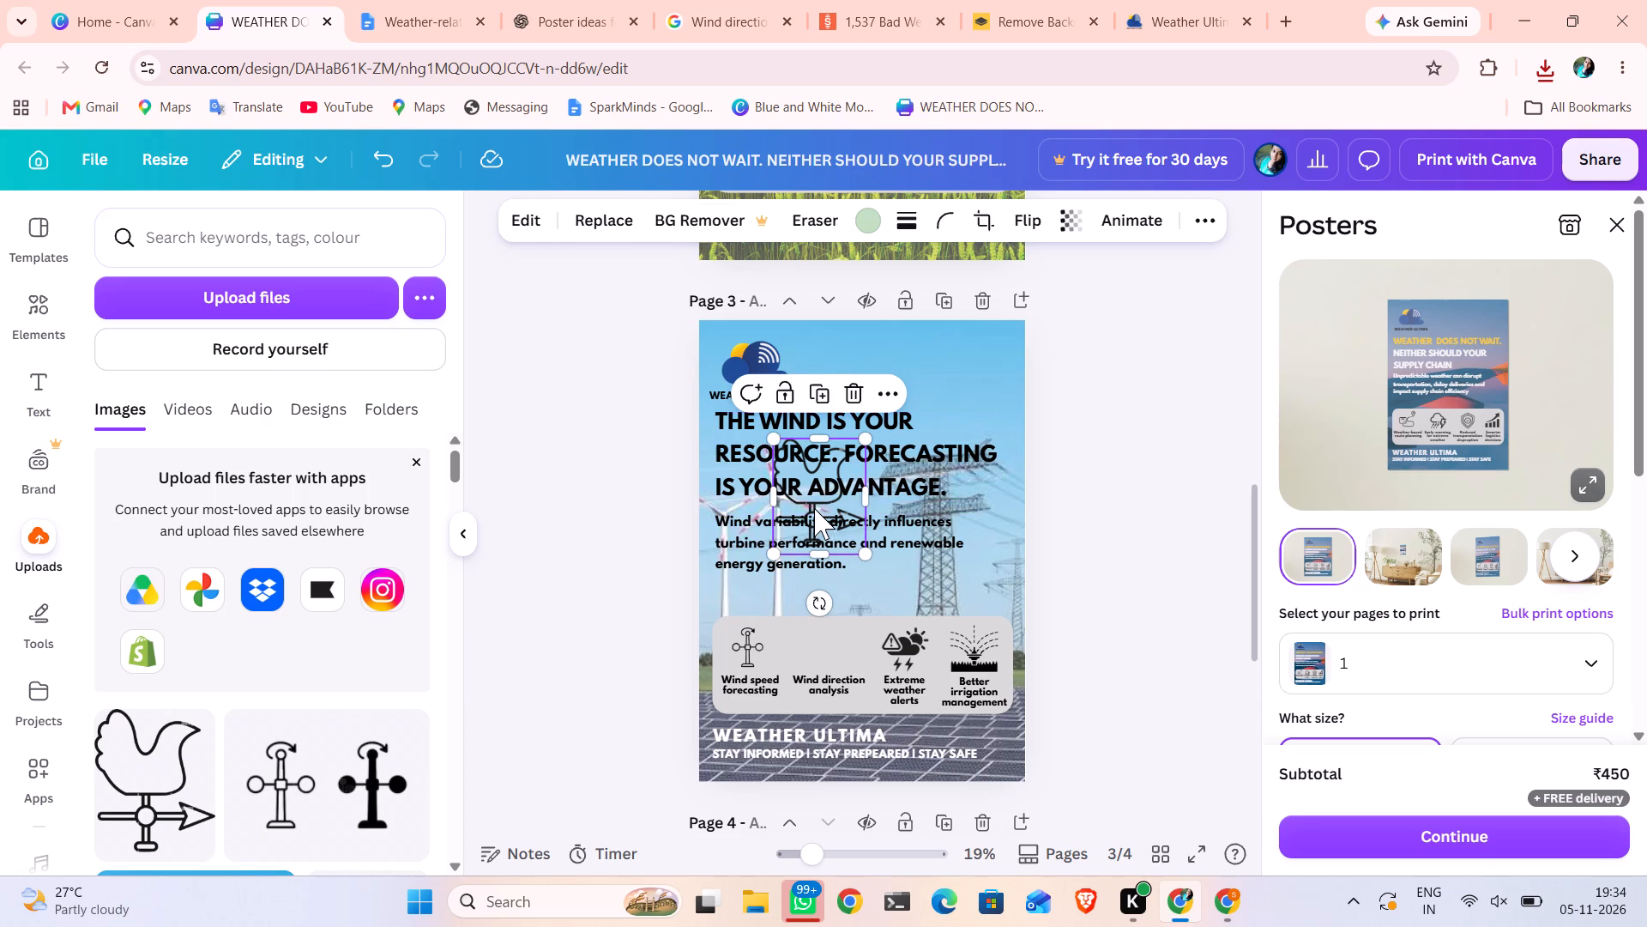
pyautogui.moveTo(865, 550); pyautogui.dragTo(790, 495)
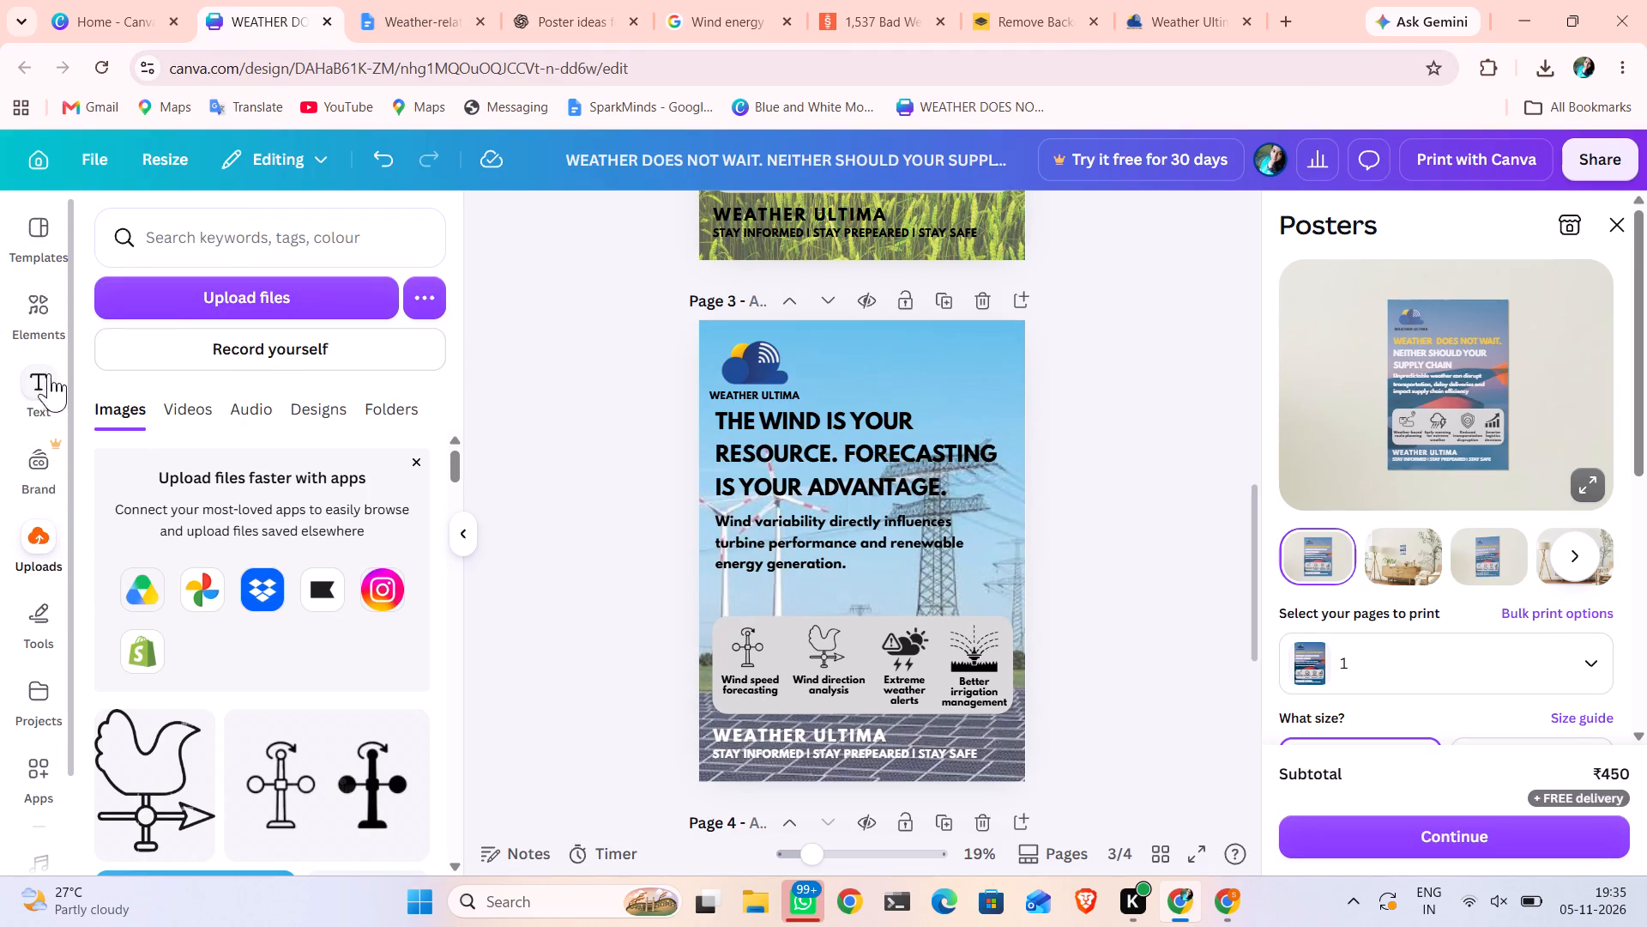
pyautogui.click(50, 308)
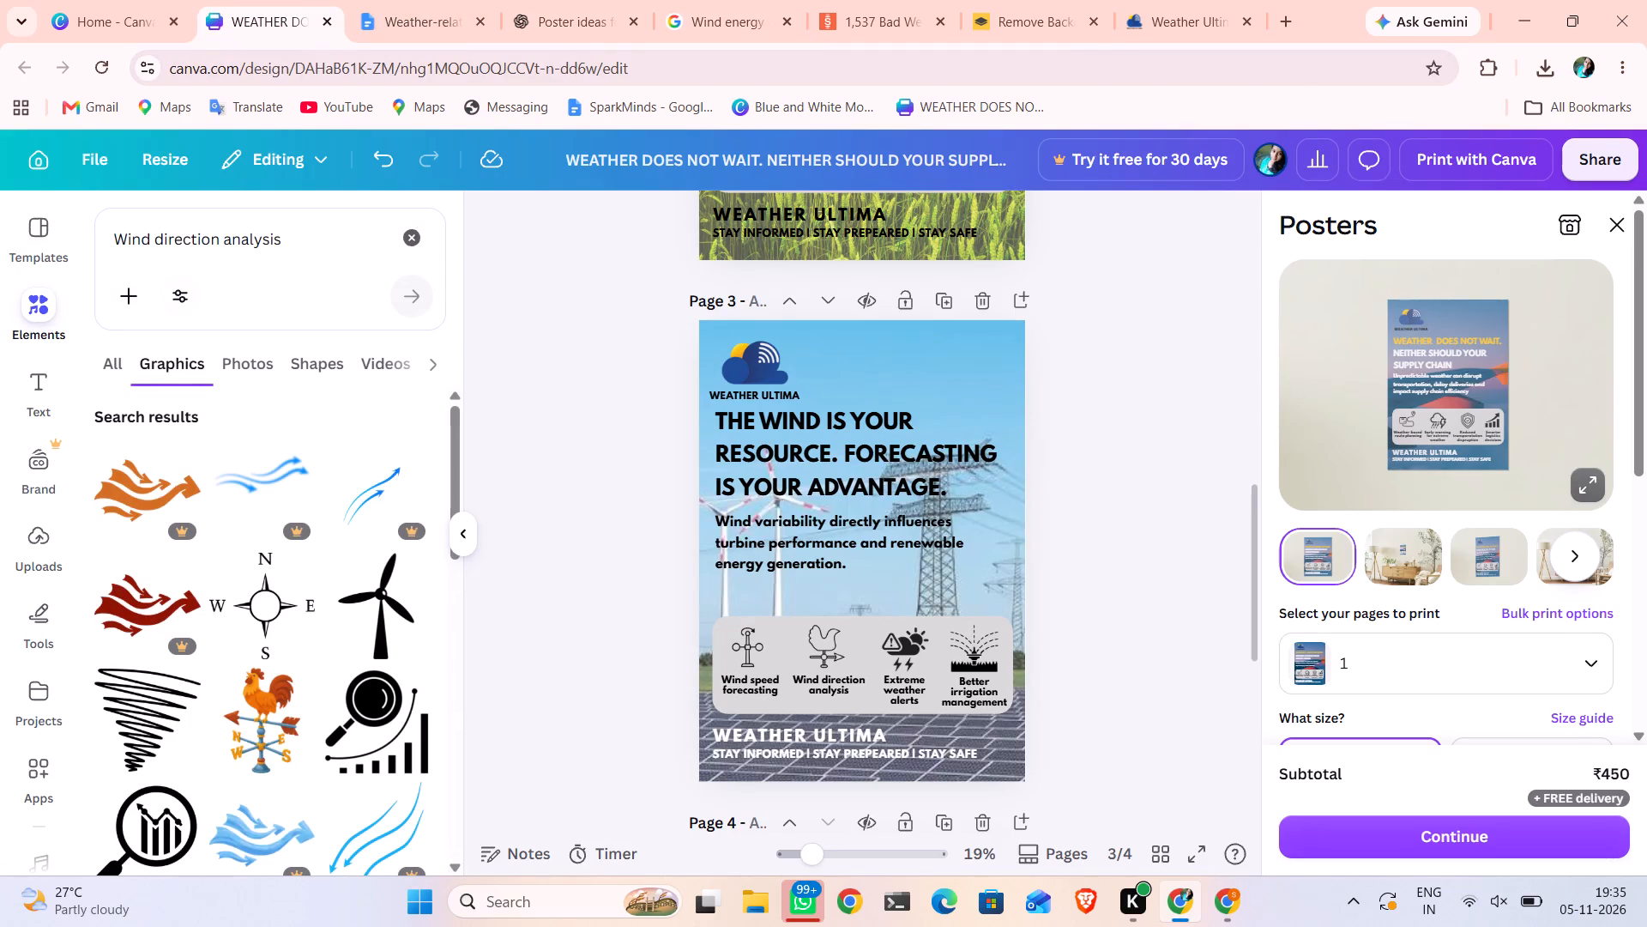
pyautogui.click(413, 237)
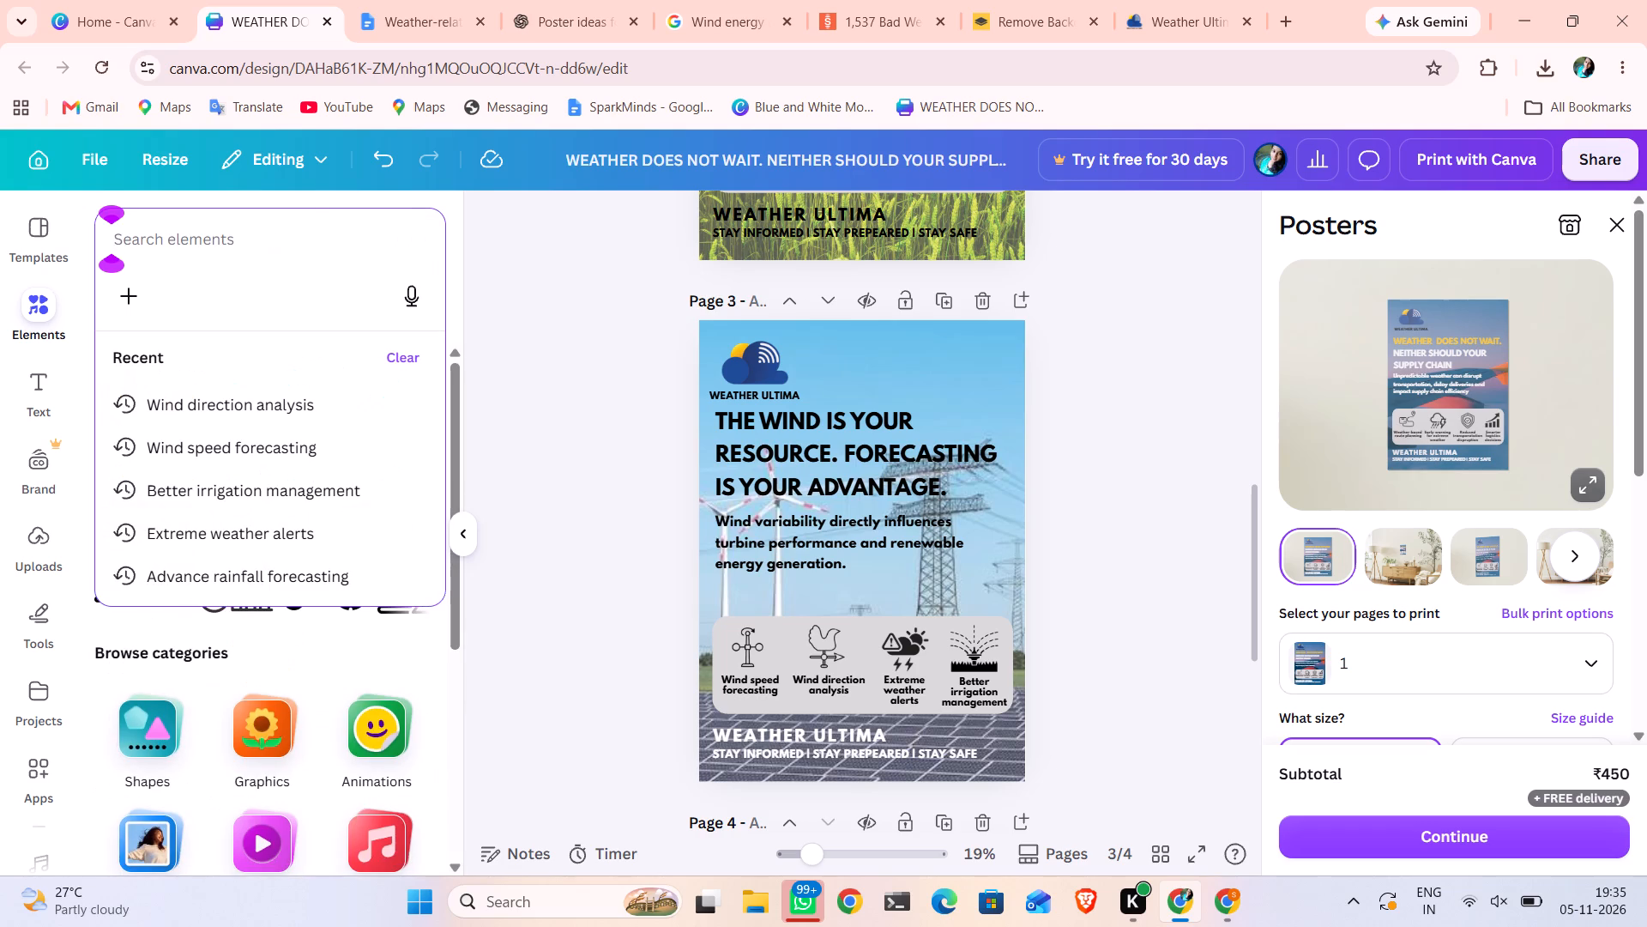
pyautogui.hotkey('ctrl', 'v')
pyautogui.press('Return')
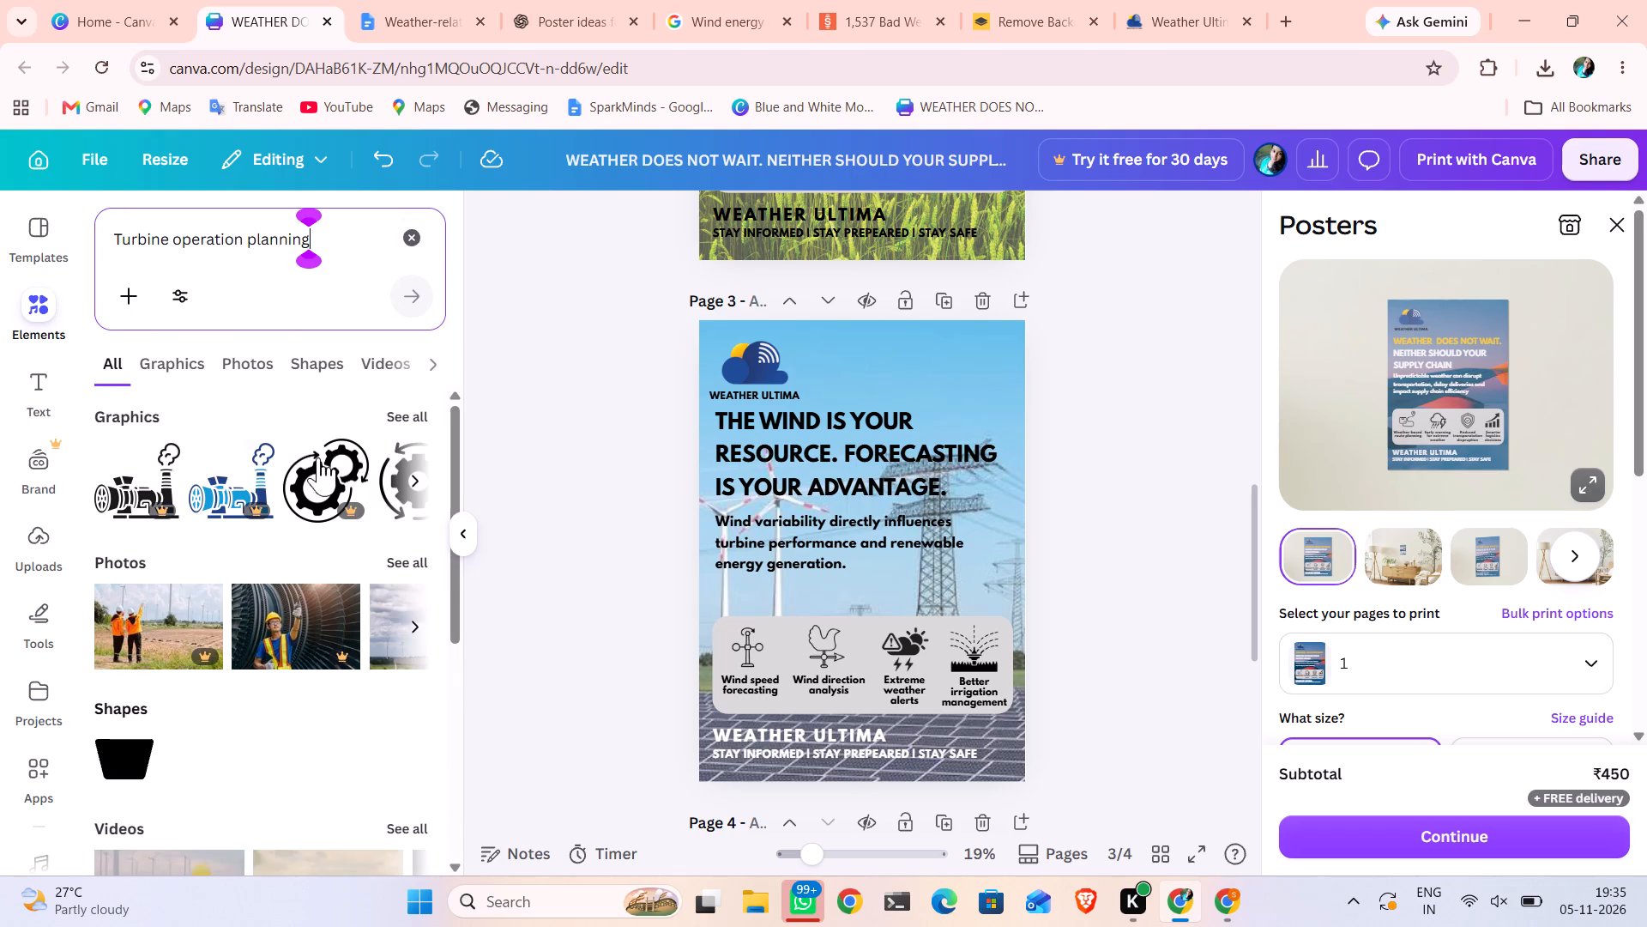
pyautogui.click(397, 417)
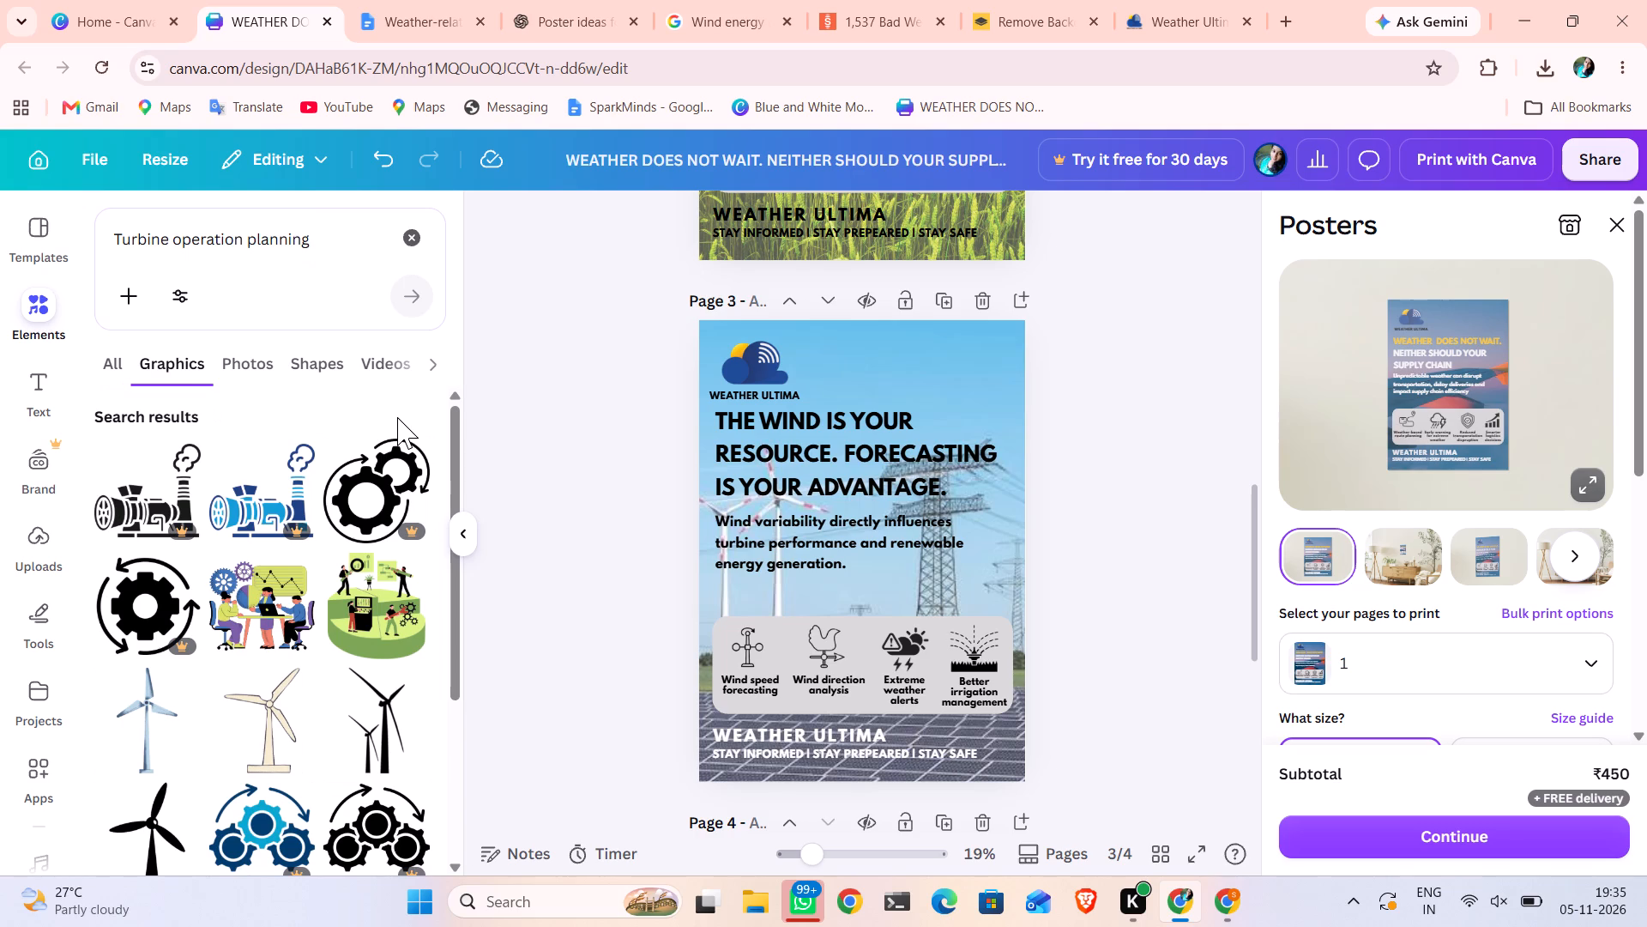
pyautogui.scroll(-1, 288, 730)
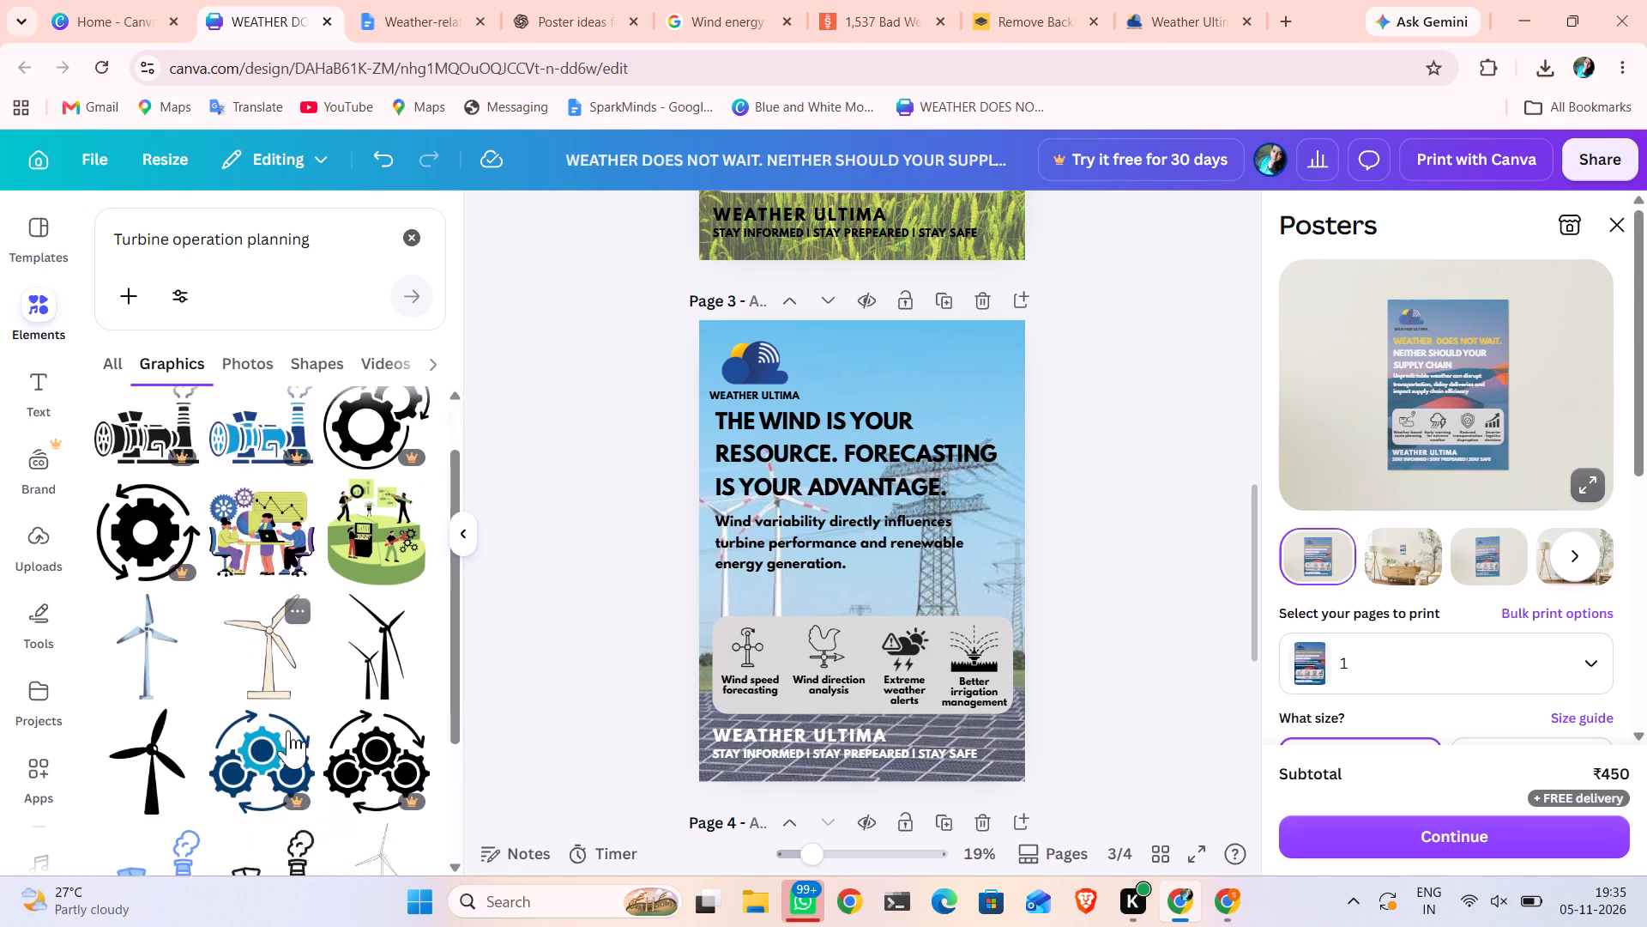
pyautogui.scroll(-3, 288, 730)
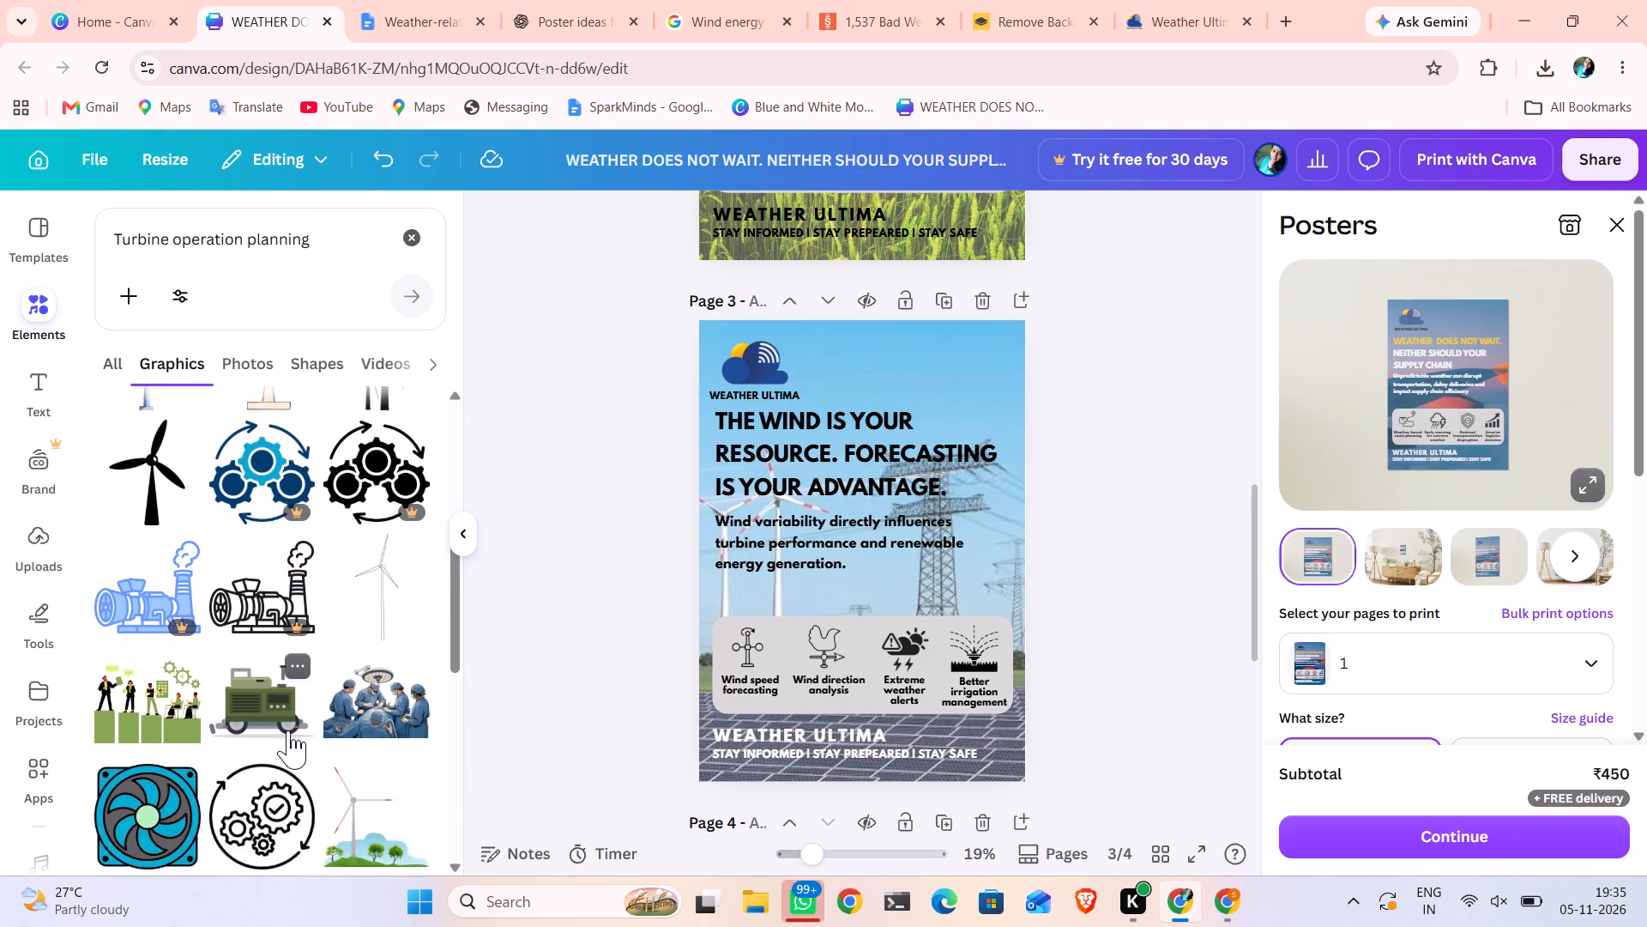
pyautogui.scroll(-2, 288, 730)
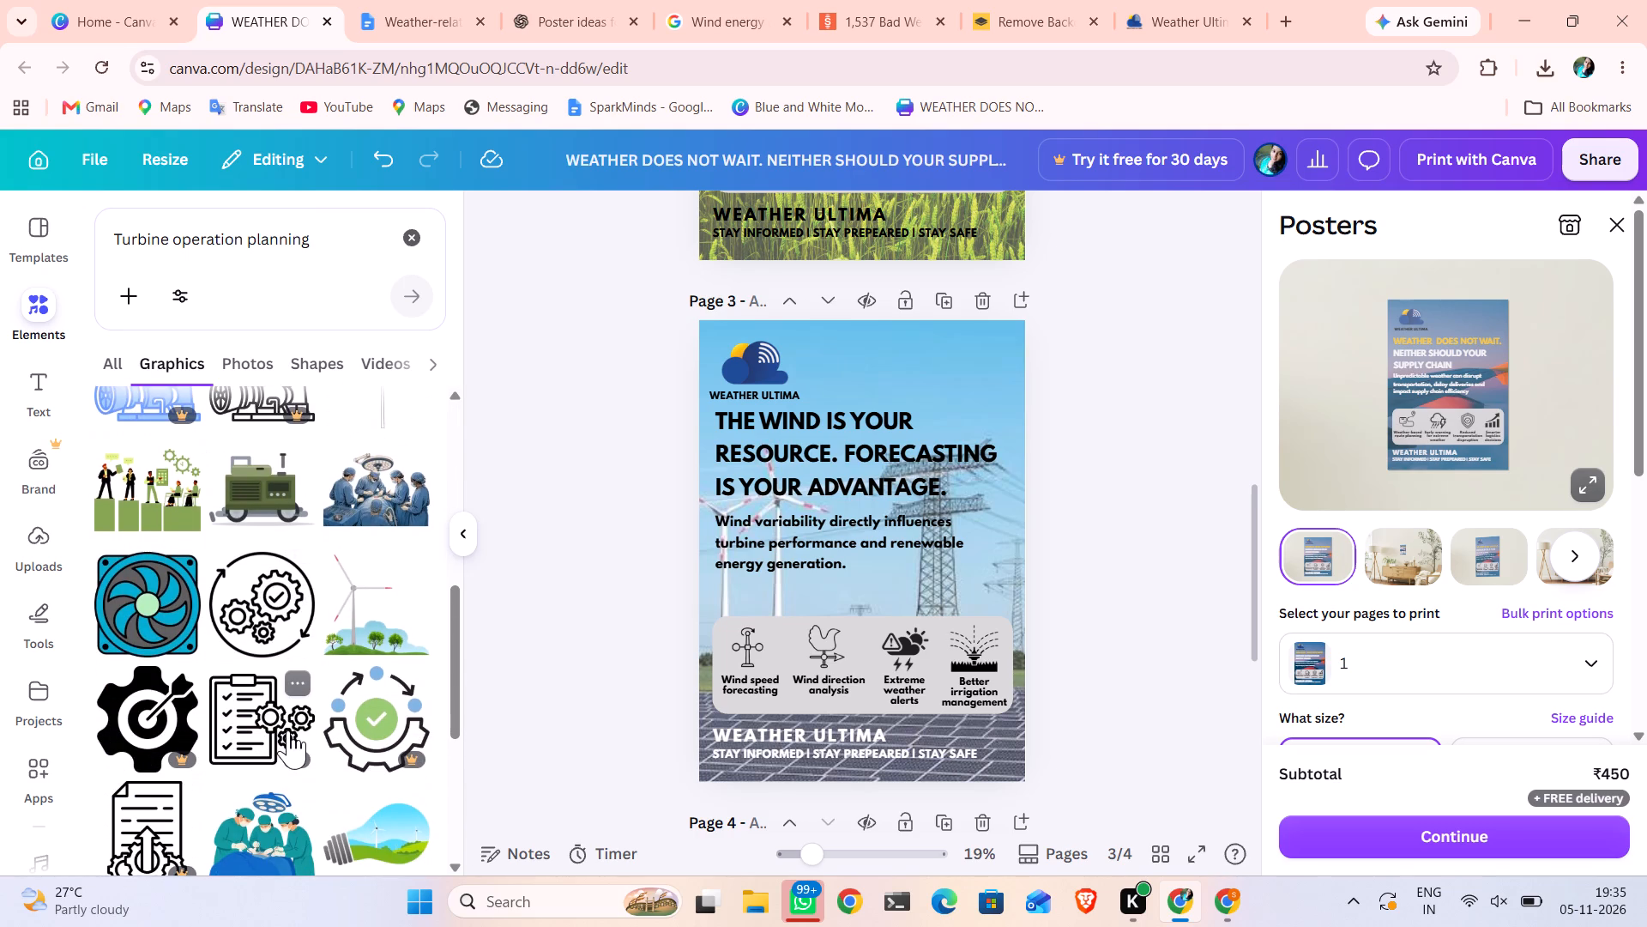
pyautogui.scroll(-1, 288, 730)
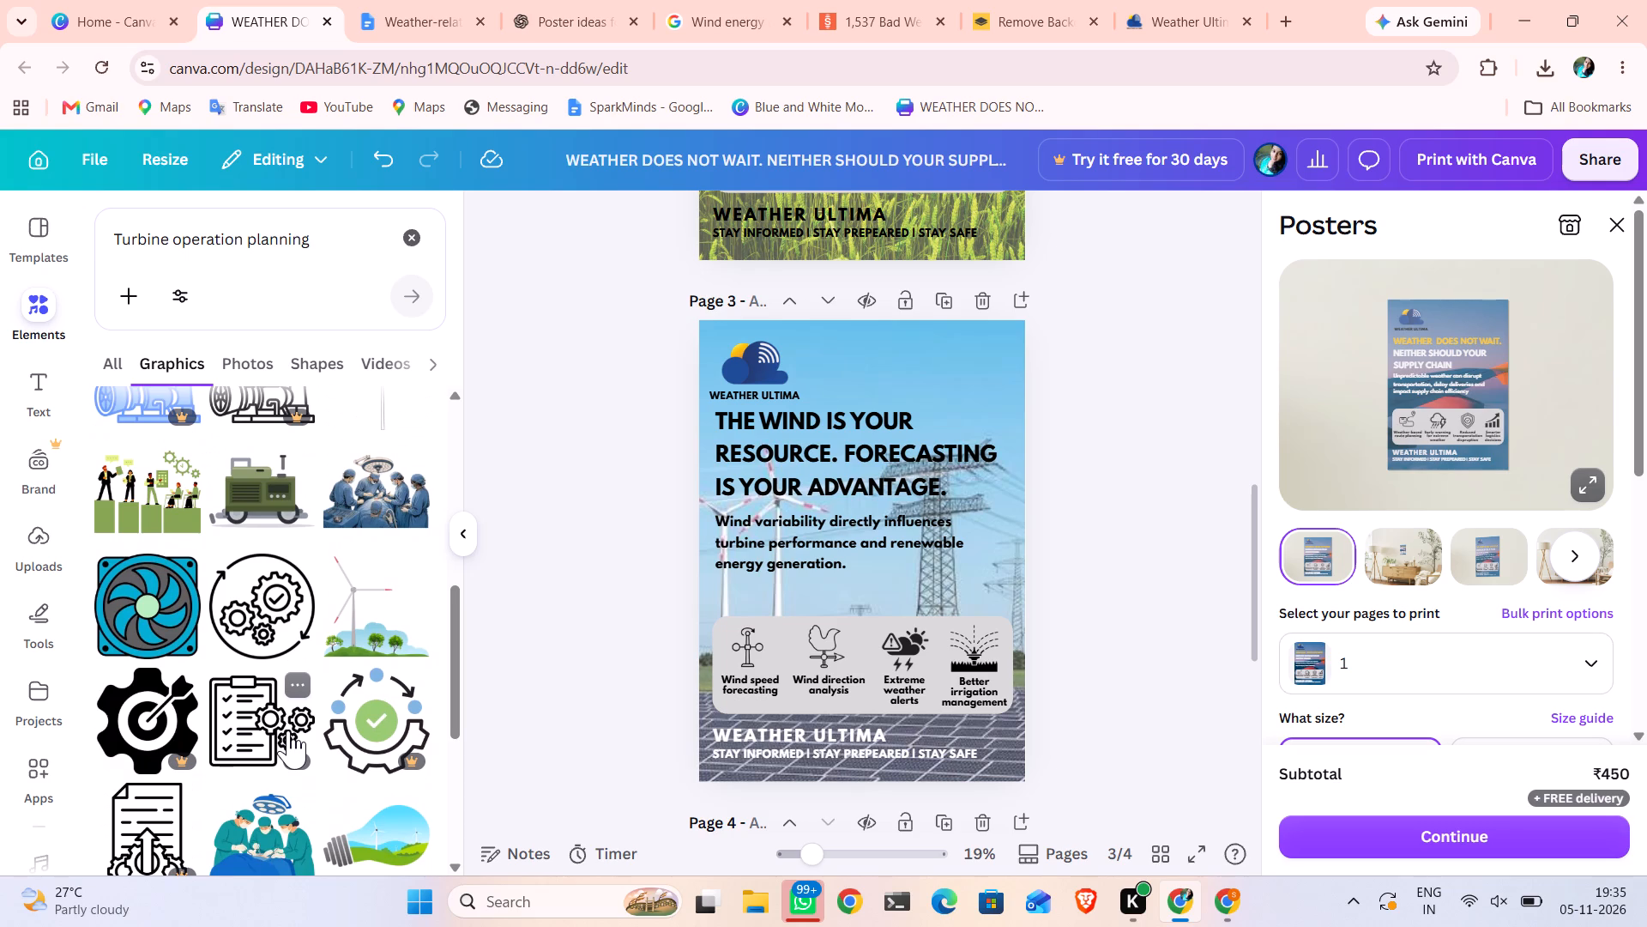
pyautogui.scroll(-3, 288, 730)
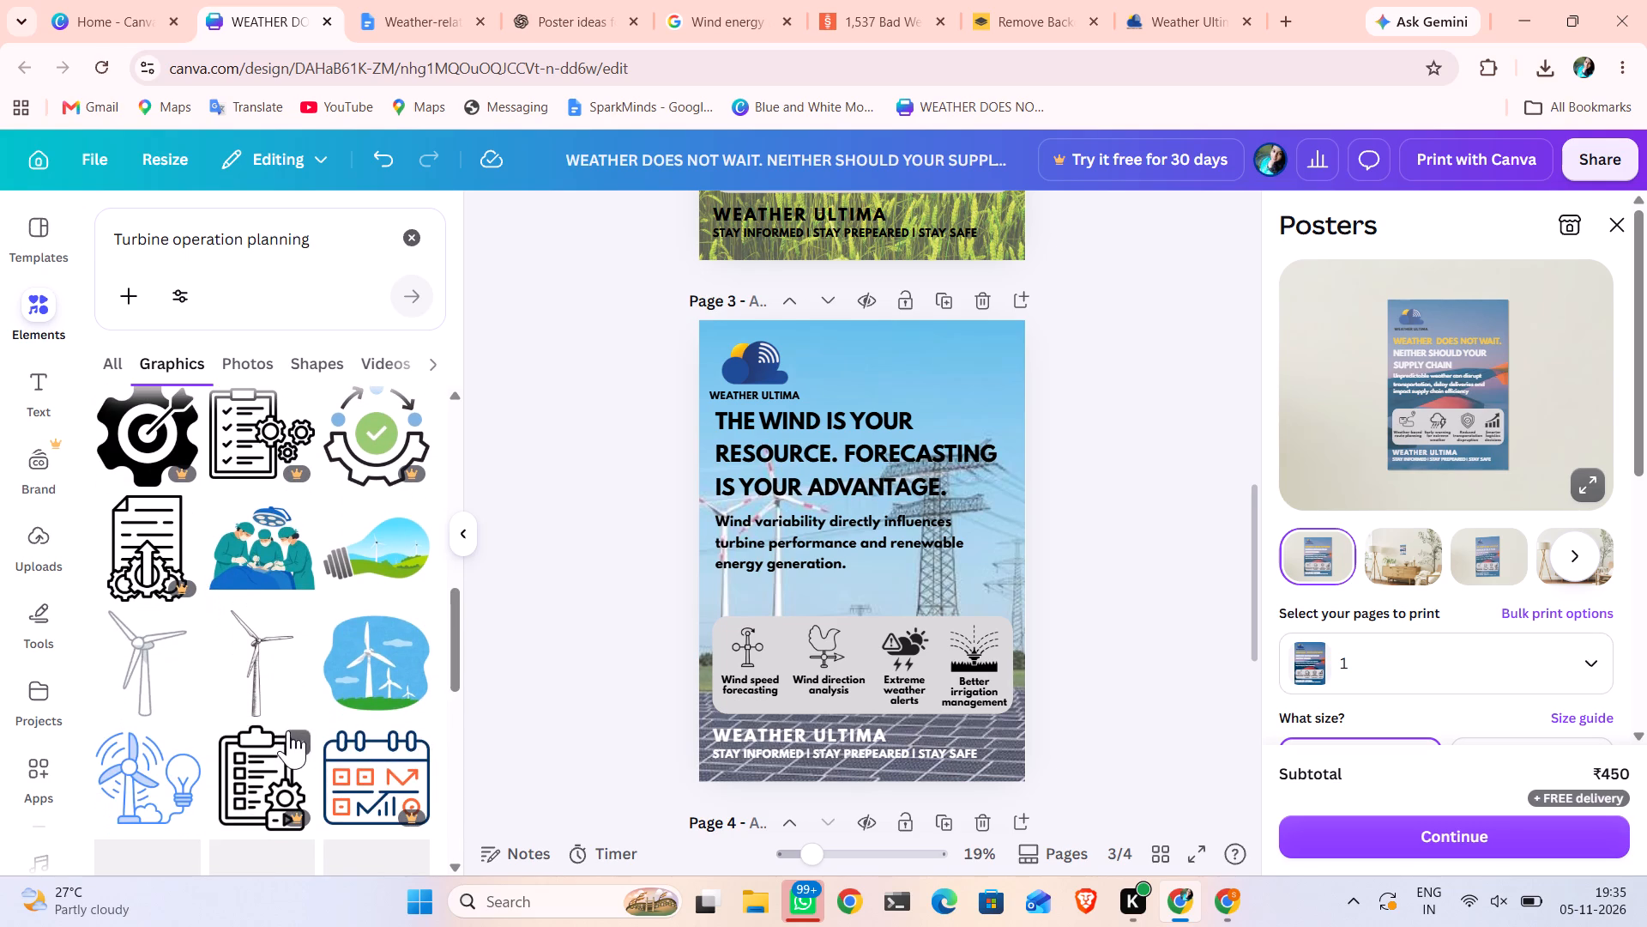
# Search Google Images for "Turbine operation planning BLACK OUTLIN" and open the preview of Shutterstock's Wind Turbine Line Icon.
pyautogui.click(698, 10)
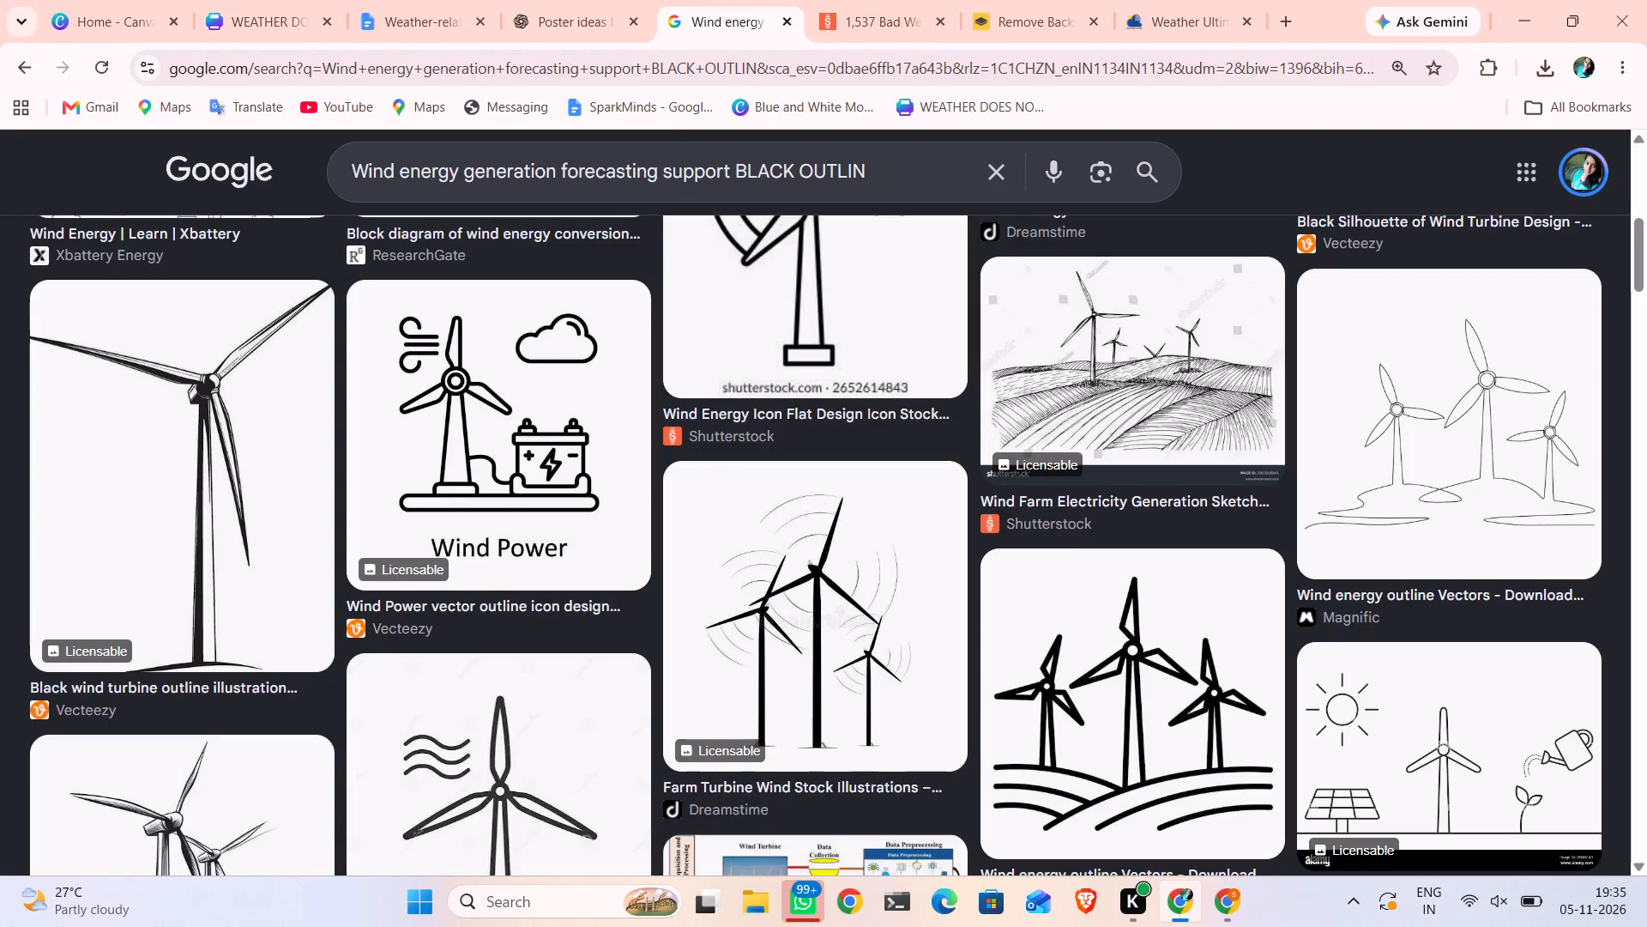
pyautogui.moveTo(732, 169); pyautogui.dragTo(326, 203)
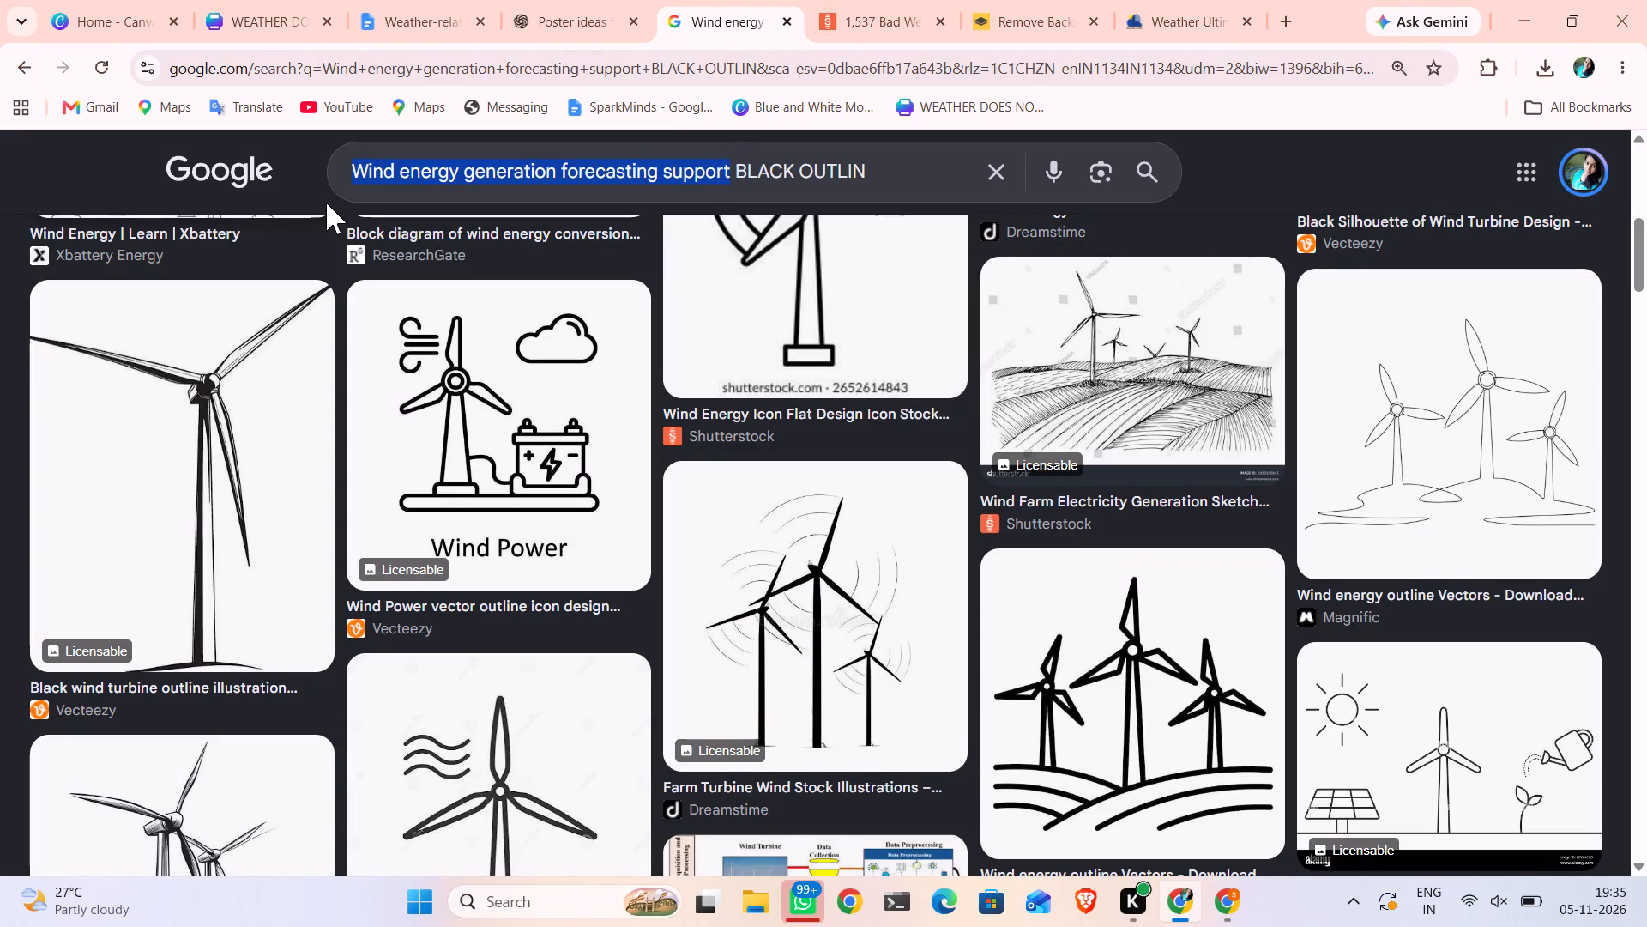
pyautogui.hotkey('ctrl', 'v')
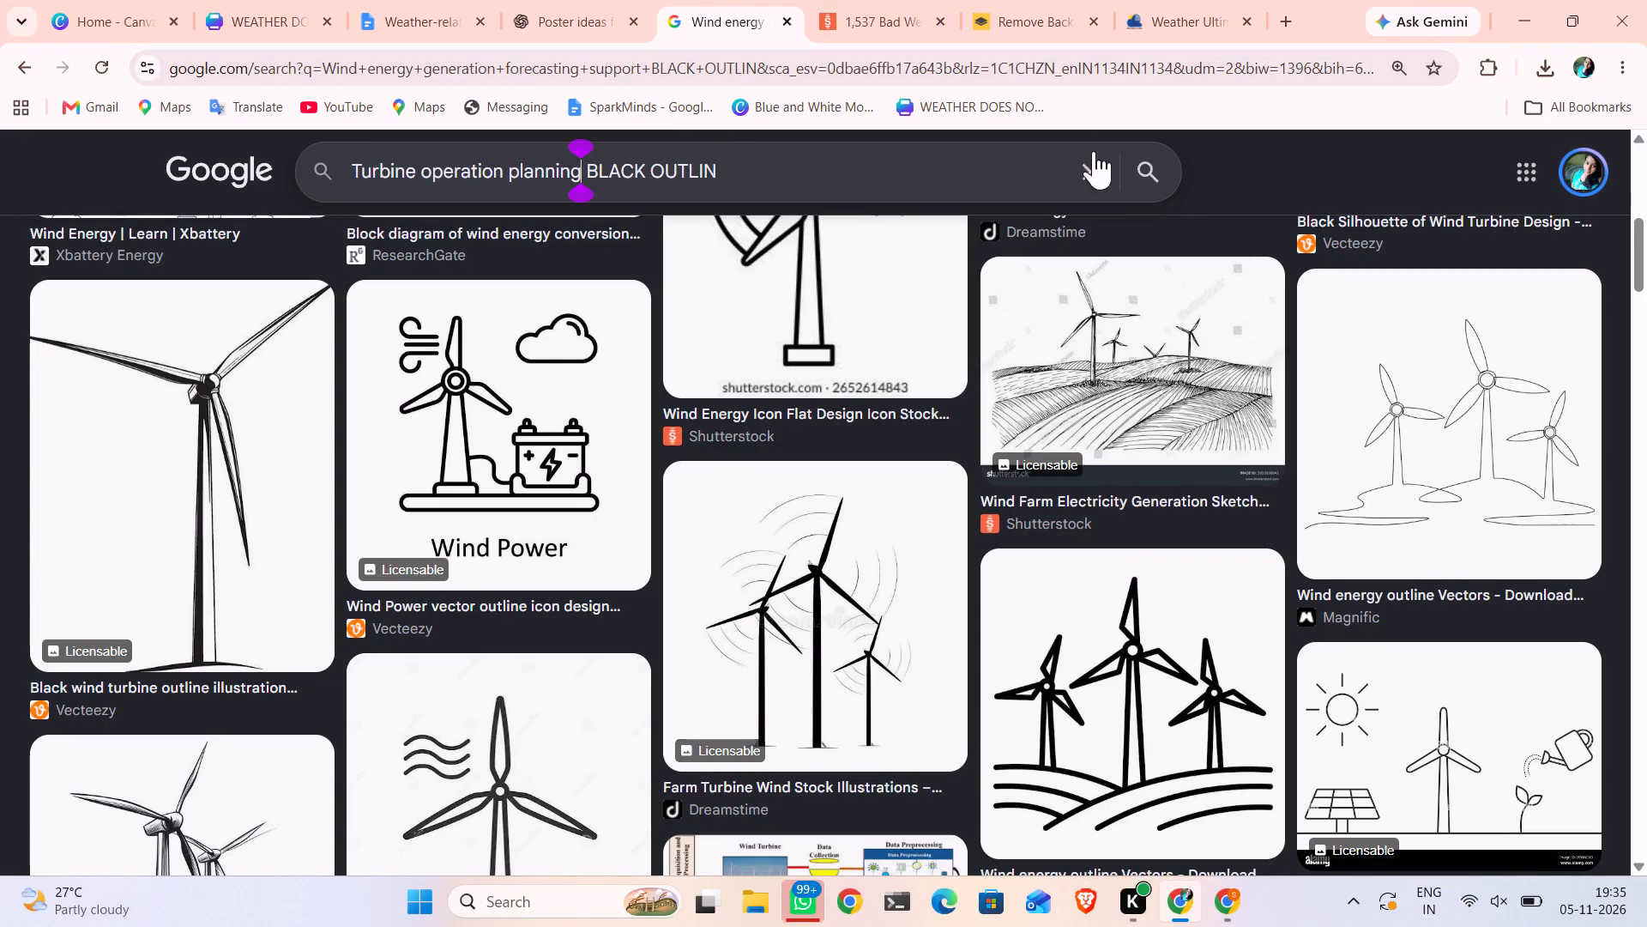
pyautogui.click(1147, 166)
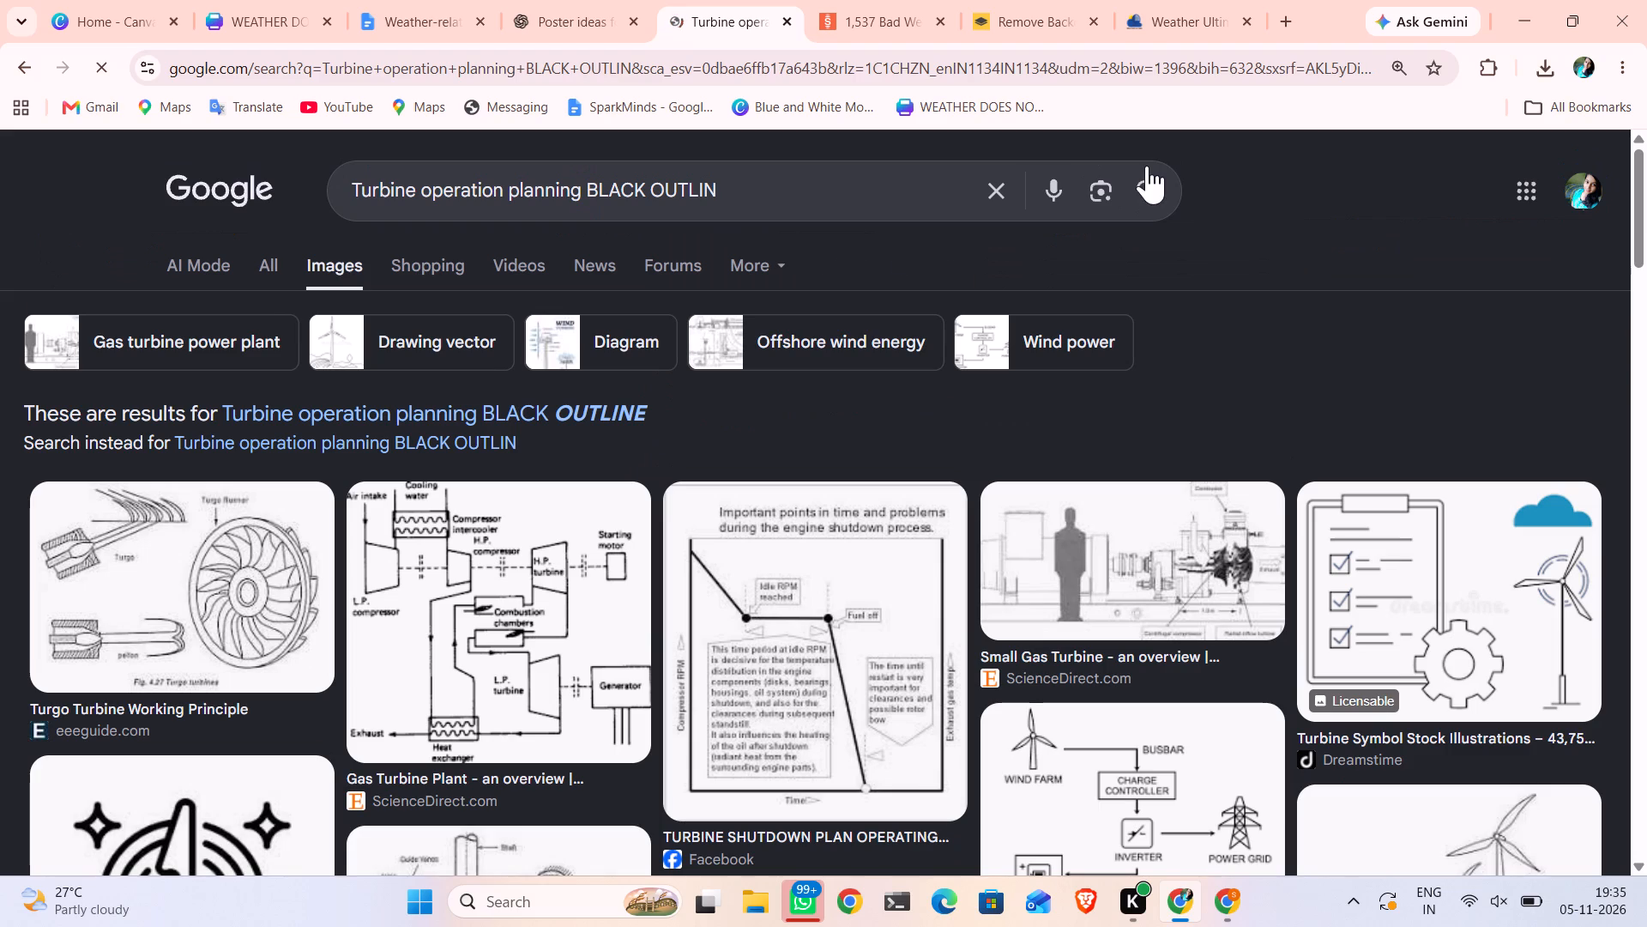
pyautogui.scroll(-2, 805, 591)
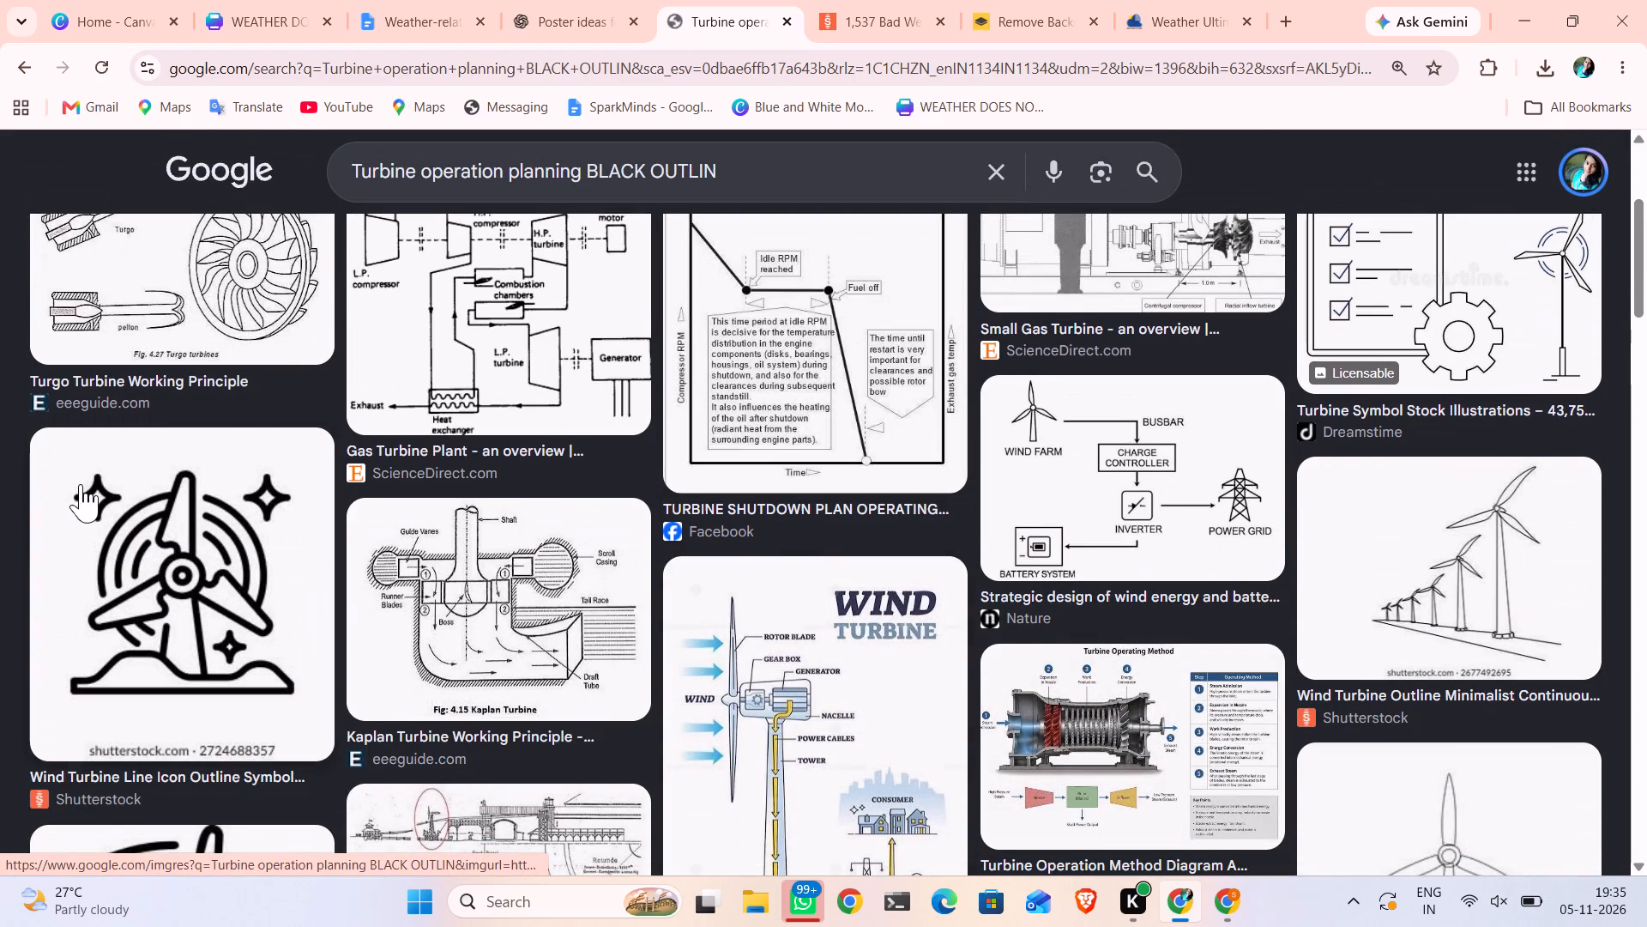
pyautogui.rightClick(152, 541)
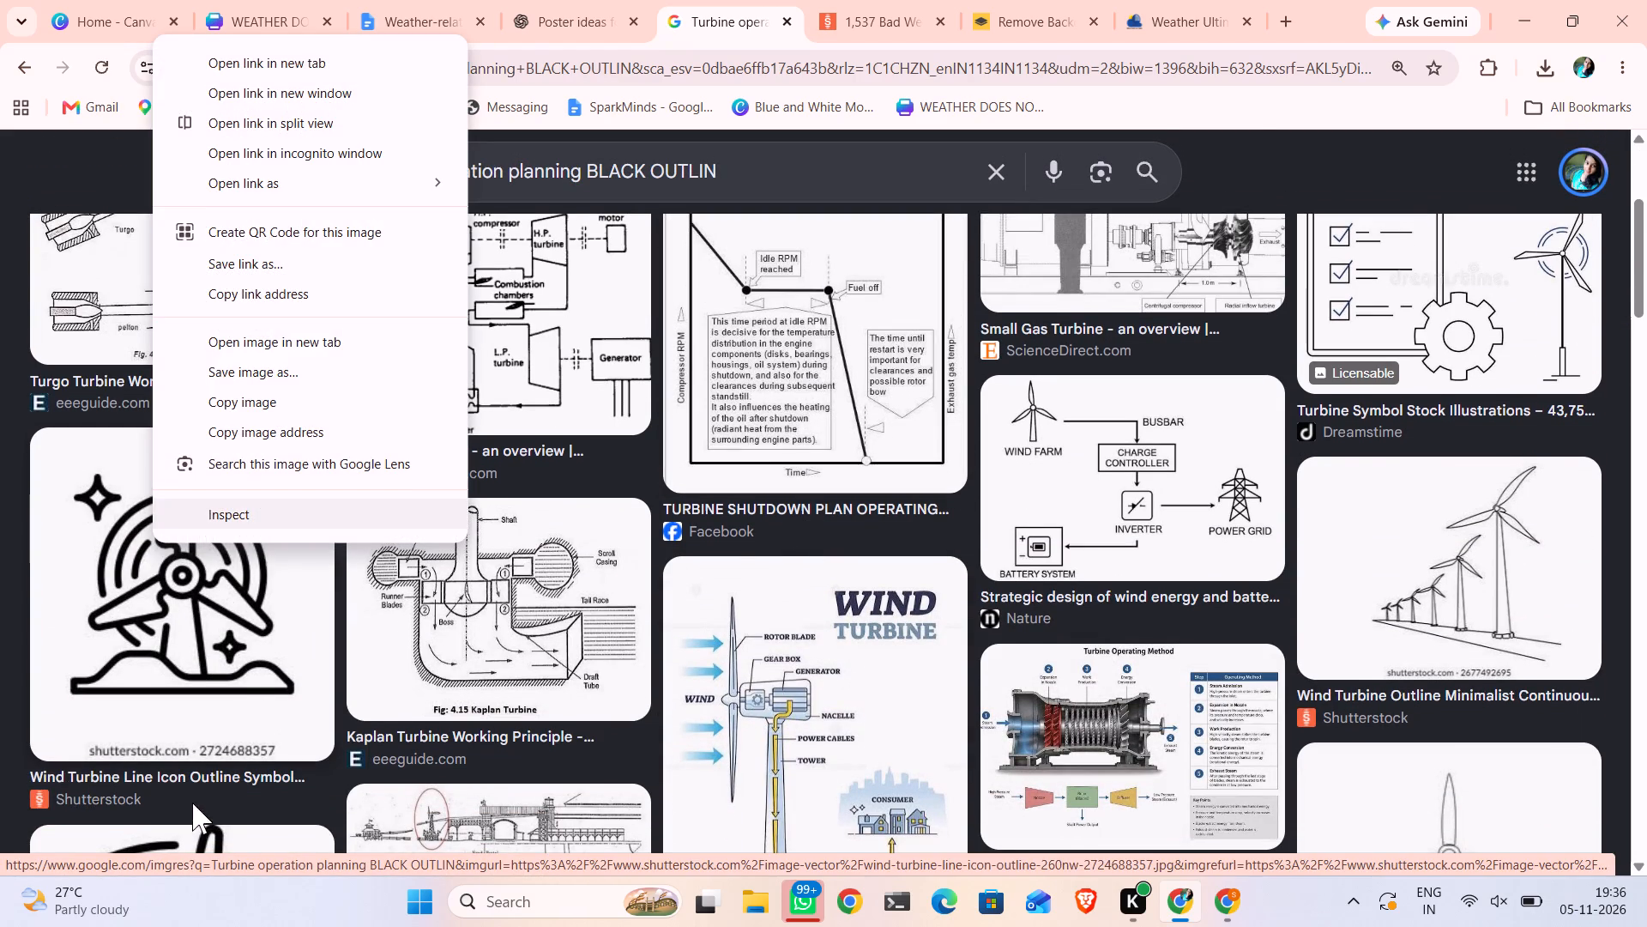
pyautogui.click(237, 665)
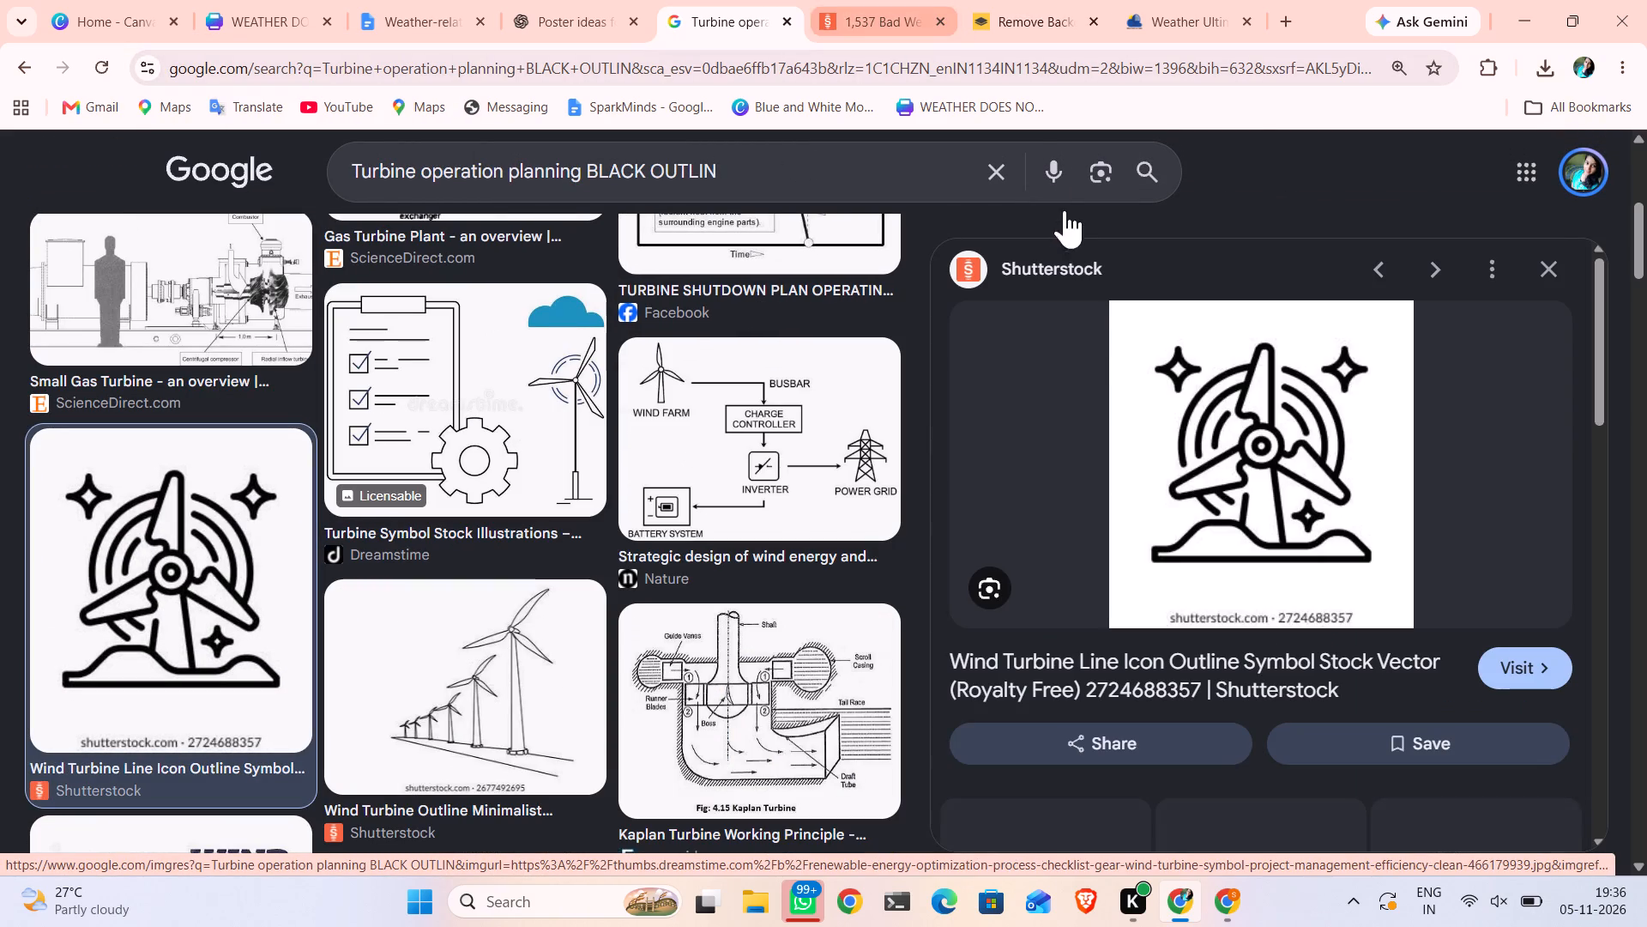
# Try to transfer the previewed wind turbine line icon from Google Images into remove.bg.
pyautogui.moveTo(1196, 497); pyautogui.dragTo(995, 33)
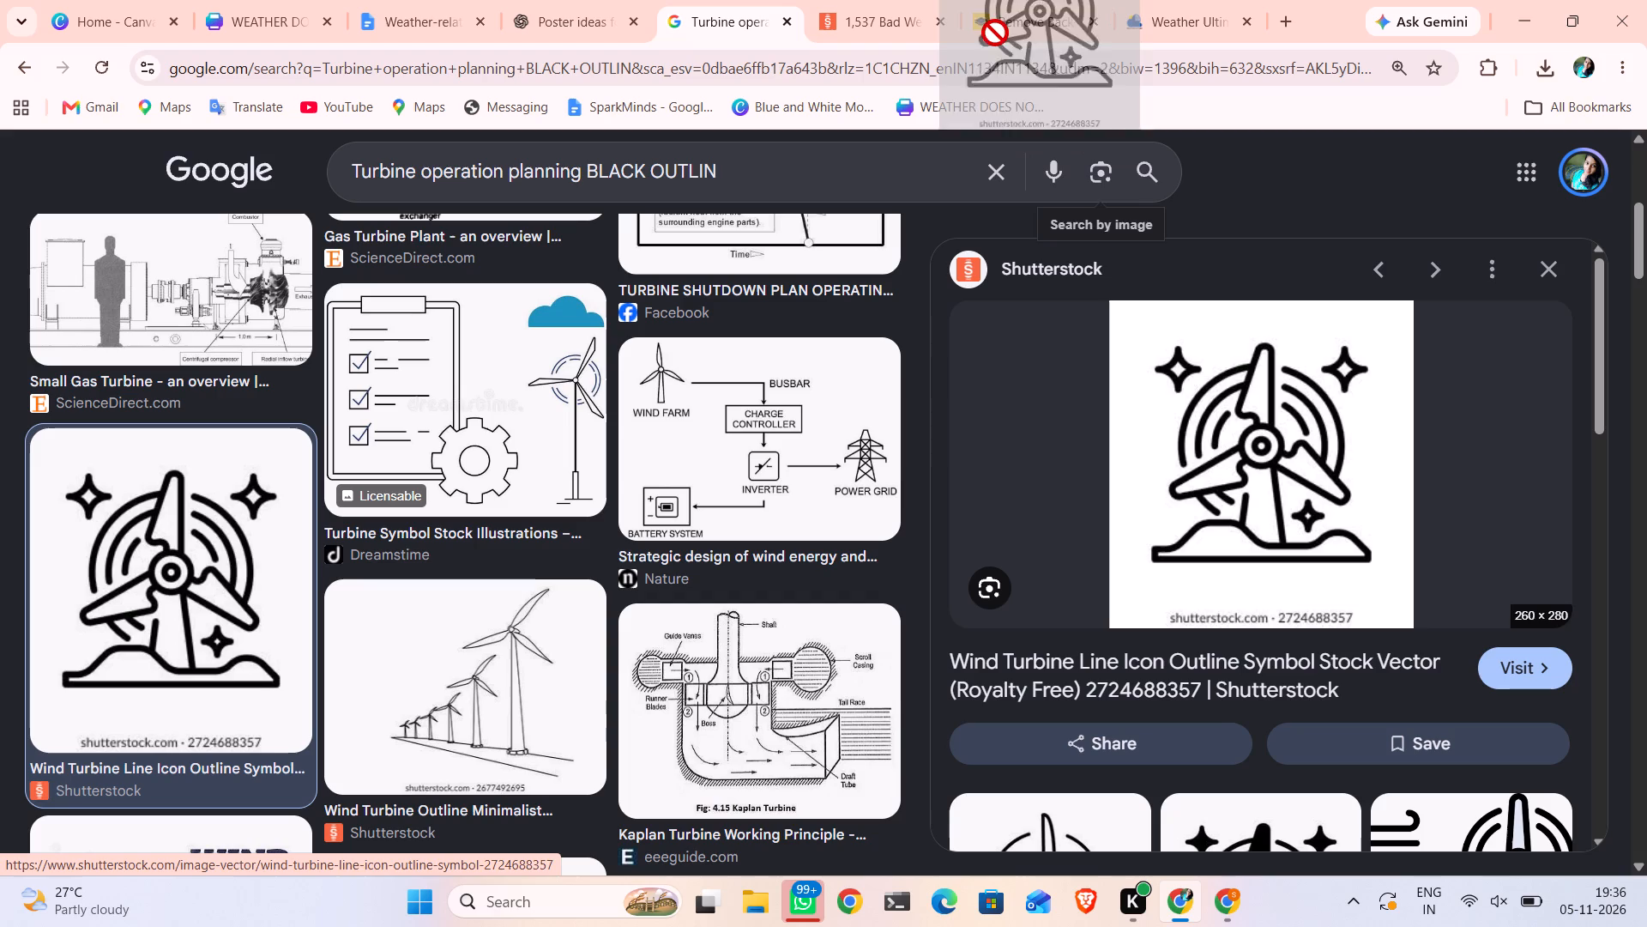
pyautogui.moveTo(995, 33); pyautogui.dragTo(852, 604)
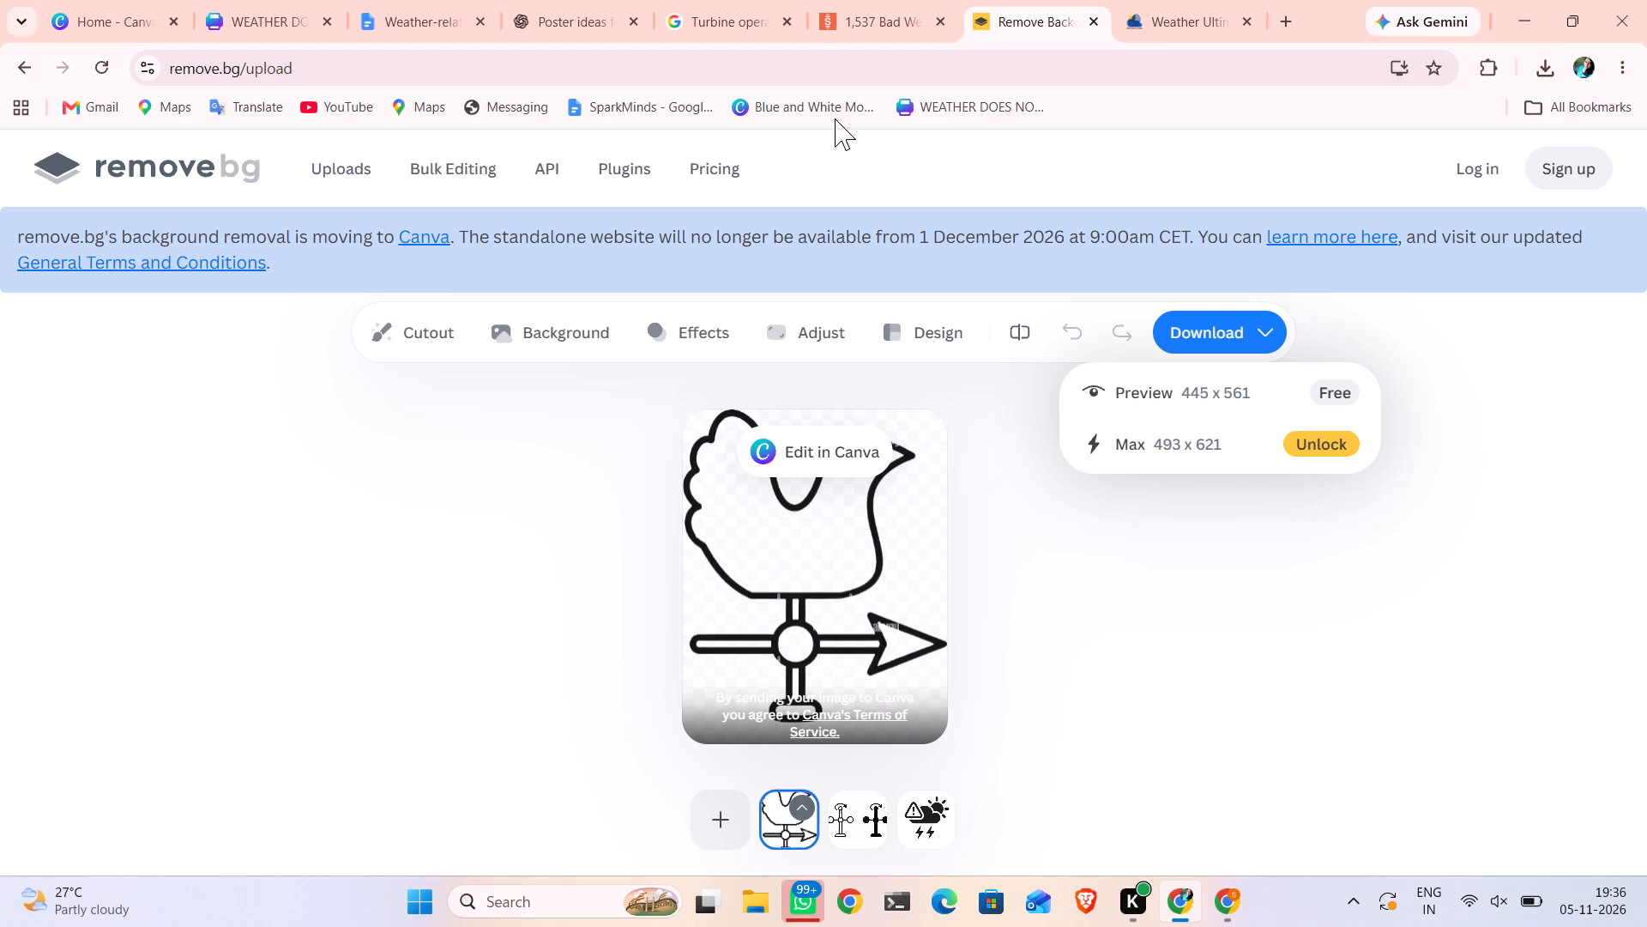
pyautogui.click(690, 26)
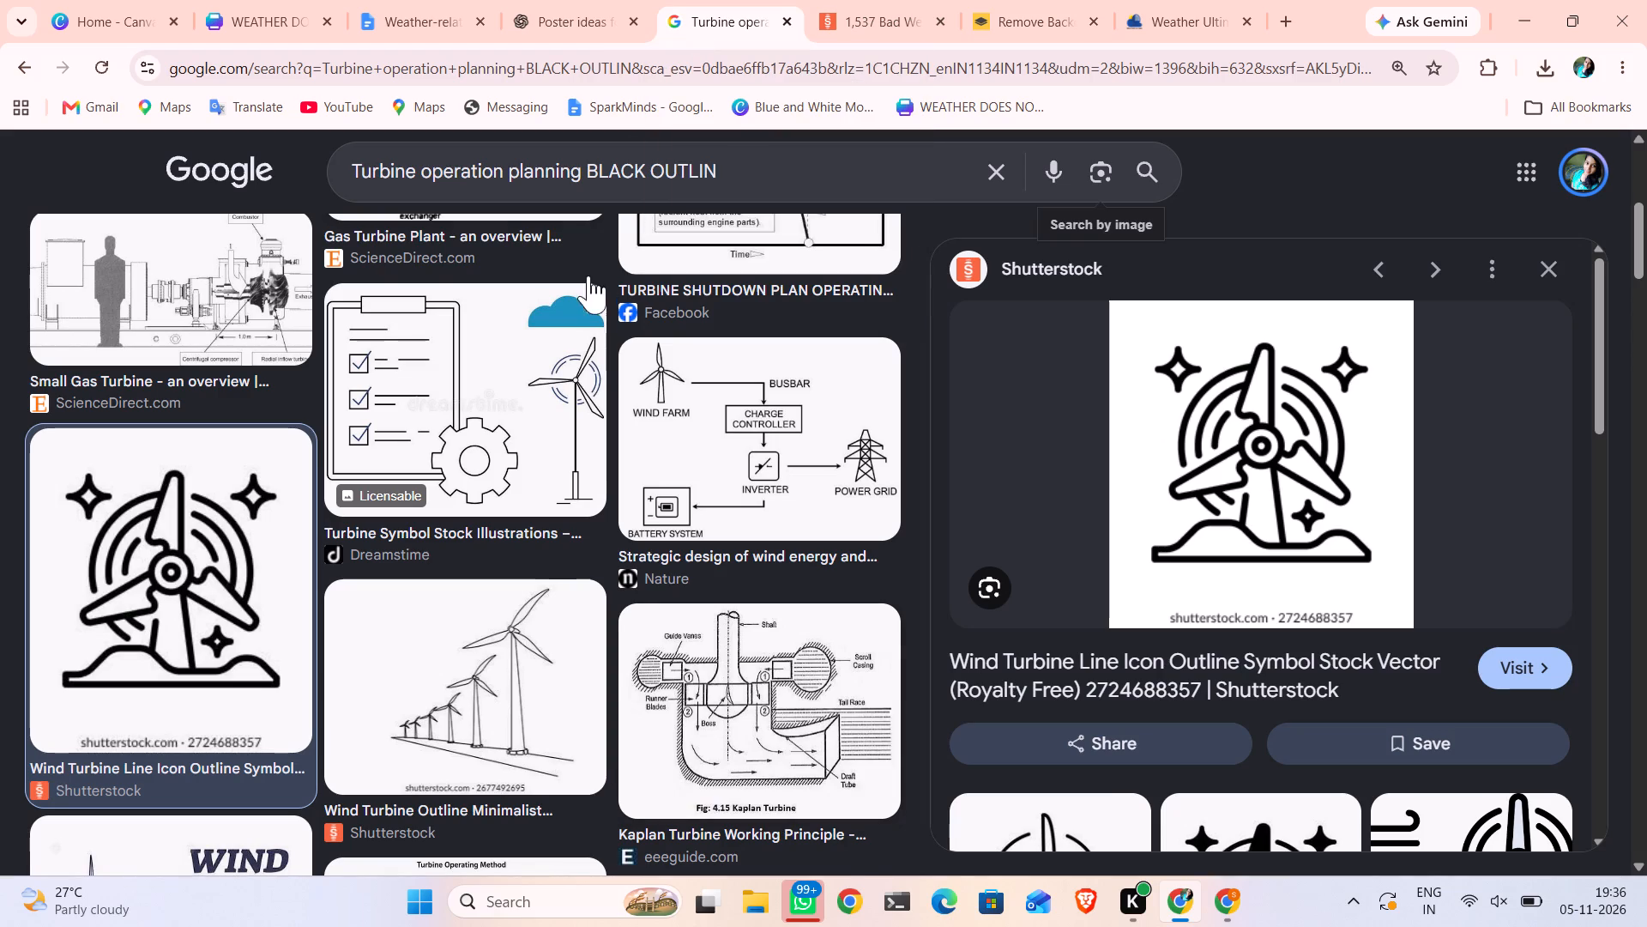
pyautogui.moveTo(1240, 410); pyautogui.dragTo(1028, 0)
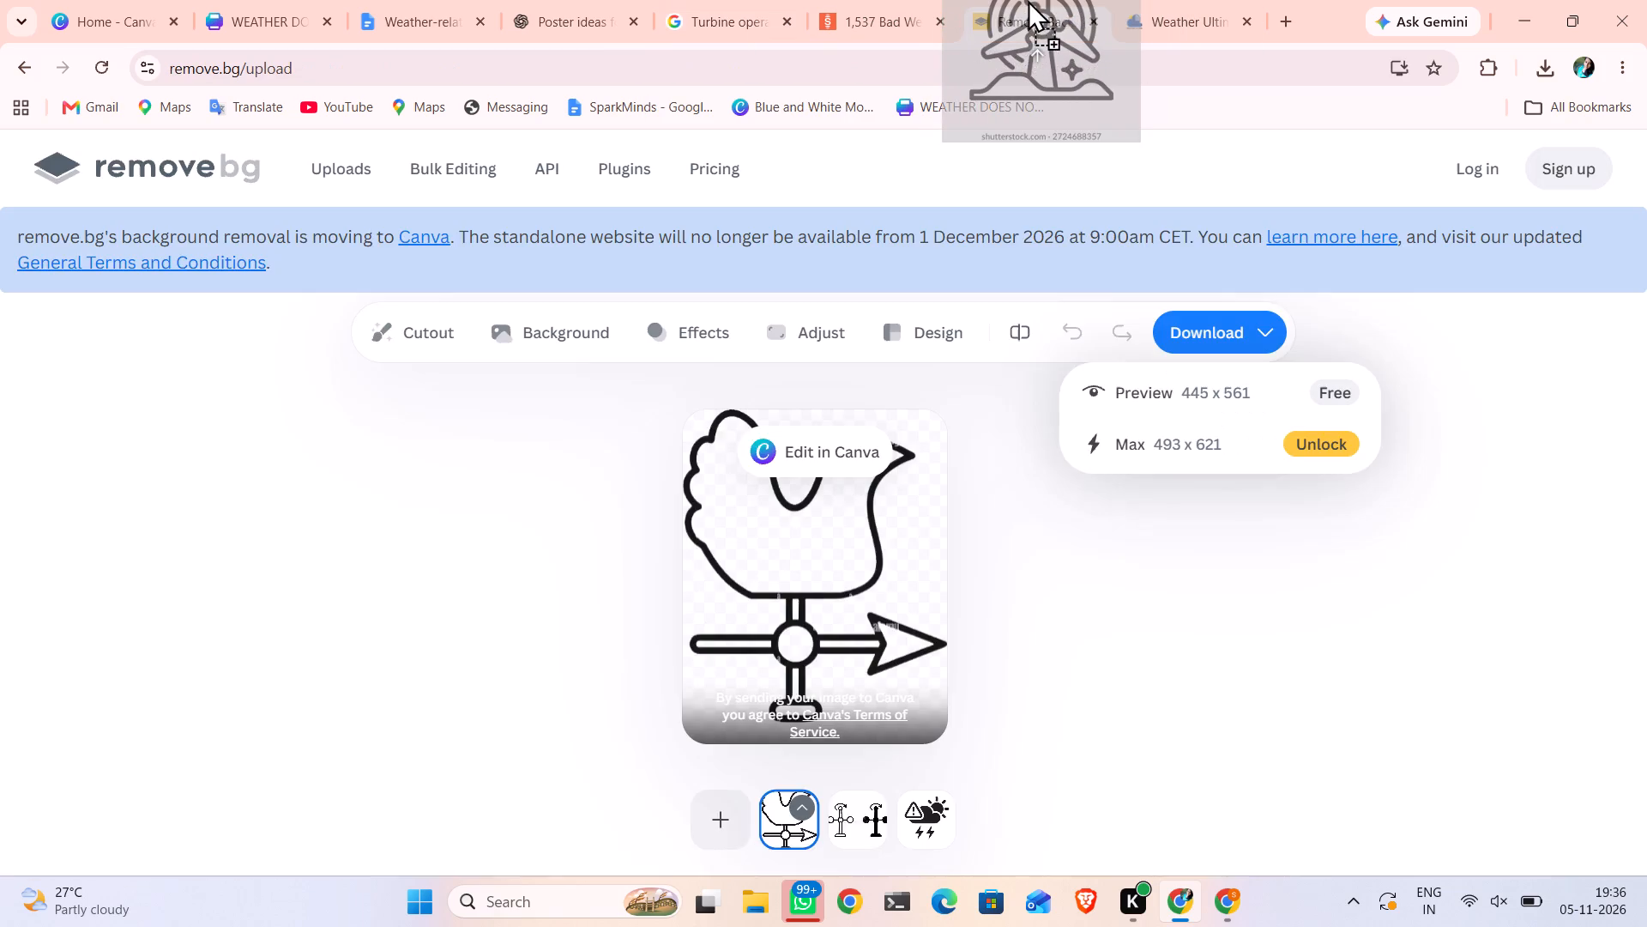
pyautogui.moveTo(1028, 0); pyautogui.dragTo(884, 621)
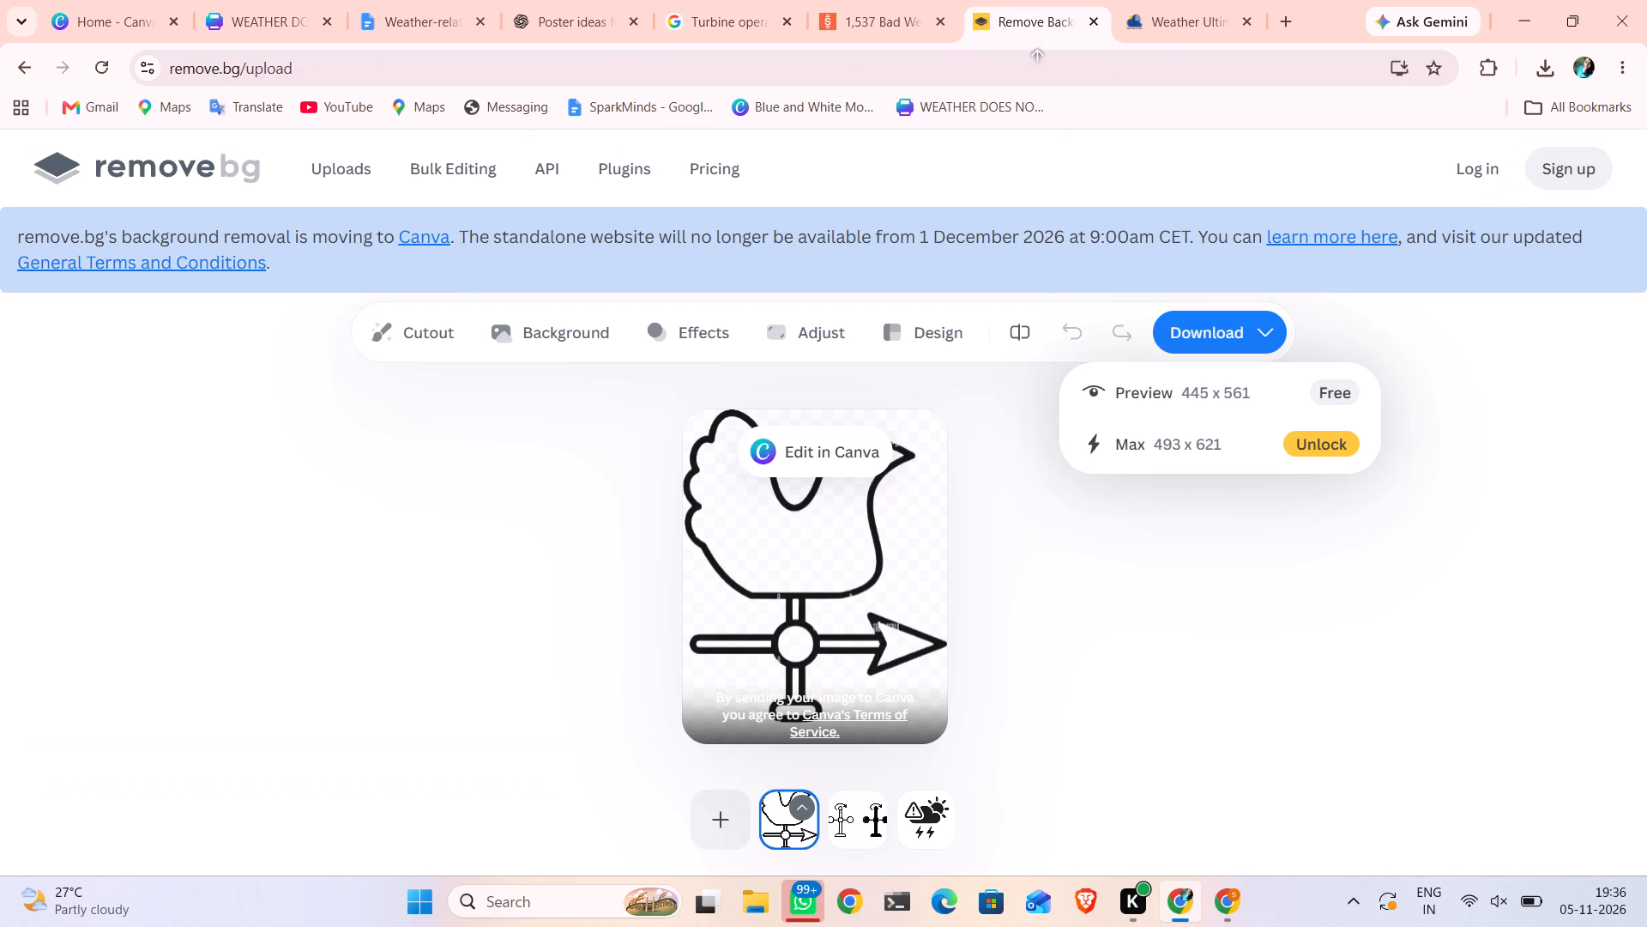
# Delete the weather vane image from the uploaded images in remove.bg.
pyautogui.click(1375, 587)
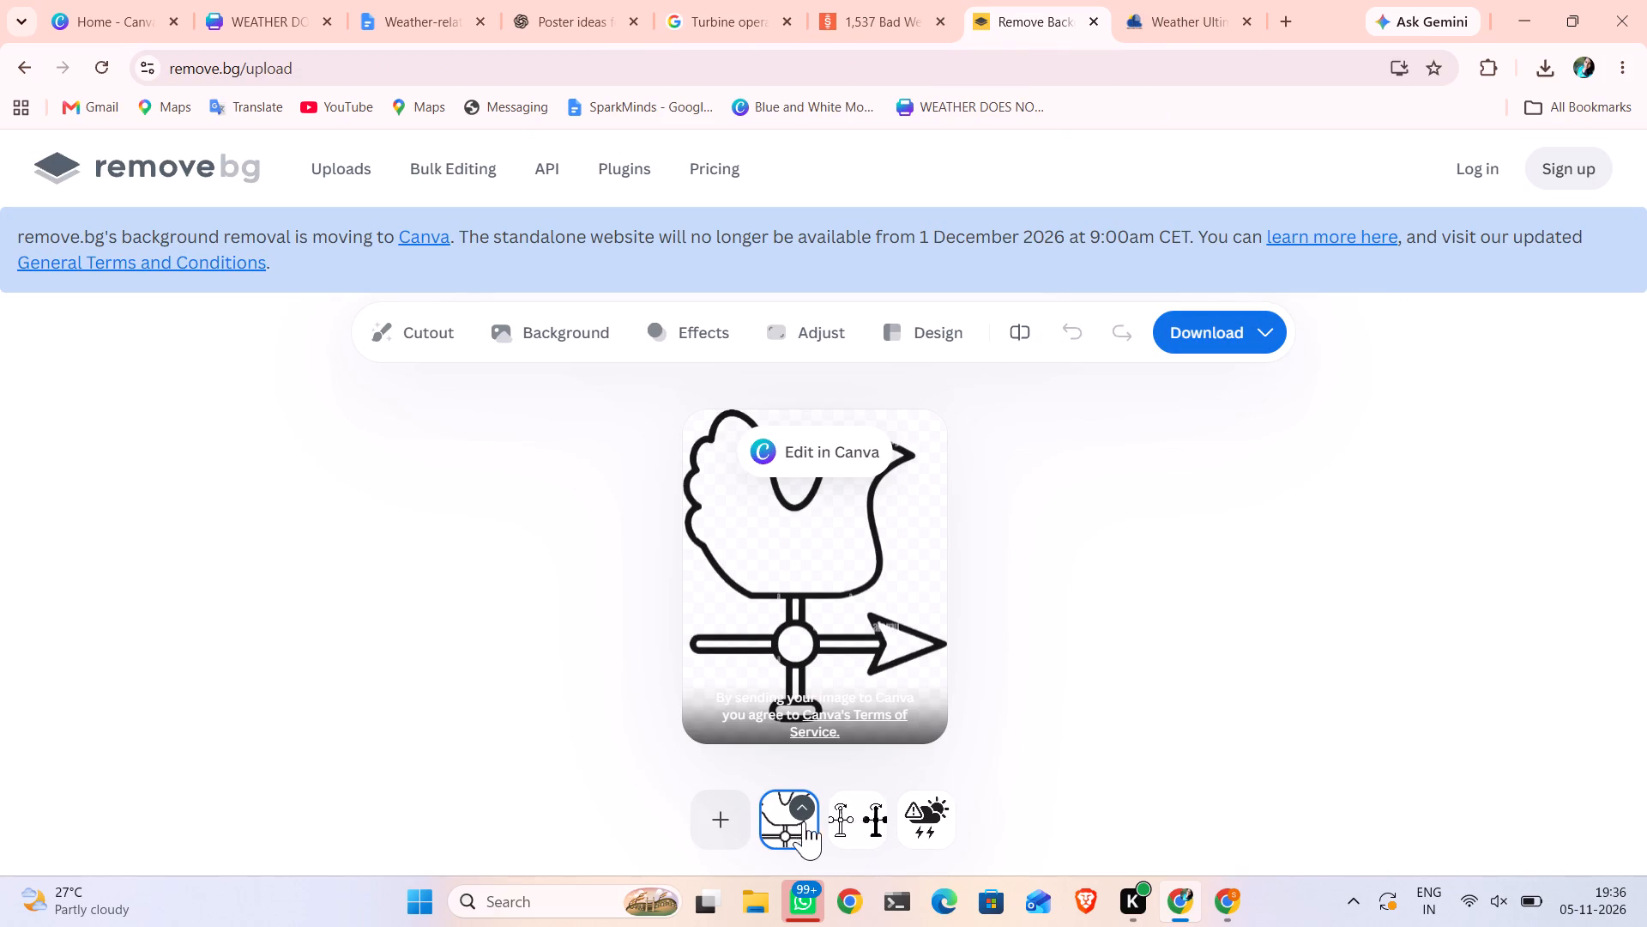
pyautogui.click(794, 810)
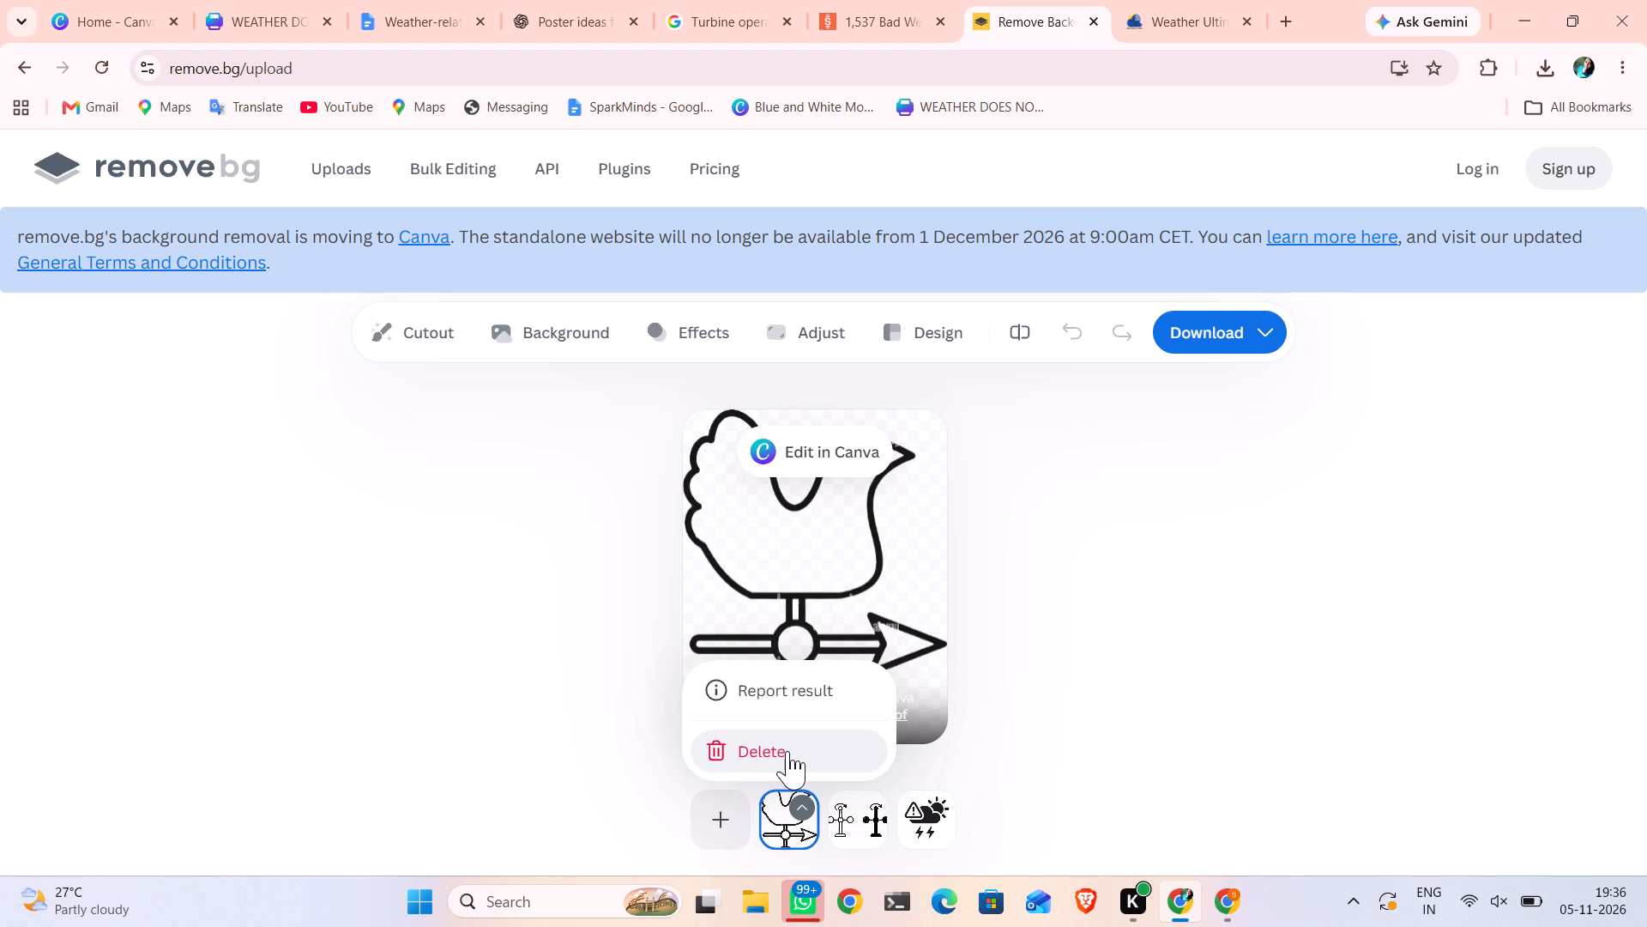
pyautogui.click(787, 751)
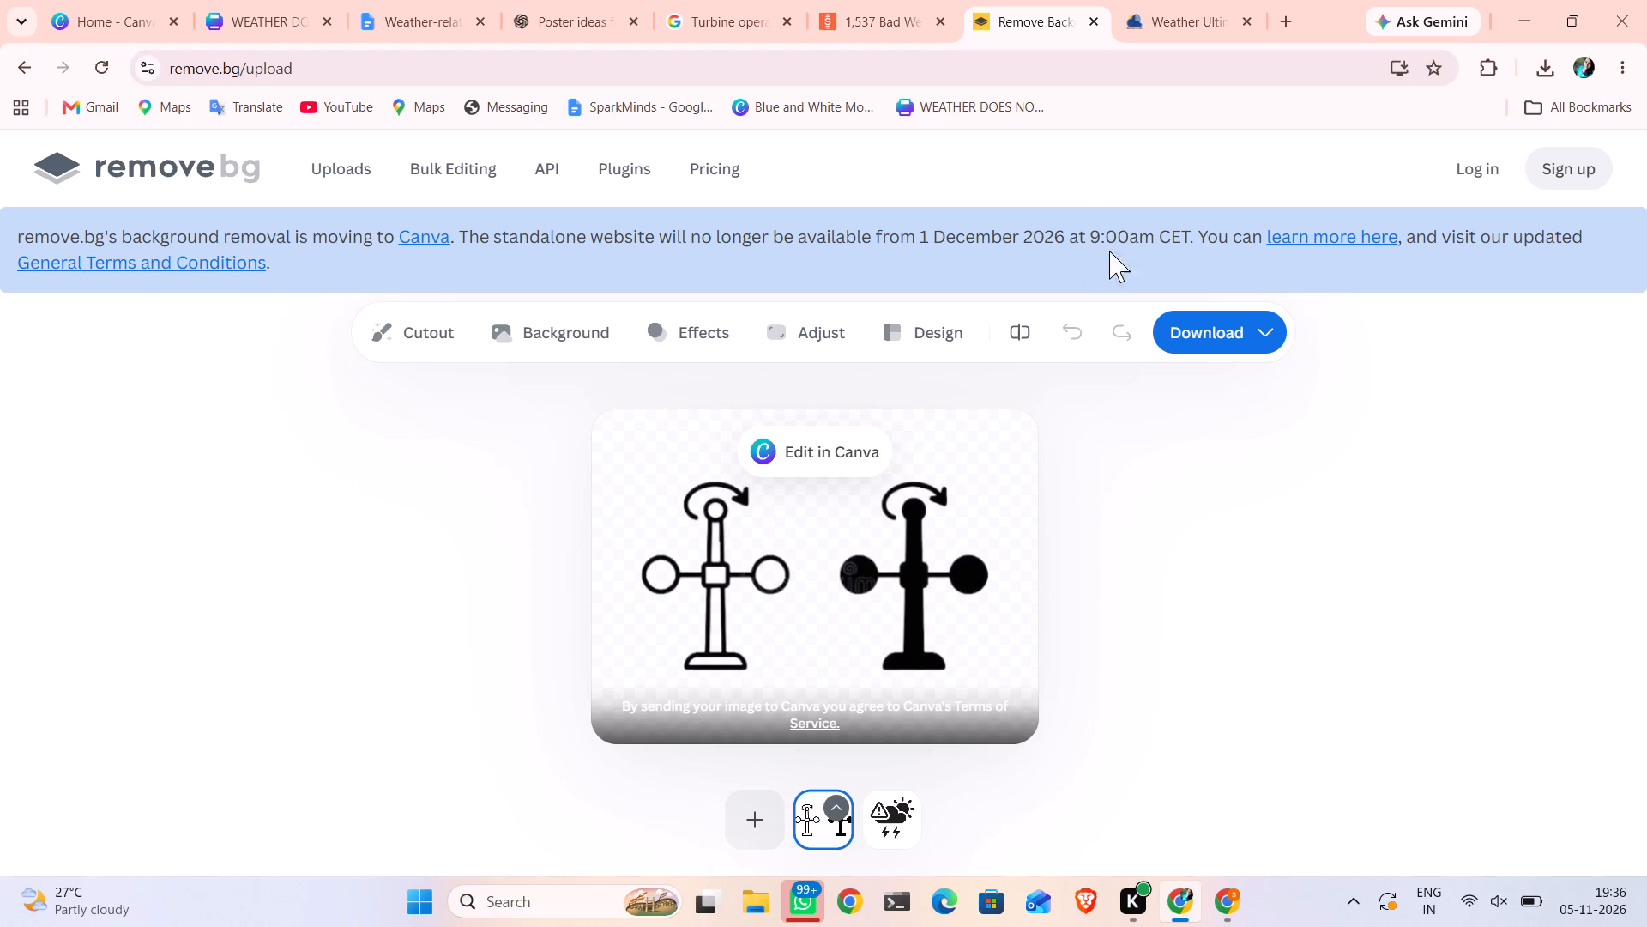
# Transfer the Shutterstock wind turbine line icon from the Google Images preview into remove.bg for background removal.
pyautogui.click(708, 15)
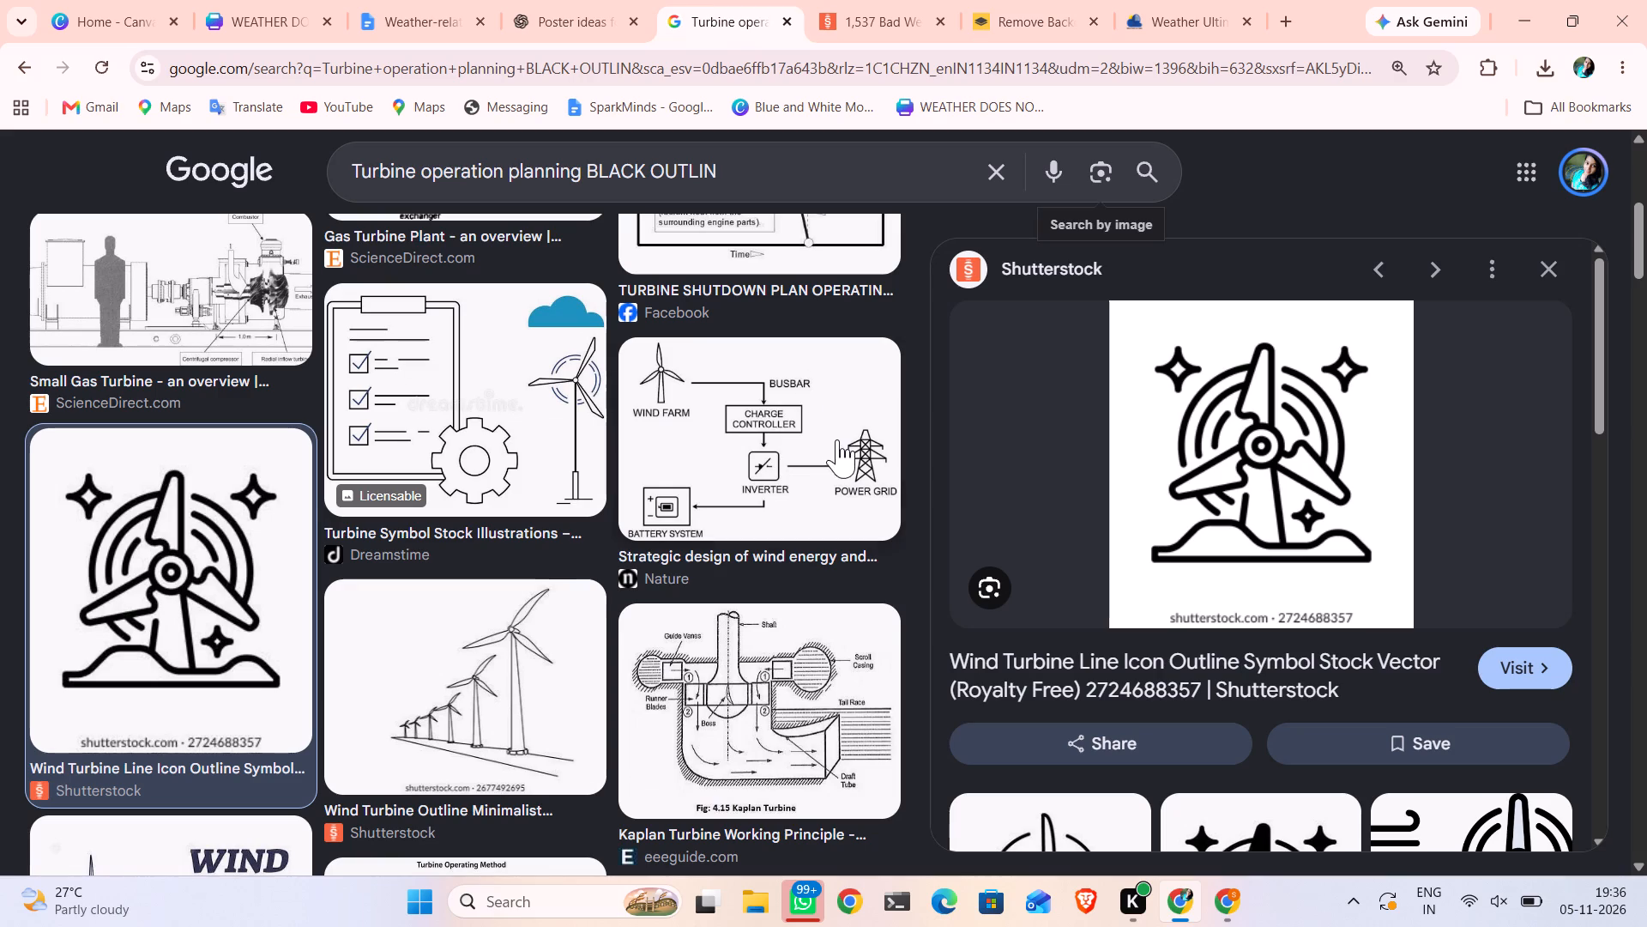
pyautogui.moveTo(1204, 439); pyautogui.dragTo(1001, 3)
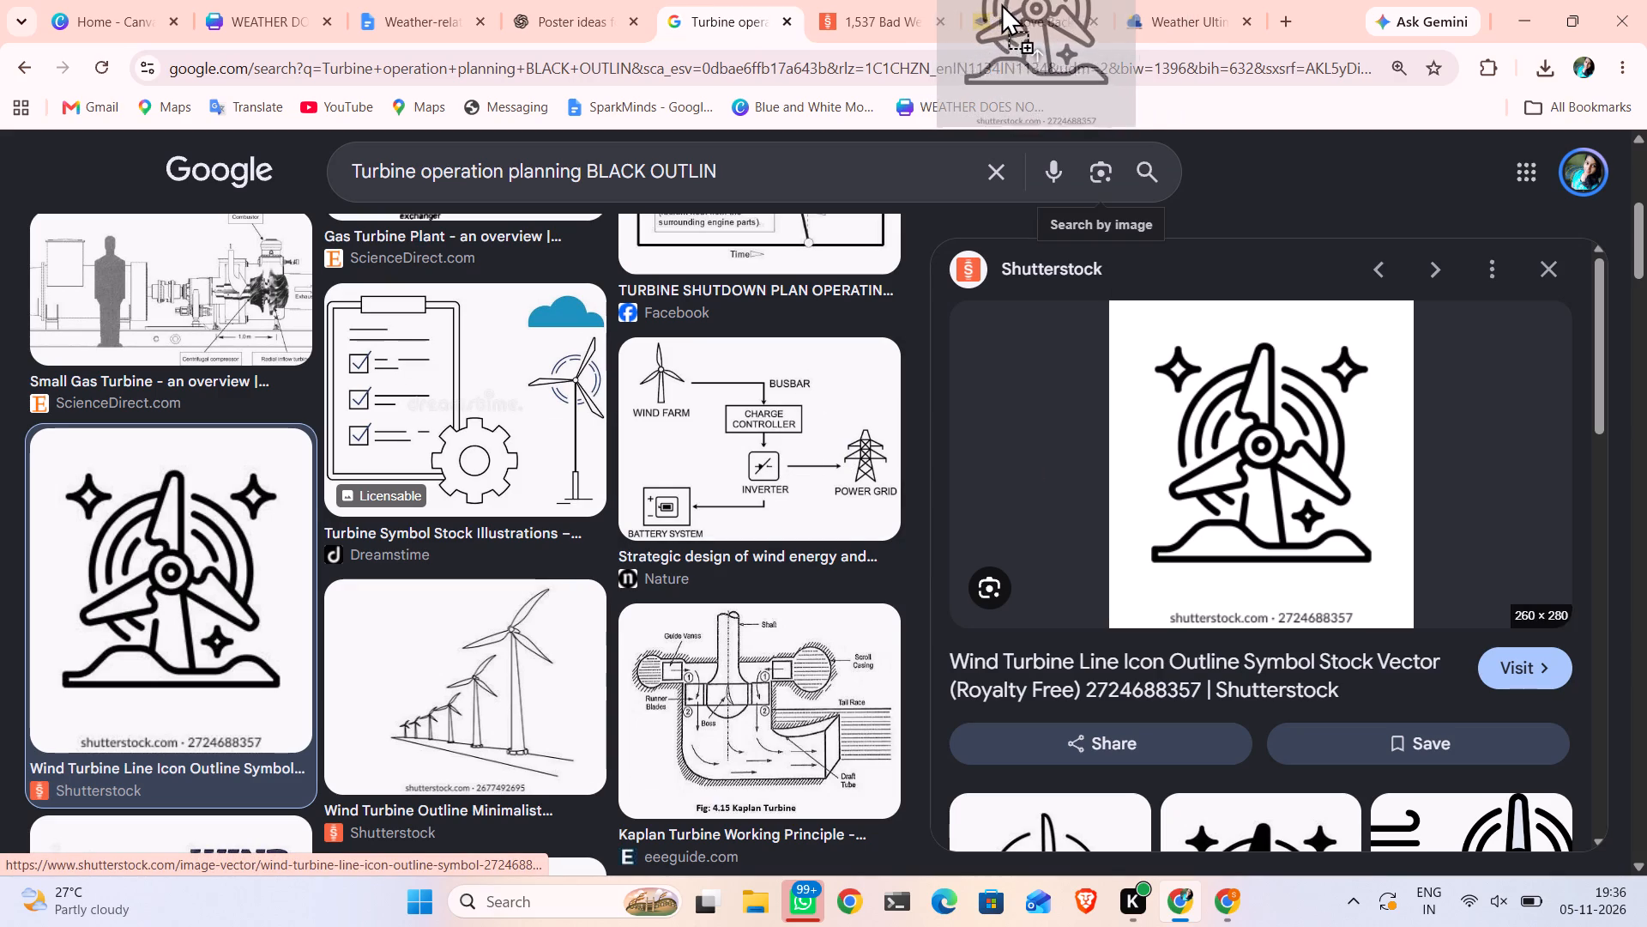
pyautogui.moveTo(1001, 3); pyautogui.dragTo(751, 759)
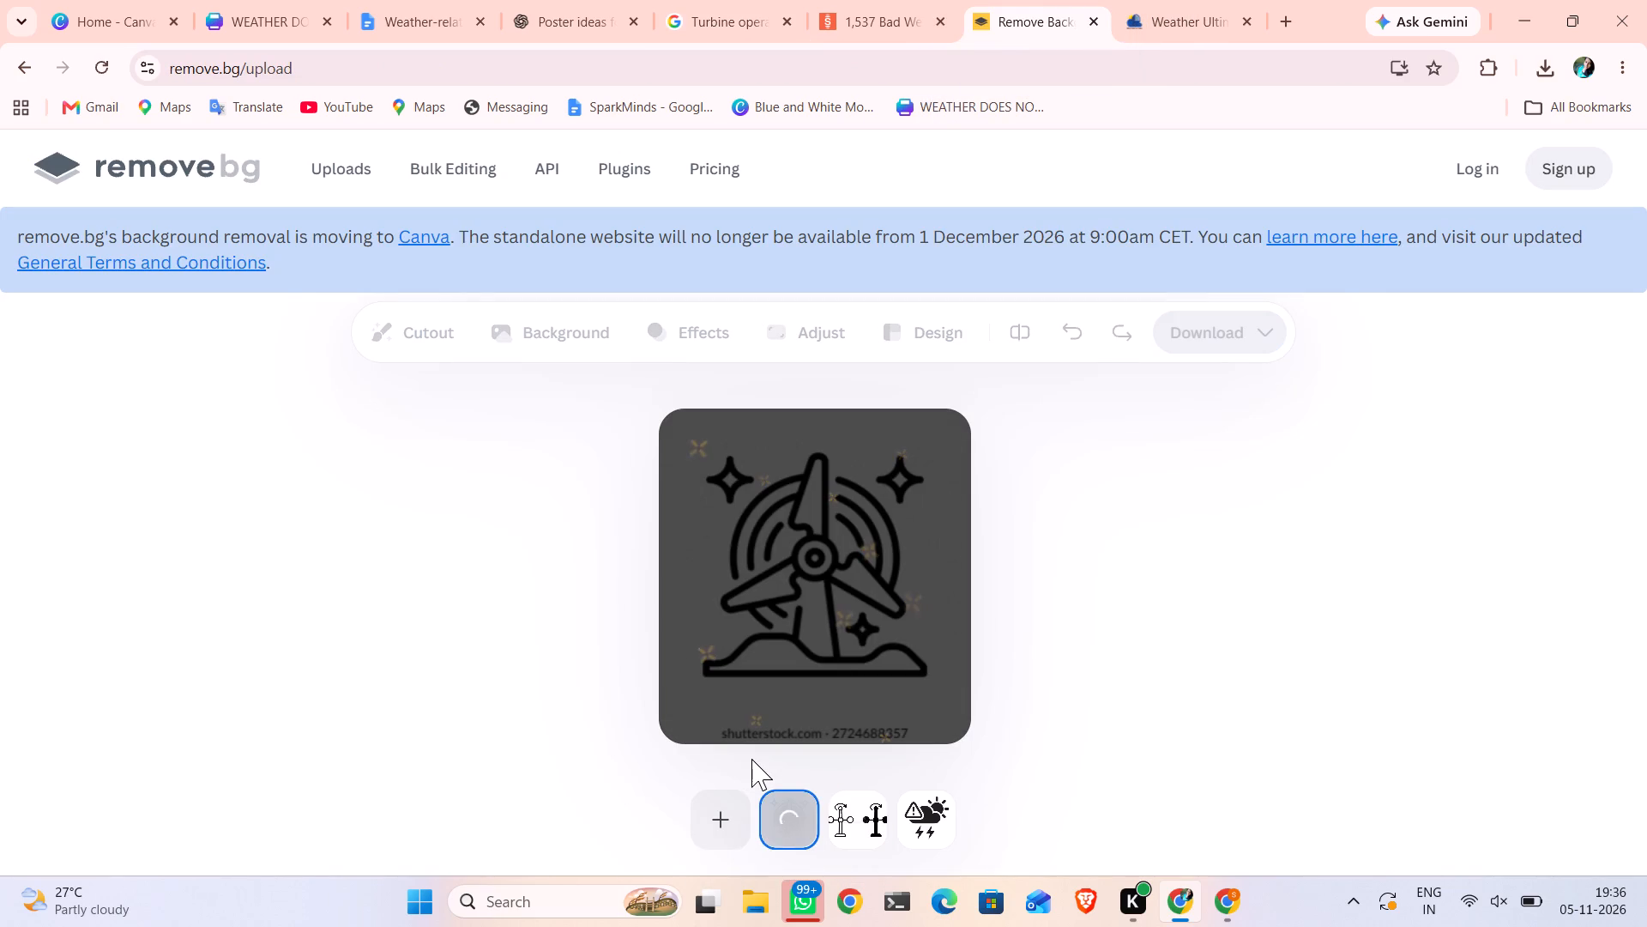
# Delete the weather warning and wind speed instrument images from the remove.bg uploads, keeping only the turbine icon.
pyautogui.click(938, 809)
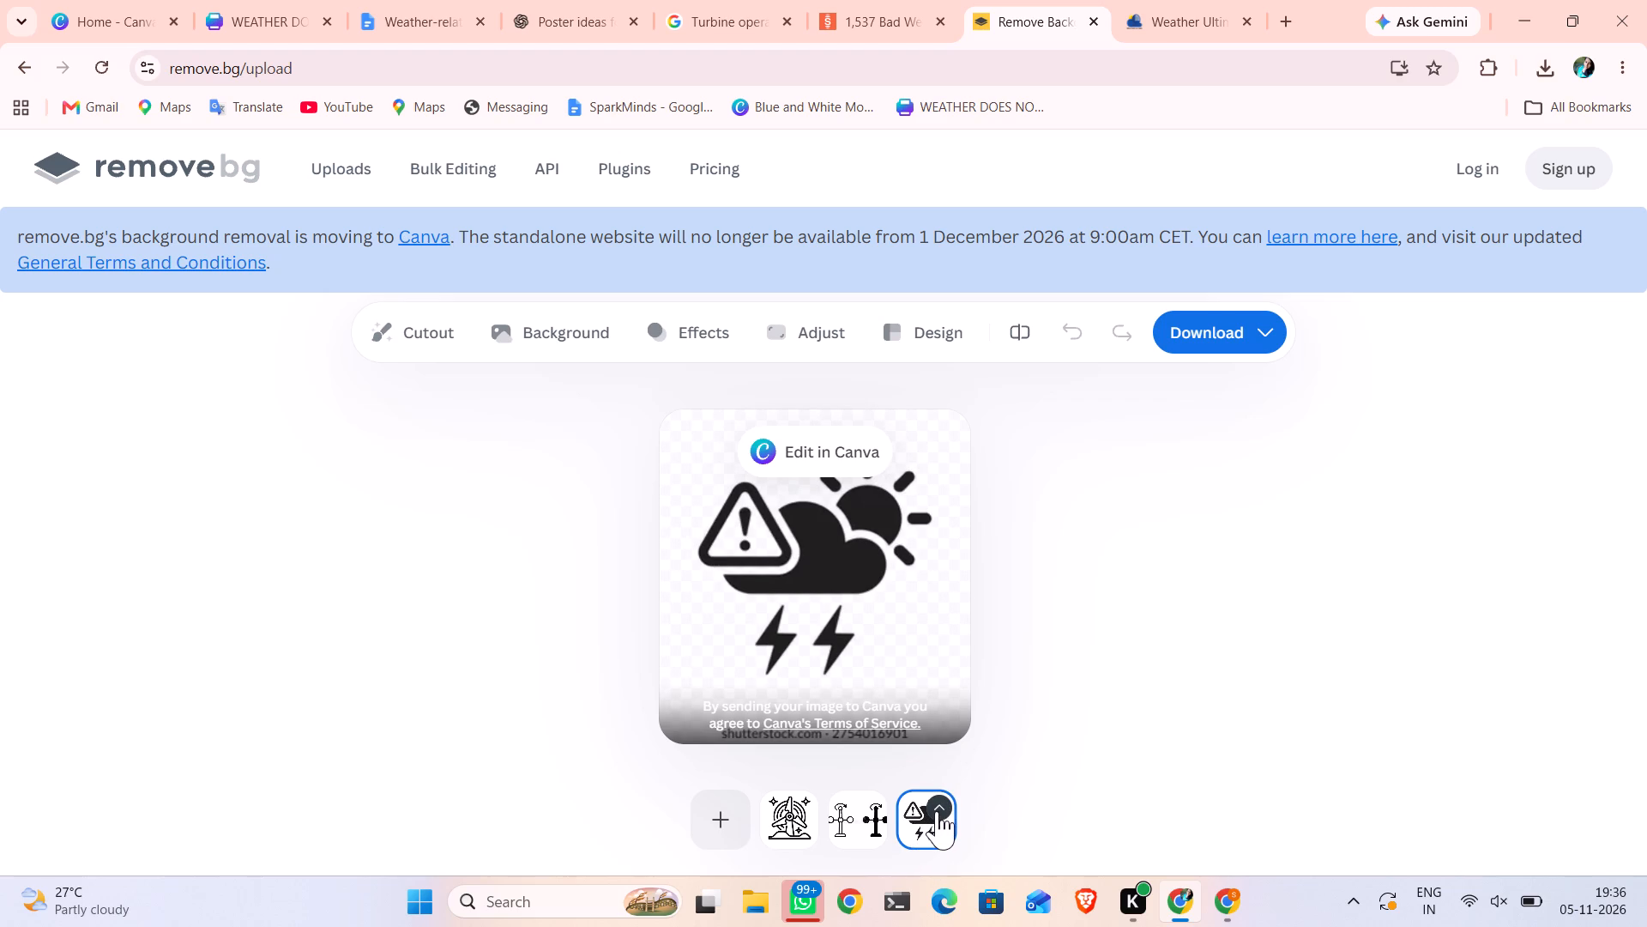
pyautogui.click(937, 812)
pyautogui.click(918, 761)
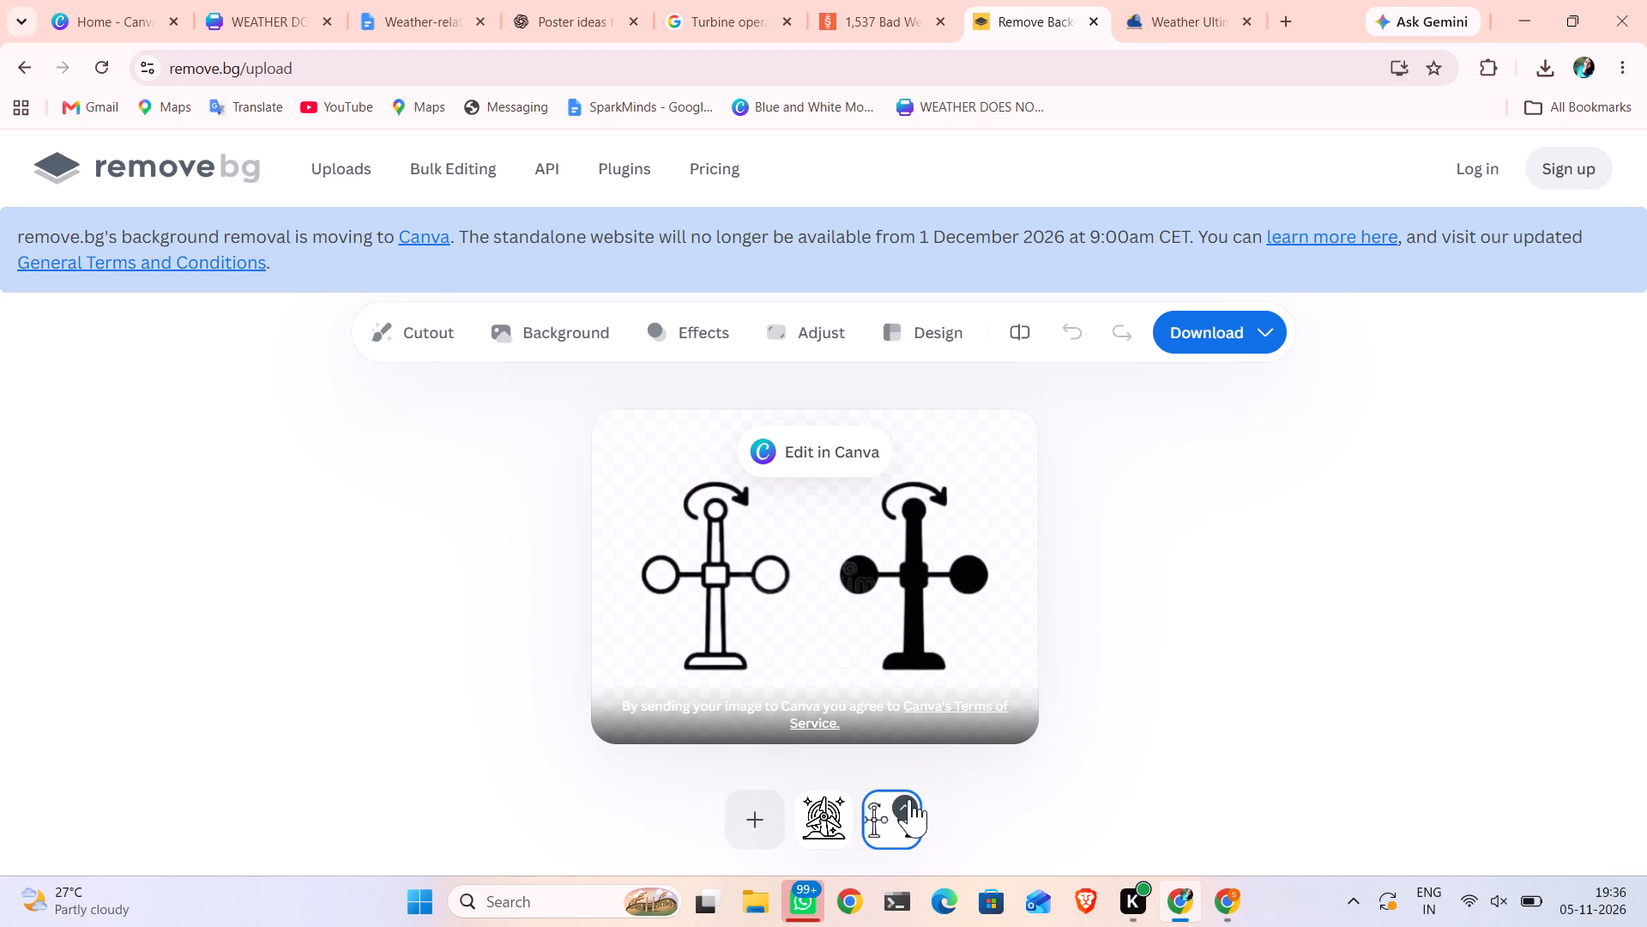
pyautogui.click(908, 804)
pyautogui.click(889, 749)
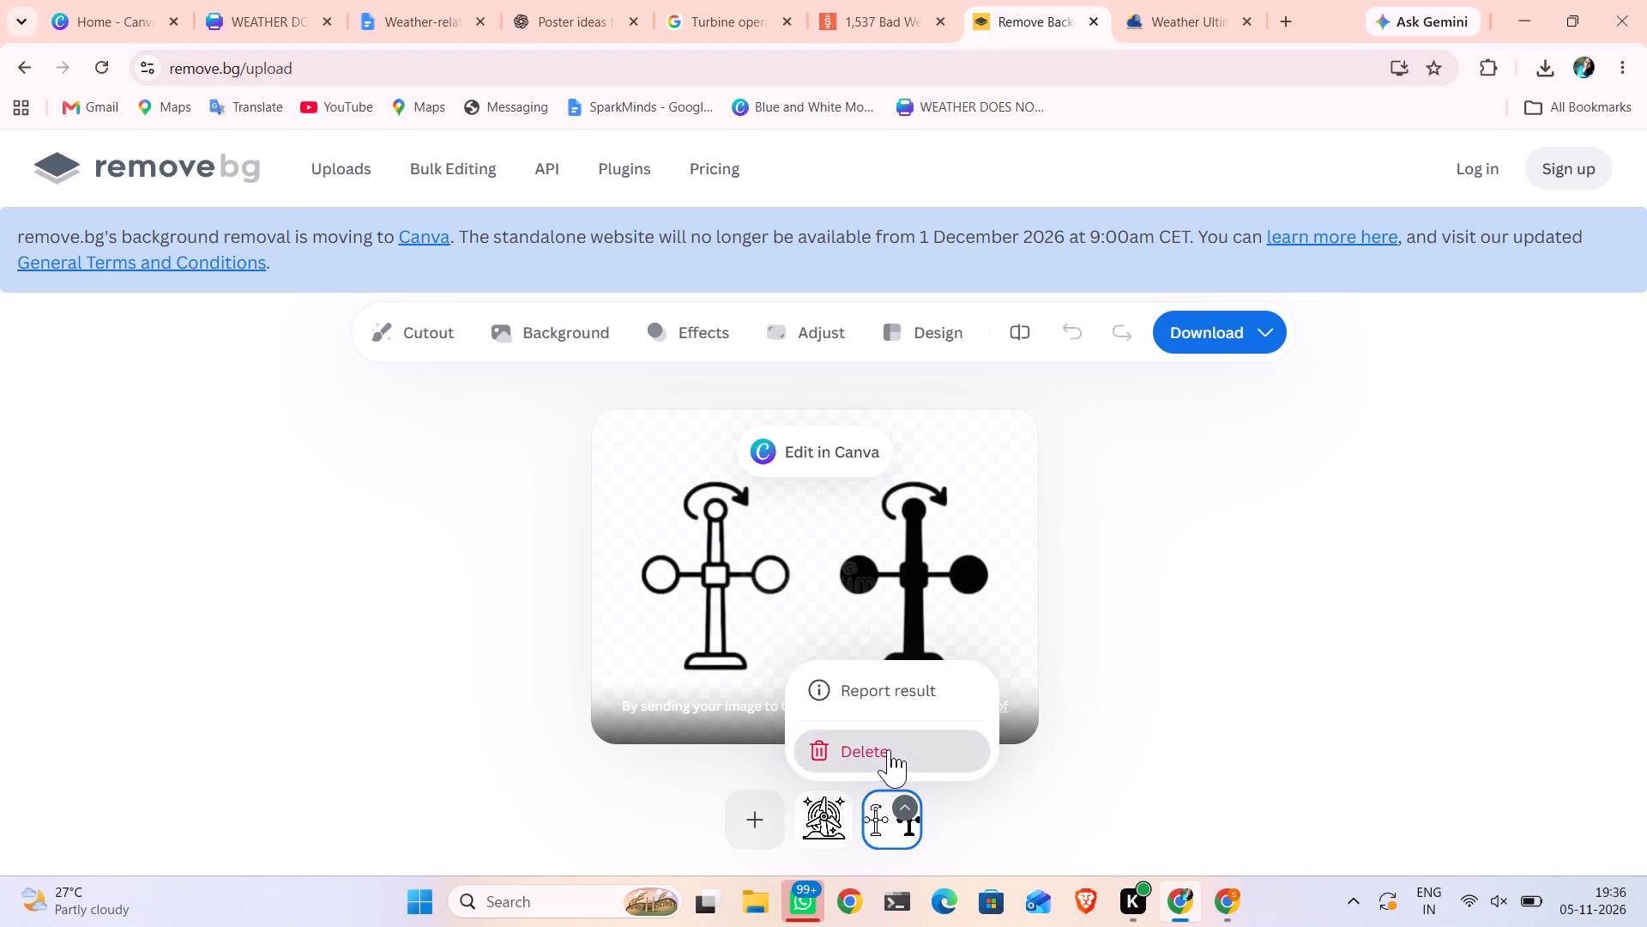
# Download the free 260 x 280 preview of the turbine icon with its background removed.
pyautogui.click(1225, 321)
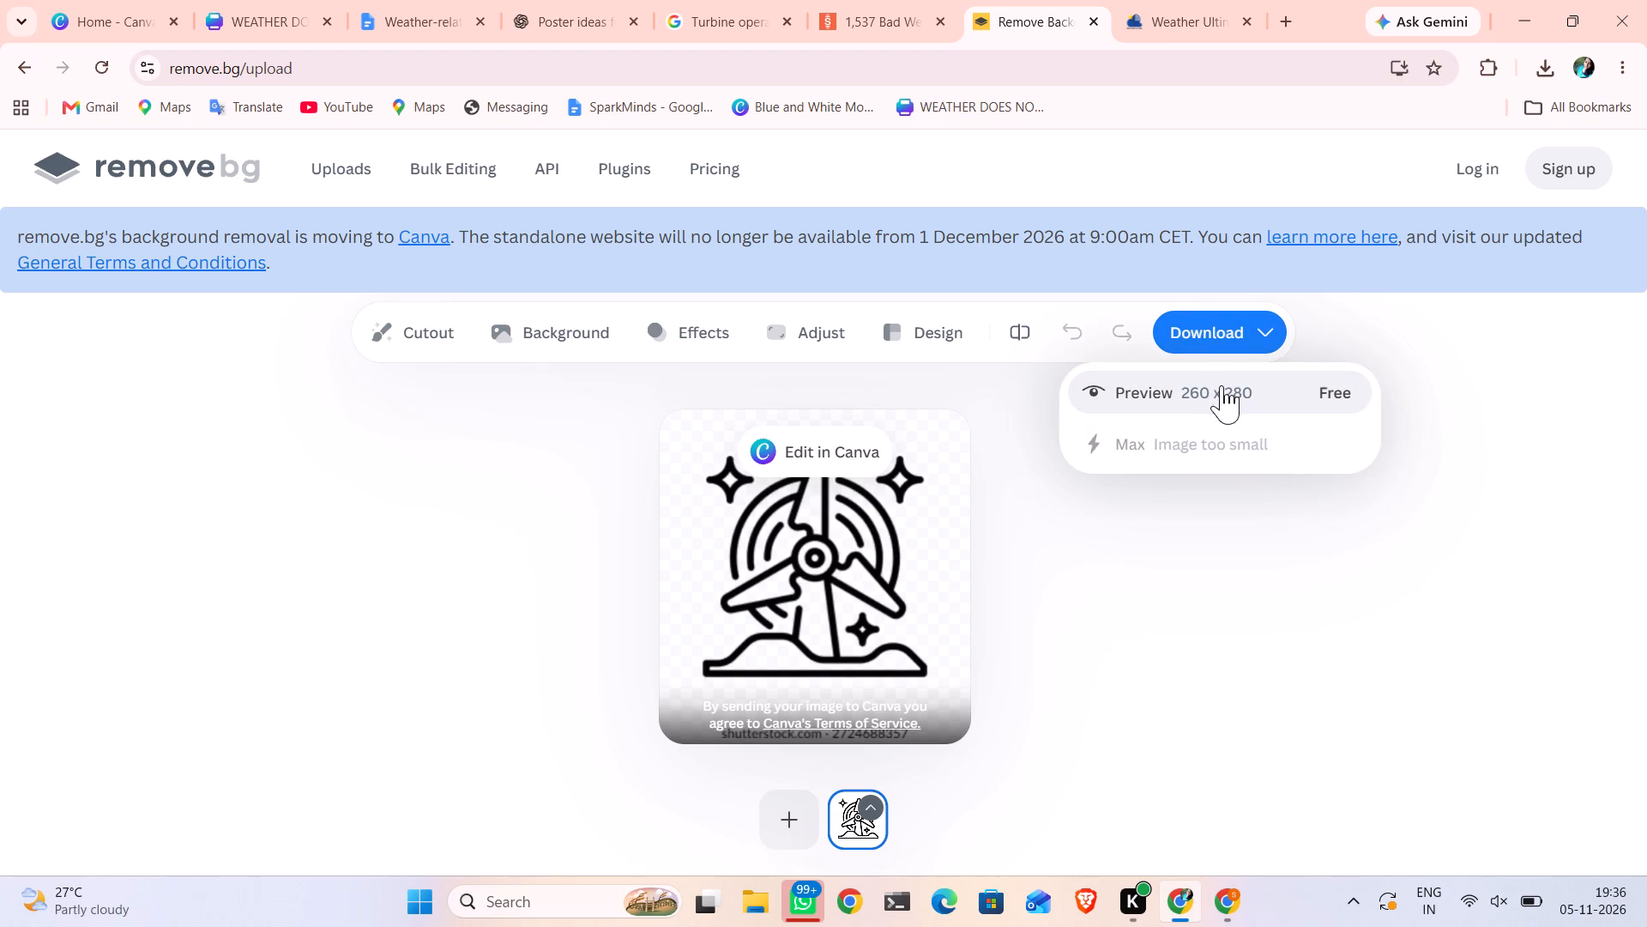
pyautogui.click(1222, 385)
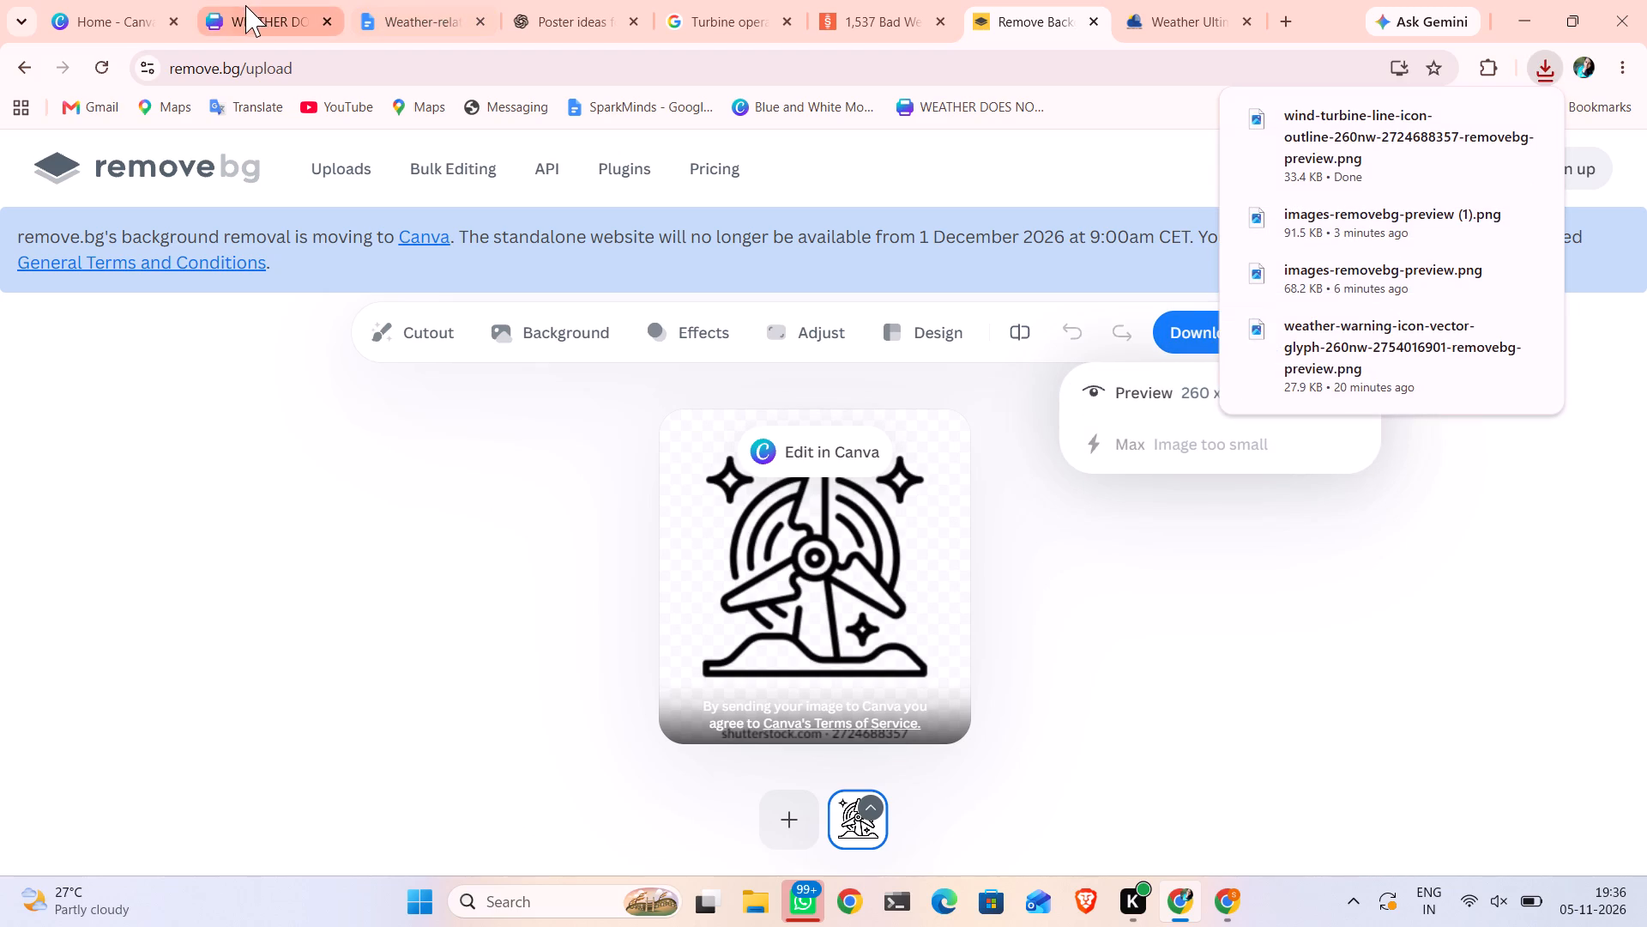
# Switch to the Canva poster design and upload the background-free turbine image from the Downloads folder.
pyautogui.click(251, 9)
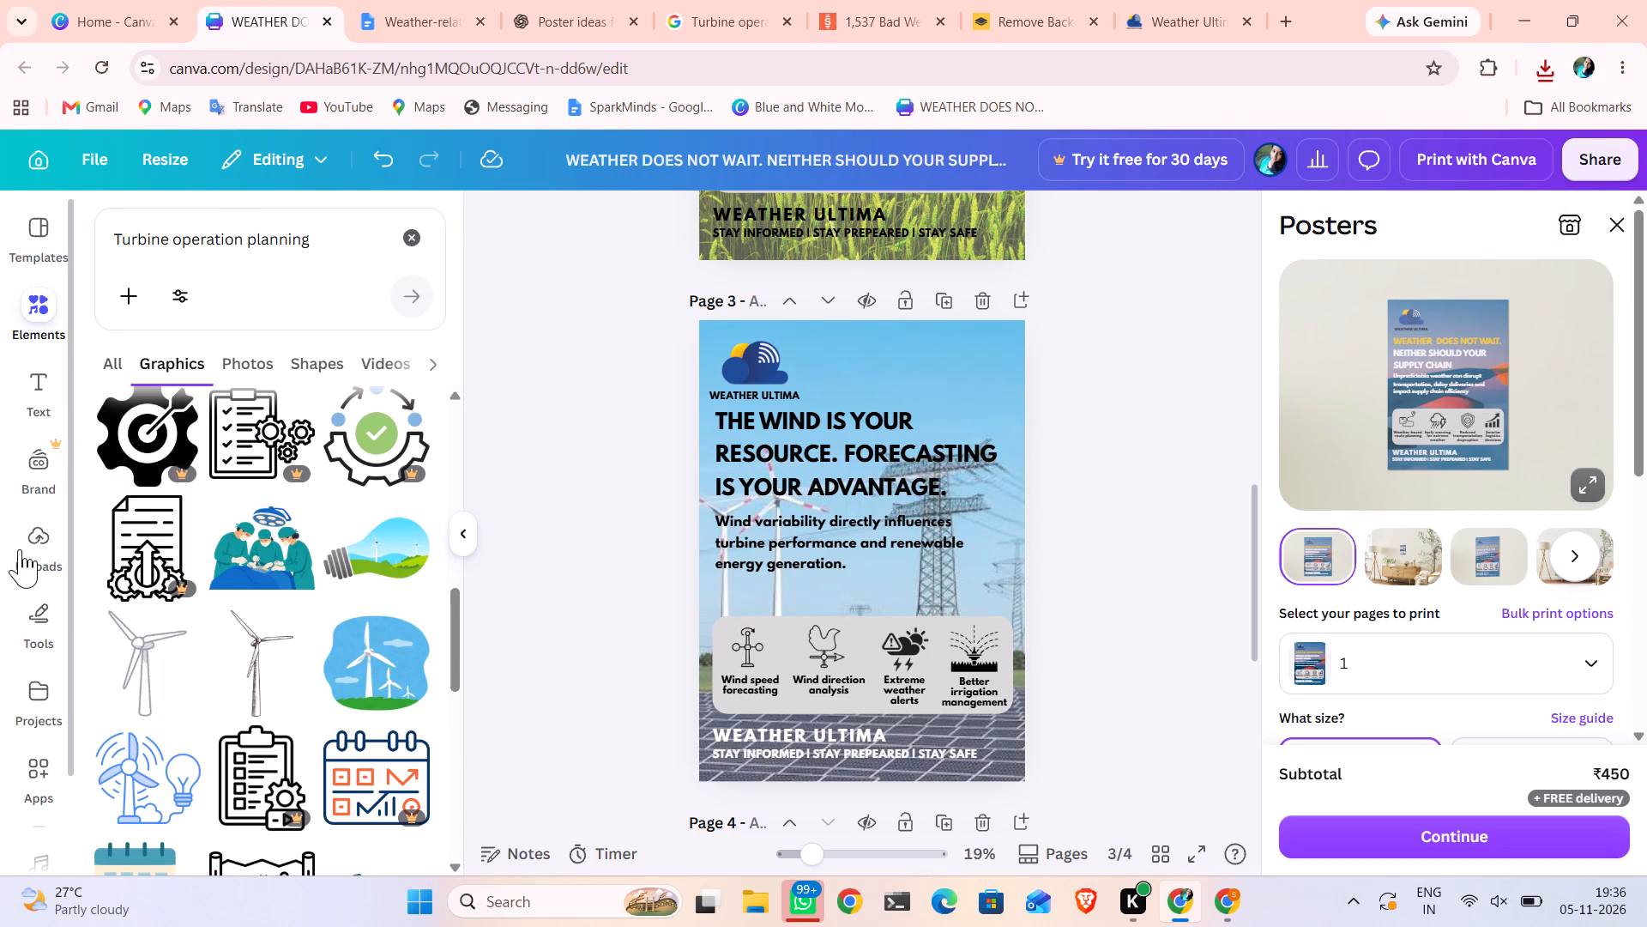
pyautogui.click(27, 547)
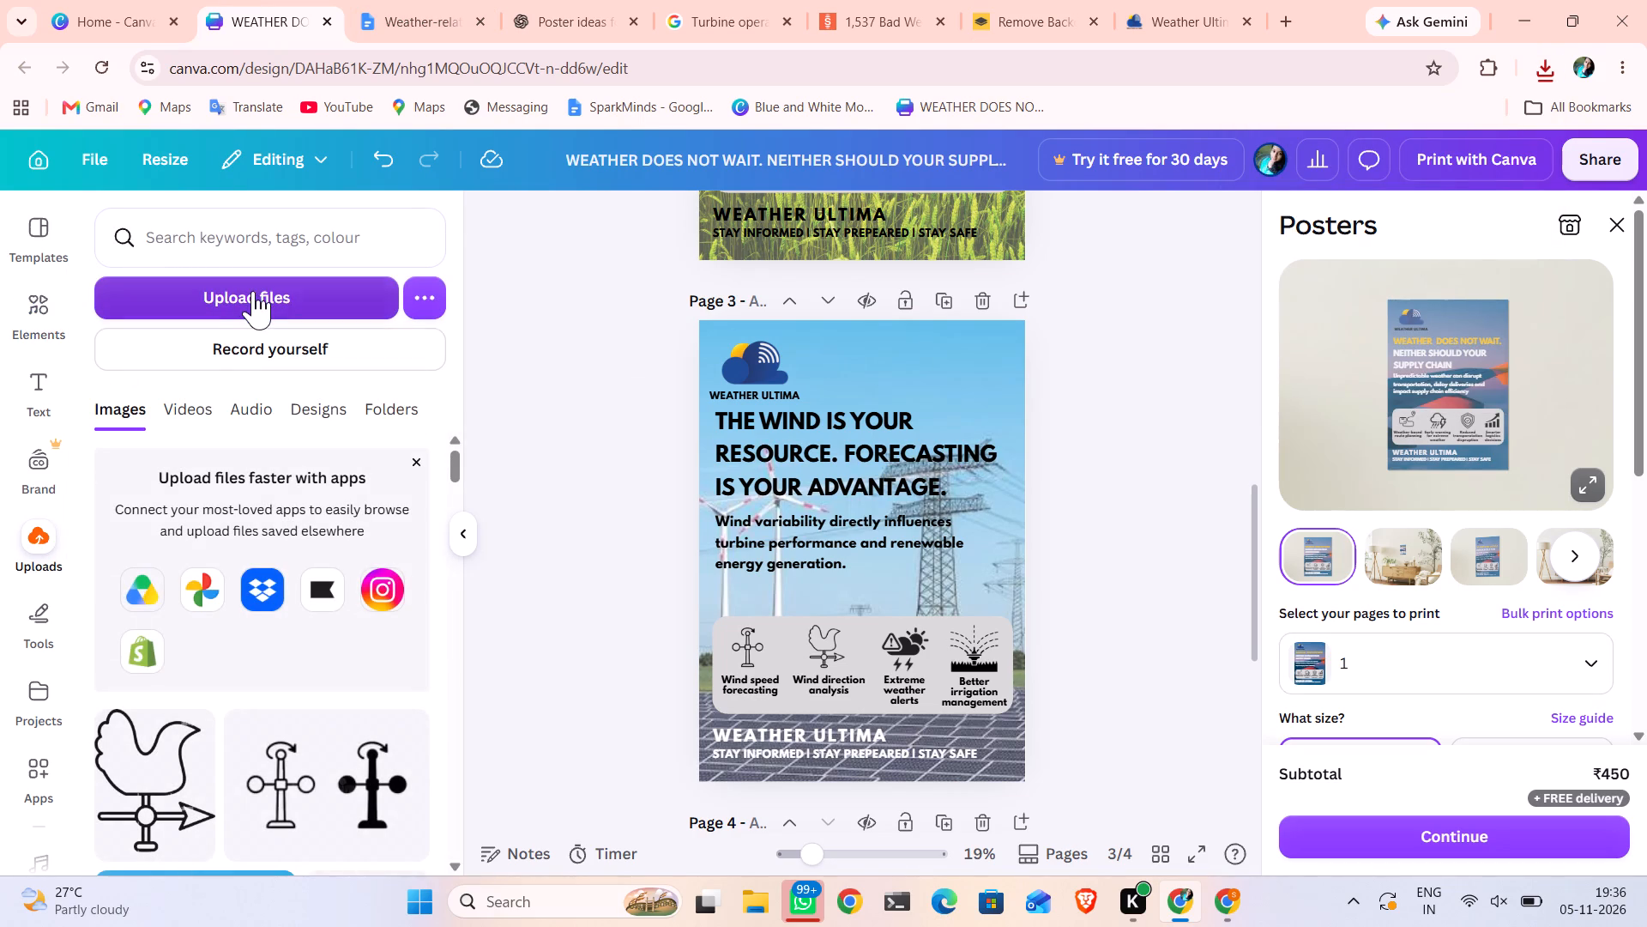
pyautogui.click(253, 291)
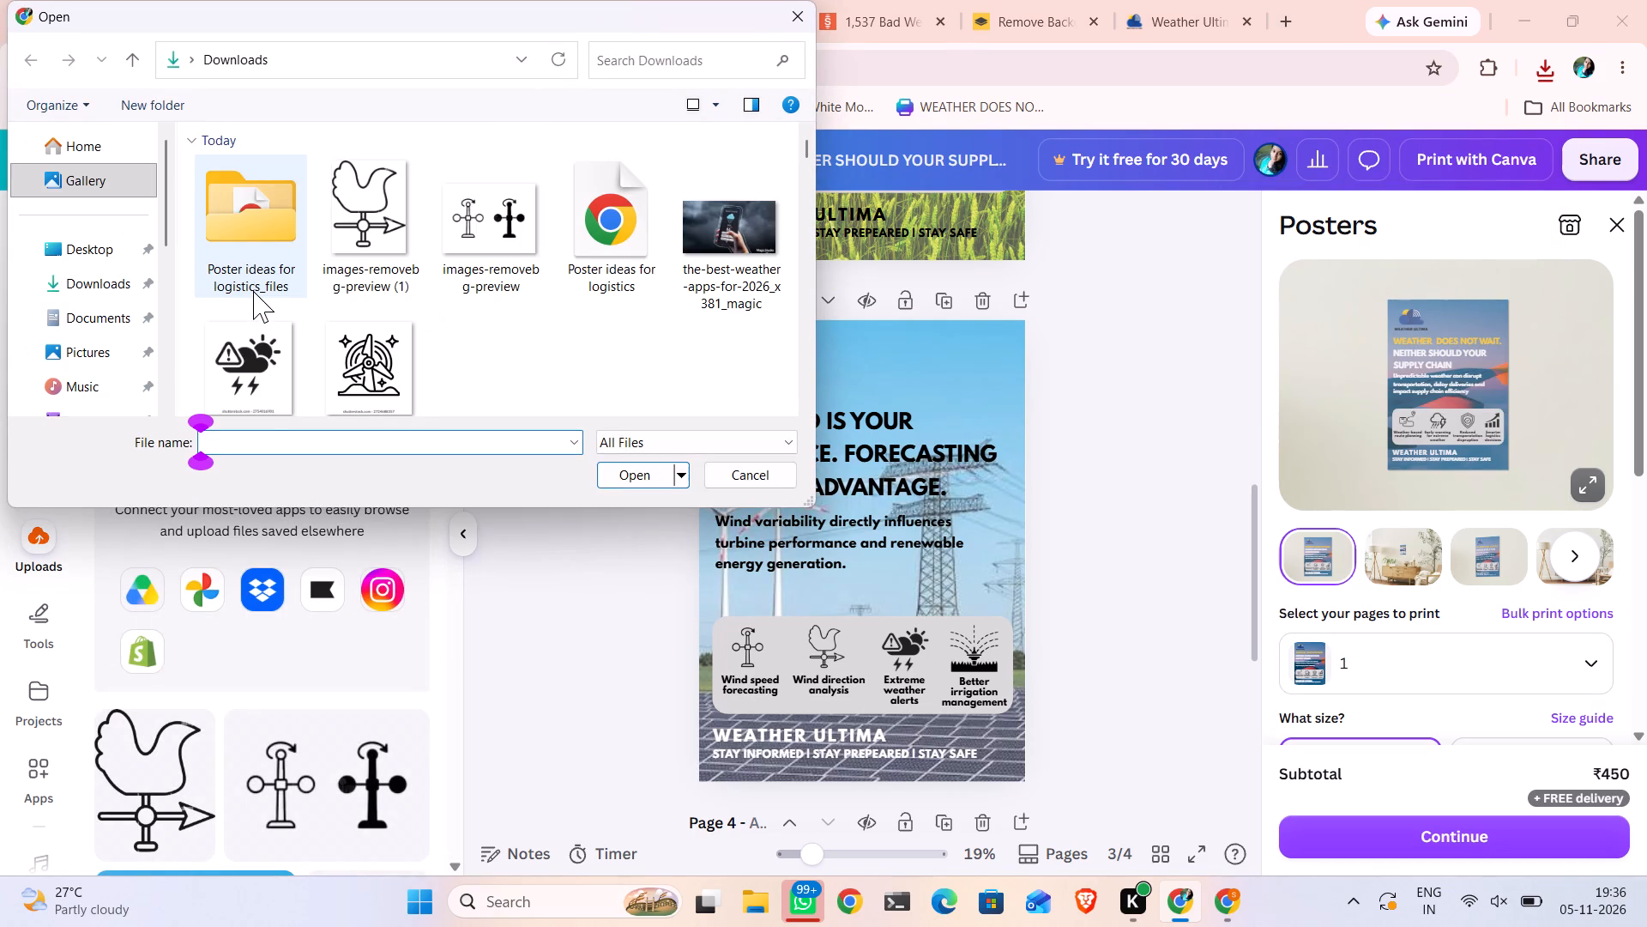
pyautogui.click(348, 381)
pyautogui.click(630, 480)
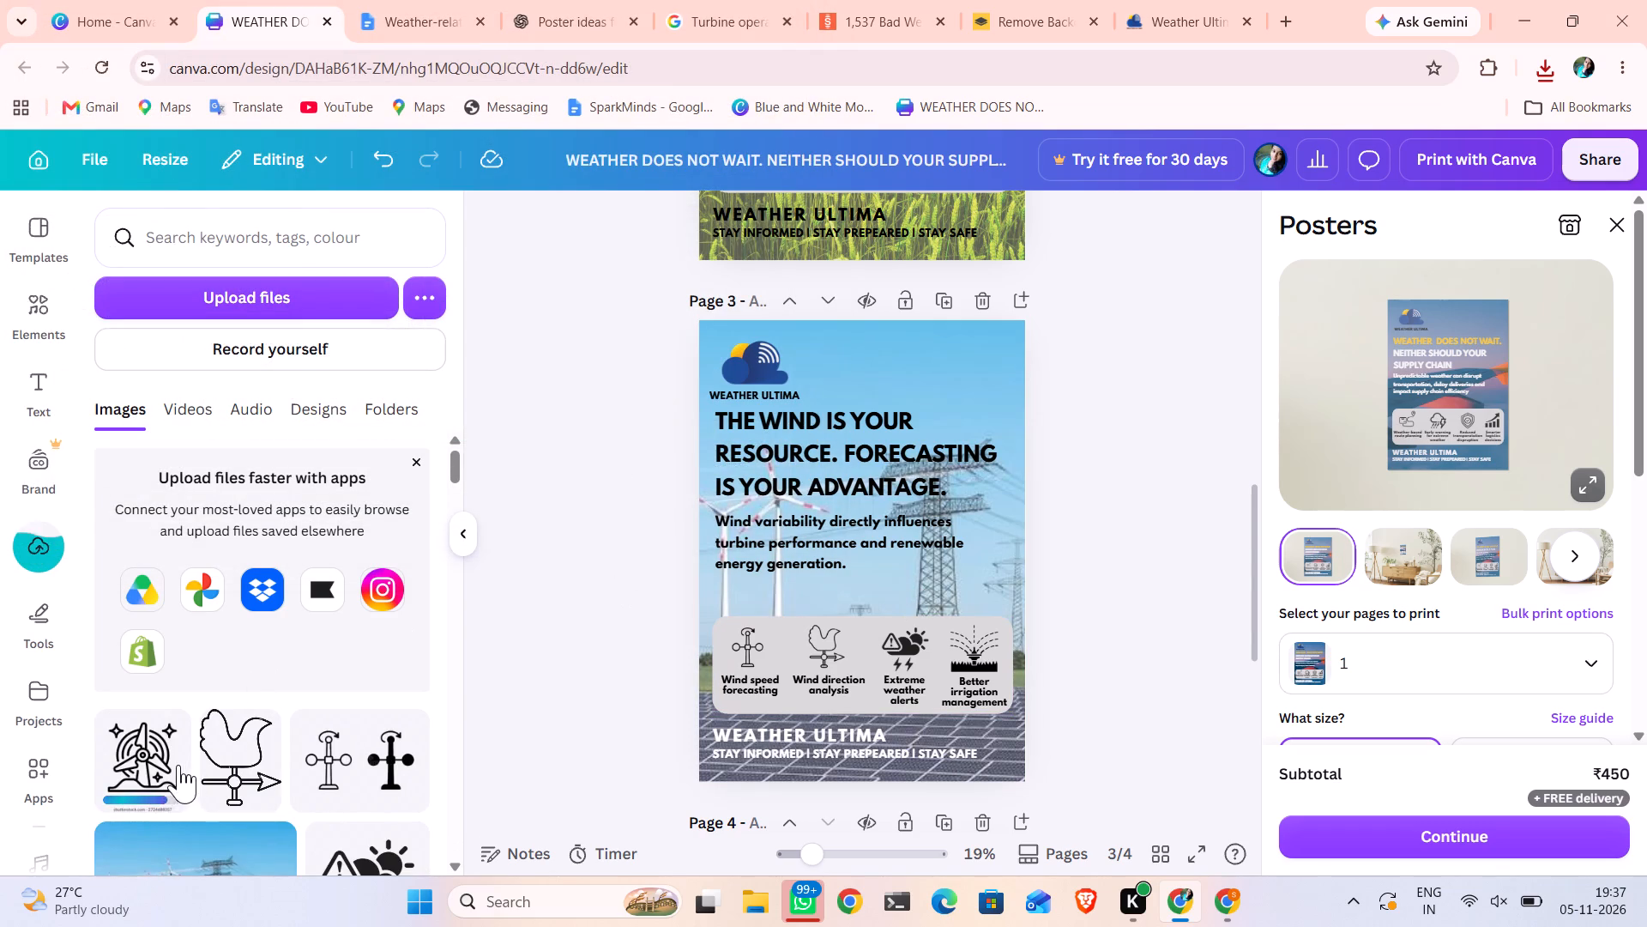
# Replace the storm warning icon above "Extreme weather alerts" on page 3 with the uploaded wind turbine image.
pyautogui.click(898, 642)
pyautogui.press('BackSpace')
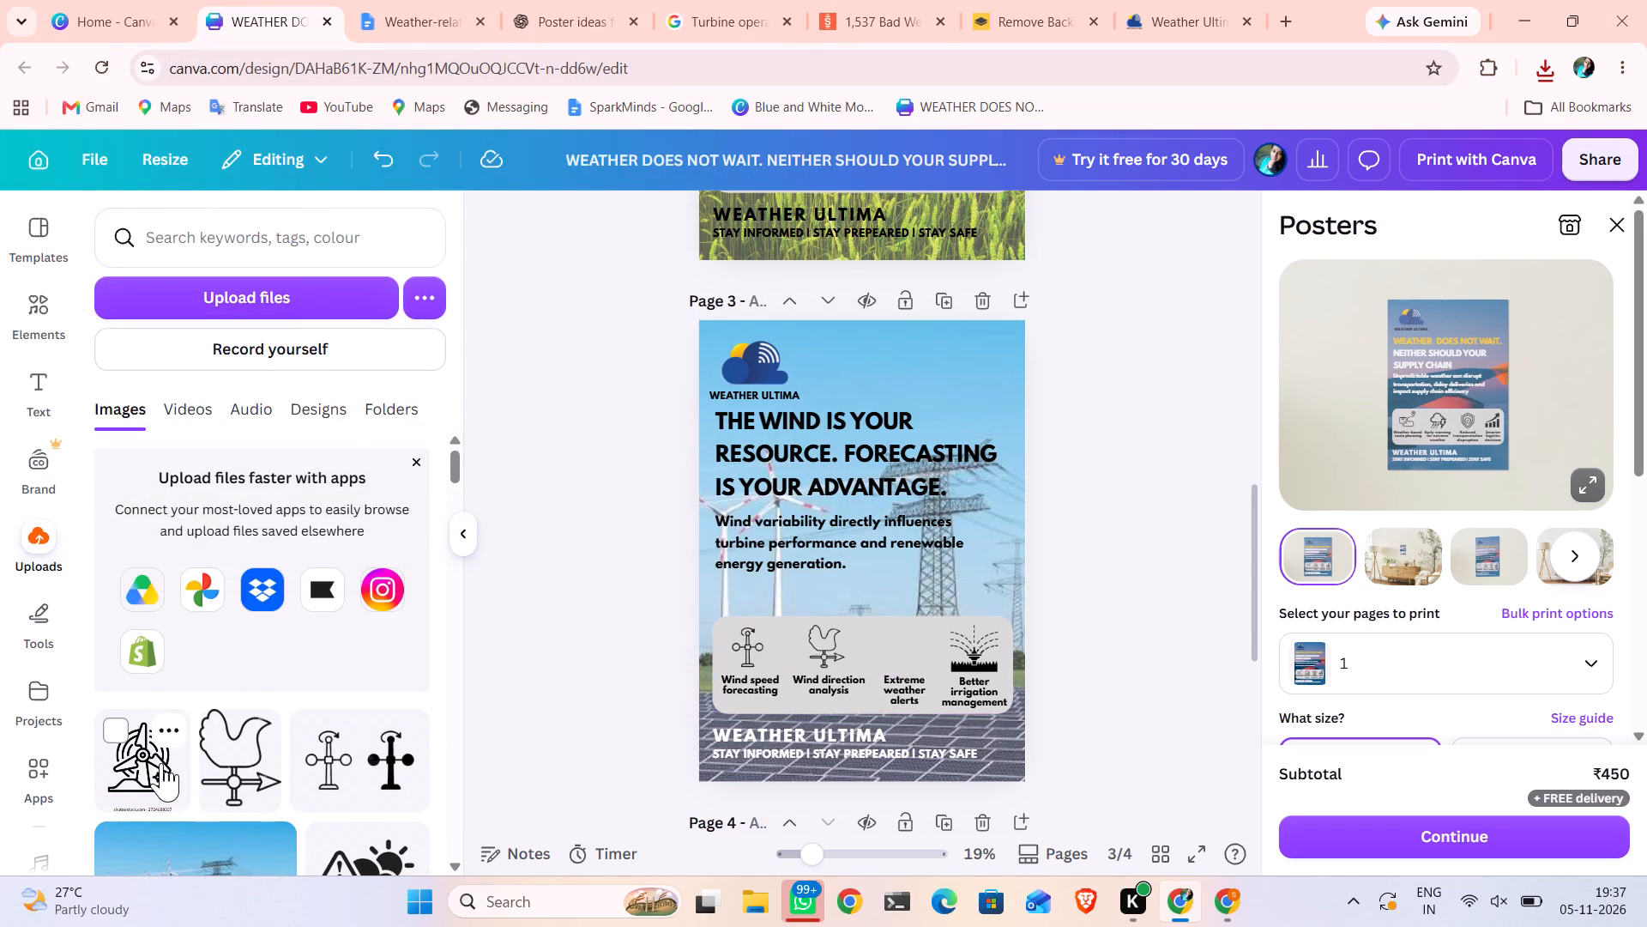
pyautogui.click(159, 760)
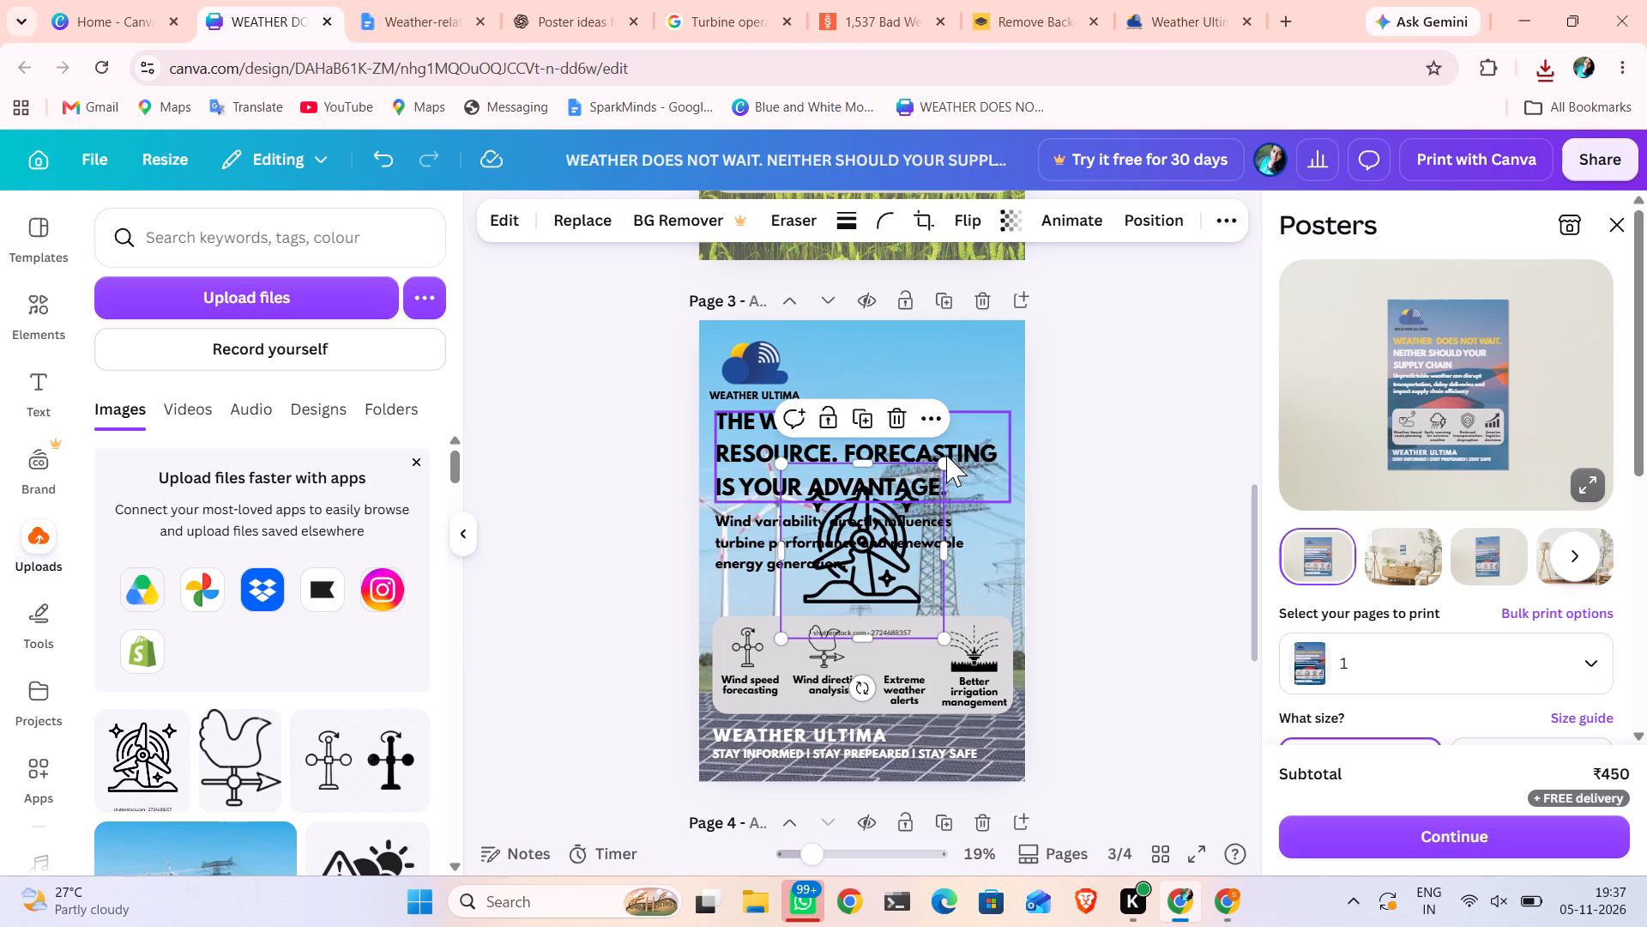
# Crop the turbine image on all four sides to about 16.5 by 18.2, cutting off the Shutterstock caption.
pyautogui.moveTo(869, 637); pyautogui.dragTo(868, 620)
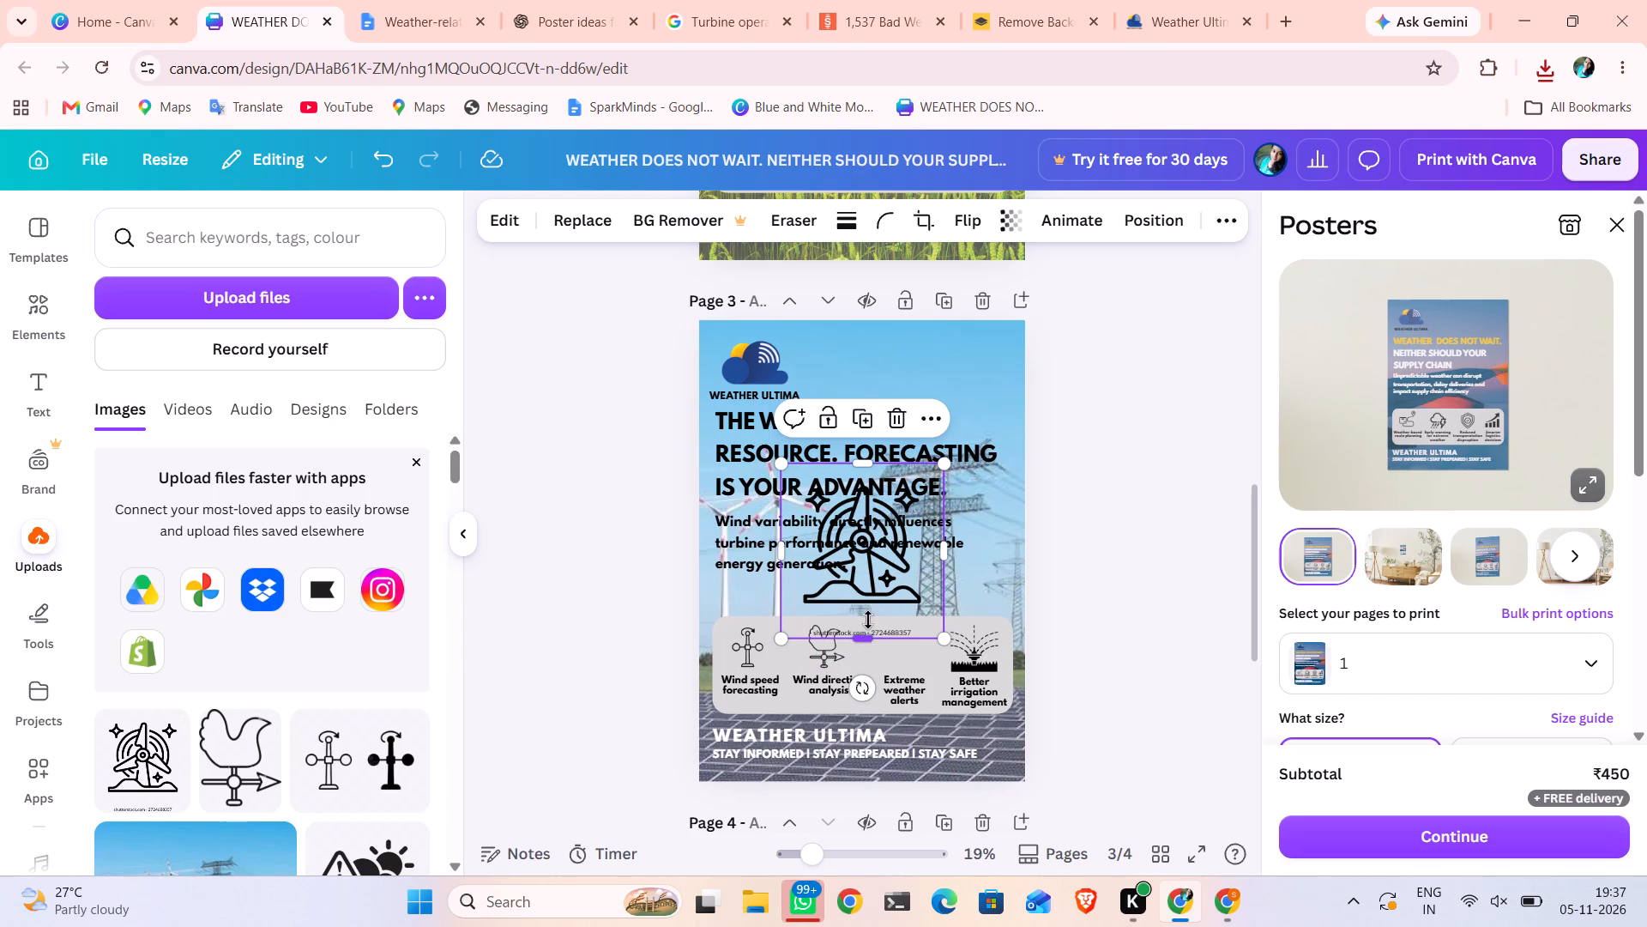
pyautogui.moveTo(868, 620); pyautogui.dragTo(867, 611)
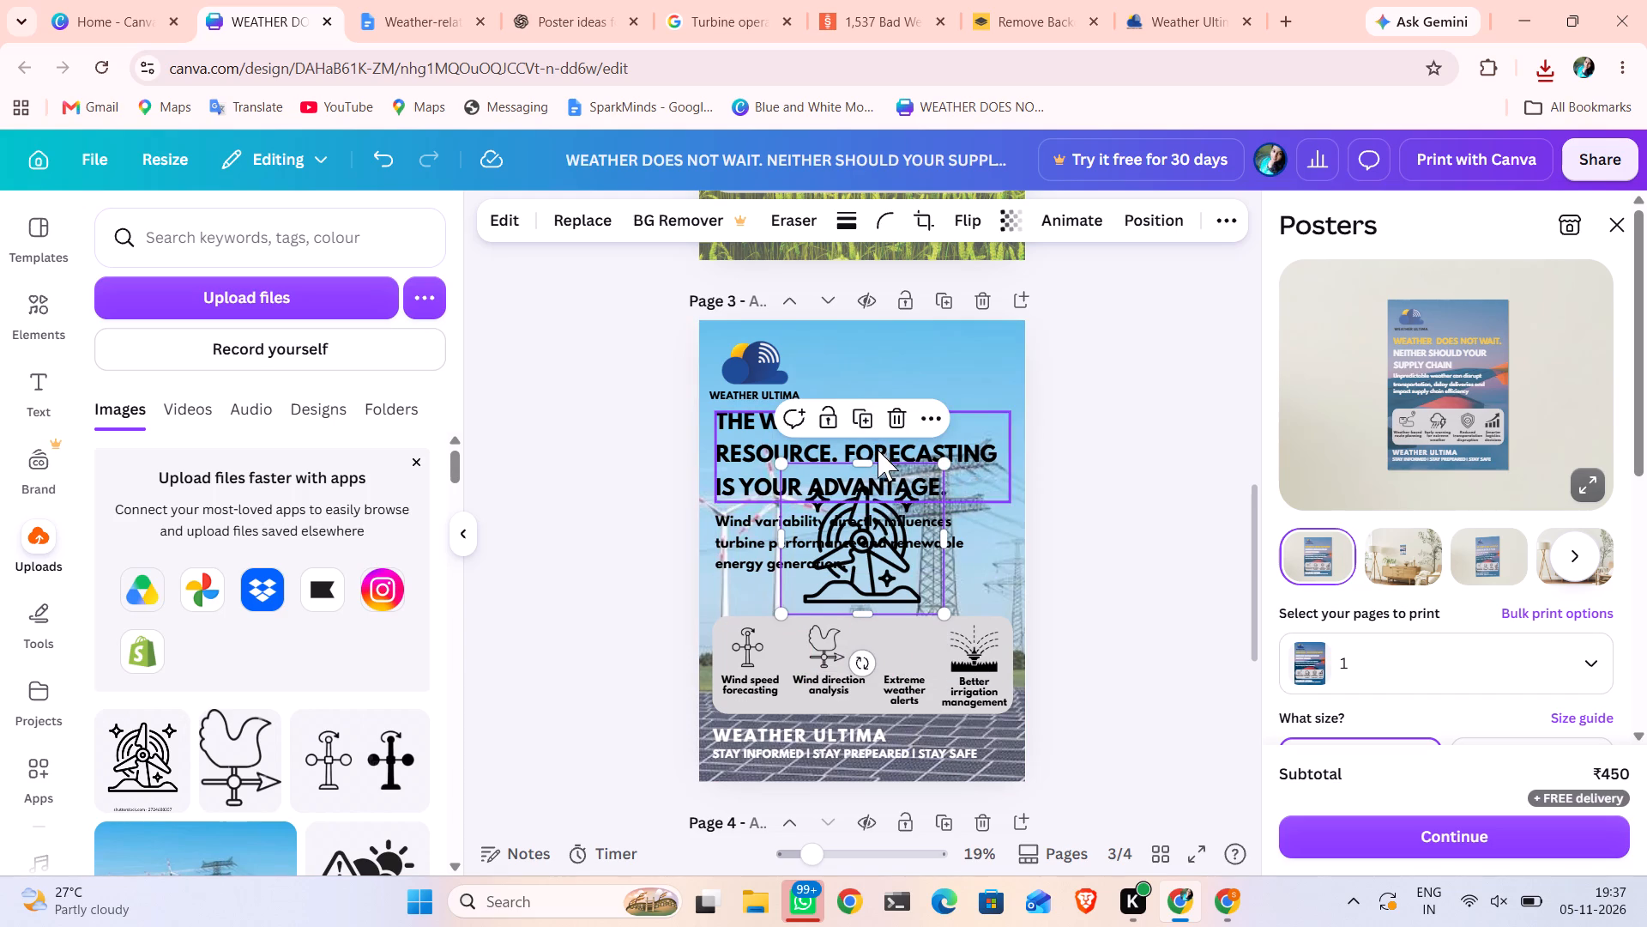
pyautogui.moveTo(861, 460); pyautogui.dragTo(866, 471)
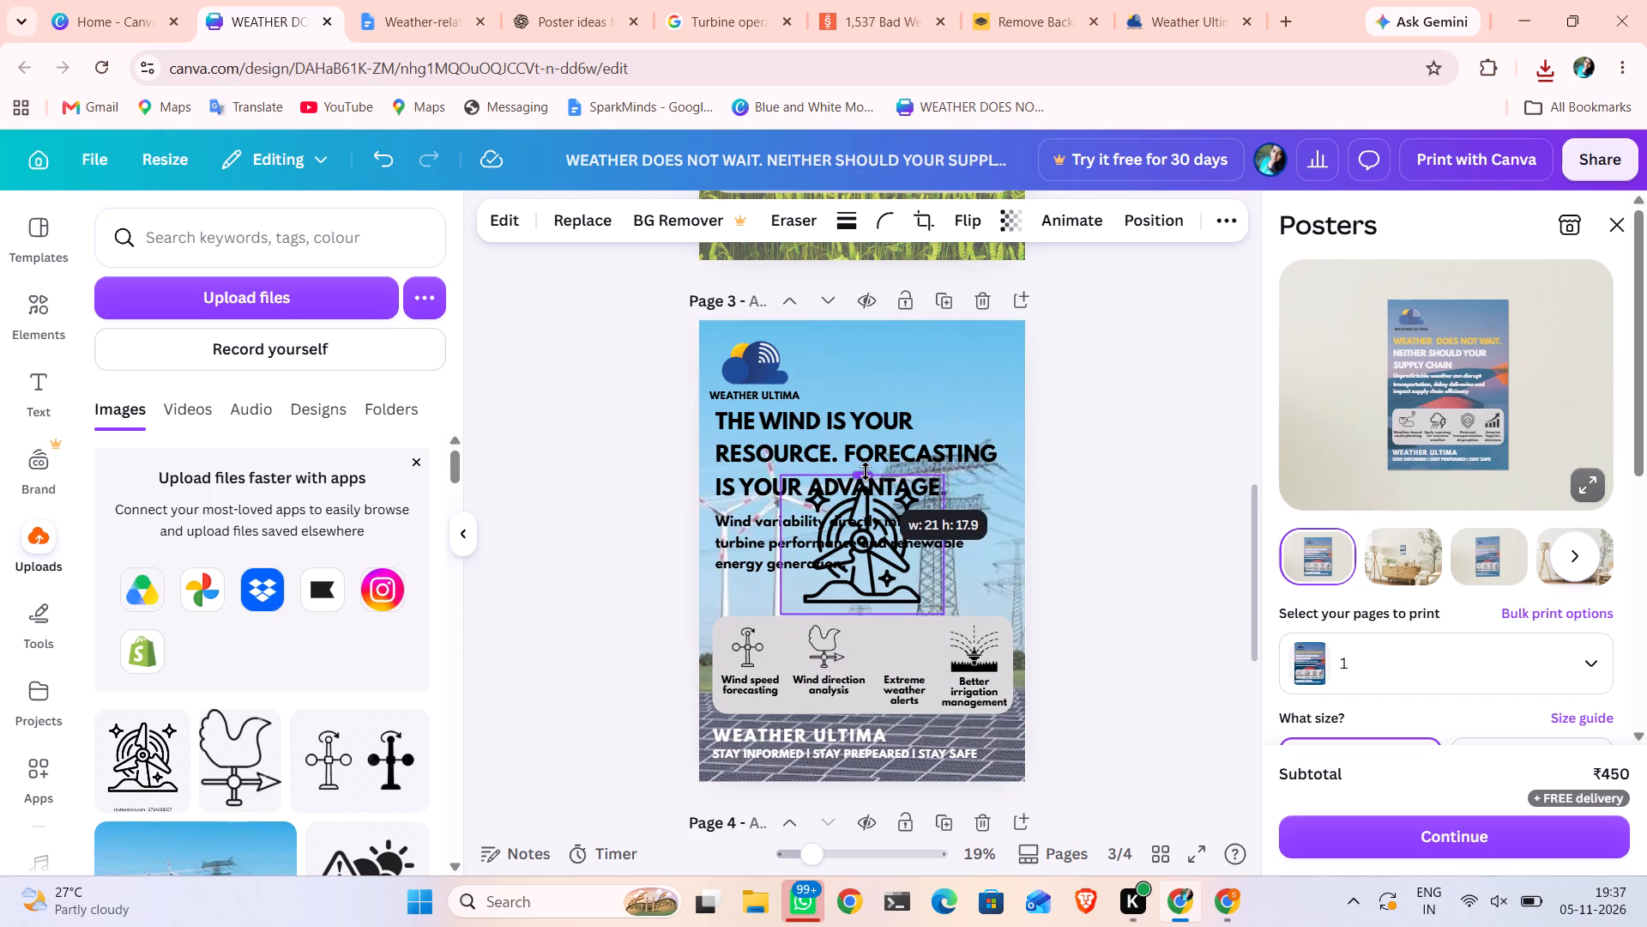
pyautogui.moveTo(866, 471); pyautogui.dragTo(866, 470)
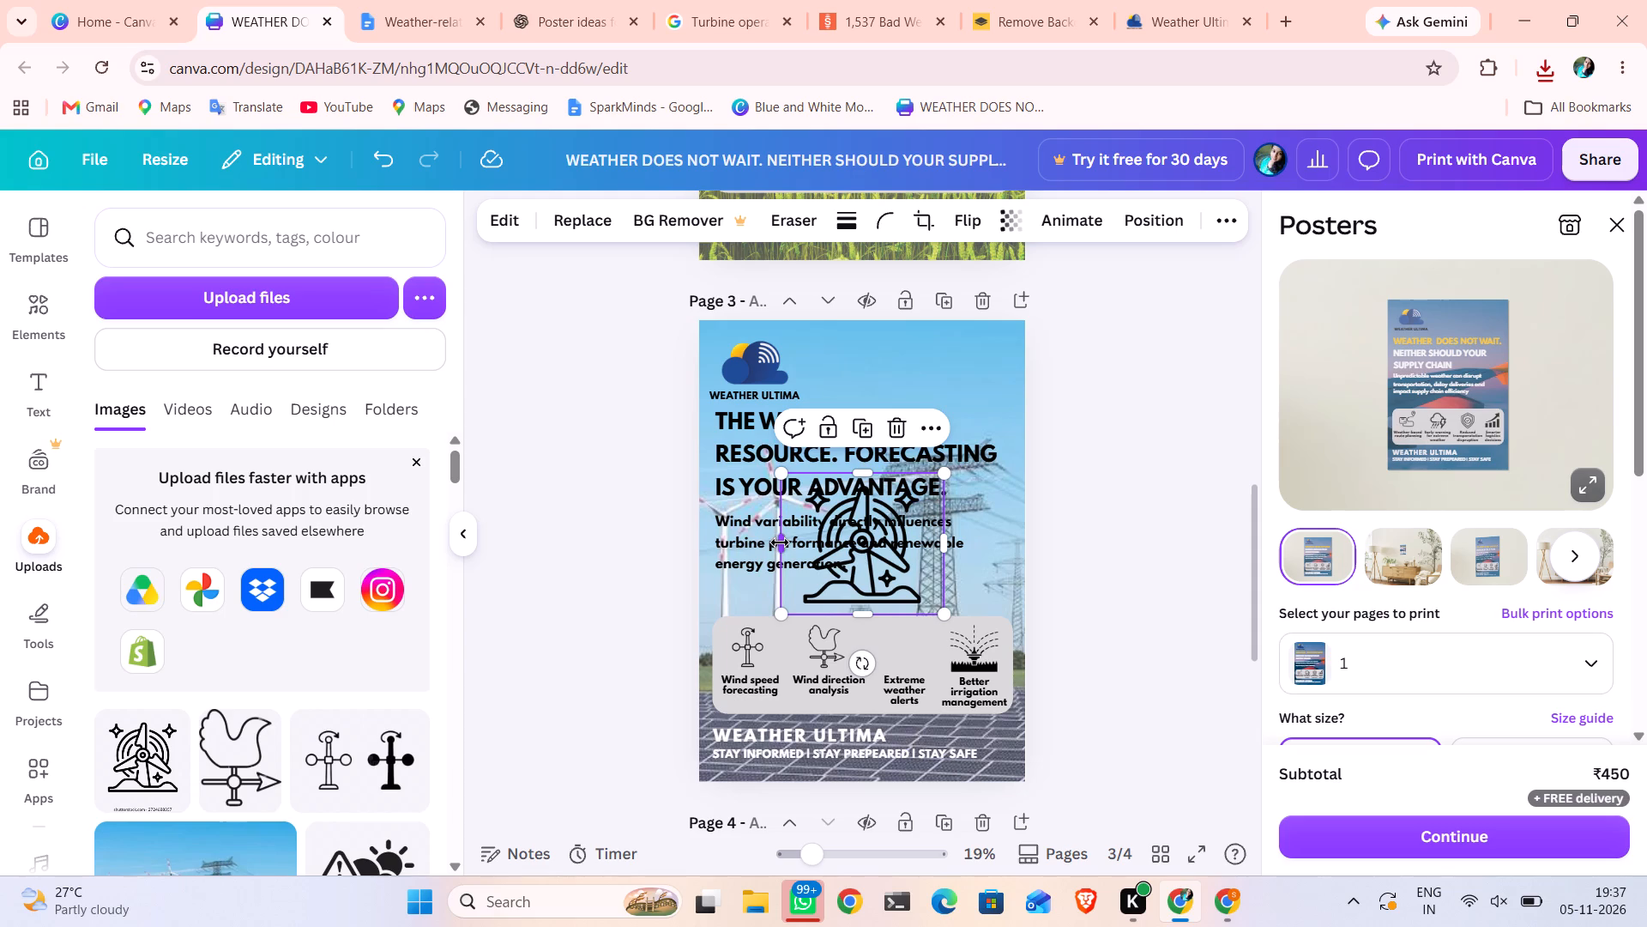
pyautogui.moveTo(780, 542); pyautogui.dragTo(795, 544)
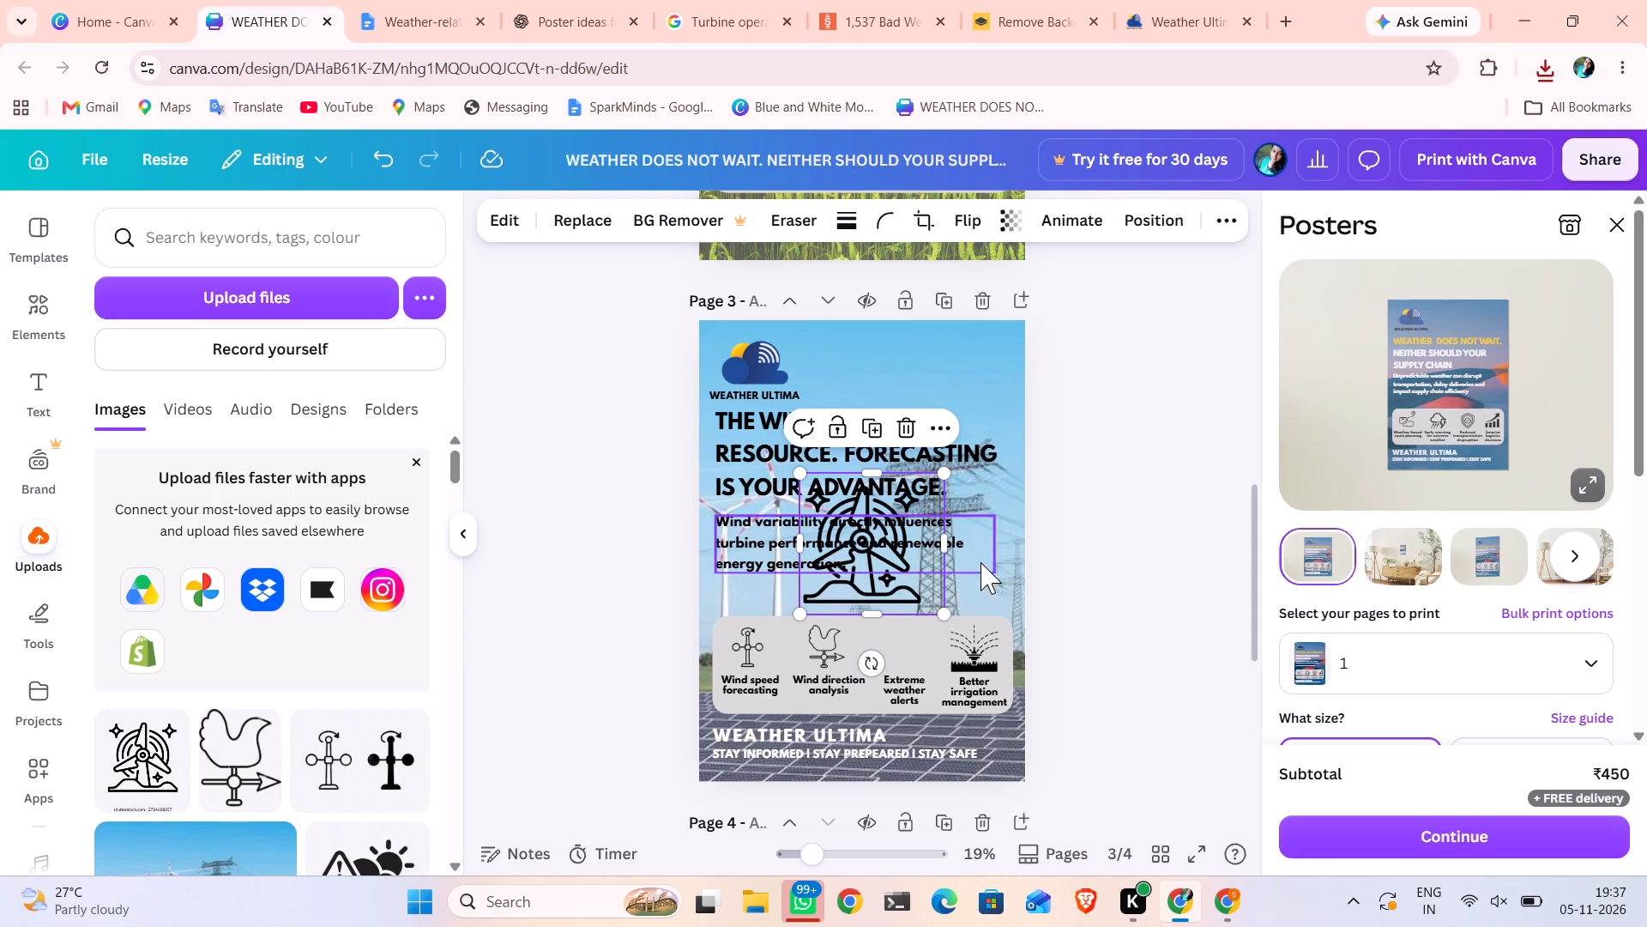
pyautogui.moveTo(943, 543); pyautogui.dragTo(926, 546)
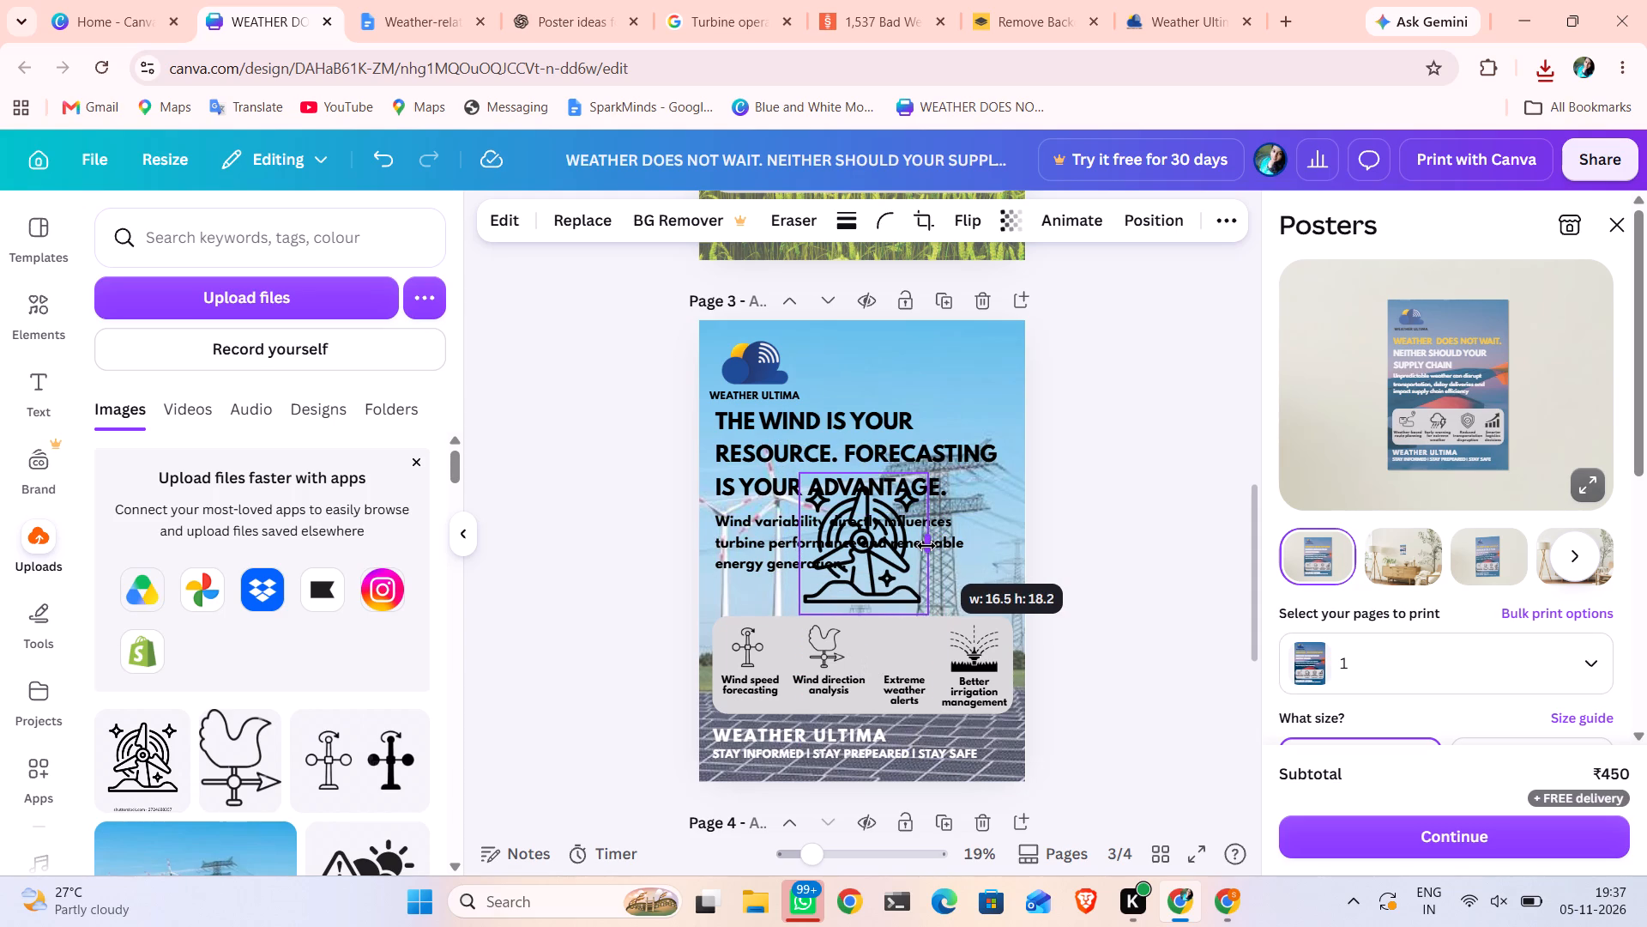
pyautogui.moveTo(926, 546); pyautogui.dragTo(926, 546)
# Shrink the turbine icon to highlight size and place it above the "Extreme weather alerts" label on page 3.
pyautogui.moveTo(925, 473); pyautogui.dragTo(866, 567)
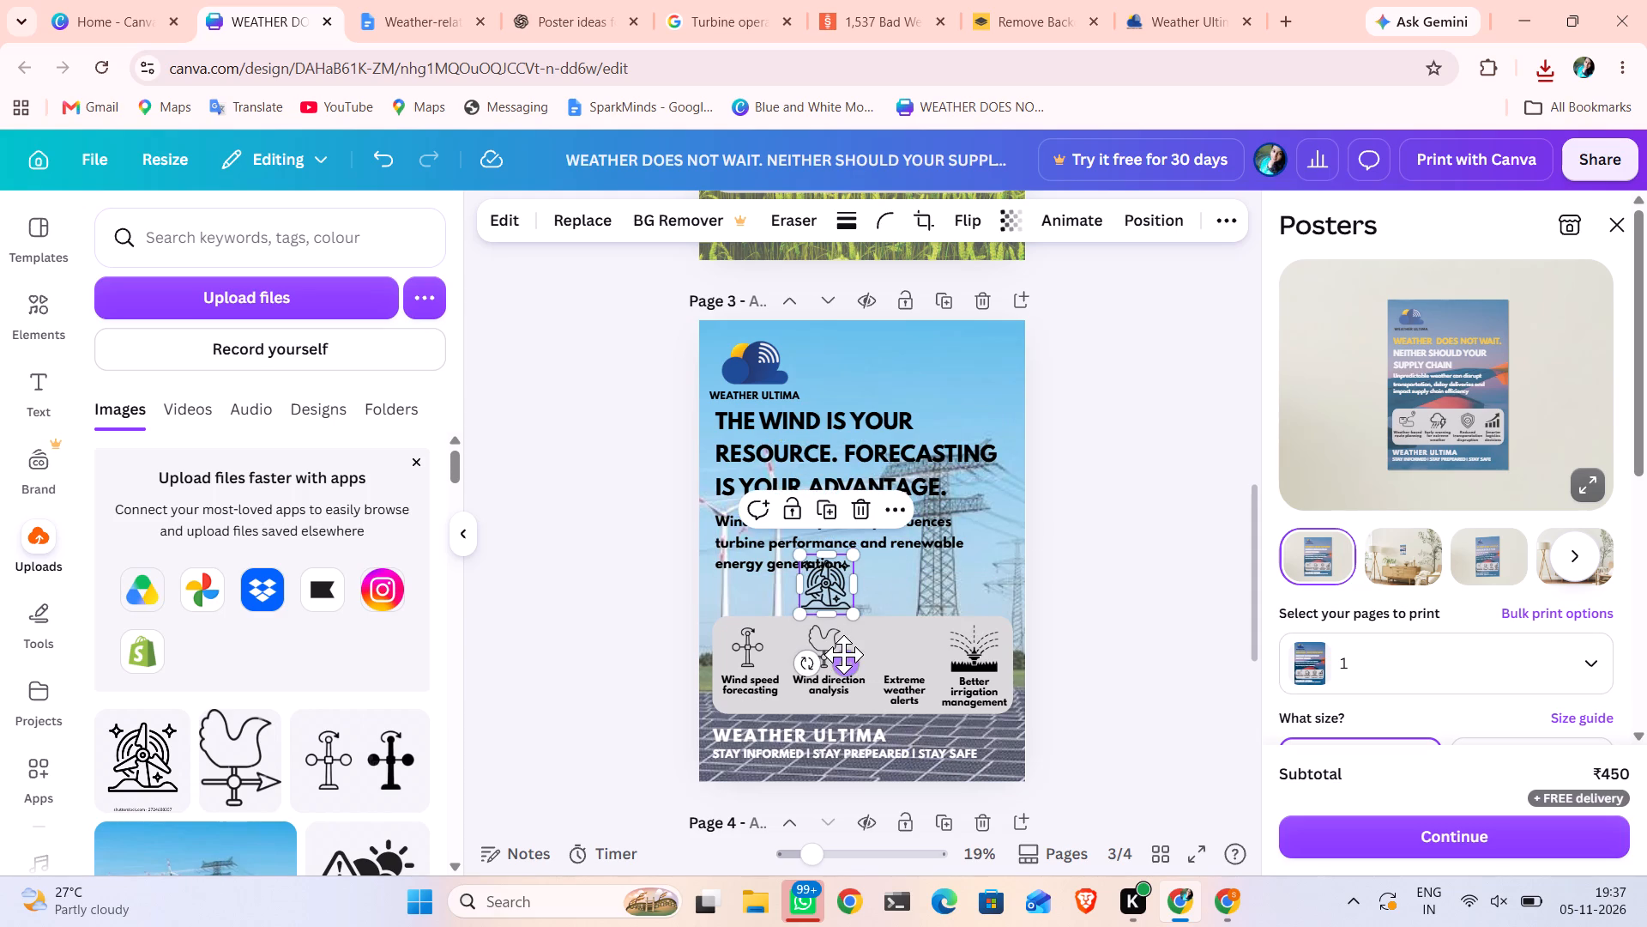
pyautogui.moveTo(843, 654); pyautogui.dragTo(918, 706)
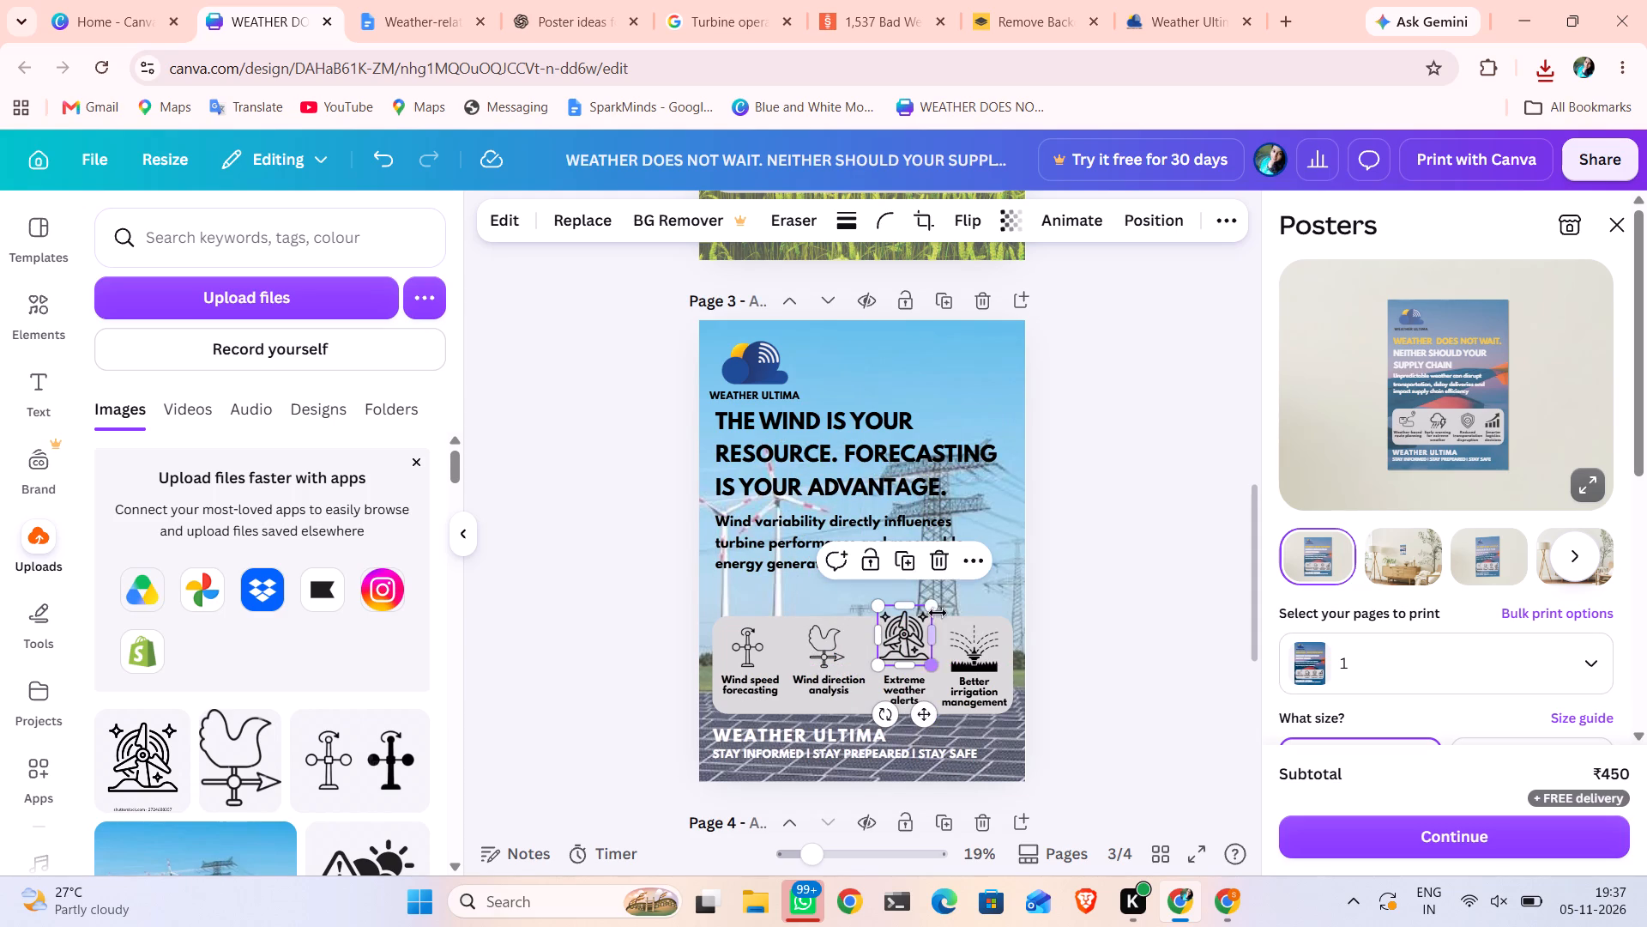
pyautogui.moveTo(934, 606); pyautogui.dragTo(931, 626)
pyautogui.click(920, 718)
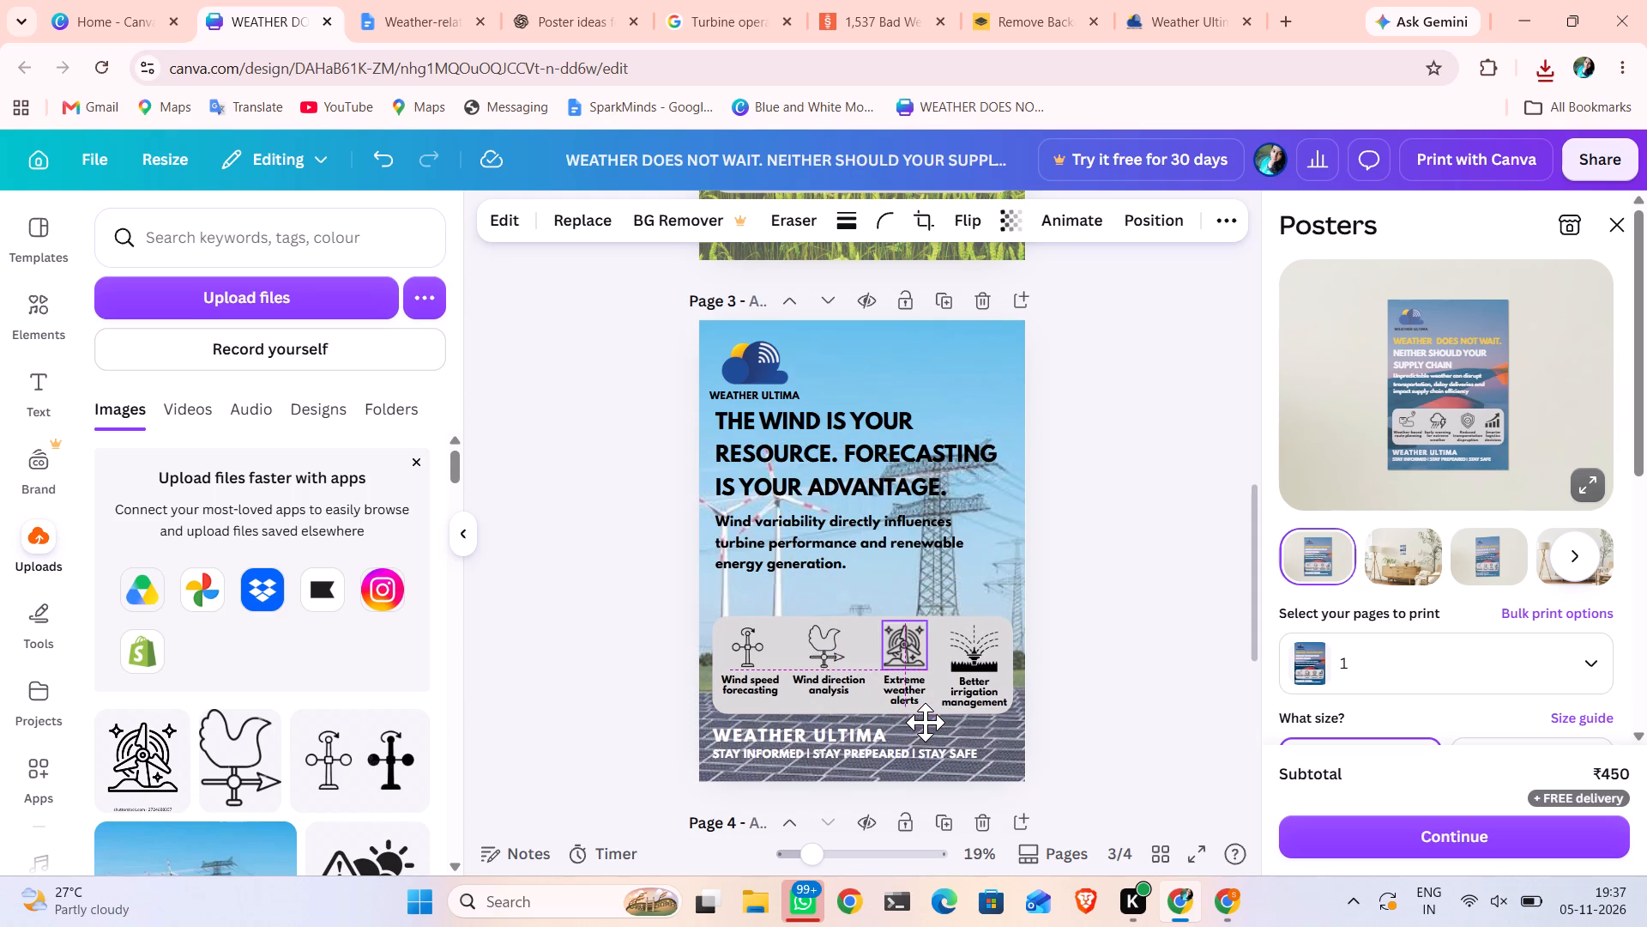
pyautogui.click(581, 572)
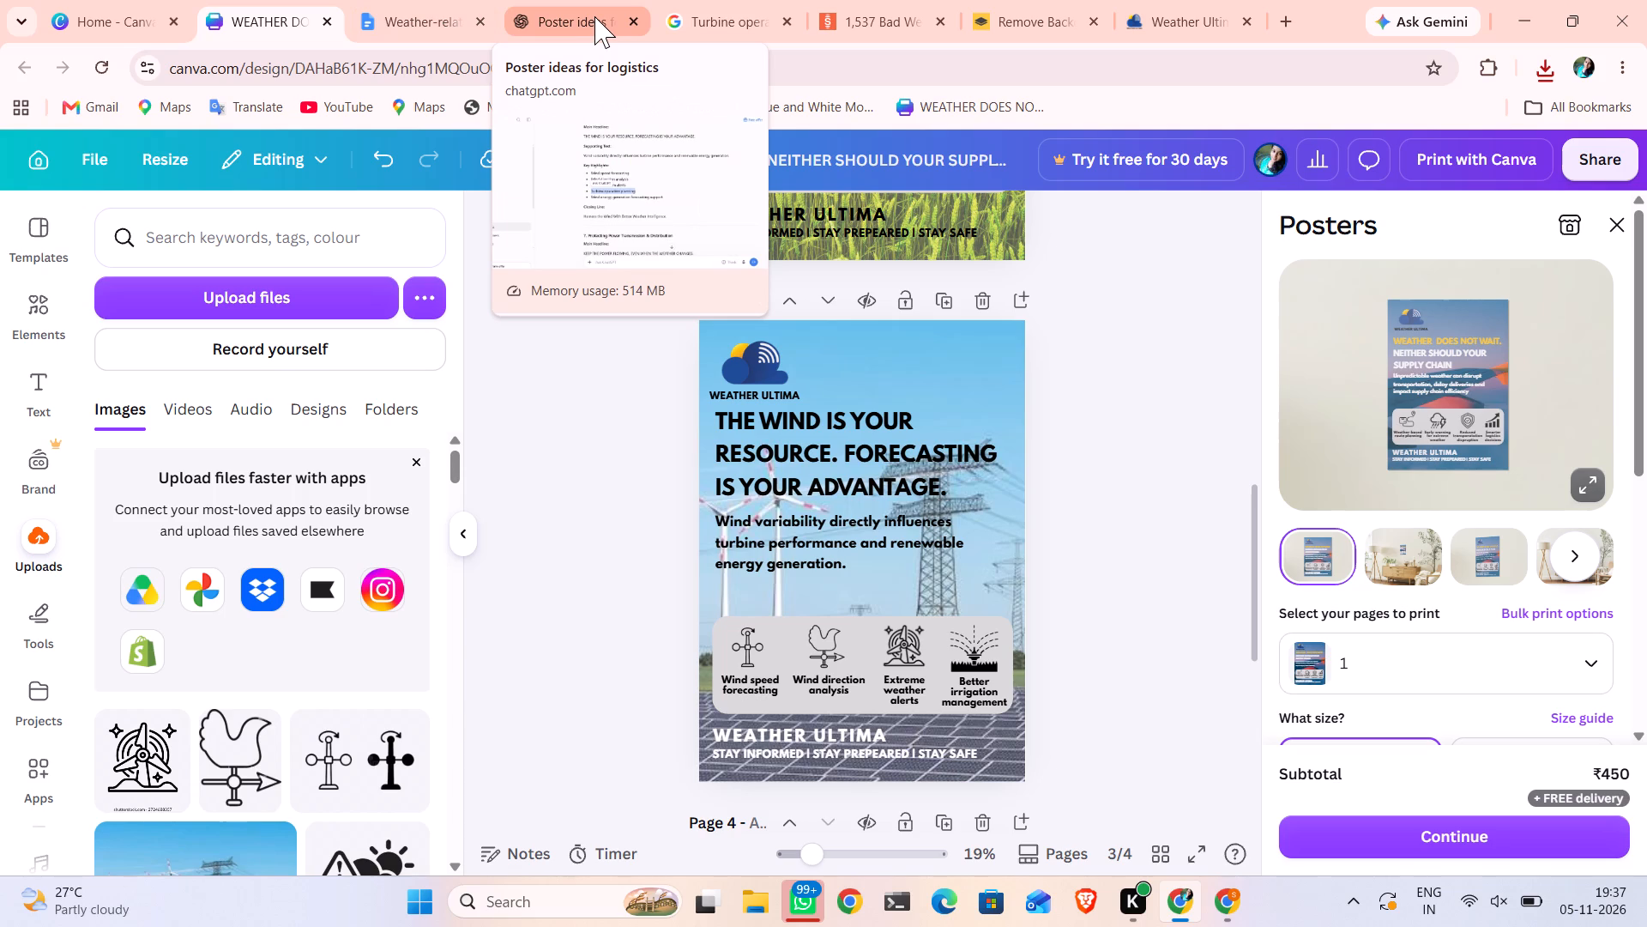
pyautogui.click(42, 302)
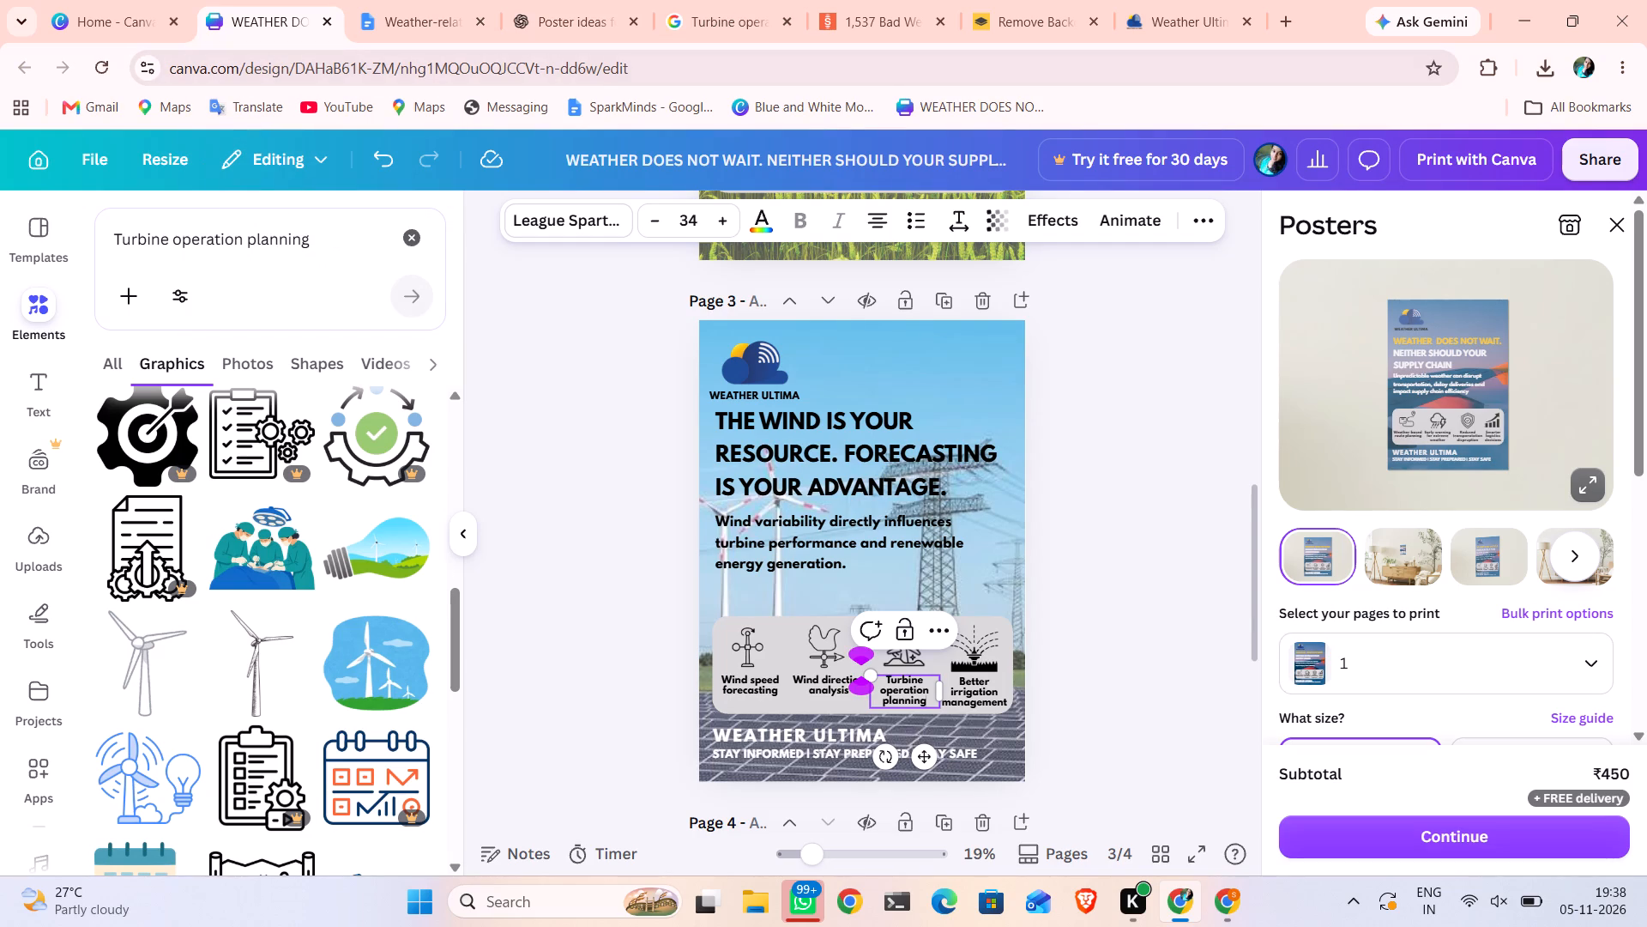
pyautogui.click(412, 245)
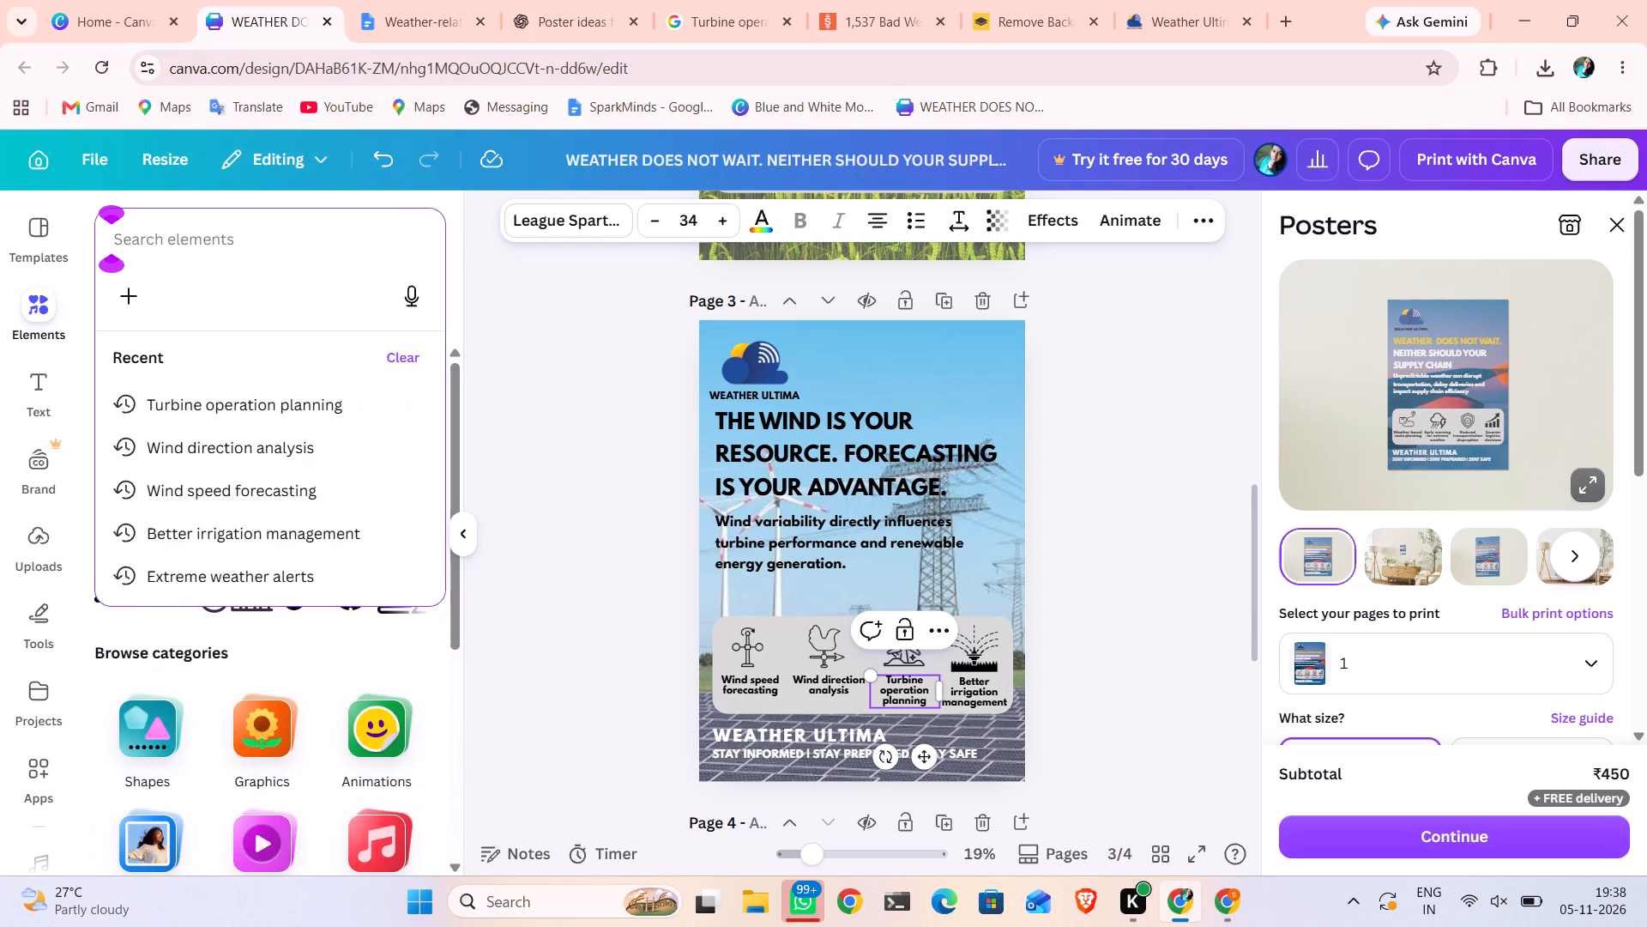
pyautogui.hotkey('ctrl', 'v')
pyautogui.click(417, 300)
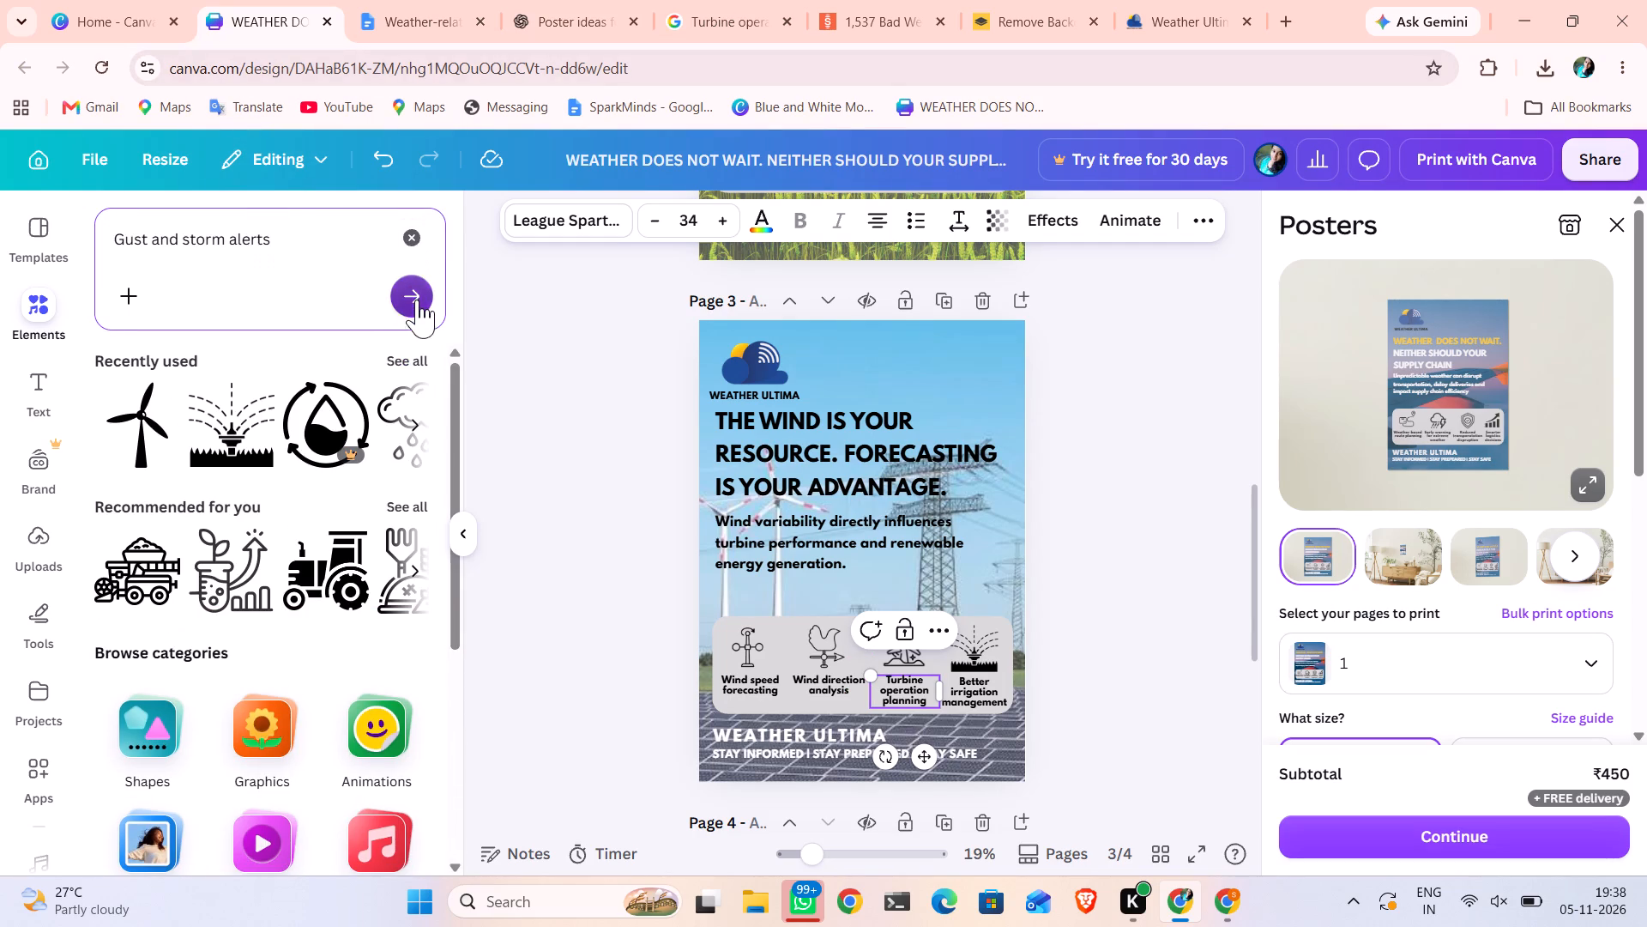
# Replace the "Better irrigation management" label on page 3 with "Gust and storm alerts".
pyautogui.doubleClick(978, 697)
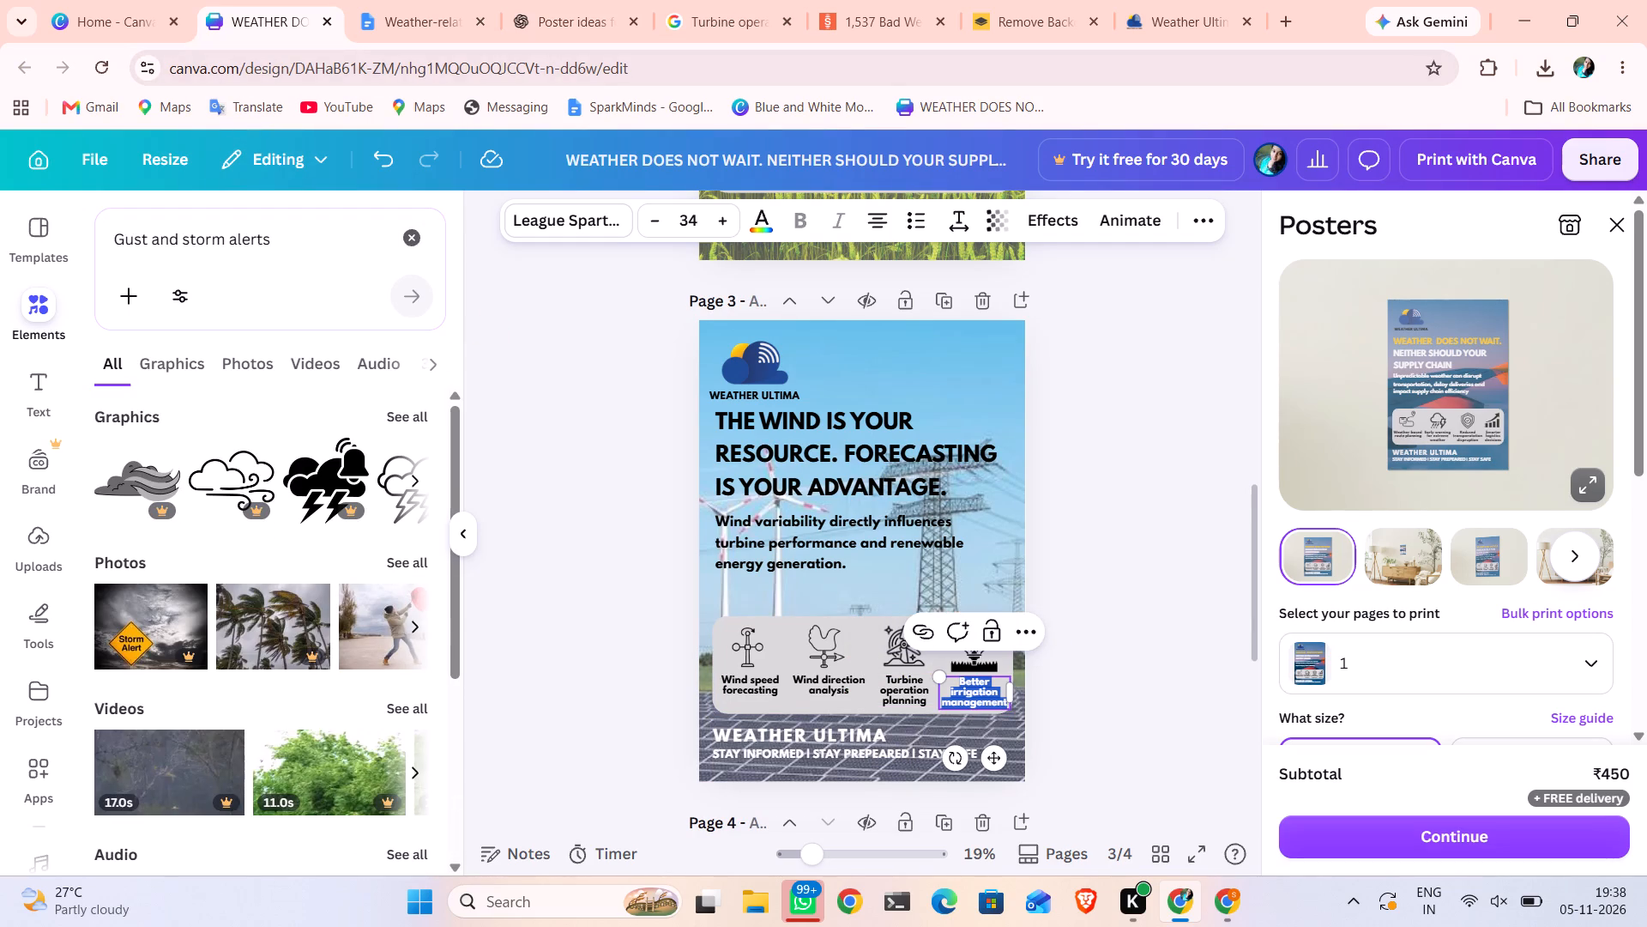
pyautogui.hotkey('ctrl', 'v')
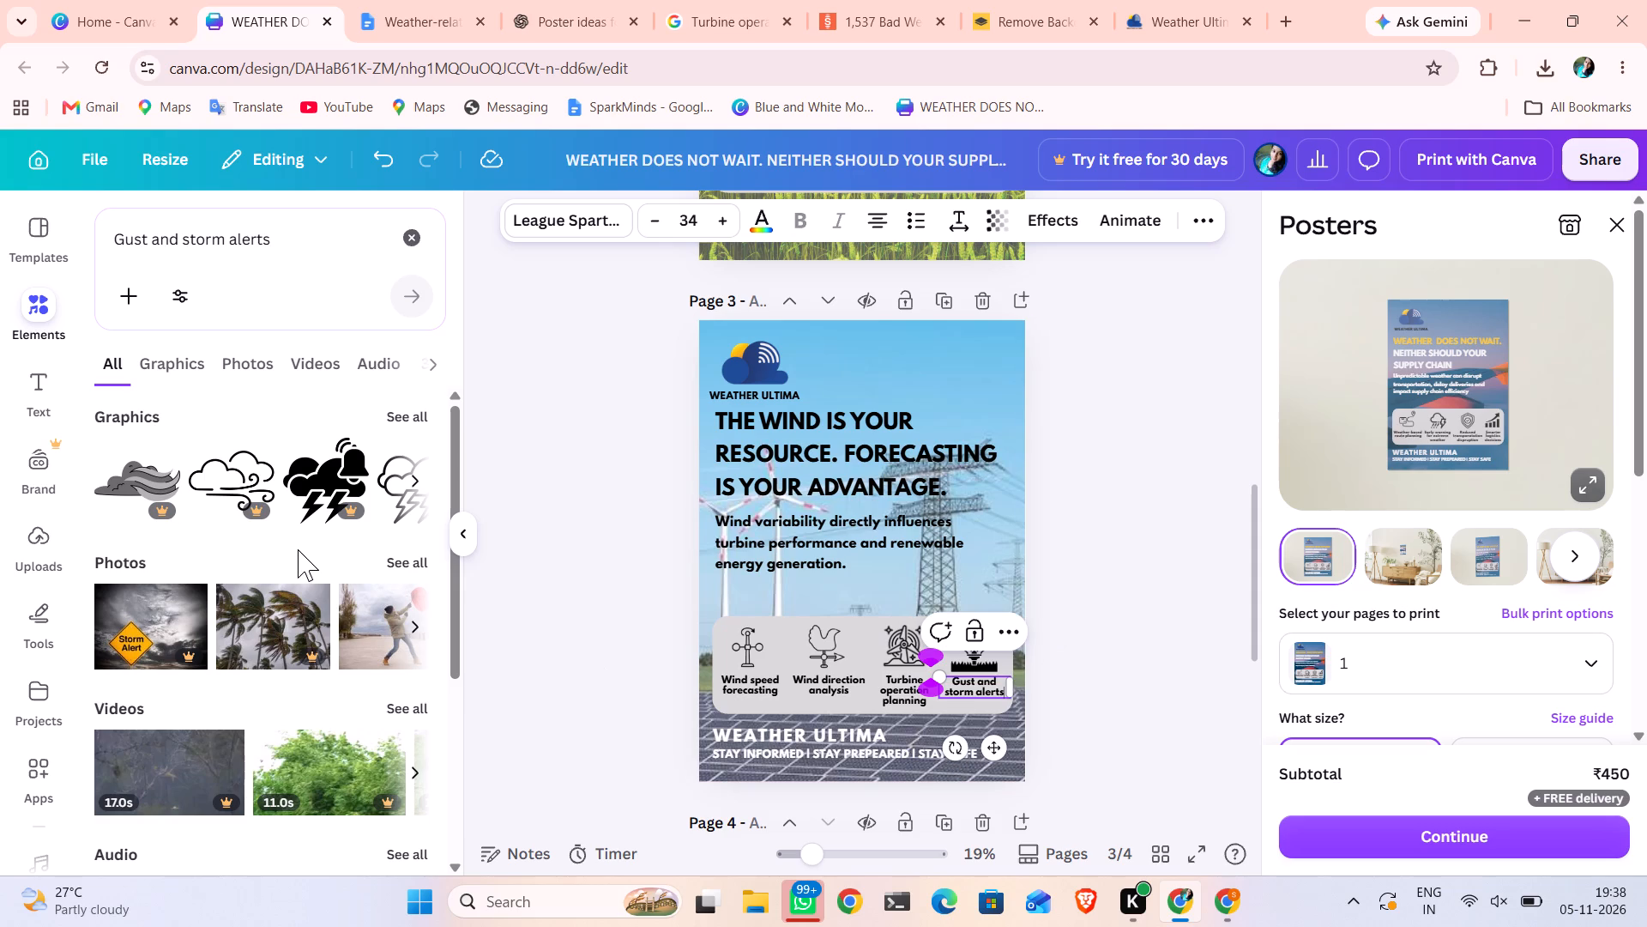
# Browse the graphics results and add the outlined storm cloud with bell and lightning bolts to page 3.
pyautogui.click(401, 413)
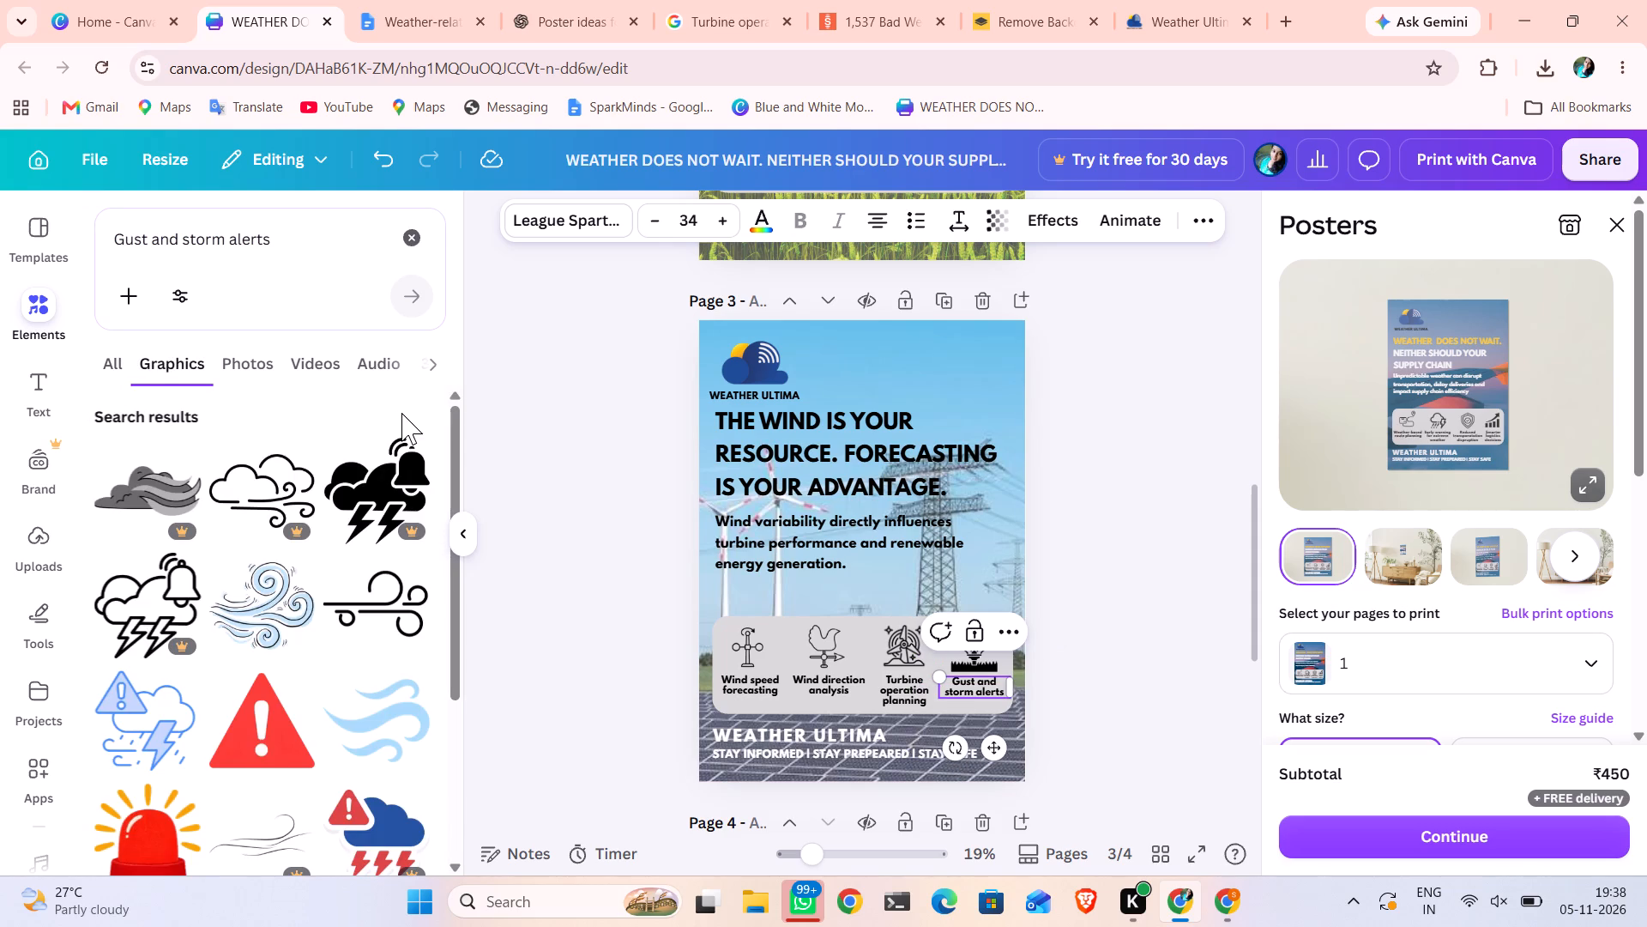
pyautogui.scroll(-6, 298, 708)
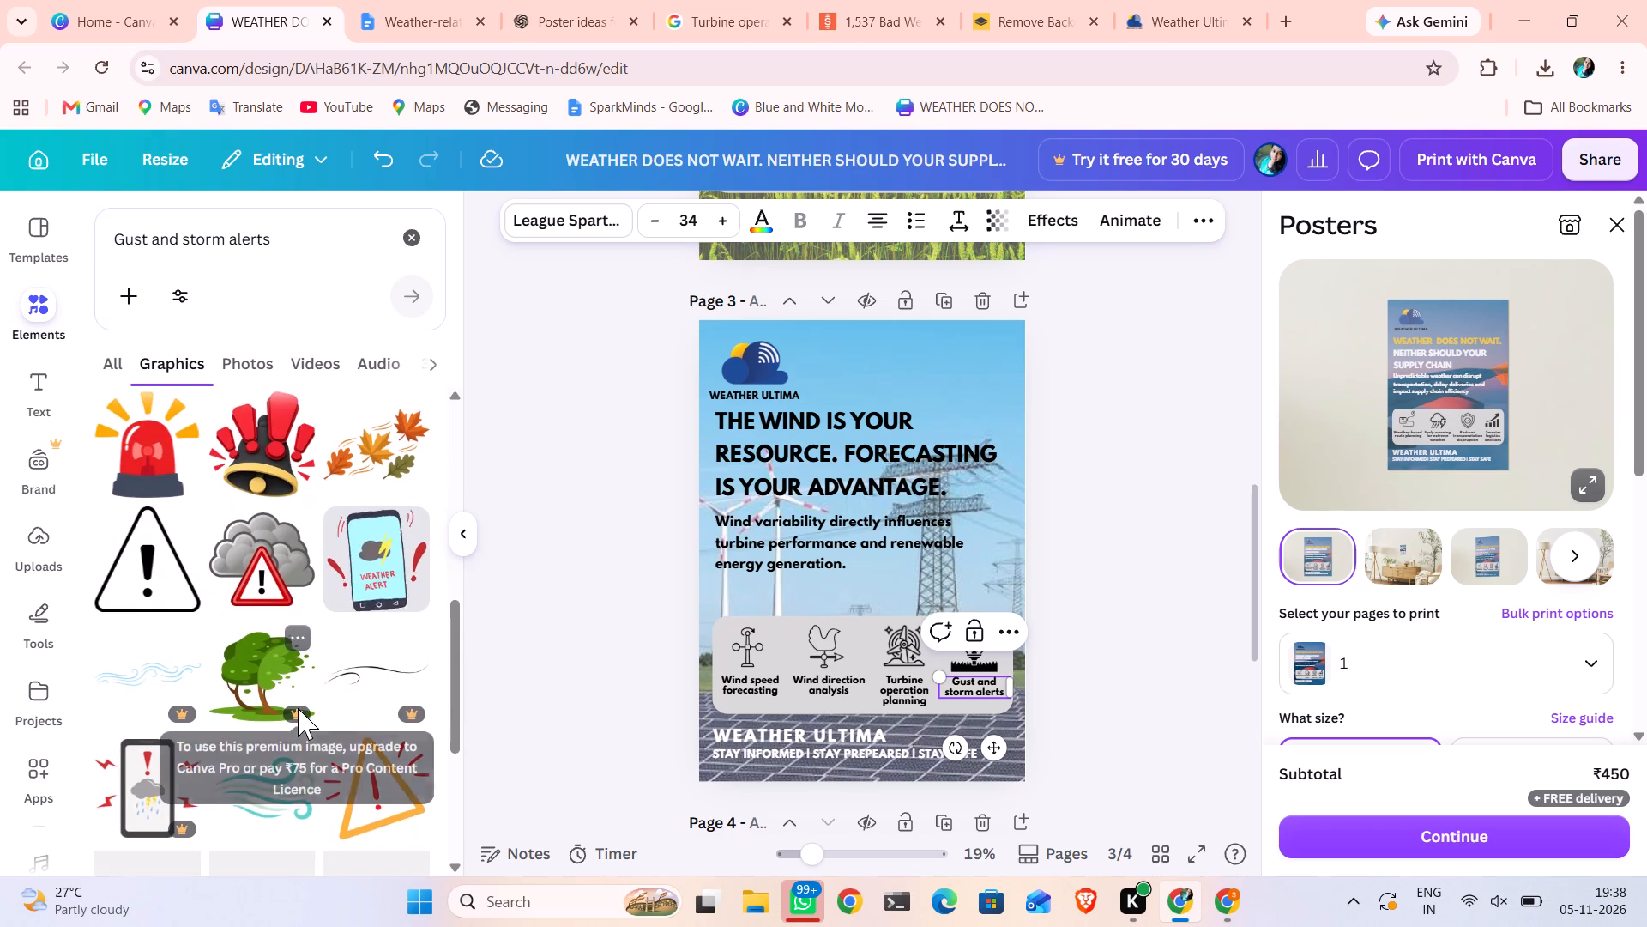
pyautogui.scroll(-2, 298, 708)
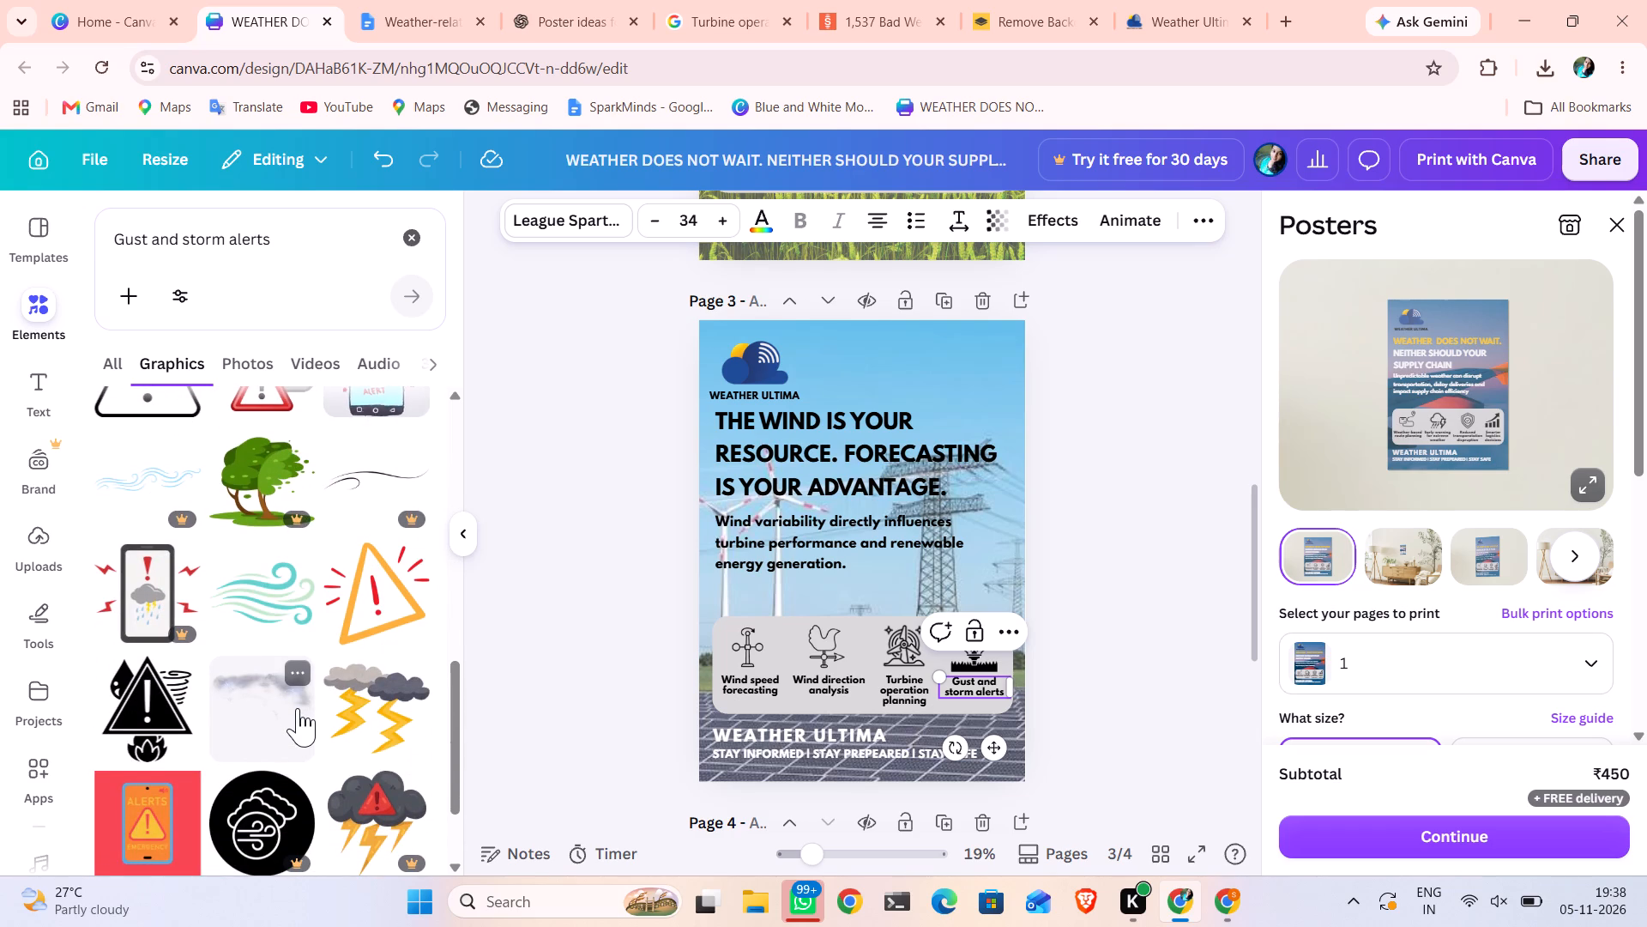
pyautogui.scroll(-4, 298, 708)
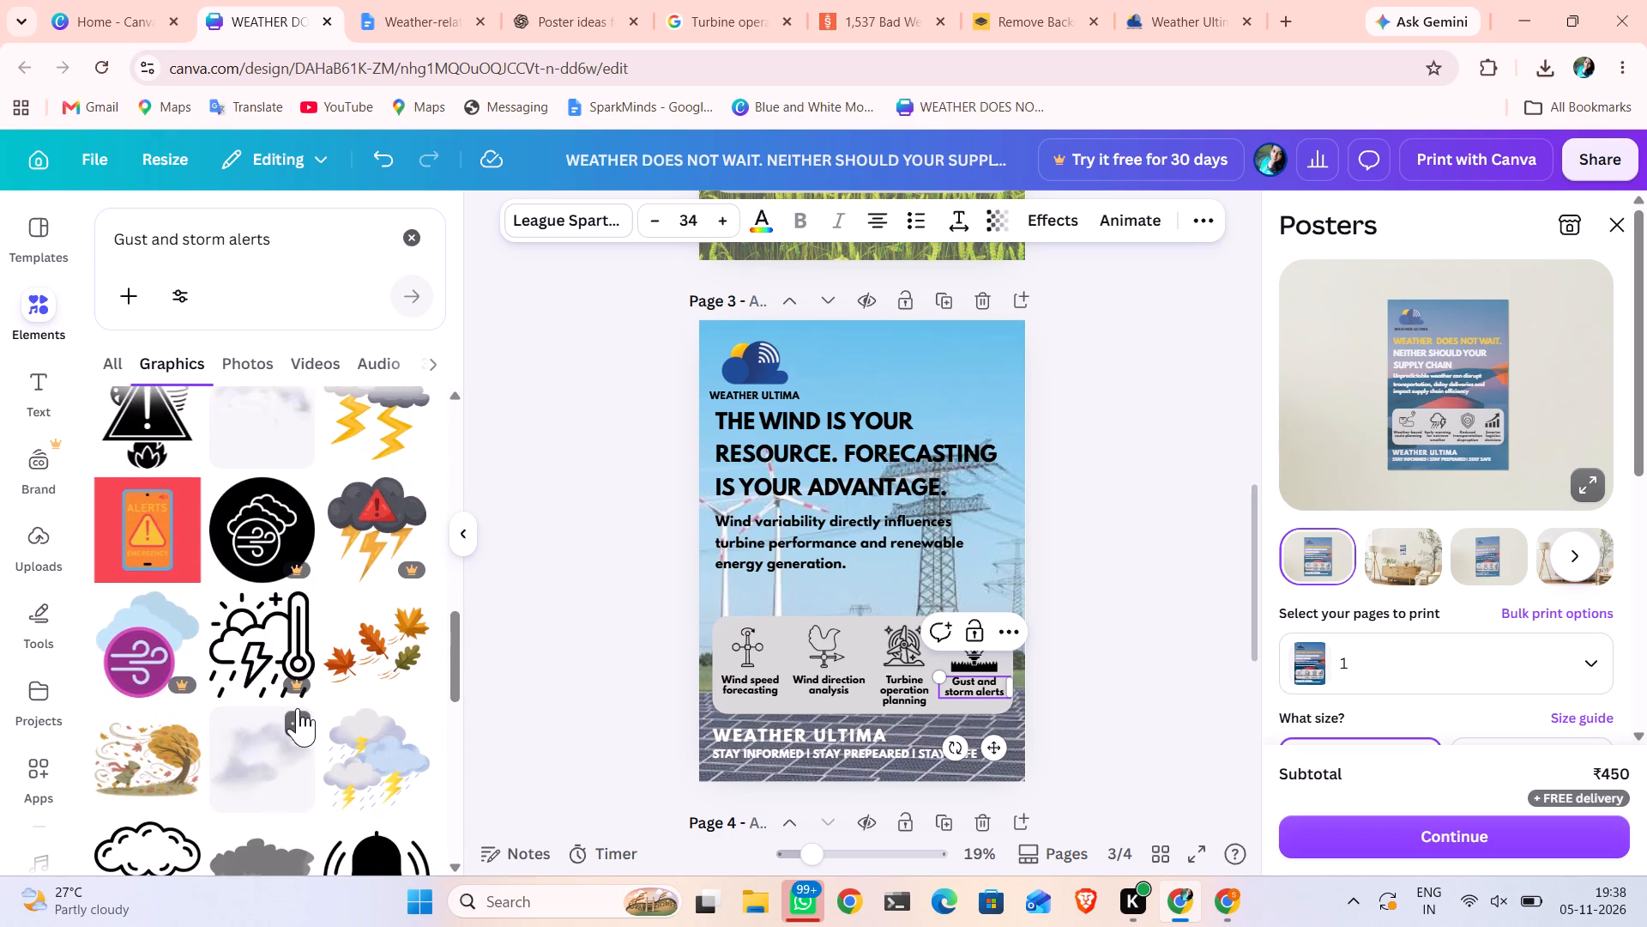
pyautogui.scroll(-3, 298, 708)
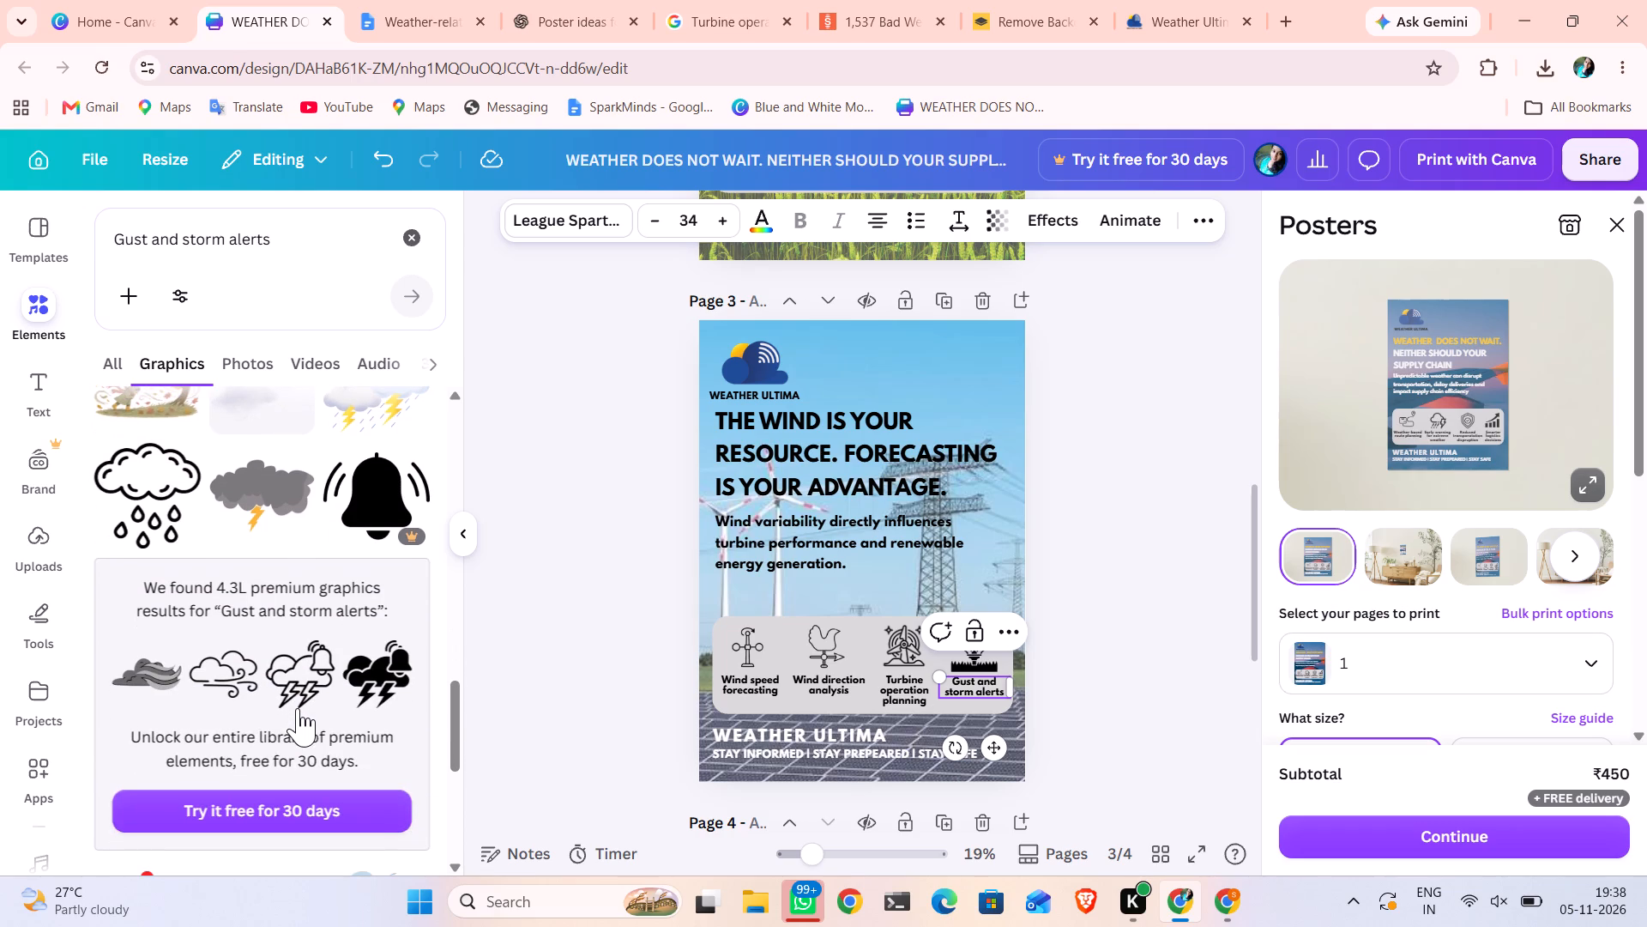
pyautogui.click(298, 658)
pyautogui.scroll(-2, 298, 658)
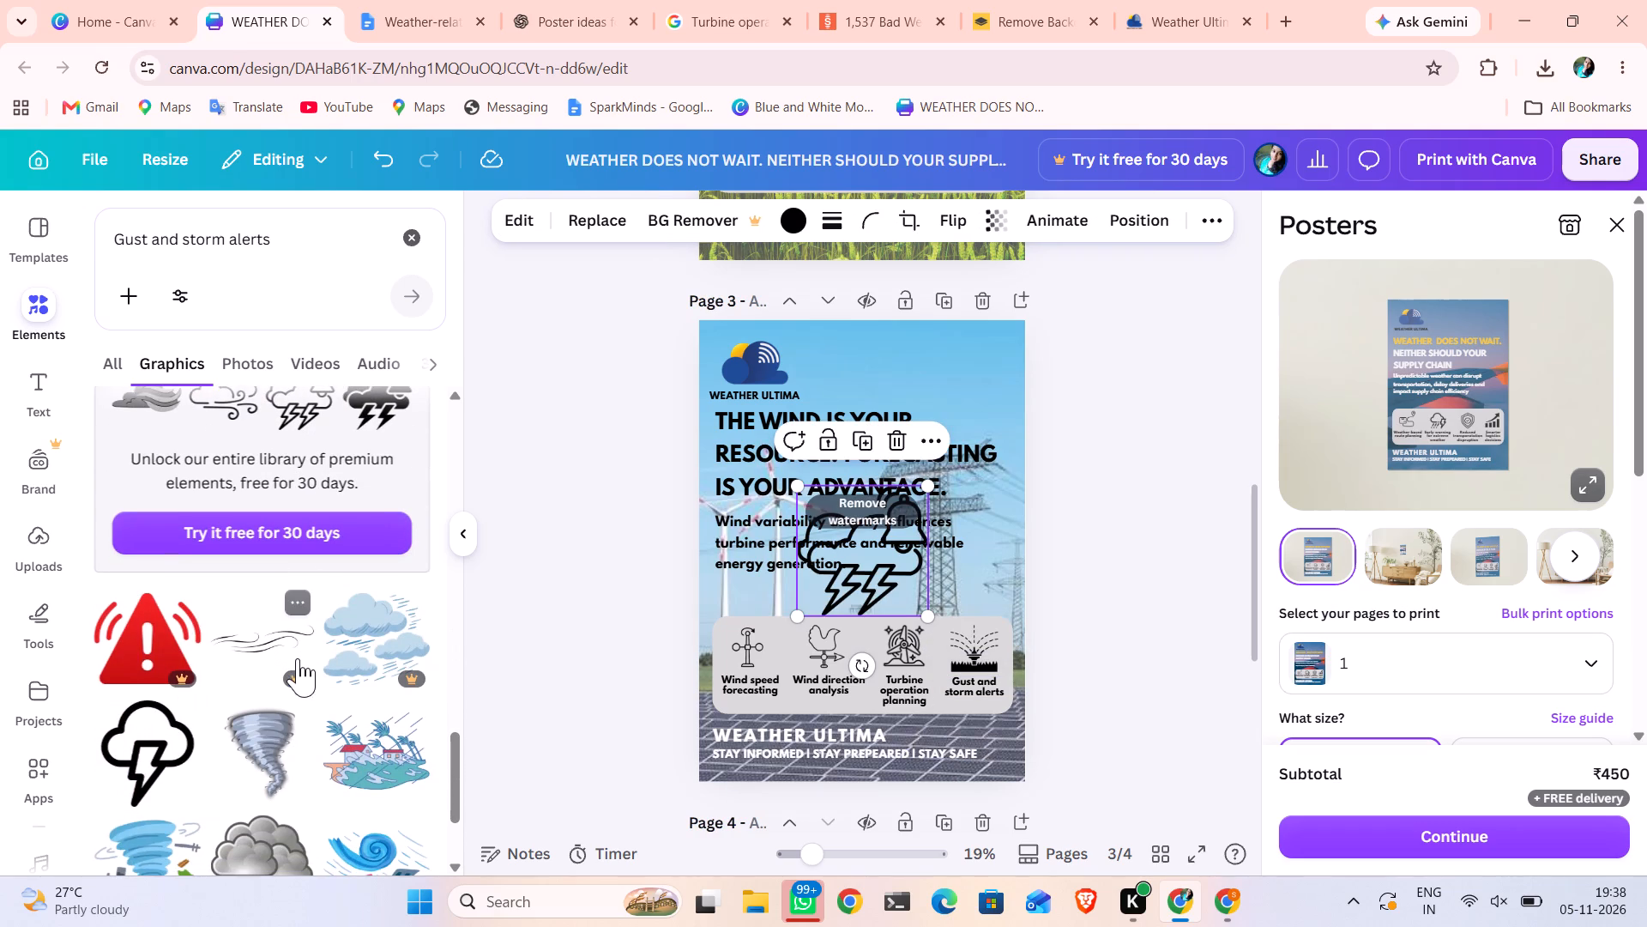
# Search Google Images for "Gust and storm alerts BLACK OUTLIN".
pyautogui.click(742, 30)
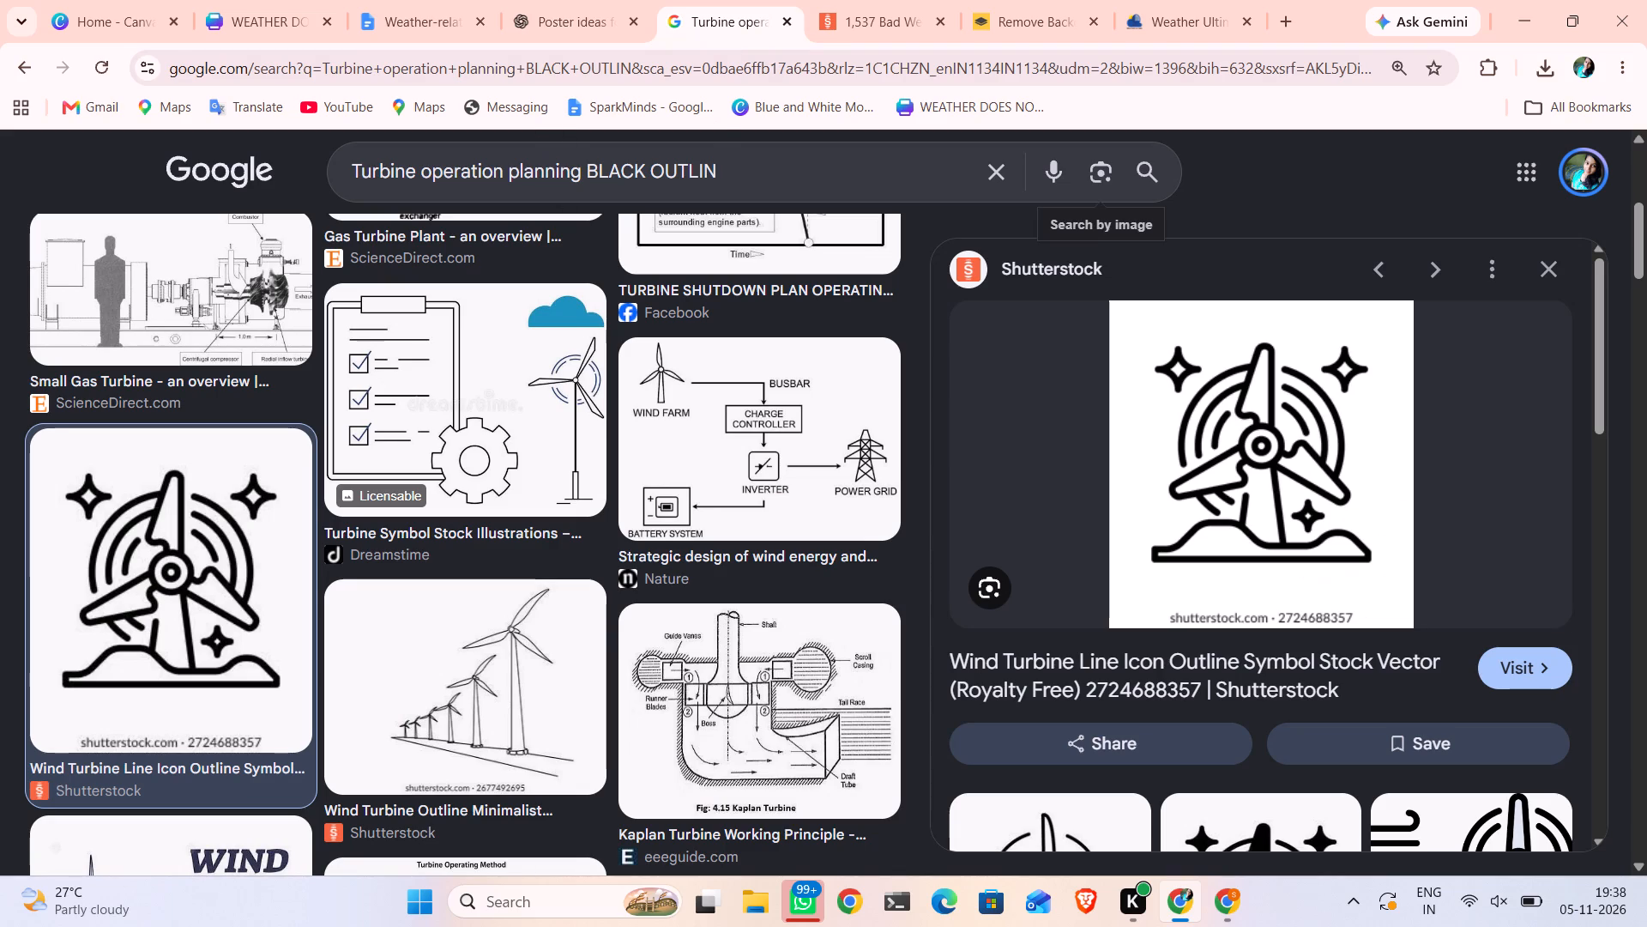
pyautogui.moveTo(579, 173); pyautogui.dragTo(341, 185)
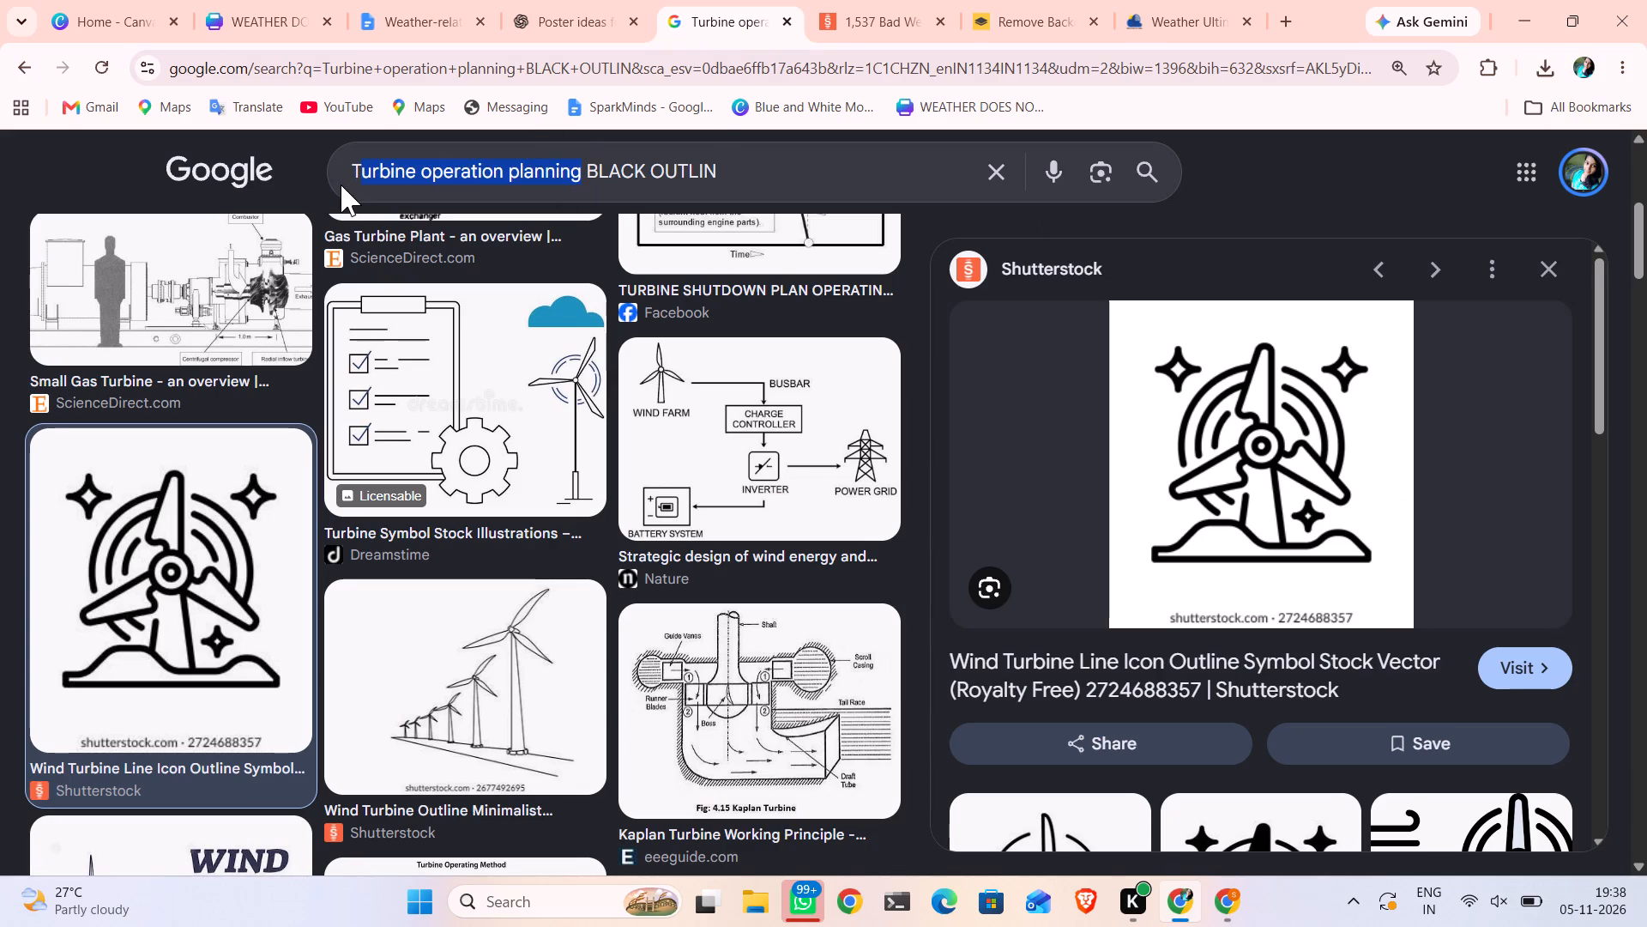
pyautogui.hotkey('ctrl', 'v')
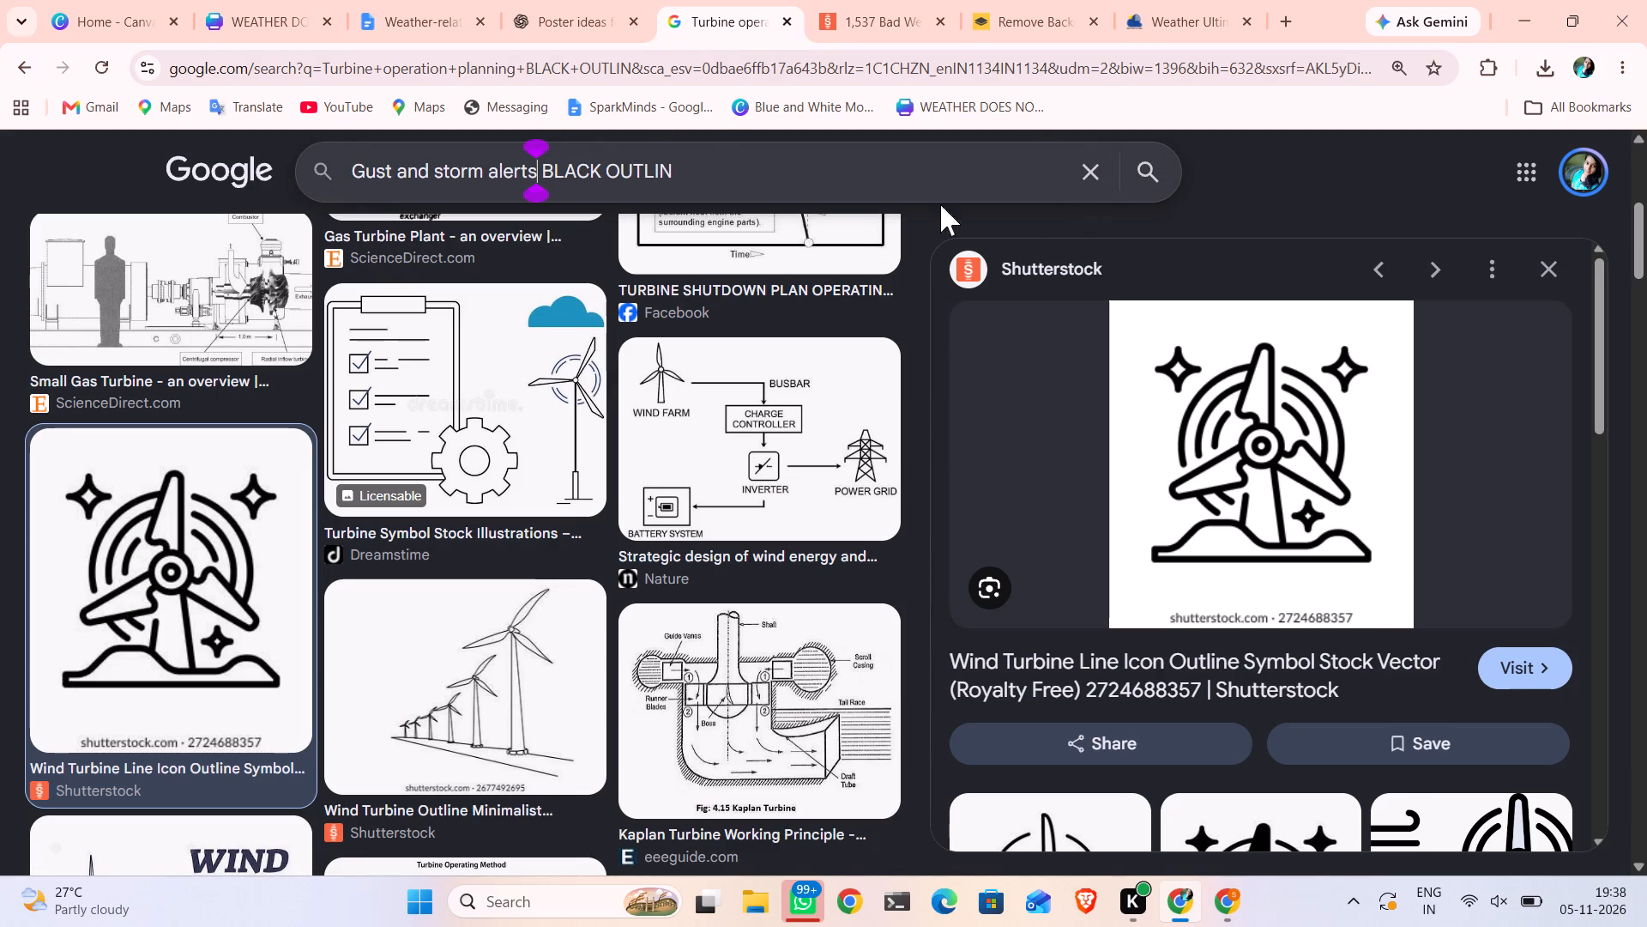
pyautogui.press('Return')
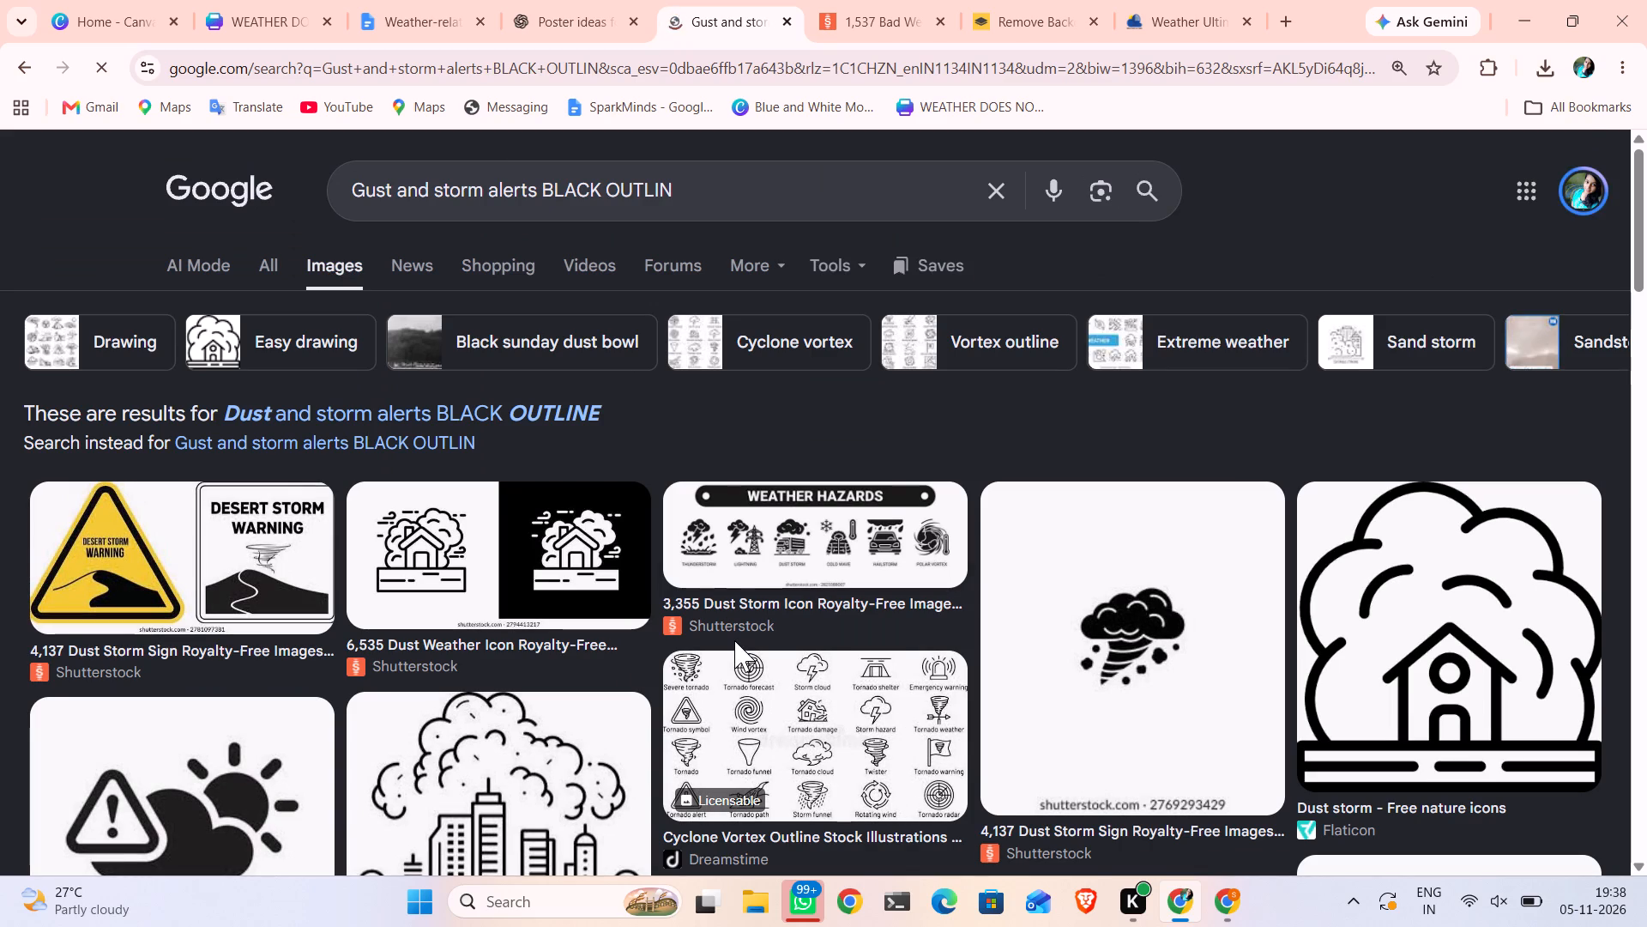
# Find the Vecteezy extreme weather image with two rain clouds and danger signs in the Google results and copy it.
pyautogui.scroll(-3, 734, 640)
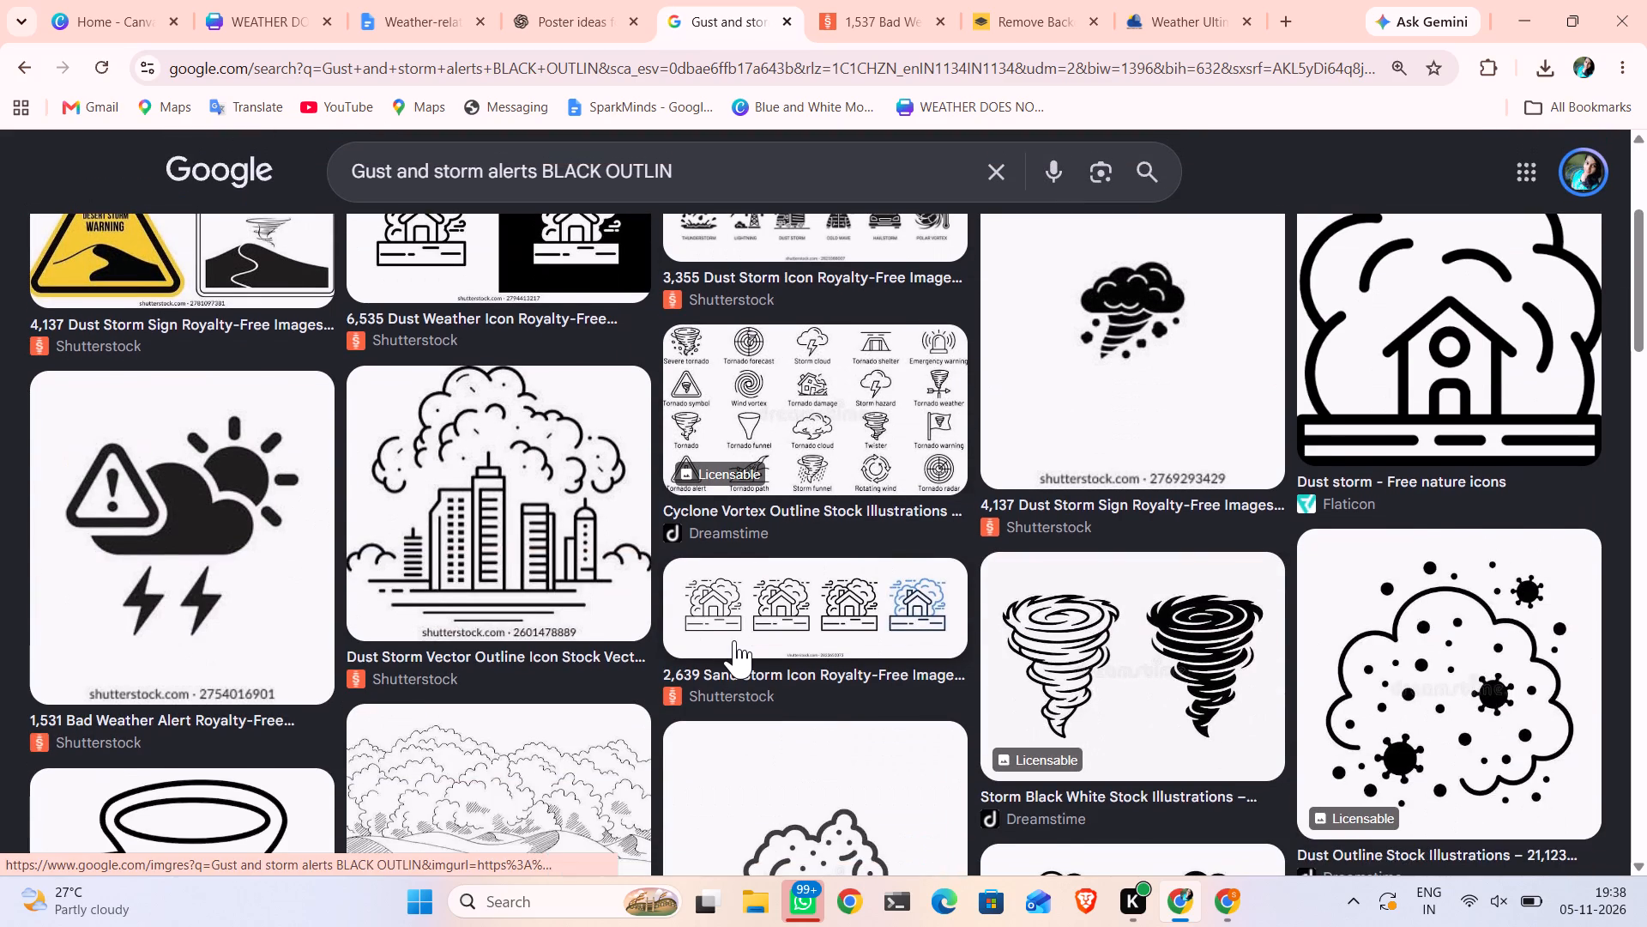
pyautogui.scroll(-2, 734, 640)
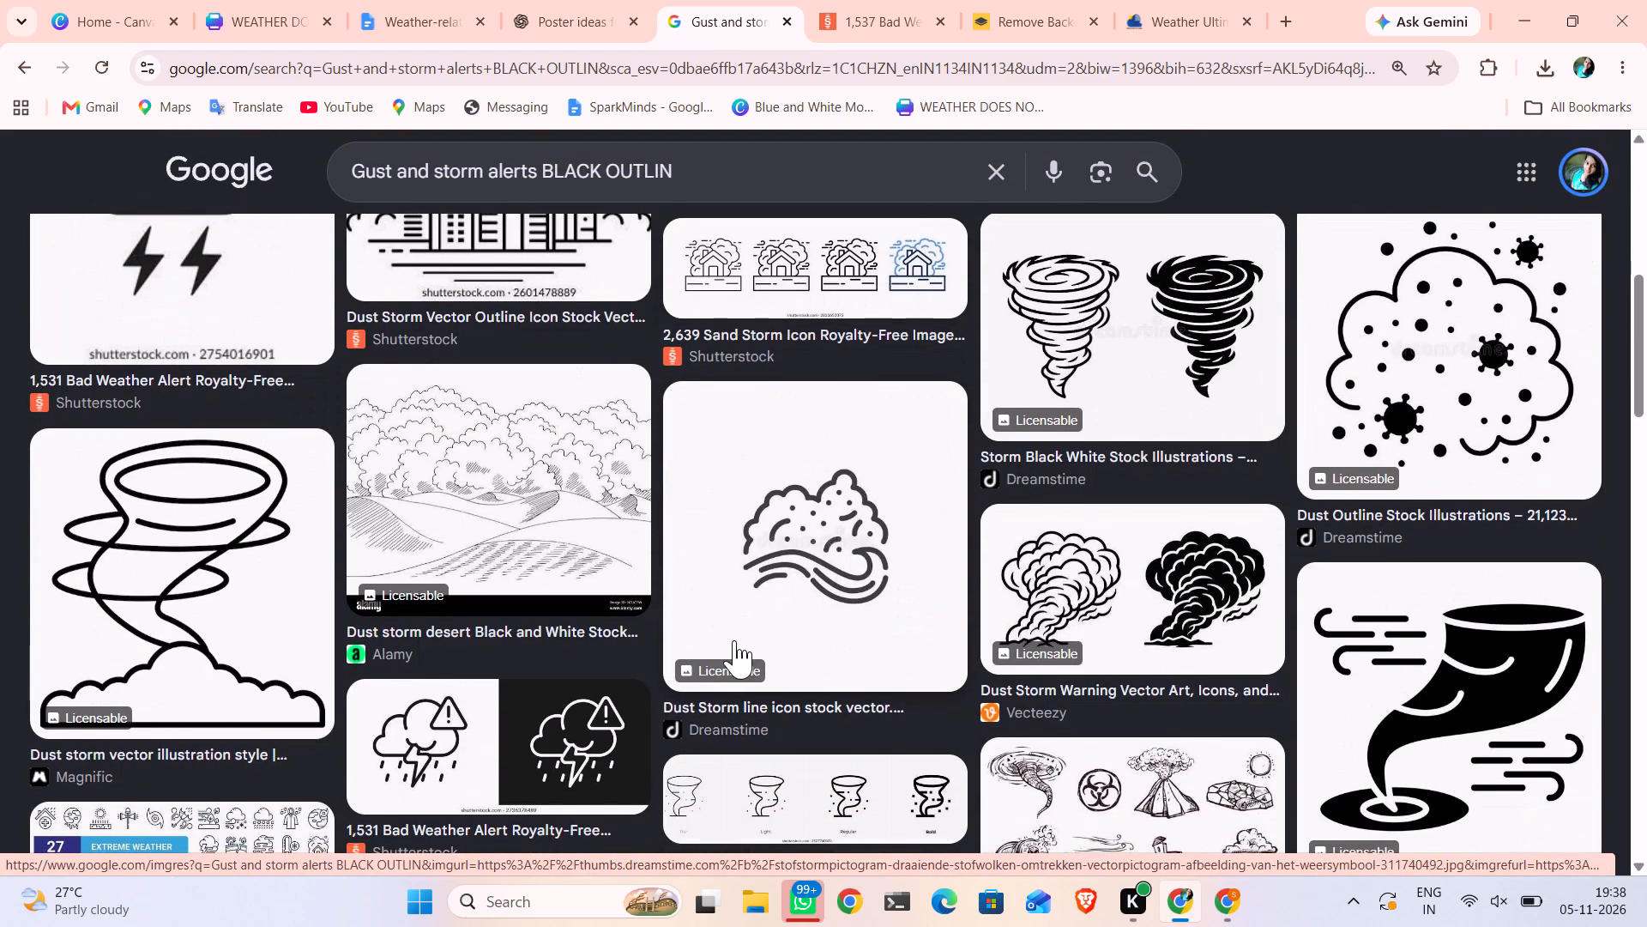
pyautogui.scroll(-2, 734, 640)
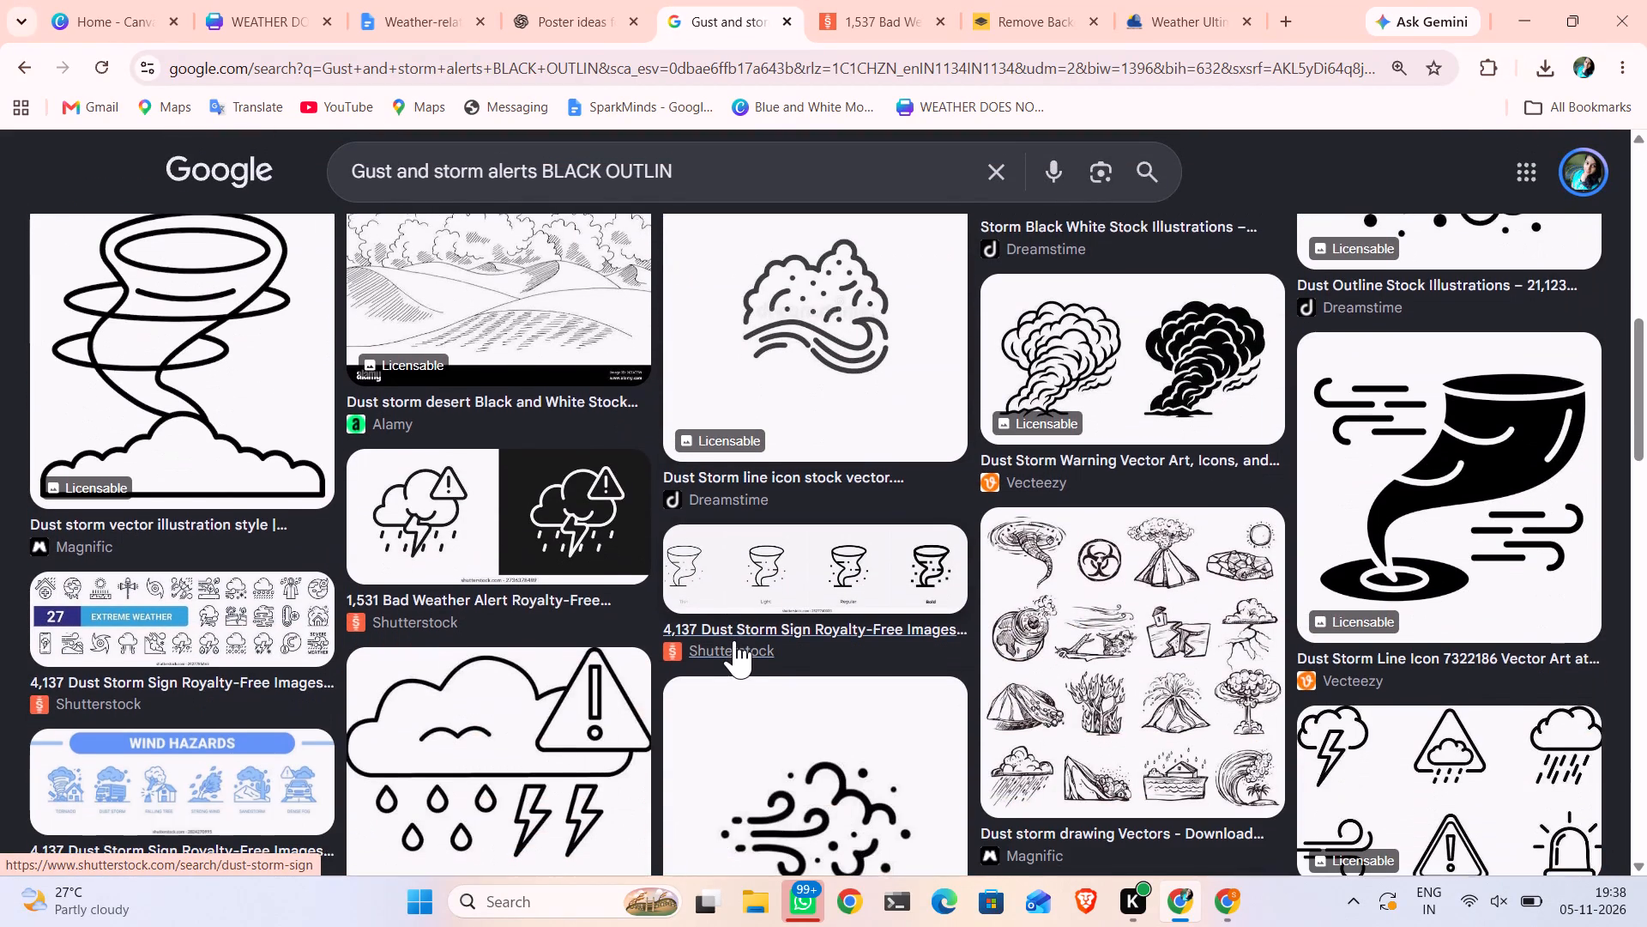
pyautogui.scroll(-1, 734, 640)
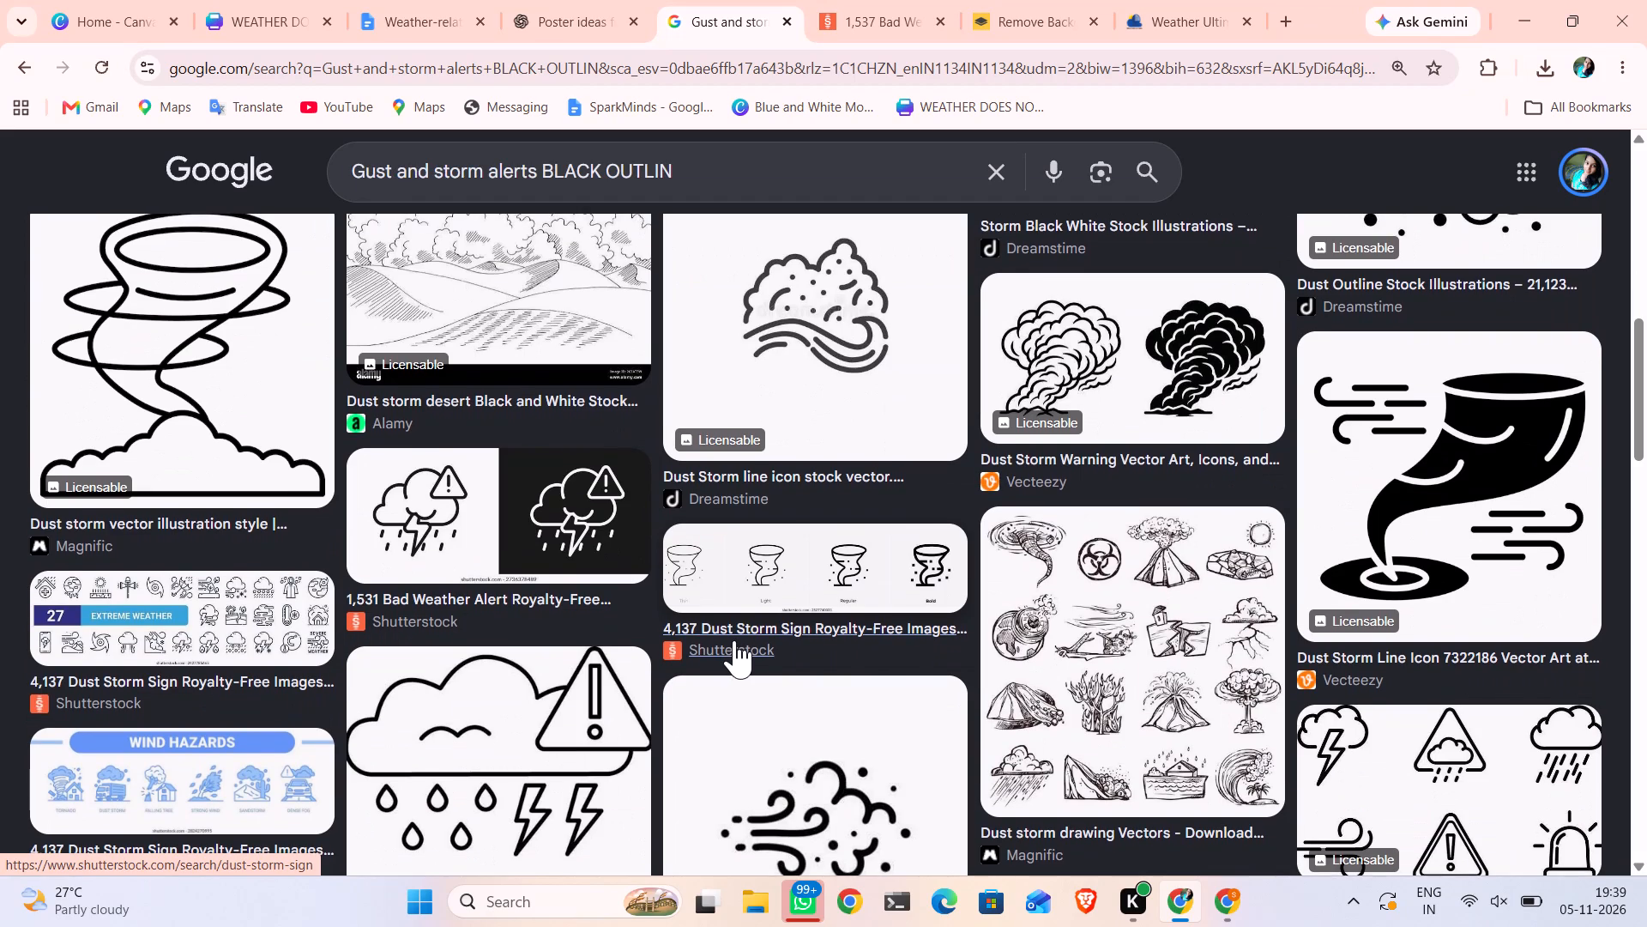
pyautogui.scroll(-2, 734, 640)
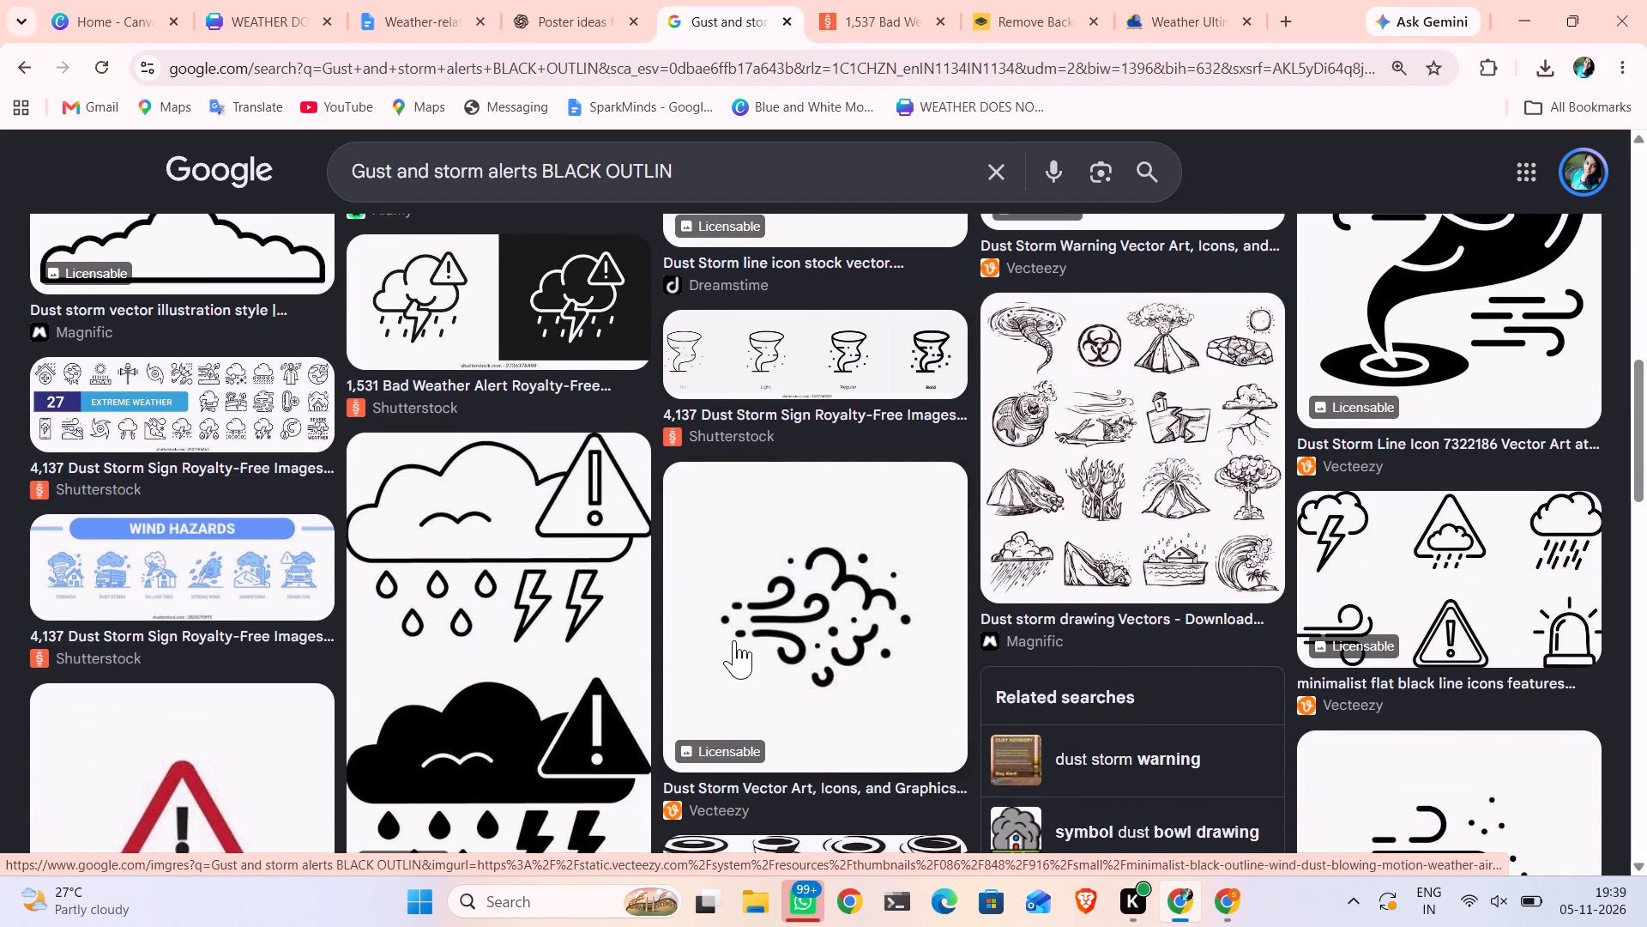
pyautogui.scroll(-3, 734, 640)
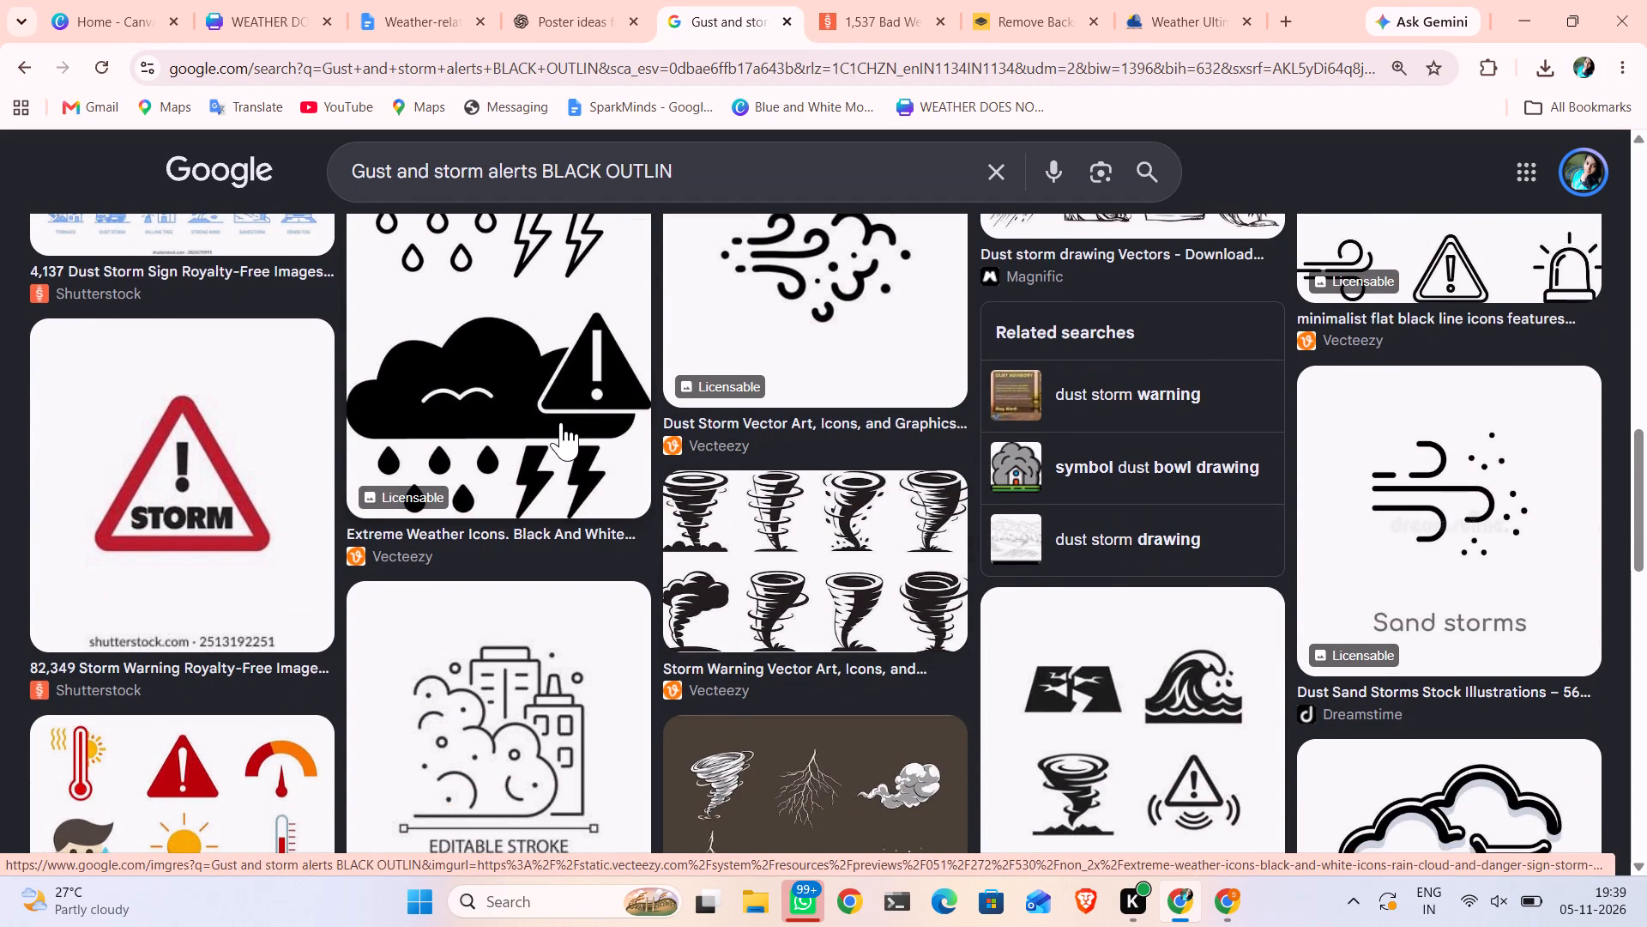
pyautogui.click(561, 422)
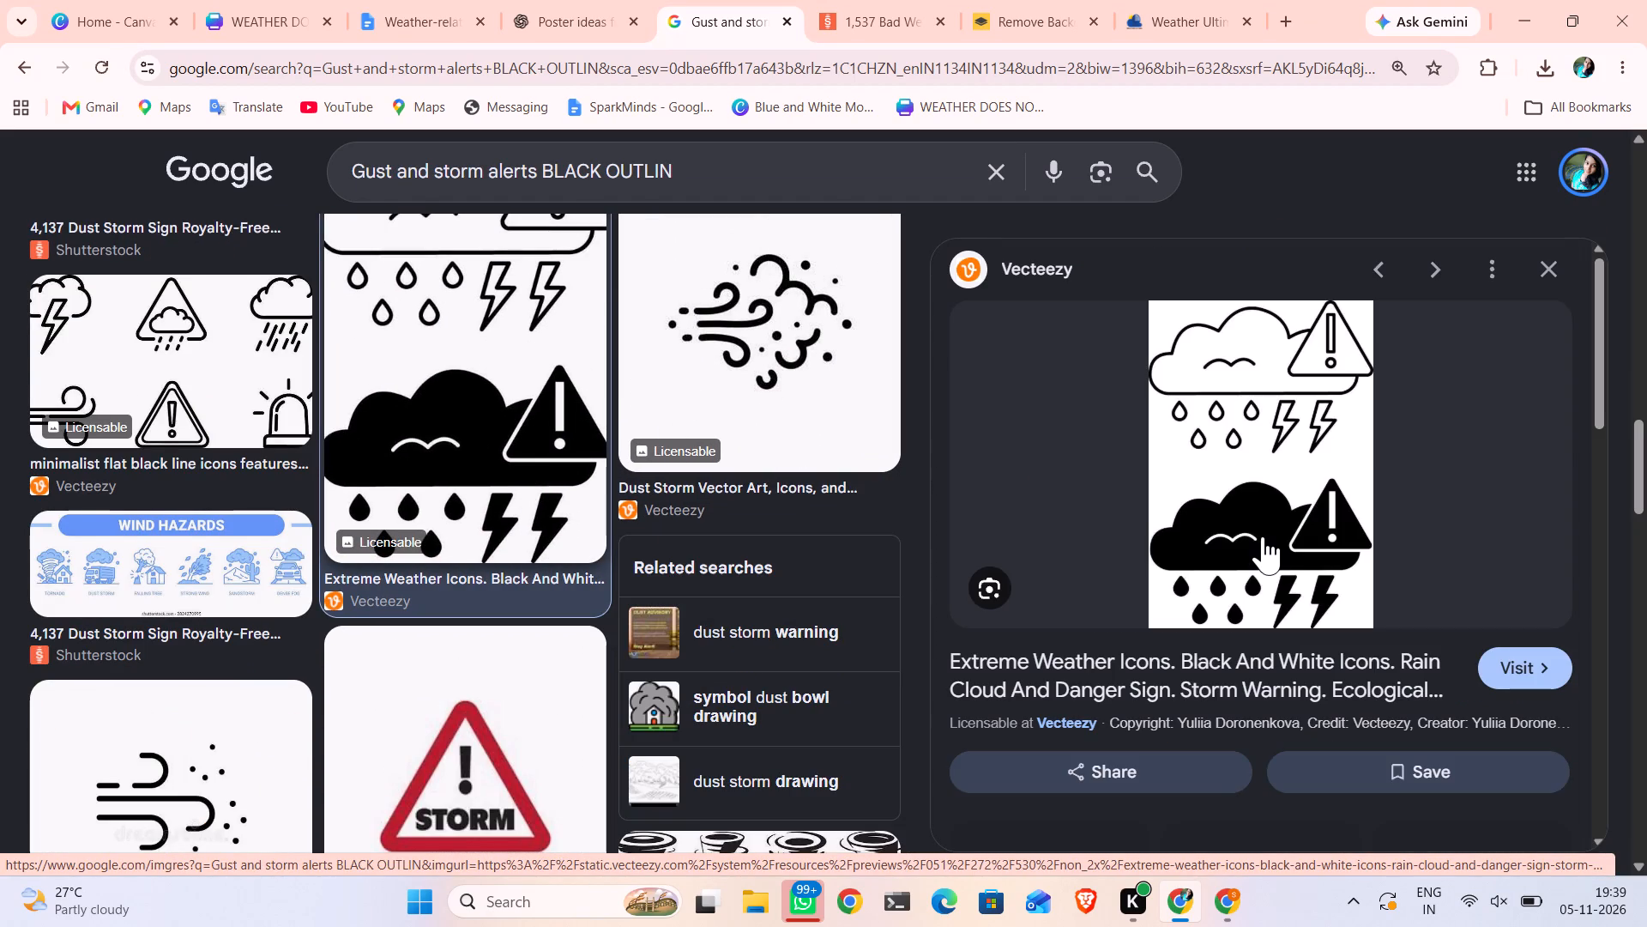
pyautogui.rightClick(1263, 536)
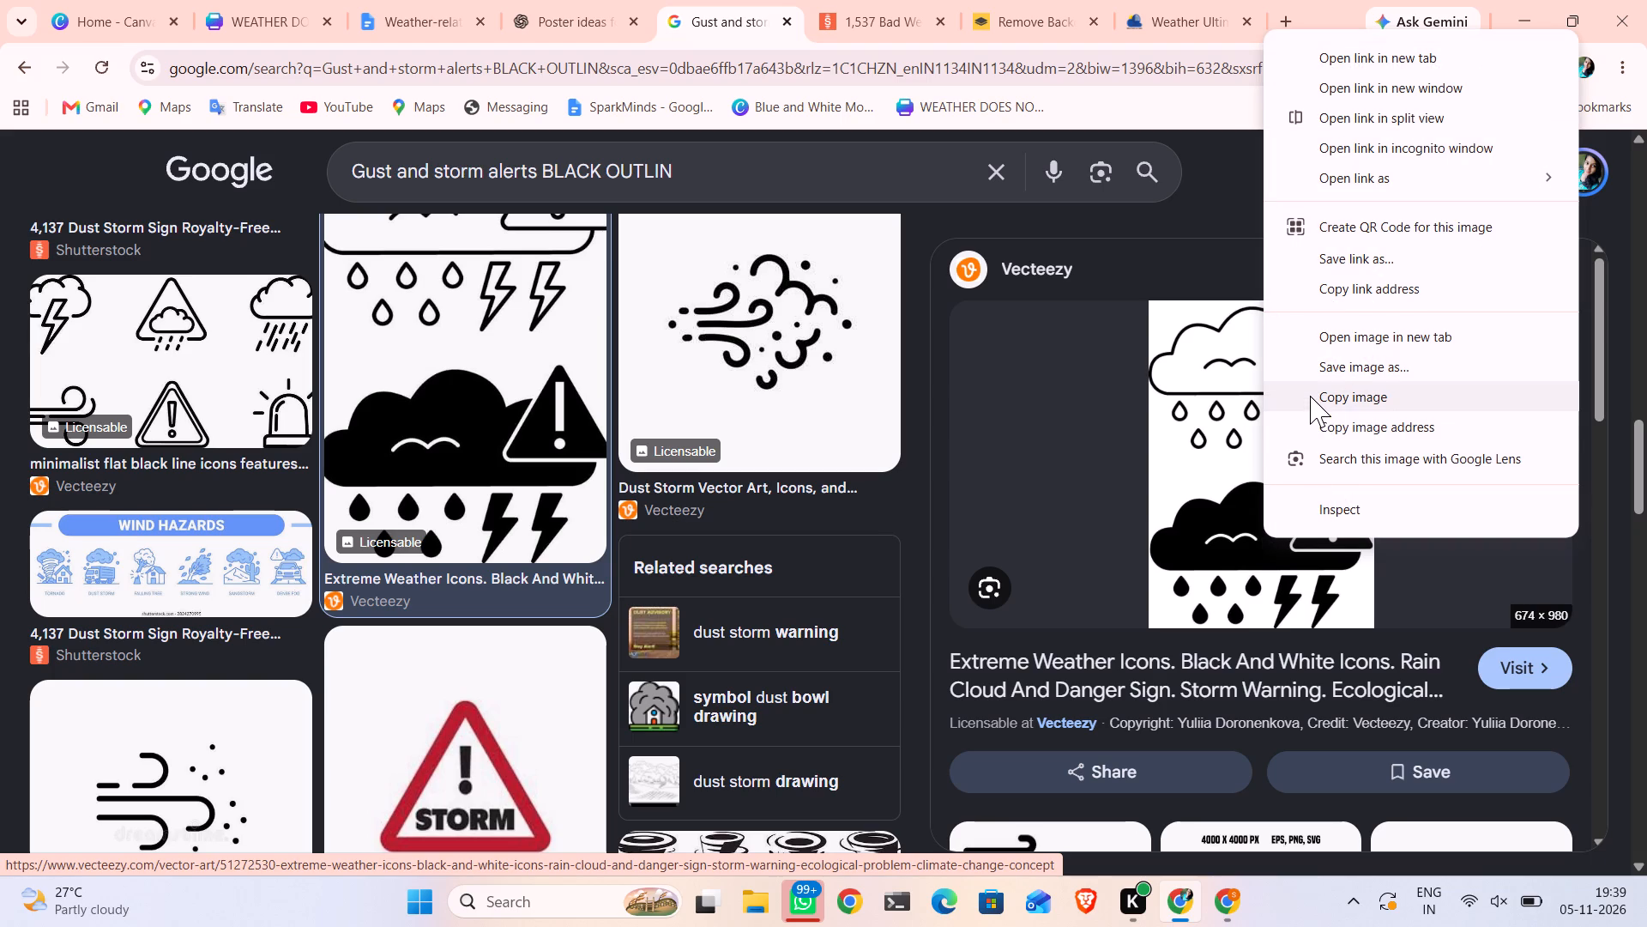
pyautogui.click(1310, 397)
# Load the rain-cloud warning image into remove.bg and delete the earlier turbine image from its uploads.
pyautogui.moveTo(1267, 422); pyautogui.dragTo(1035, 316)
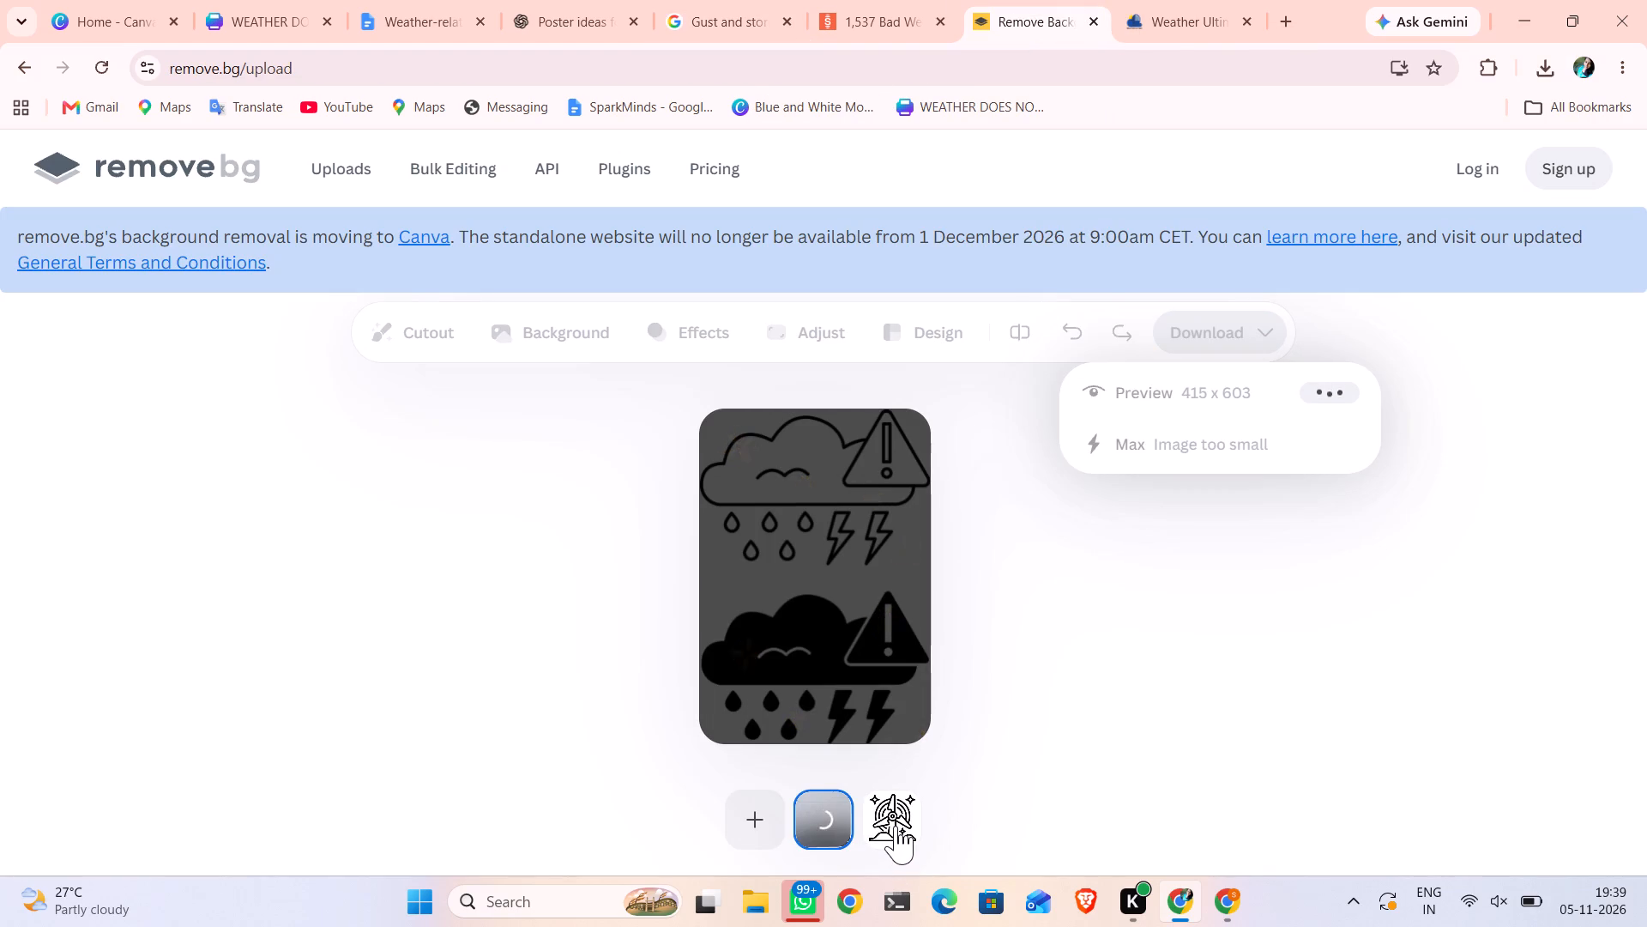
pyautogui.click(896, 826)
pyautogui.click(908, 800)
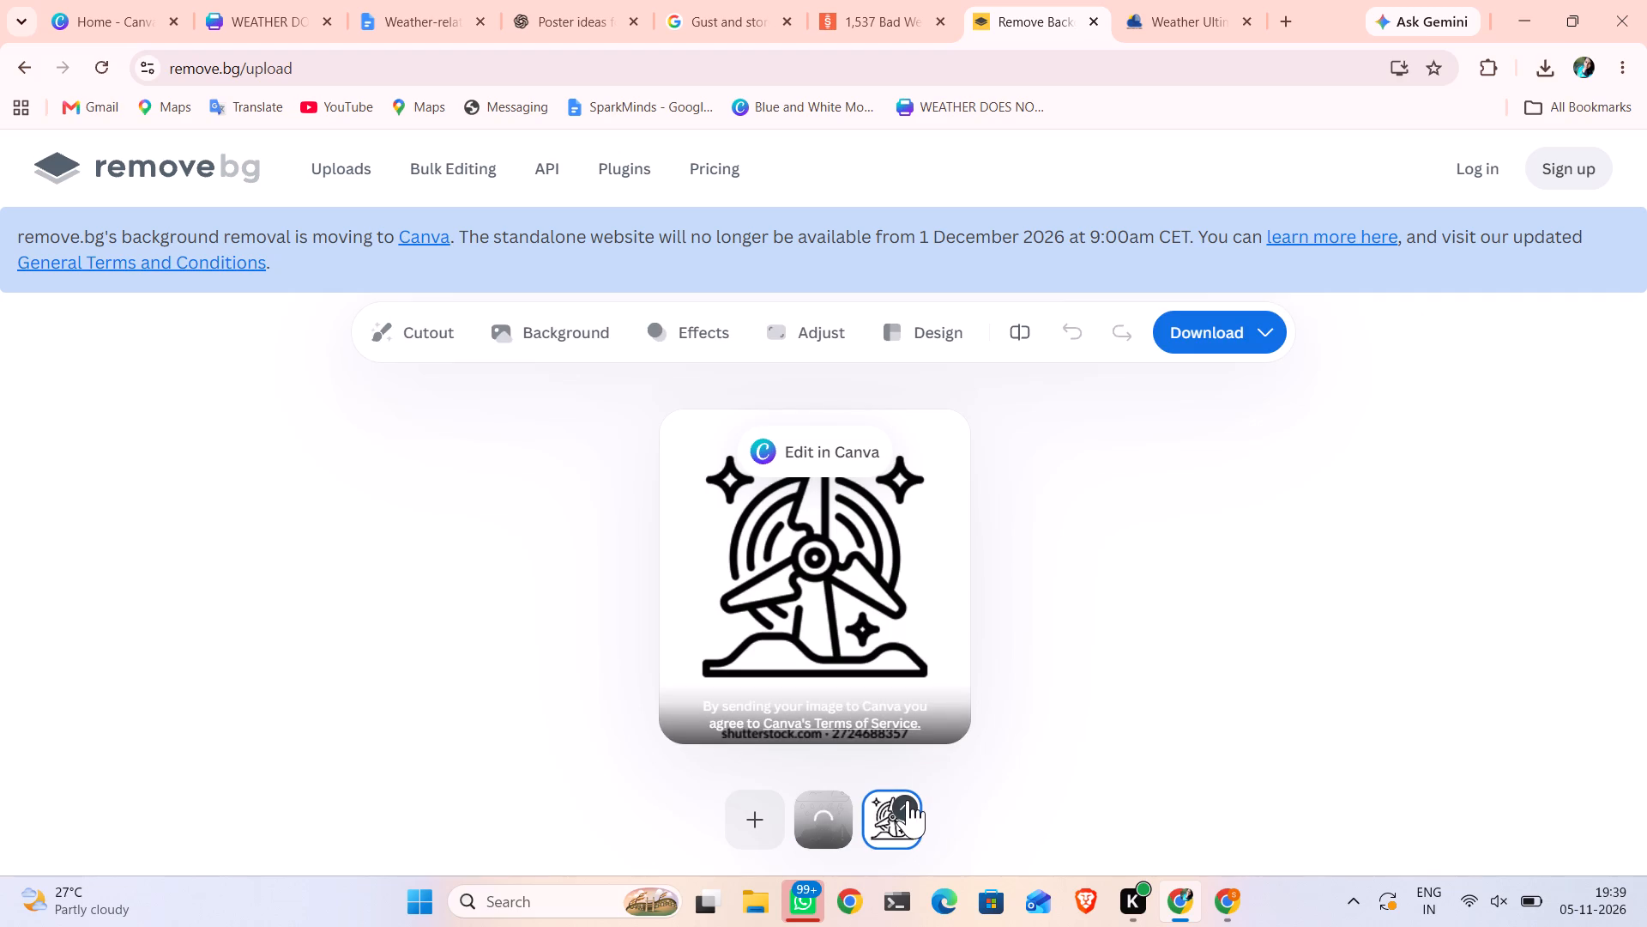
pyautogui.click(903, 758)
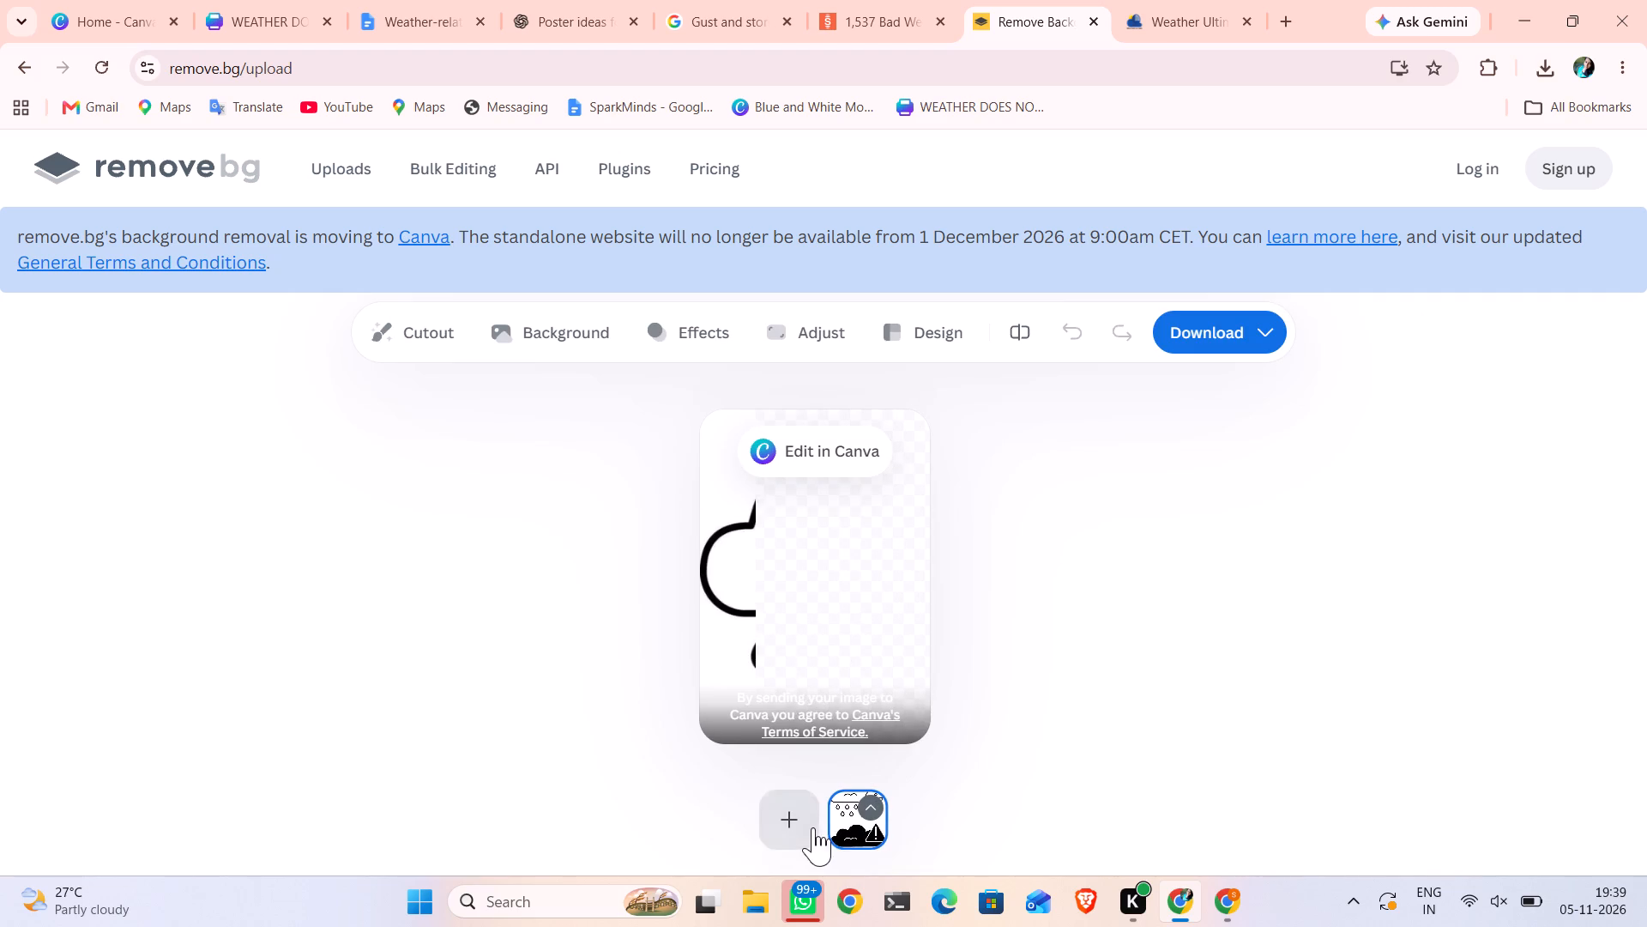
# Download the free 414 x 602 preview of the background-free rain-cloud image.
pyautogui.click(1219, 325)
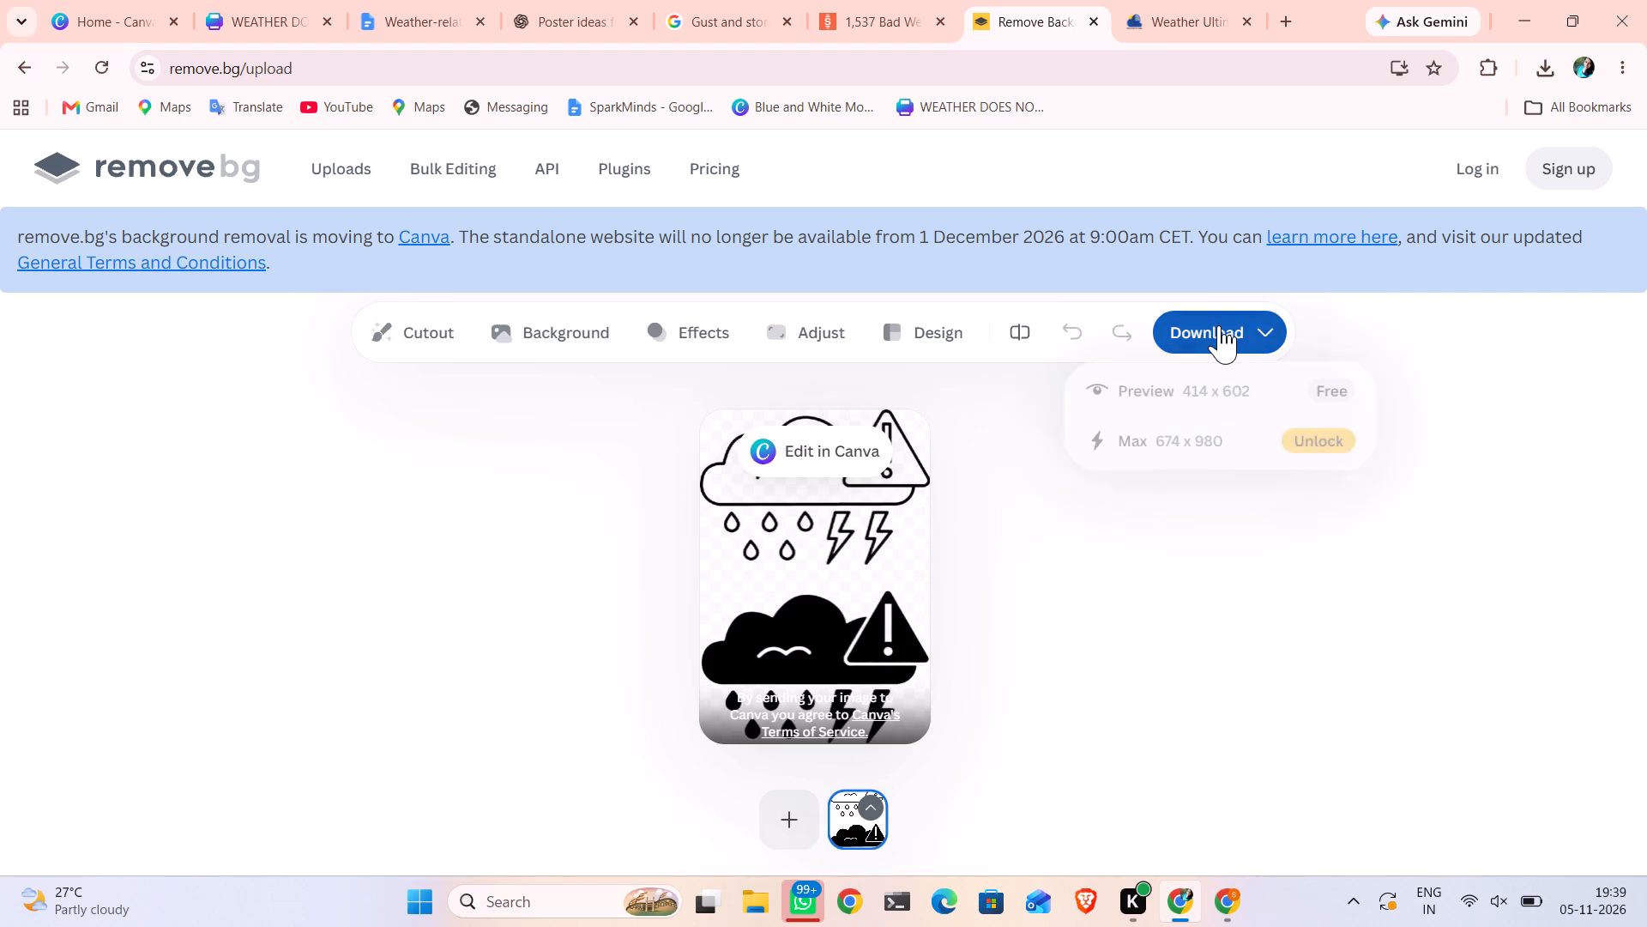
pyautogui.click(1240, 374)
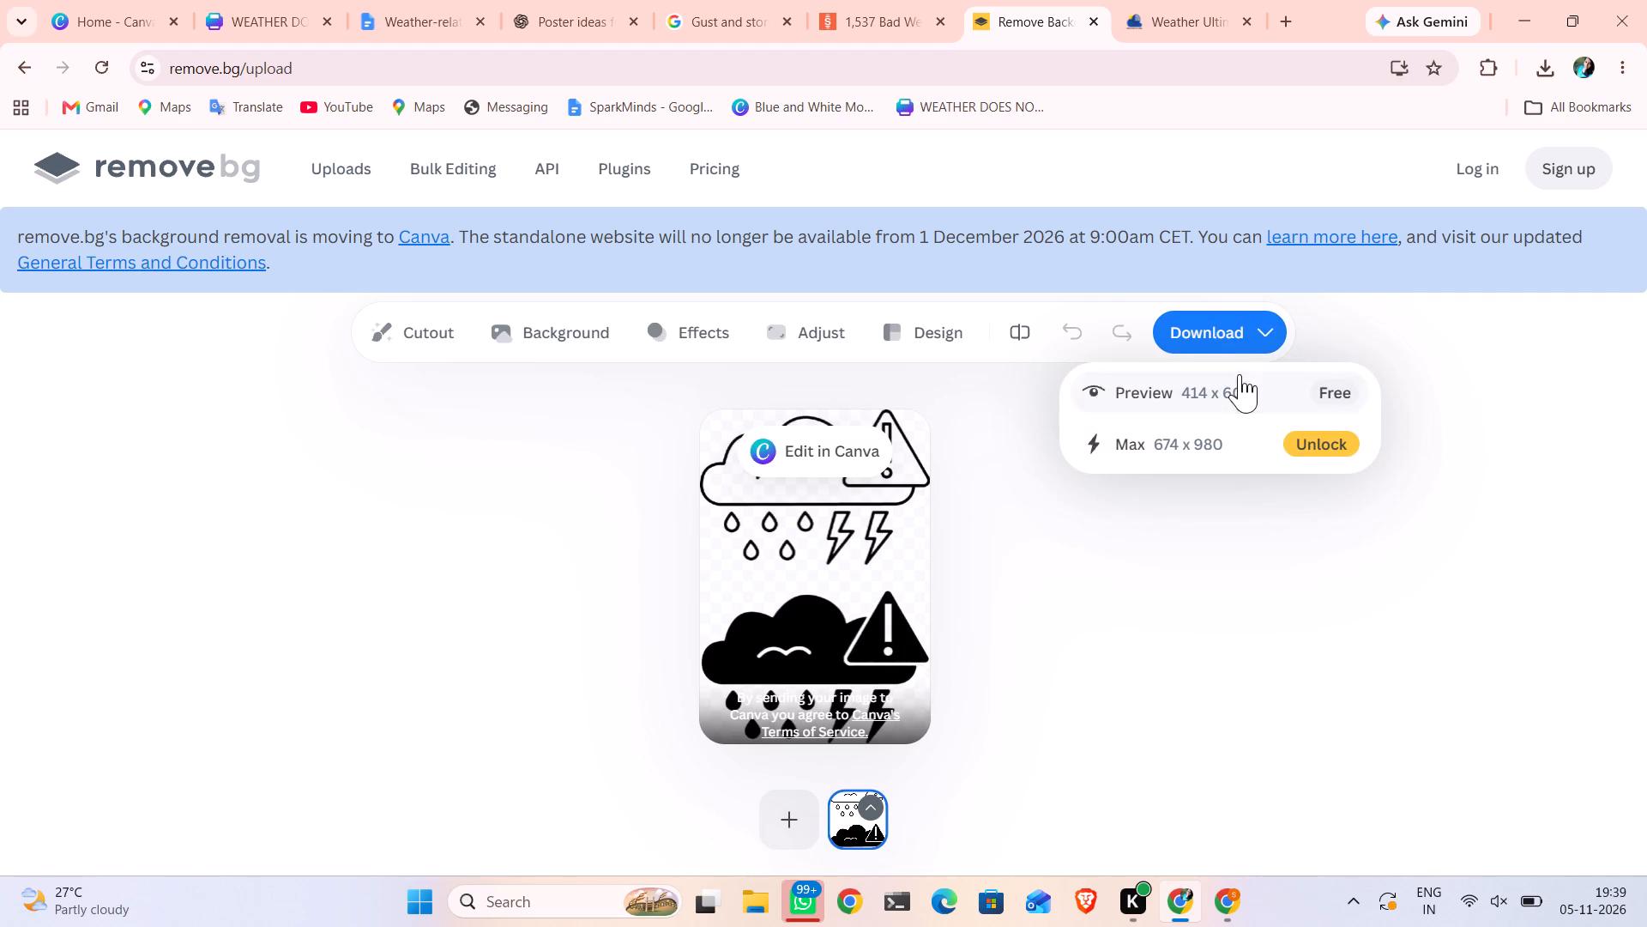
# Upload the downloaded extreme-weather icons image to the Canva design's uploads.
pyautogui.click(250, 13)
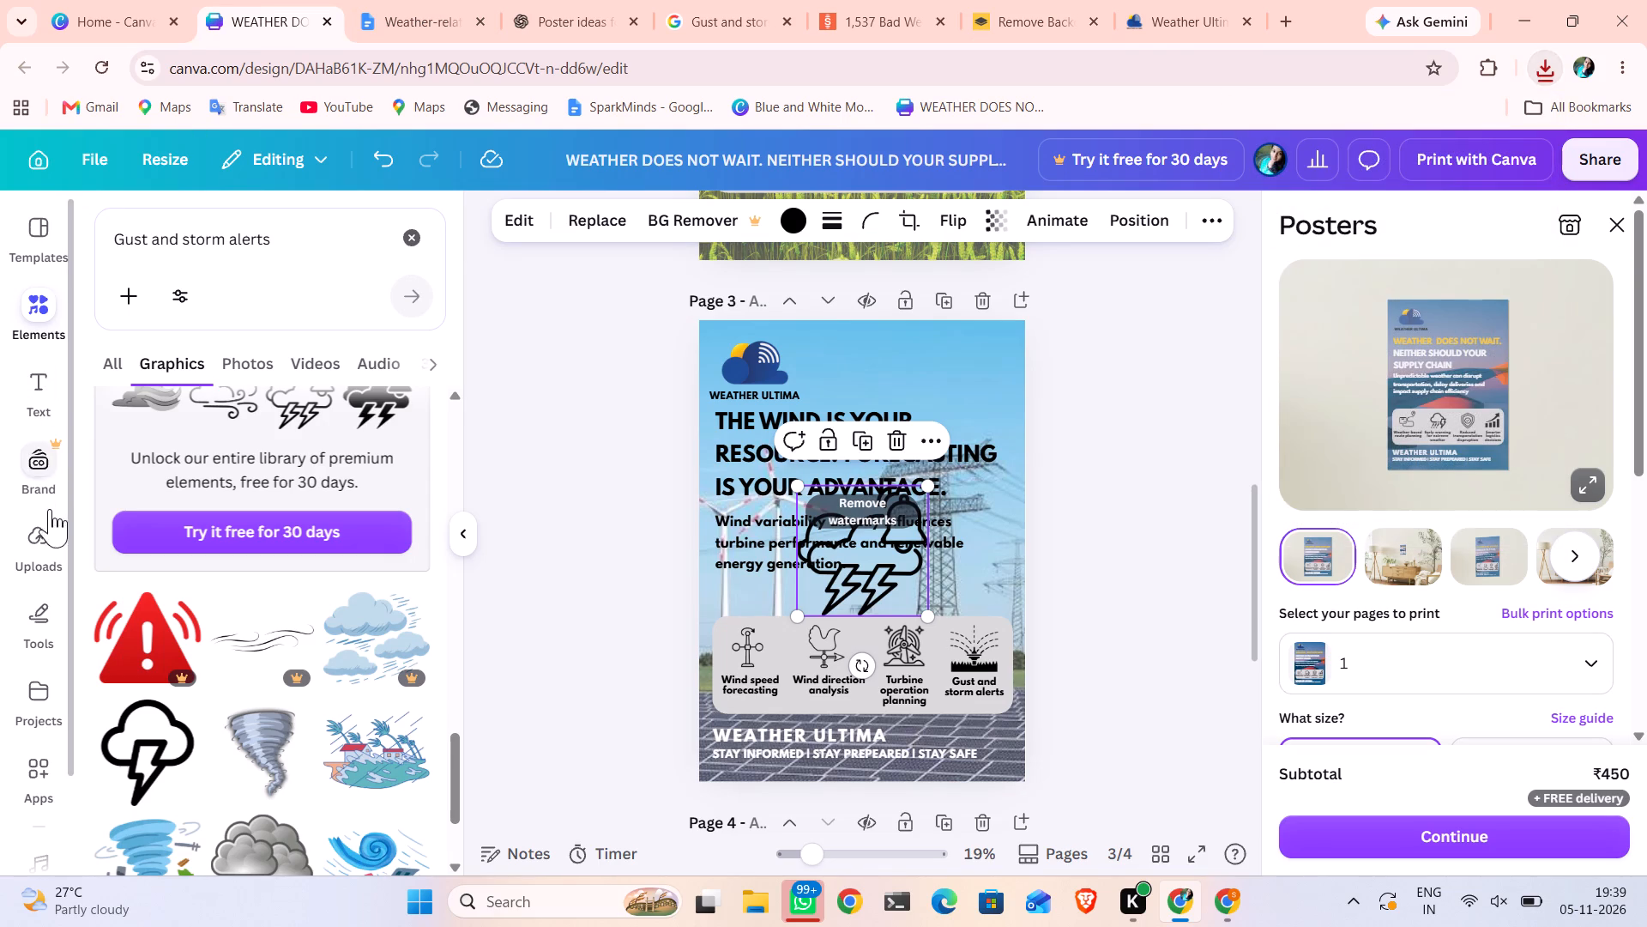
pyautogui.click(40, 536)
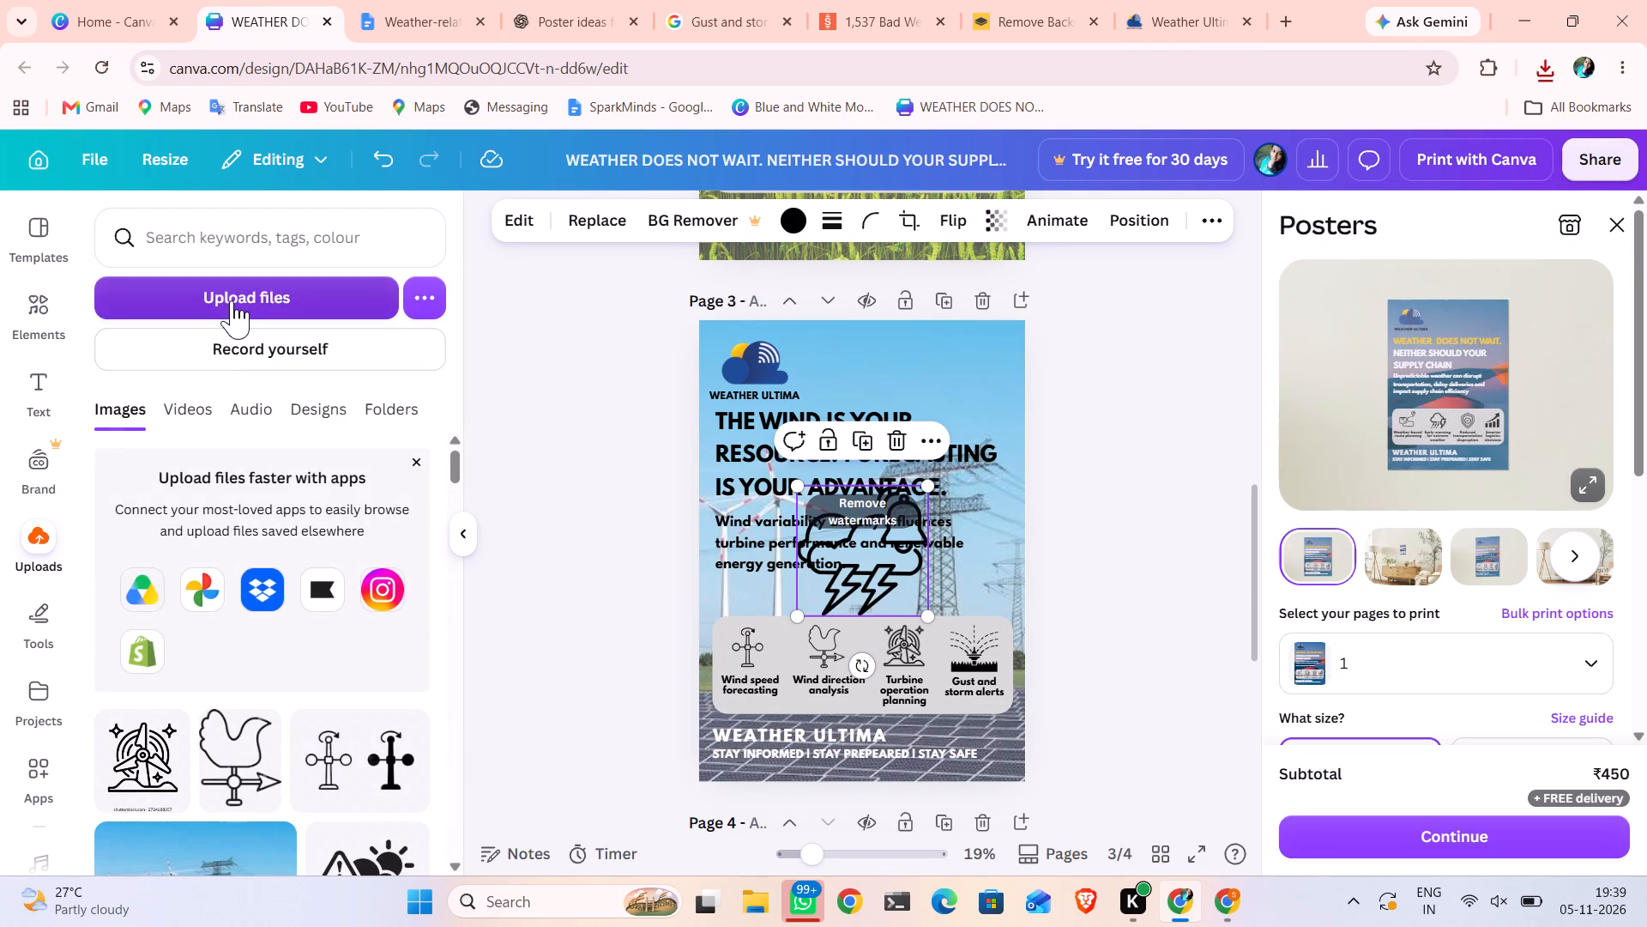
pyautogui.click(232, 300)
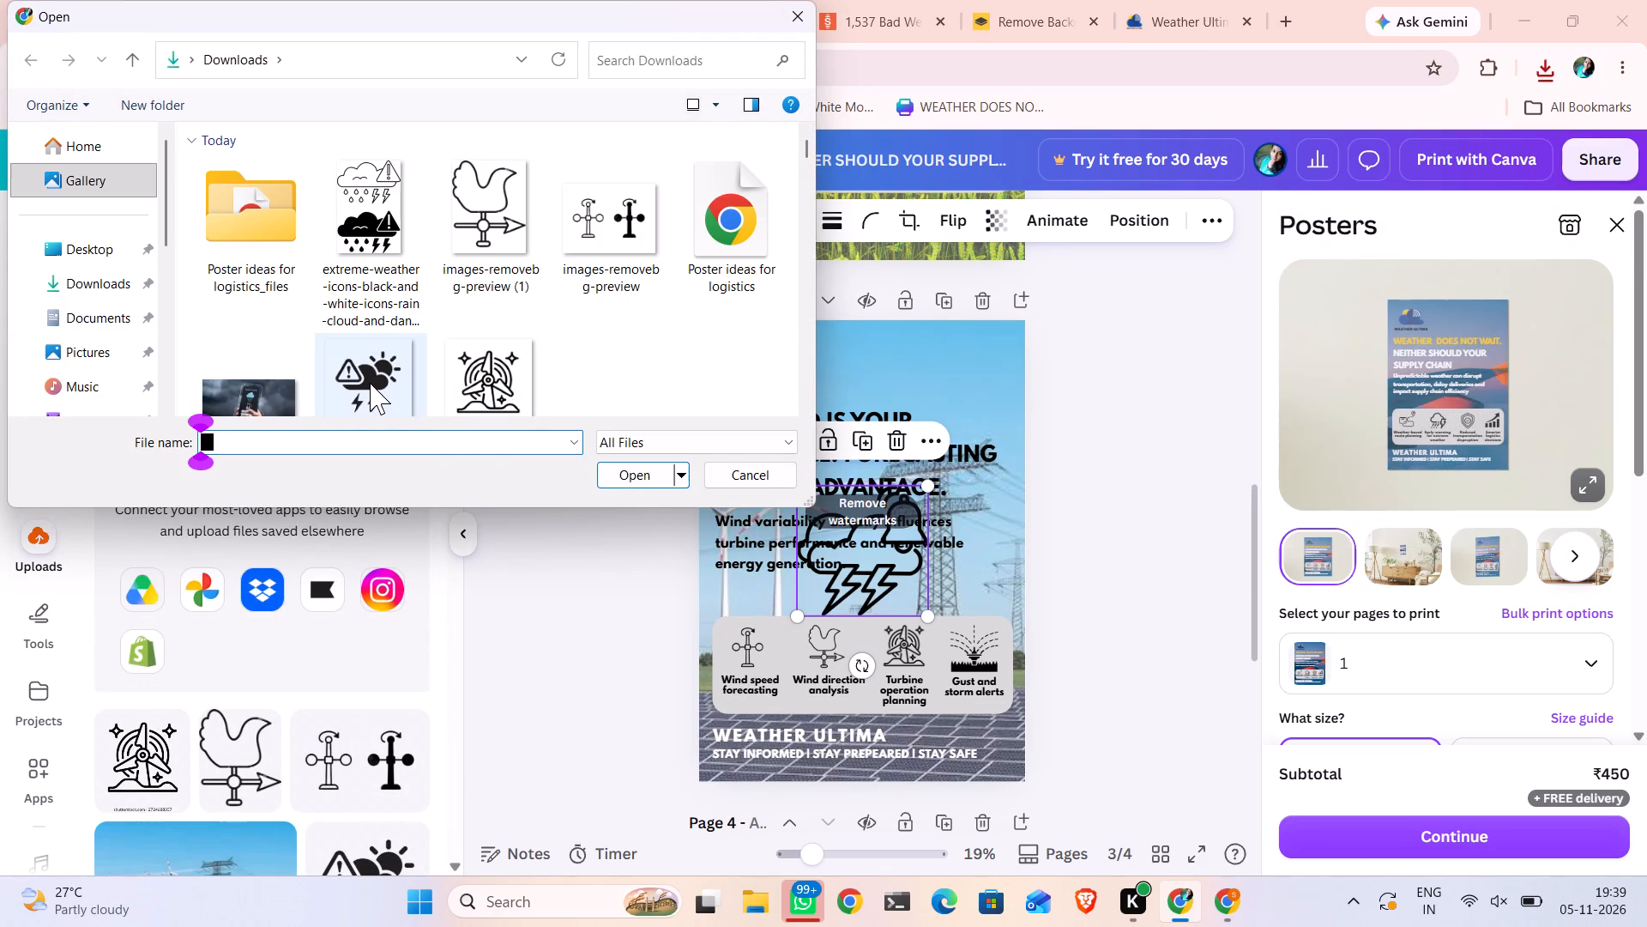
pyautogui.click(347, 219)
pyautogui.click(655, 482)
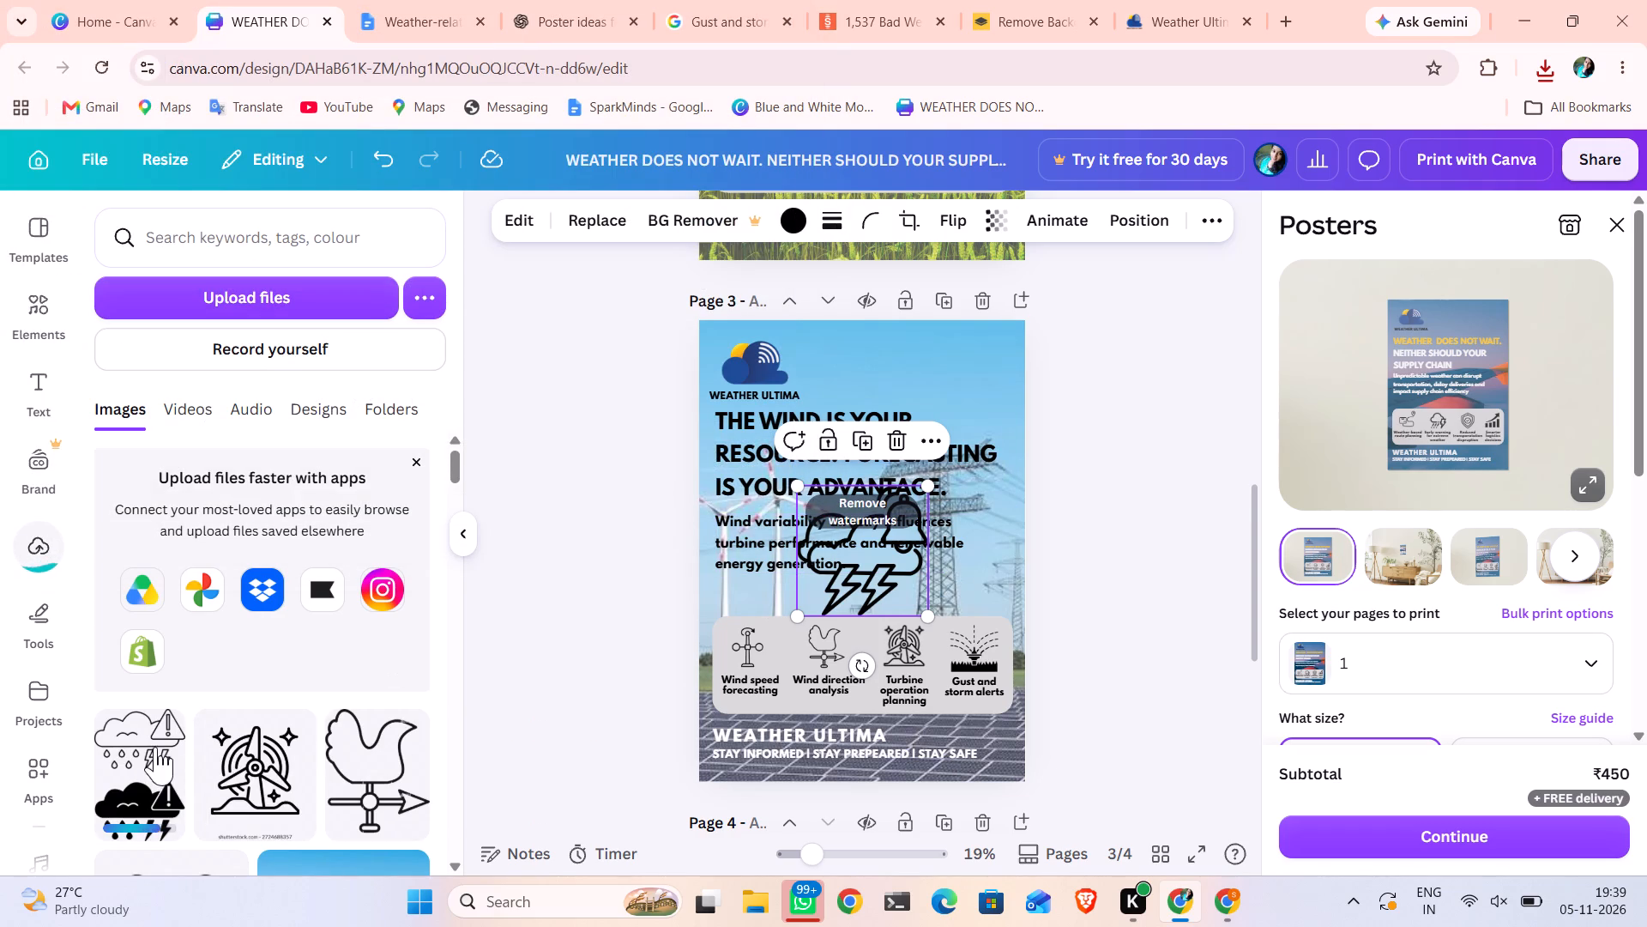
# Delete the old icon above the "Gust and storm alerts" label on page 3.
pyautogui.click(990, 642)
pyautogui.press('\\')
pyautogui.press('\\')
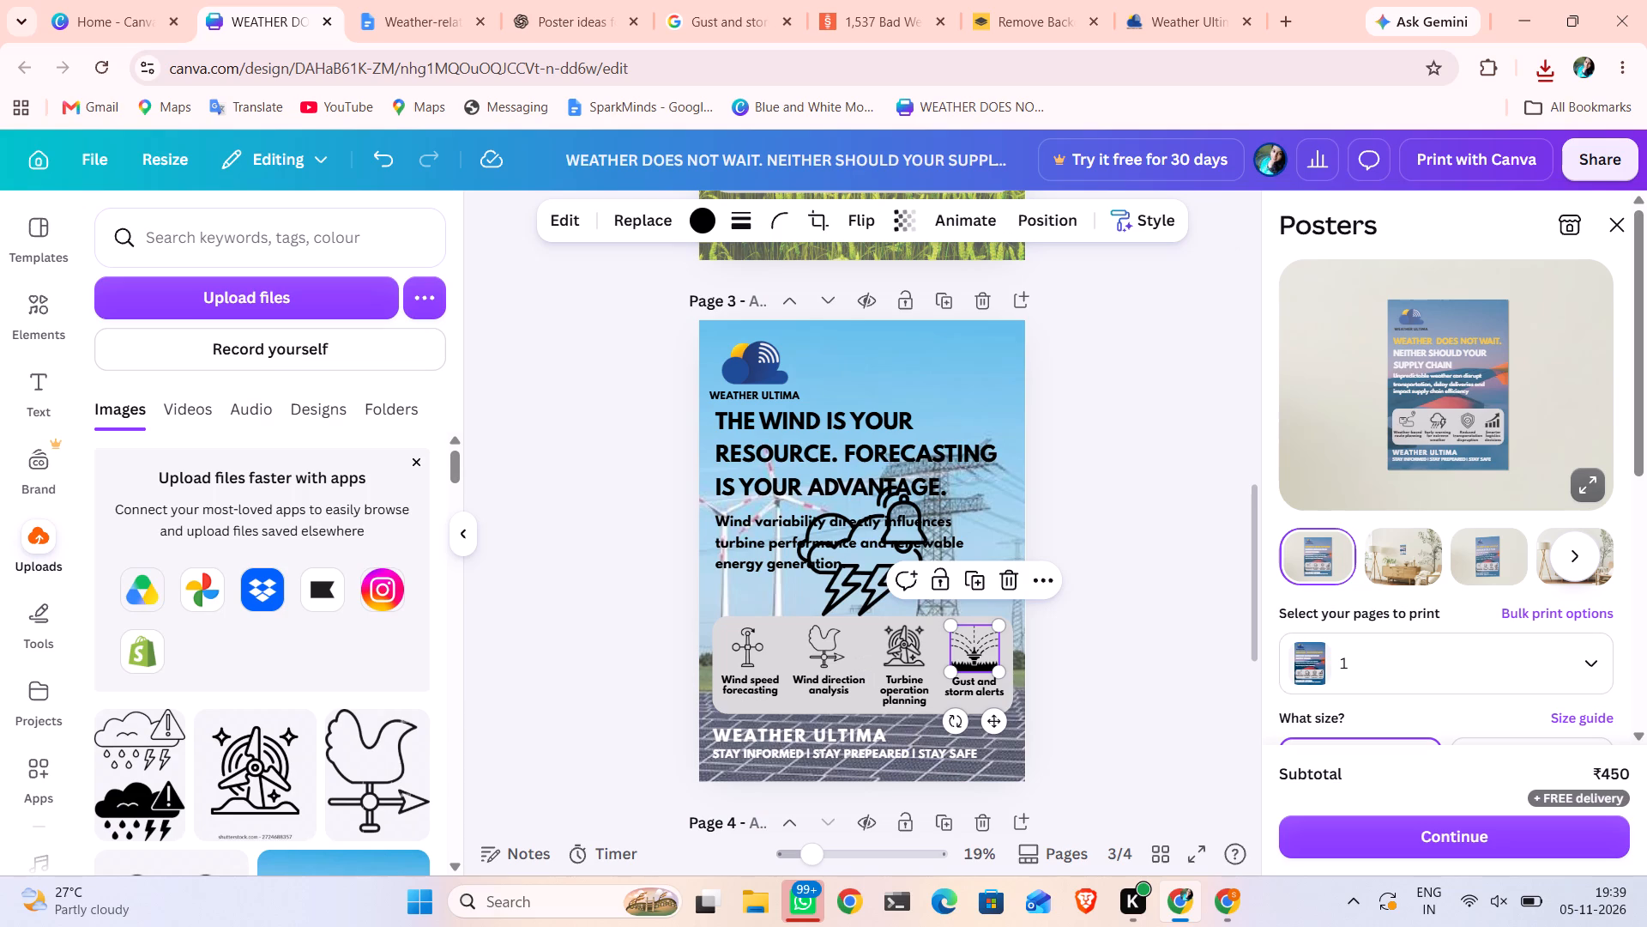
pyautogui.click(975, 651)
pyautogui.press('BackSpace')
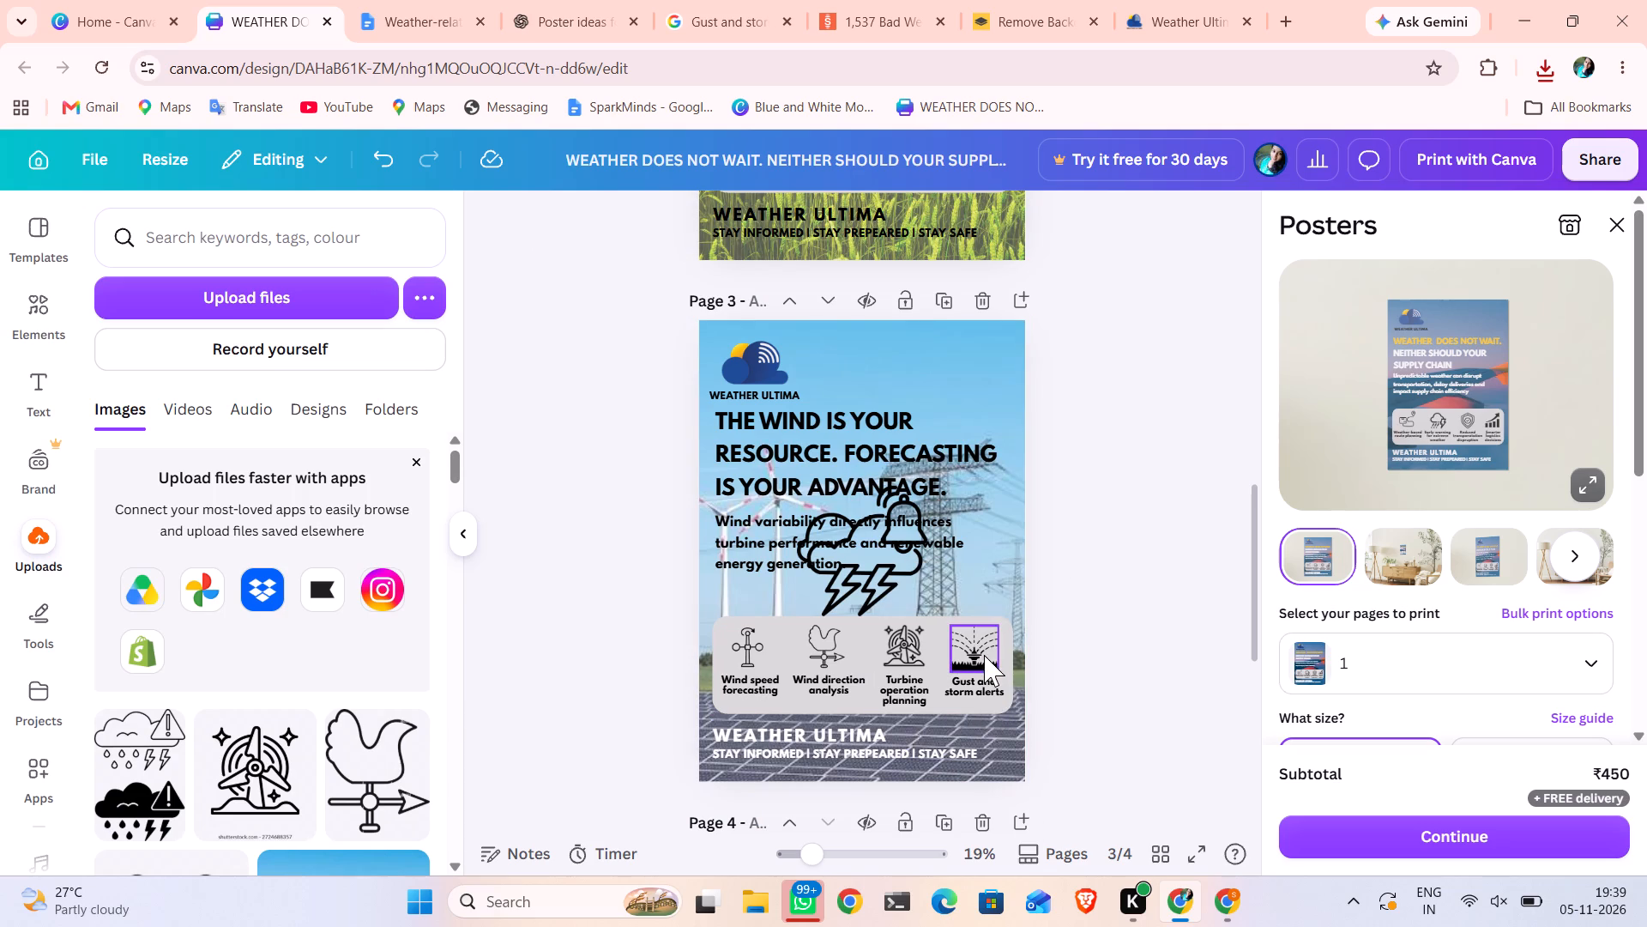
pyautogui.click(984, 655)
pyautogui.press('BackSpace')
pyautogui.press('\\')
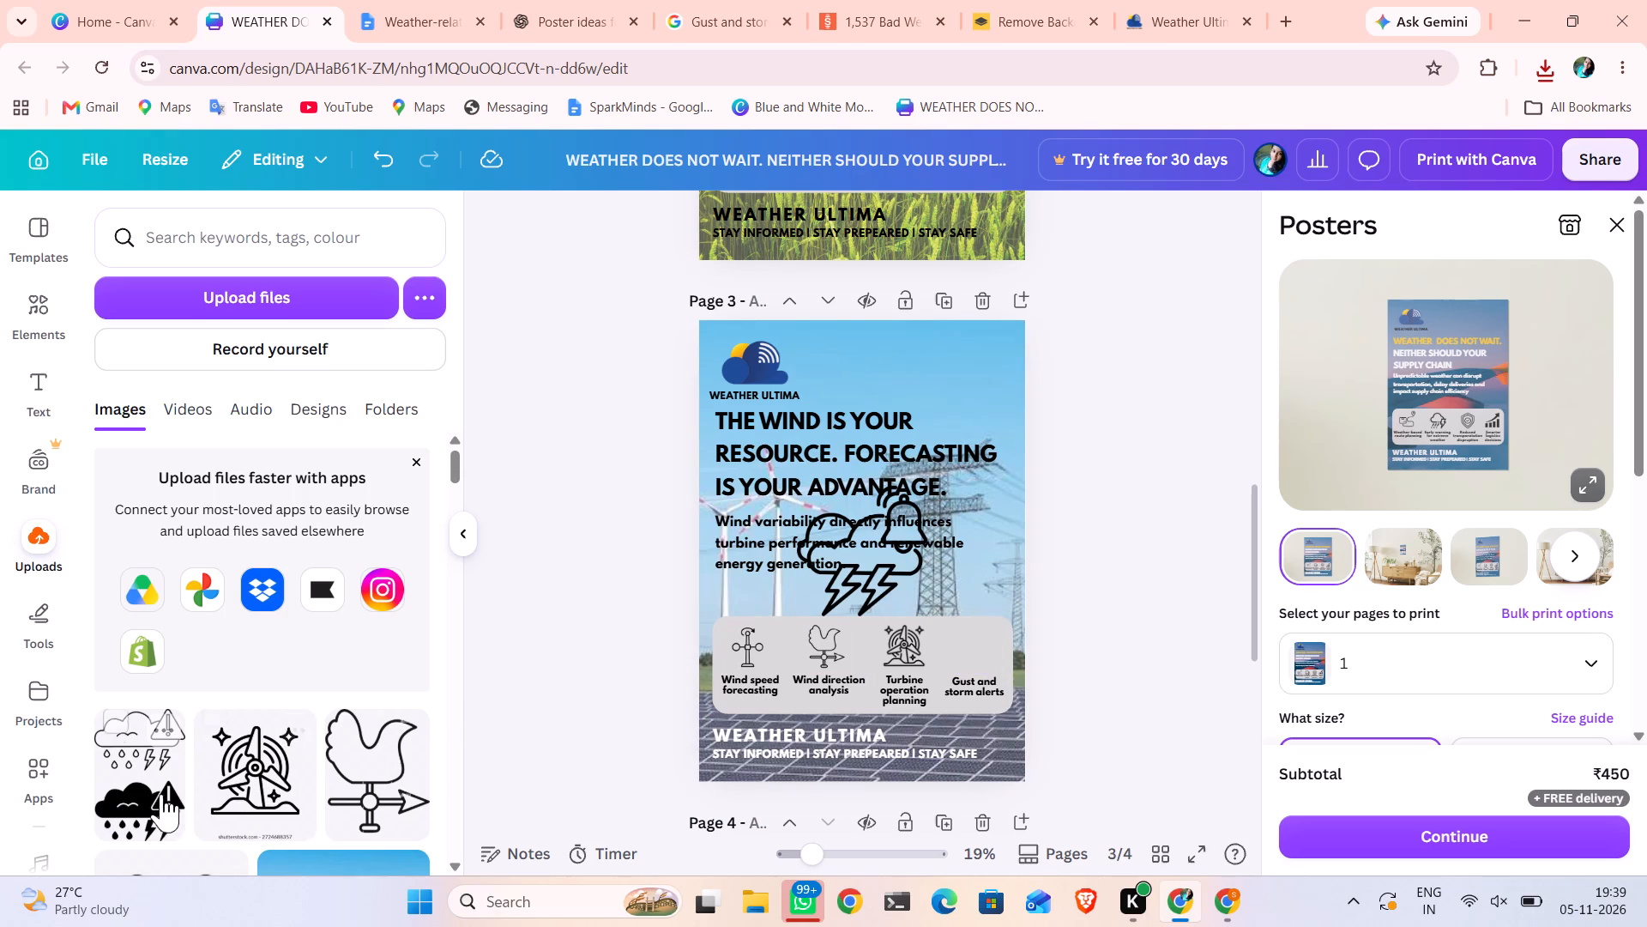
# Add the uploaded rain-cloud warning image to page 3 and crop it to only the upper outlined cloud.
pyautogui.click(165, 795)
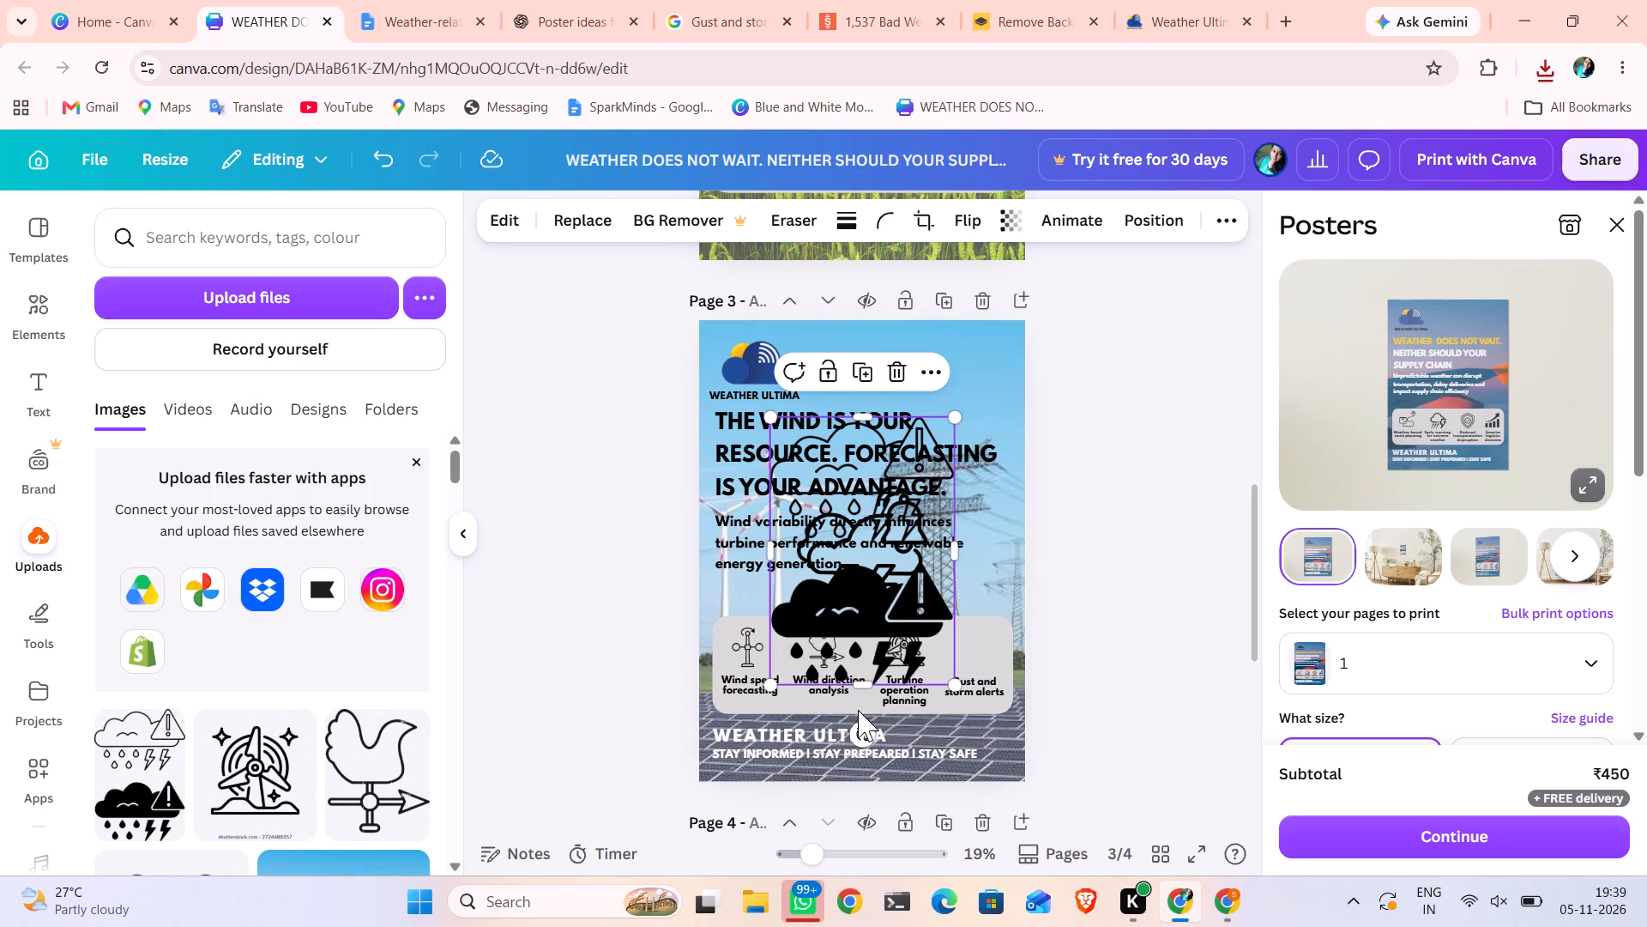
pyautogui.moveTo(860, 689); pyautogui.dragTo(848, 569)
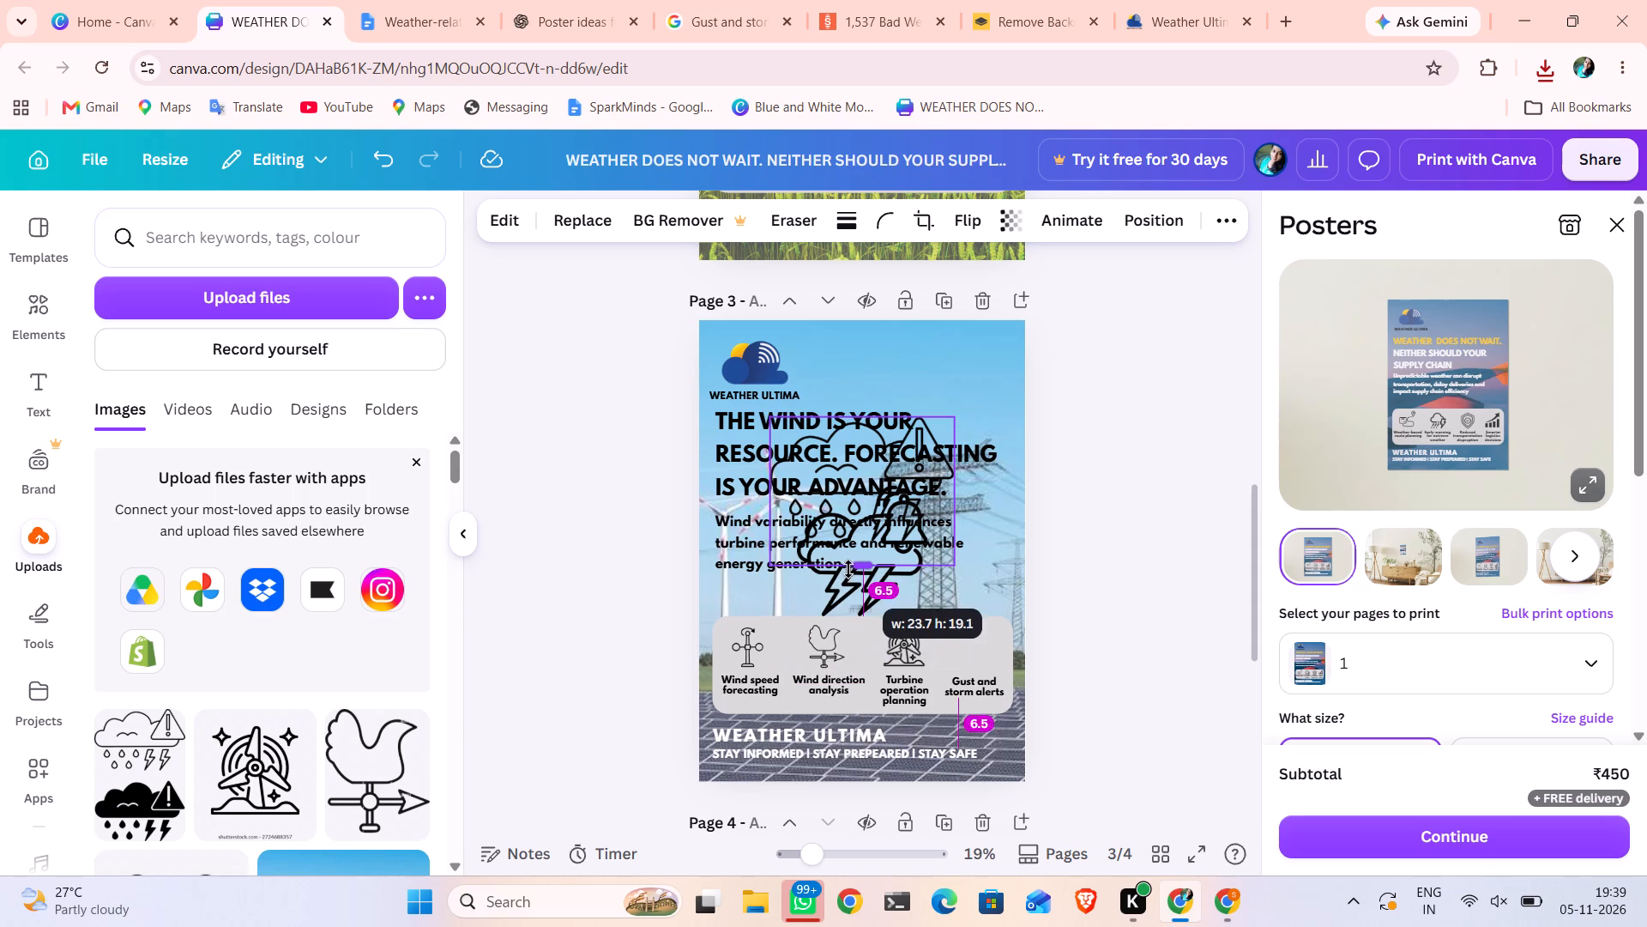
pyautogui.moveTo(848, 569); pyautogui.dragTo(866, 615)
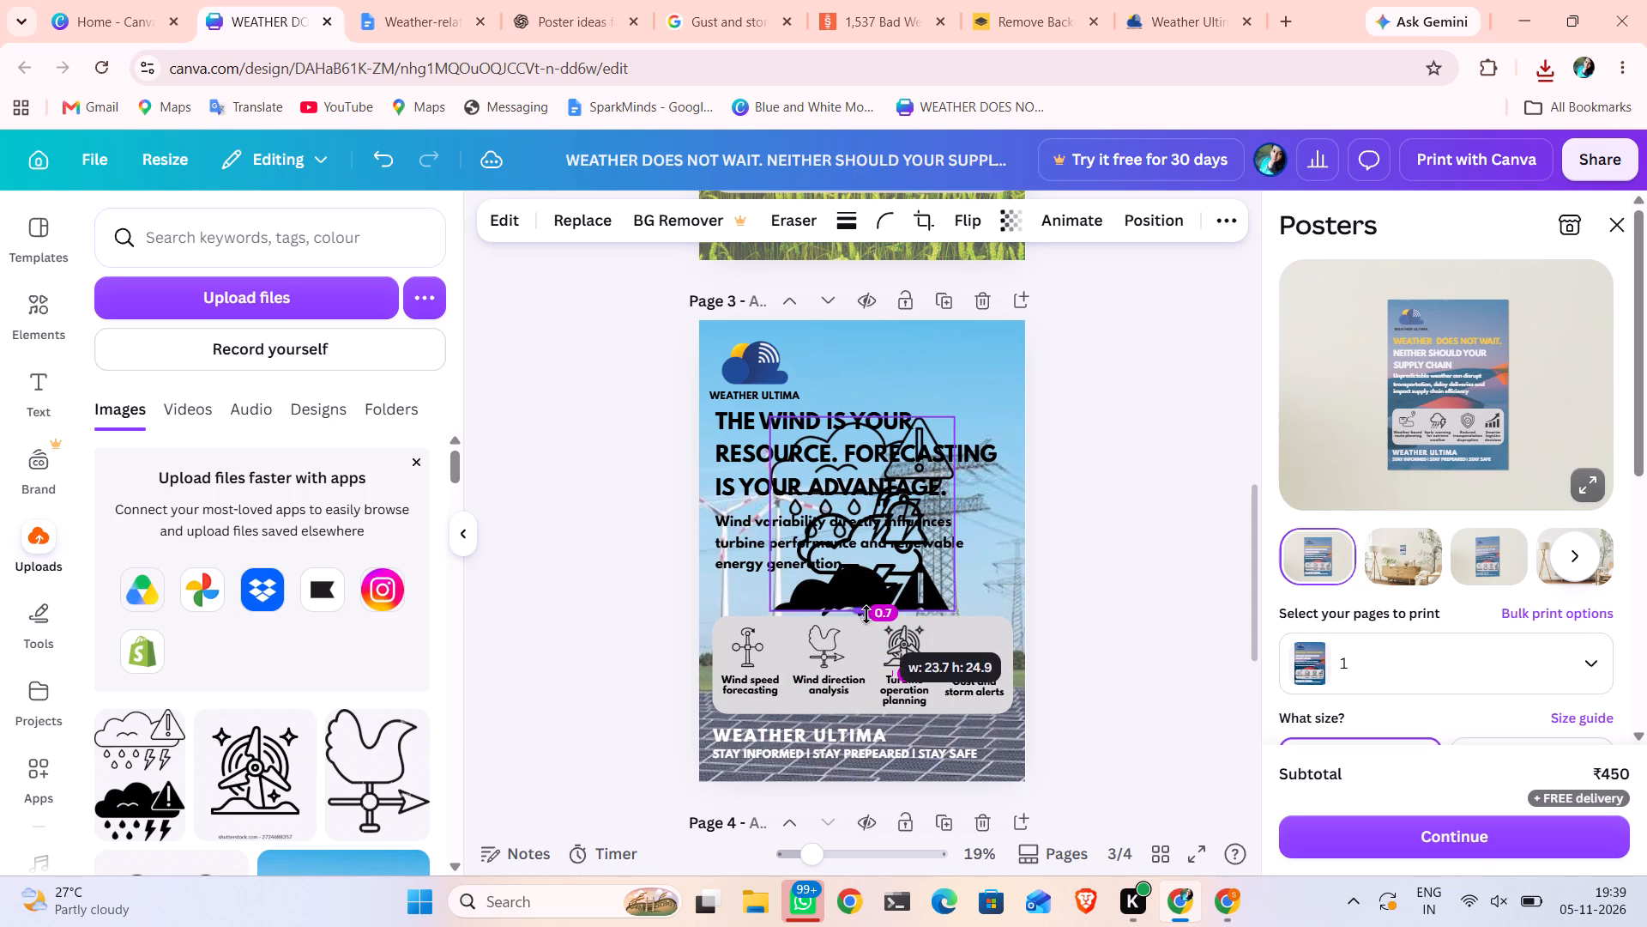
pyautogui.moveTo(866, 615); pyautogui.dragTo(874, 556)
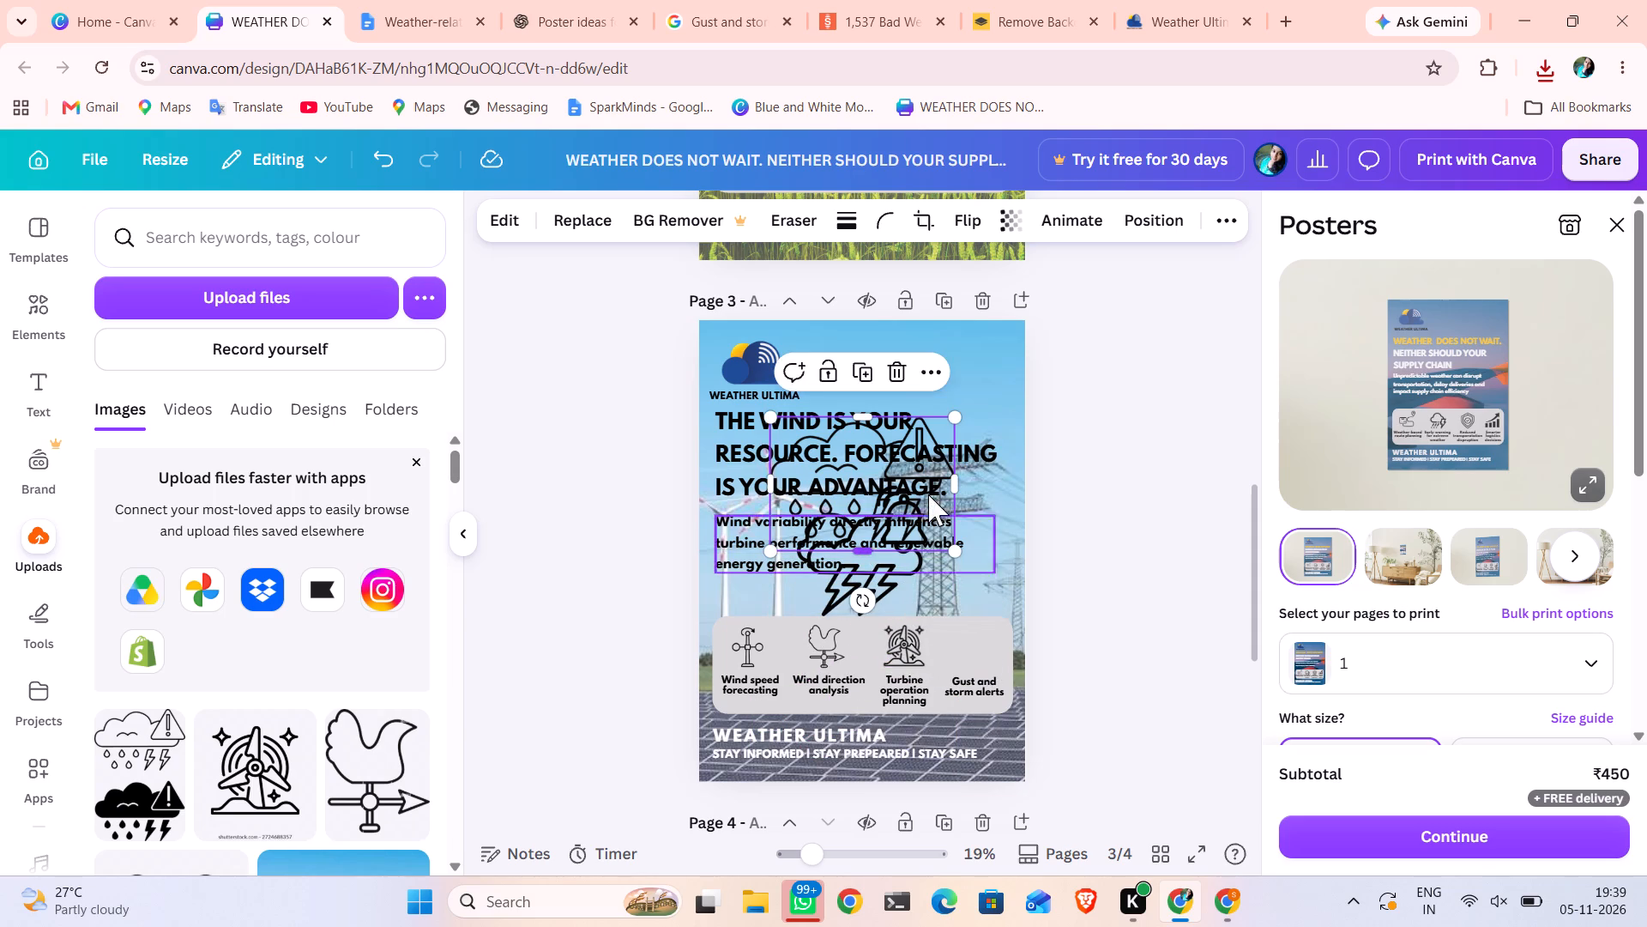
# Shrink the cropped cloud icon and place it above the "Gust and storm alerts" label, in line with the other highlight icons.
pyautogui.moveTo(956, 410); pyautogui.dragTo(915, 463)
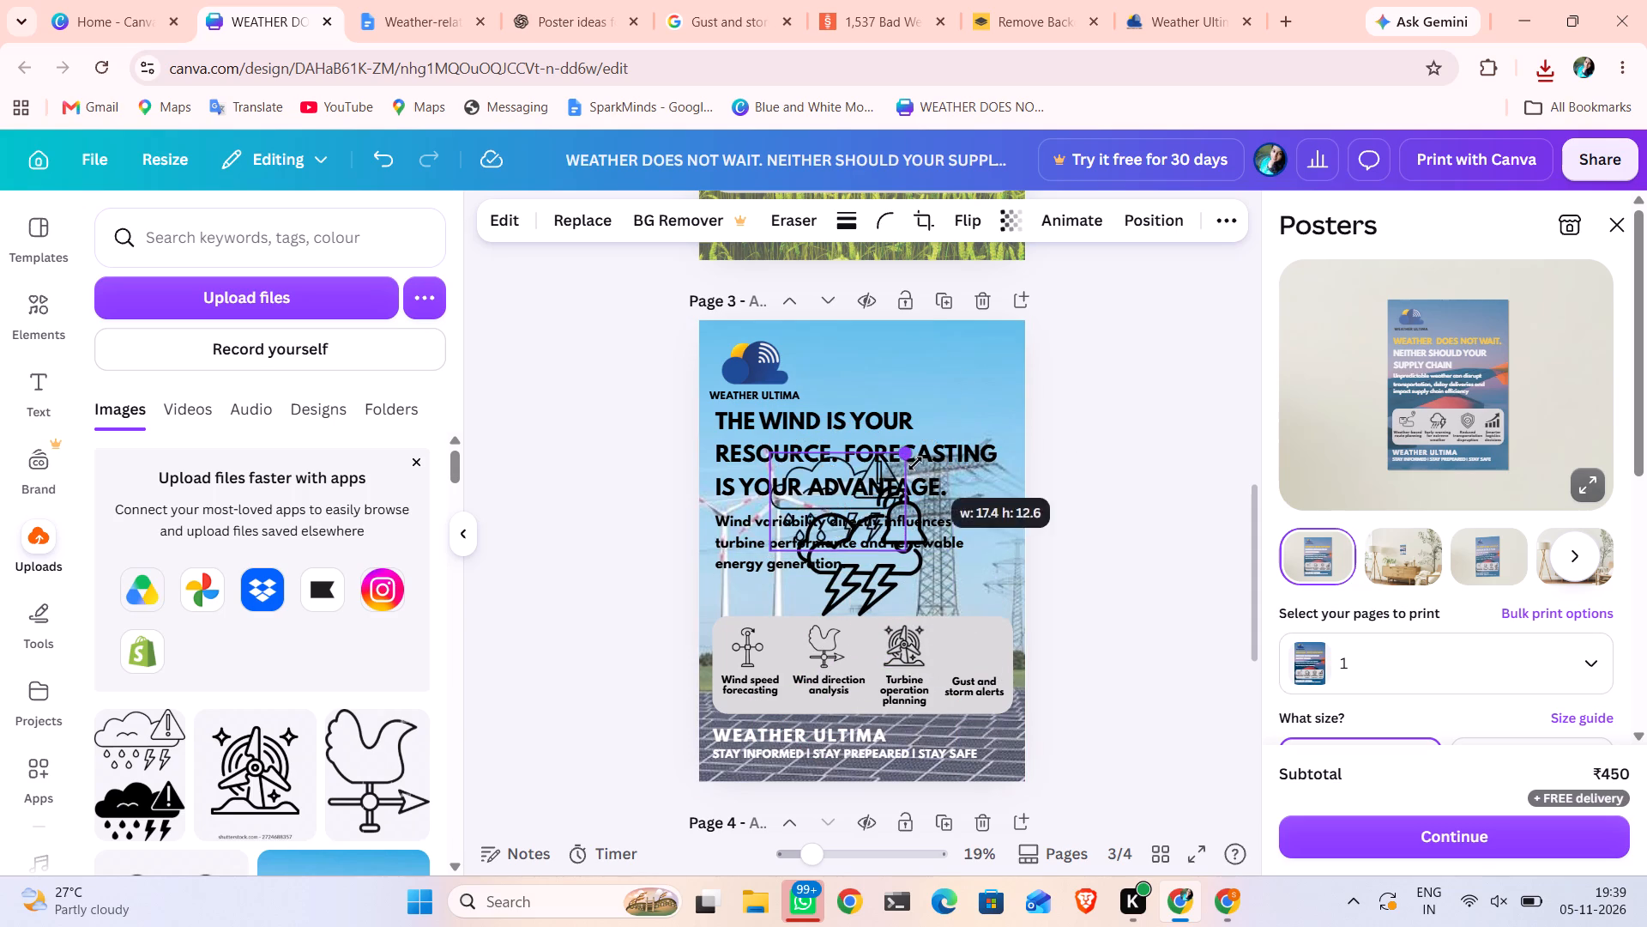
pyautogui.moveTo(915, 463); pyautogui.dragTo(872, 512)
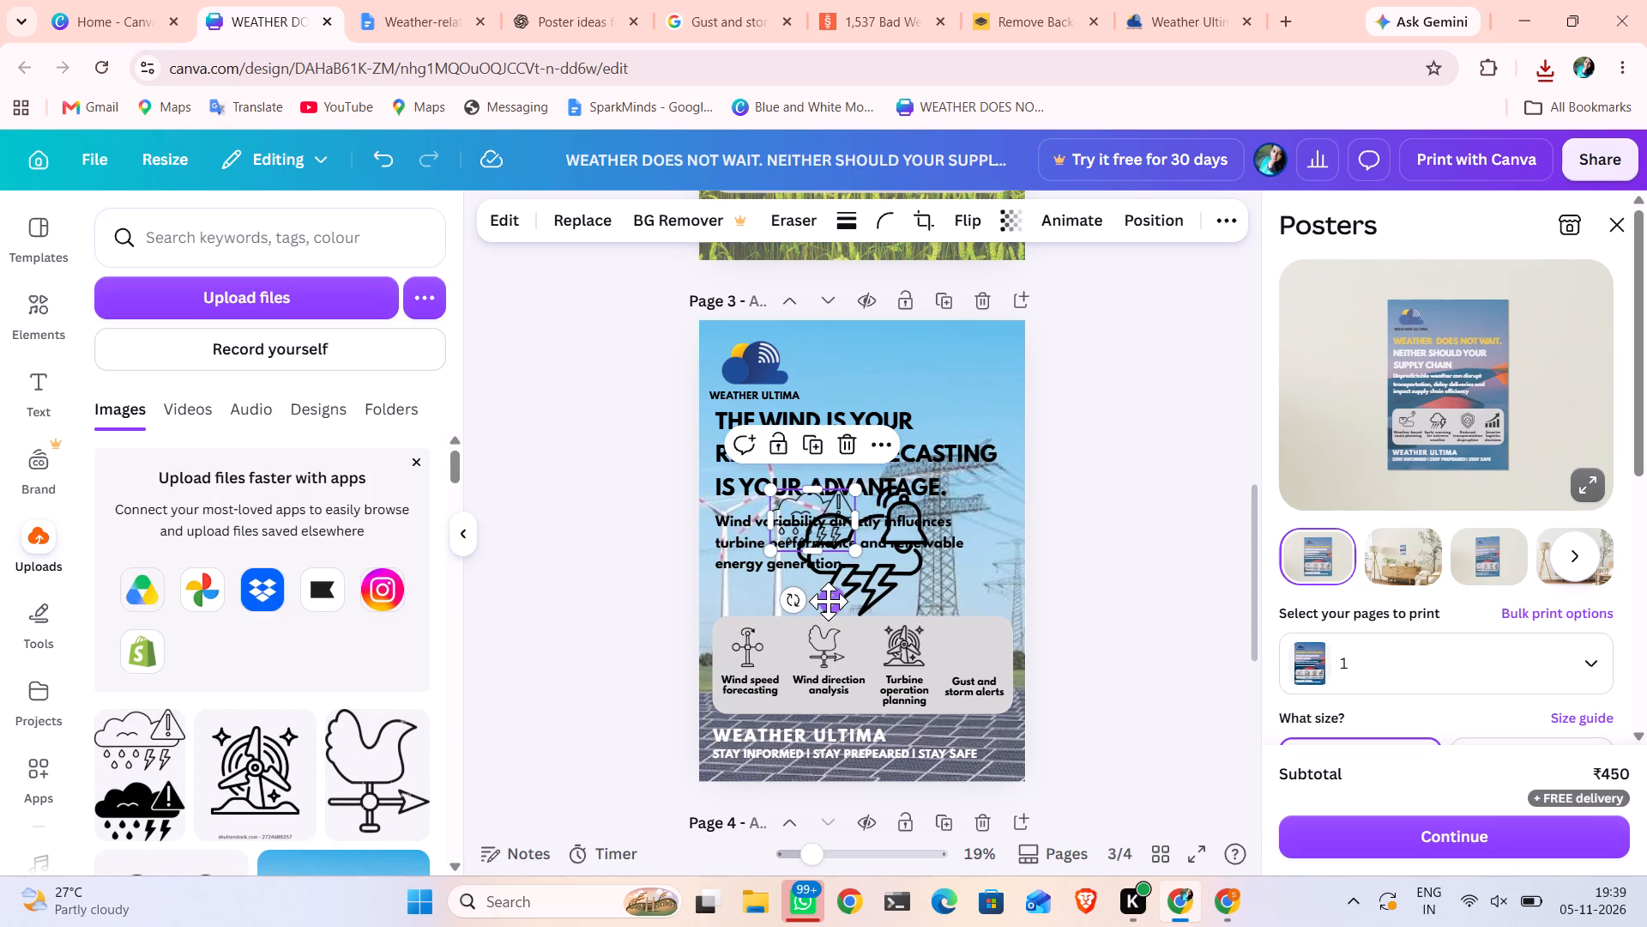
pyautogui.moveTo(828, 601); pyautogui.dragTo(970, 722)
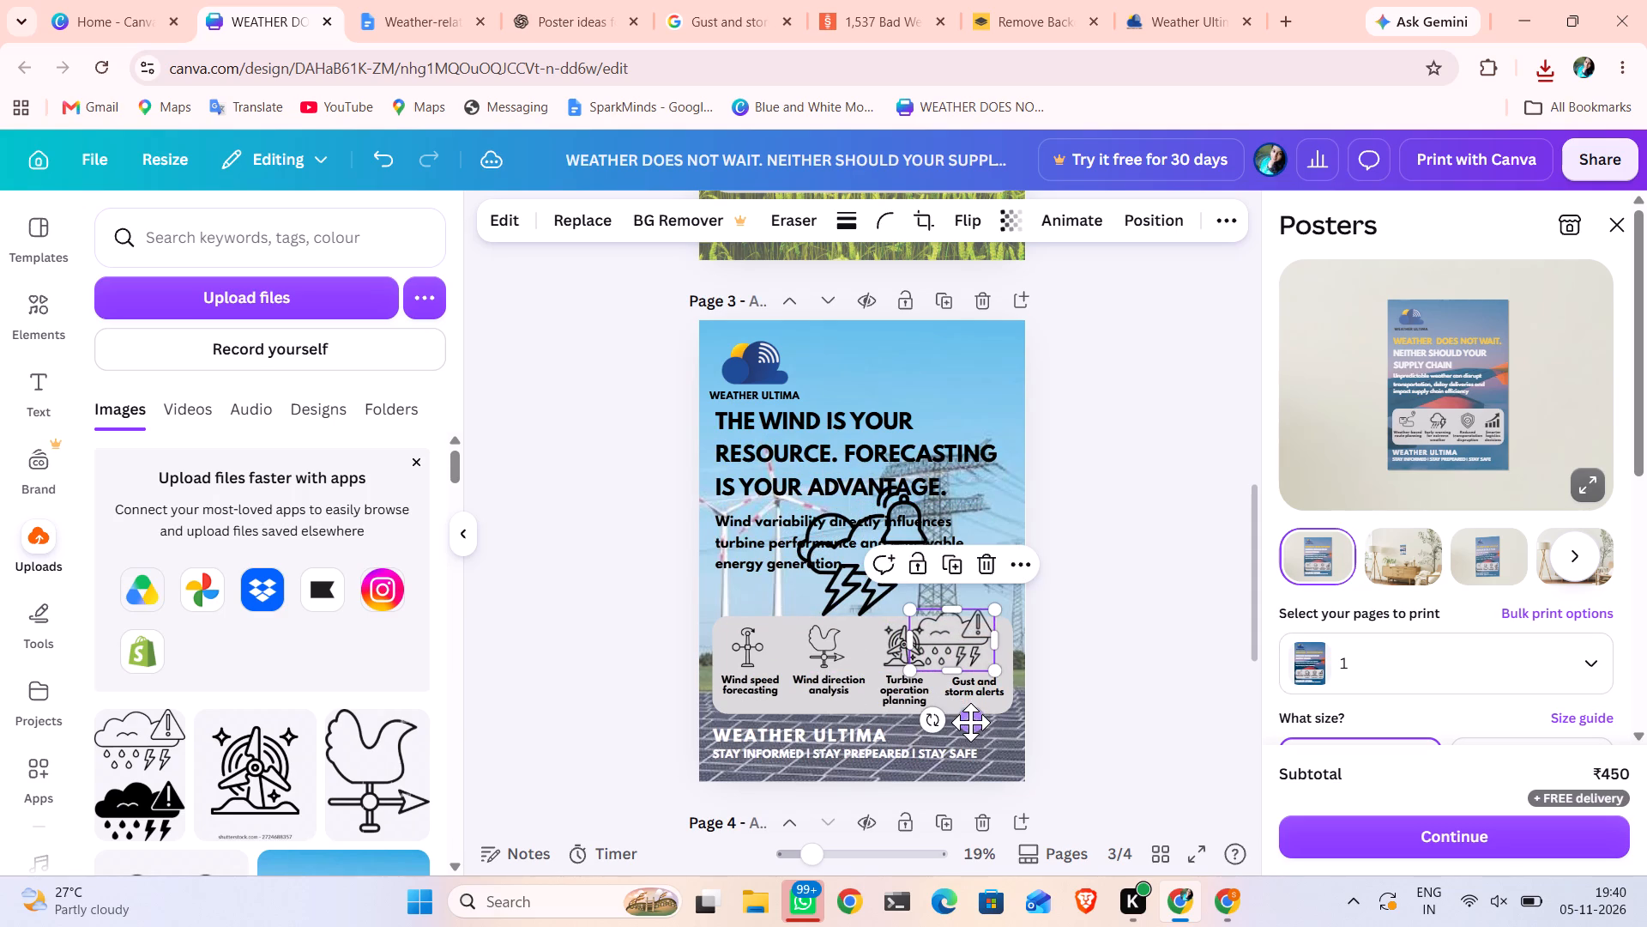
pyautogui.moveTo(994, 615); pyautogui.dragTo(976, 634)
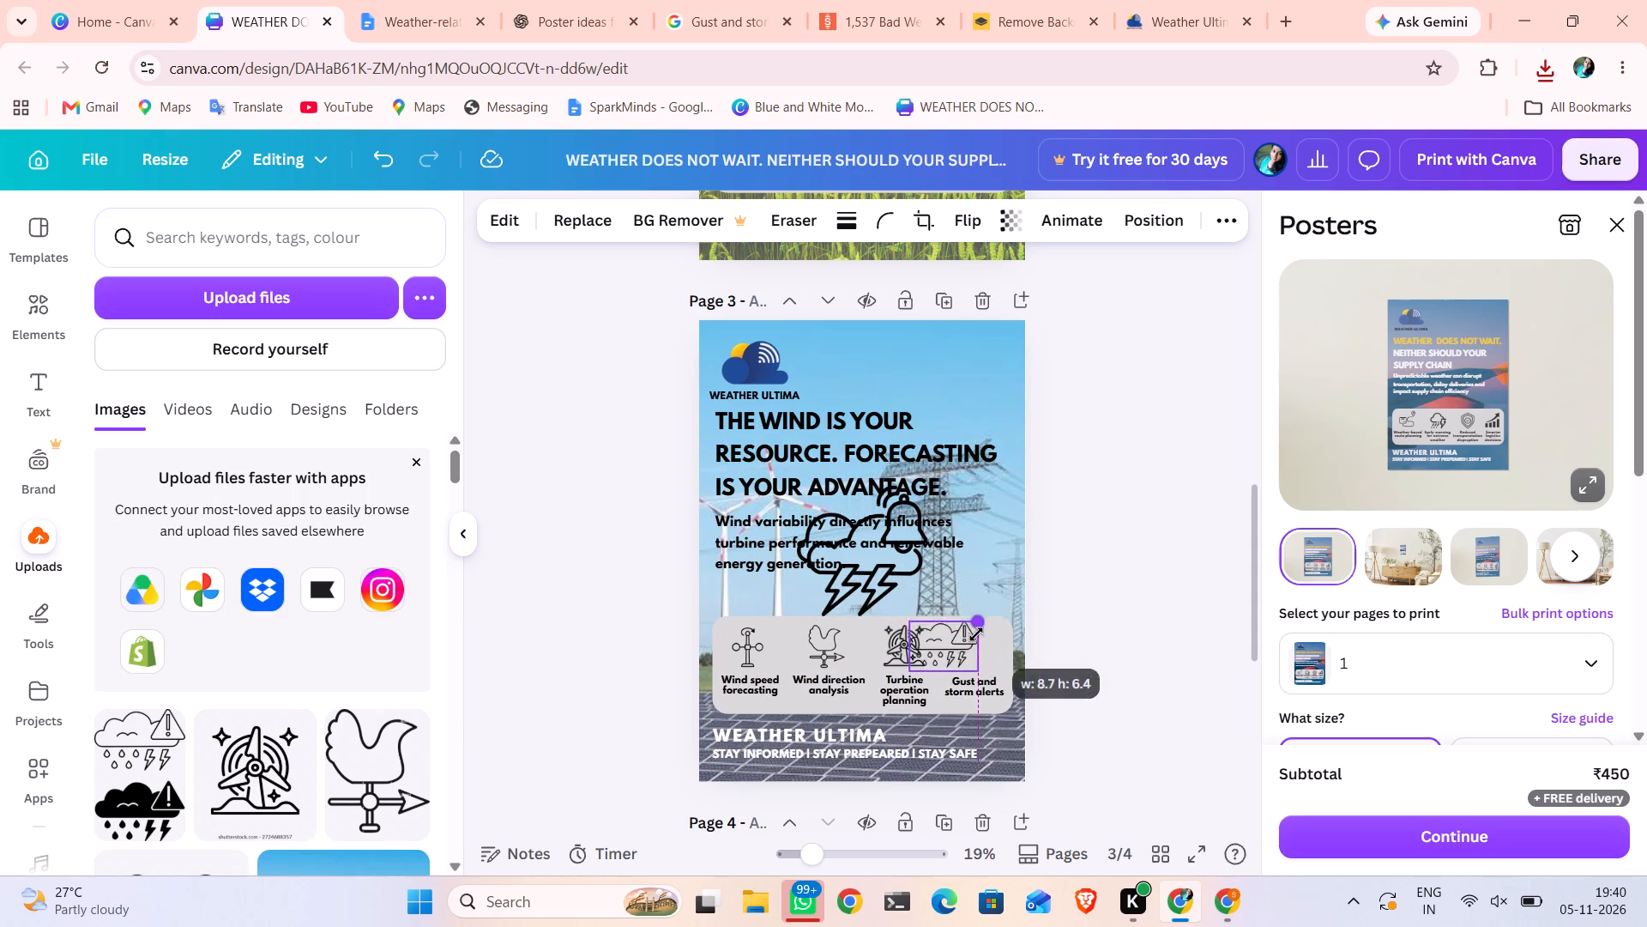
pyautogui.moveTo(976, 634); pyautogui.dragTo(971, 639)
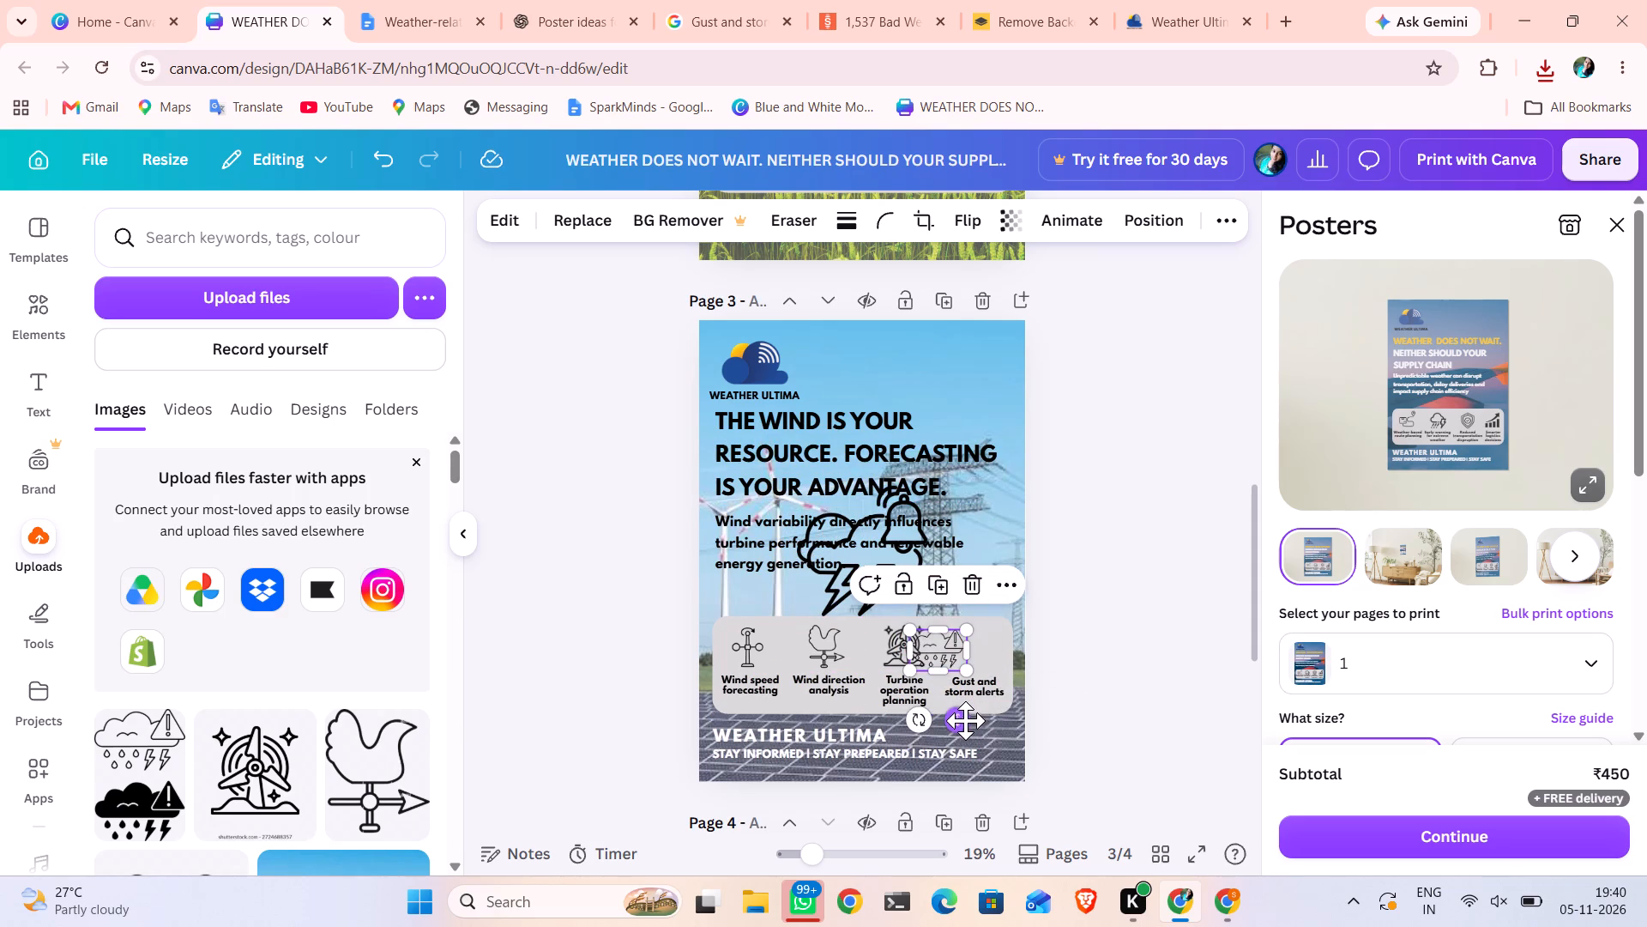
pyautogui.moveTo(965, 721); pyautogui.dragTo(1000, 722)
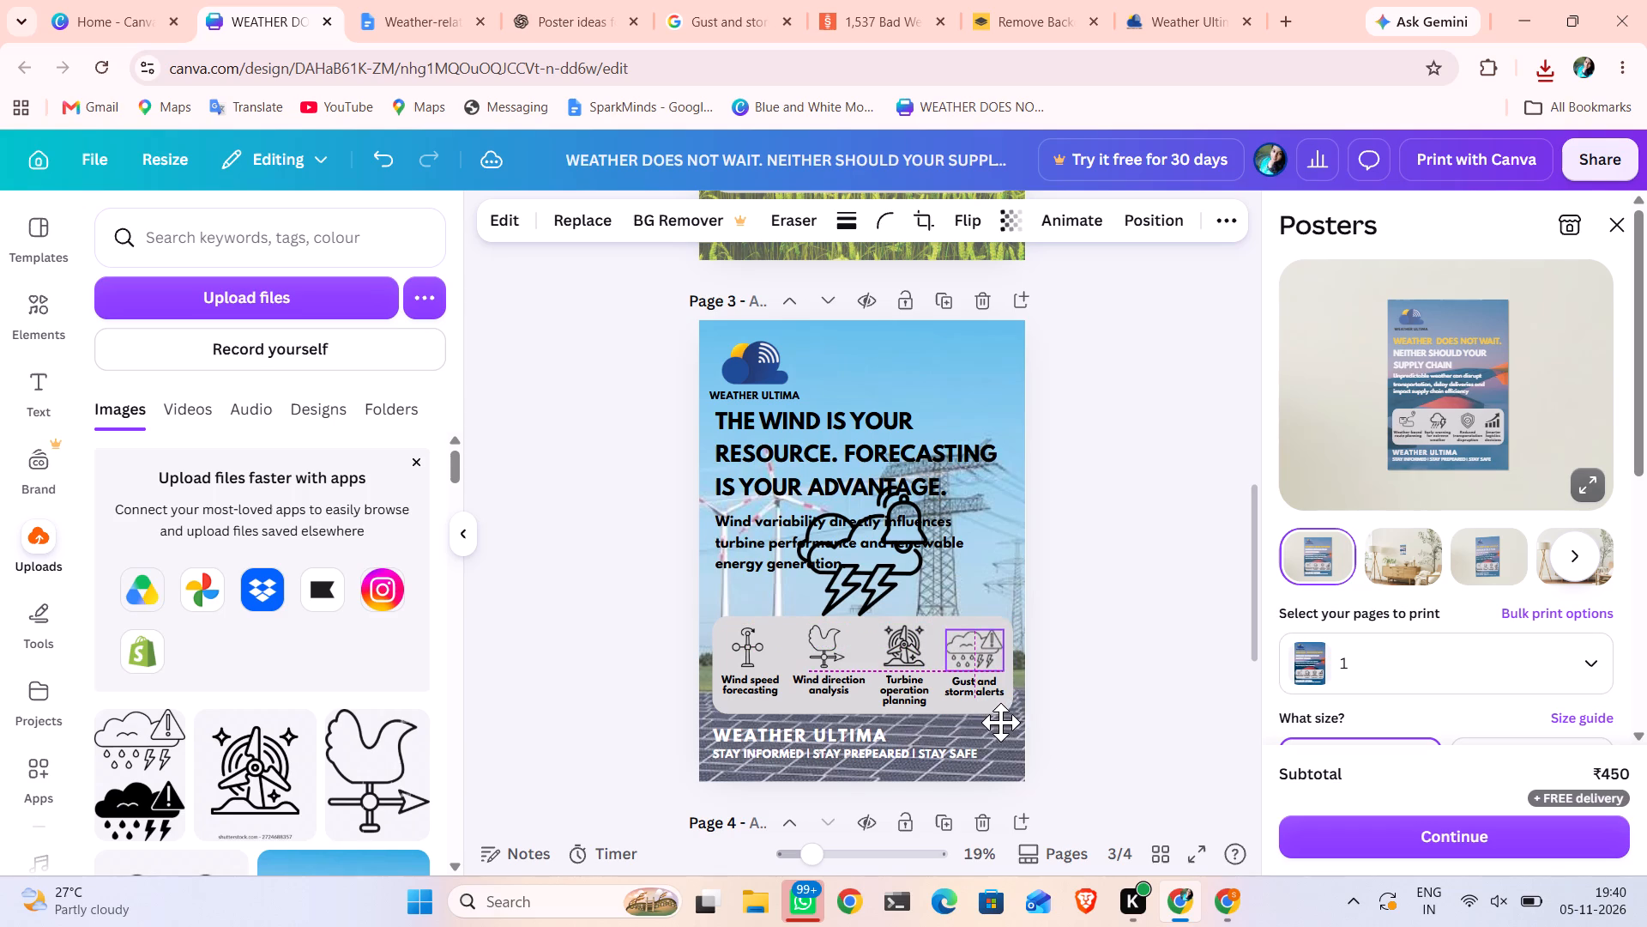
pyautogui.moveTo(1000, 722); pyautogui.dragTo(1000, 719)
pyautogui.click(1098, 643)
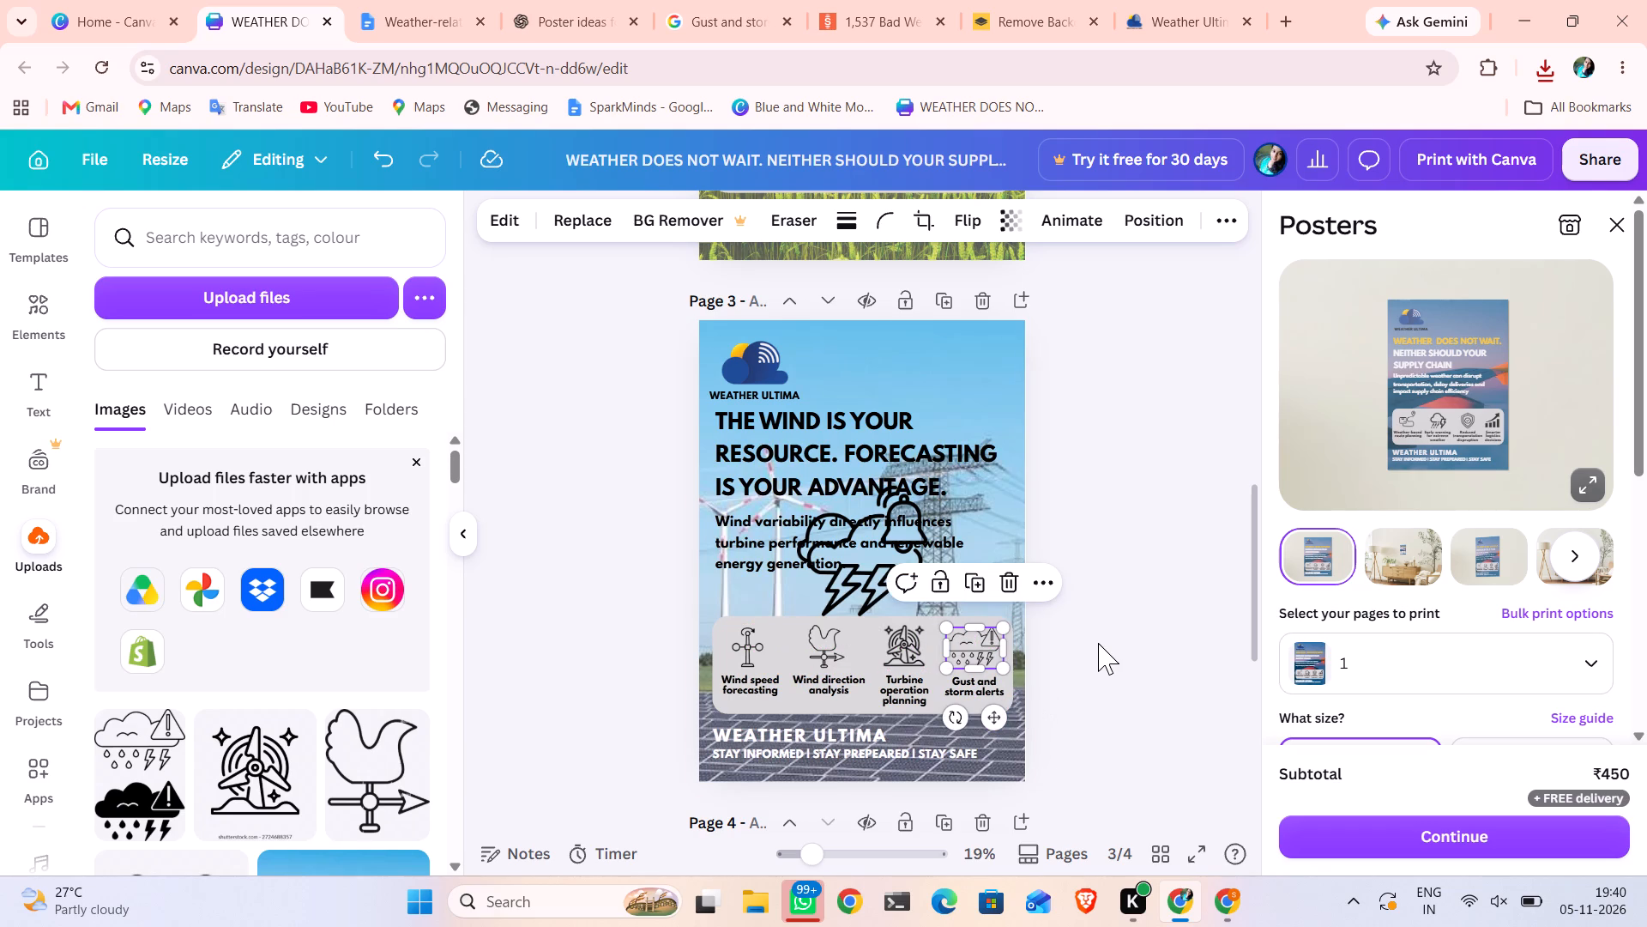
# Nudge the storm cloud icon slightly down and enlarge it to about 8.1 wide by 5.9 high.
pyautogui.click(970, 645)
pyautogui.press('Down')
pyautogui.press('Down')
pyautogui.press('Down')
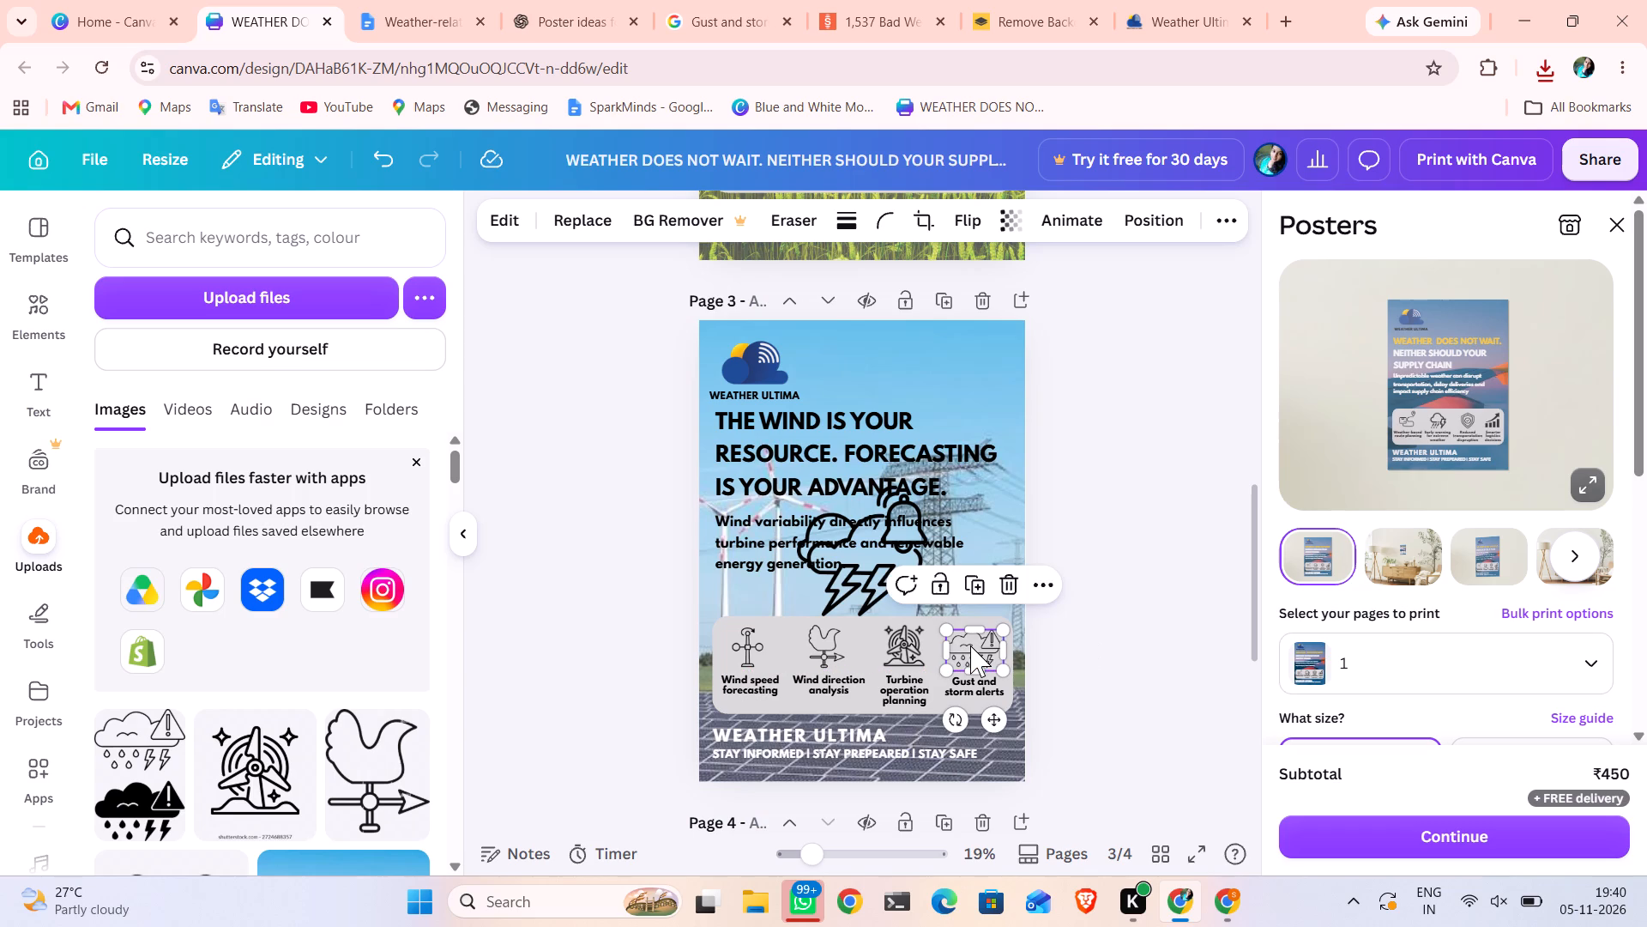
pyautogui.click(1113, 621)
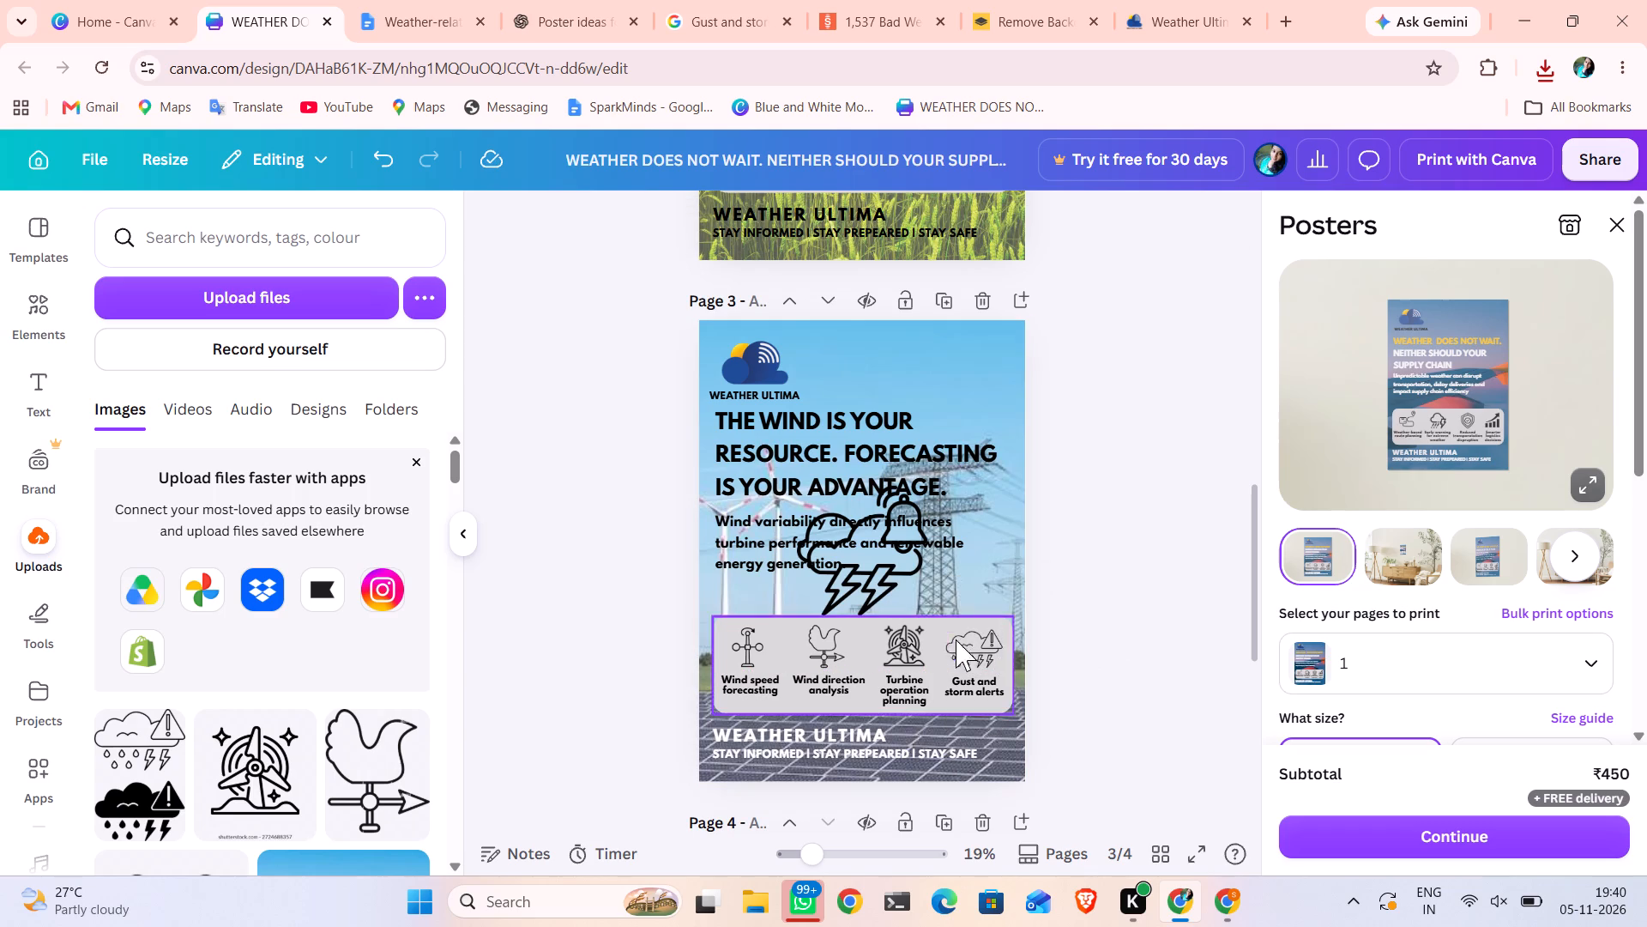
pyautogui.click(961, 651)
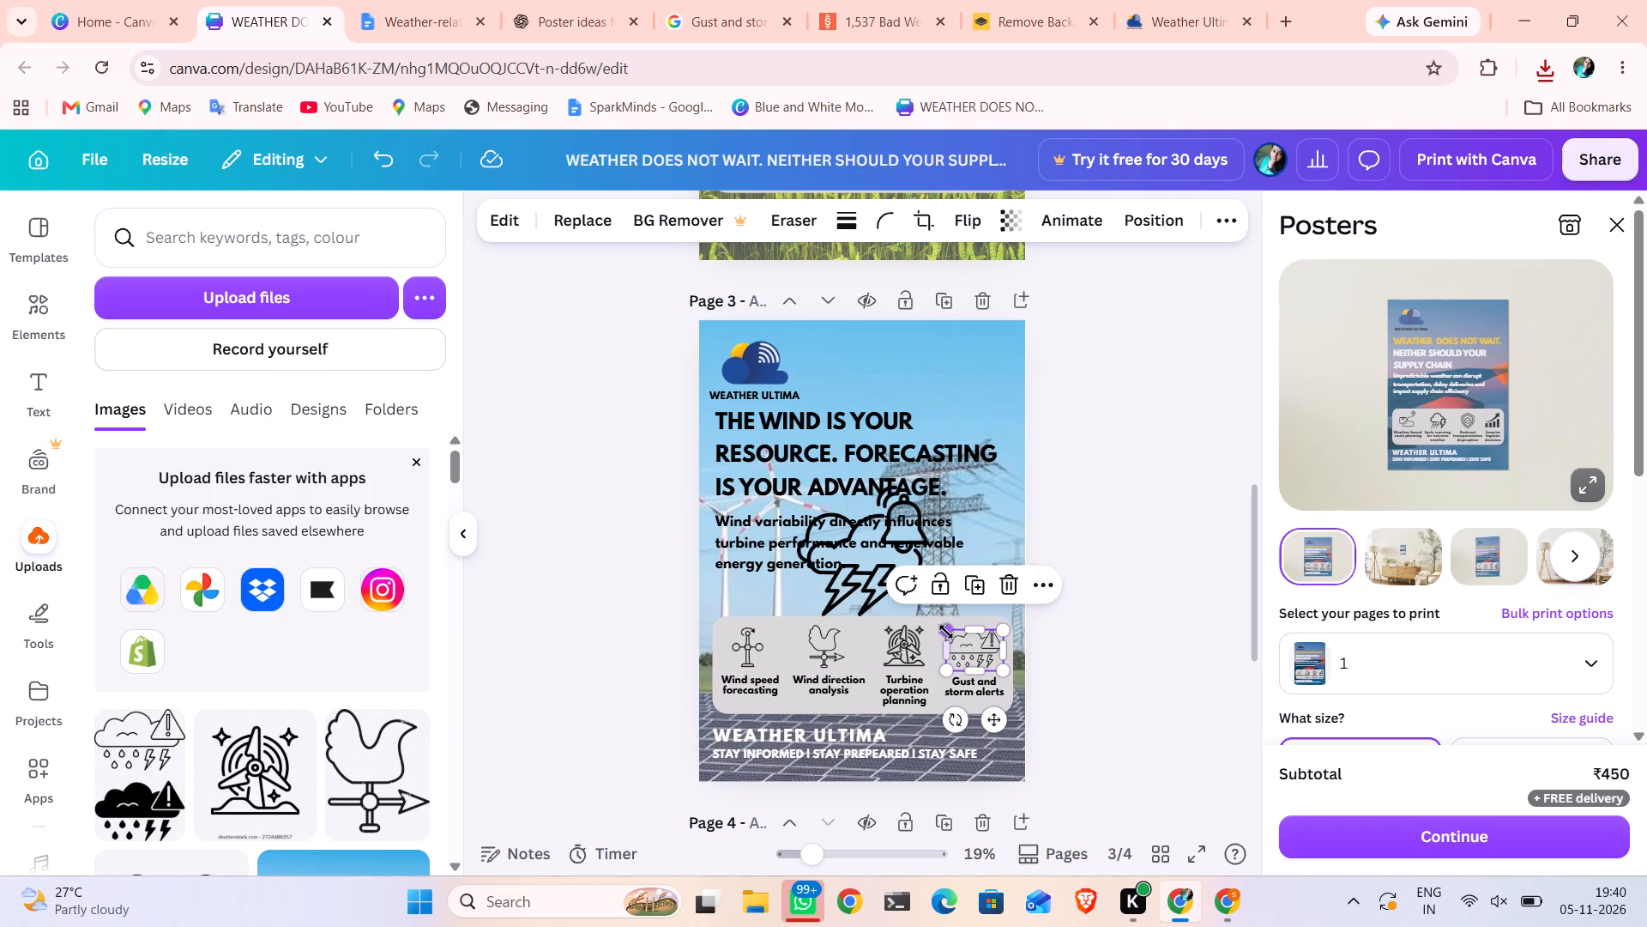
pyautogui.click(946, 632)
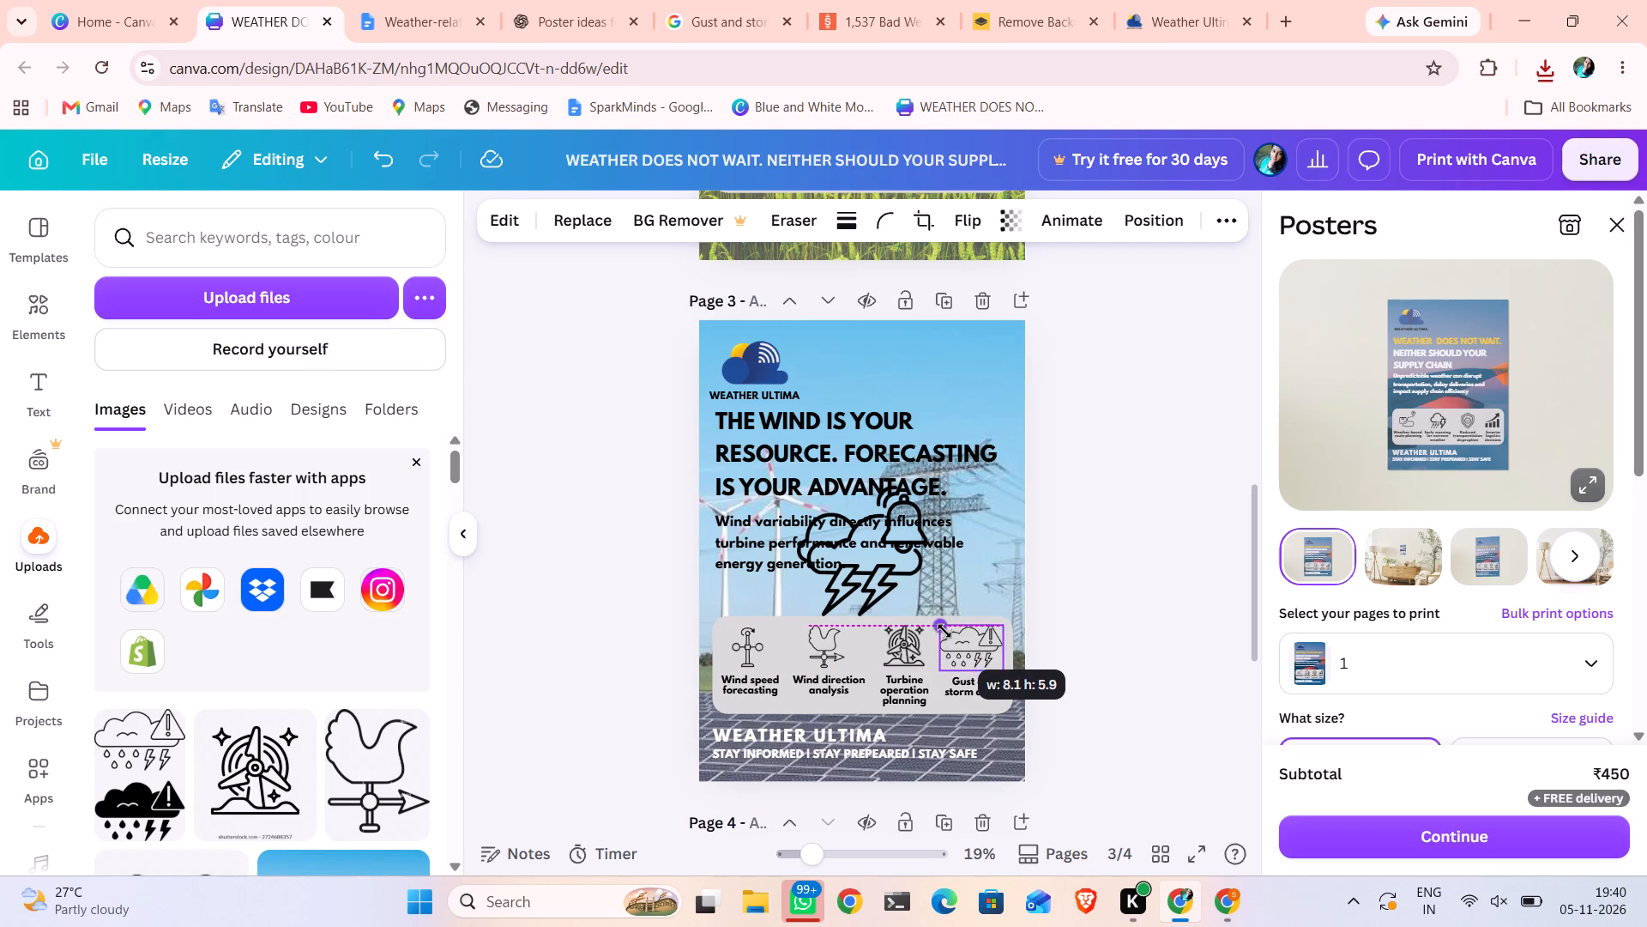
pyautogui.click(1062, 604)
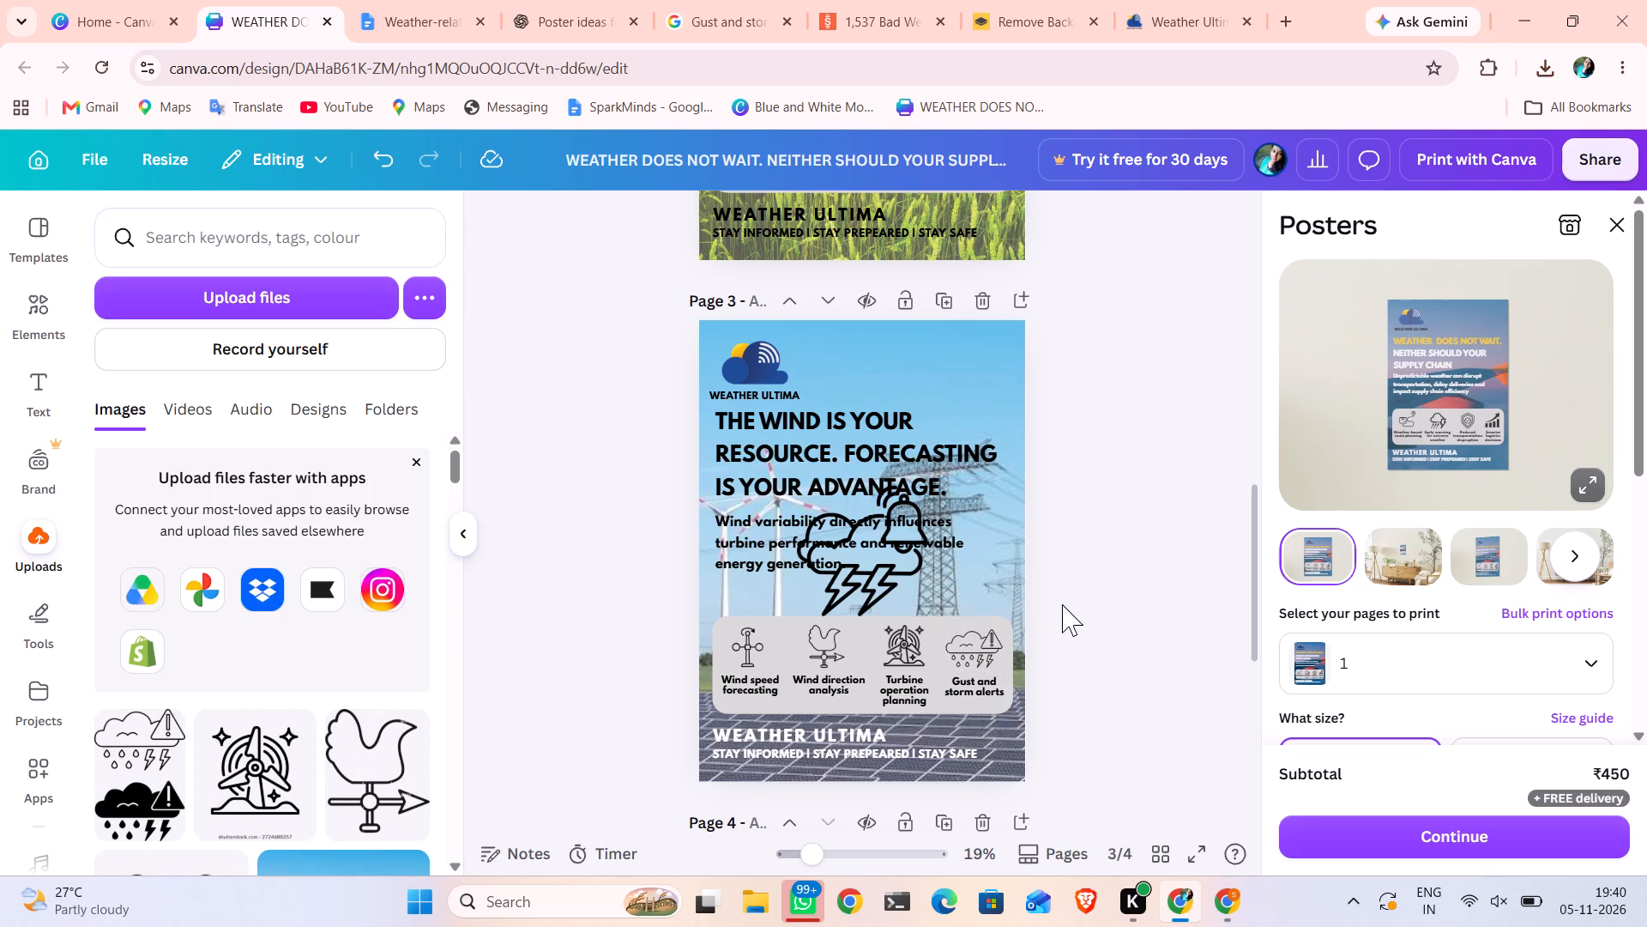
pyautogui.scroll(-1, 1062, 604)
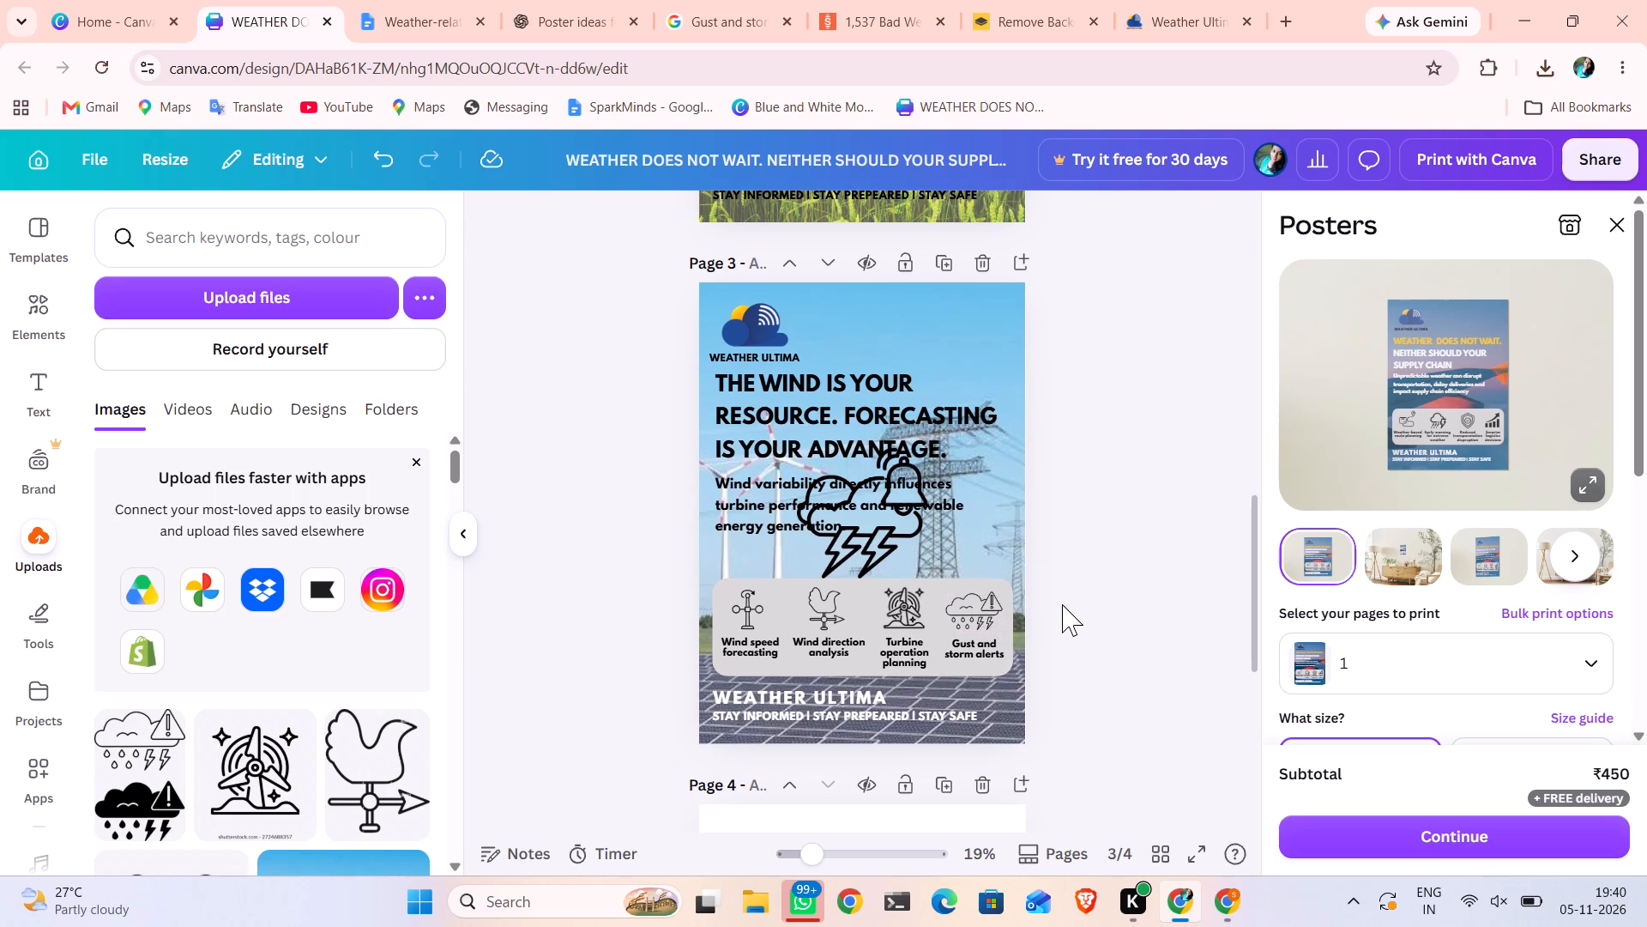
pyautogui.scroll(-1, 1062, 604)
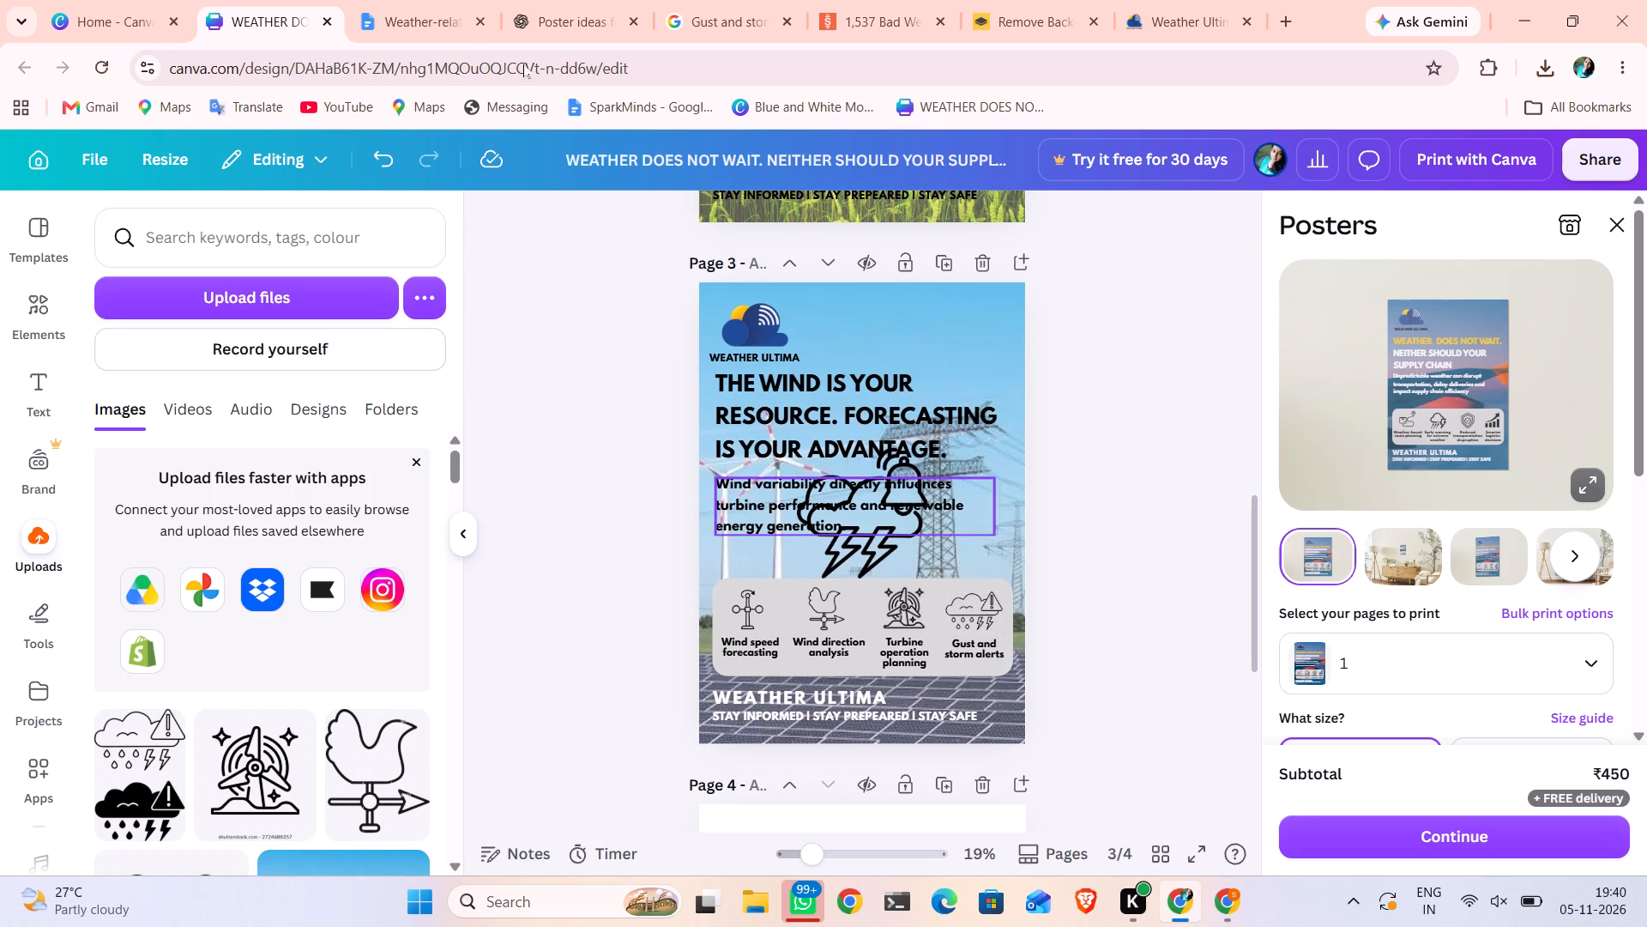
pyautogui.click(601, 16)
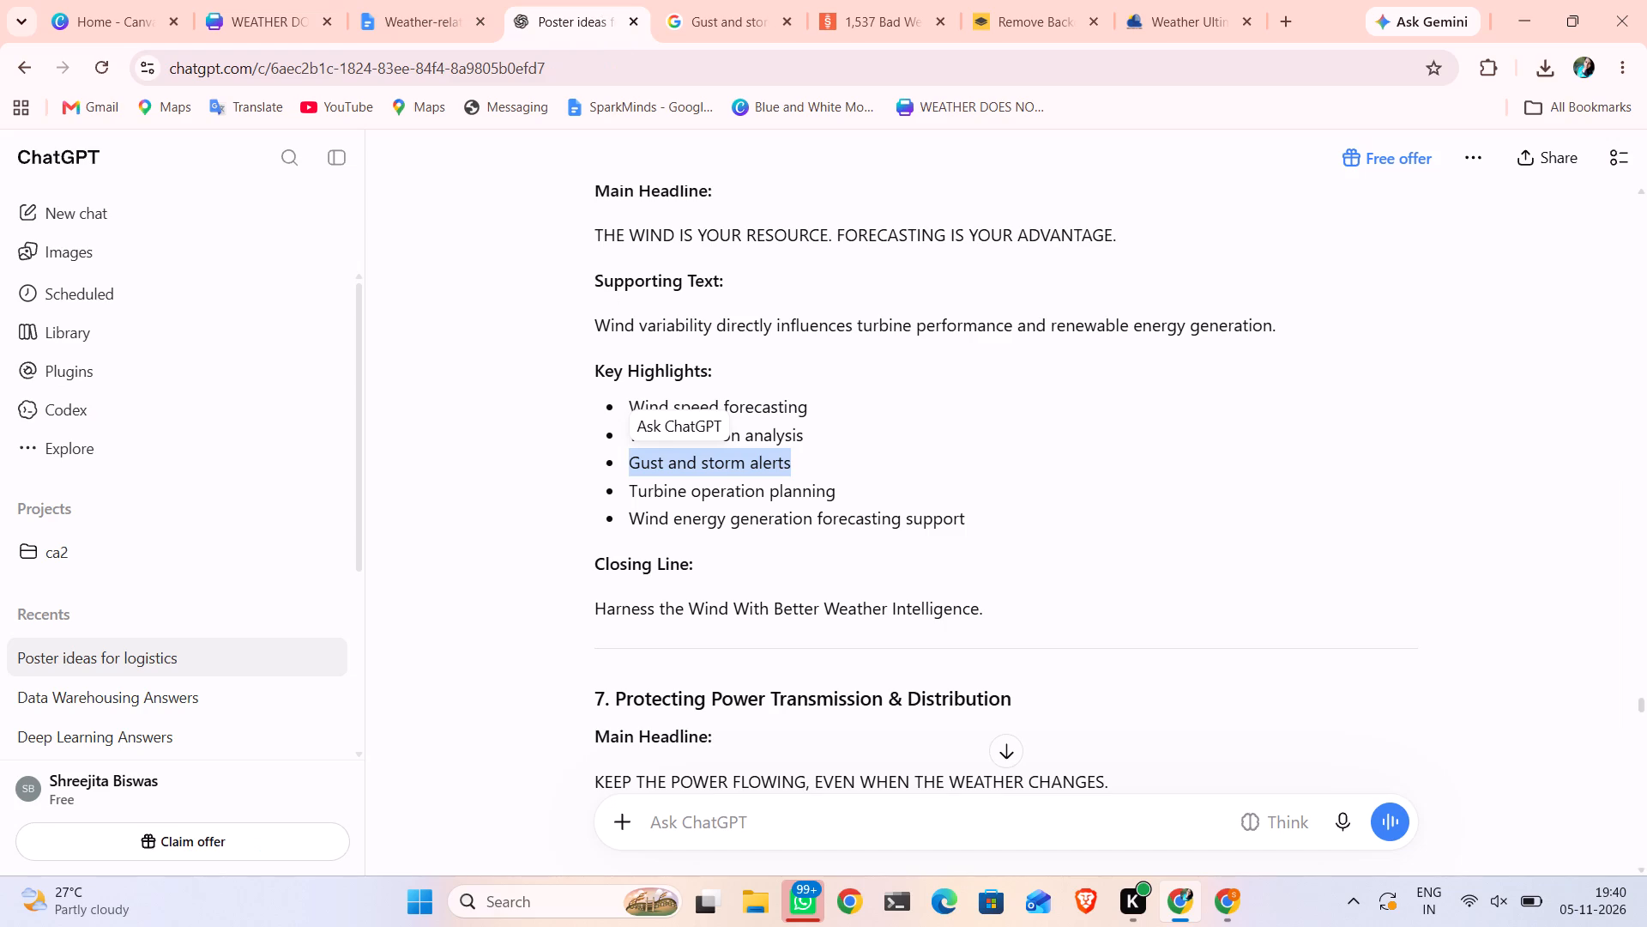
pyautogui.click(371, 21)
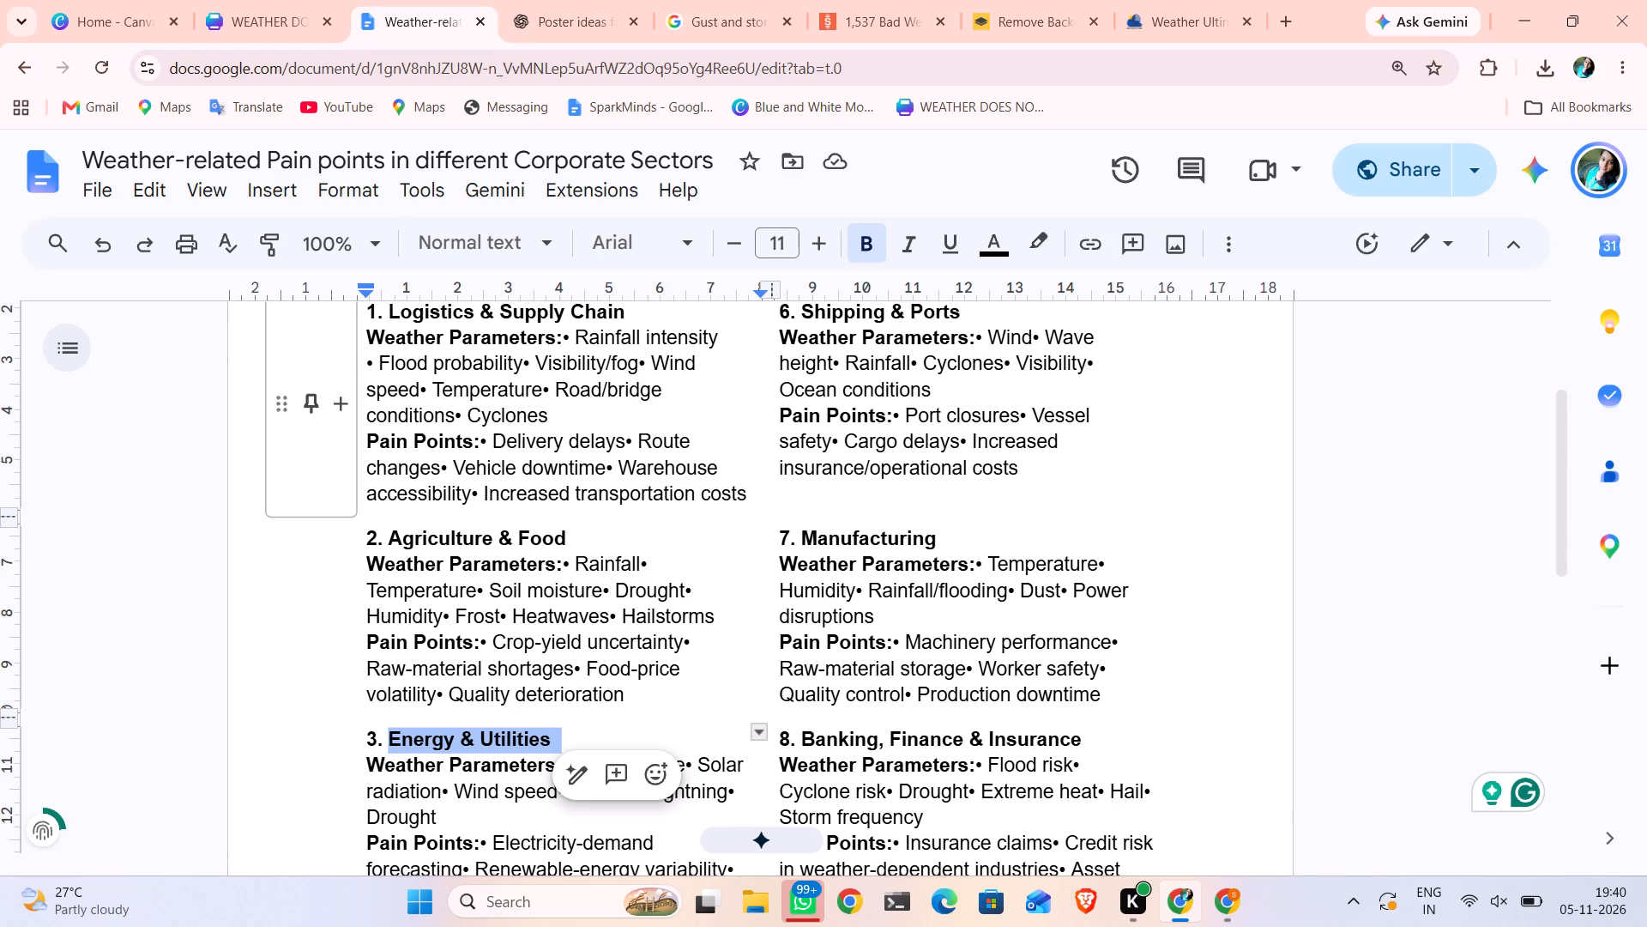
pyautogui.scroll(-2, 525, 554)
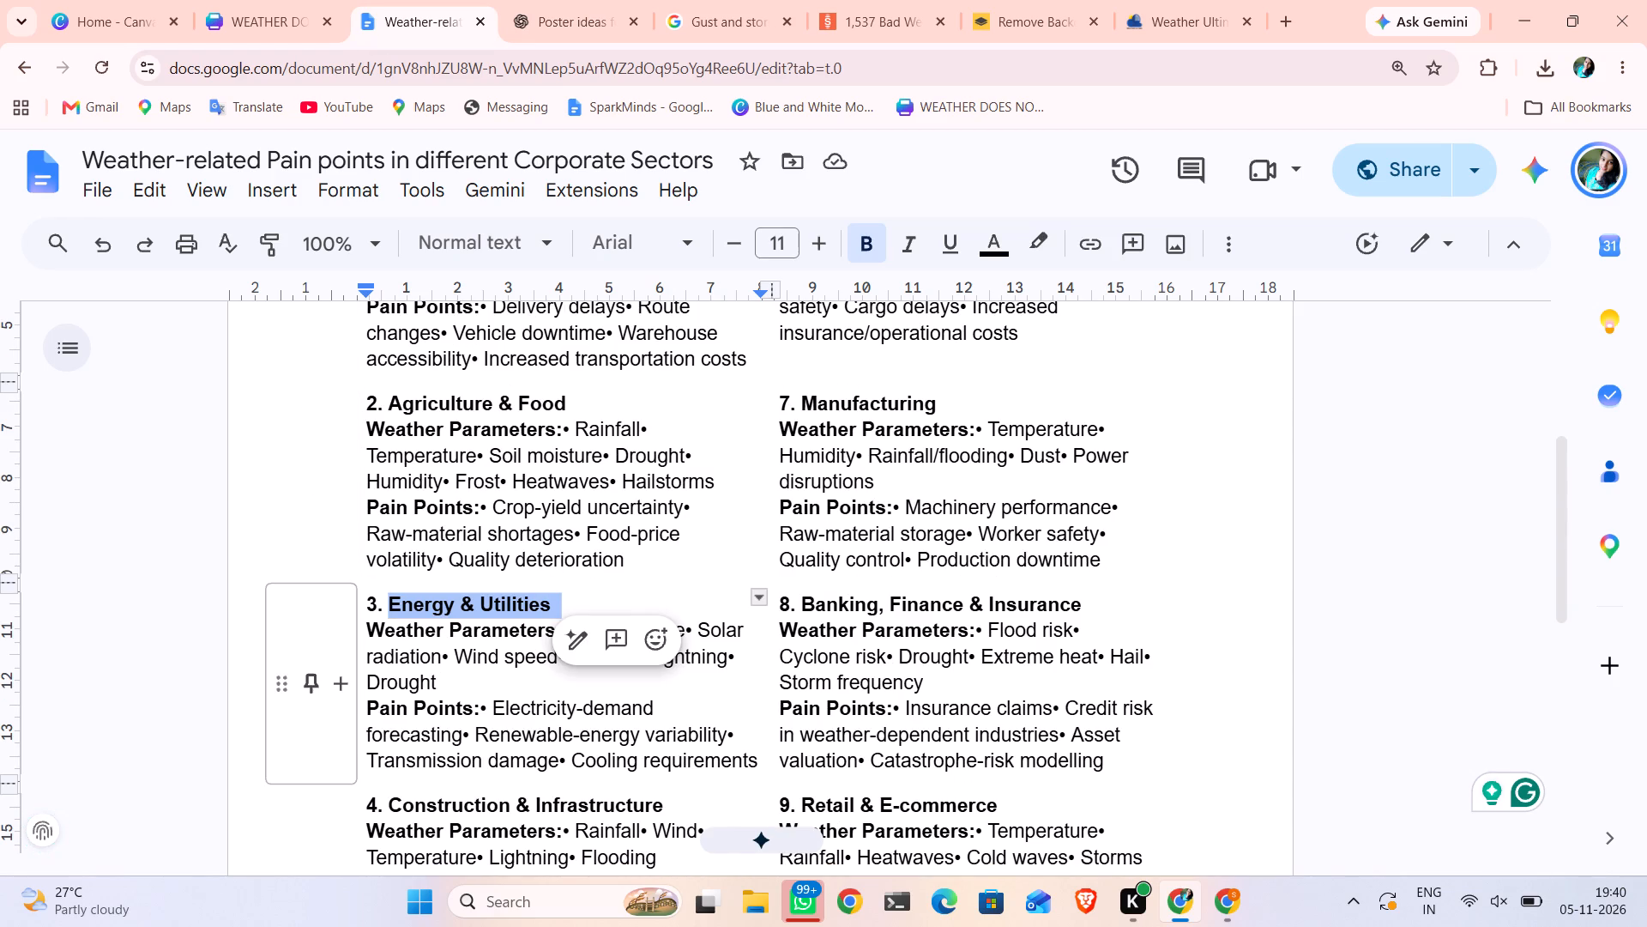
pyautogui.scroll(-1, 541, 760)
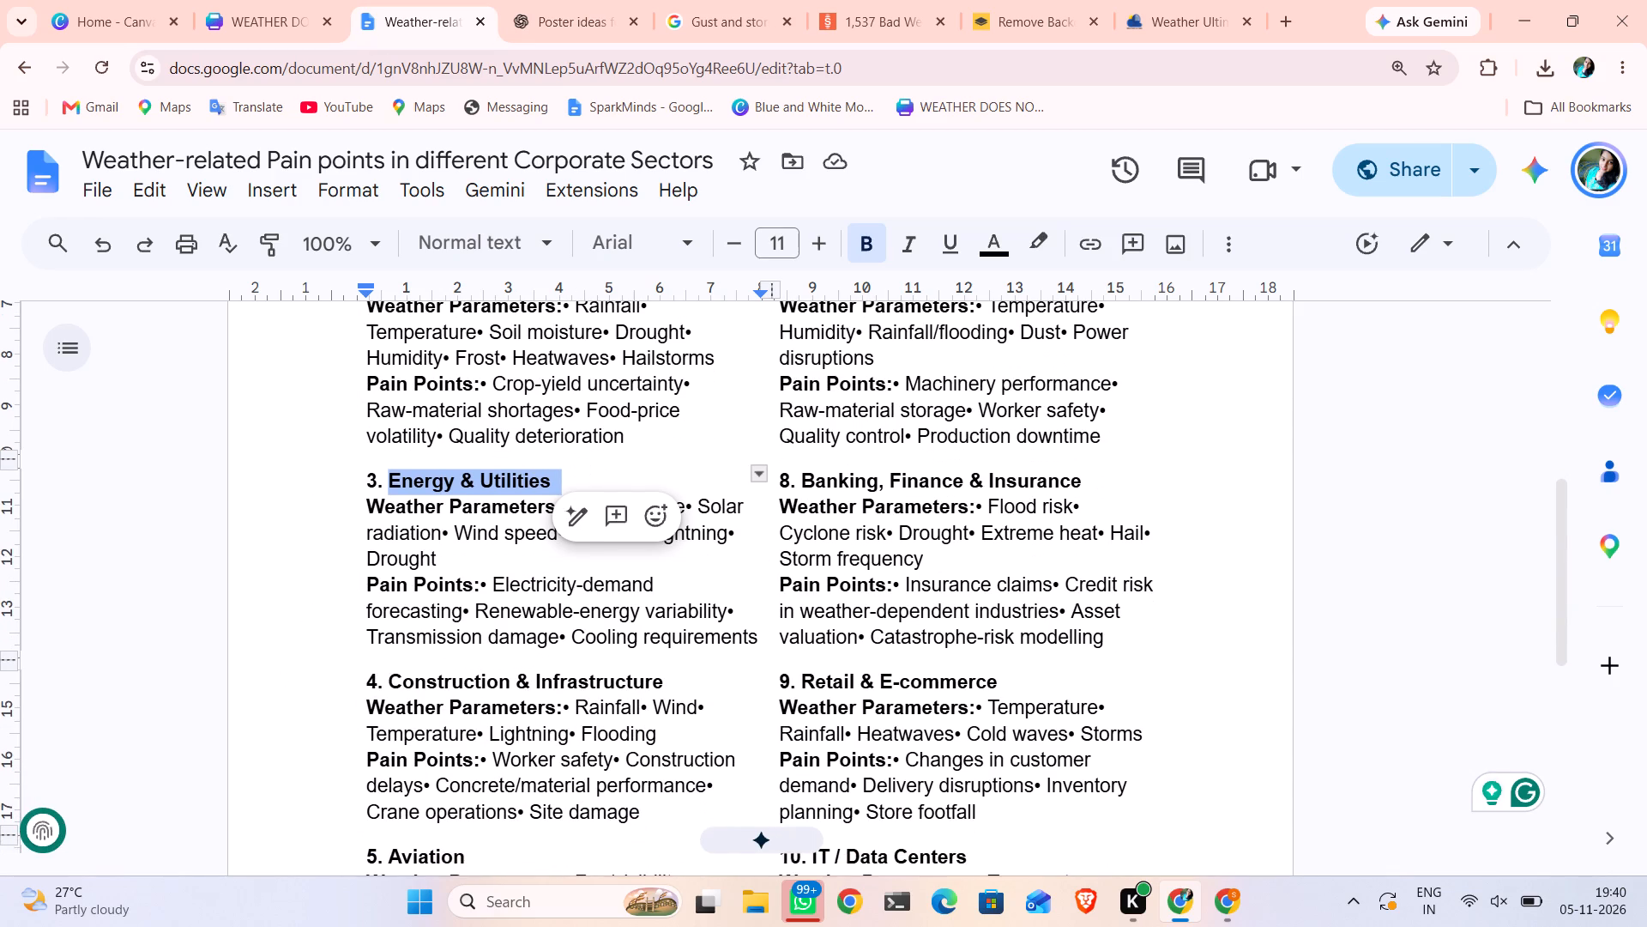
pyautogui.moveTo(385, 681); pyautogui.dragTo(650, 673)
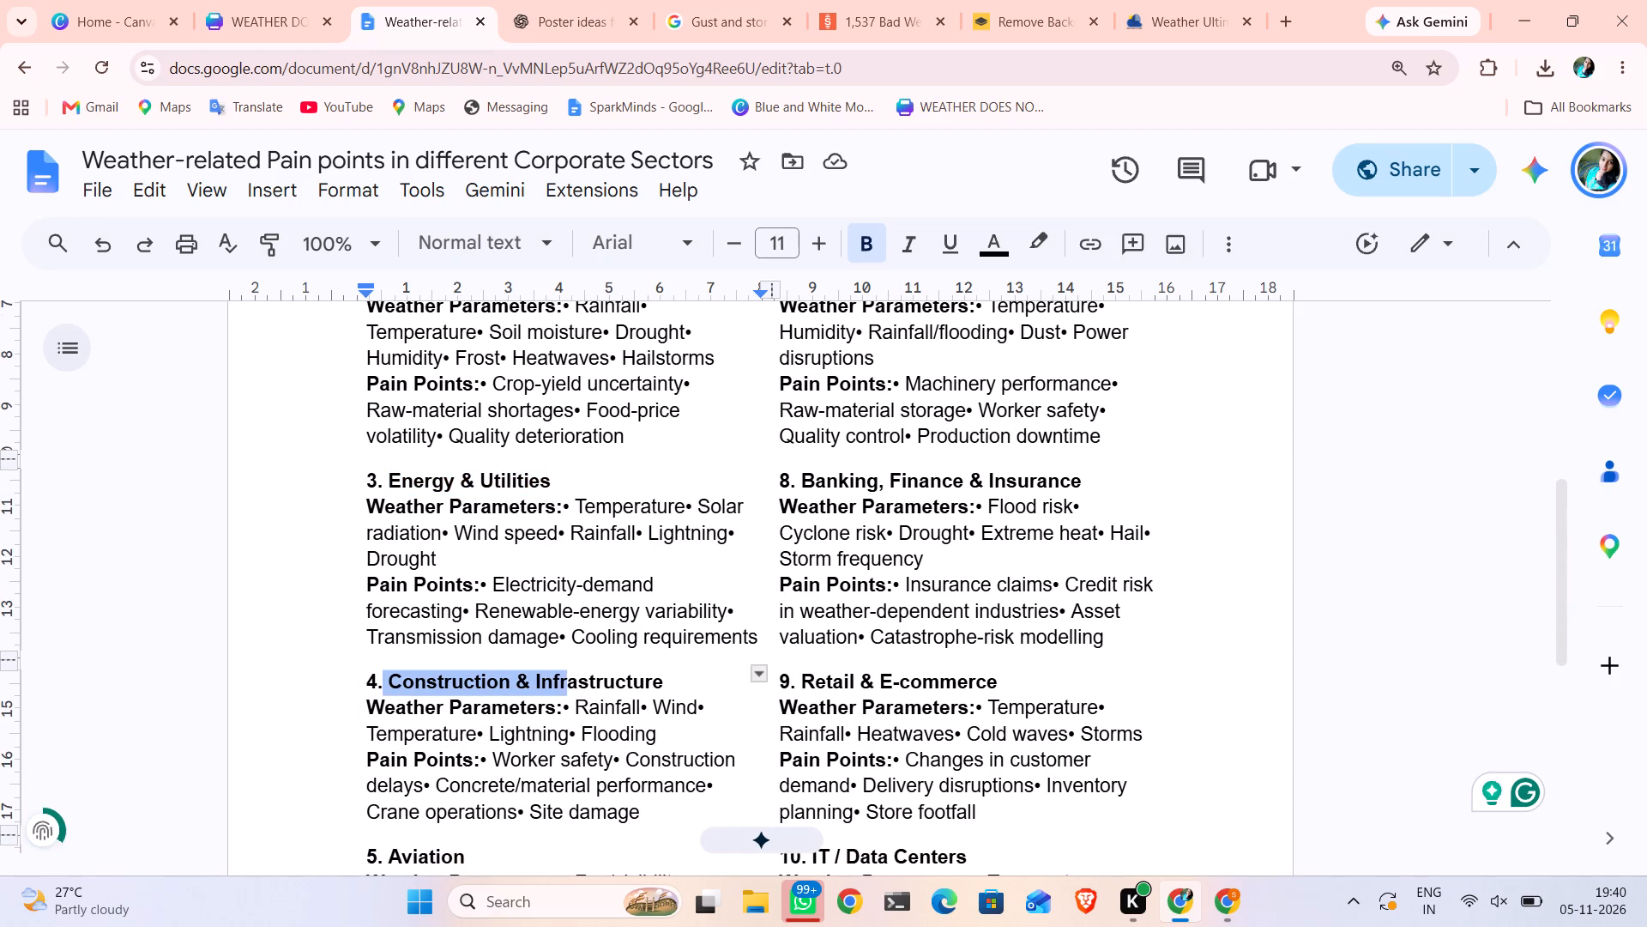
pyautogui.moveTo(650, 673); pyautogui.dragTo(721, 688)
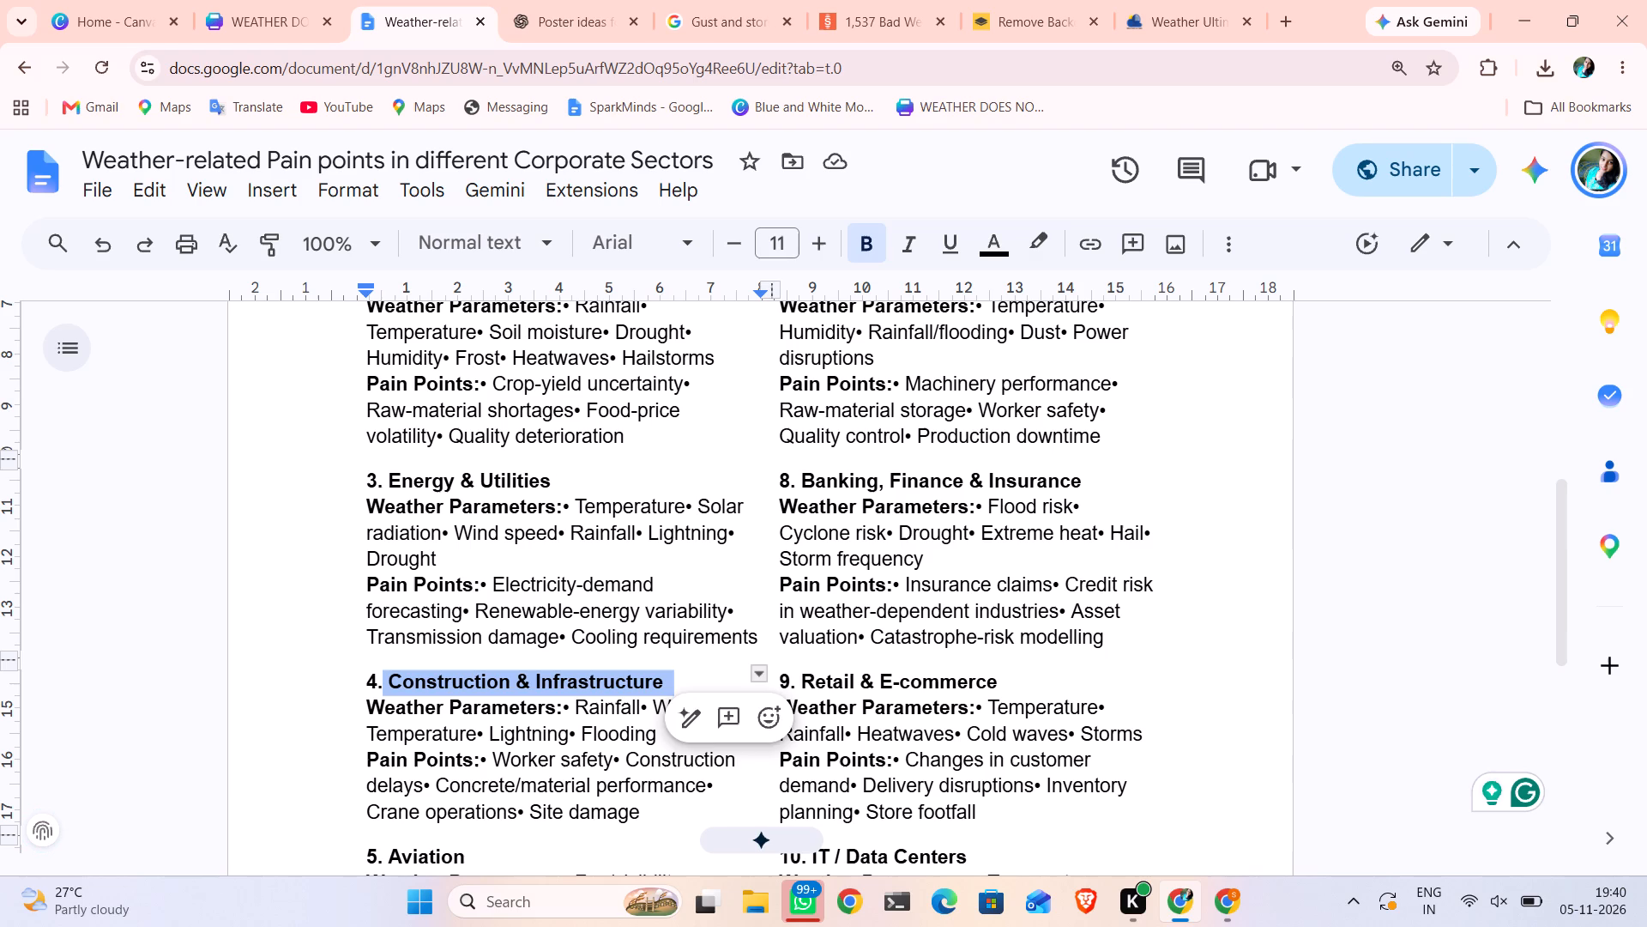
pyautogui.click(721, 688)
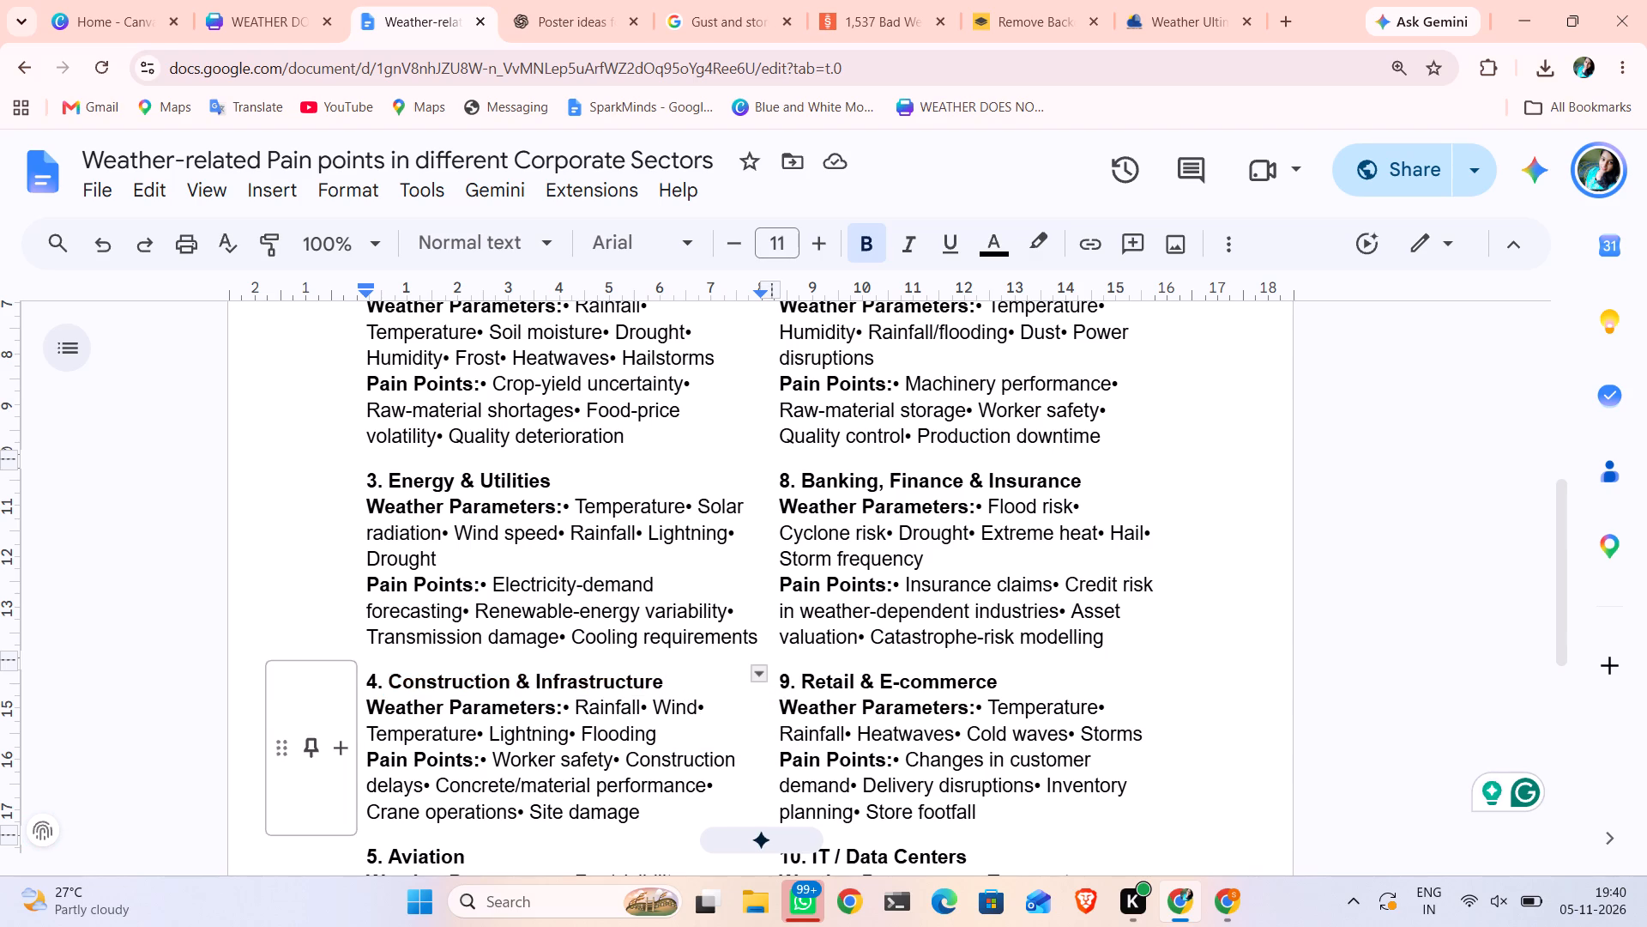
pyautogui.moveTo(385, 681); pyautogui.dragTo(629, 670)
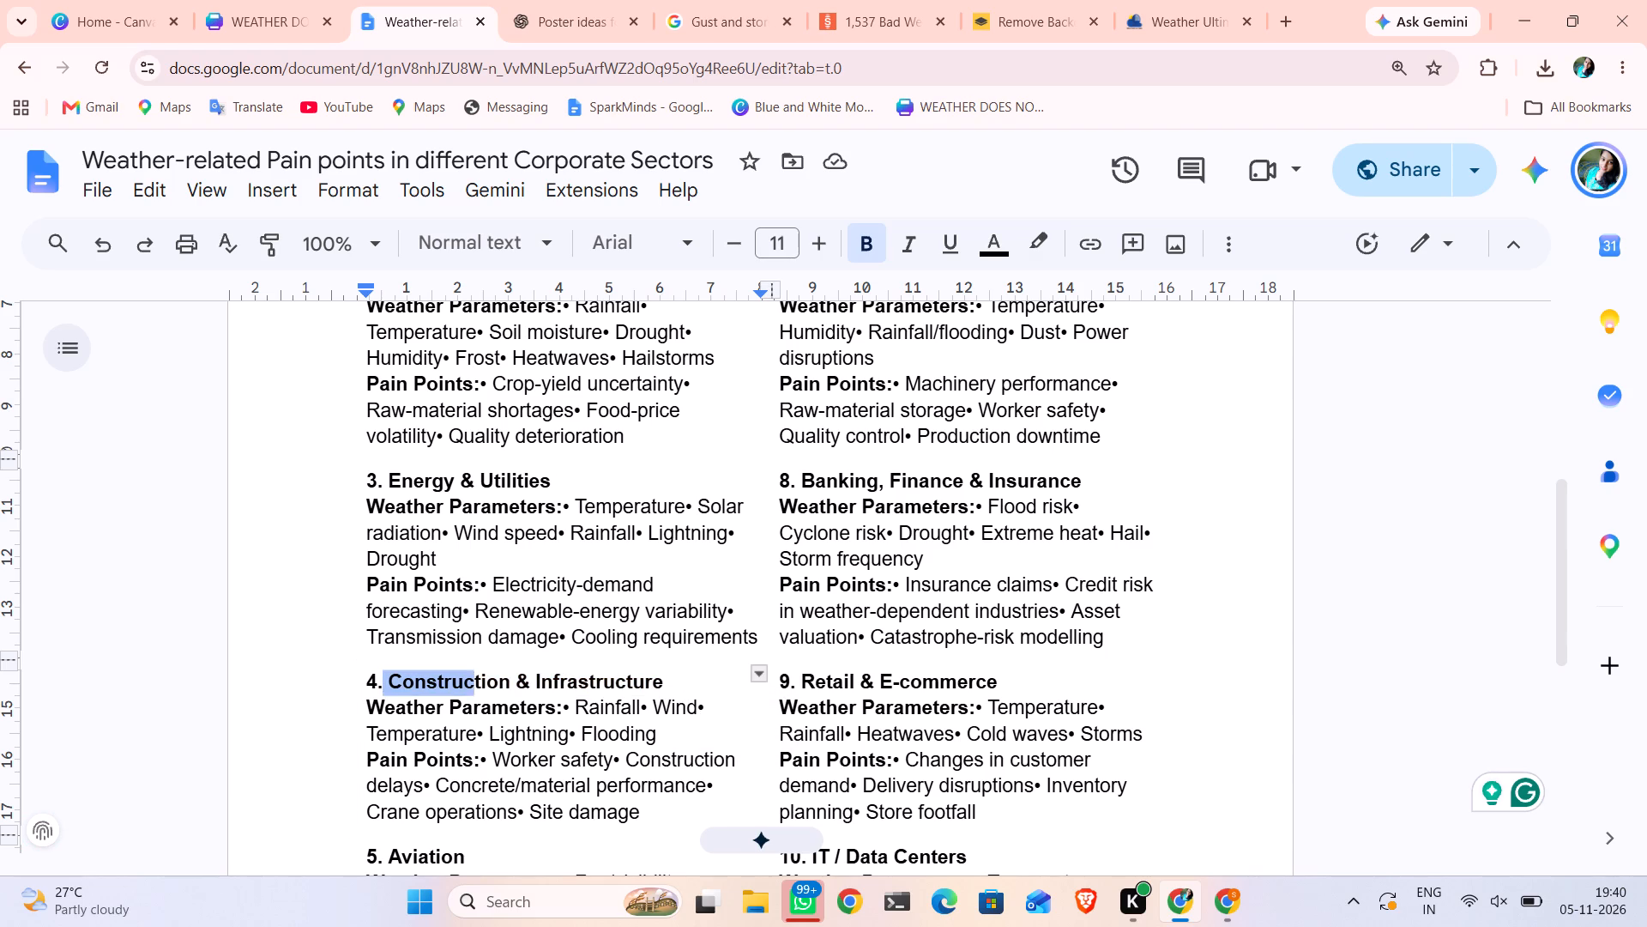
pyautogui.moveTo(629, 670); pyautogui.dragTo(670, 687)
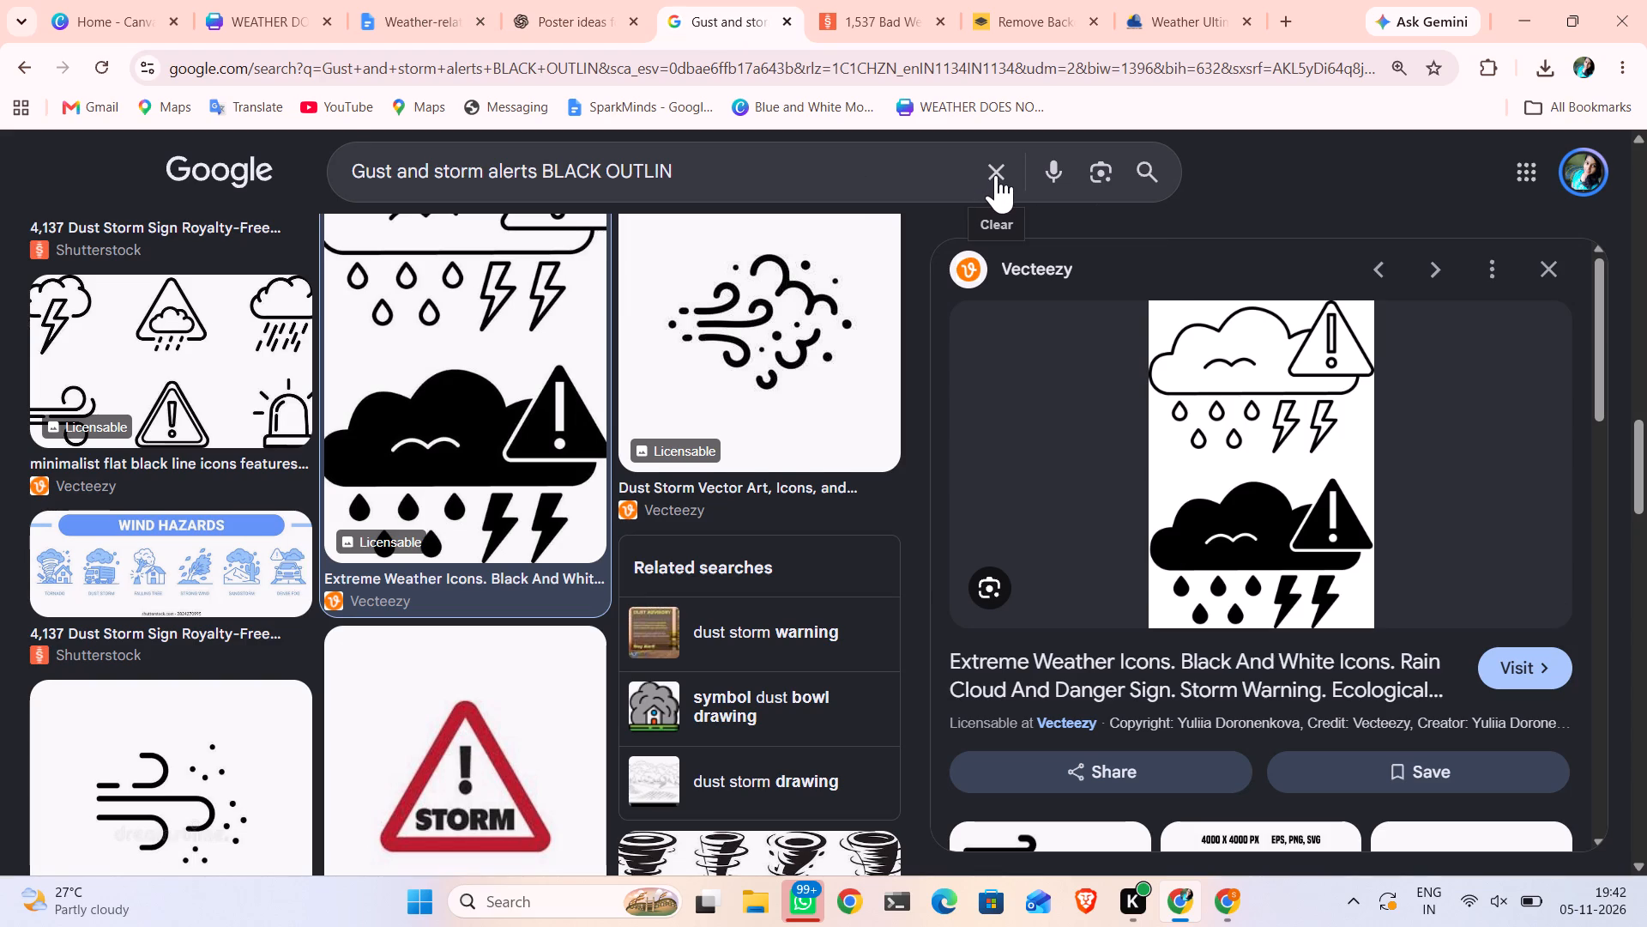
pyautogui.hotkey('ctrl', 'v')
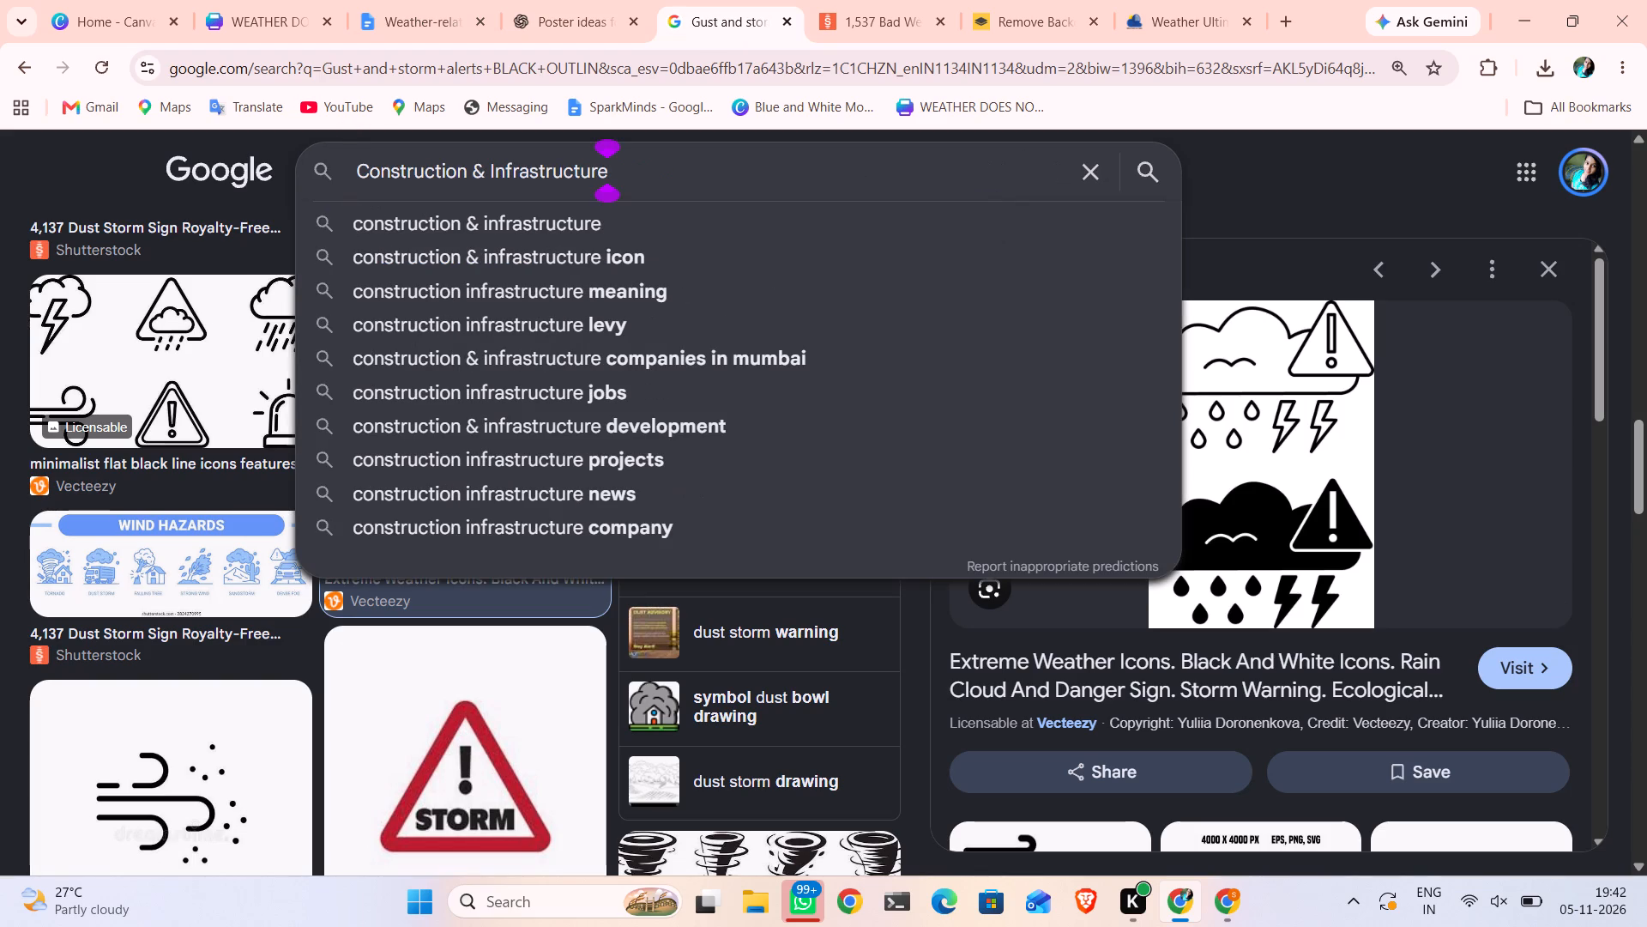
pyautogui.press('space')
pyautogui.write('BACK')
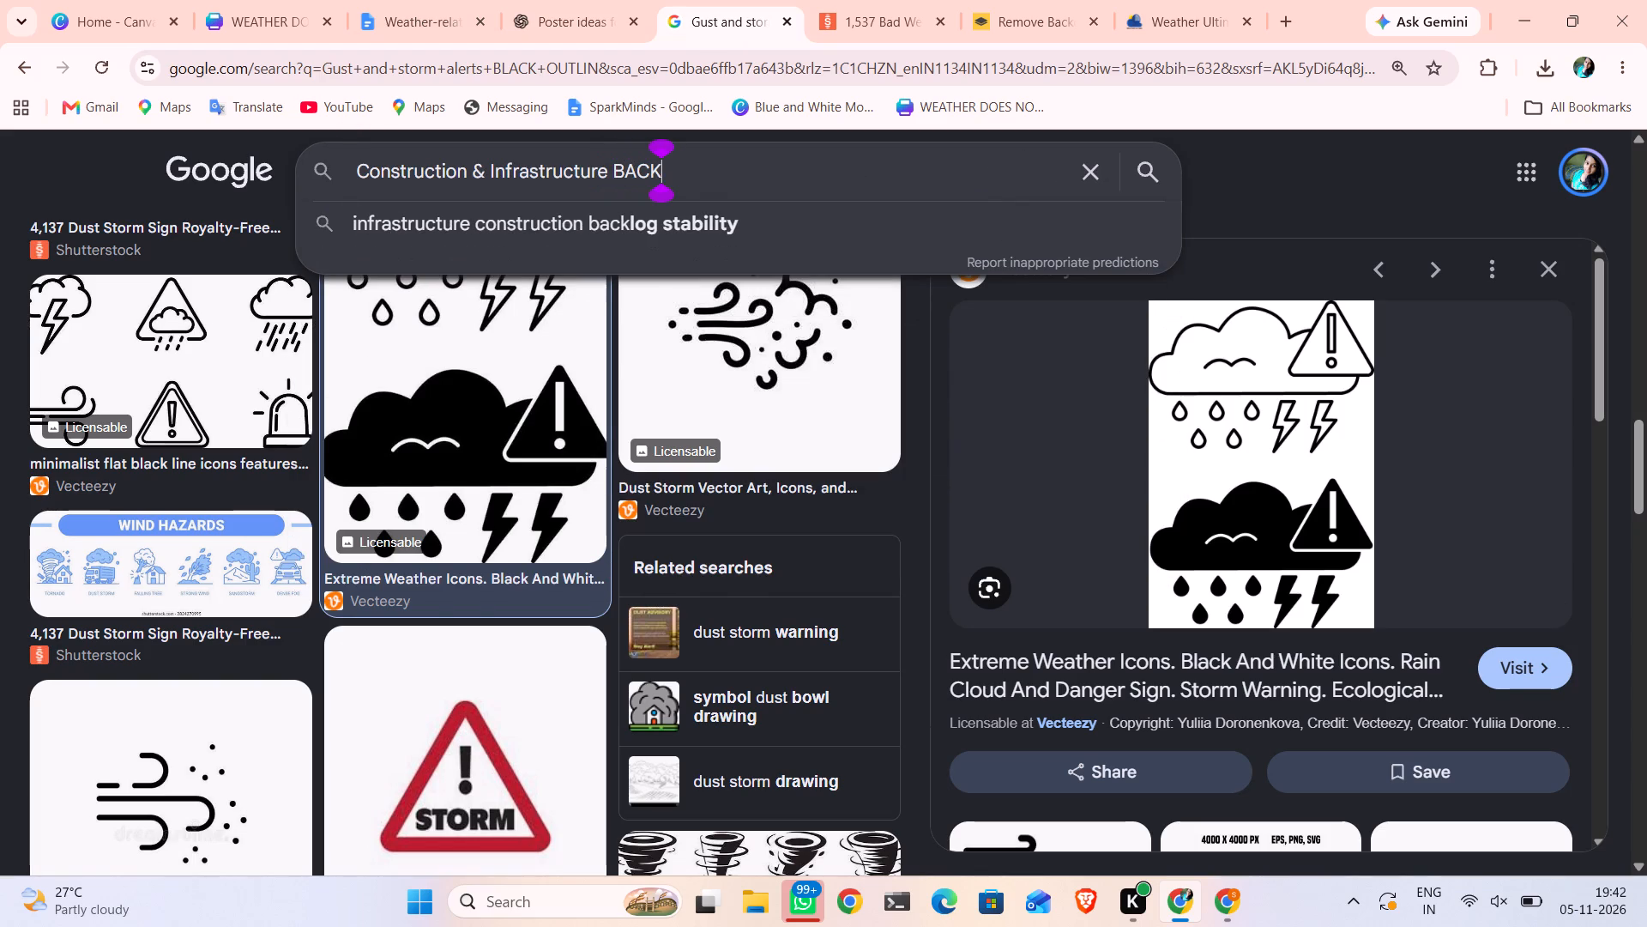
pyautogui.write('GROUND')
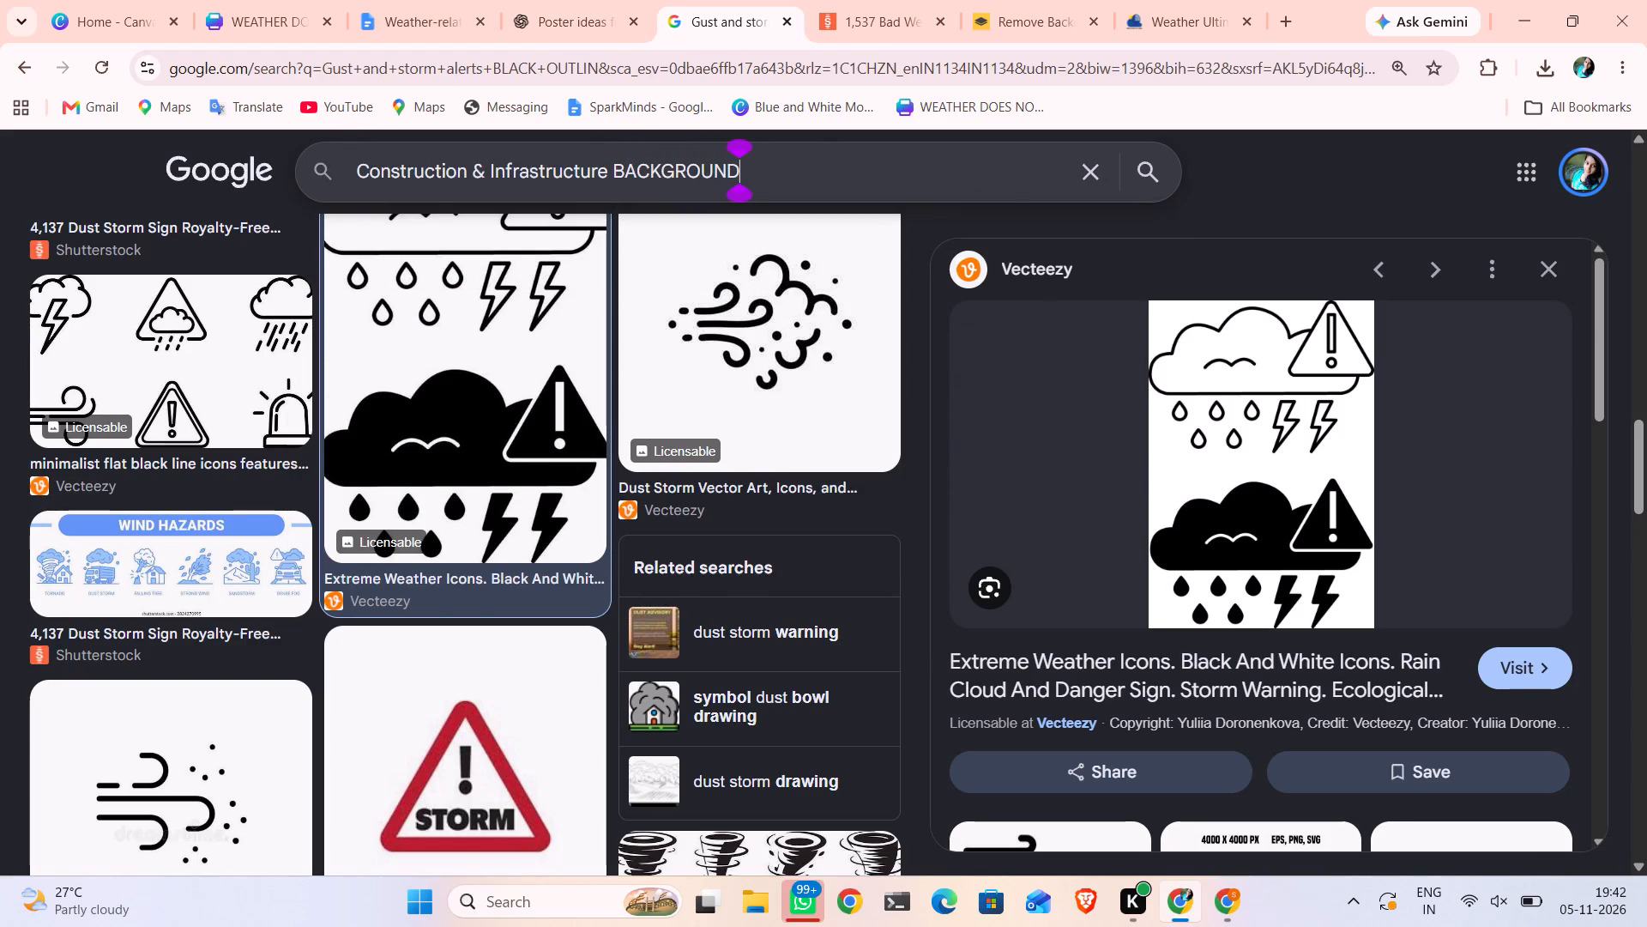
pyautogui.press('Return')
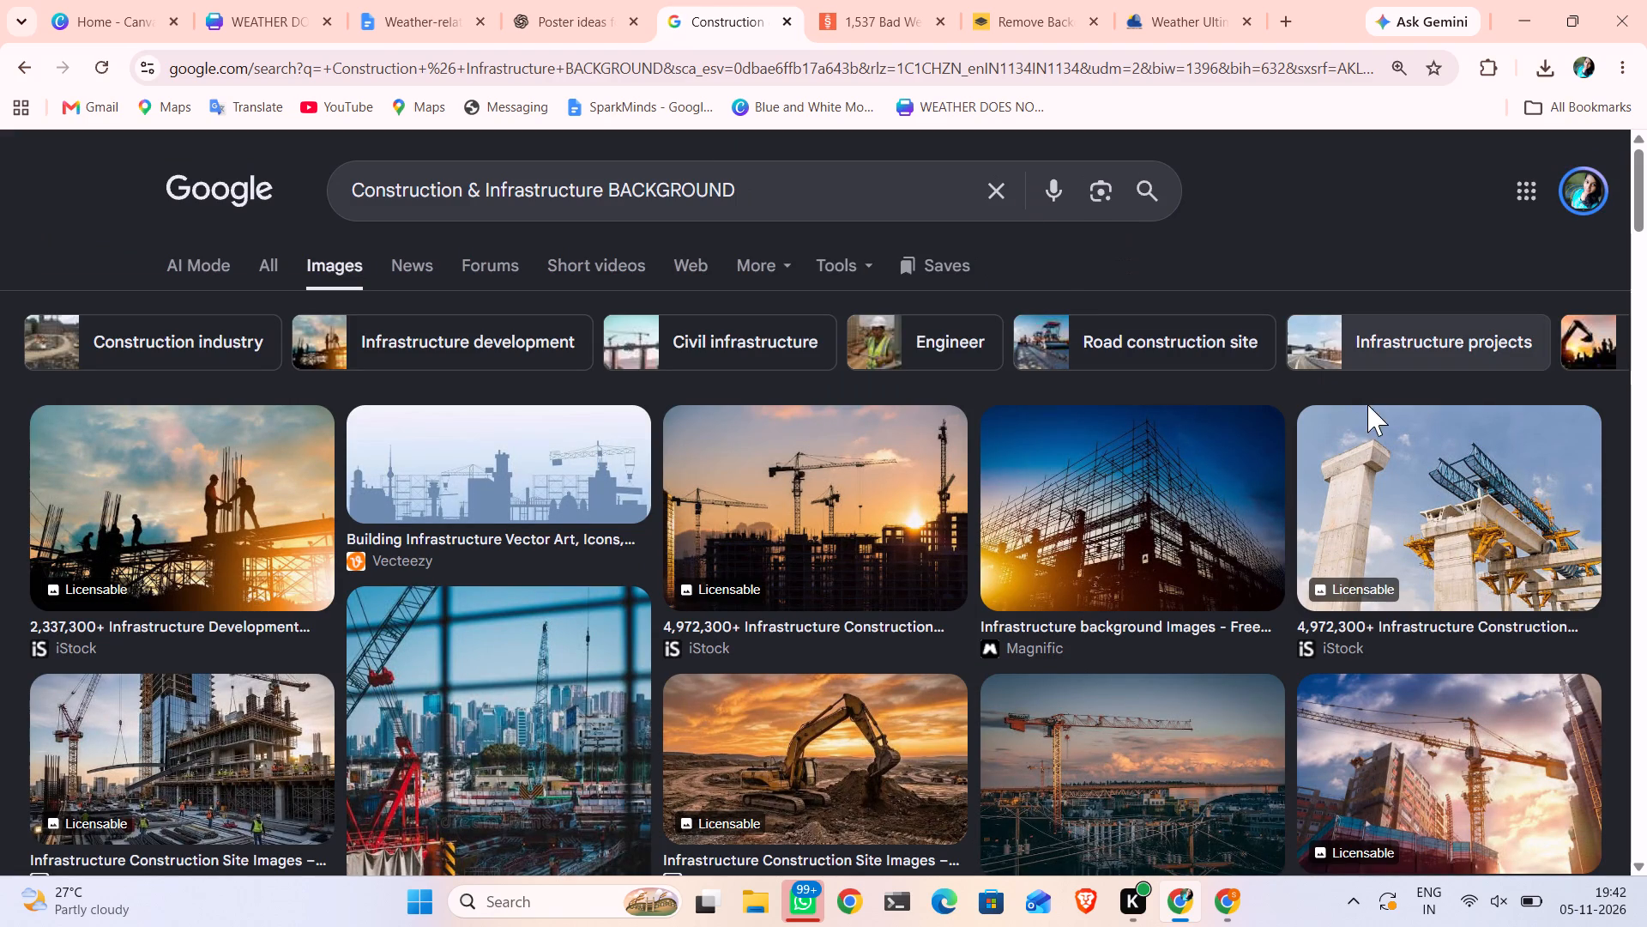
# Copy the photo of concrete pillars with a blue steel girder into the Canva design and make it page 3's background.
pyautogui.rightClick(1388, 482)
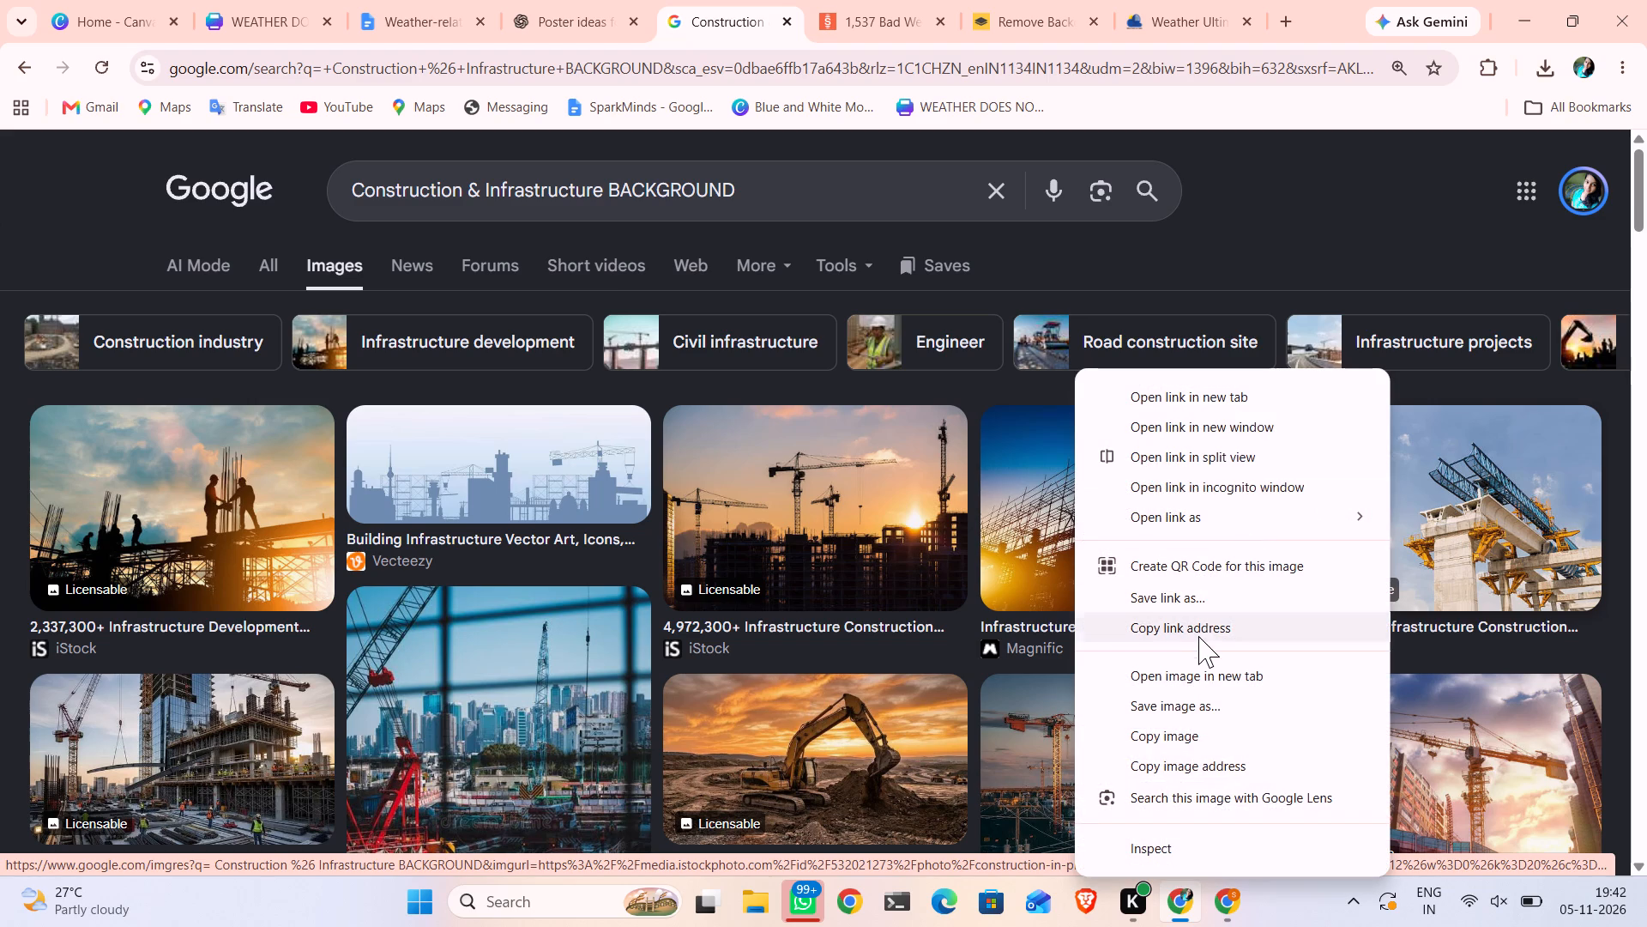
pyautogui.click(1205, 729)
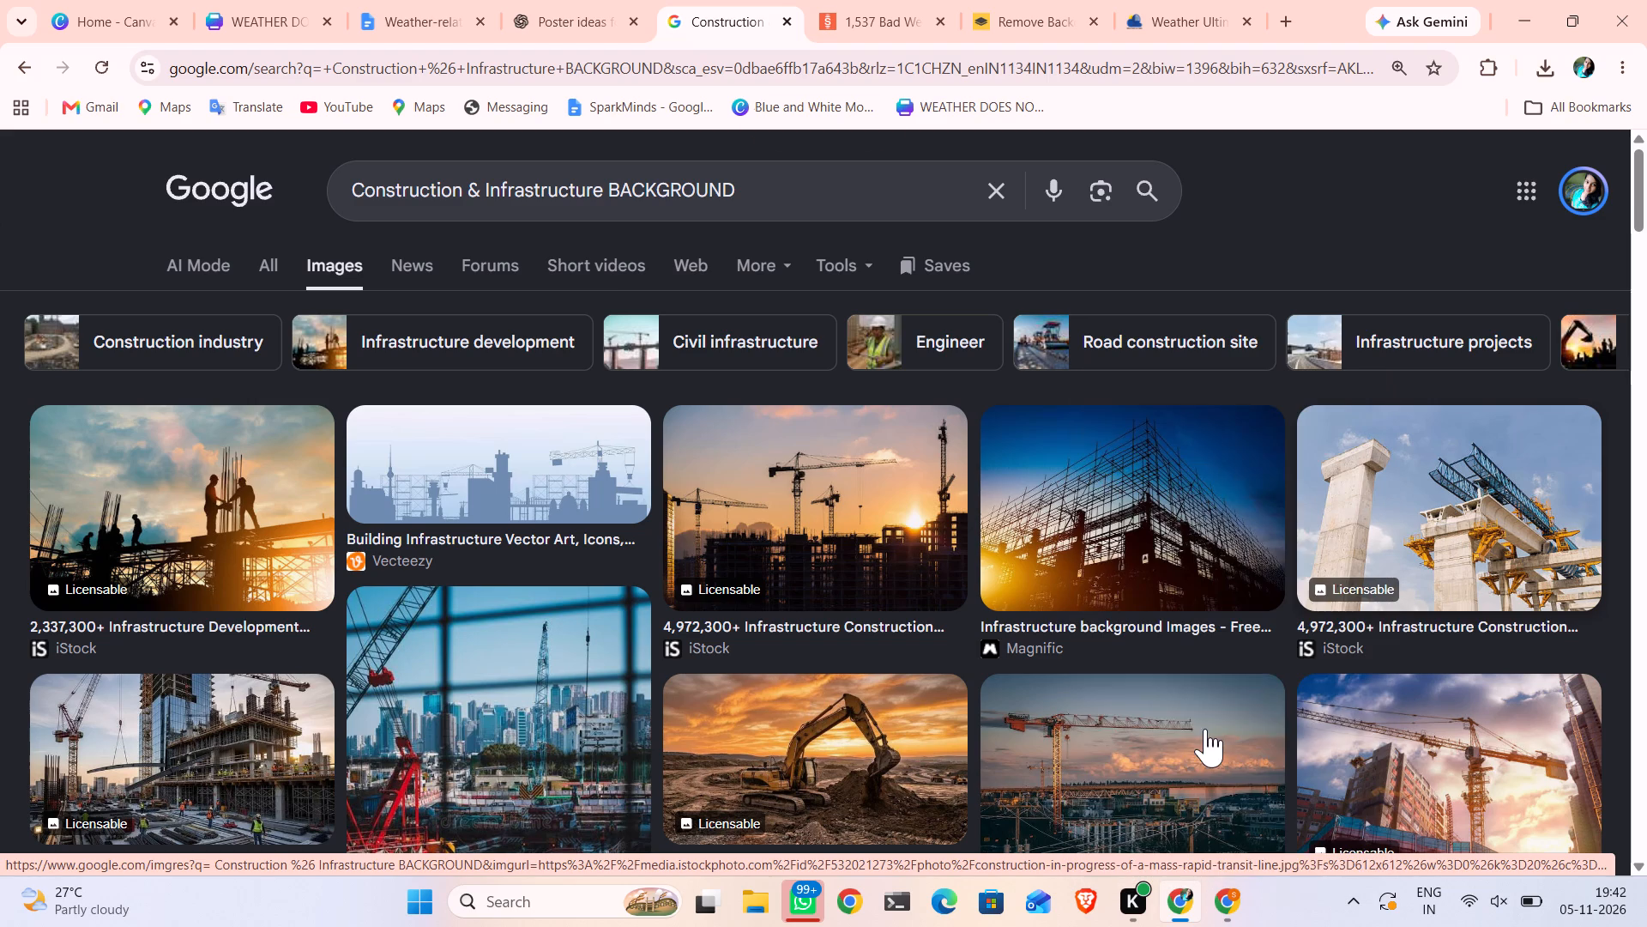
pyautogui.click(260, 29)
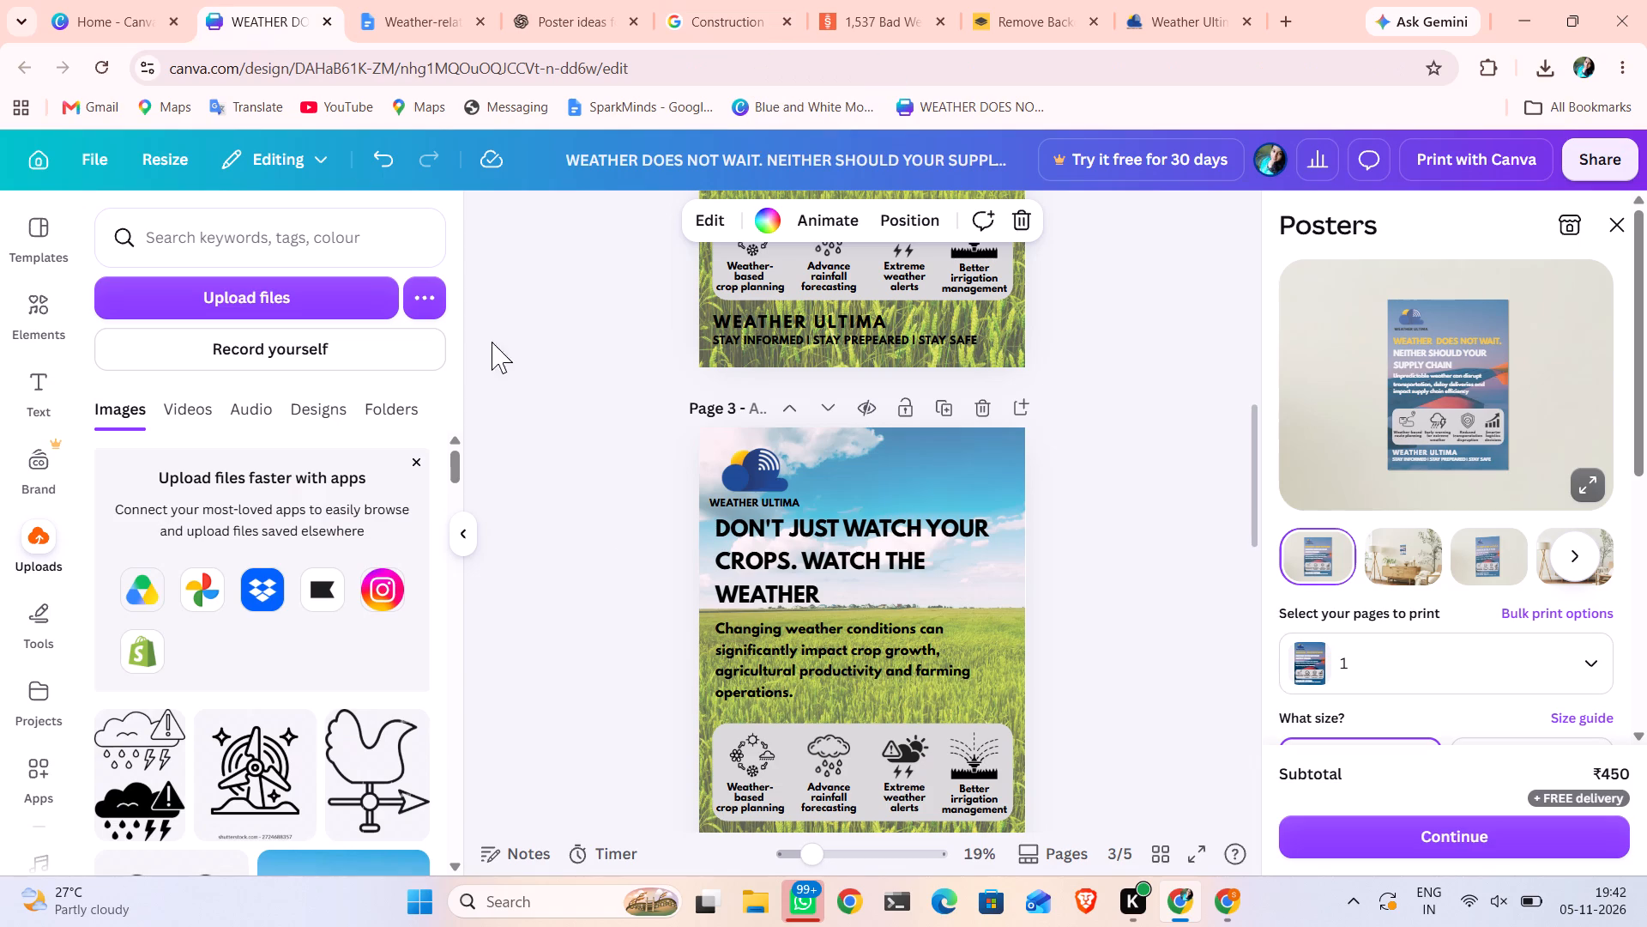
pyautogui.click(942, 454)
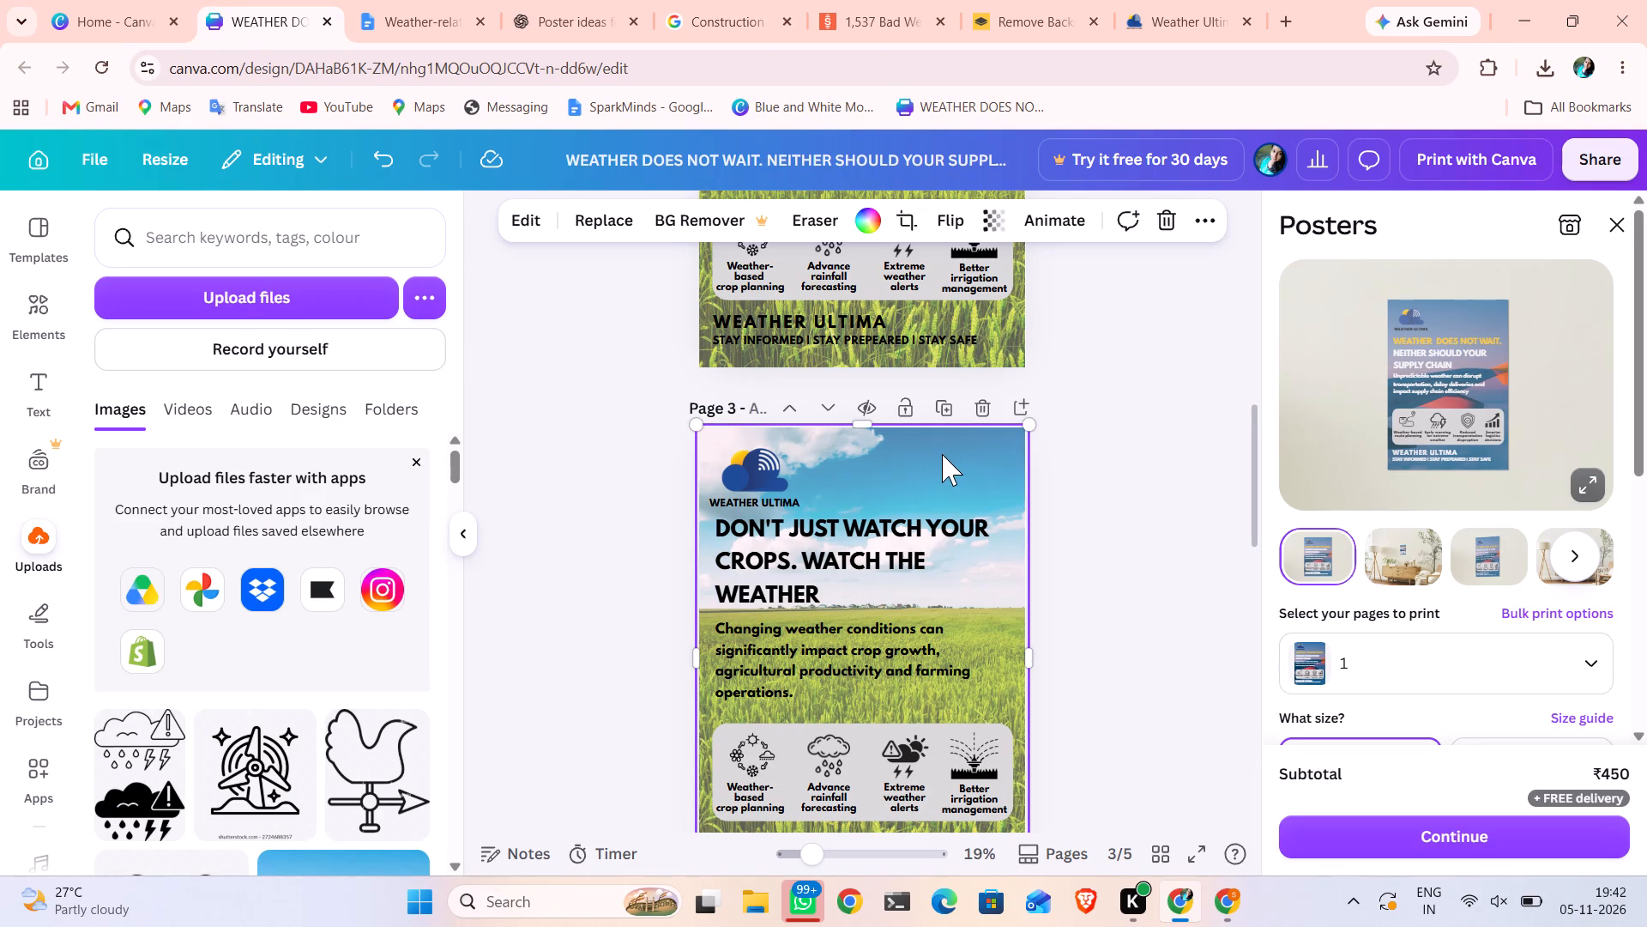
pyautogui.hscroll(1, 942, 454)
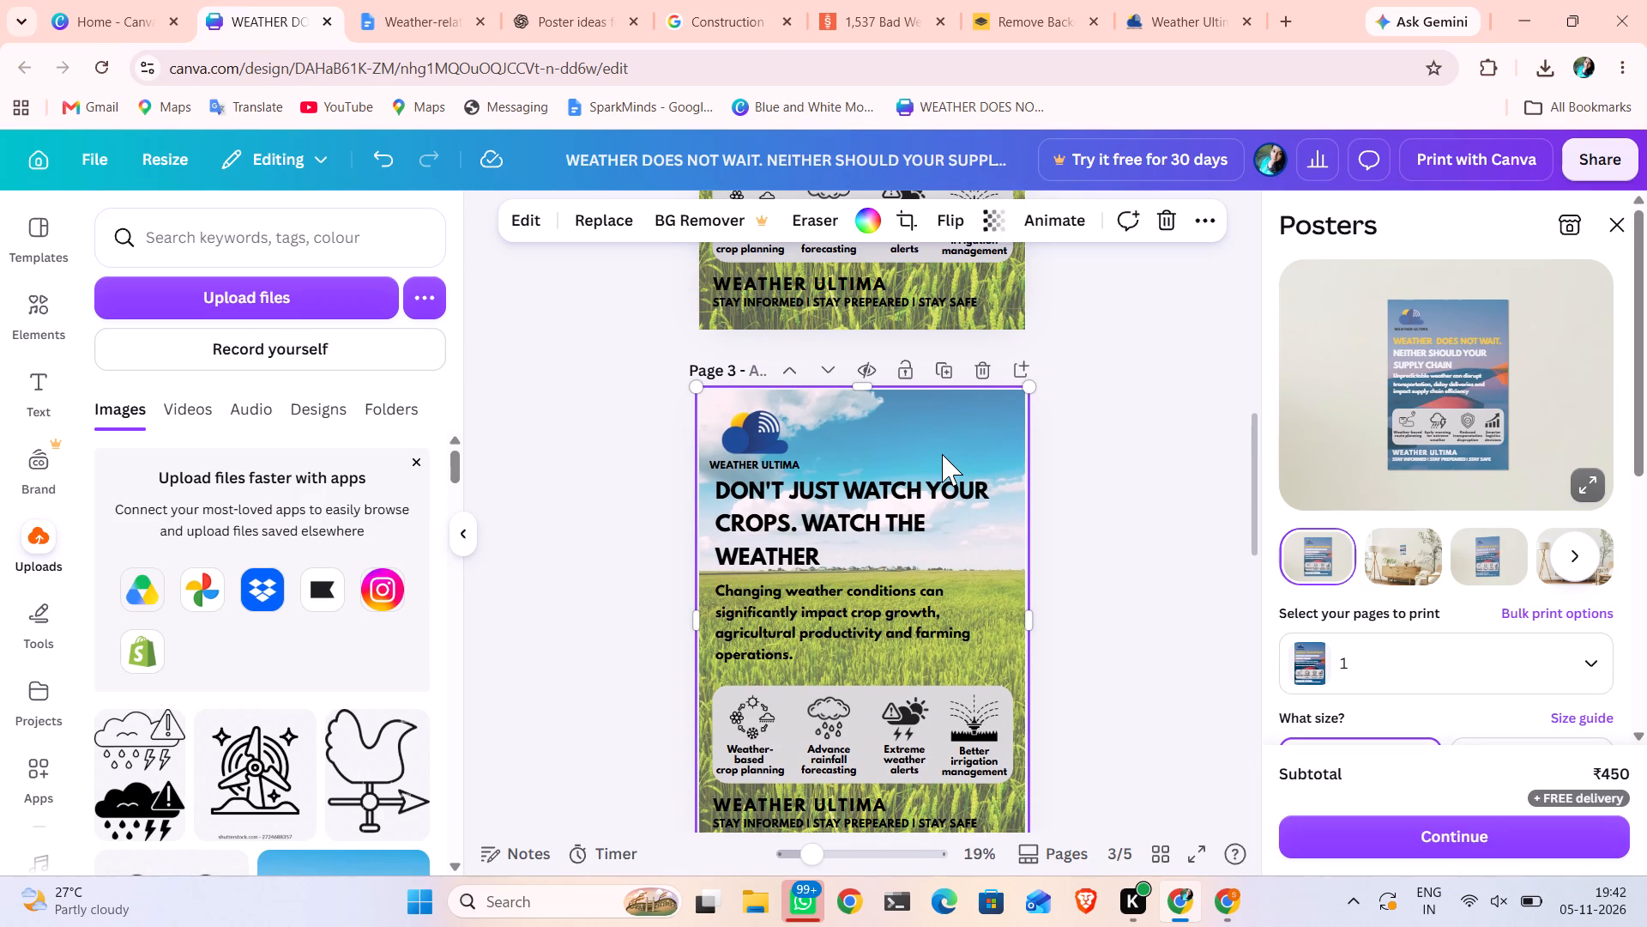
pyautogui.hotkey('ctrl', 'v')
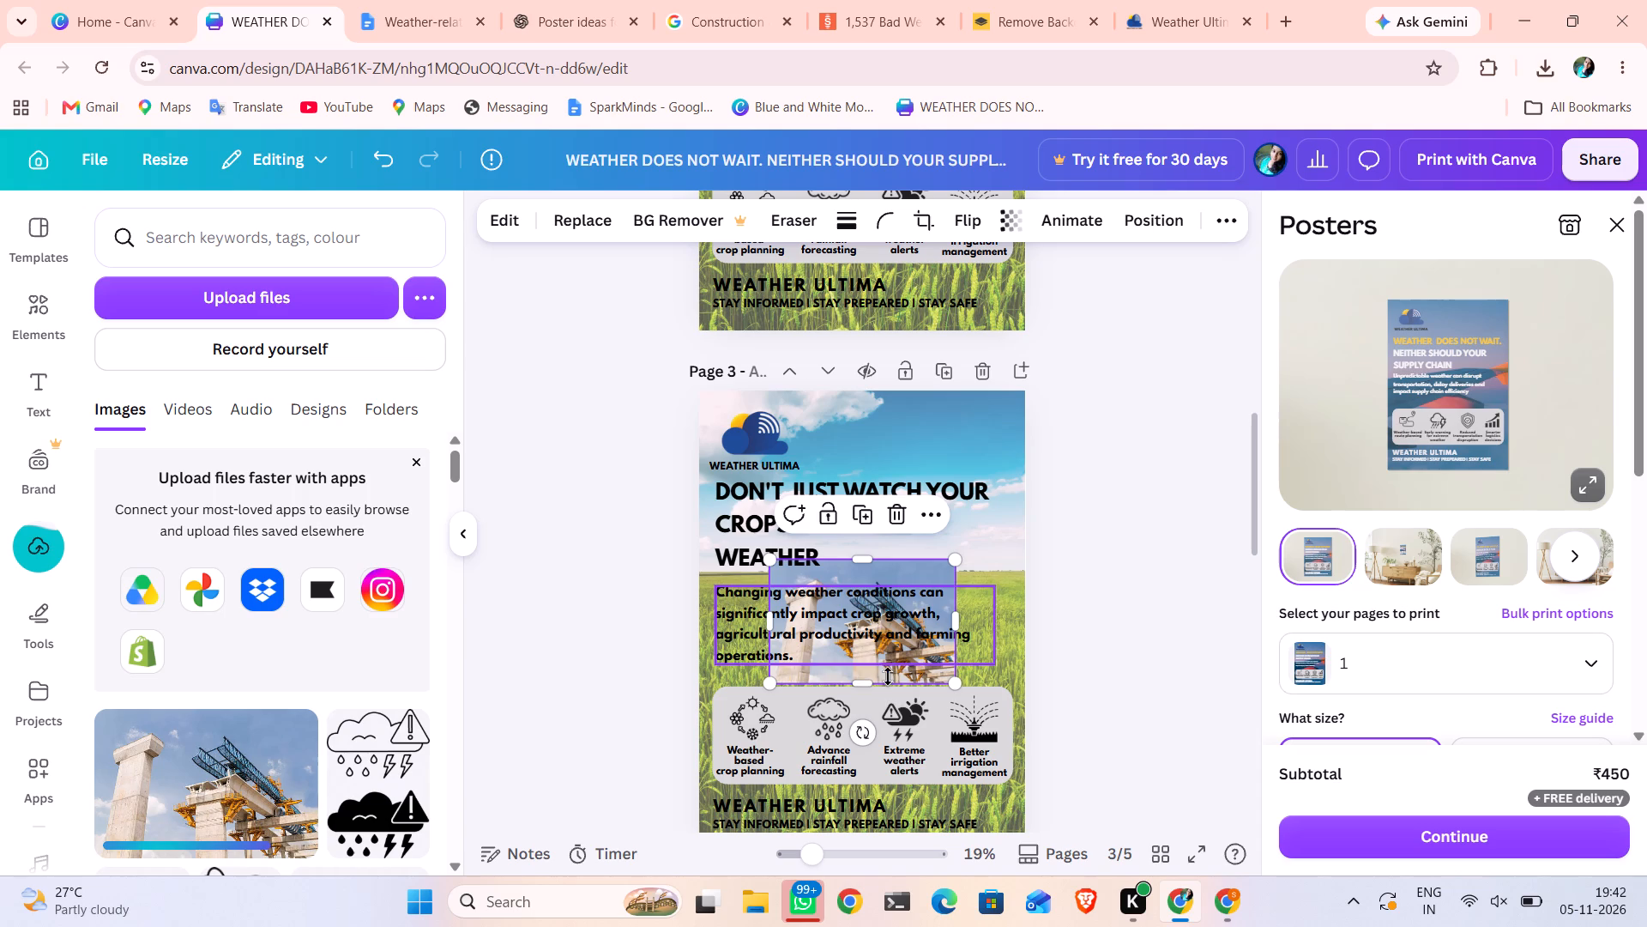
pyautogui.rightClick(888, 674)
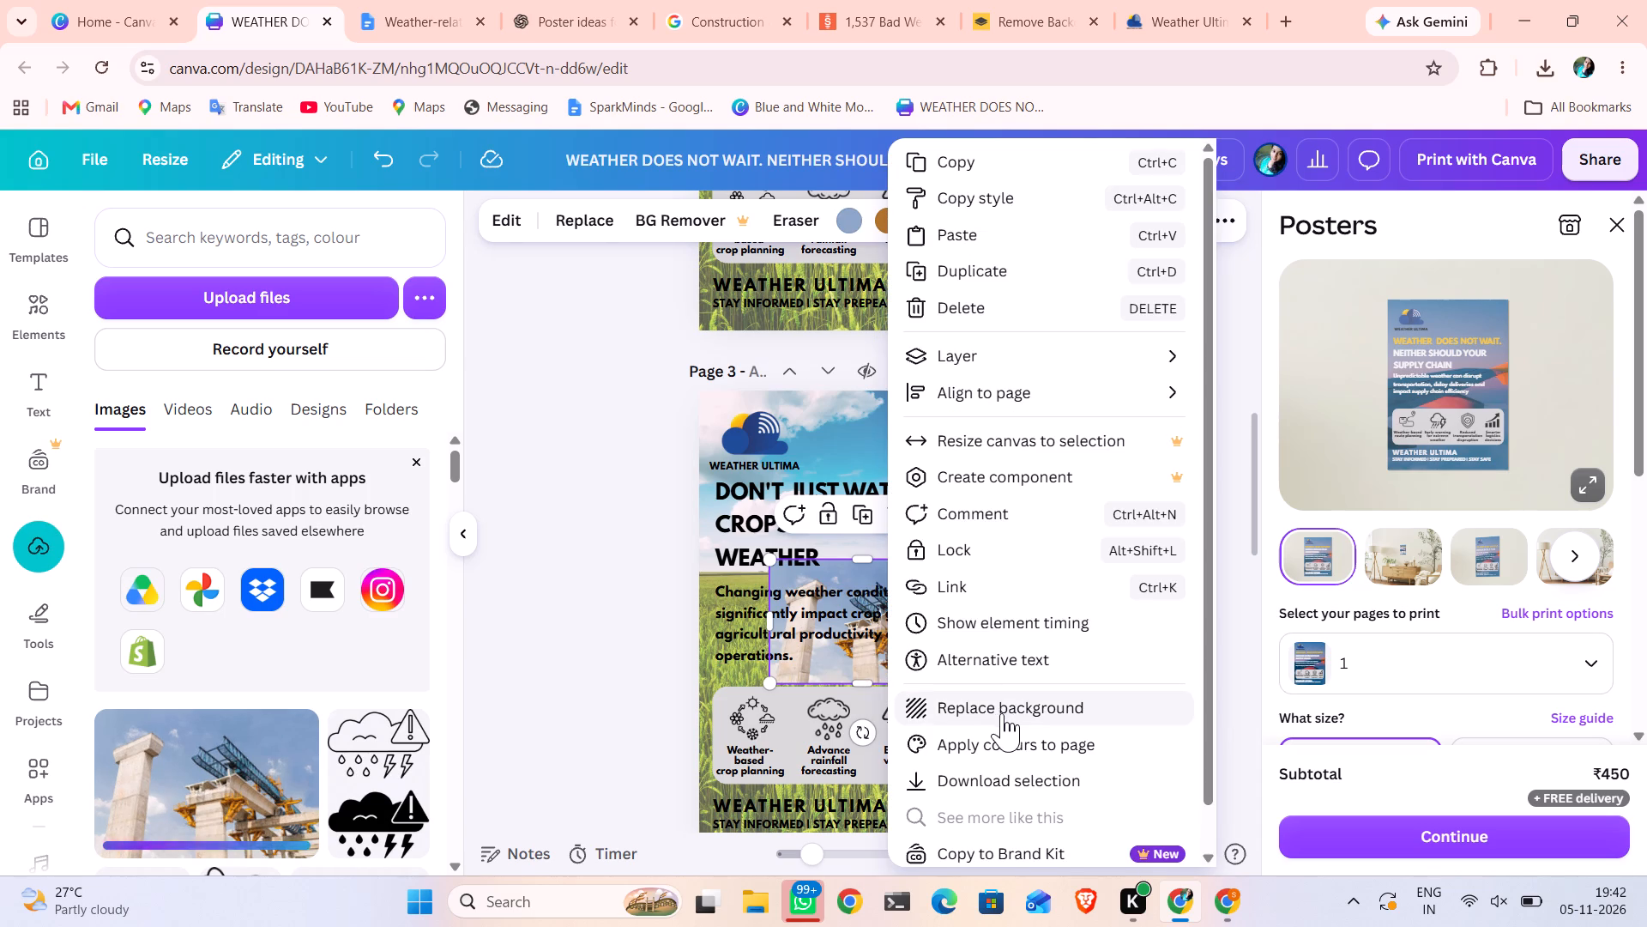
pyautogui.click(1000, 711)
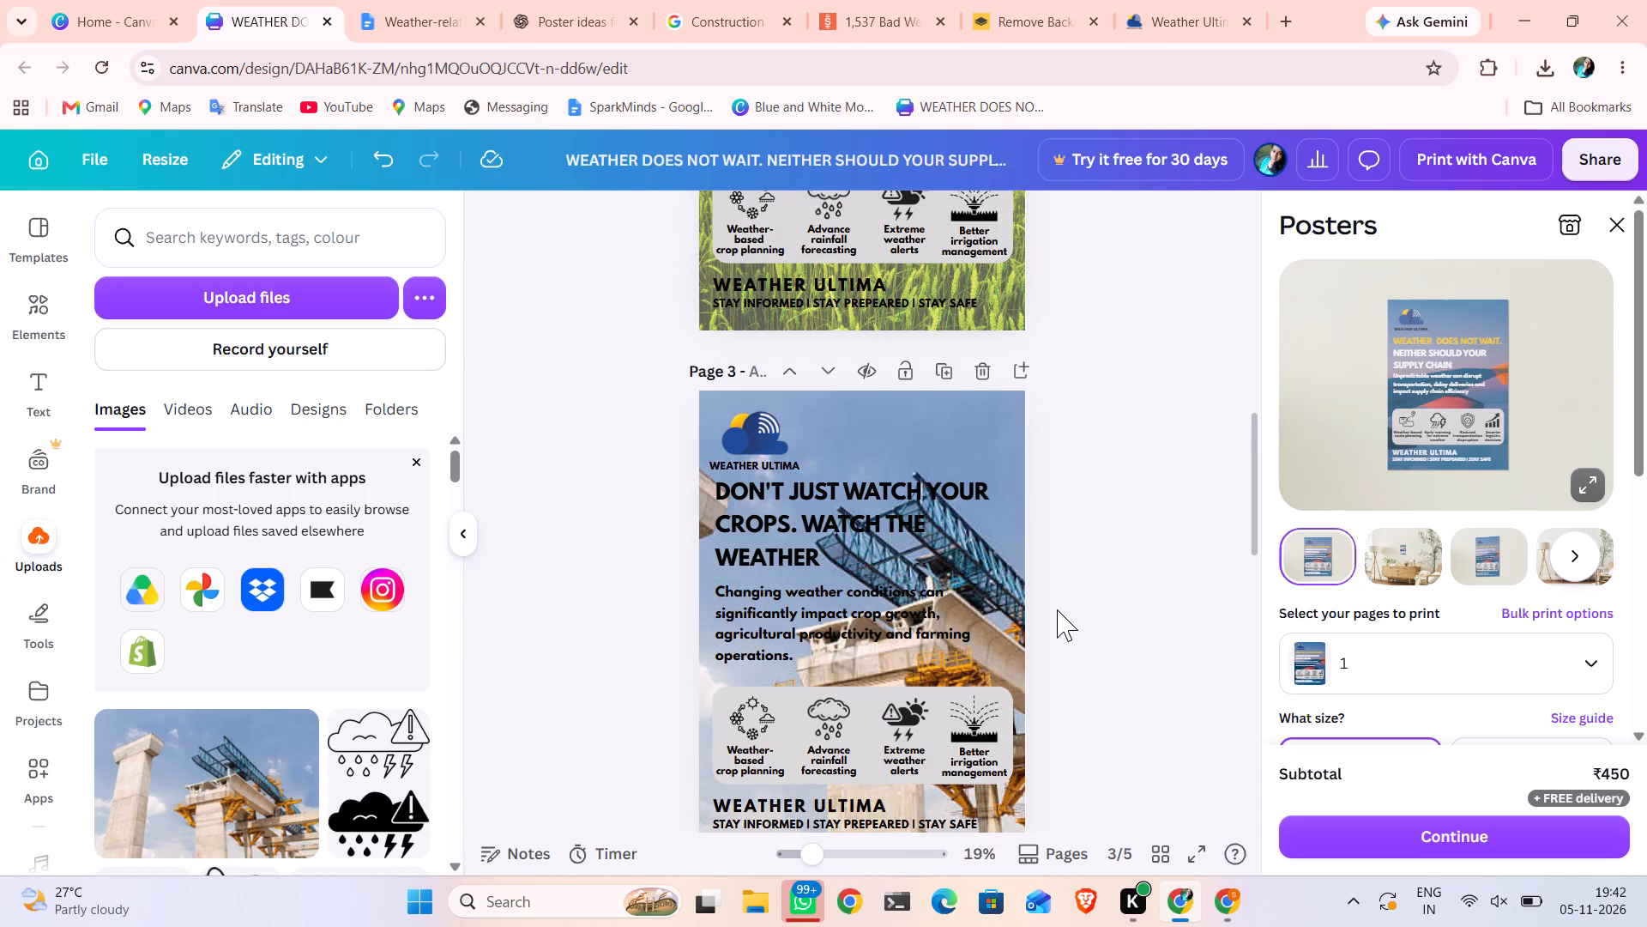
# Break page 2's headline after "CROPS." so "WATCH THE WEATHER" sits on its own line without a leading space.
pyautogui.scroll(-1, 1057, 609)
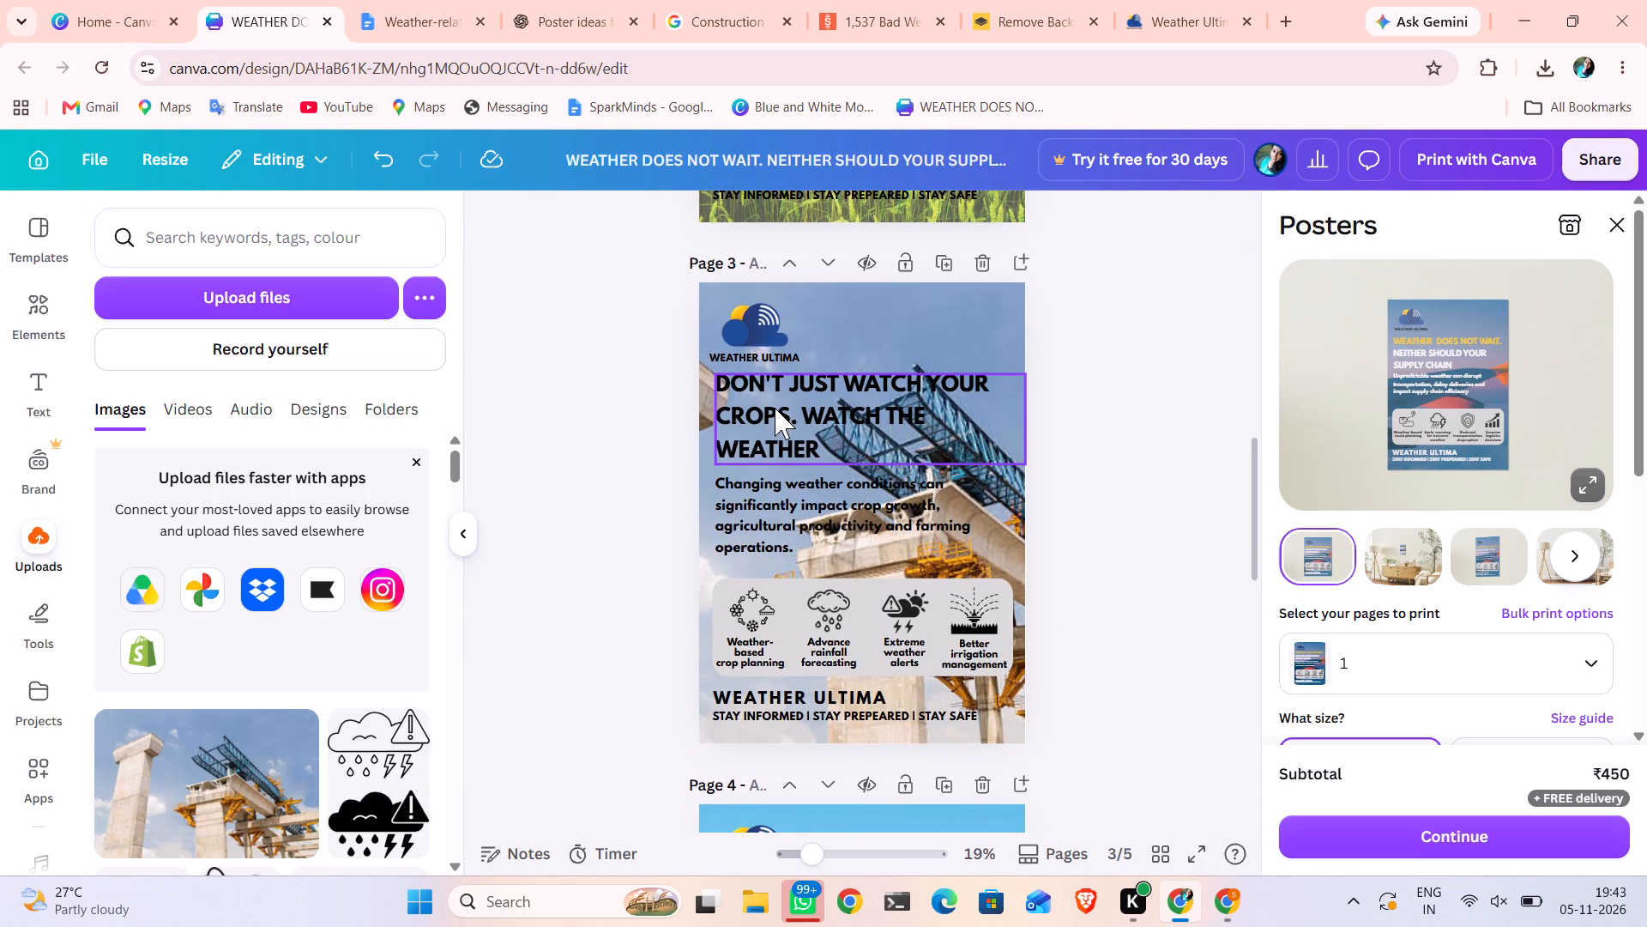
pyautogui.scroll(4, 775, 408)
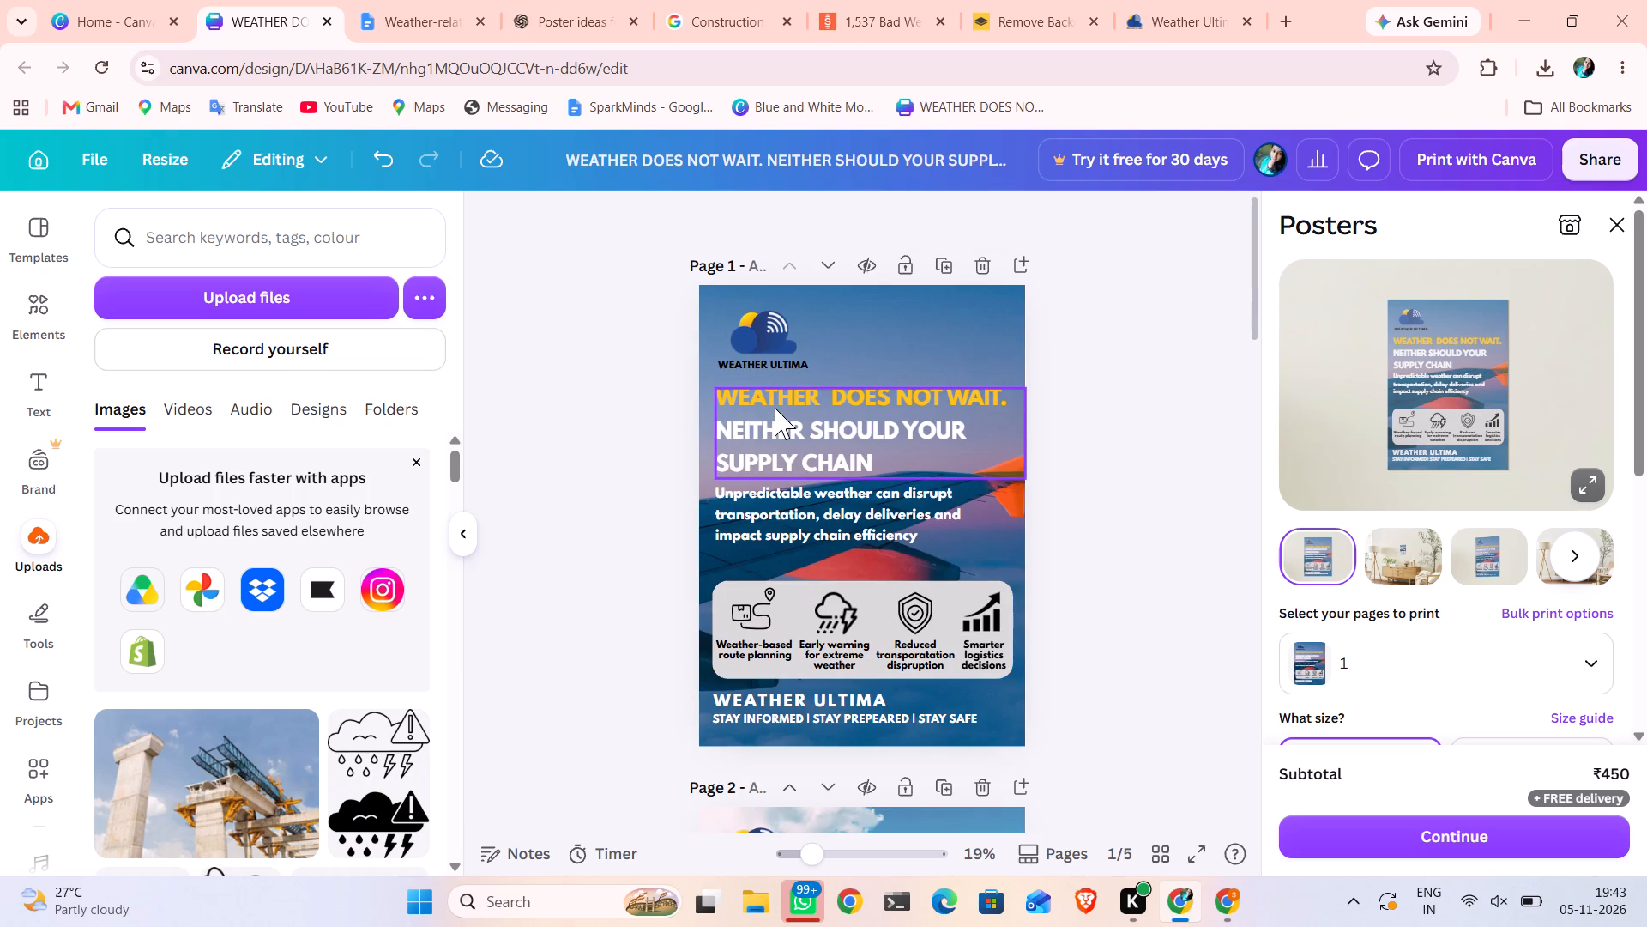
pyautogui.scroll(-5, 775, 408)
pyautogui.scroll(4, 775, 408)
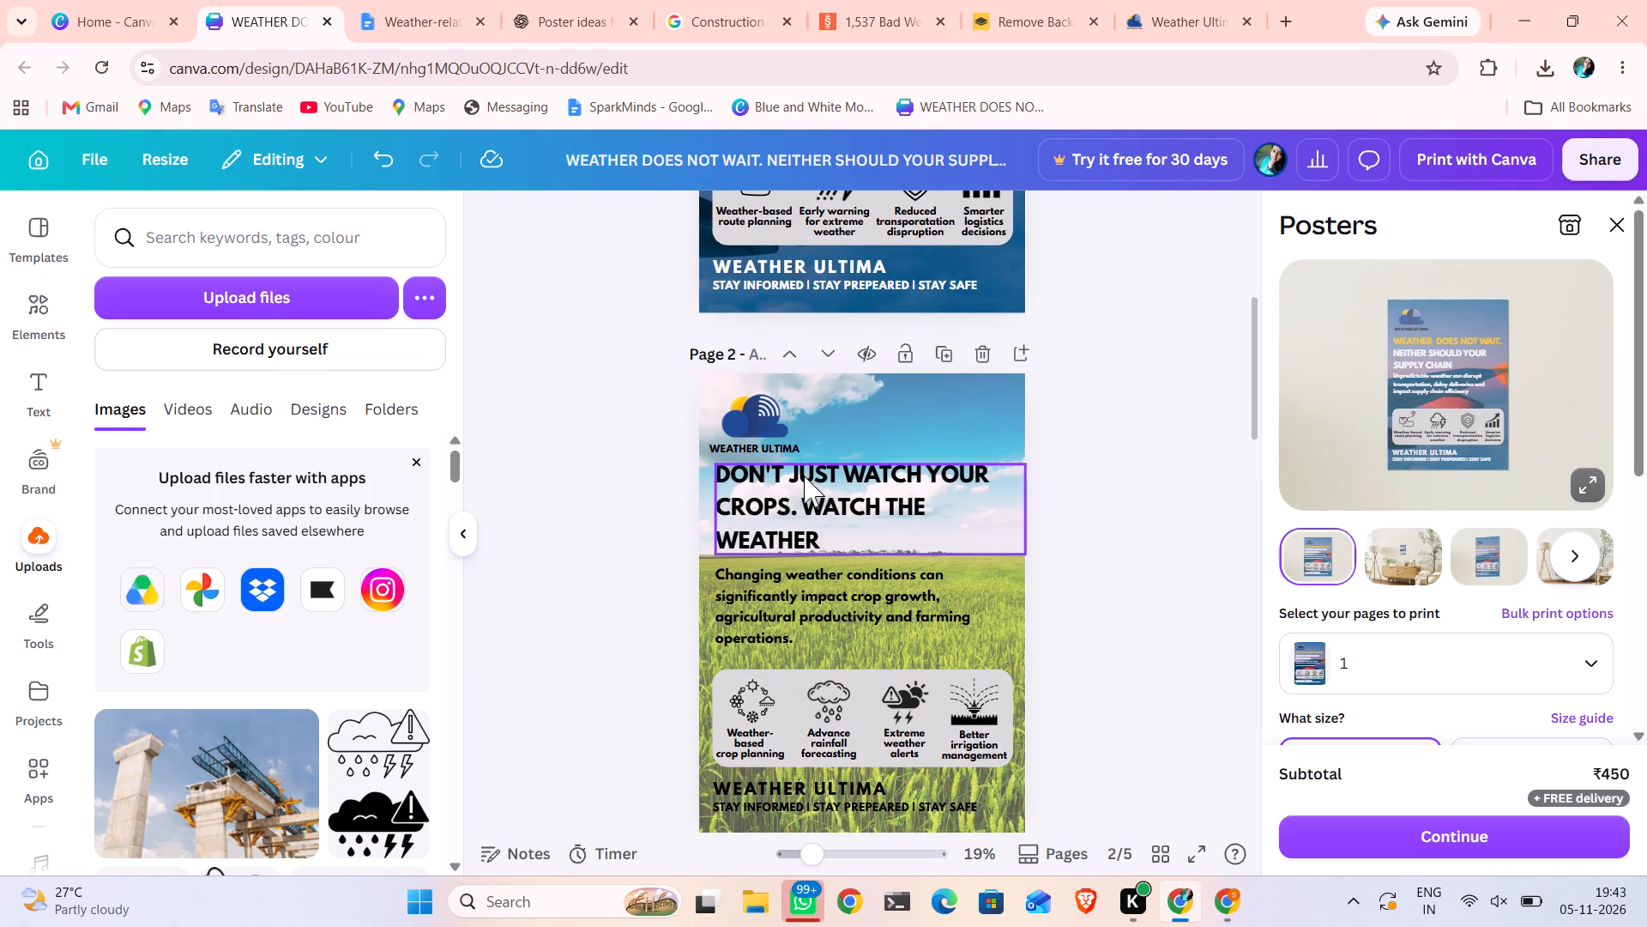
pyautogui.click(799, 503)
pyautogui.click(799, 503)
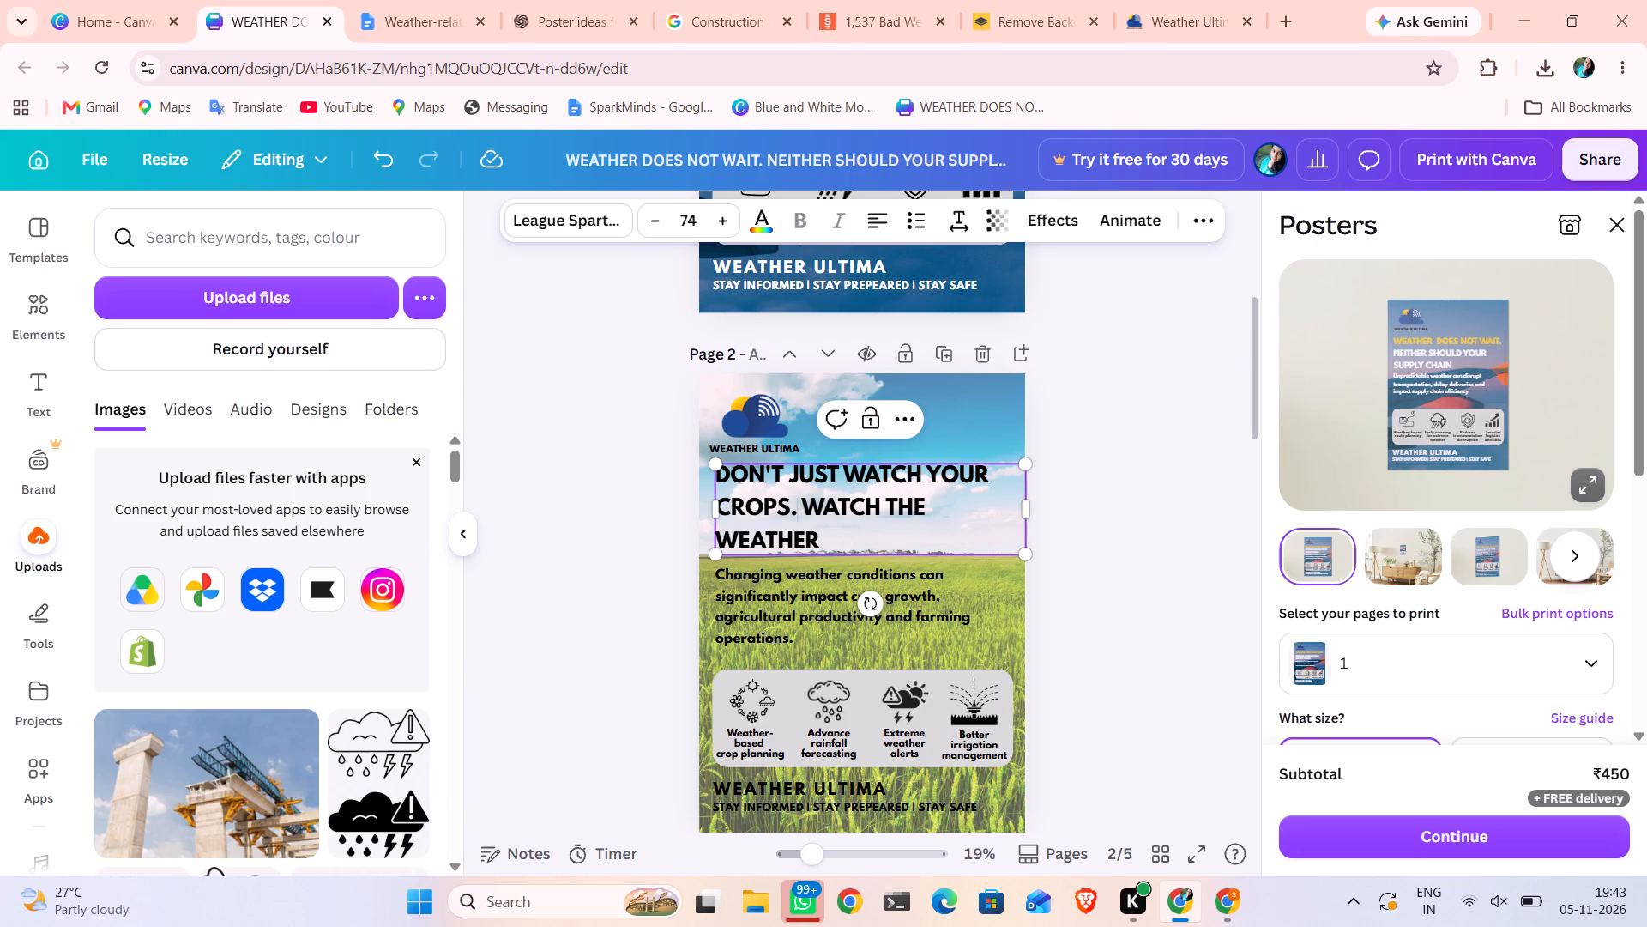
pyautogui.press('Return')
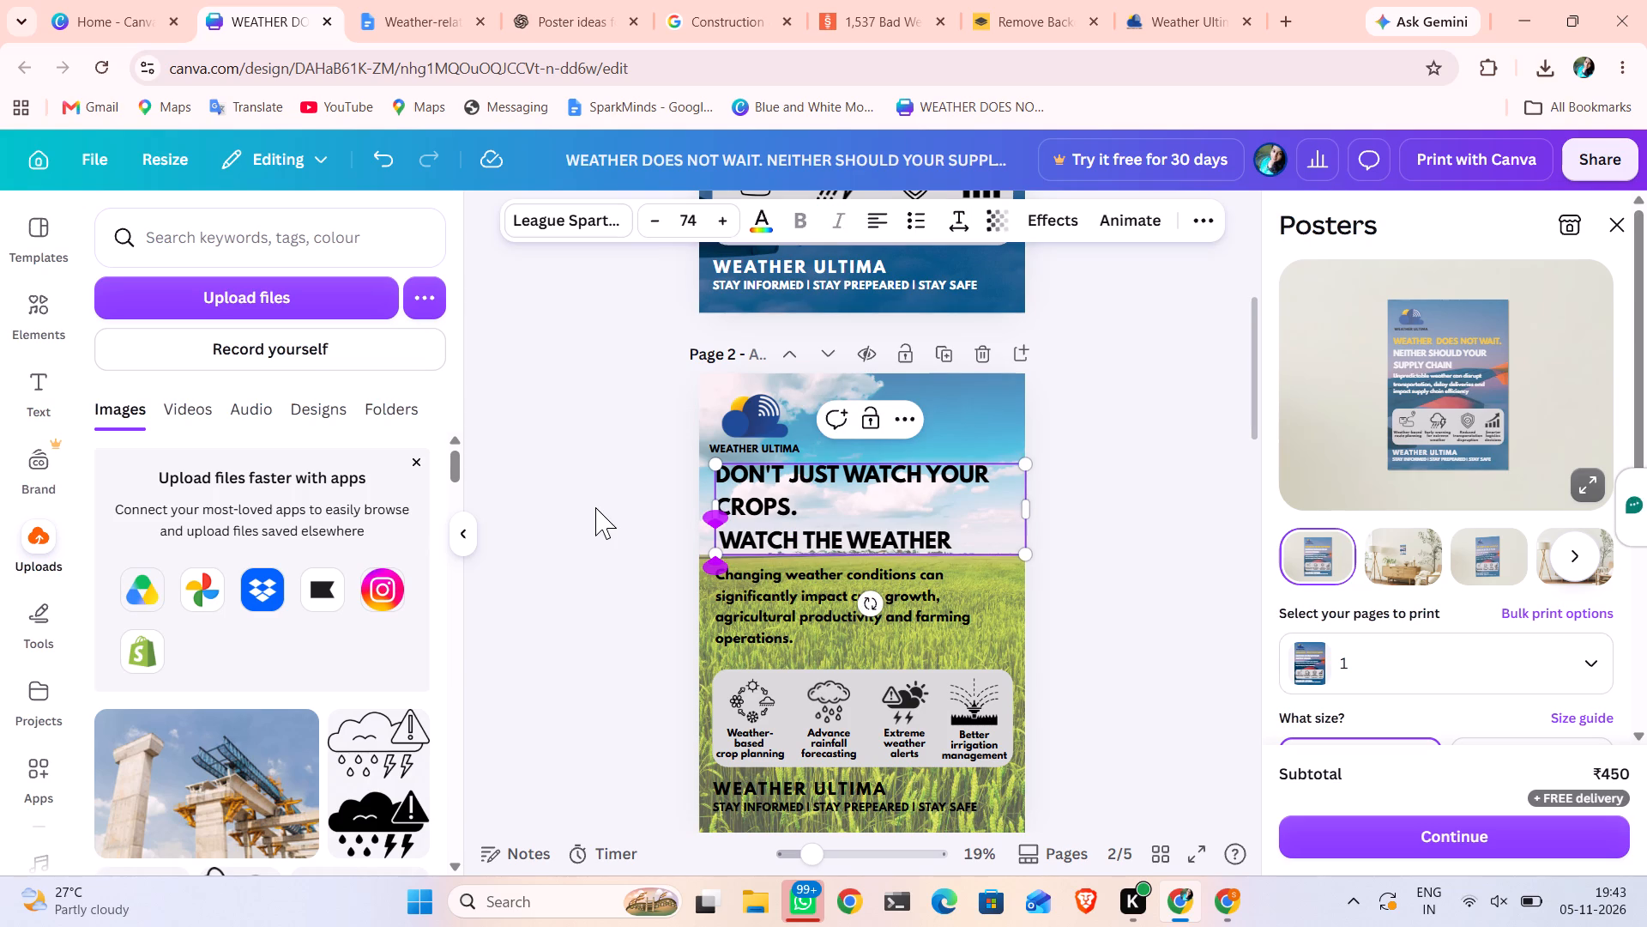
pyautogui.click(594, 506)
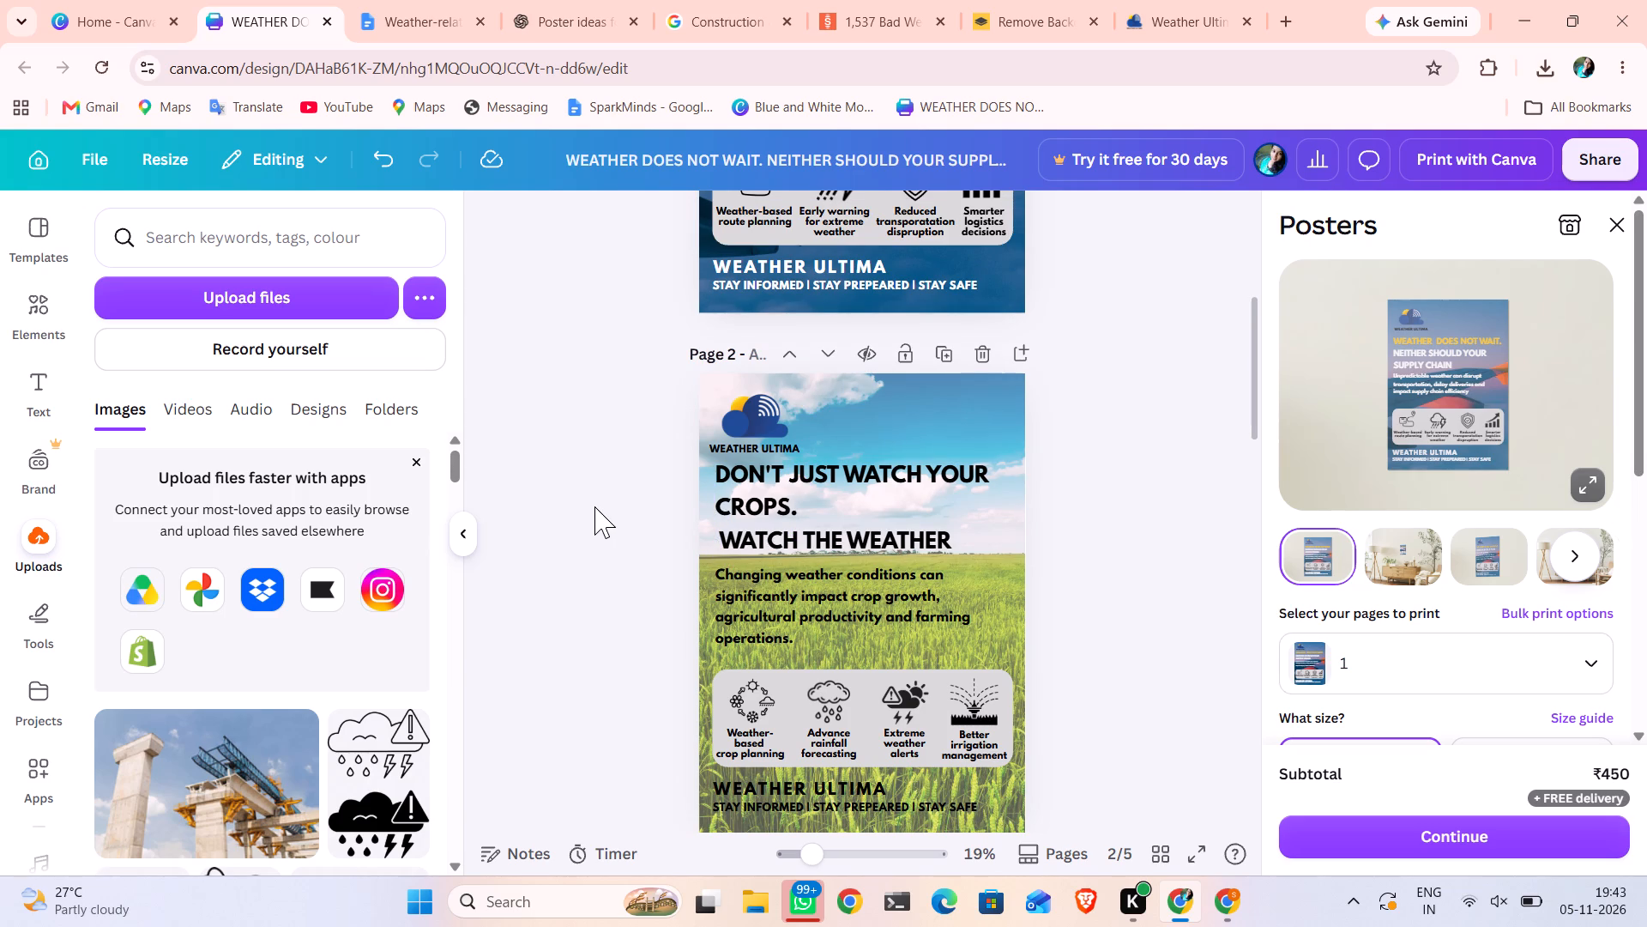
pyautogui.click(767, 510)
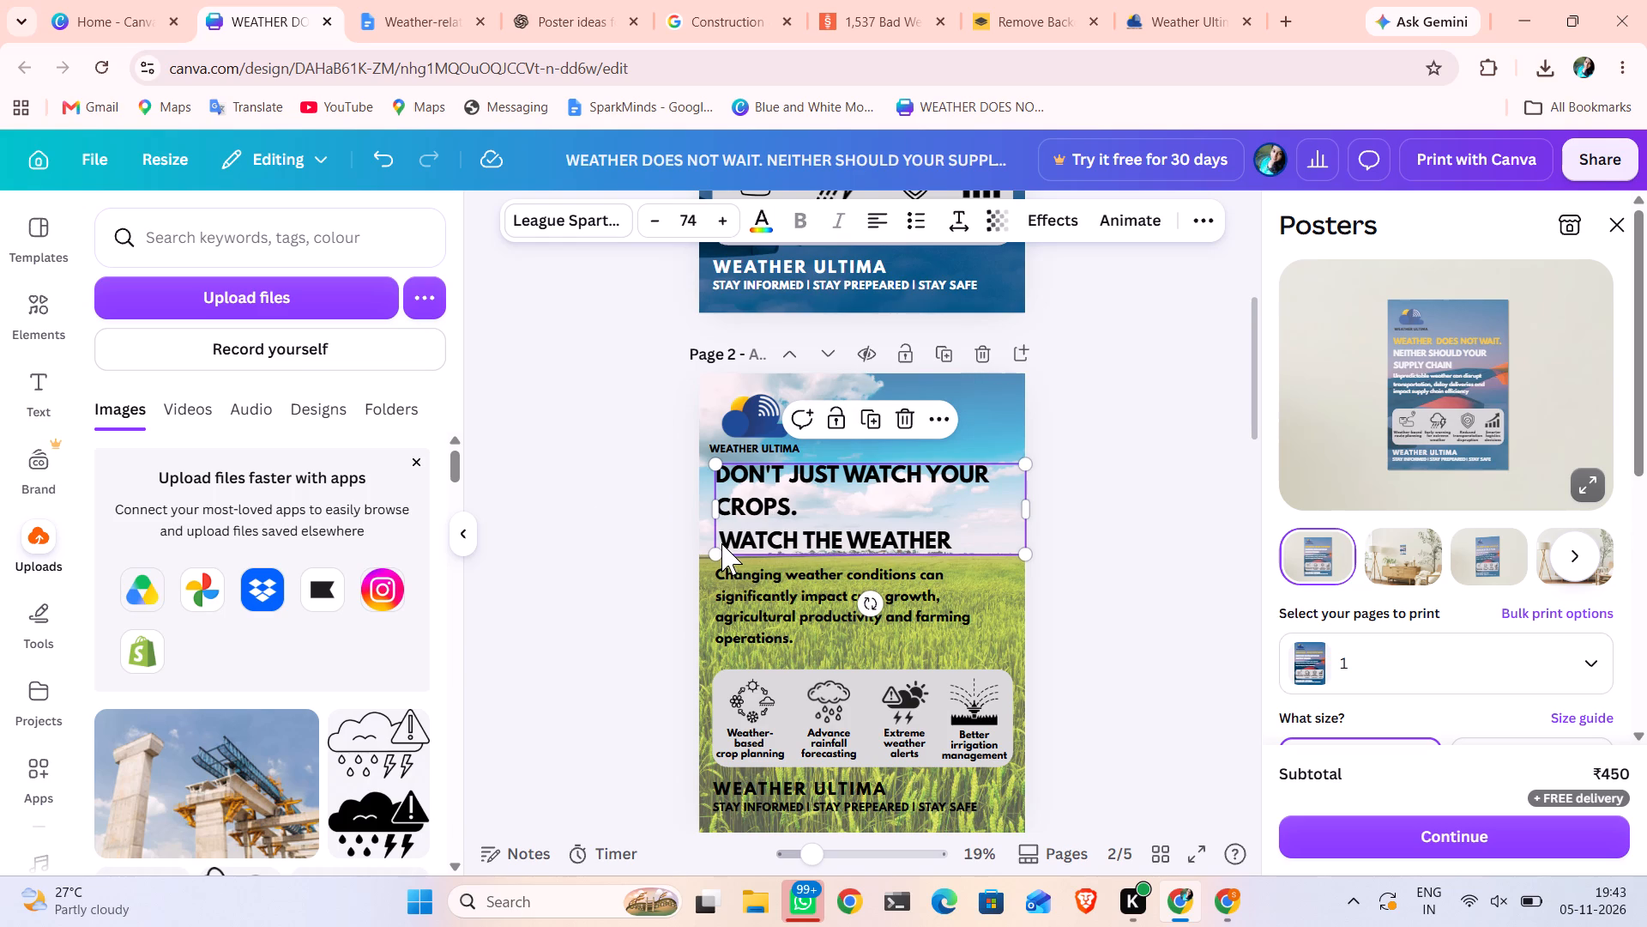
pyautogui.click(721, 543)
pyautogui.press('BackSpace')
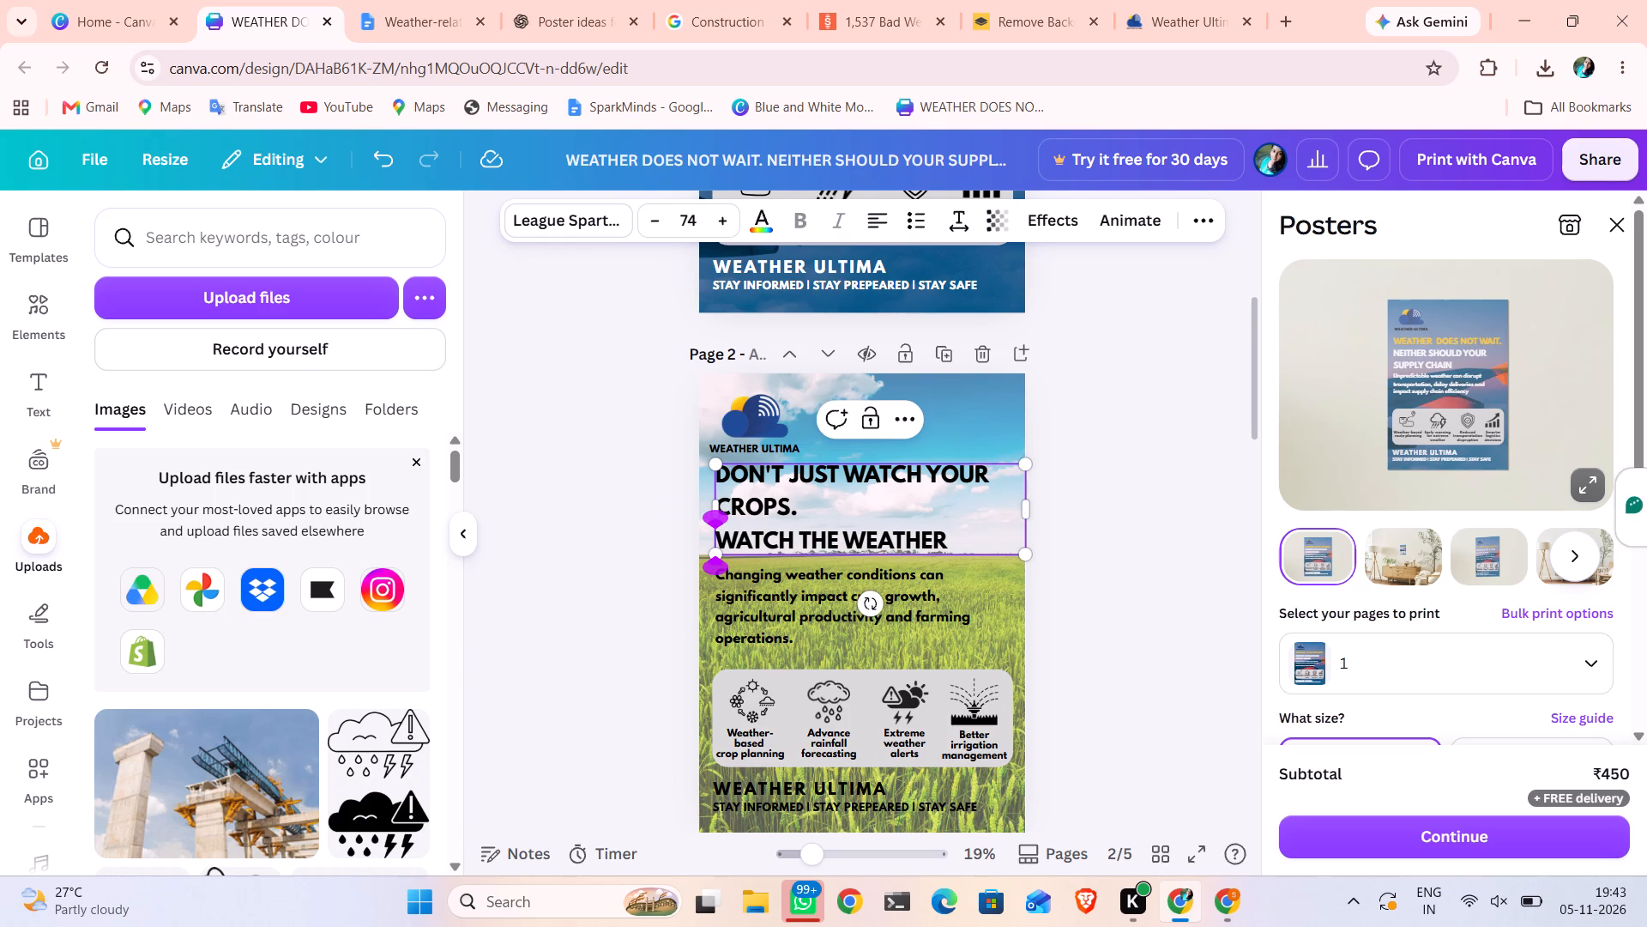
pyautogui.click(561, 529)
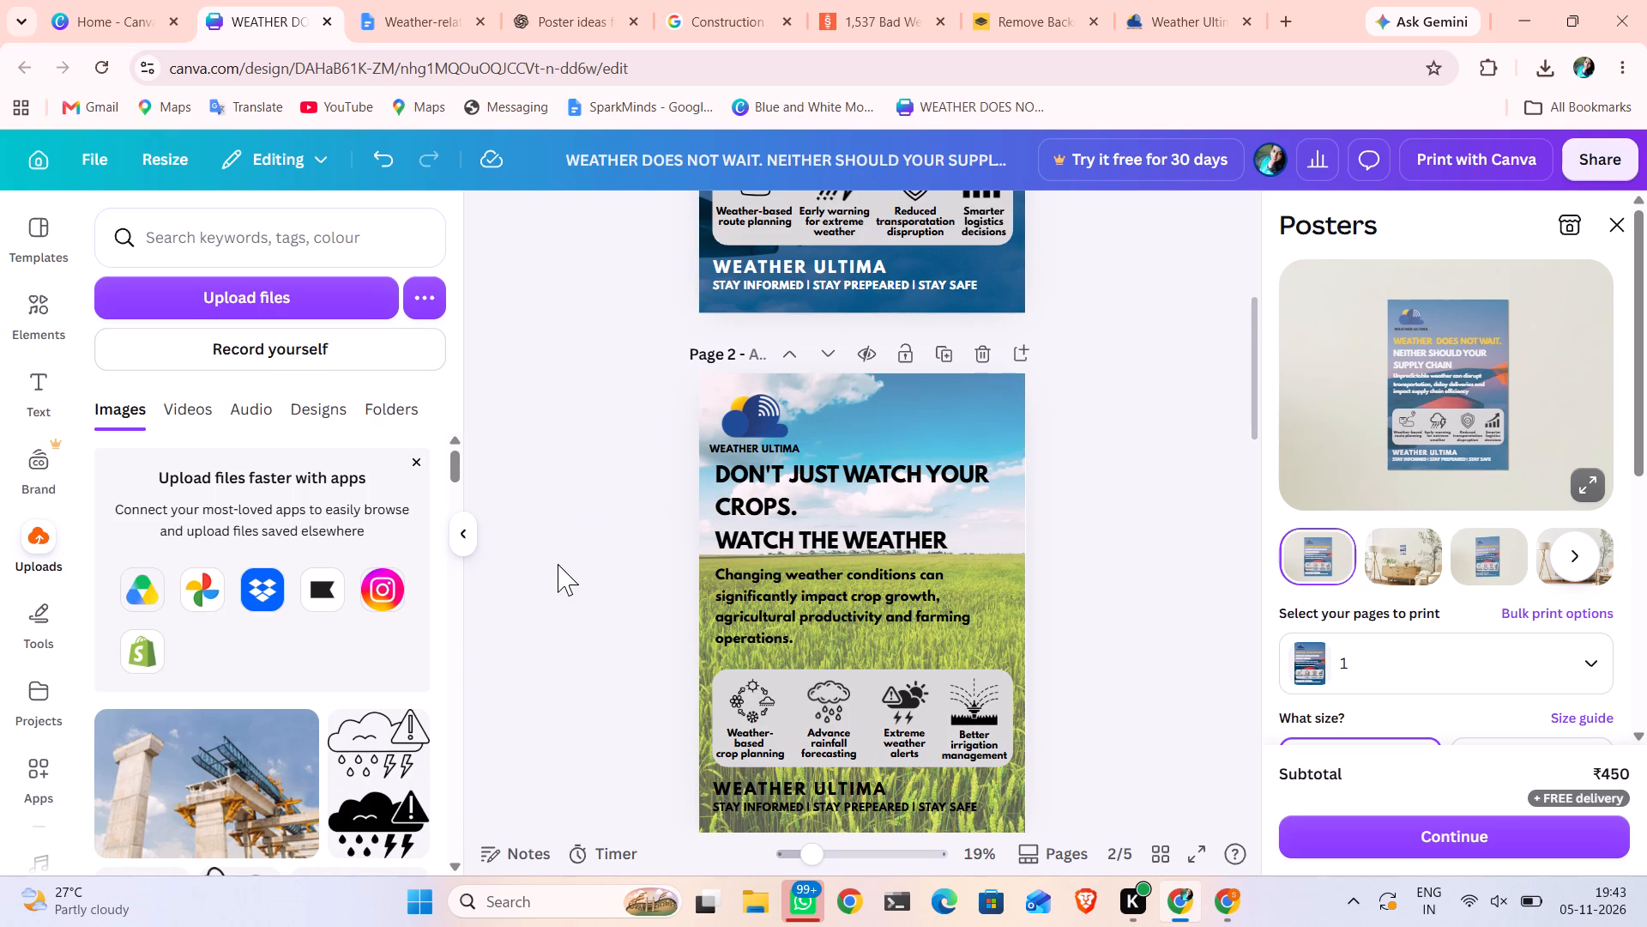
pyautogui.scroll(-4, 558, 564)
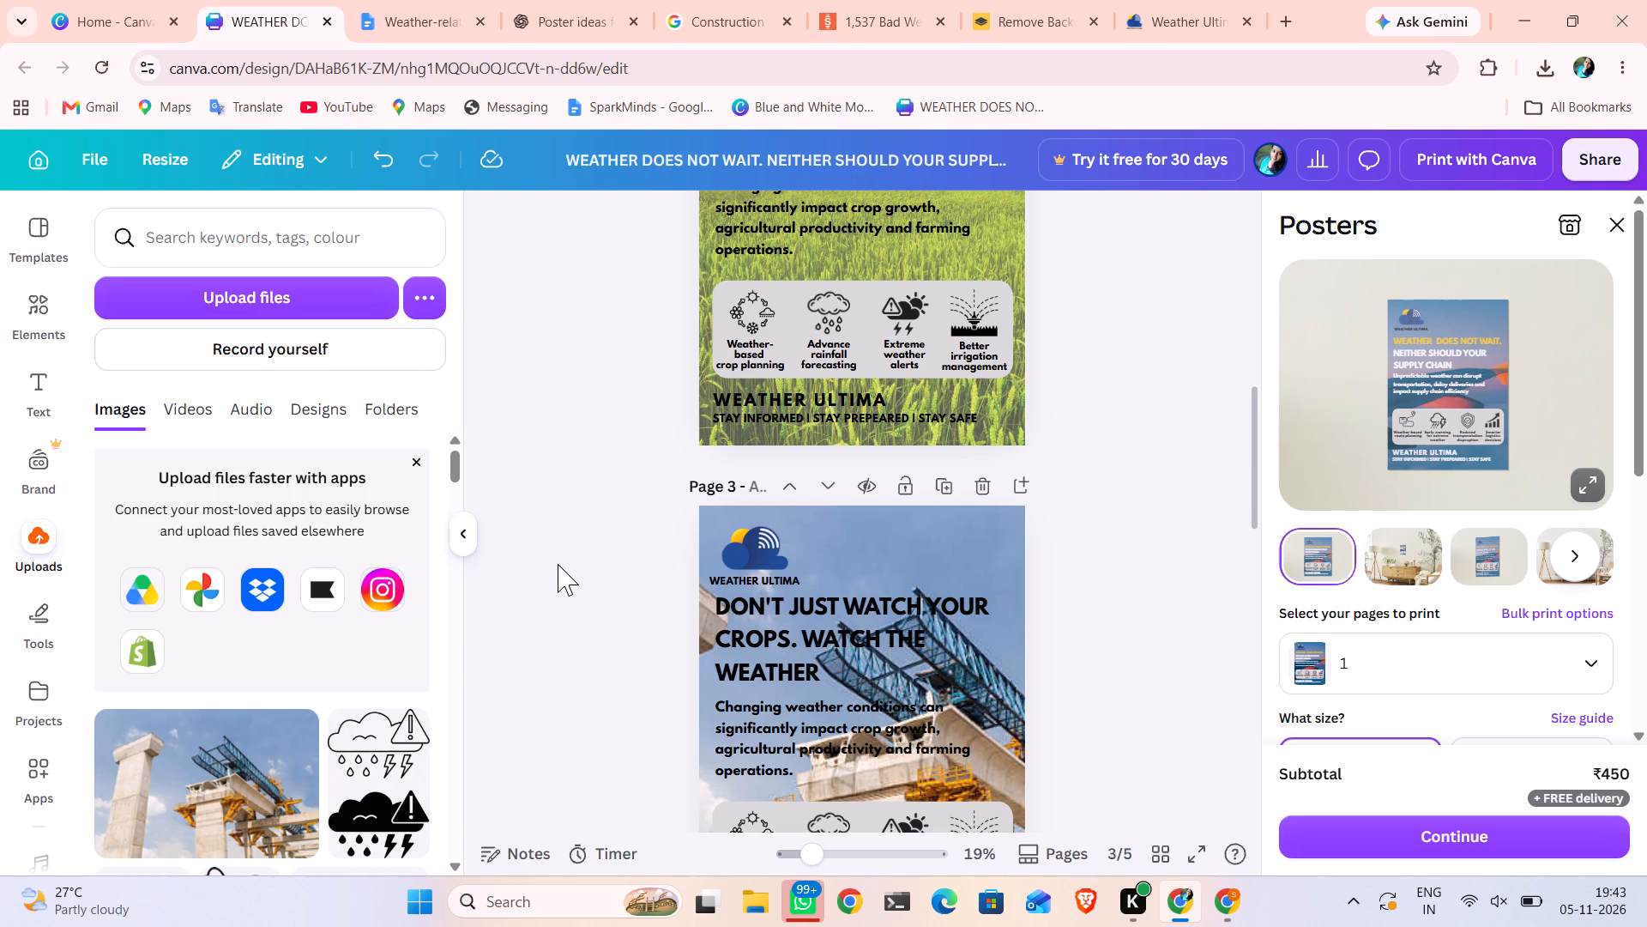
pyautogui.scroll(-2, 558, 564)
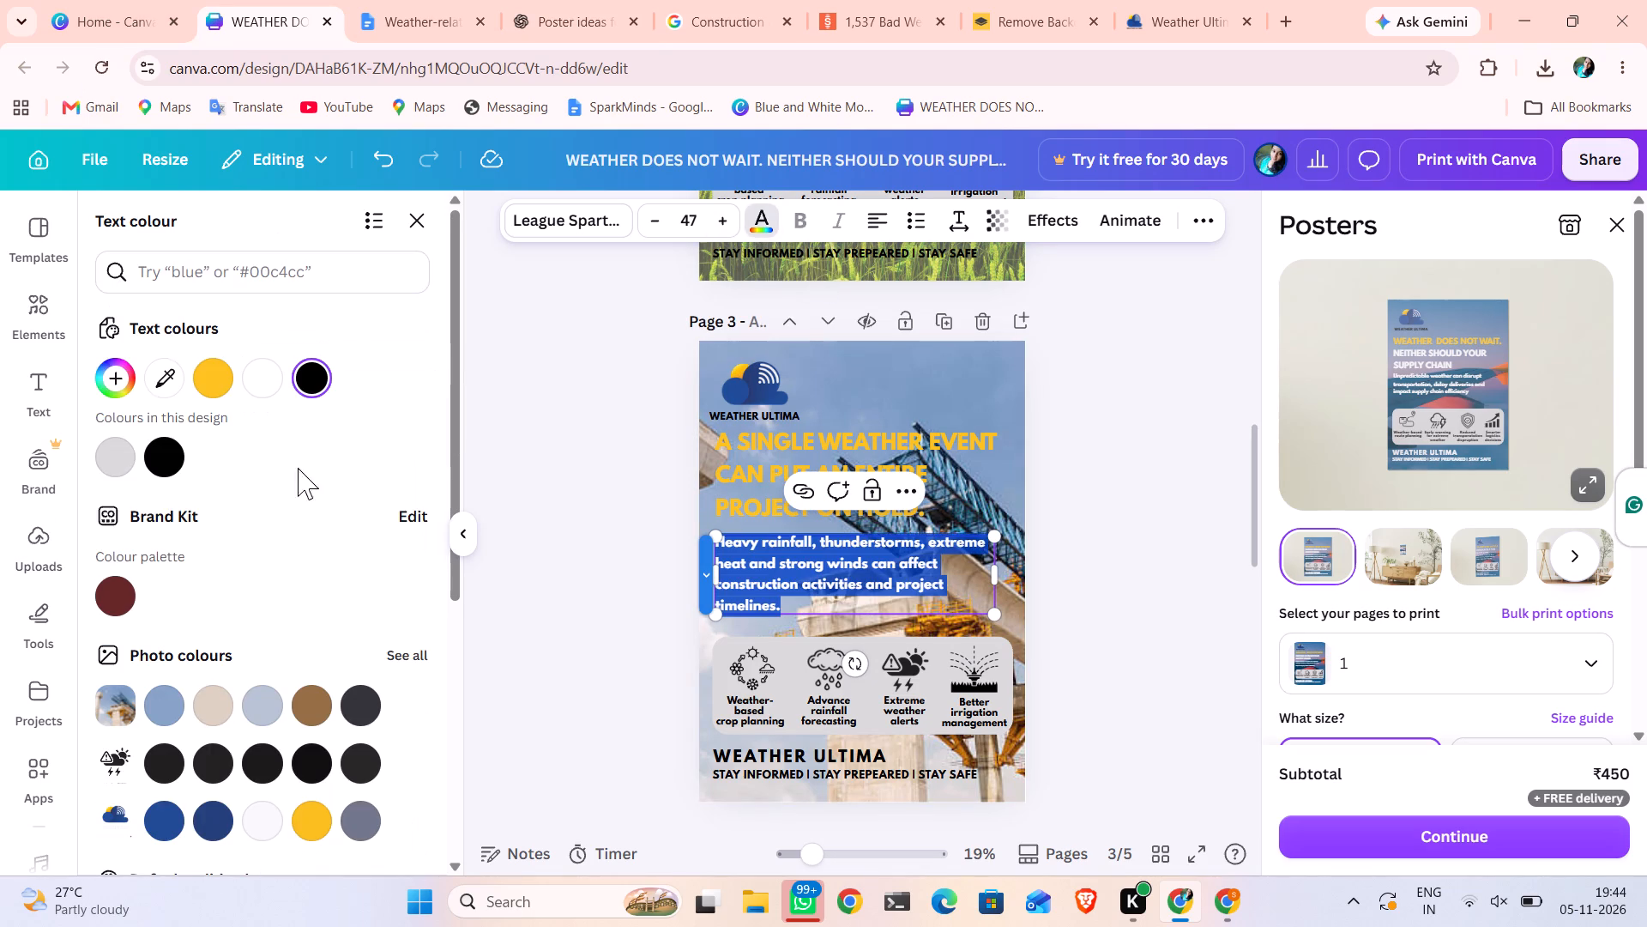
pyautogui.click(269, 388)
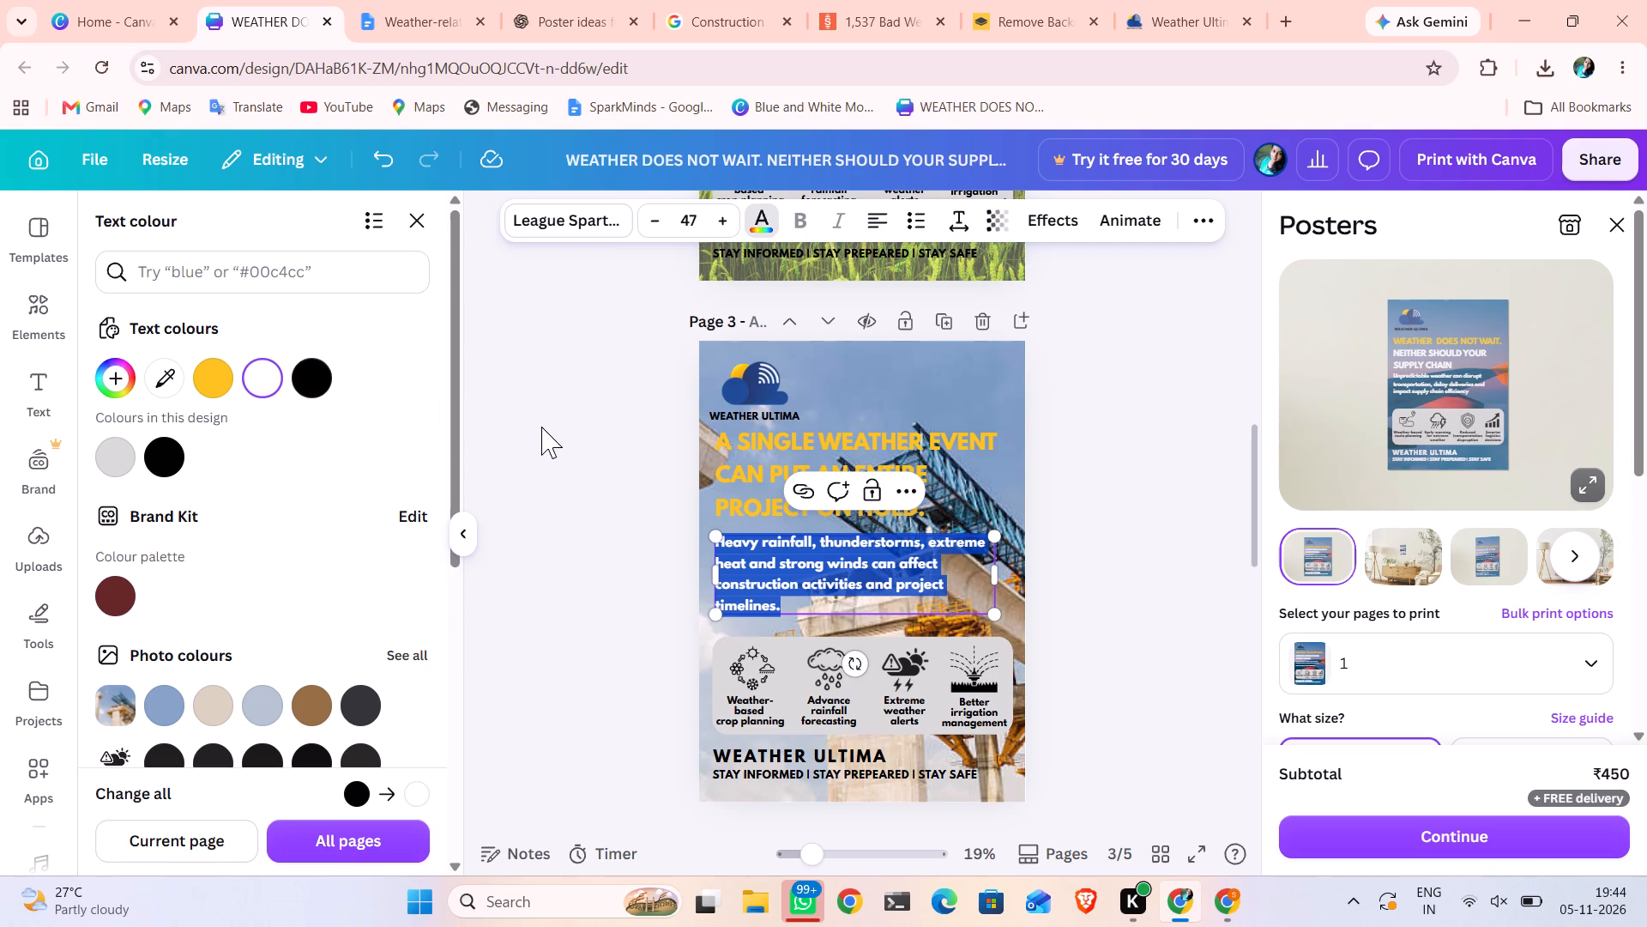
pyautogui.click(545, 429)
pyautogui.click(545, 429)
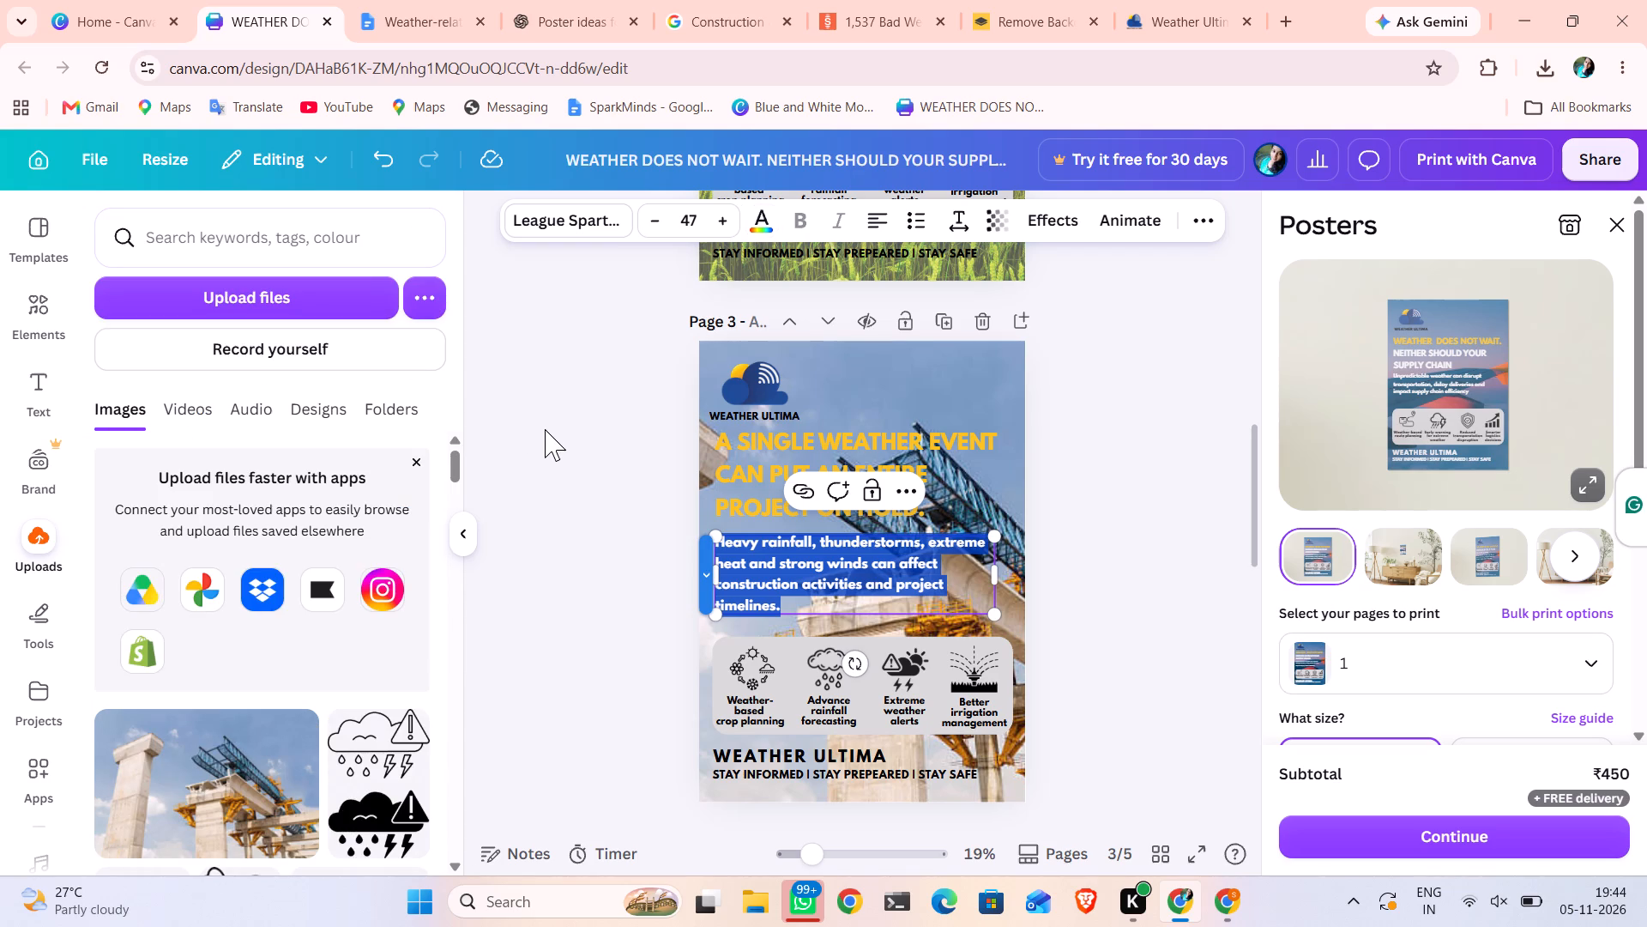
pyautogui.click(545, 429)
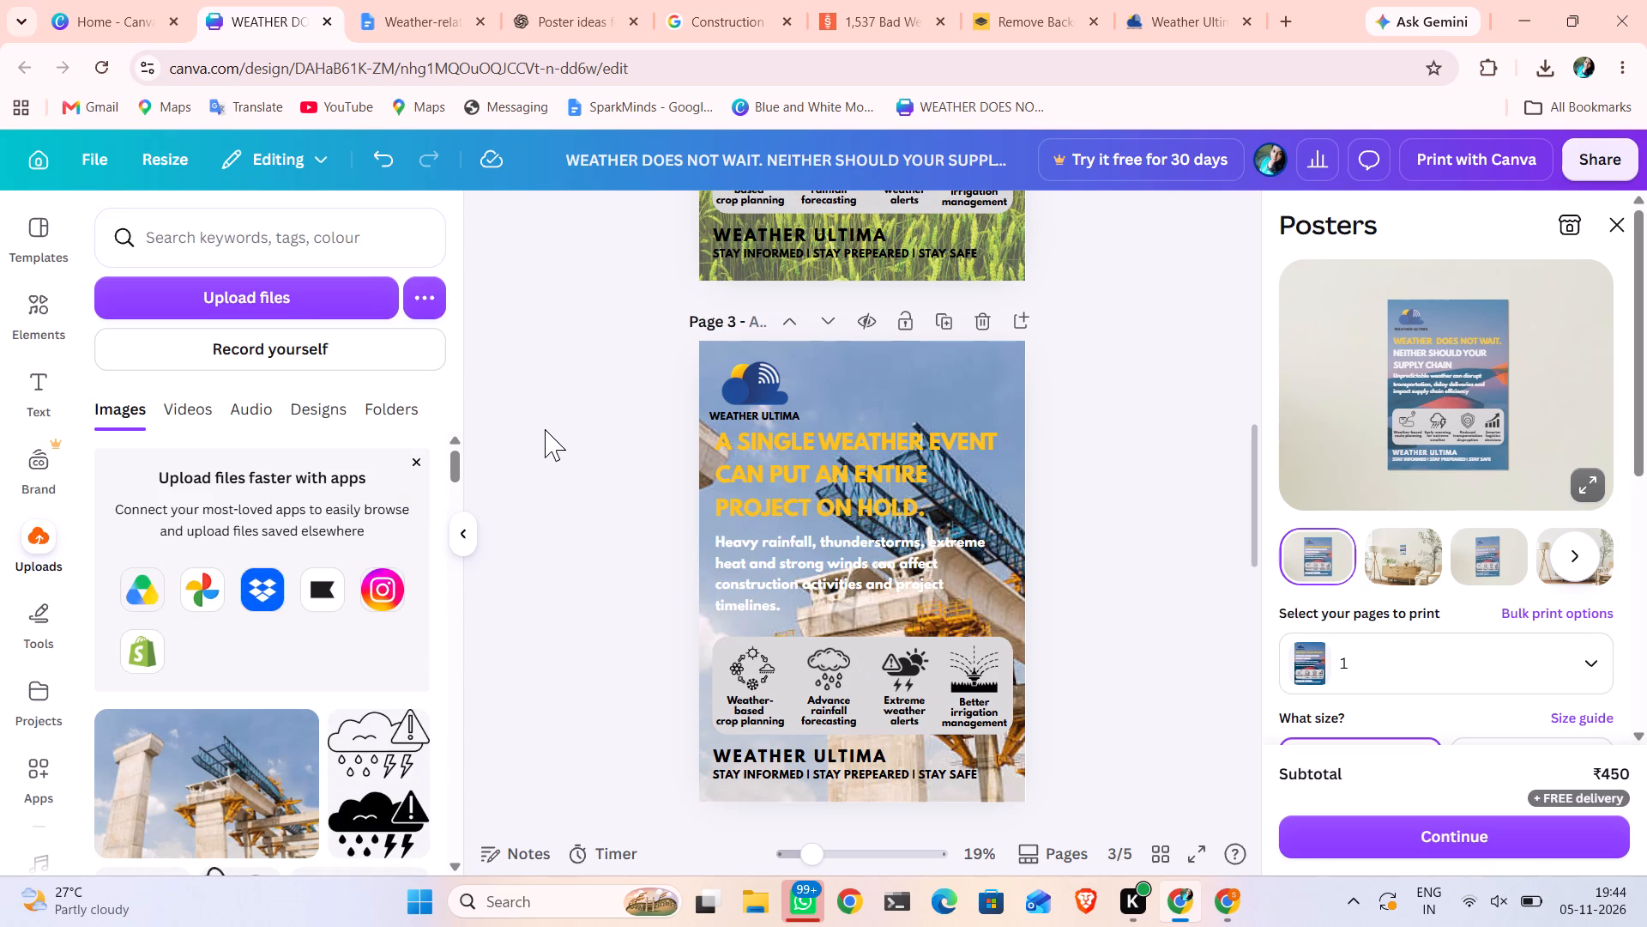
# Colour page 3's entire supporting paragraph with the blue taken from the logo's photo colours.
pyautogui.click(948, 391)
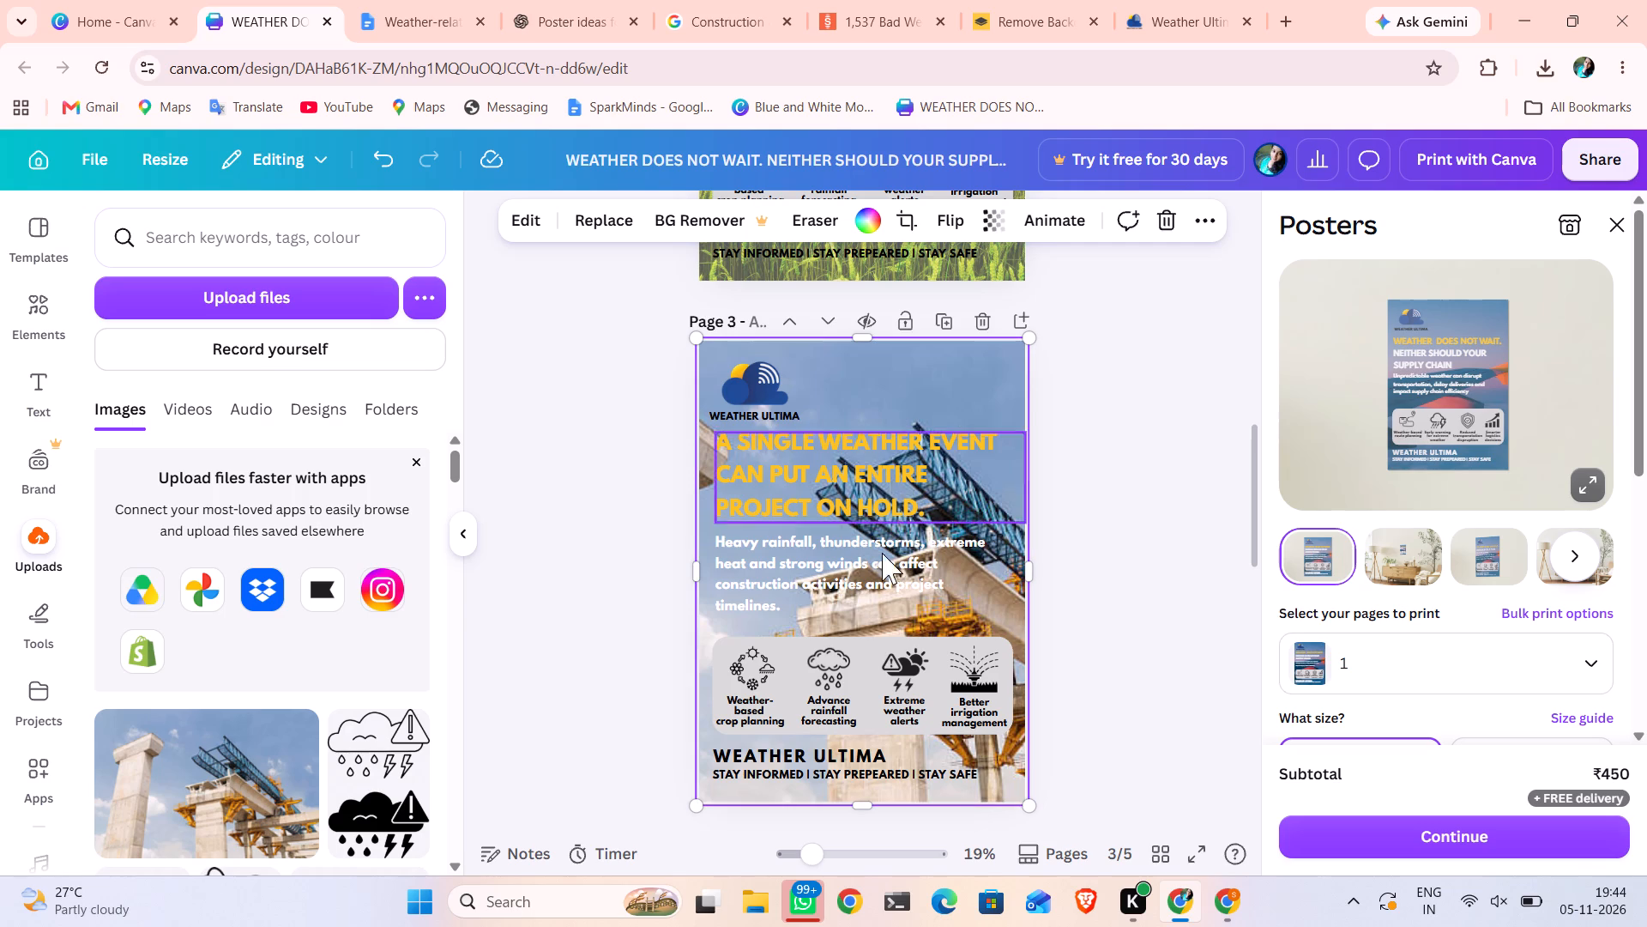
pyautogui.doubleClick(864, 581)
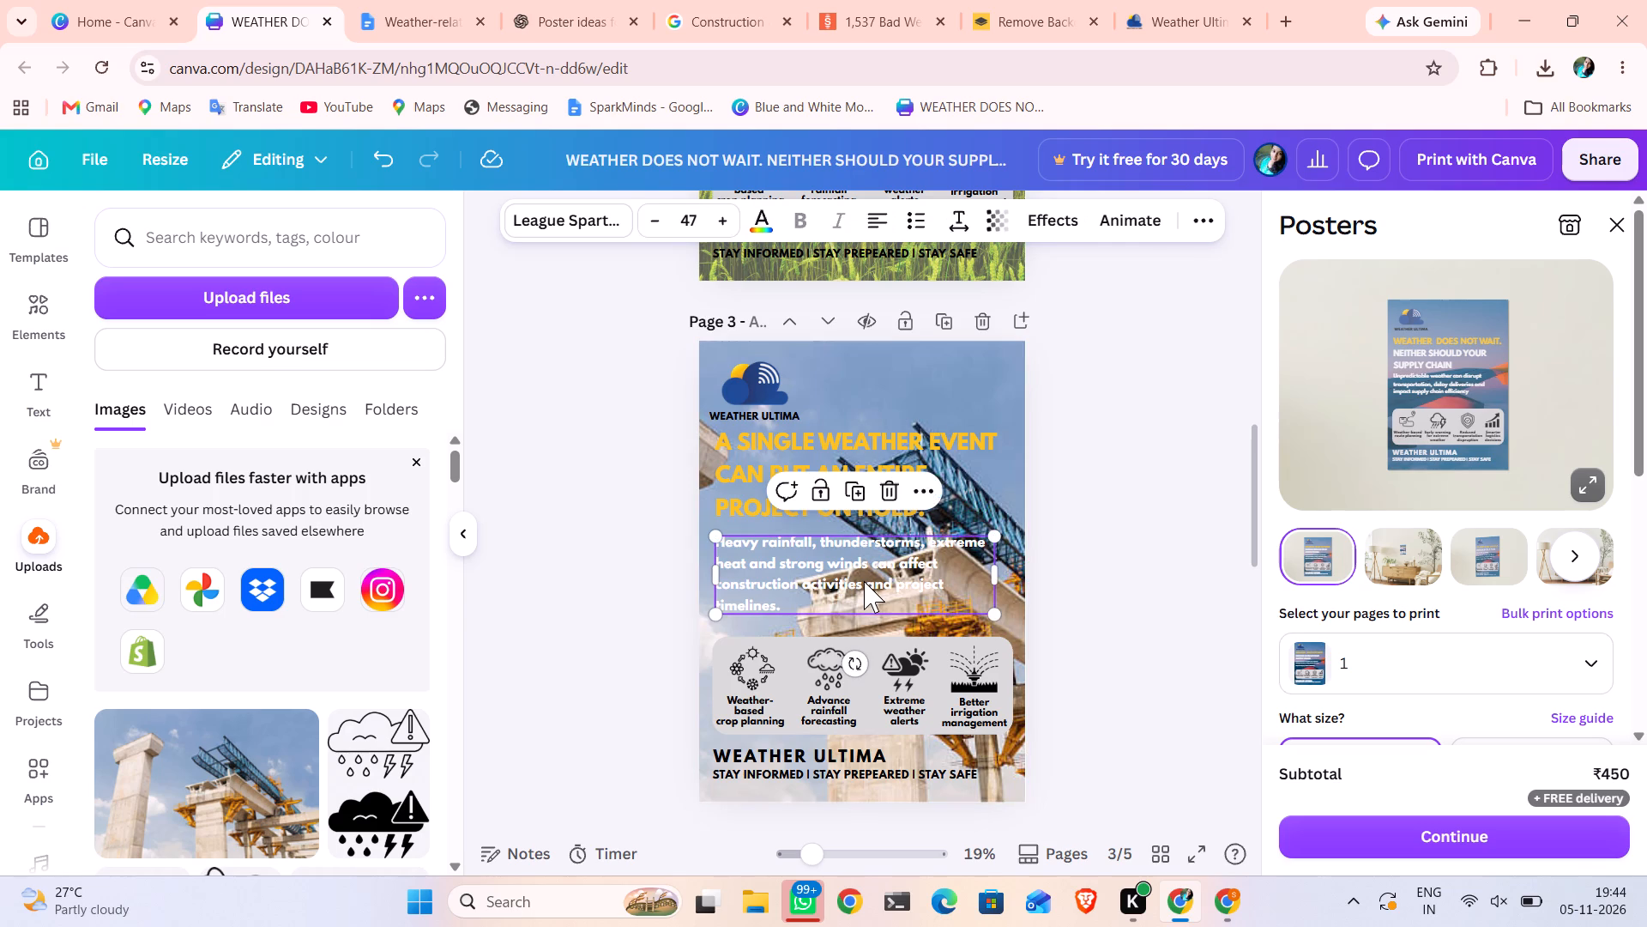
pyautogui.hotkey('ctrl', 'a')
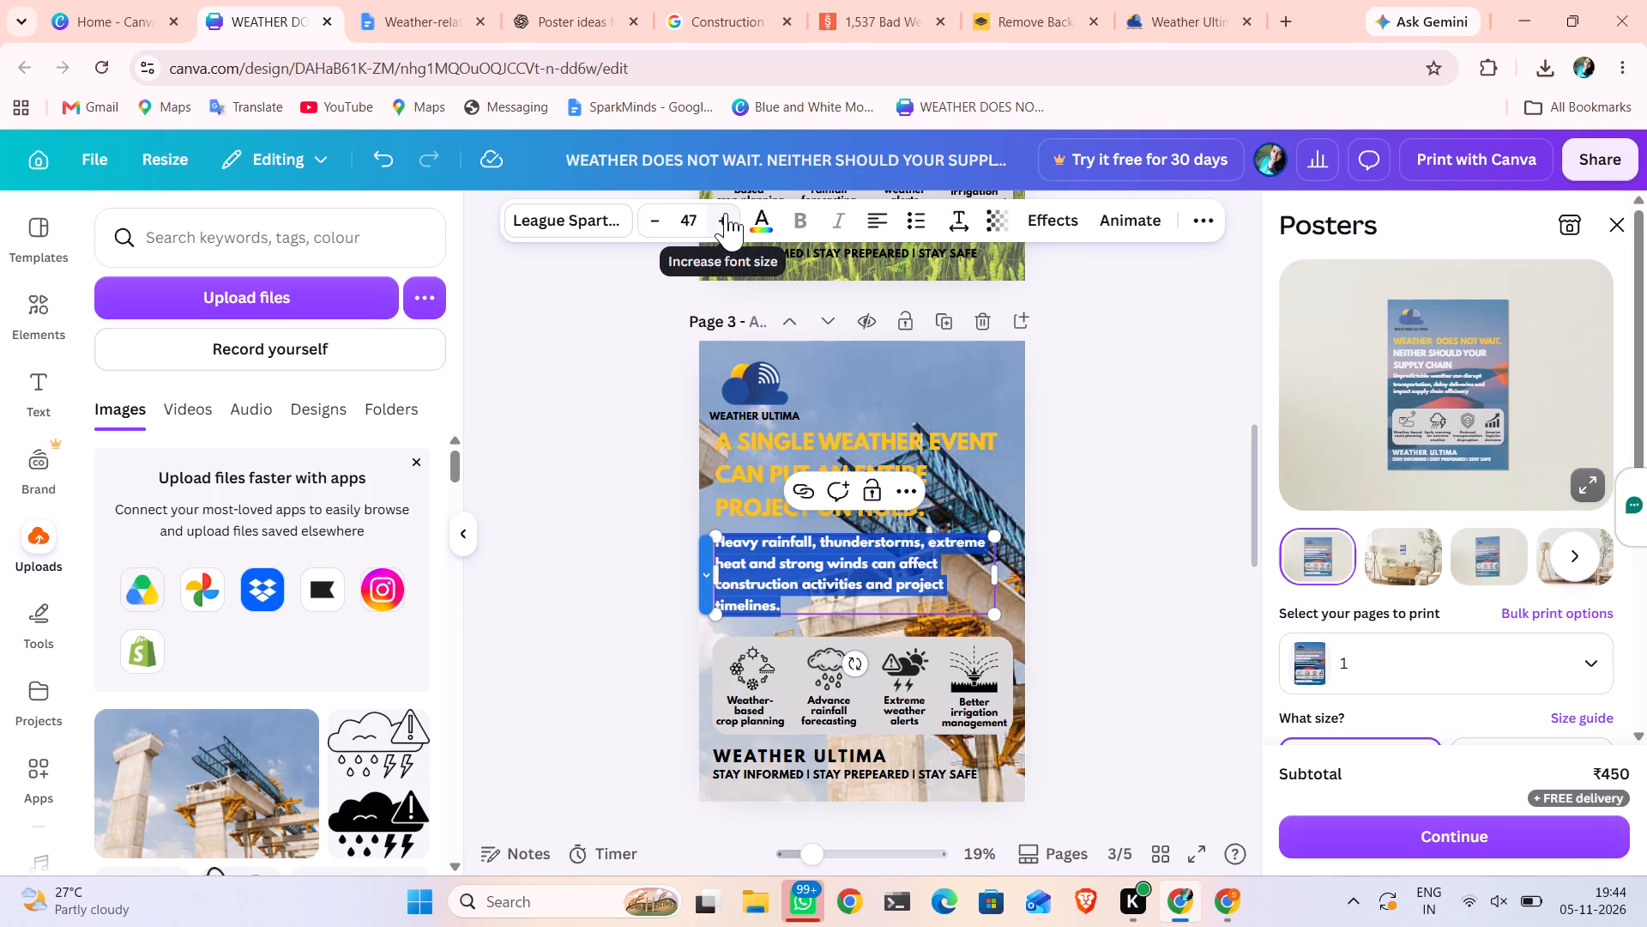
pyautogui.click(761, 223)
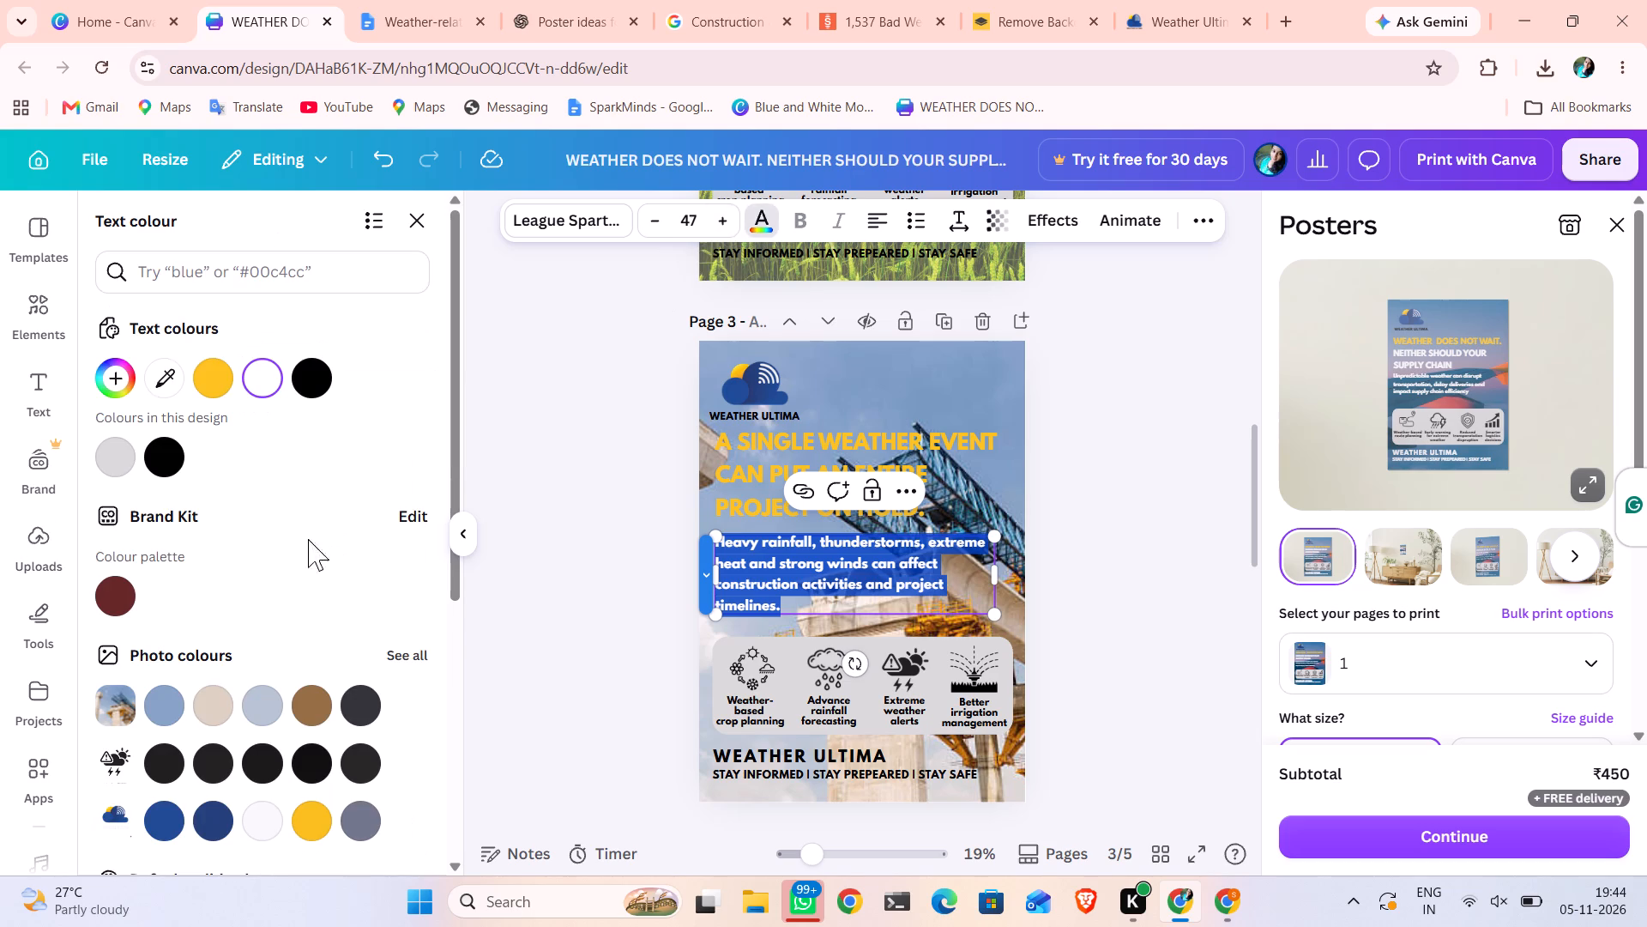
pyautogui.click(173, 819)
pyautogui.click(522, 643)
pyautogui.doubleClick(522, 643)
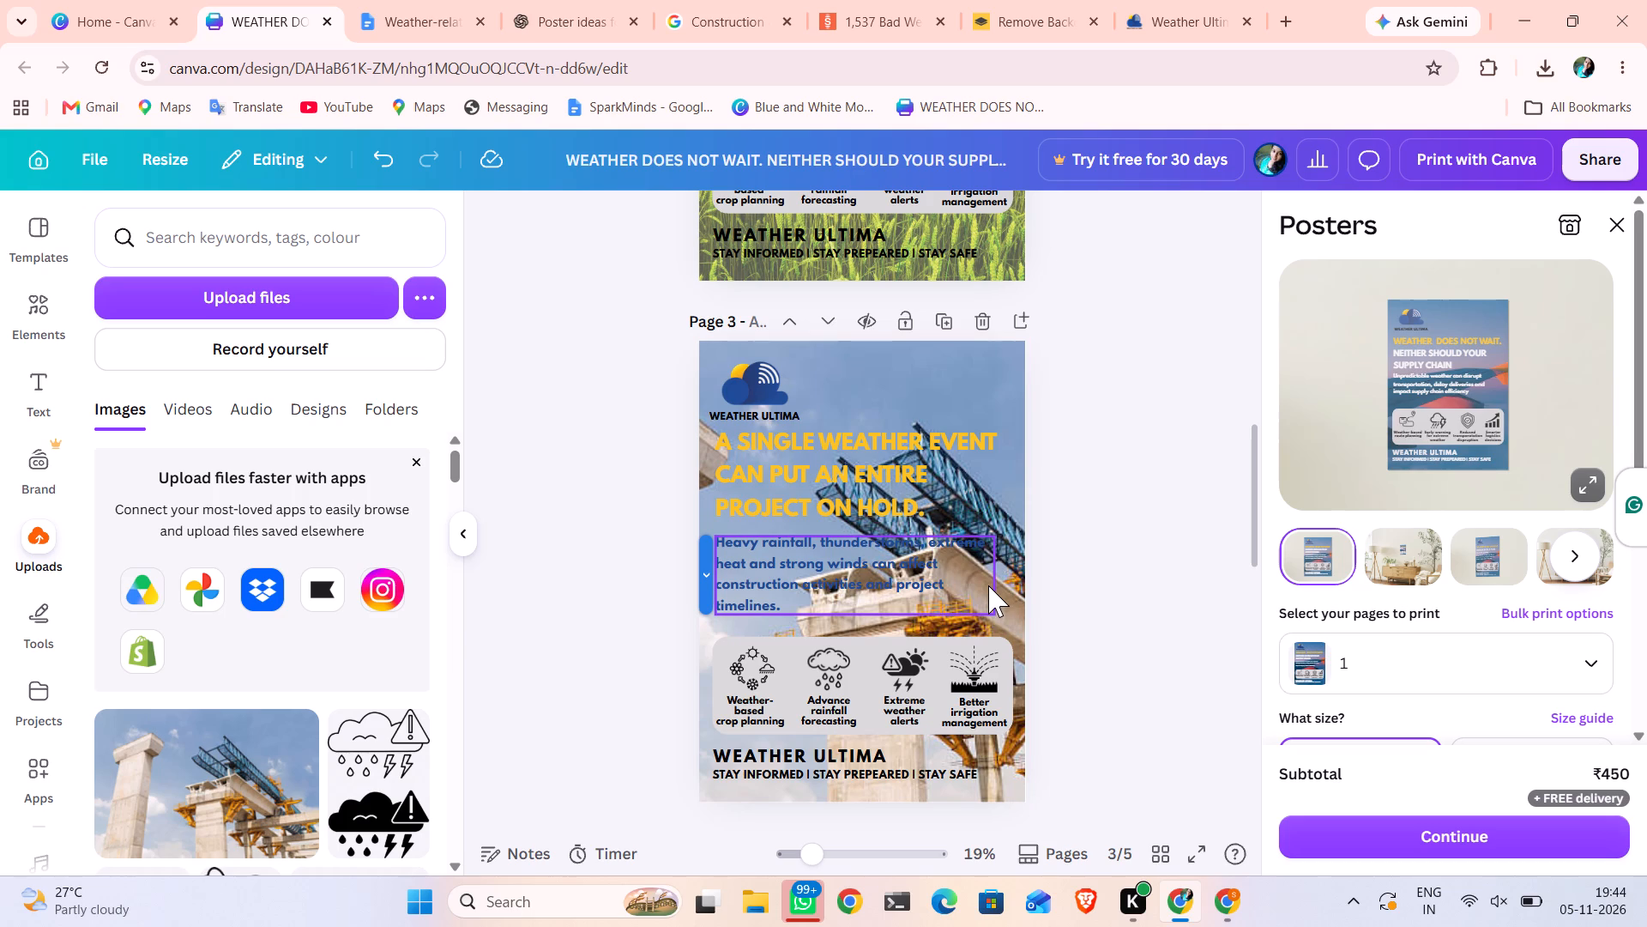
# Set the transparency value of page 3's construction background photo to 80.
pyautogui.doubleClick(981, 386)
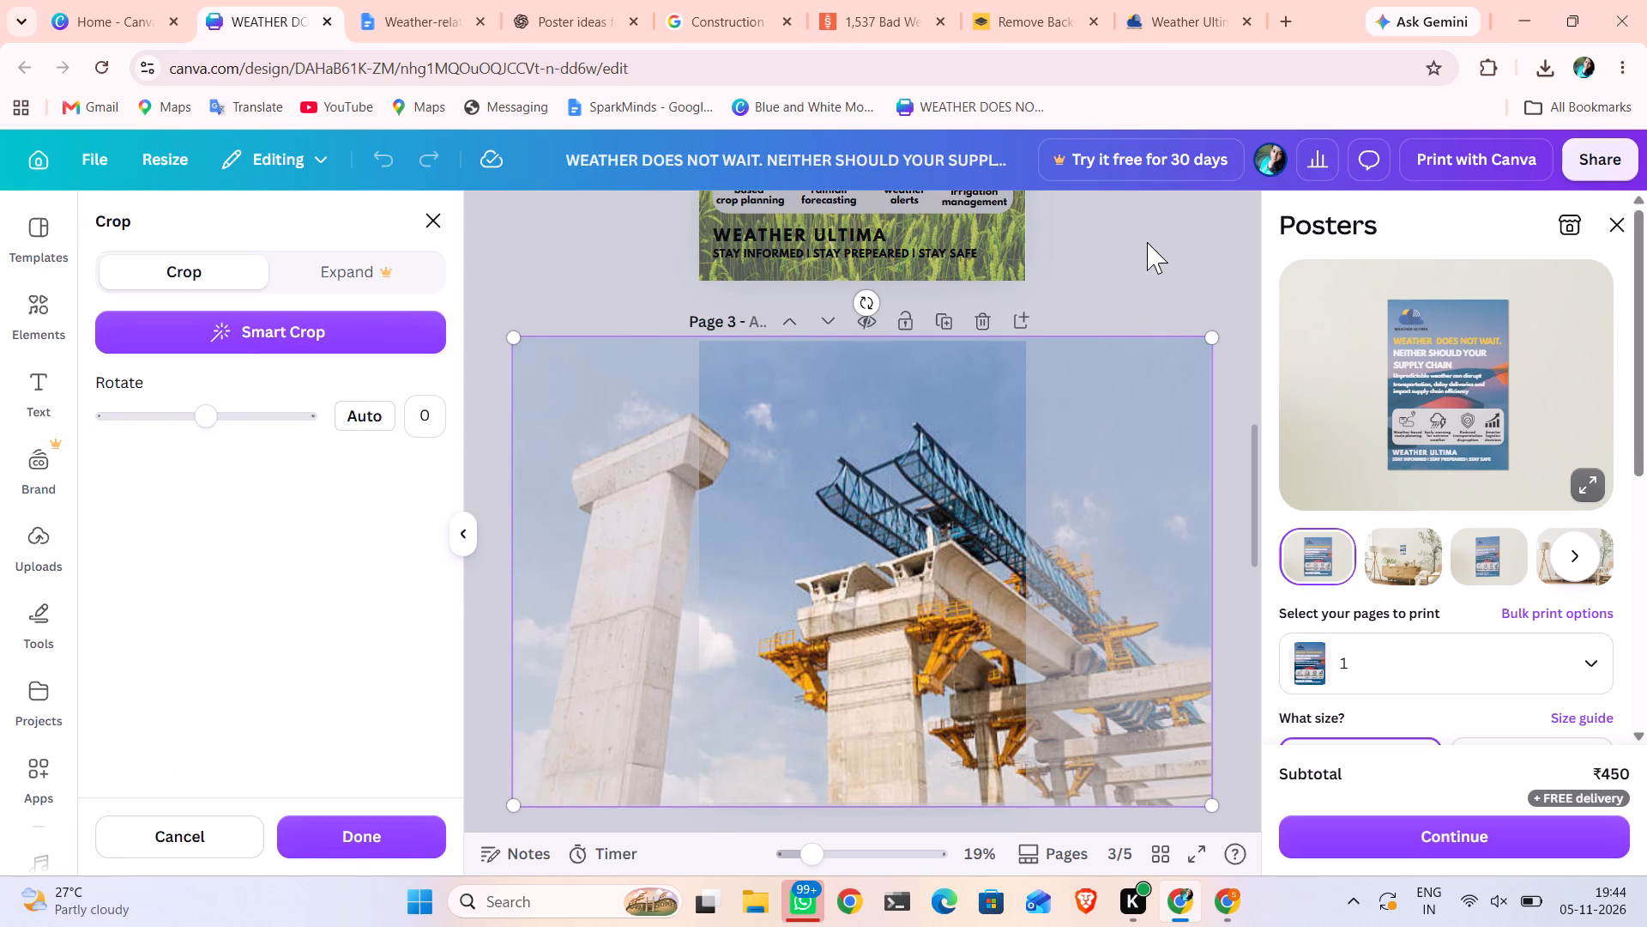
pyautogui.click(1147, 242)
pyautogui.click(992, 225)
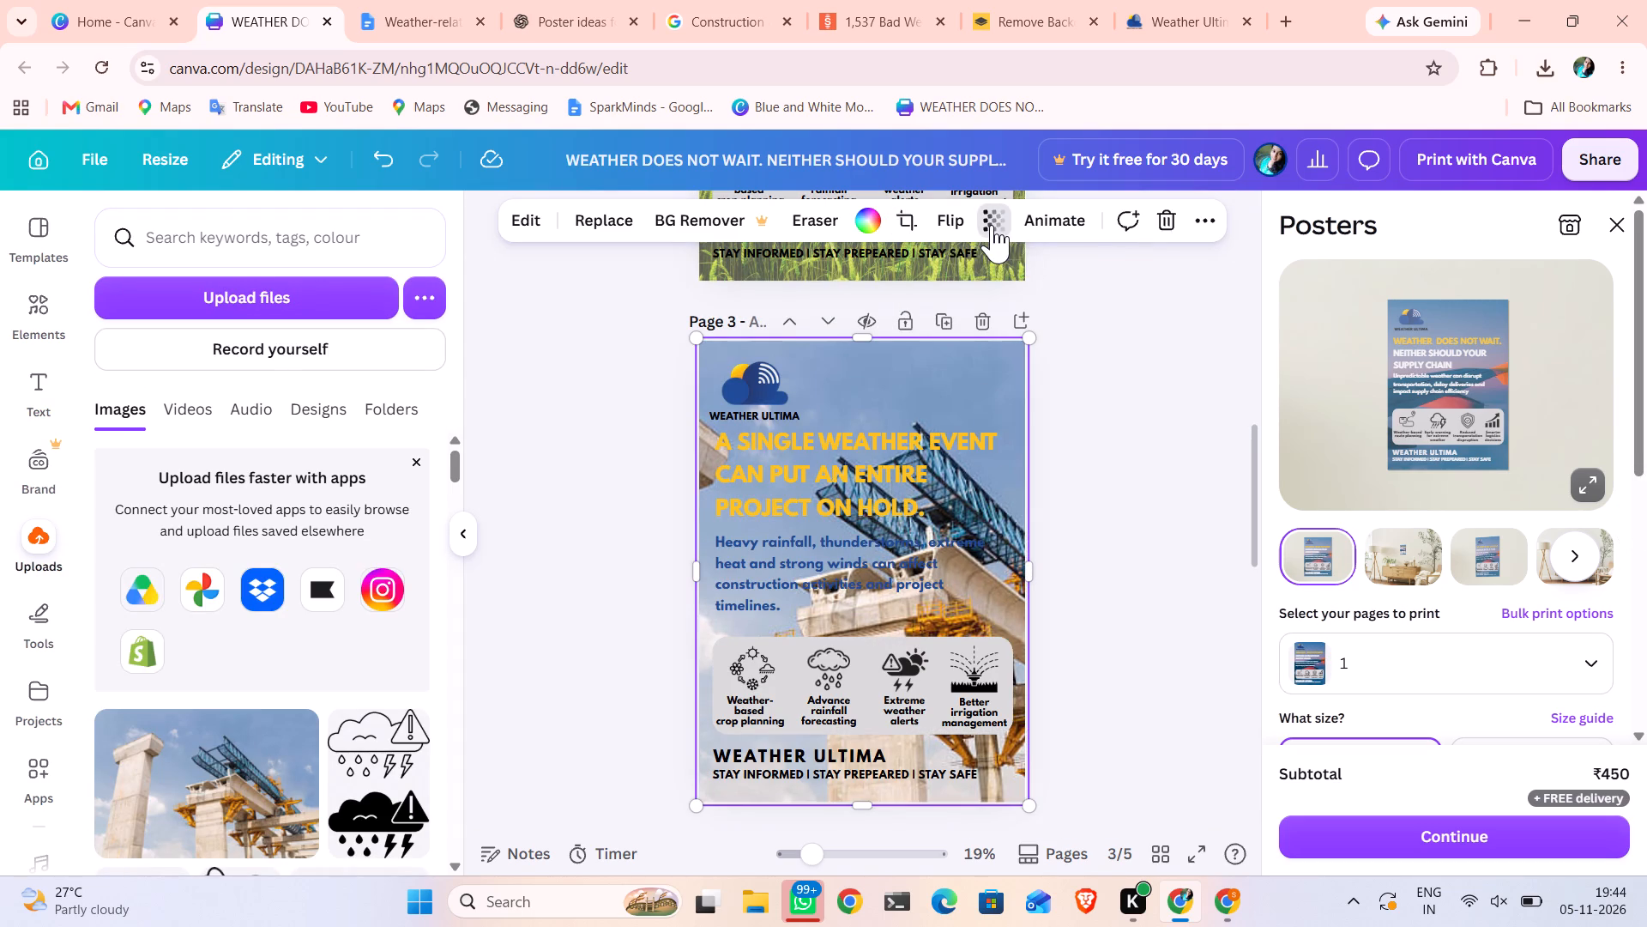
pyautogui.moveTo(1045, 311); pyautogui.dragTo(1014, 317)
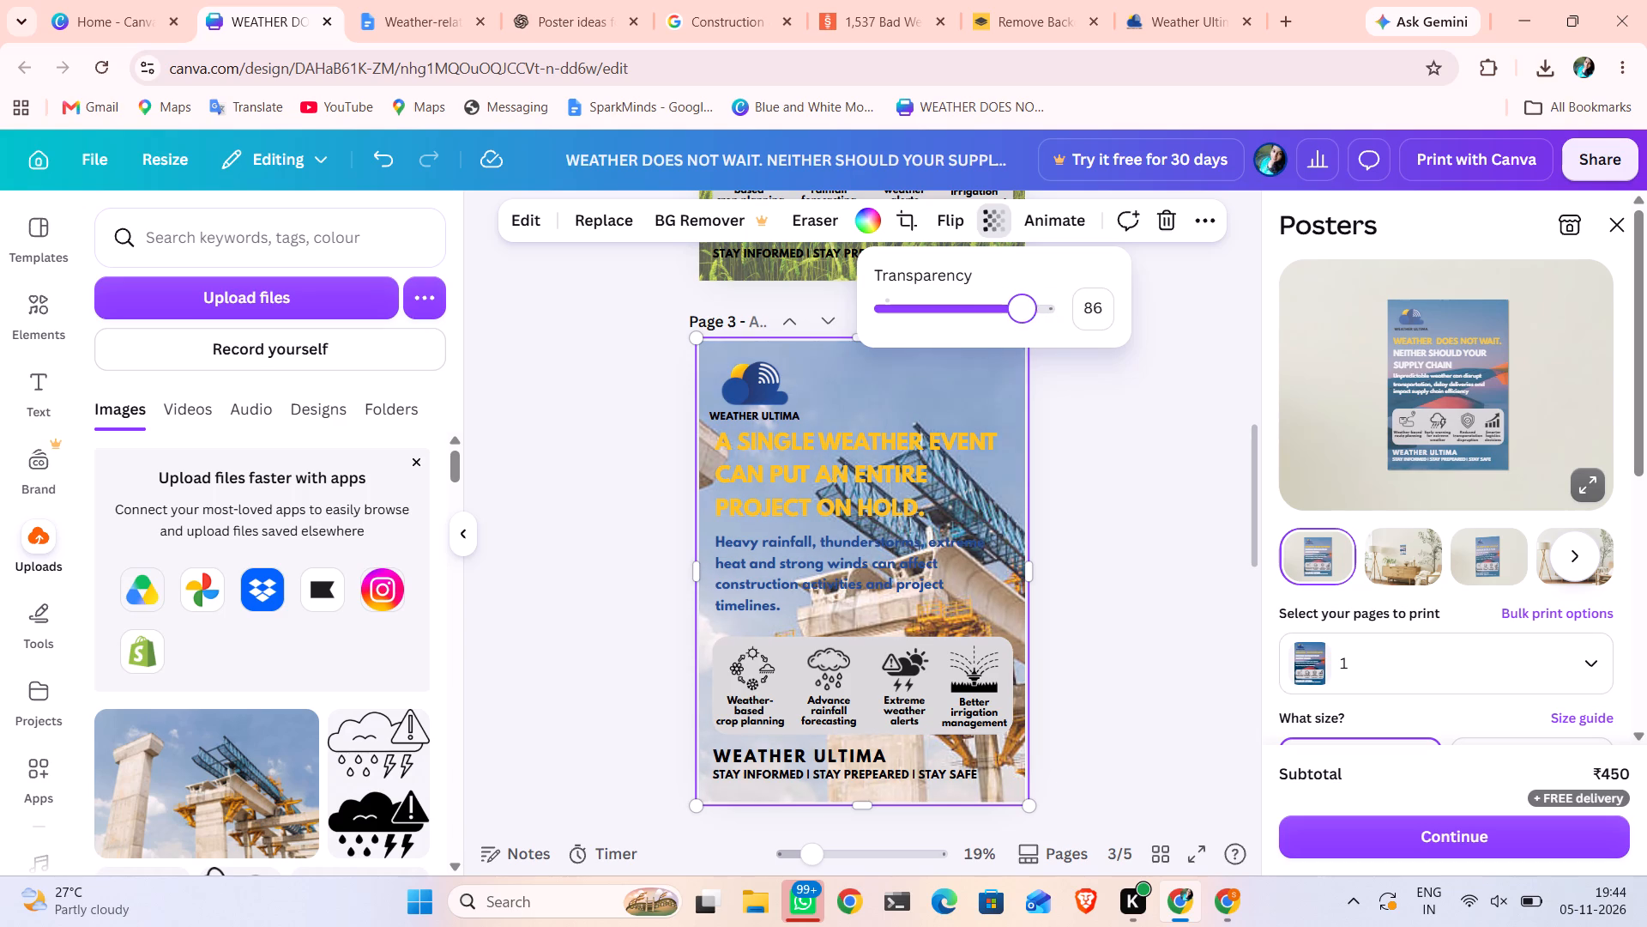
pyautogui.moveTo(1014, 317); pyautogui.dragTo(880, 339)
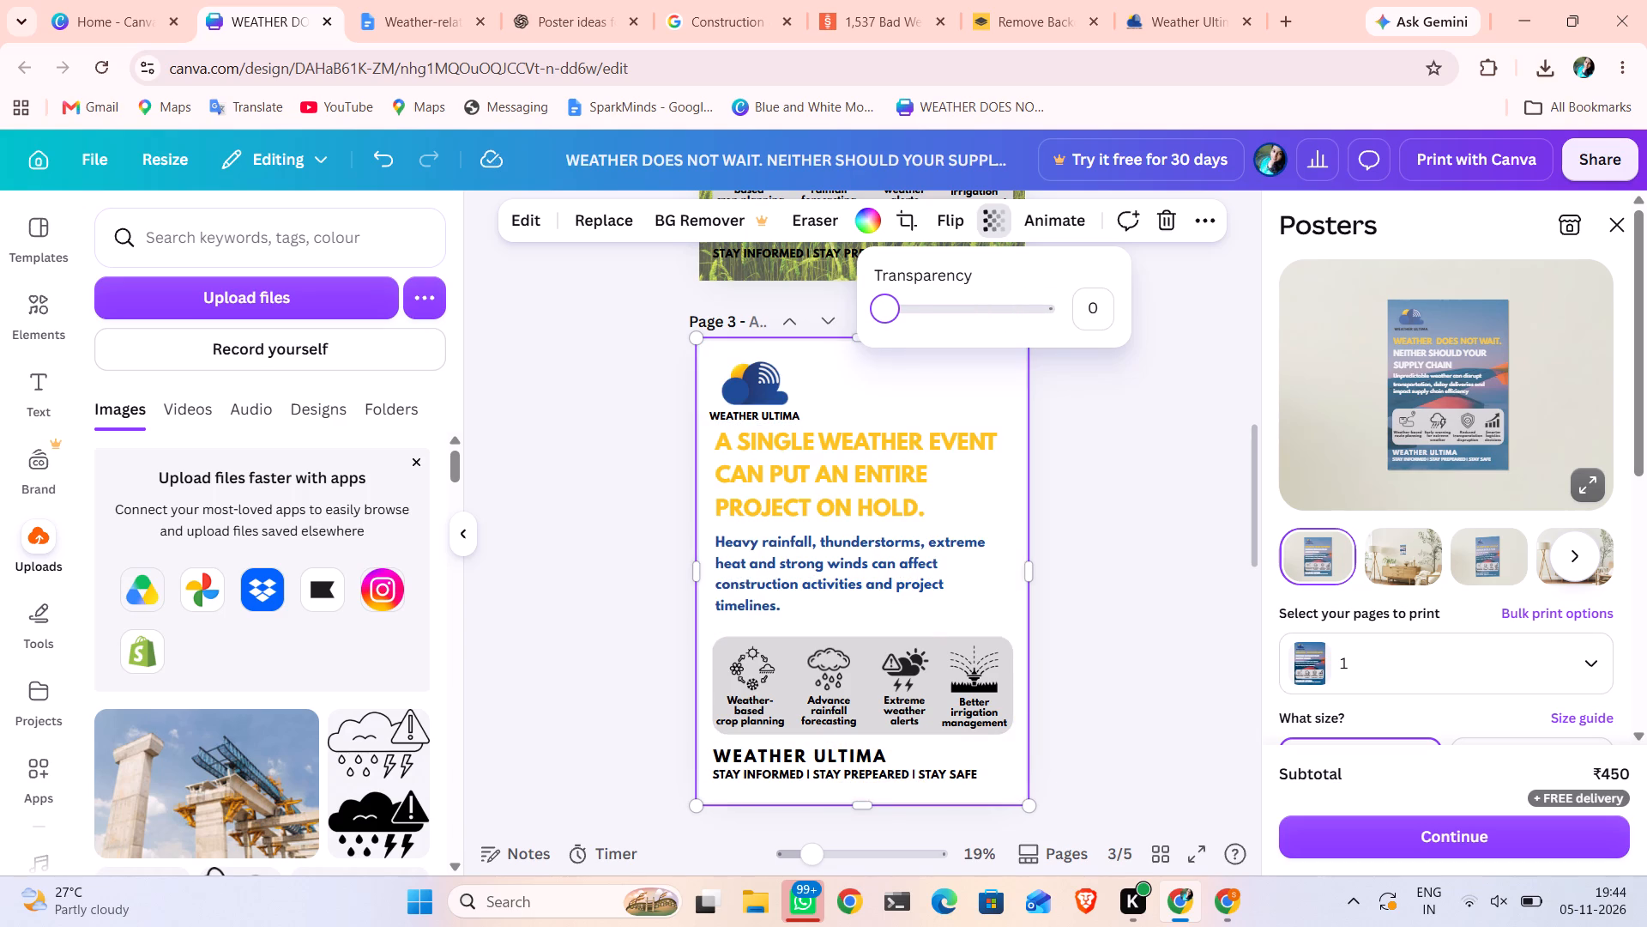
pyautogui.moveTo(880, 339); pyautogui.dragTo(1026, 352)
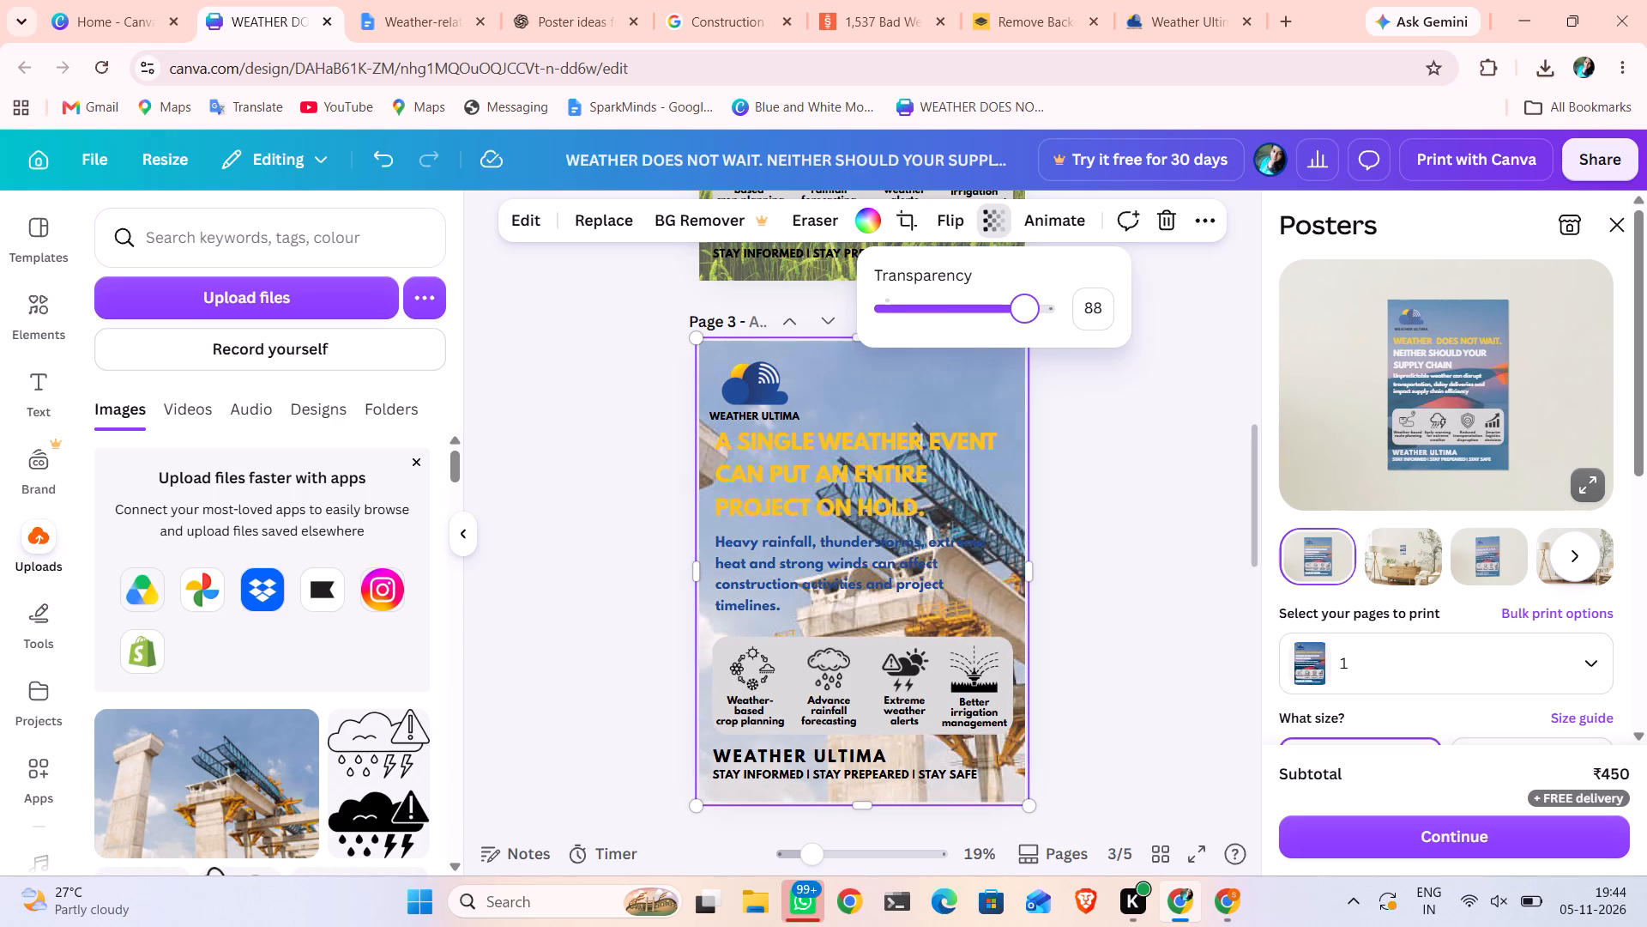
pyautogui.moveTo(1026, 352); pyautogui.dragTo(1026, 353)
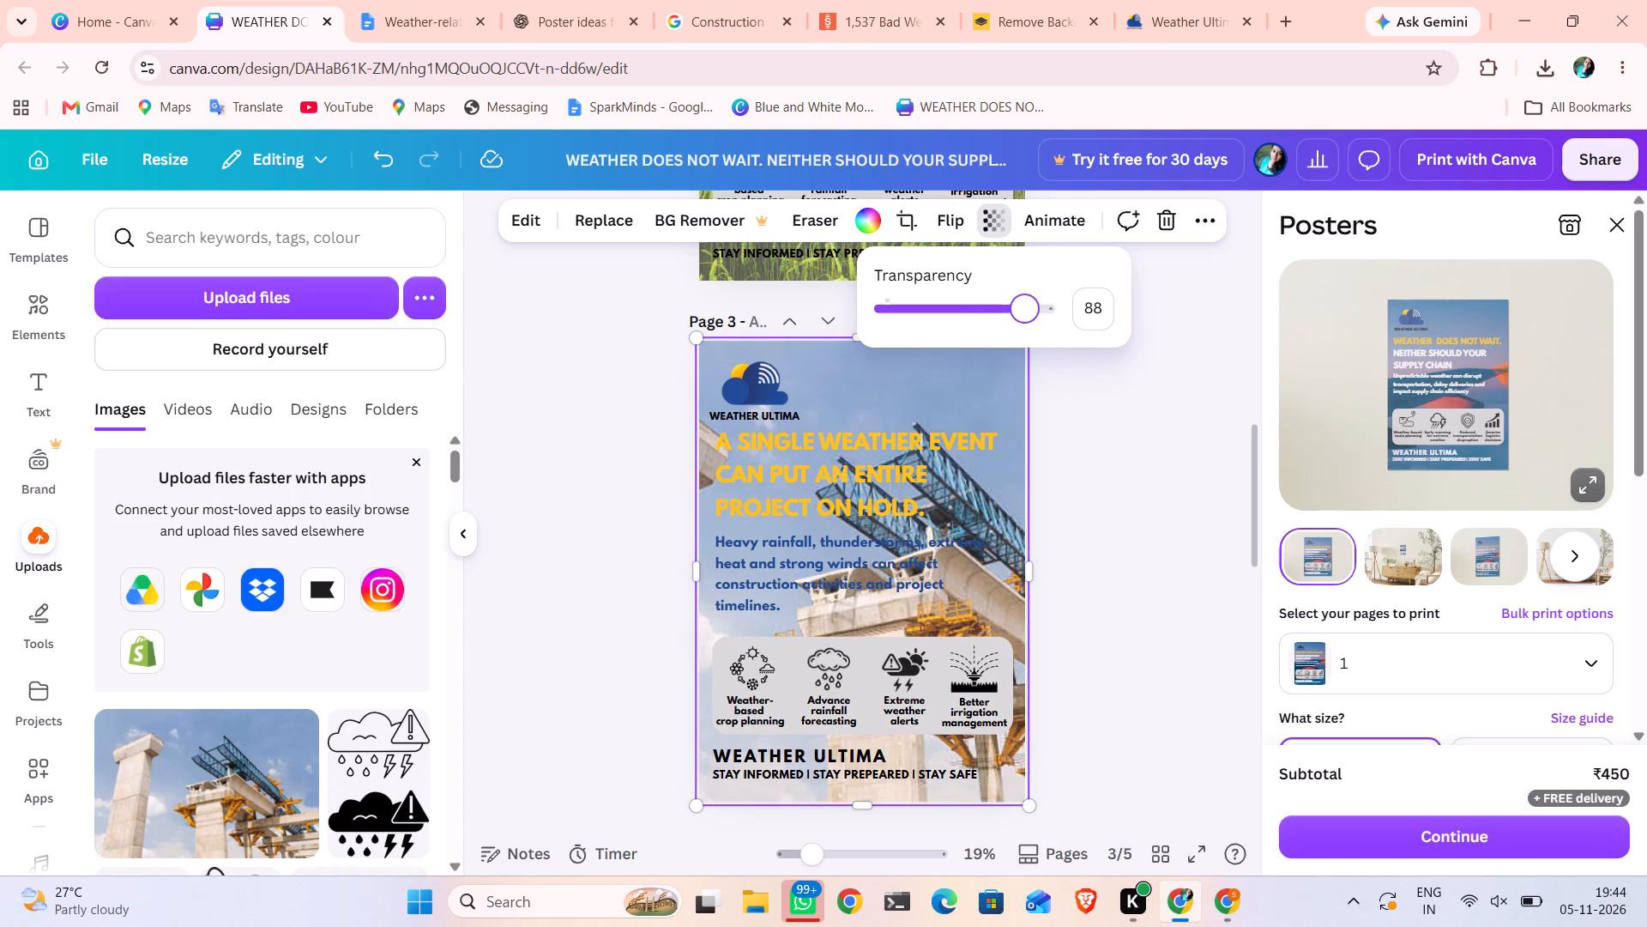
pyautogui.click(1034, 318)
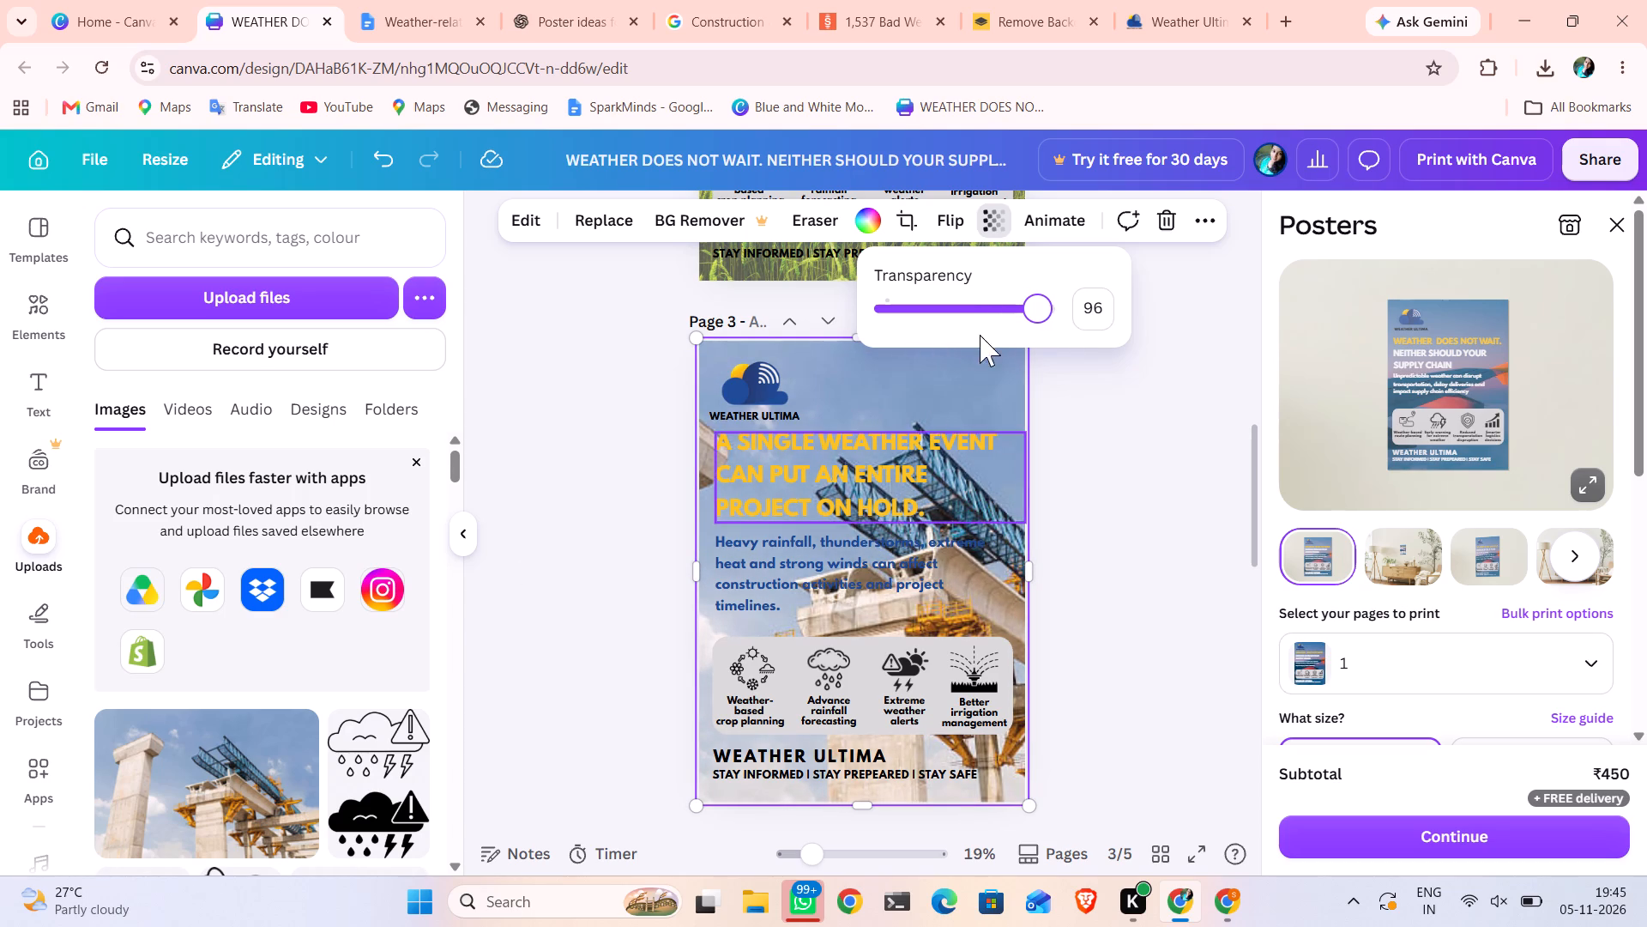
pyautogui.moveTo(1029, 316); pyautogui.dragTo(1013, 318)
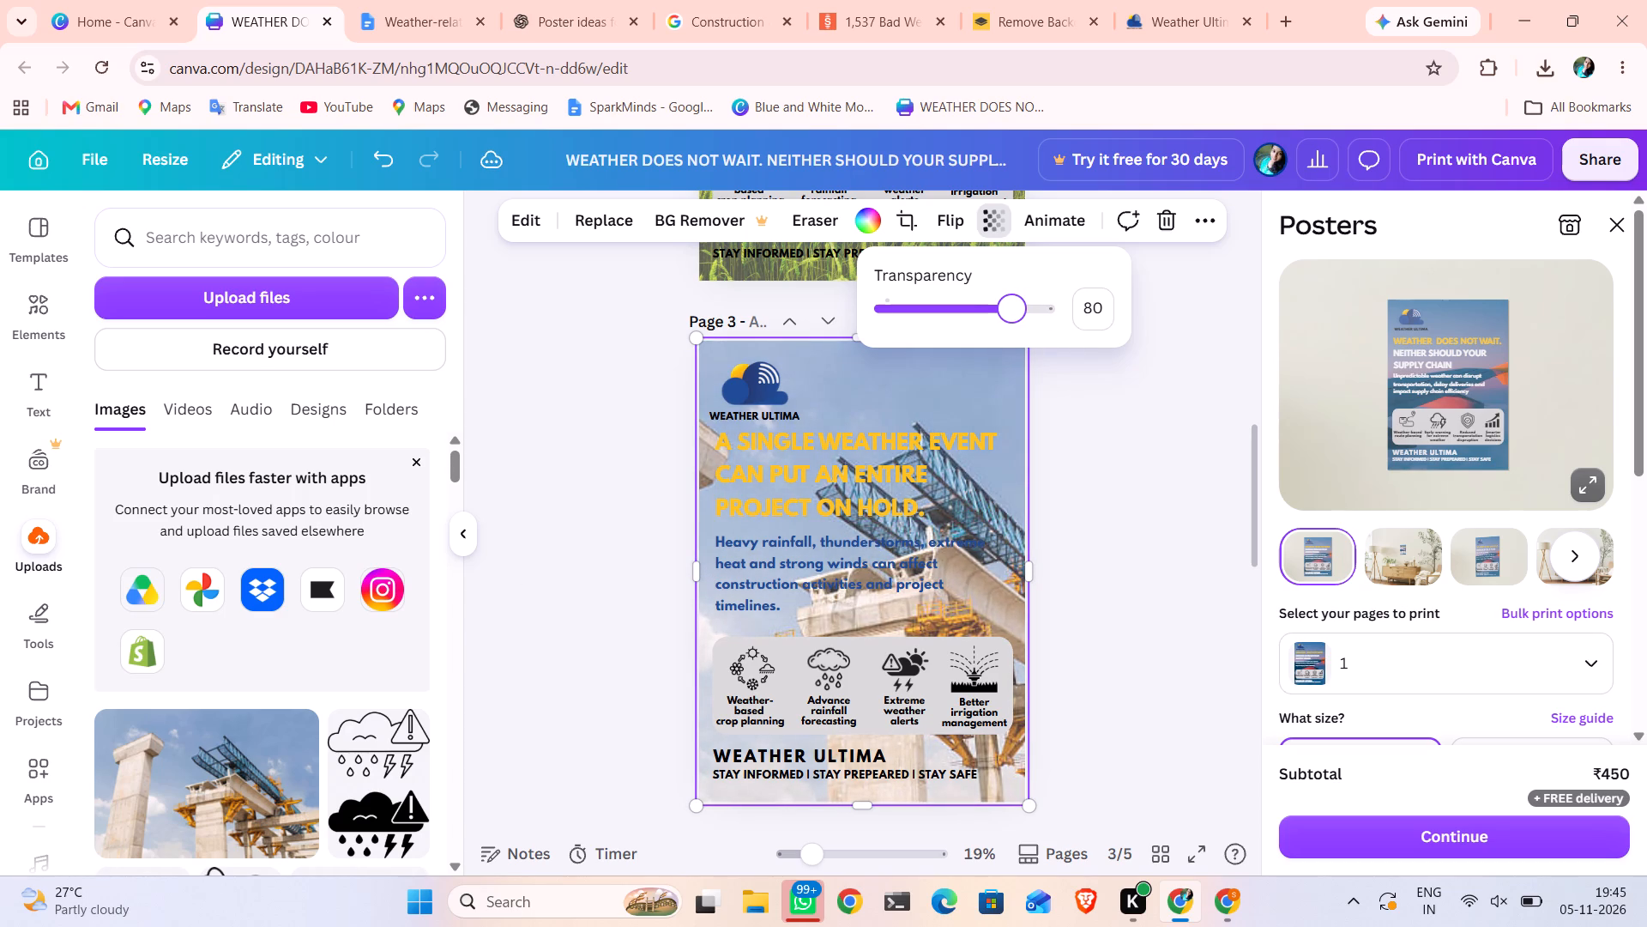
pyautogui.click(528, 533)
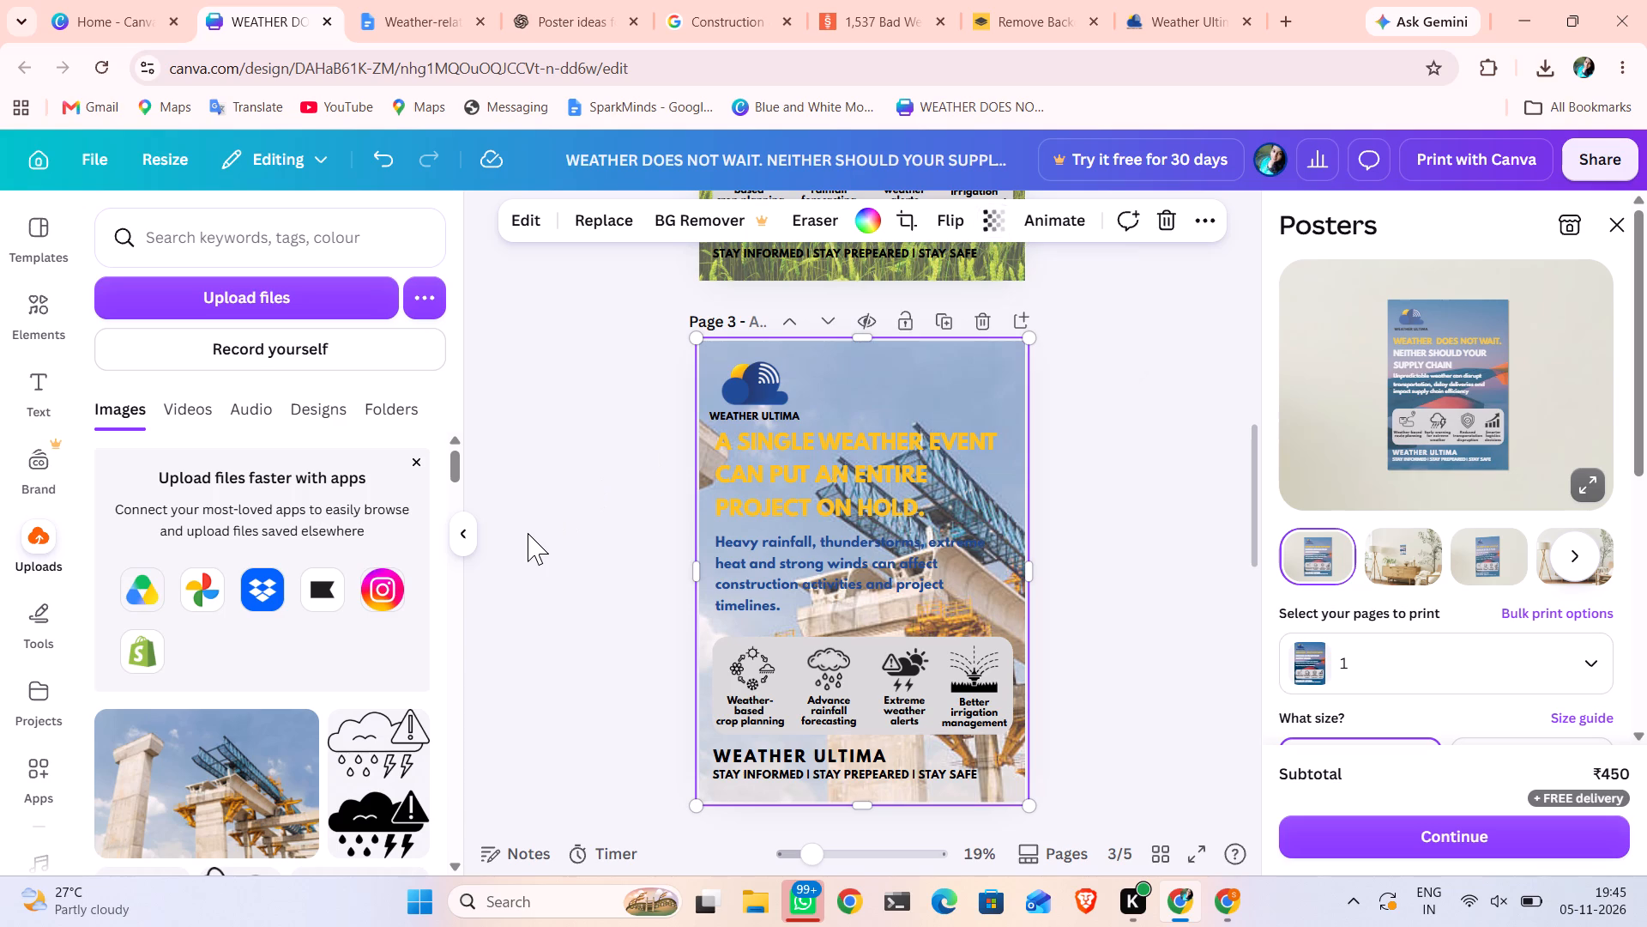
# Set the font size of page 3's entire supporting paragraph to 48.
pyautogui.doubleClick(873, 565)
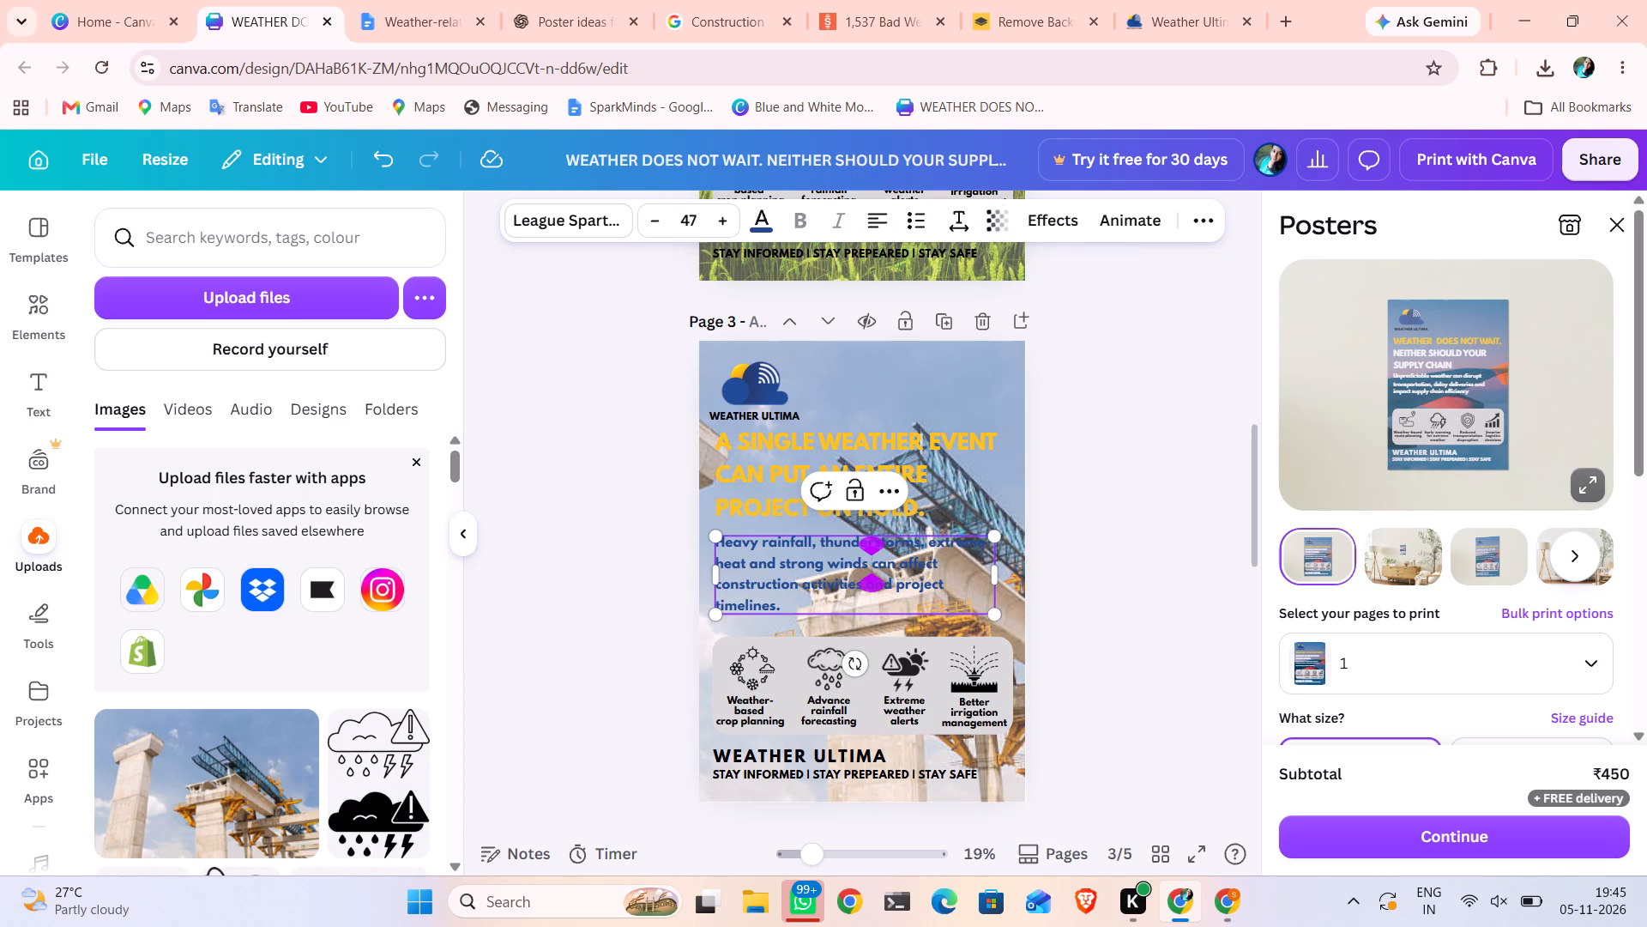
pyautogui.hotkey('ctrl', 'a')
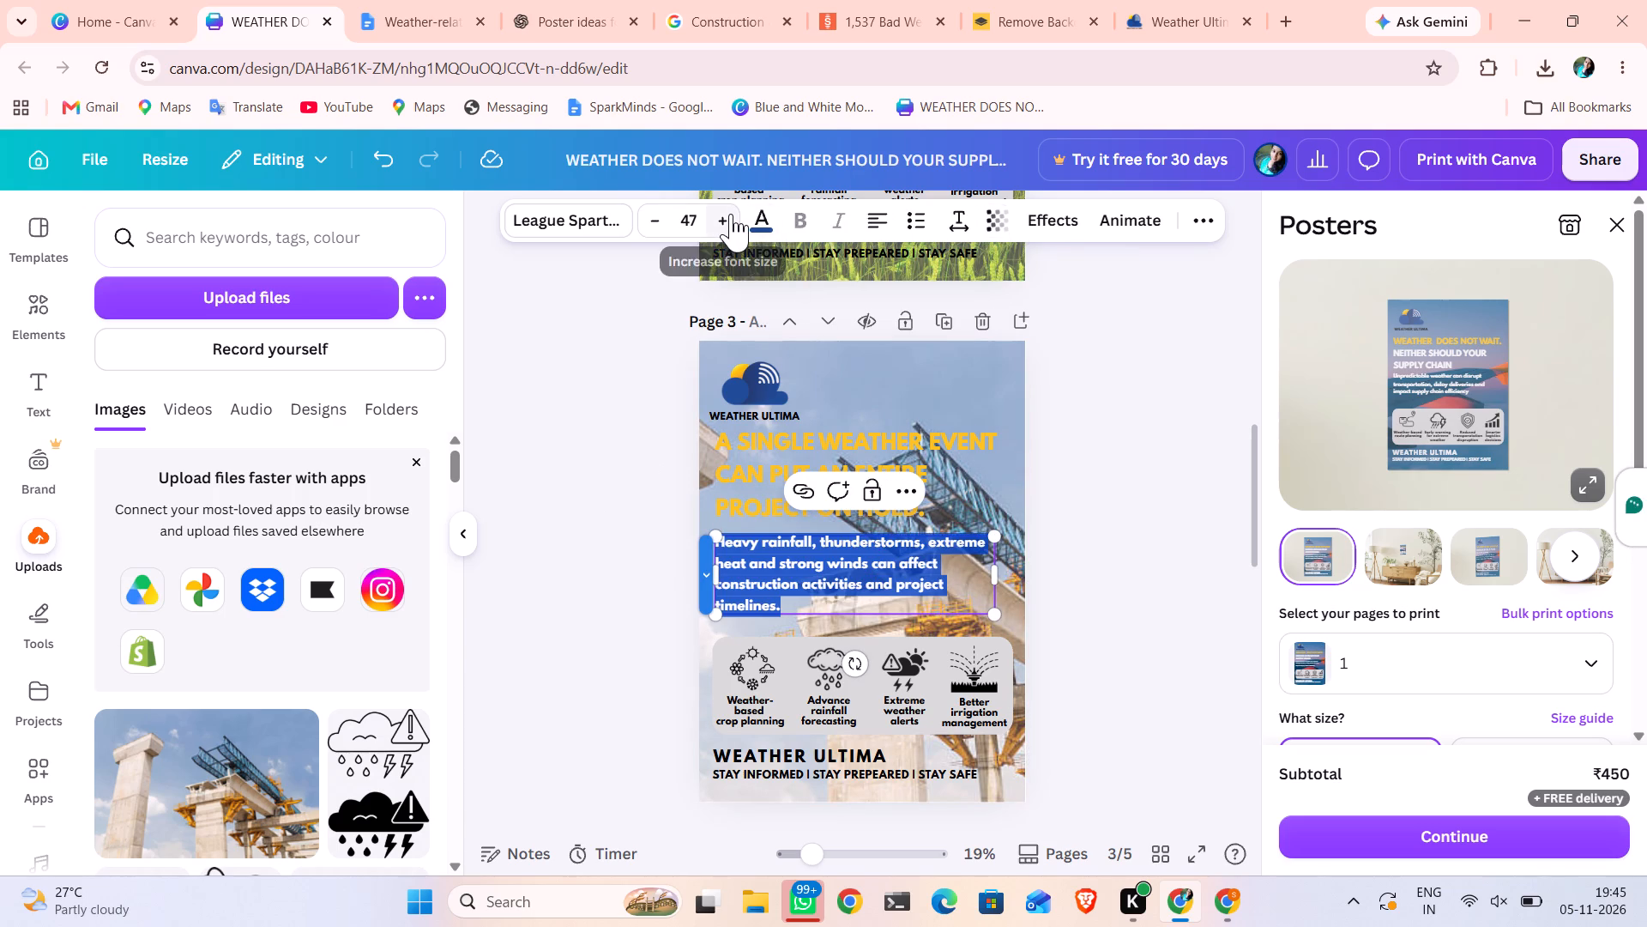
pyautogui.click(731, 214)
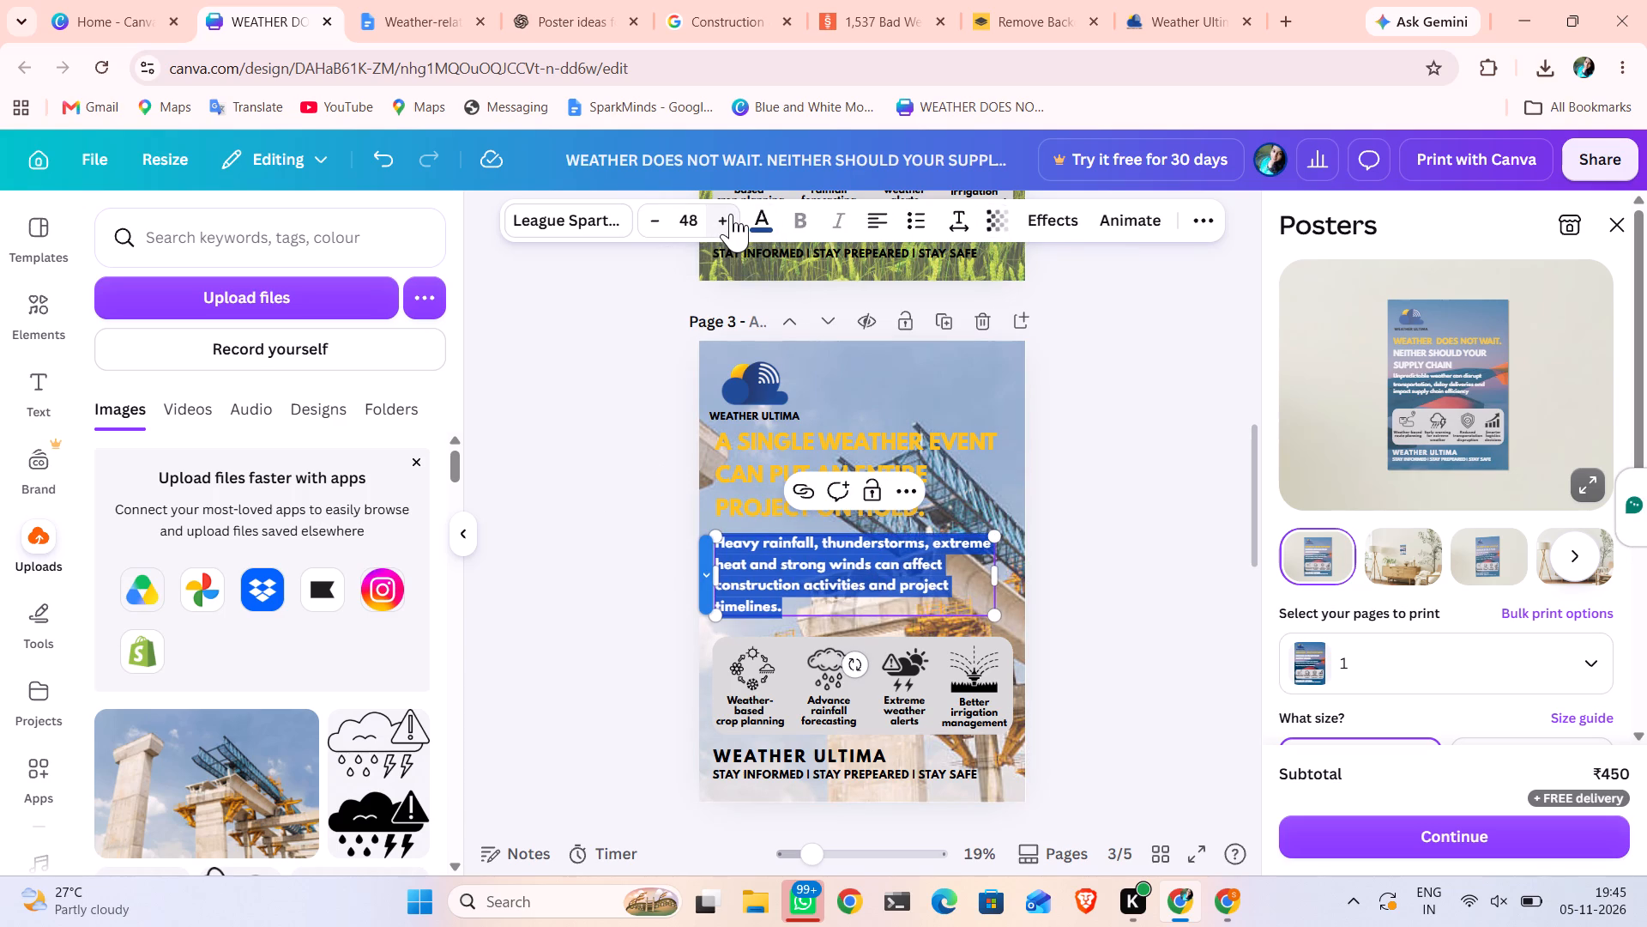
# Colour page 3's supporting paragraph with the light grey already used in the design.
pyautogui.click(757, 220)
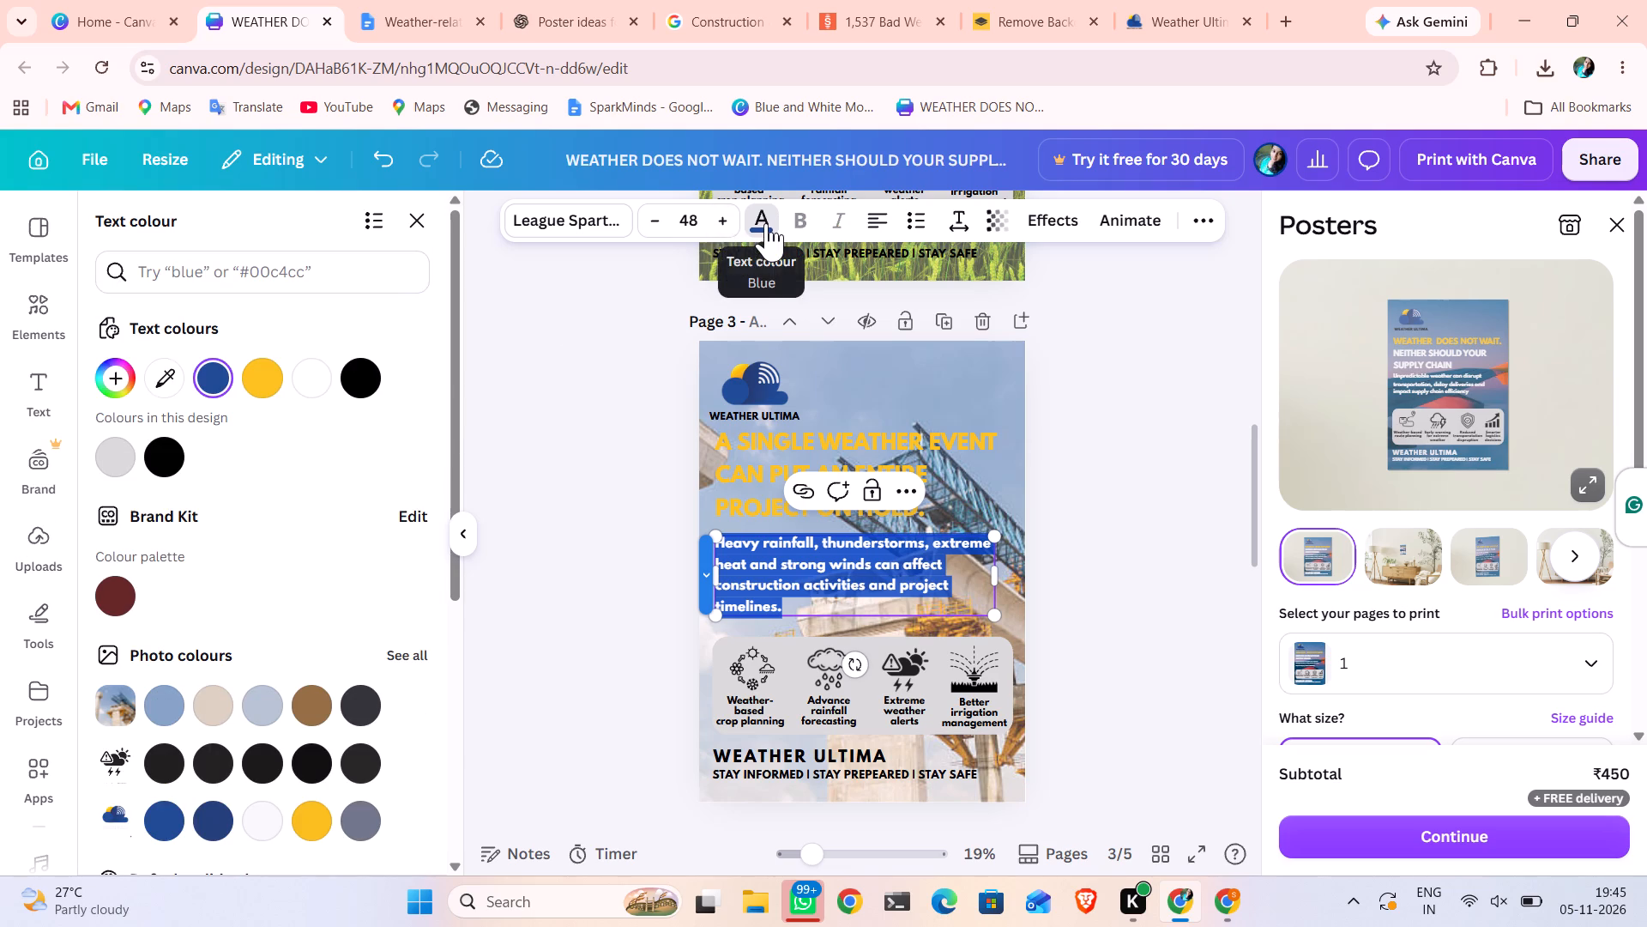
pyautogui.click(108, 470)
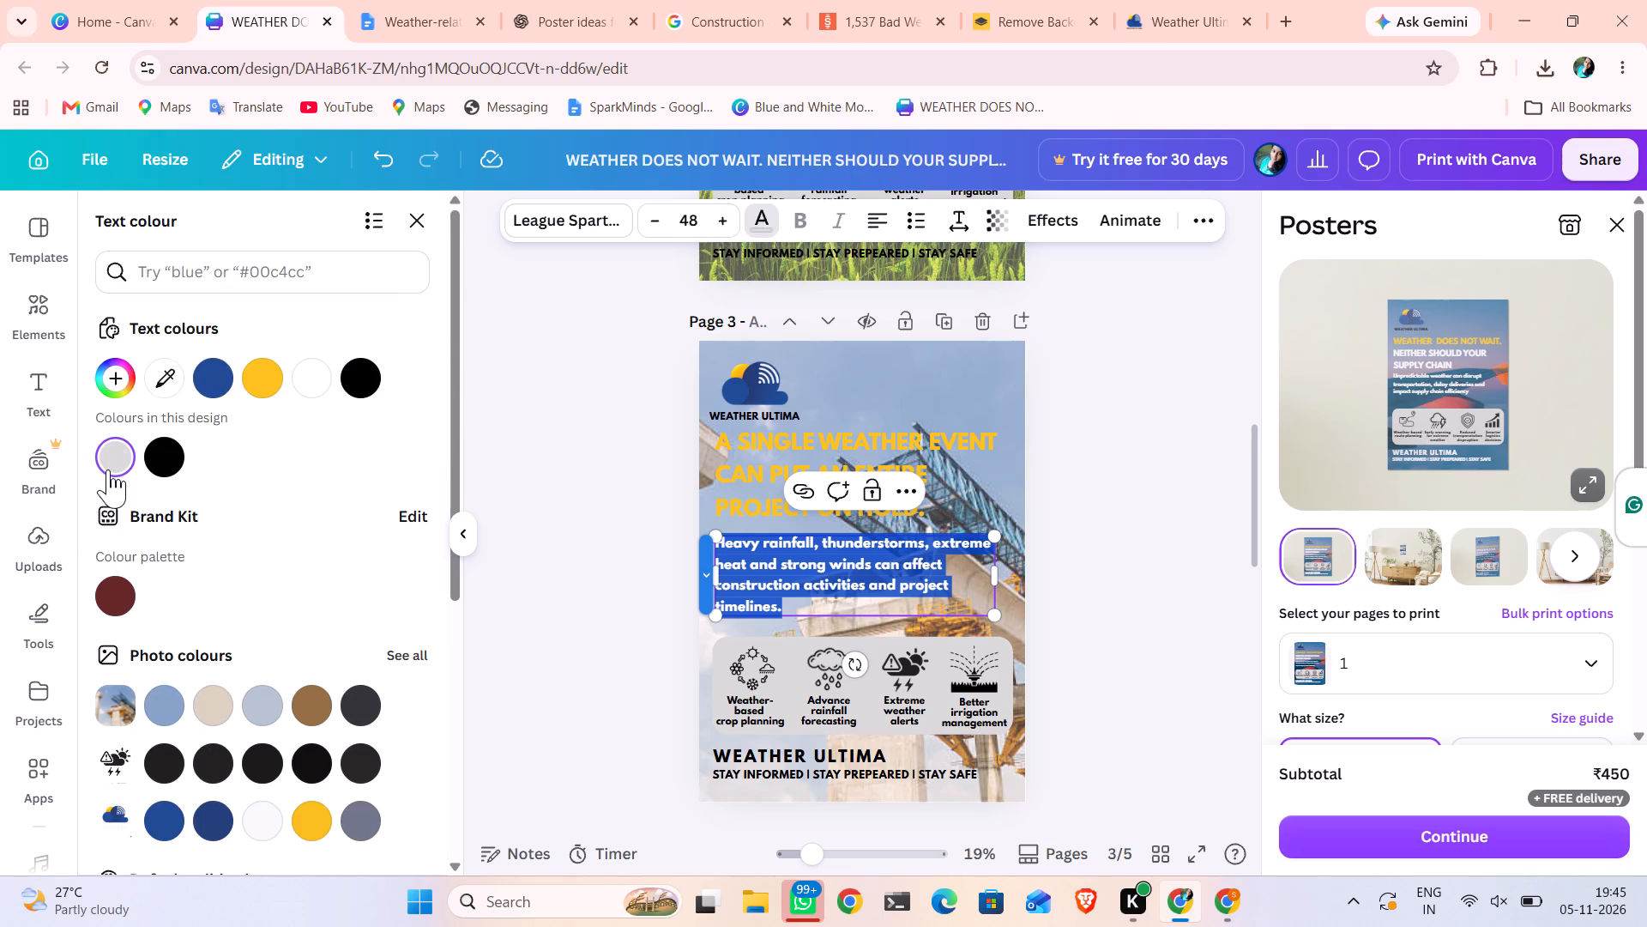
pyautogui.doubleClick(593, 473)
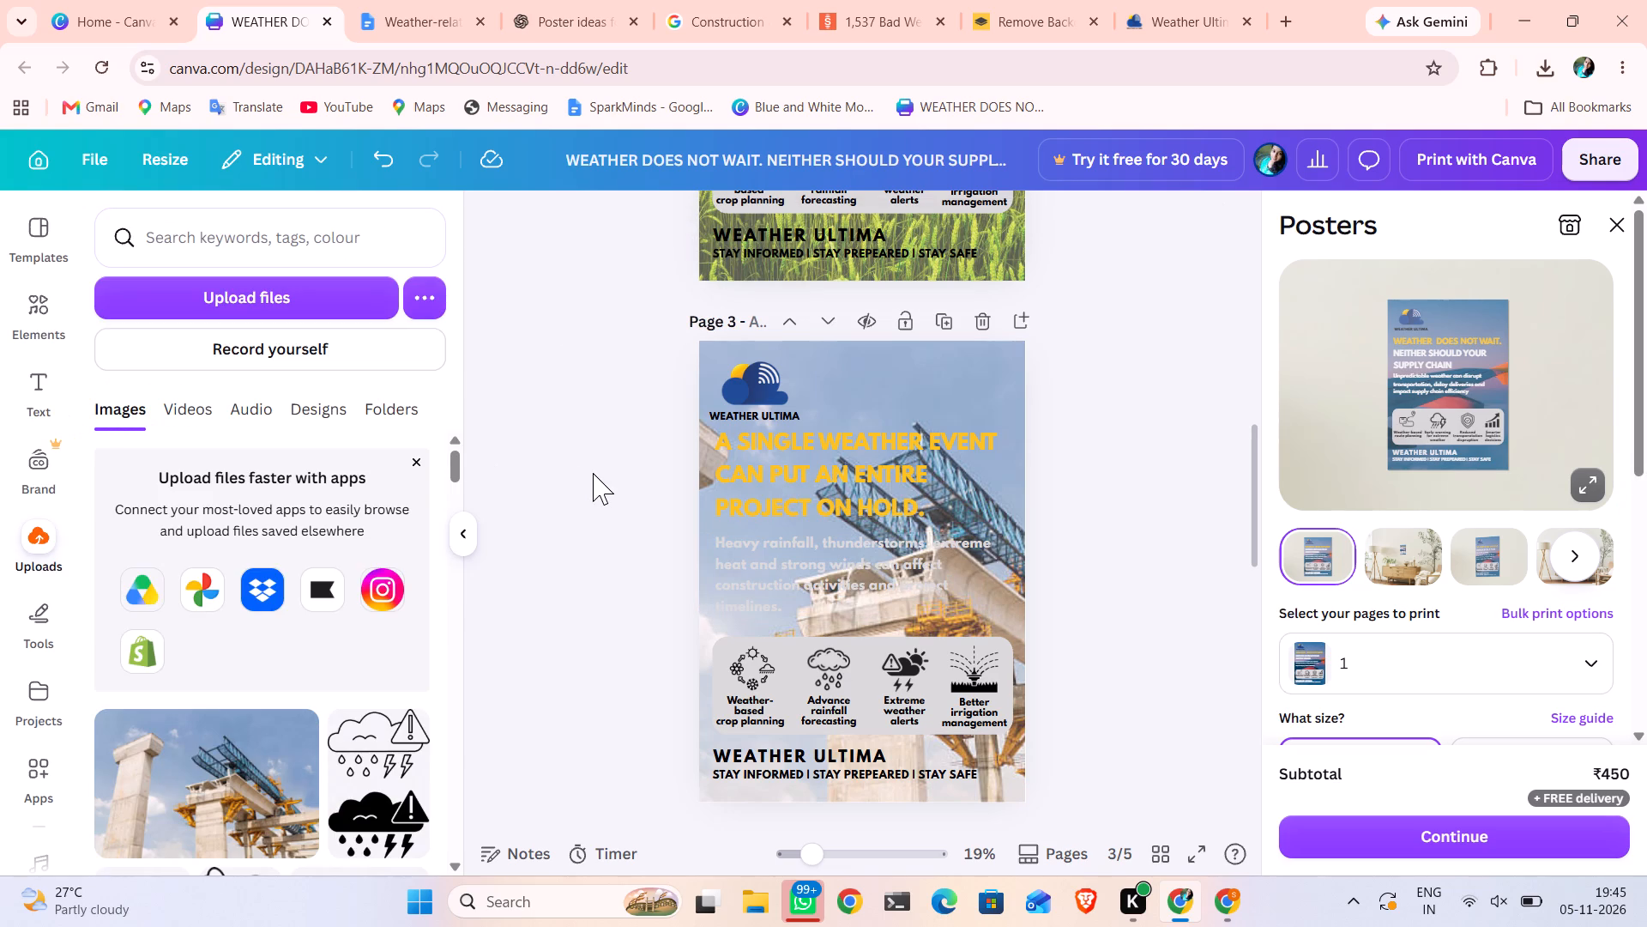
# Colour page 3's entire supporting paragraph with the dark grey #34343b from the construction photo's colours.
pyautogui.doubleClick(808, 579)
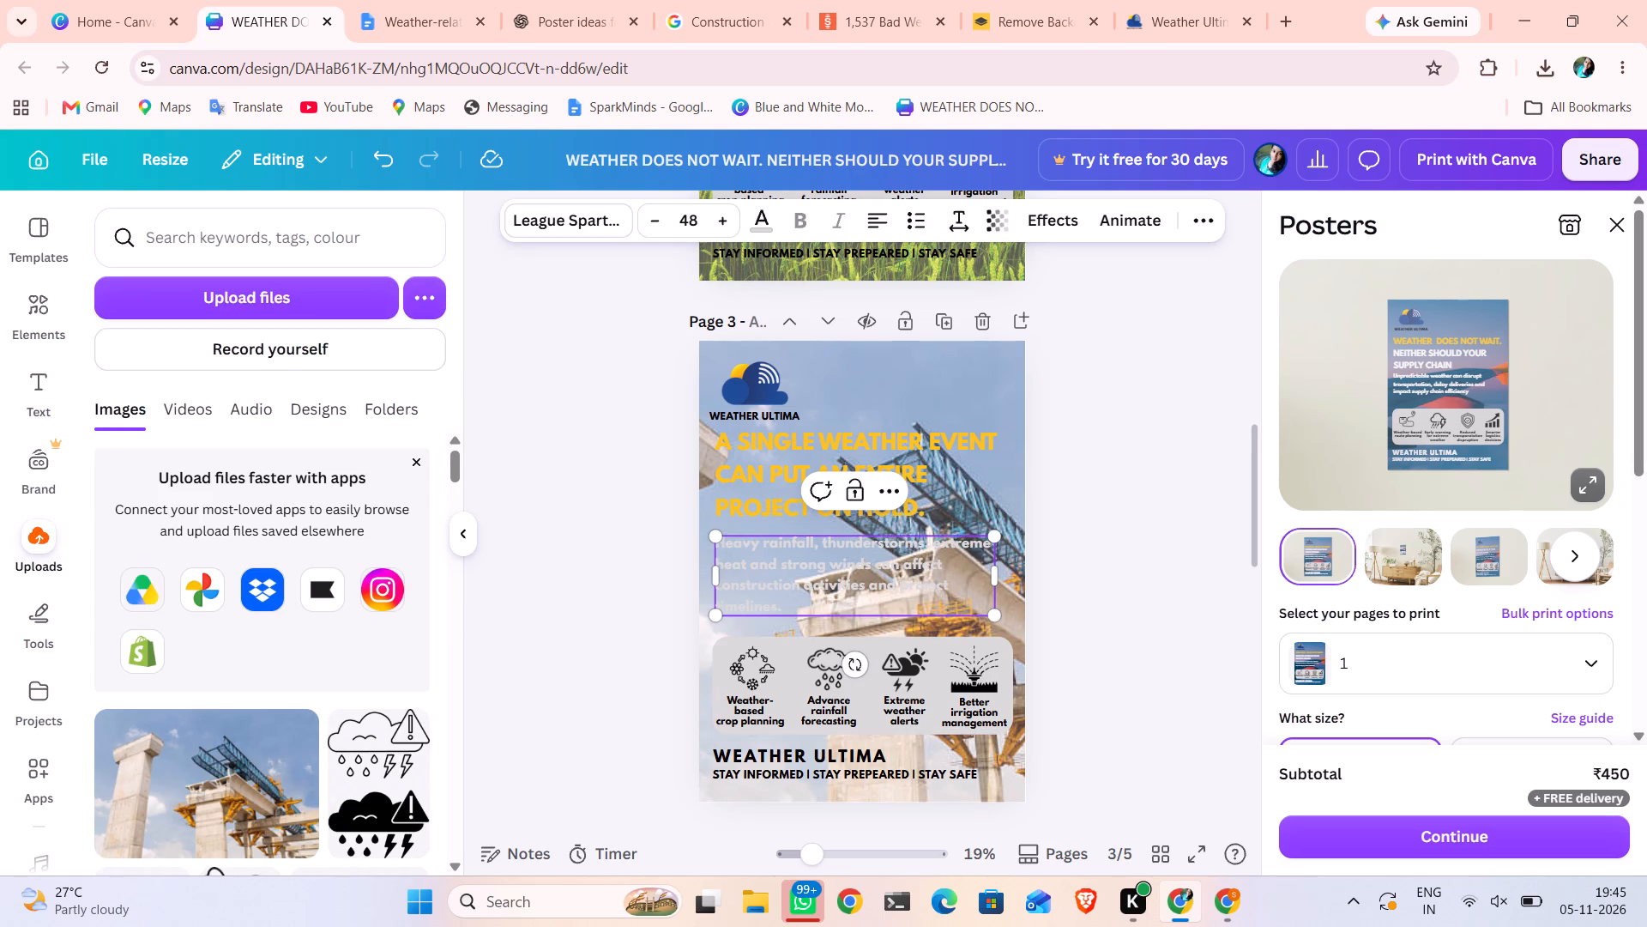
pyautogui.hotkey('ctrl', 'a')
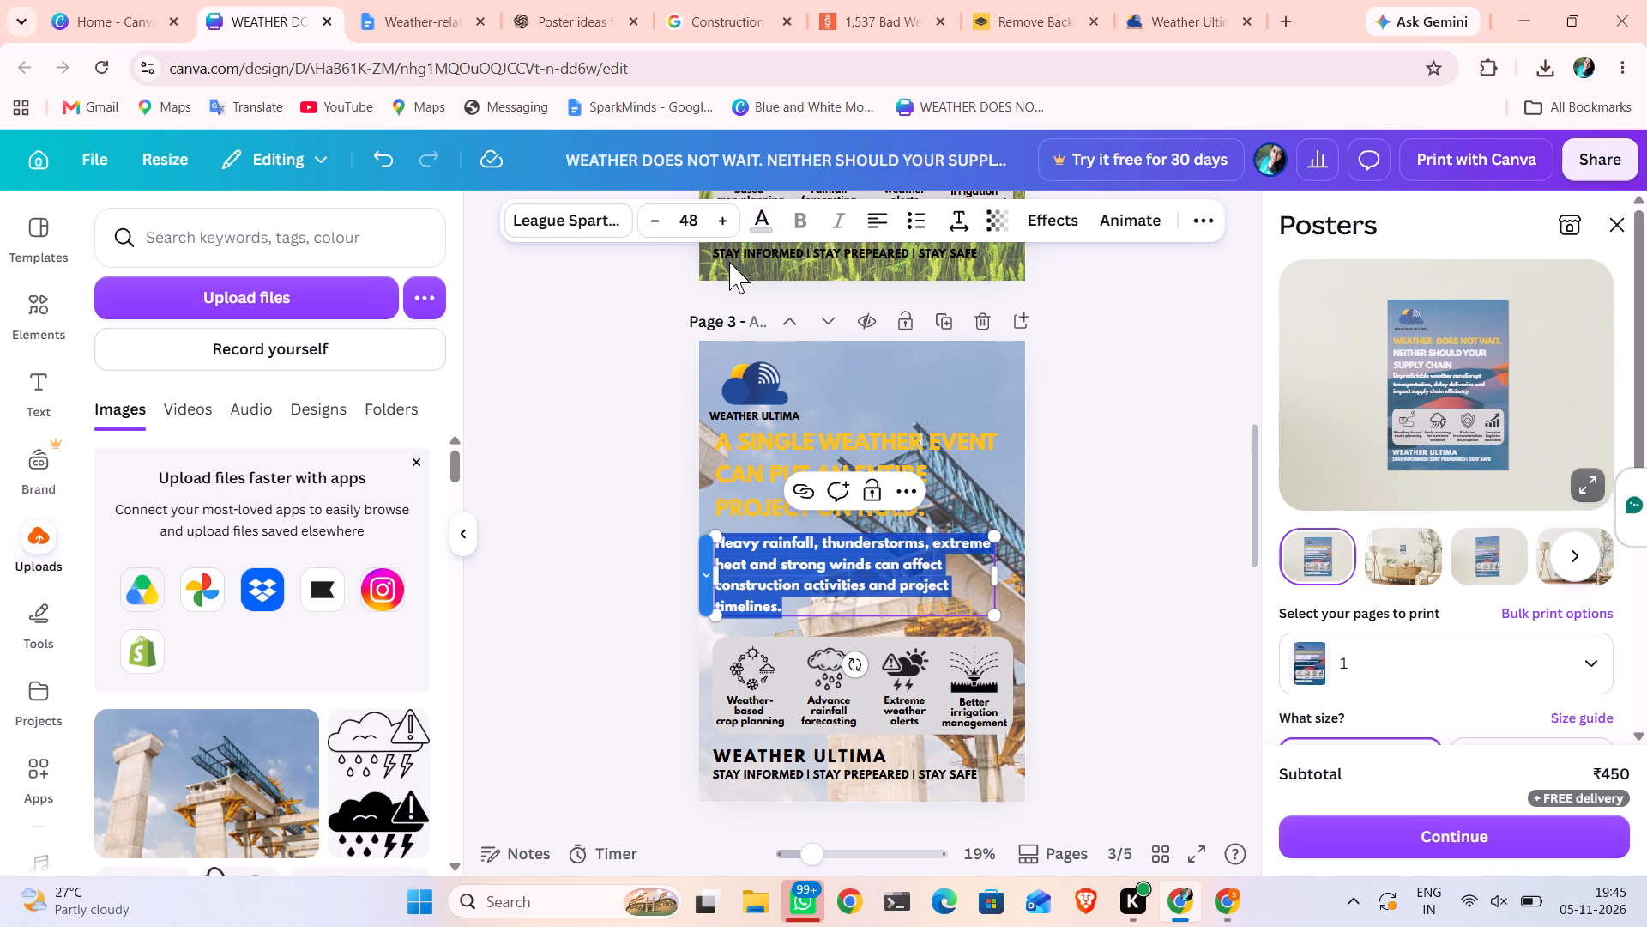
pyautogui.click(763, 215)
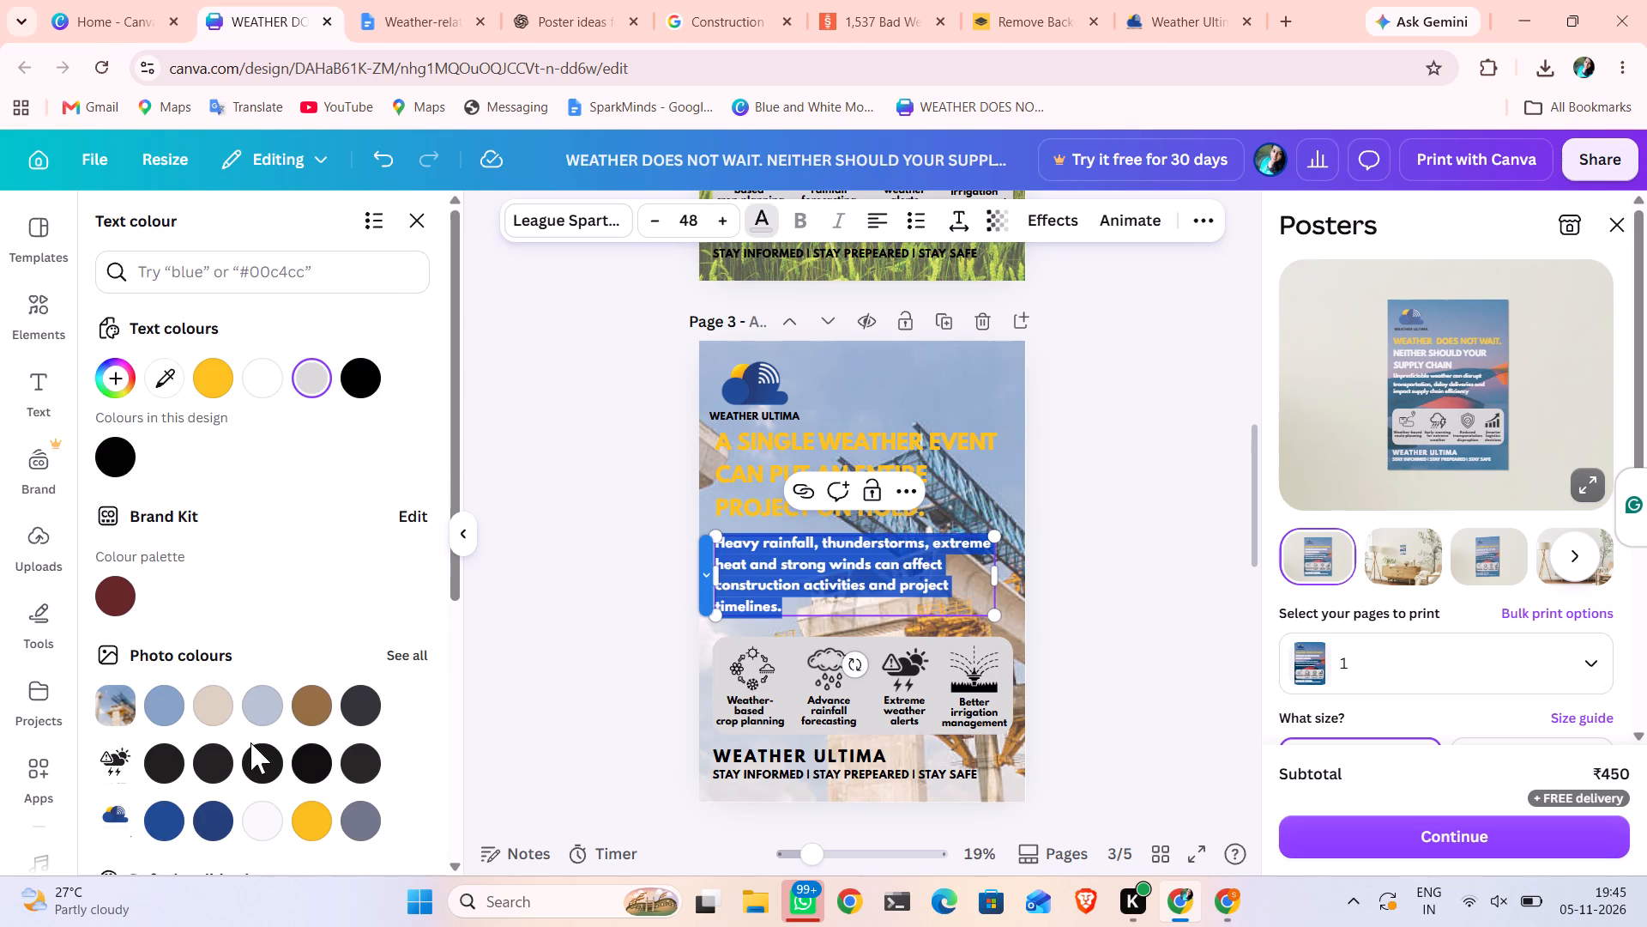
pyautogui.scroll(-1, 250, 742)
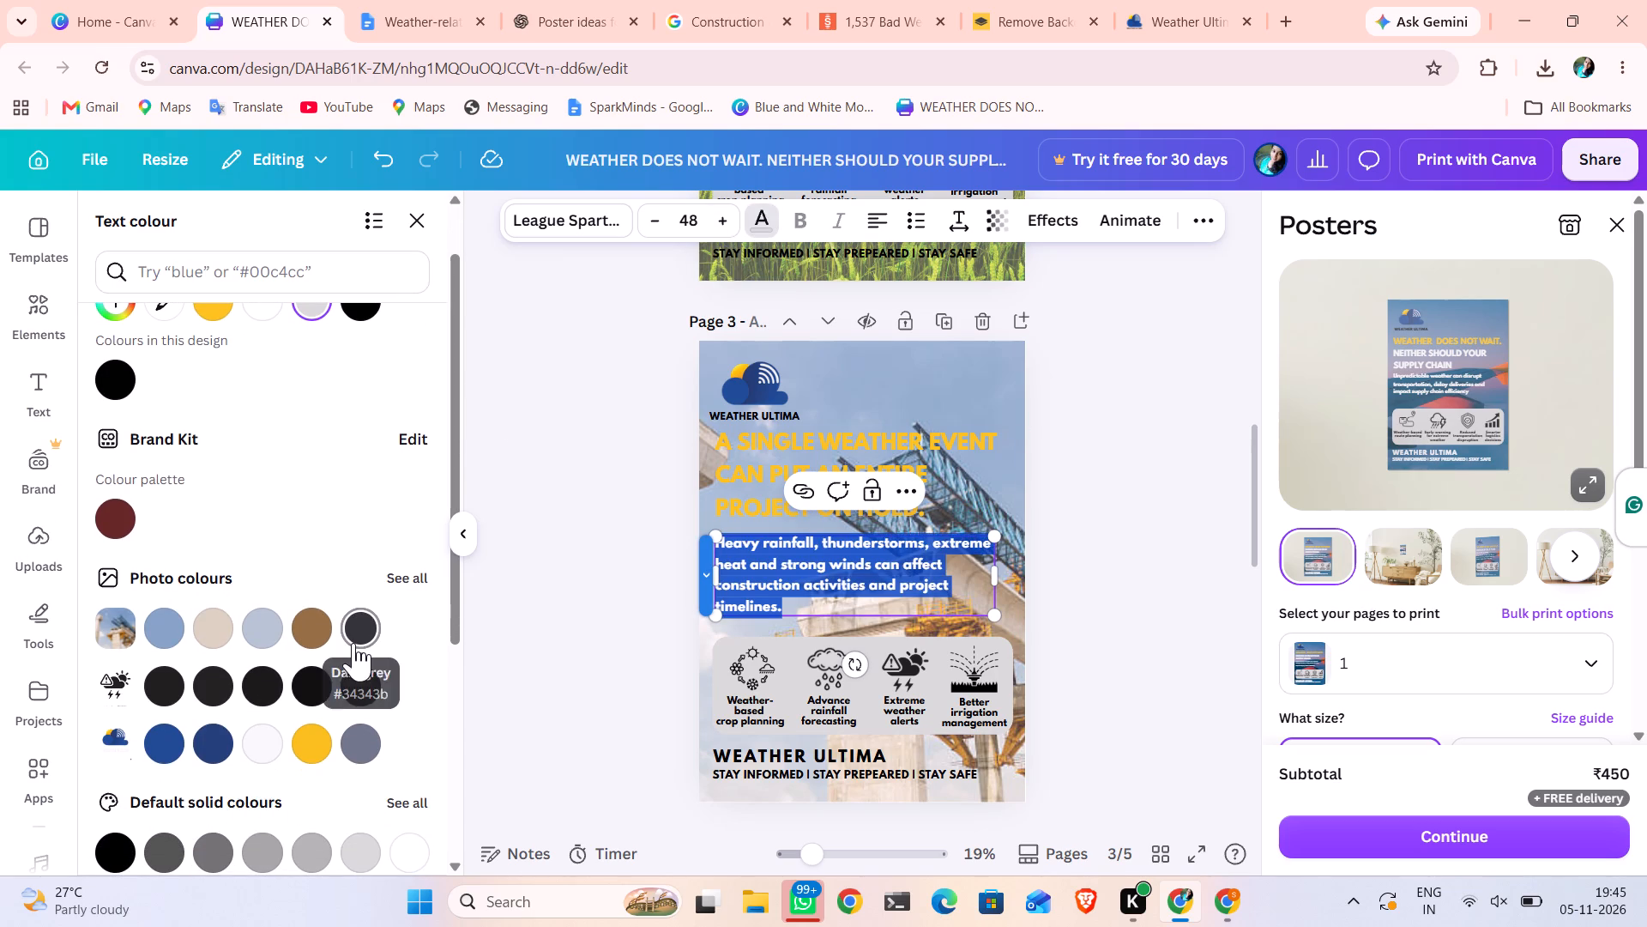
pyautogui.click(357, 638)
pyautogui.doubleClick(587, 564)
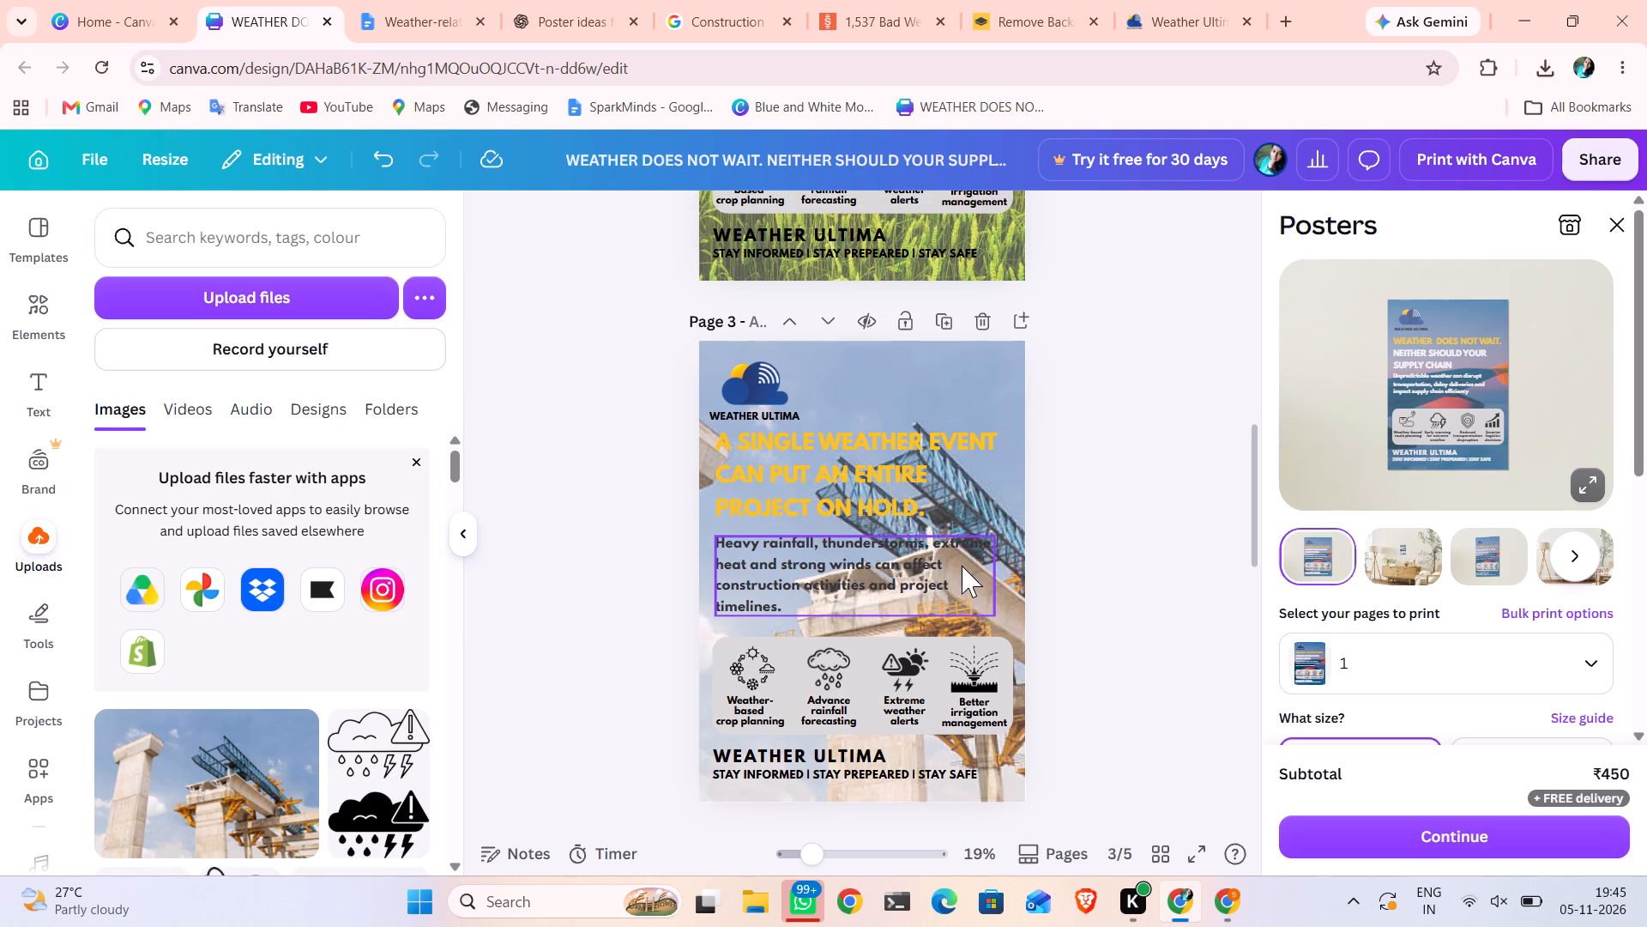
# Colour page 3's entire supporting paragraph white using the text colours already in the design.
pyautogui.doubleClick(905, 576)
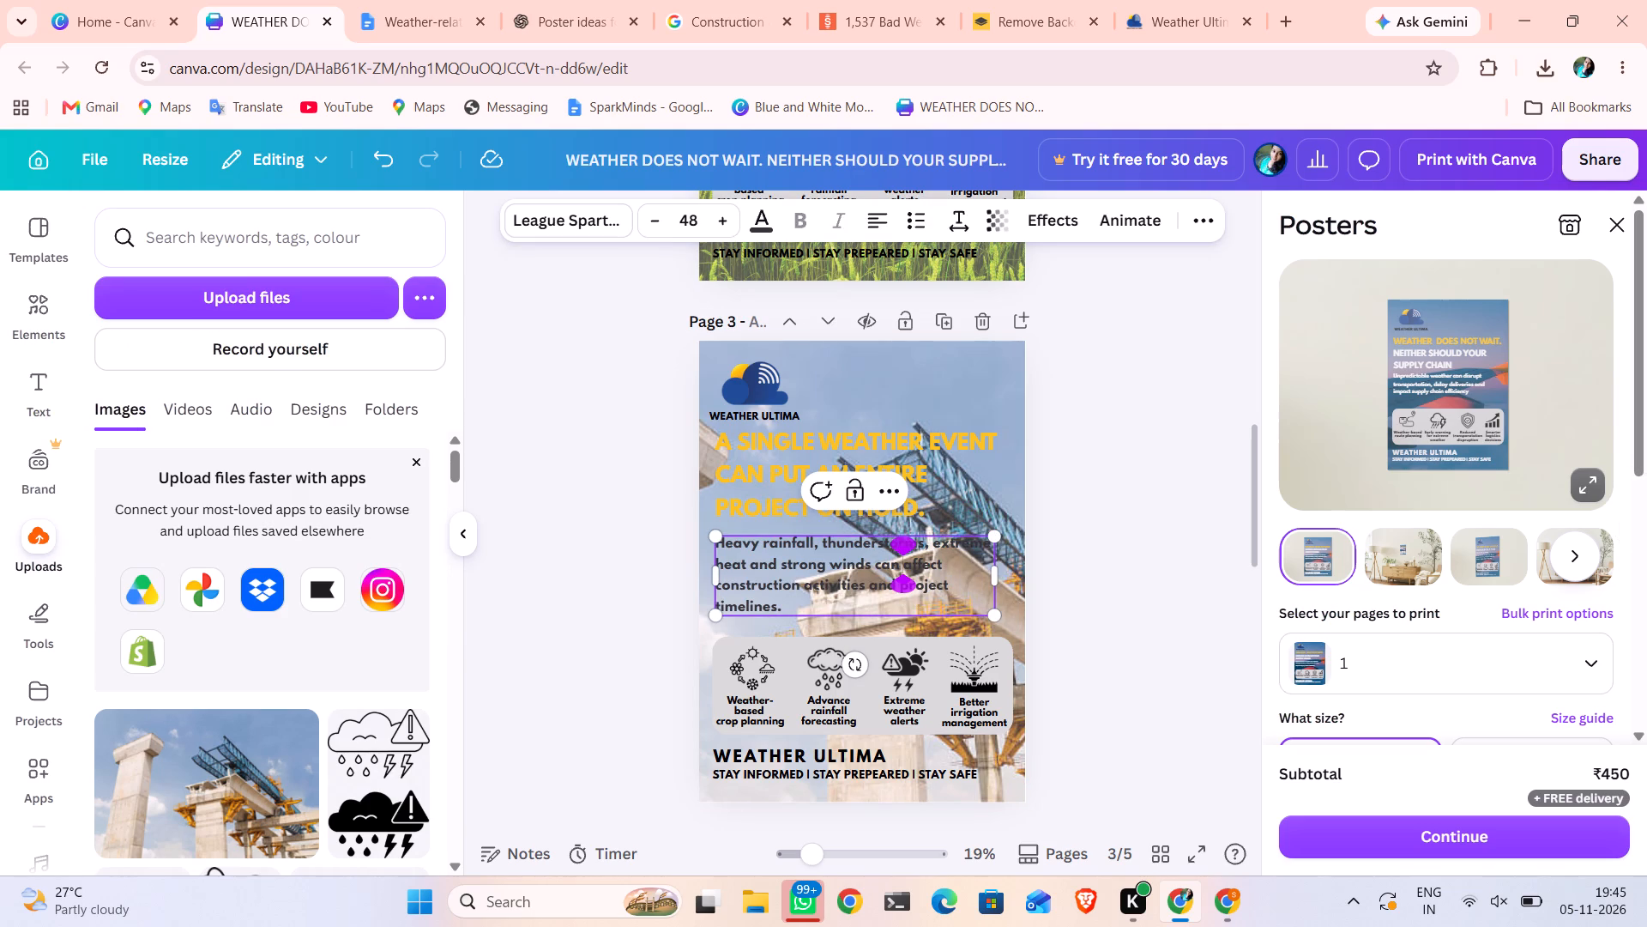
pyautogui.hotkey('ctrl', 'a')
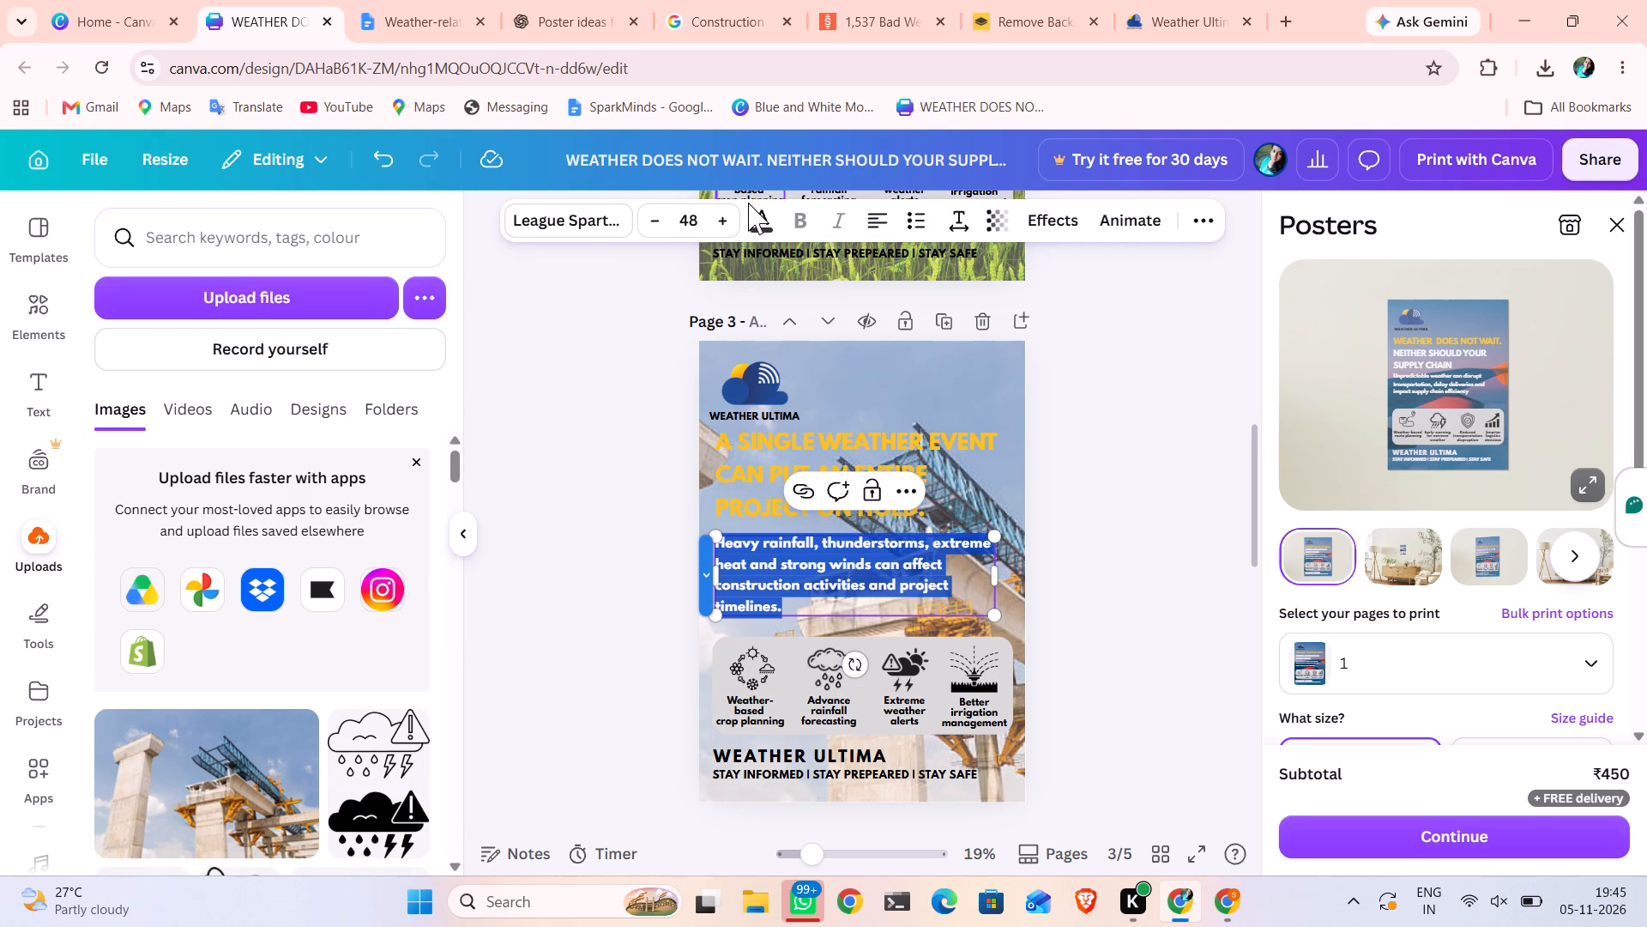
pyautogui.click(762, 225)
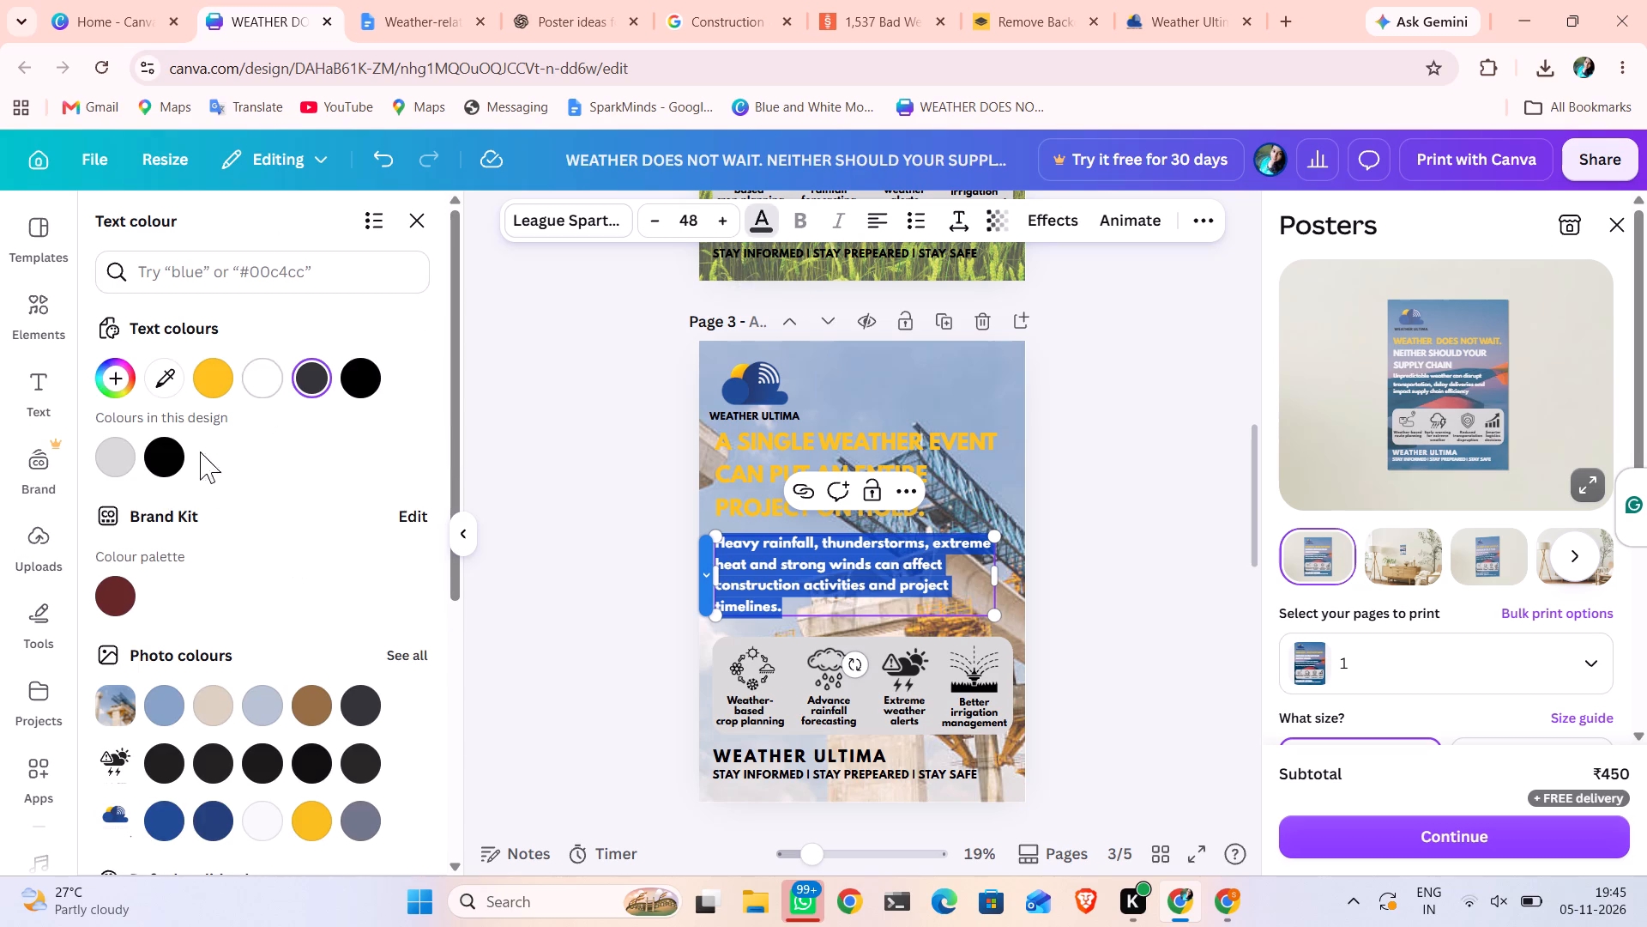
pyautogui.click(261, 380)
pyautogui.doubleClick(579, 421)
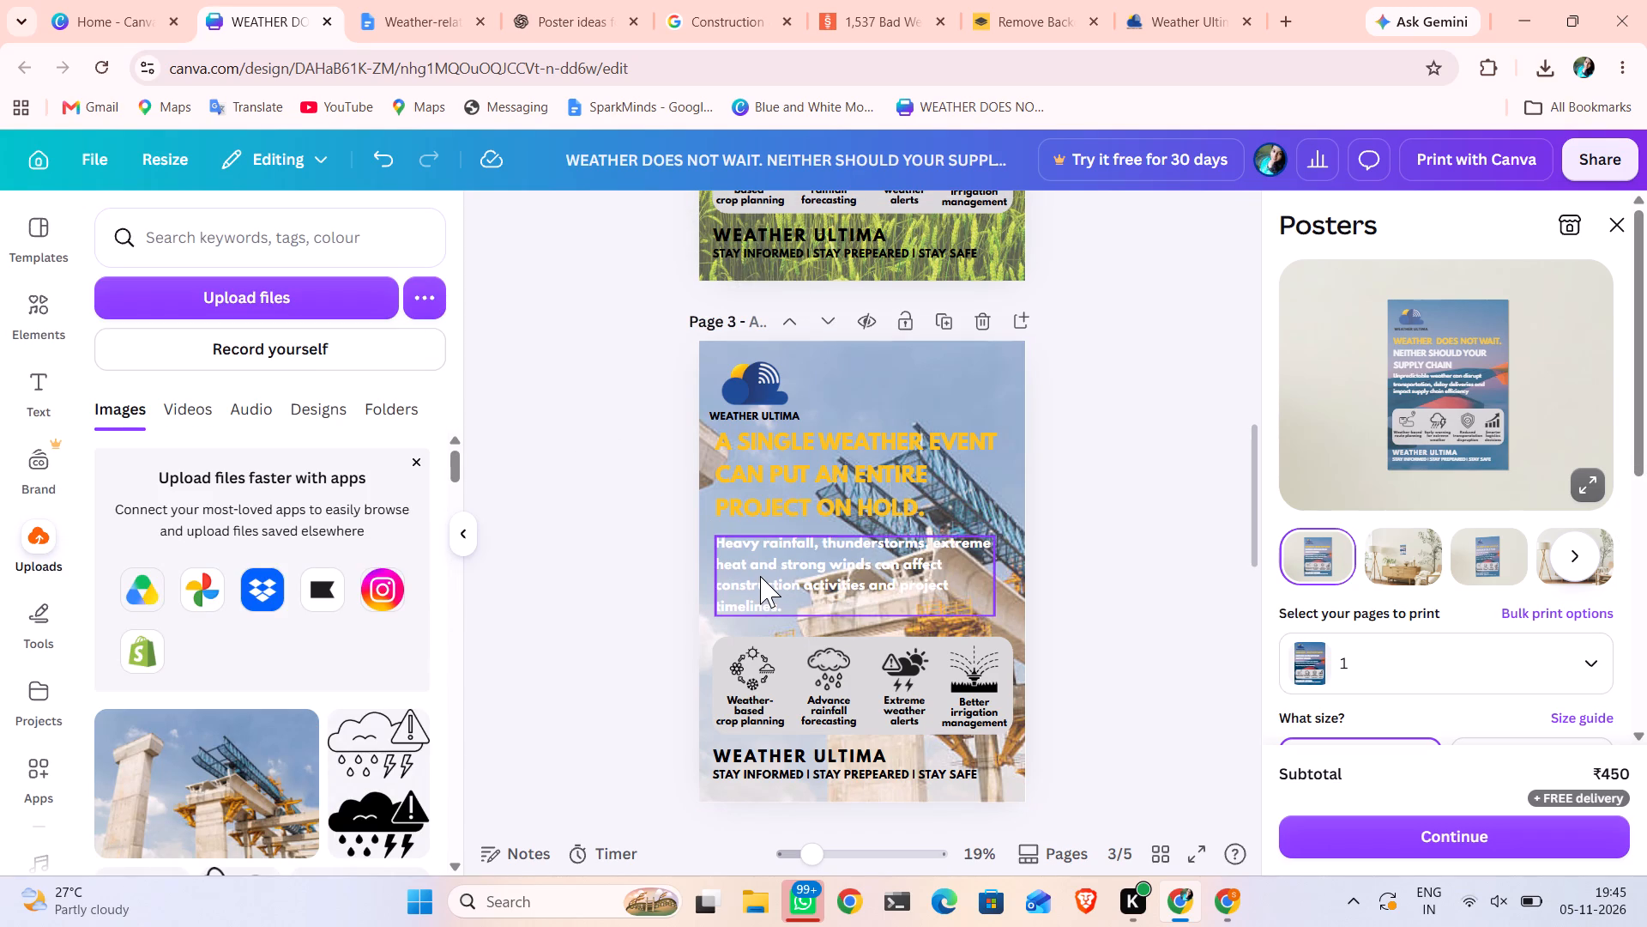
# Narrow page 3's supporting paragraph text box so its text wraps over five lines above the icon panel.
pyautogui.click(760, 576)
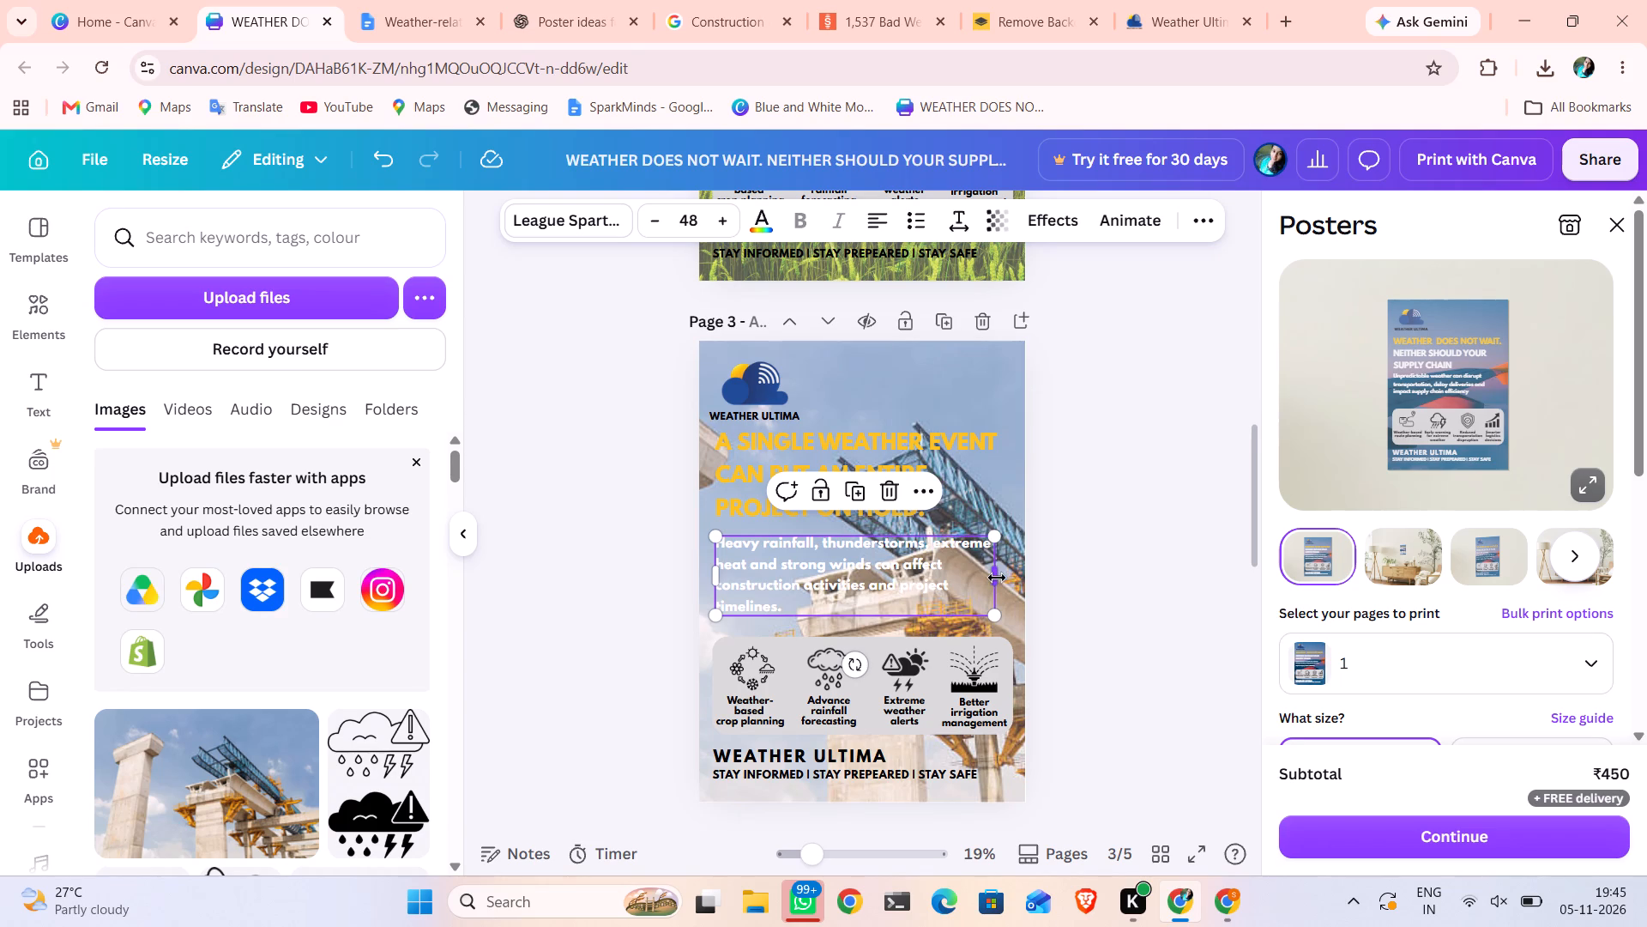
pyautogui.moveTo(997, 575); pyautogui.dragTo(902, 585)
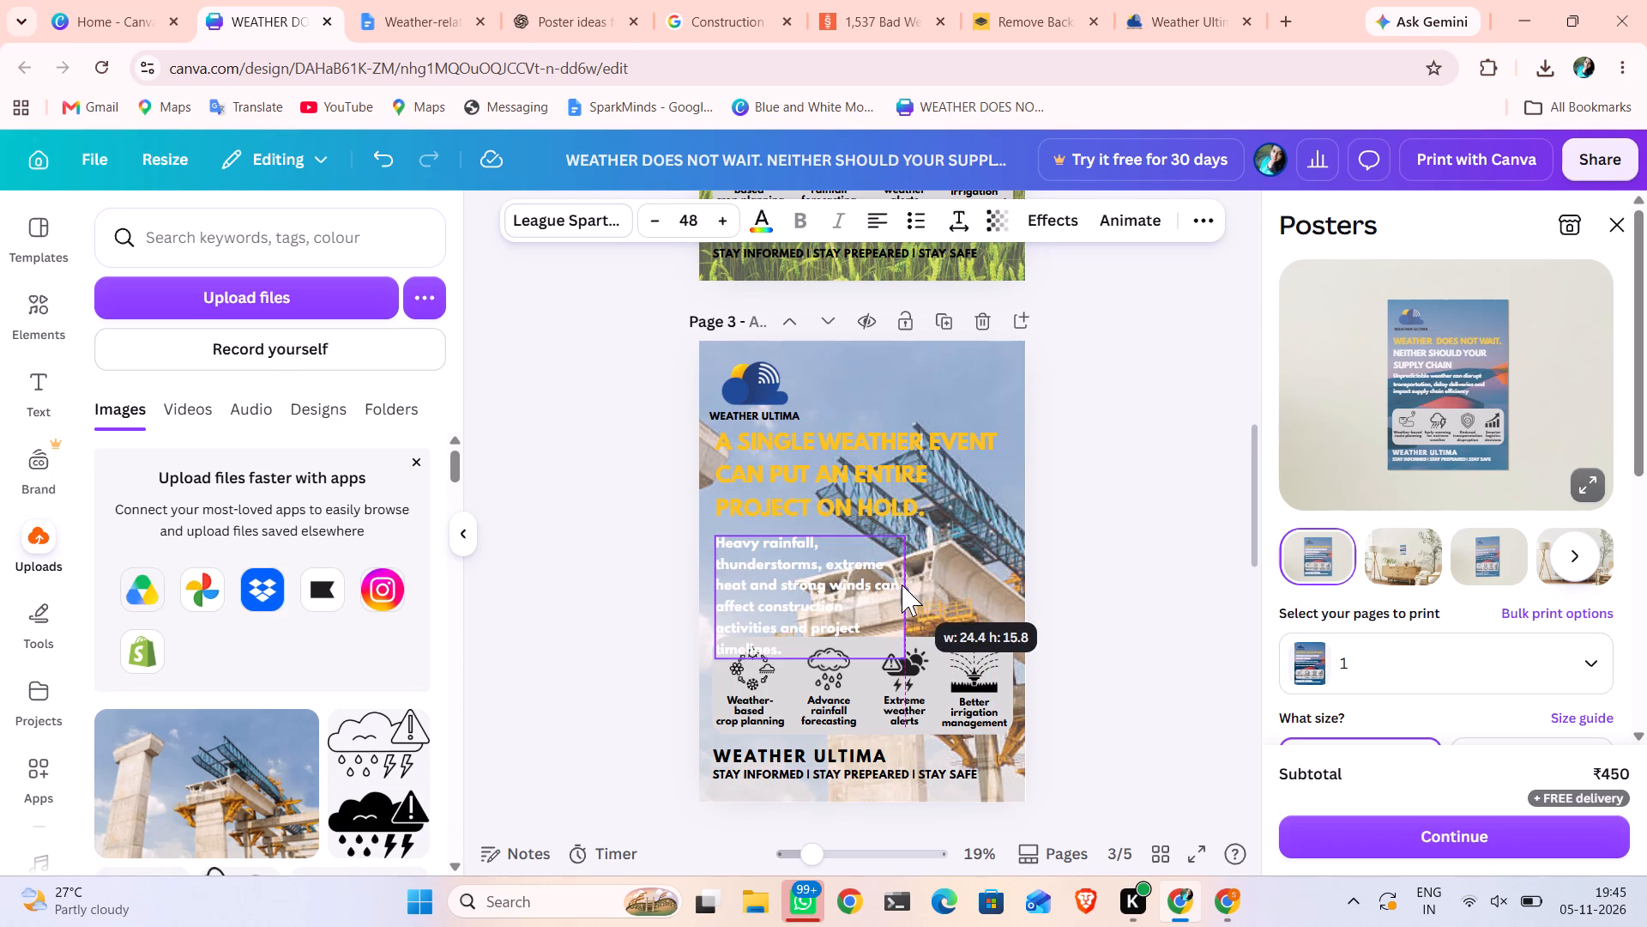
pyautogui.moveTo(902, 585); pyautogui.dragTo(928, 586)
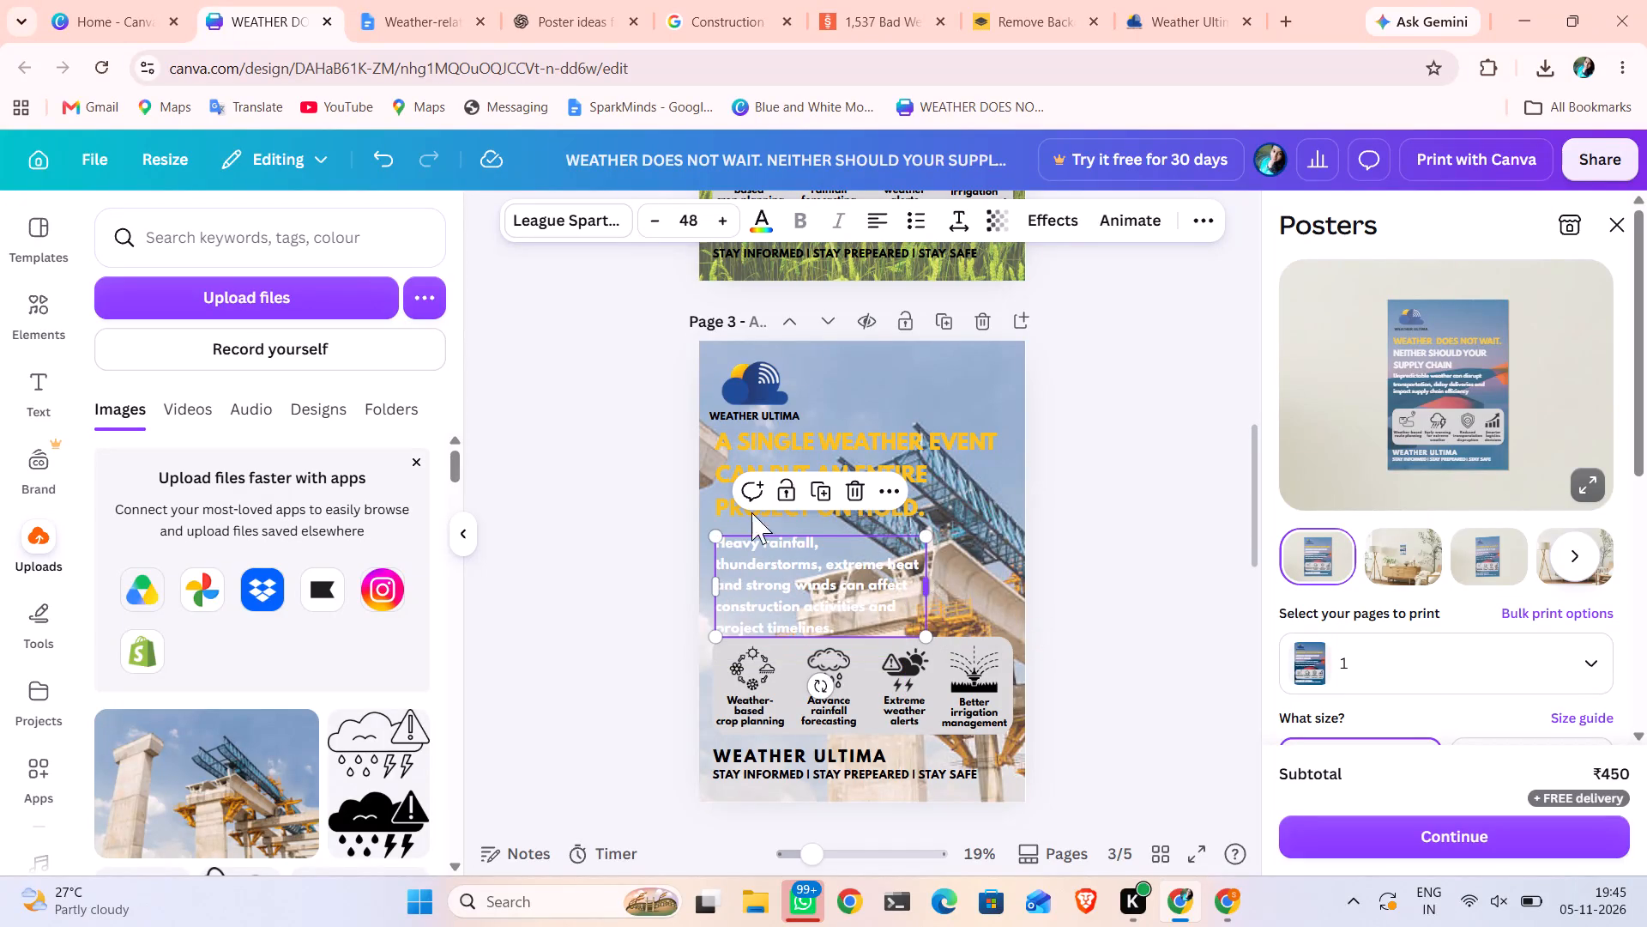
pyautogui.click(661, 468)
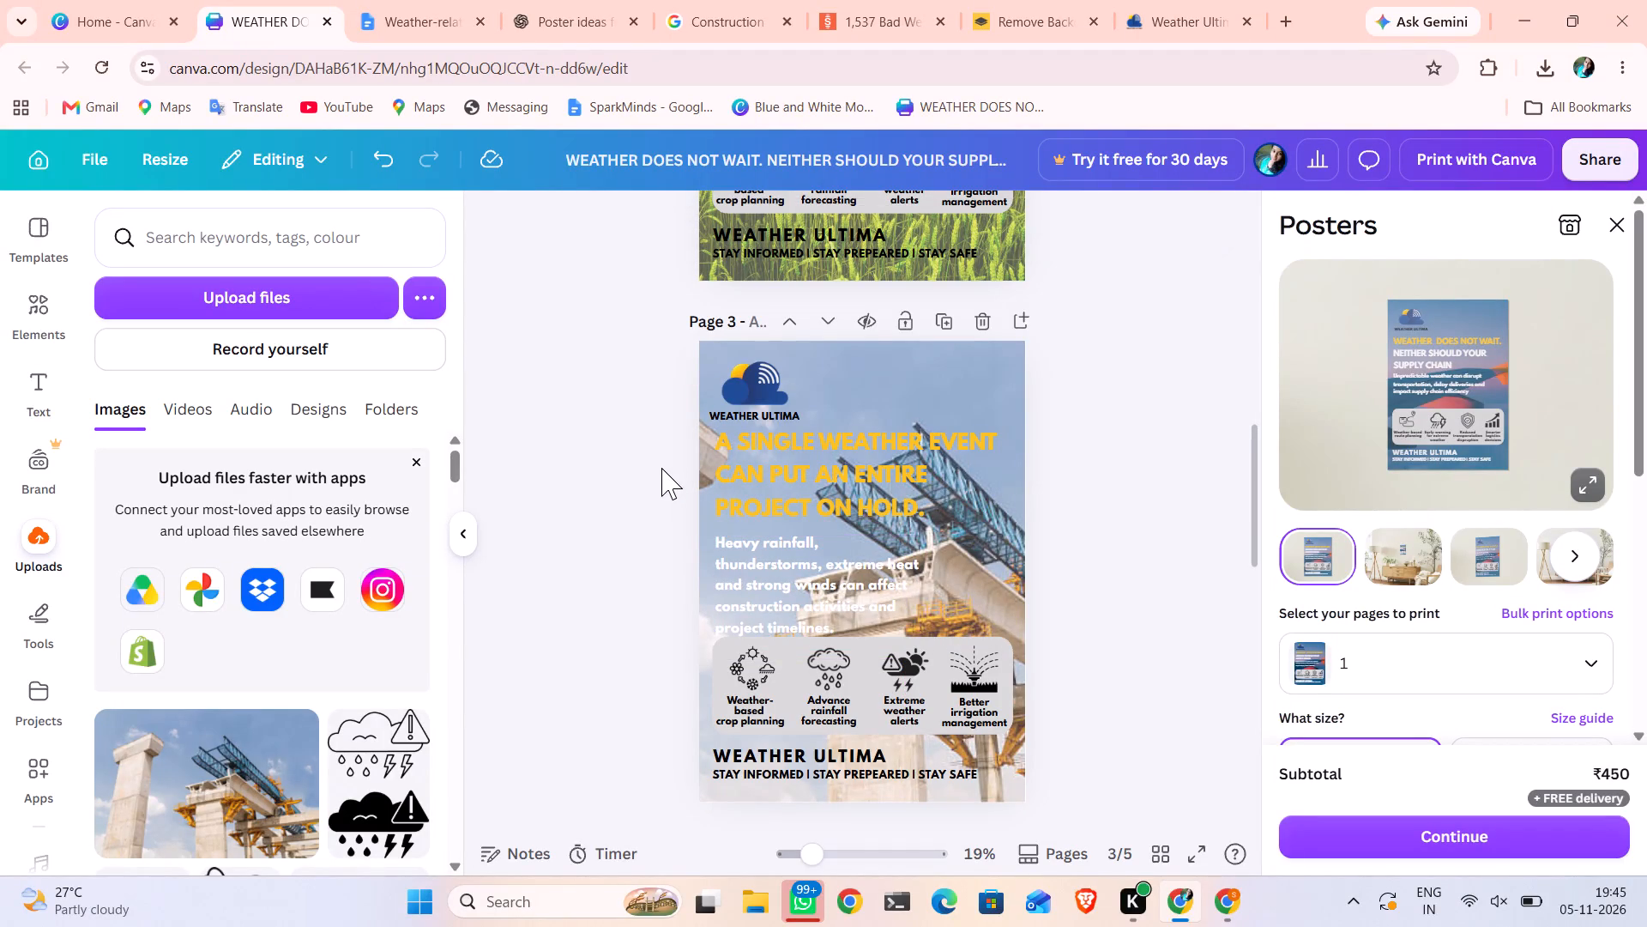
# Colour page 3's entire supporting paragraph with the dark blue #24407b from the logo's photo colours.
pyautogui.doubleClick(776, 600)
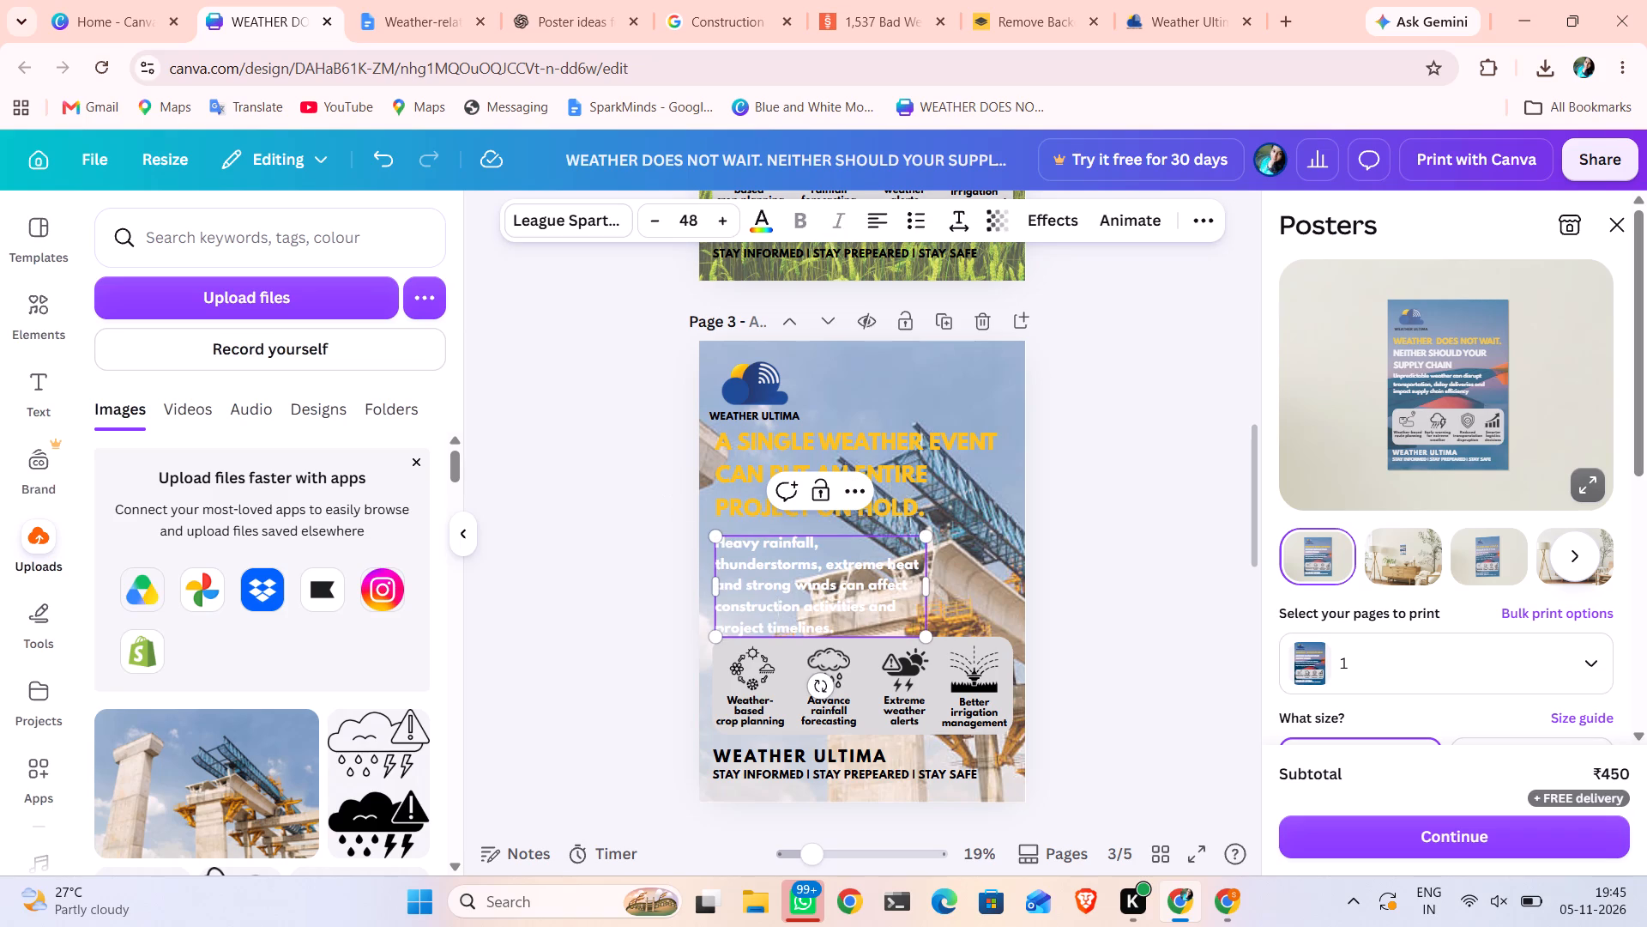
pyautogui.hotkey('ctrl', 'a')
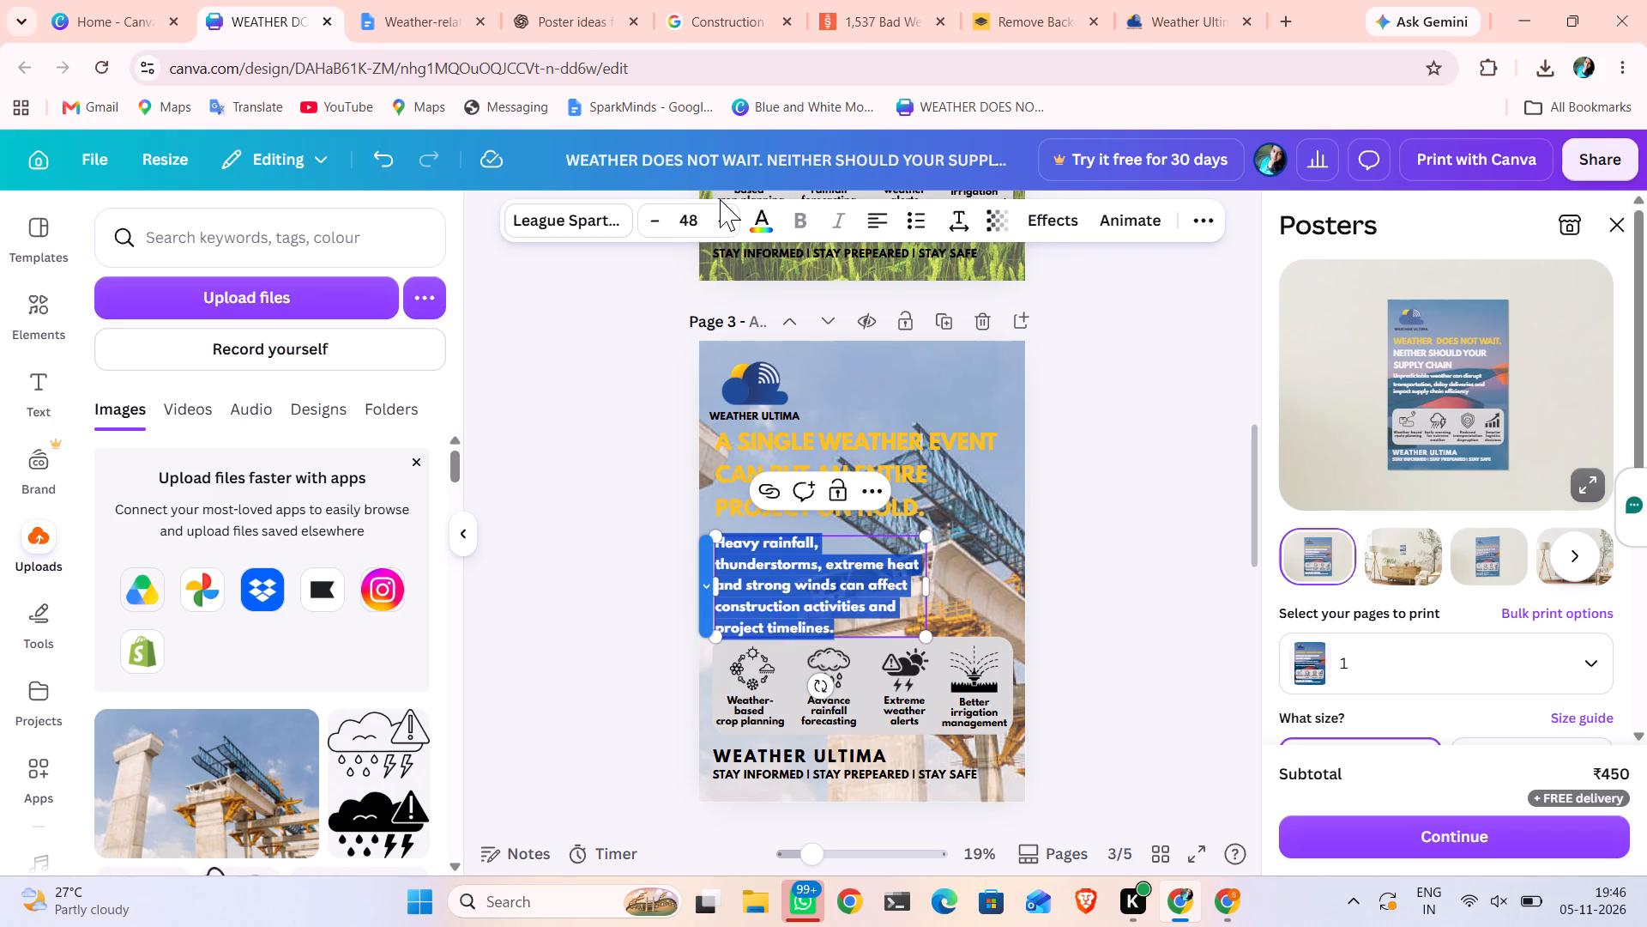
pyautogui.click(749, 227)
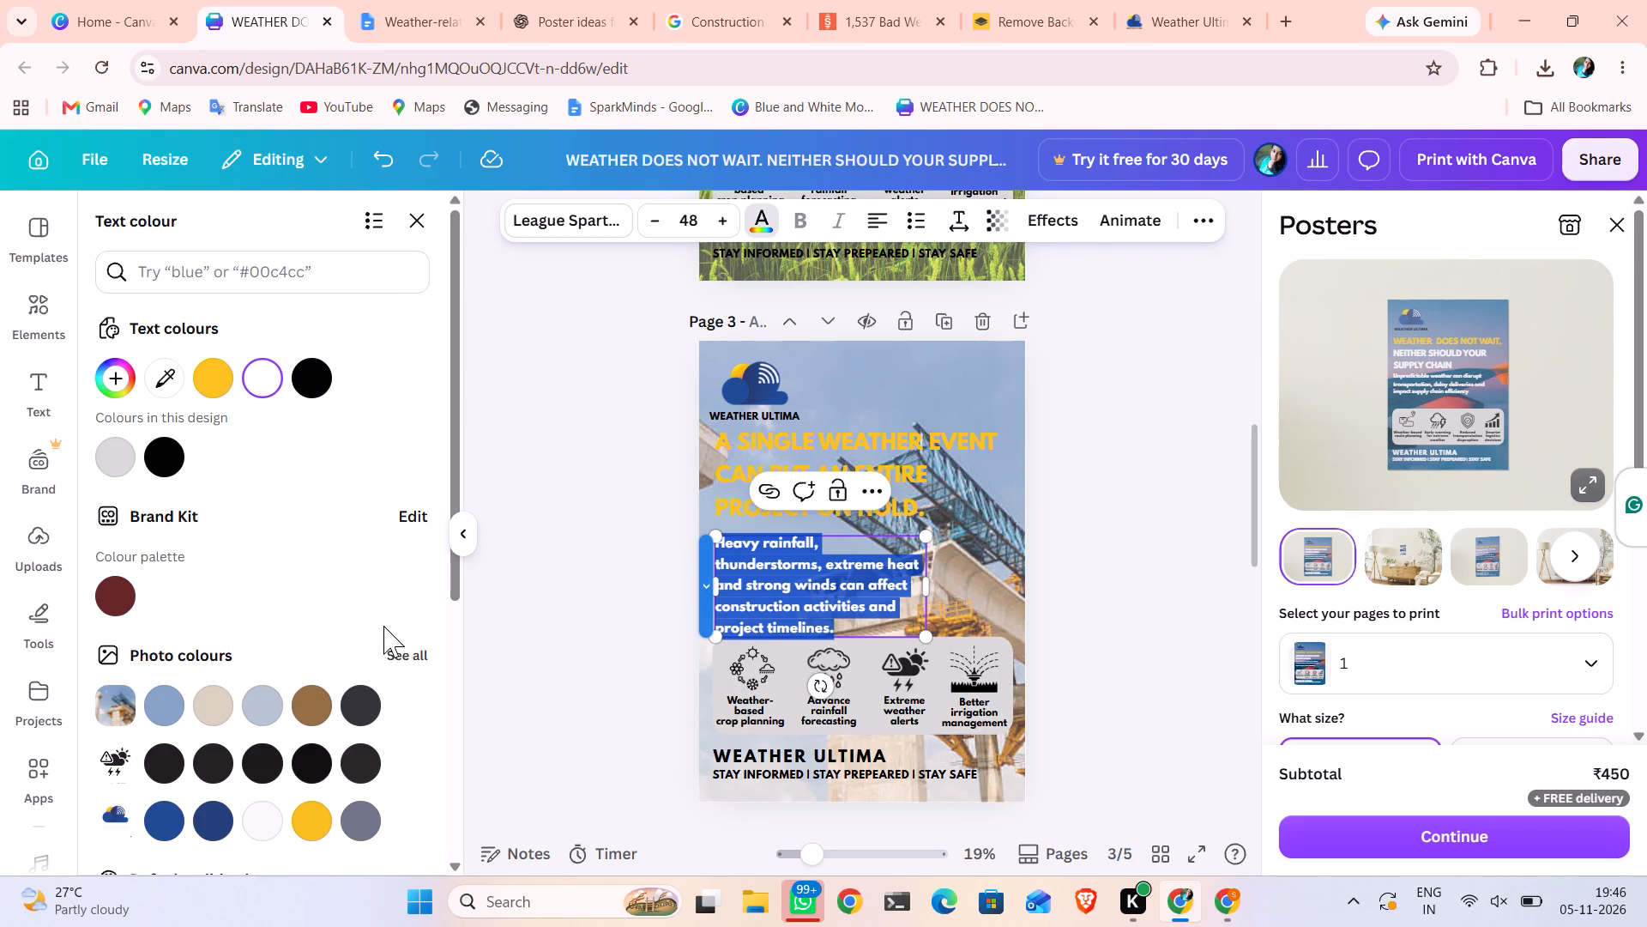
pyautogui.click(207, 823)
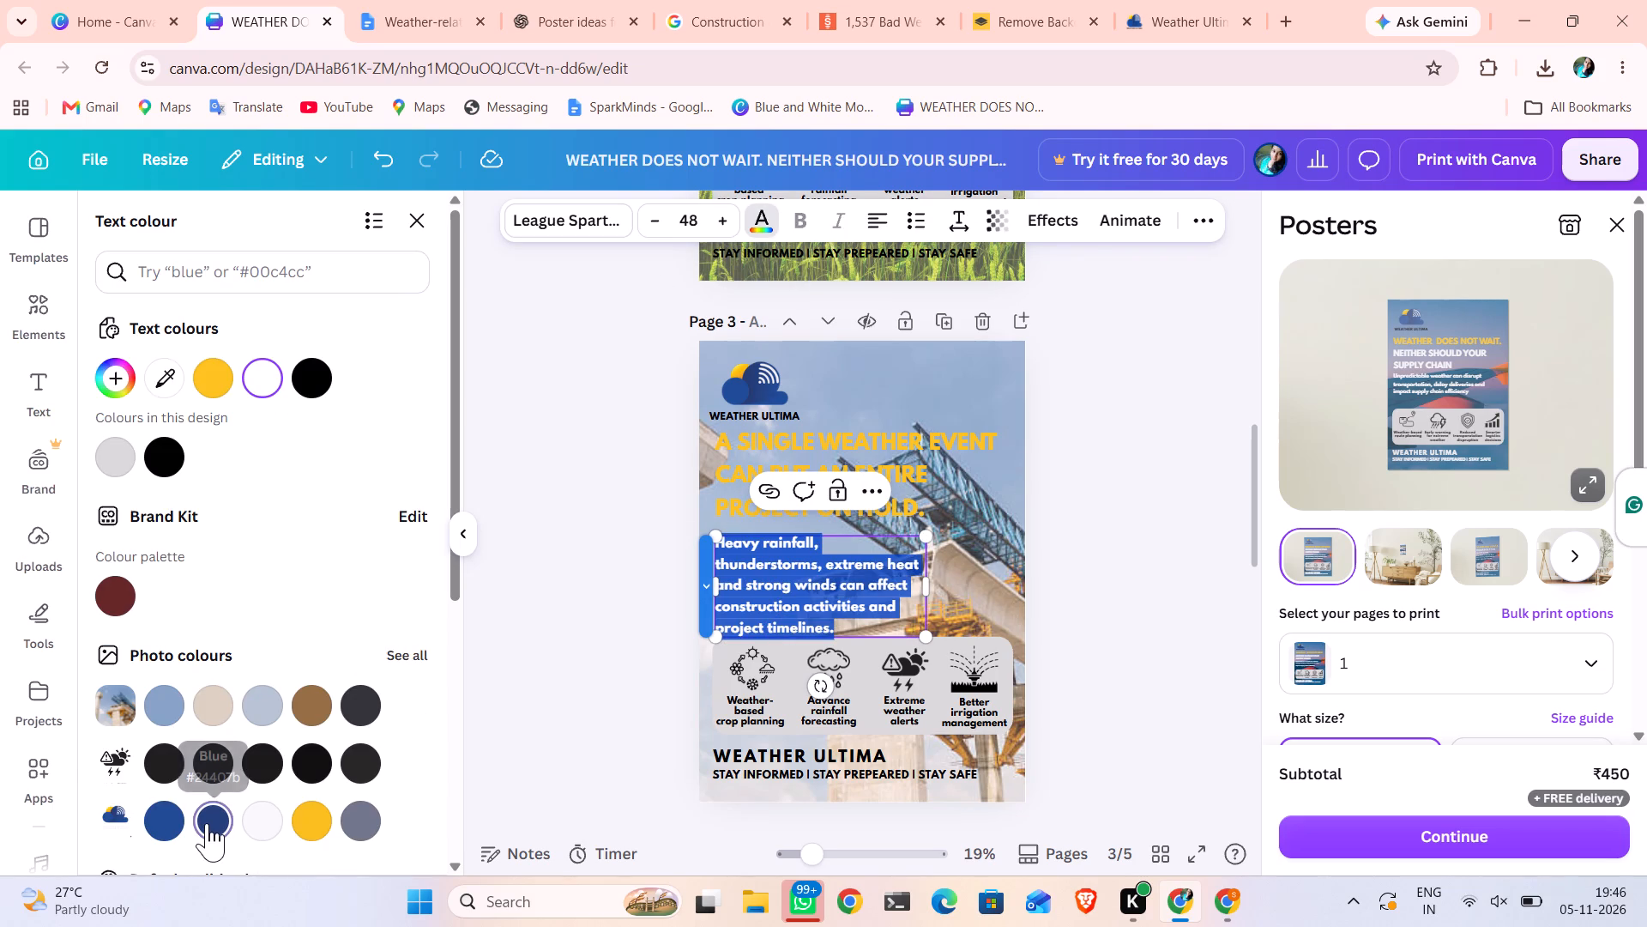
pyautogui.doubleClick(567, 591)
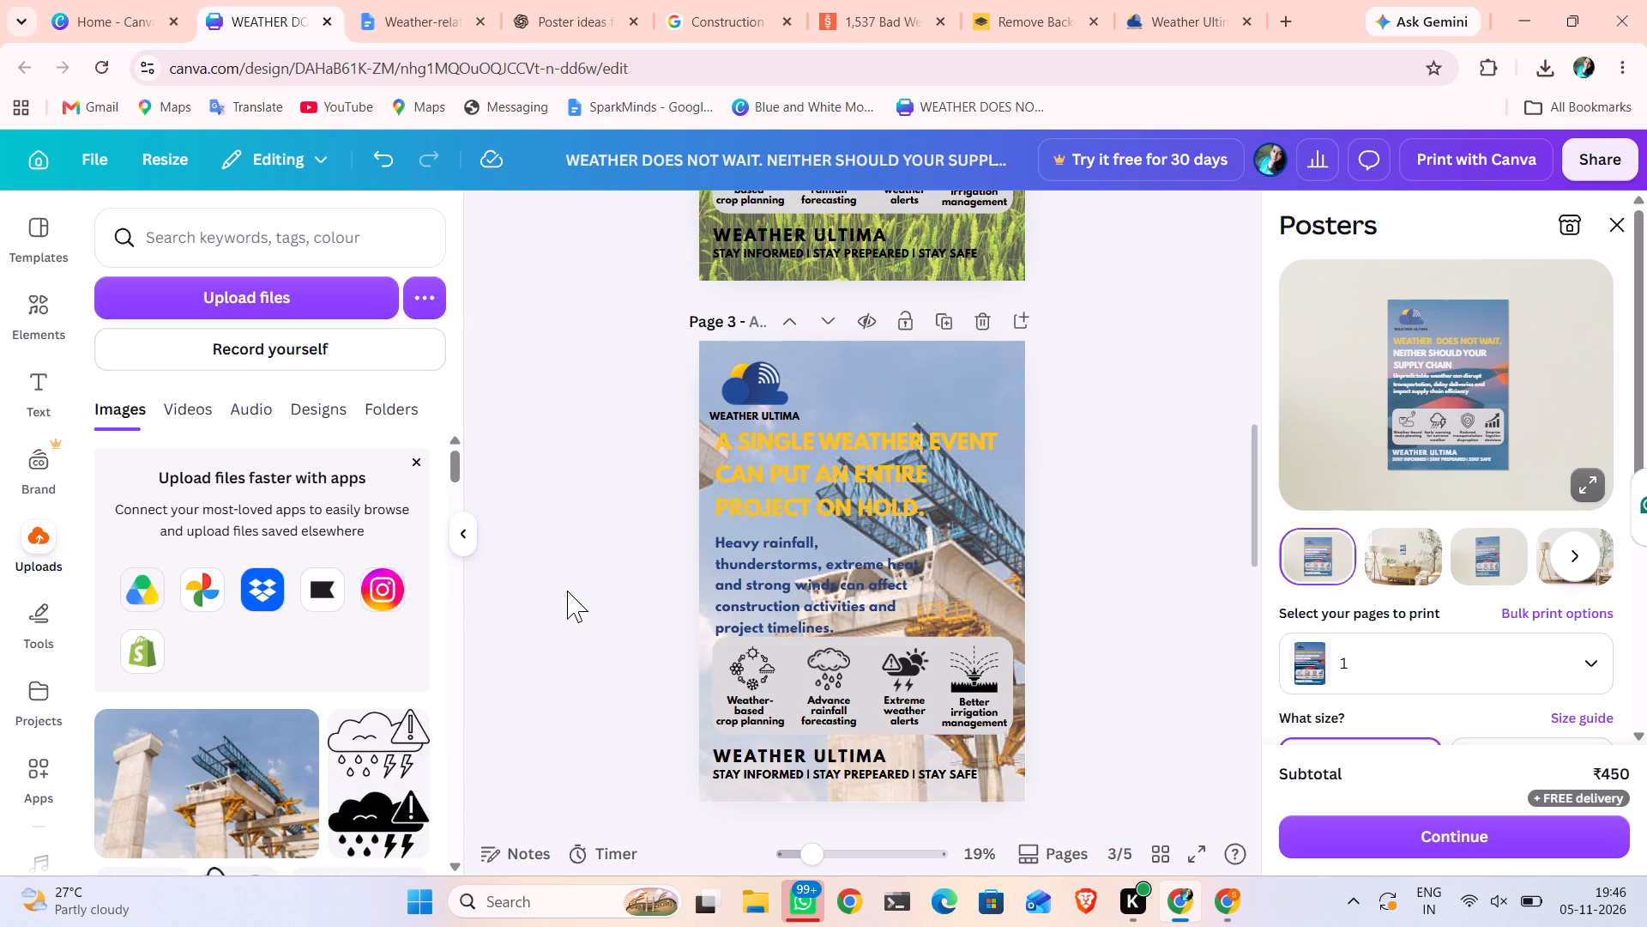
pyautogui.doubleClick(763, 585)
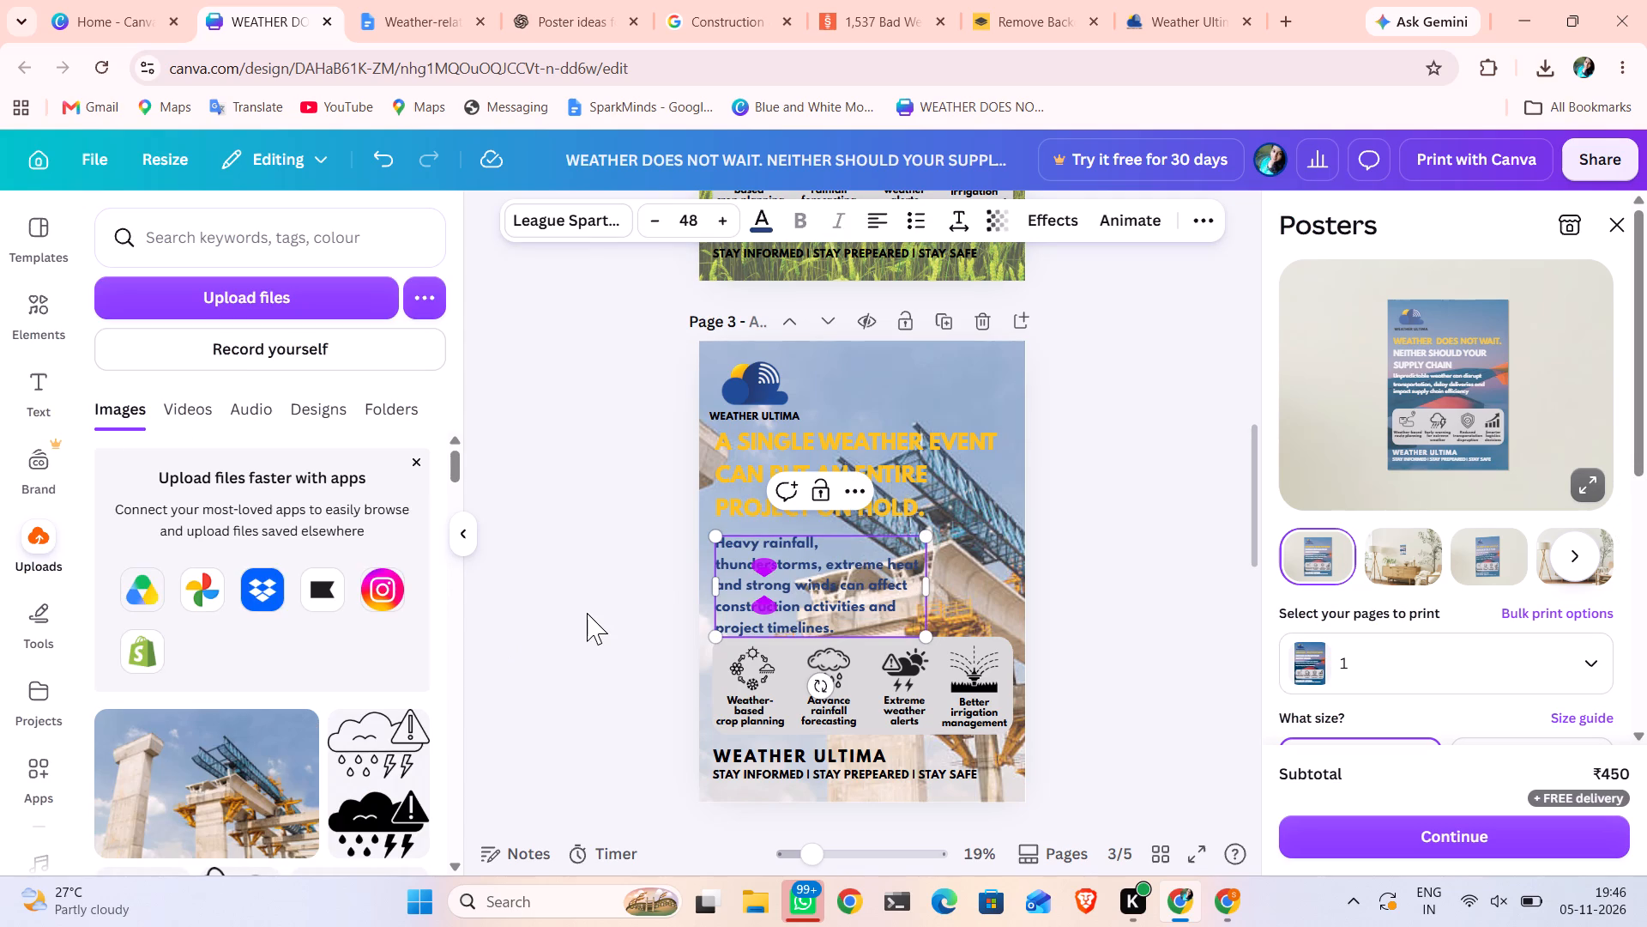
pyautogui.click(587, 612)
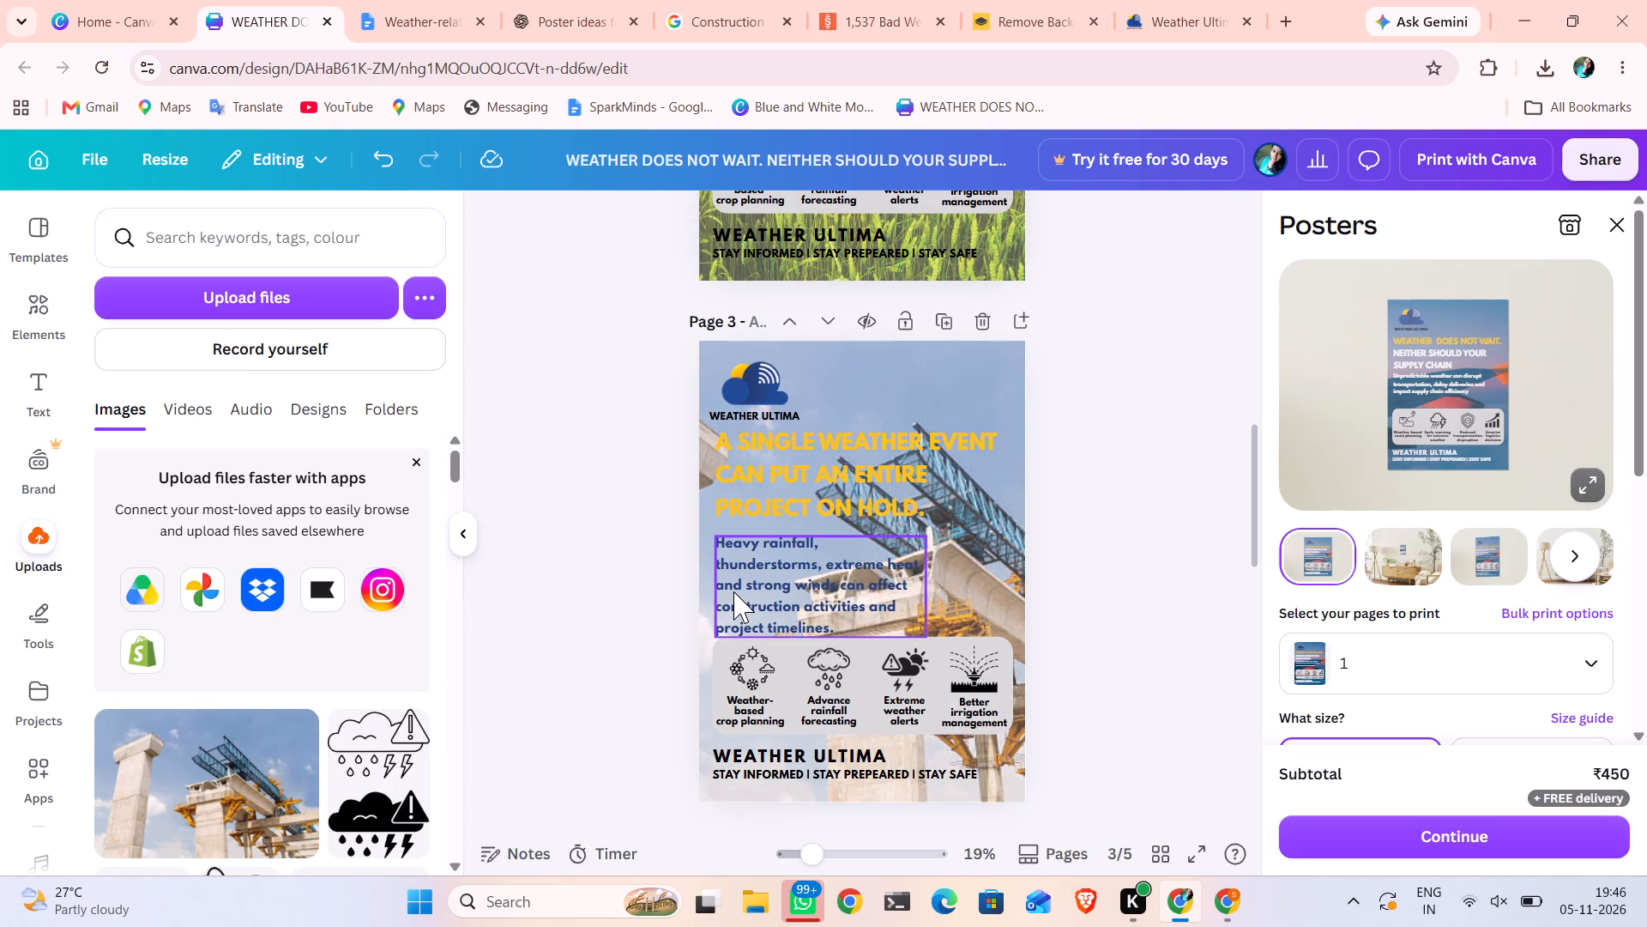
# Nudge page 3's supporting paragraph up to sit just below the yellow headline, clear of the icon panel.
pyautogui.click(733, 591)
pyautogui.press('Up')
pyautogui.press('Up')
pyautogui.press('Up')
pyautogui.press('Up')
pyautogui.press('Up')
pyautogui.press('Up')
pyautogui.press('Up')
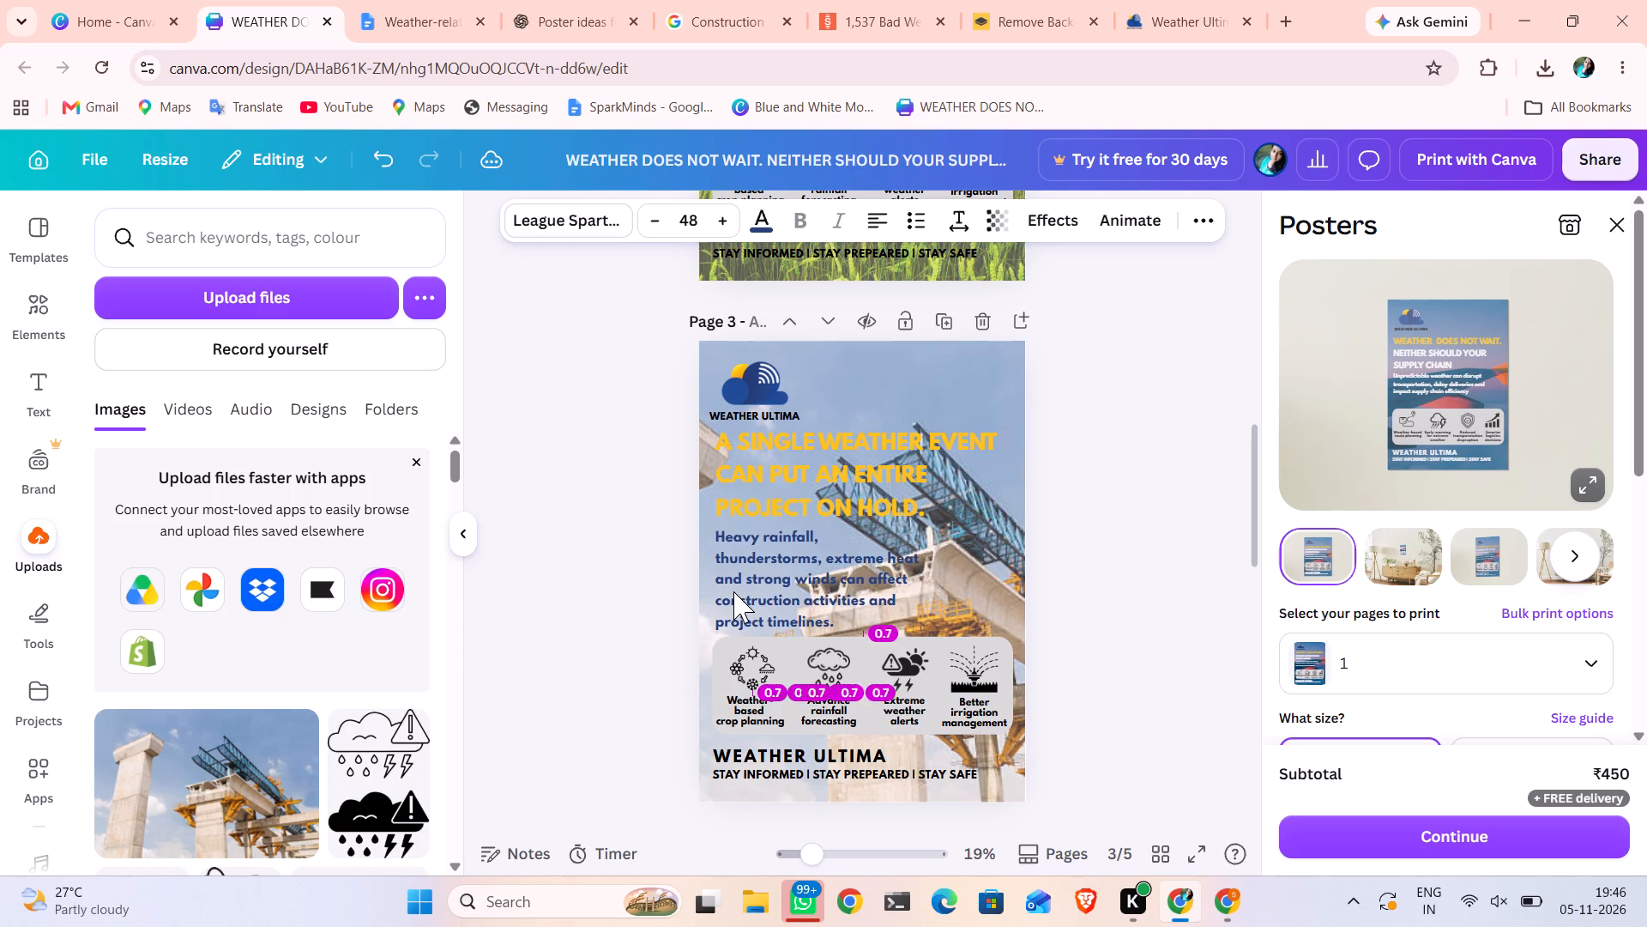
pyautogui.press('Up')
pyautogui.press('Up')
pyautogui.press('Up')
pyautogui.press('Up')
pyautogui.press('Up')
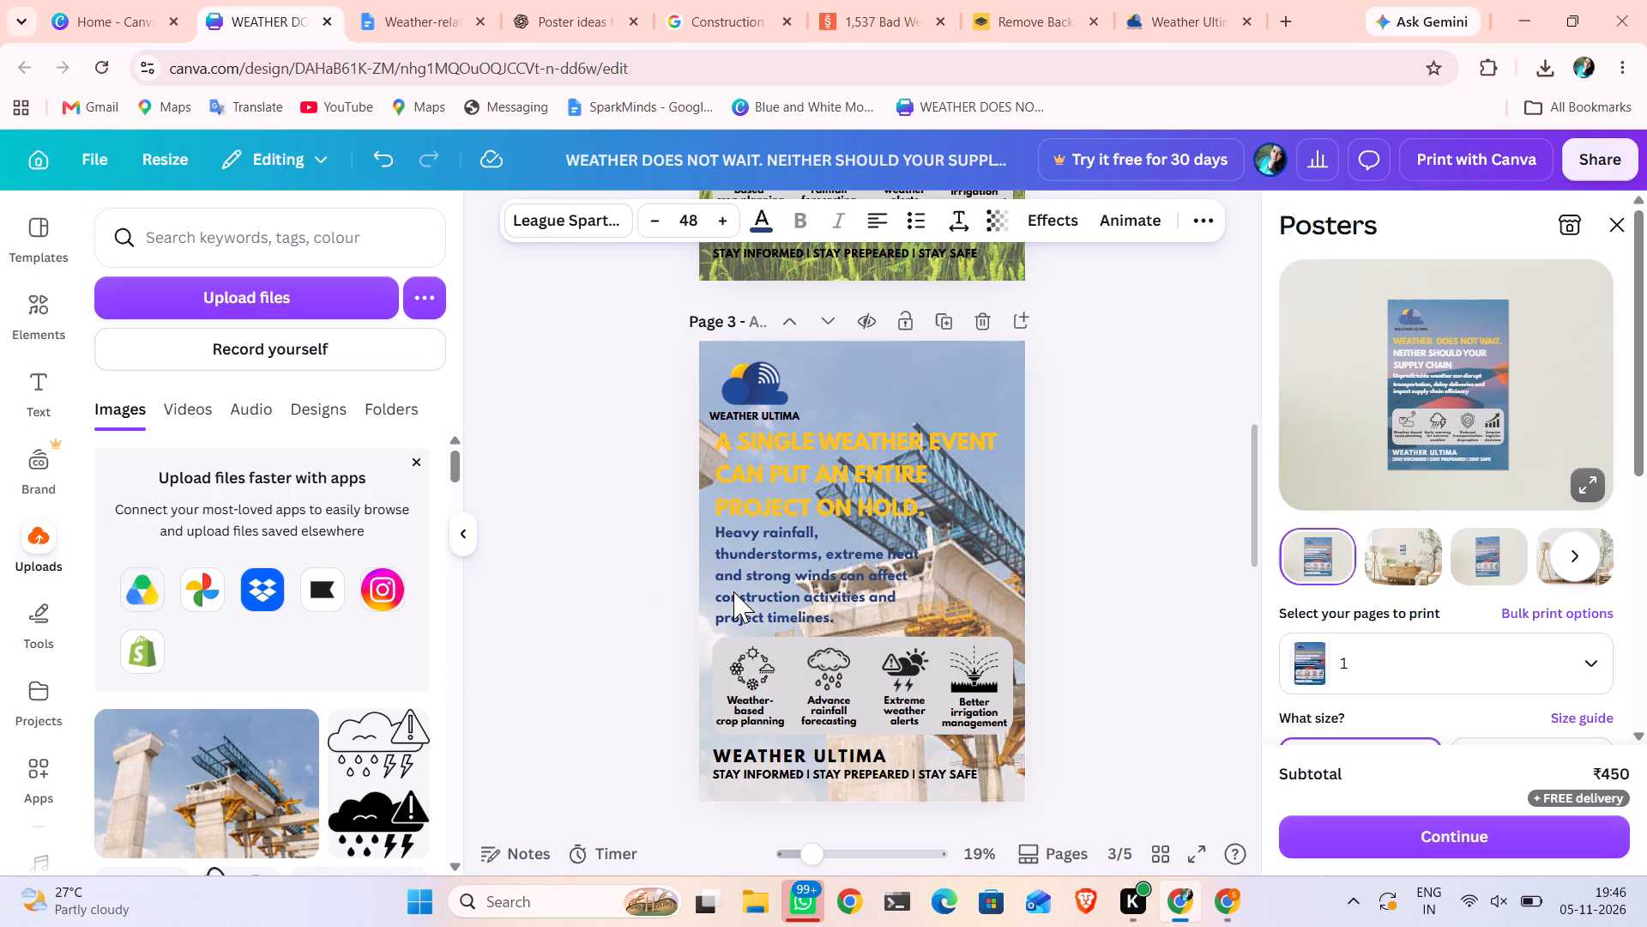
pyautogui.press('Up')
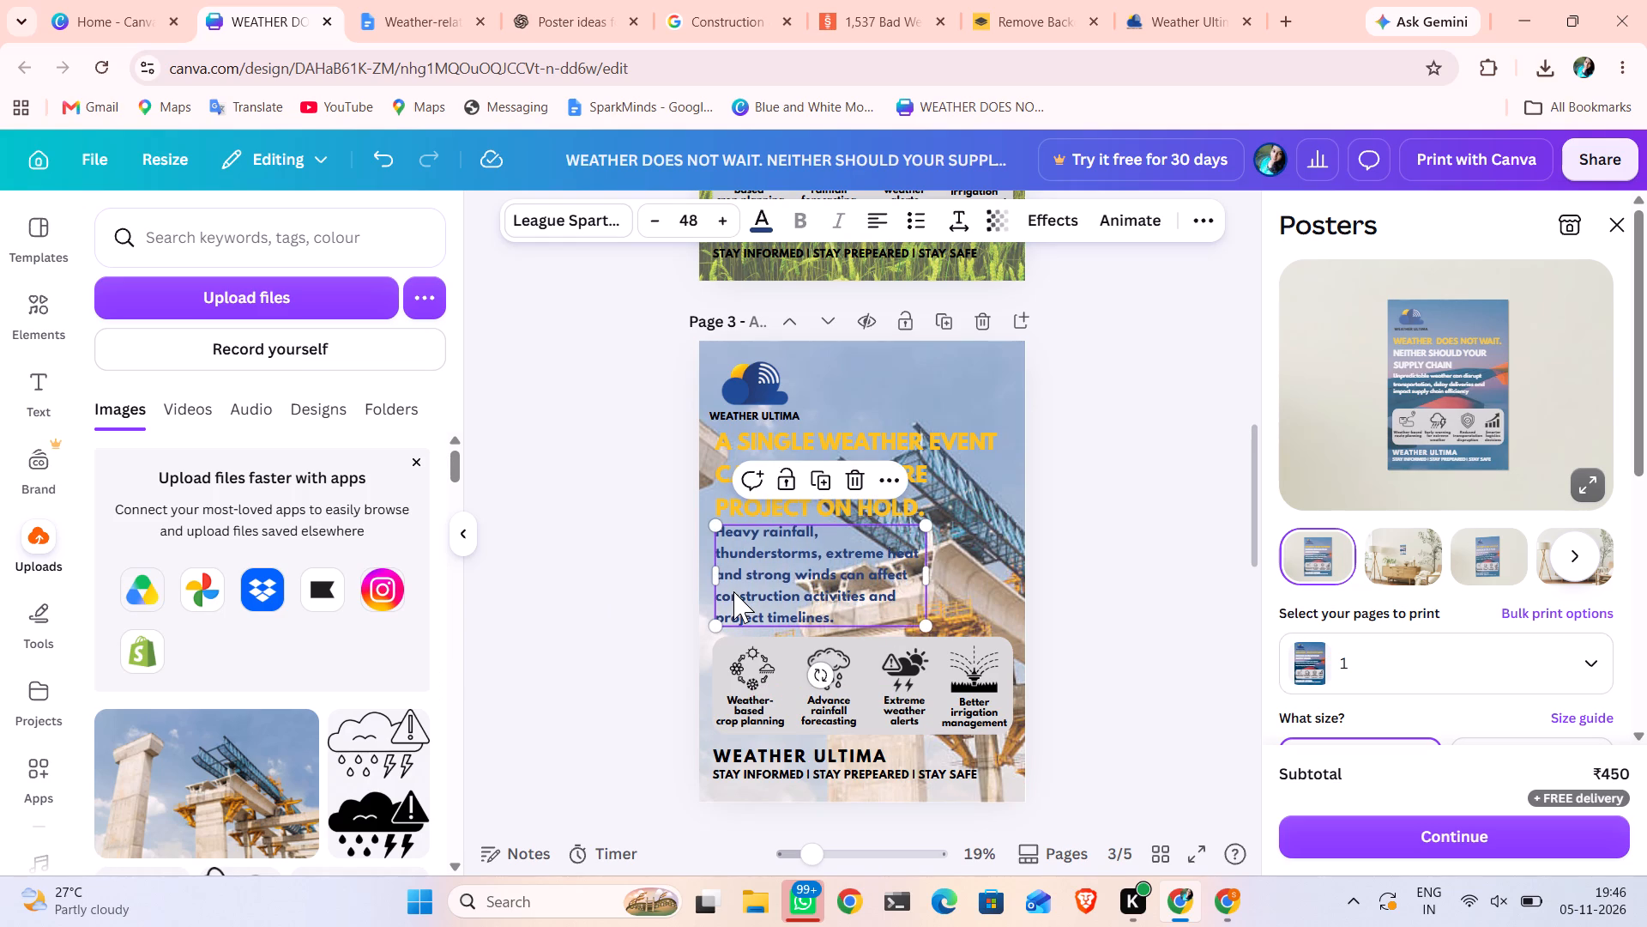
pyautogui.click(585, 536)
# Narrow page 3's supporting paragraph text box slightly to a width of about 25, keeping five lines of text.
pyautogui.click(769, 553)
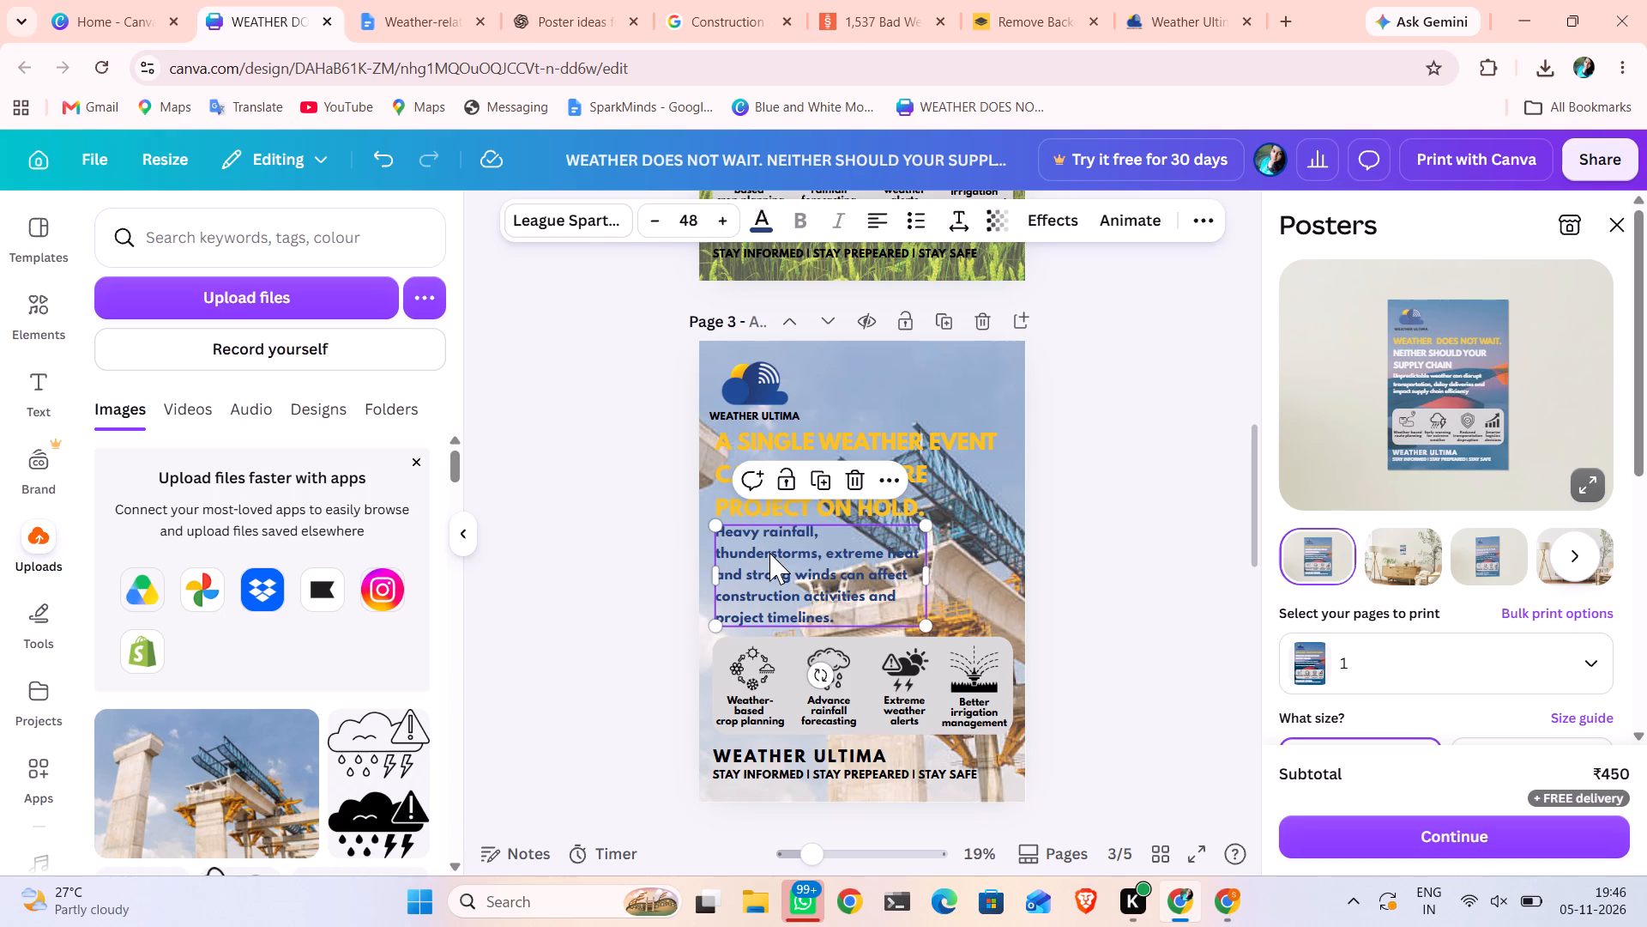
pyautogui.moveTo(927, 574); pyautogui.dragTo(920, 575)
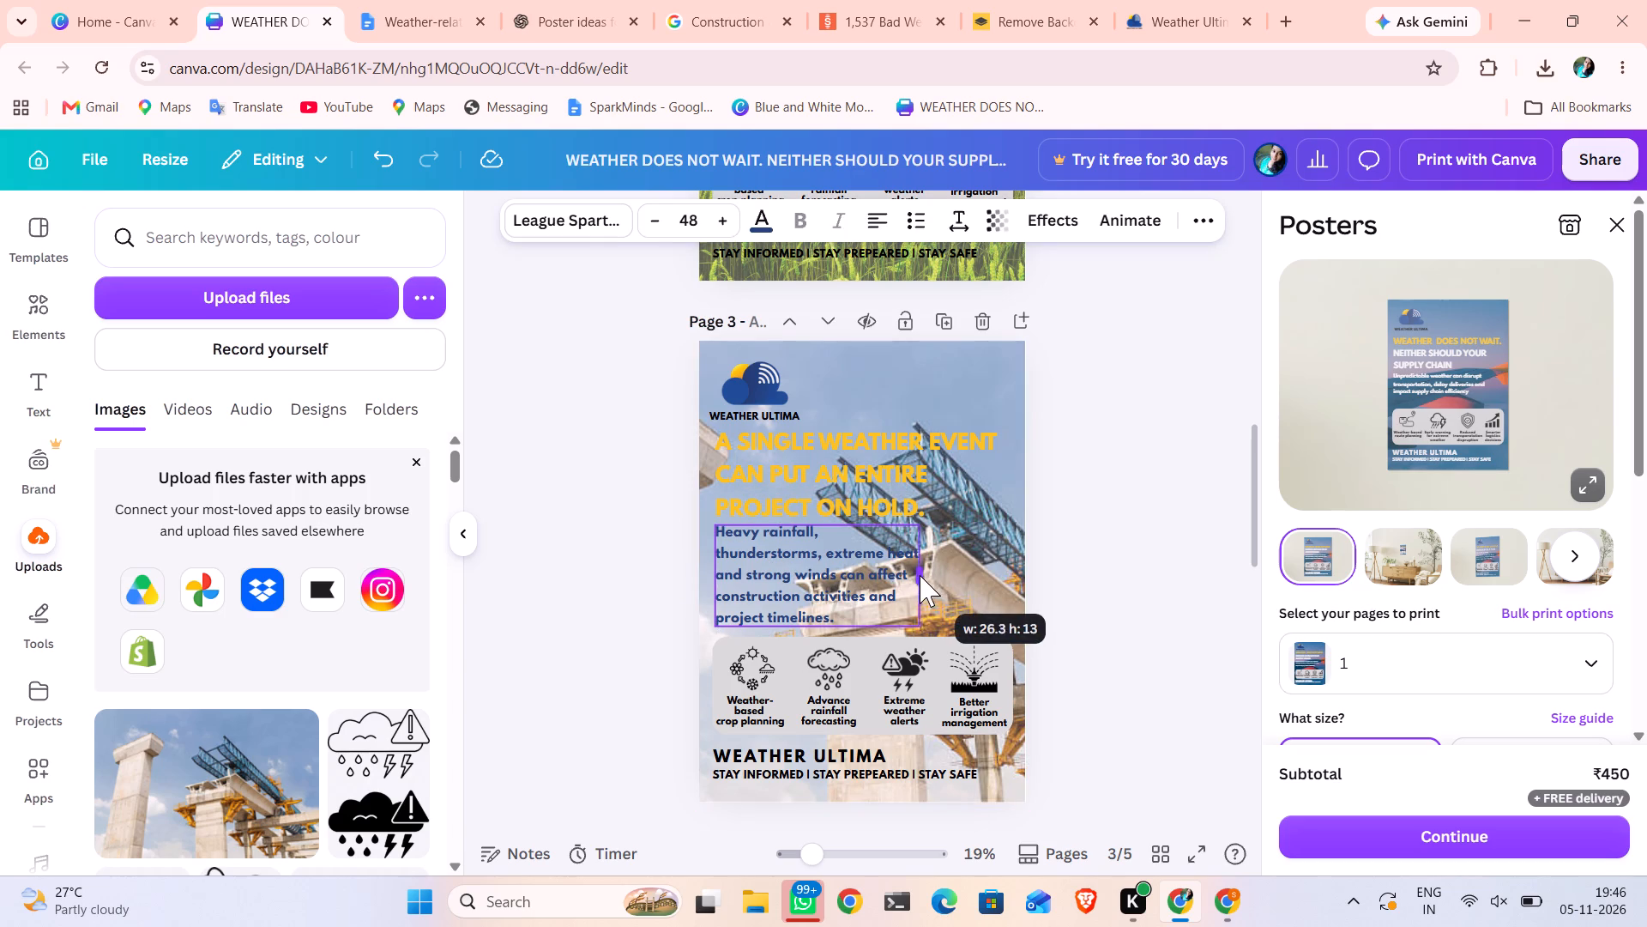
pyautogui.moveTo(920, 575); pyautogui.dragTo(914, 577)
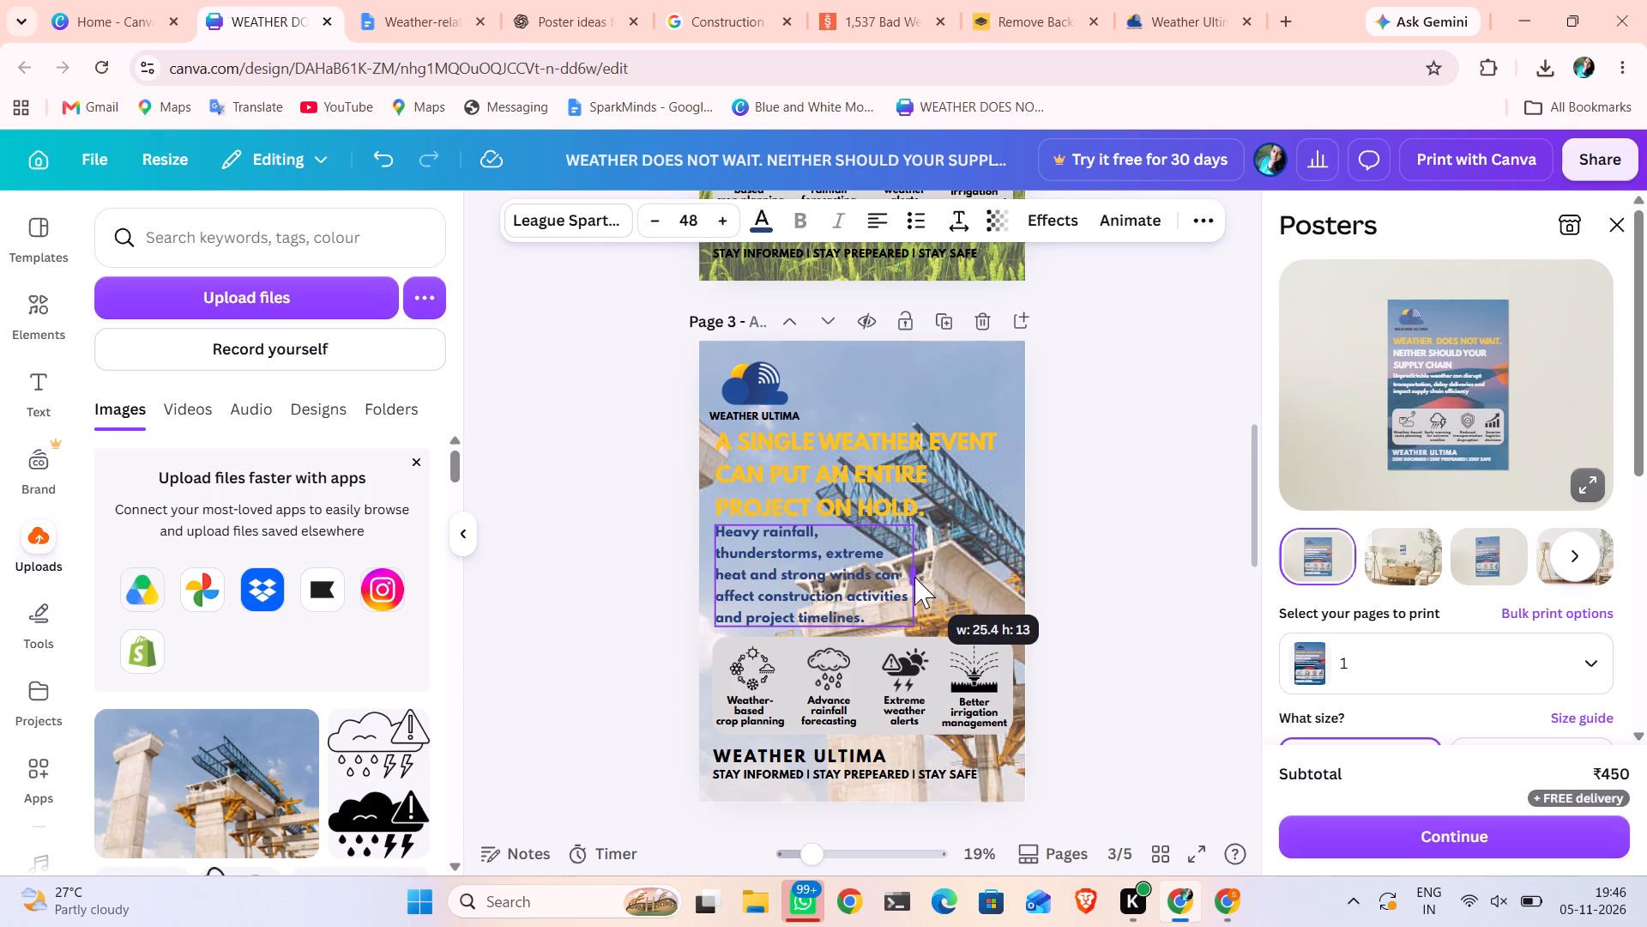
pyautogui.moveTo(914, 577); pyautogui.dragTo(912, 577)
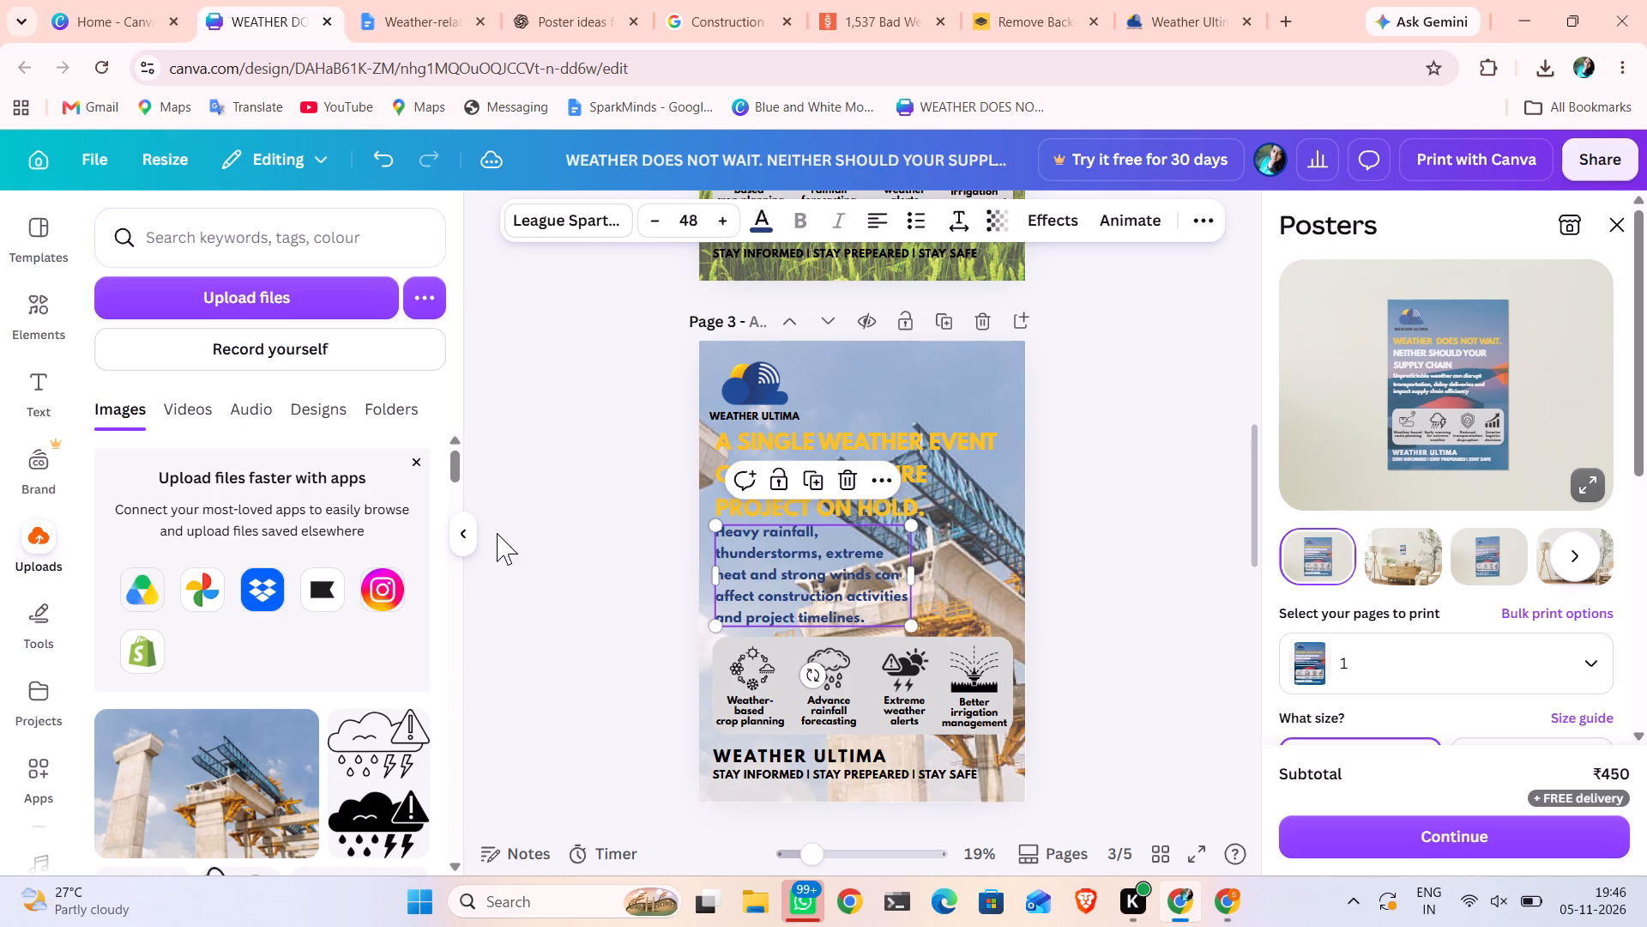
pyautogui.click(513, 544)
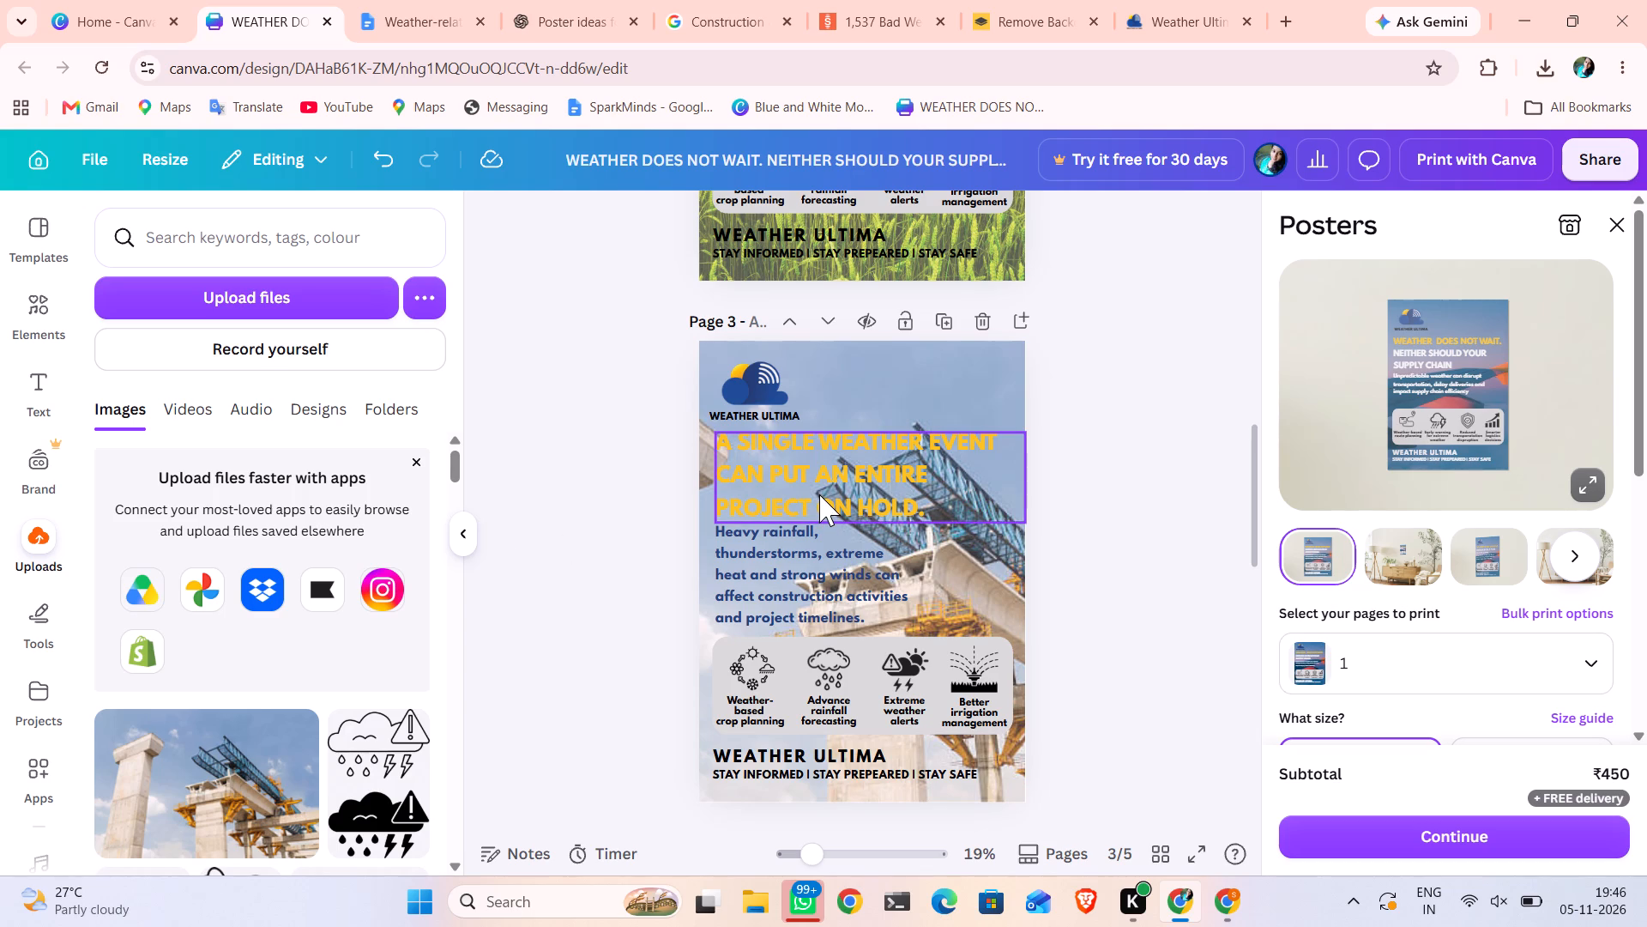
# Set the transparency value of page 3's construction background photo to 90.
pyautogui.click(923, 378)
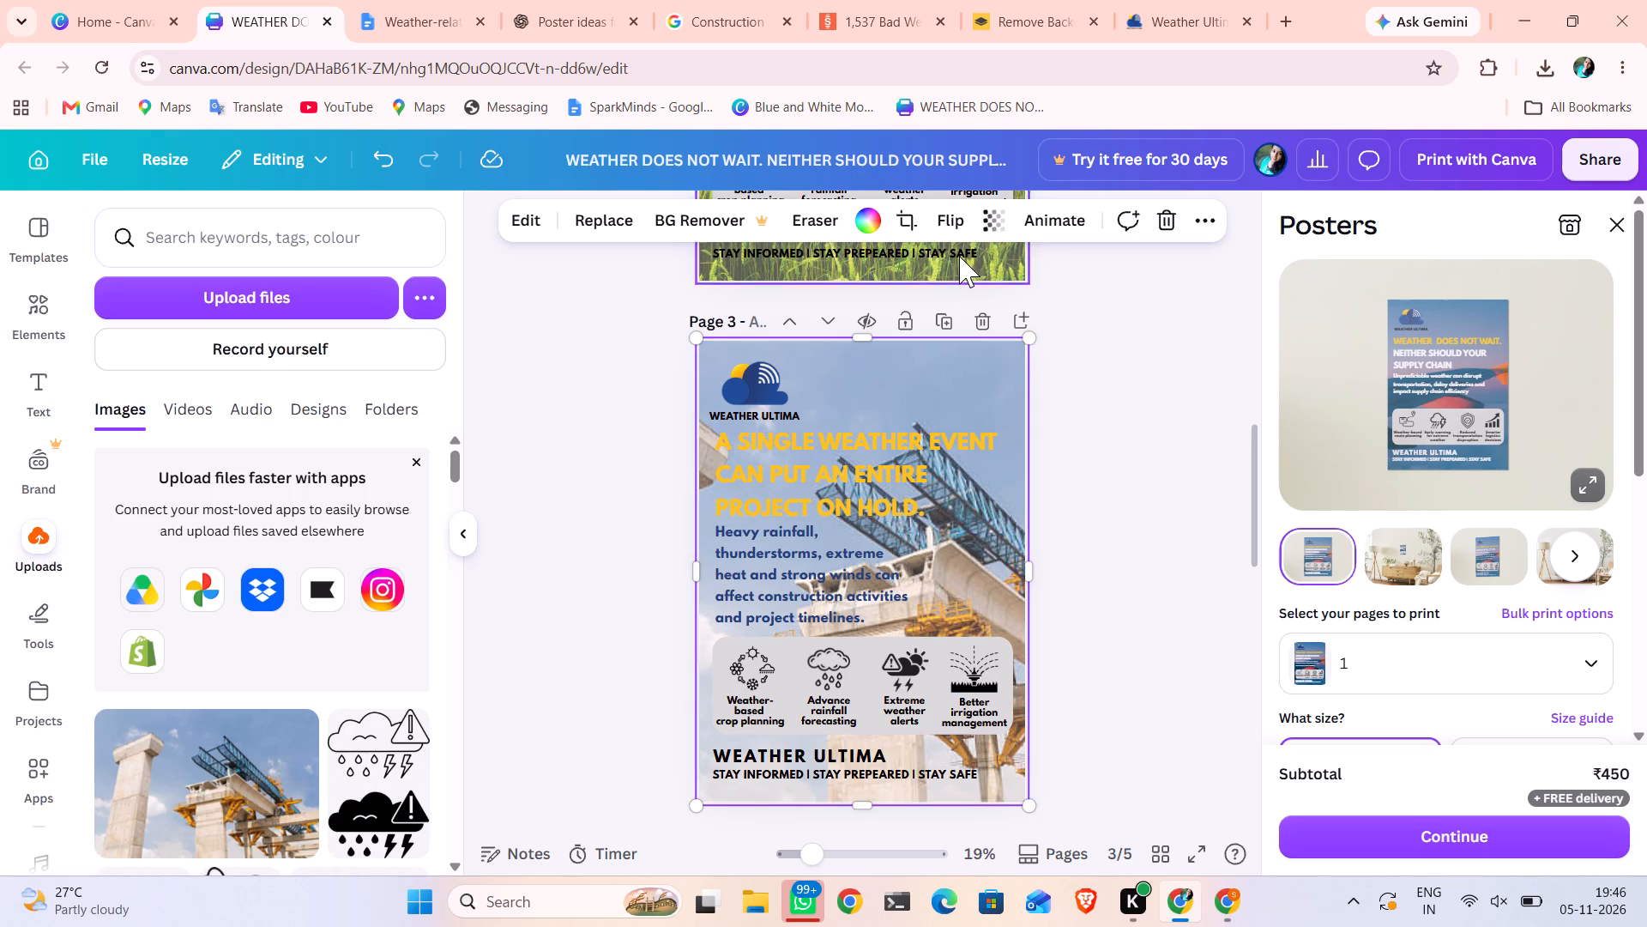
pyautogui.click(997, 210)
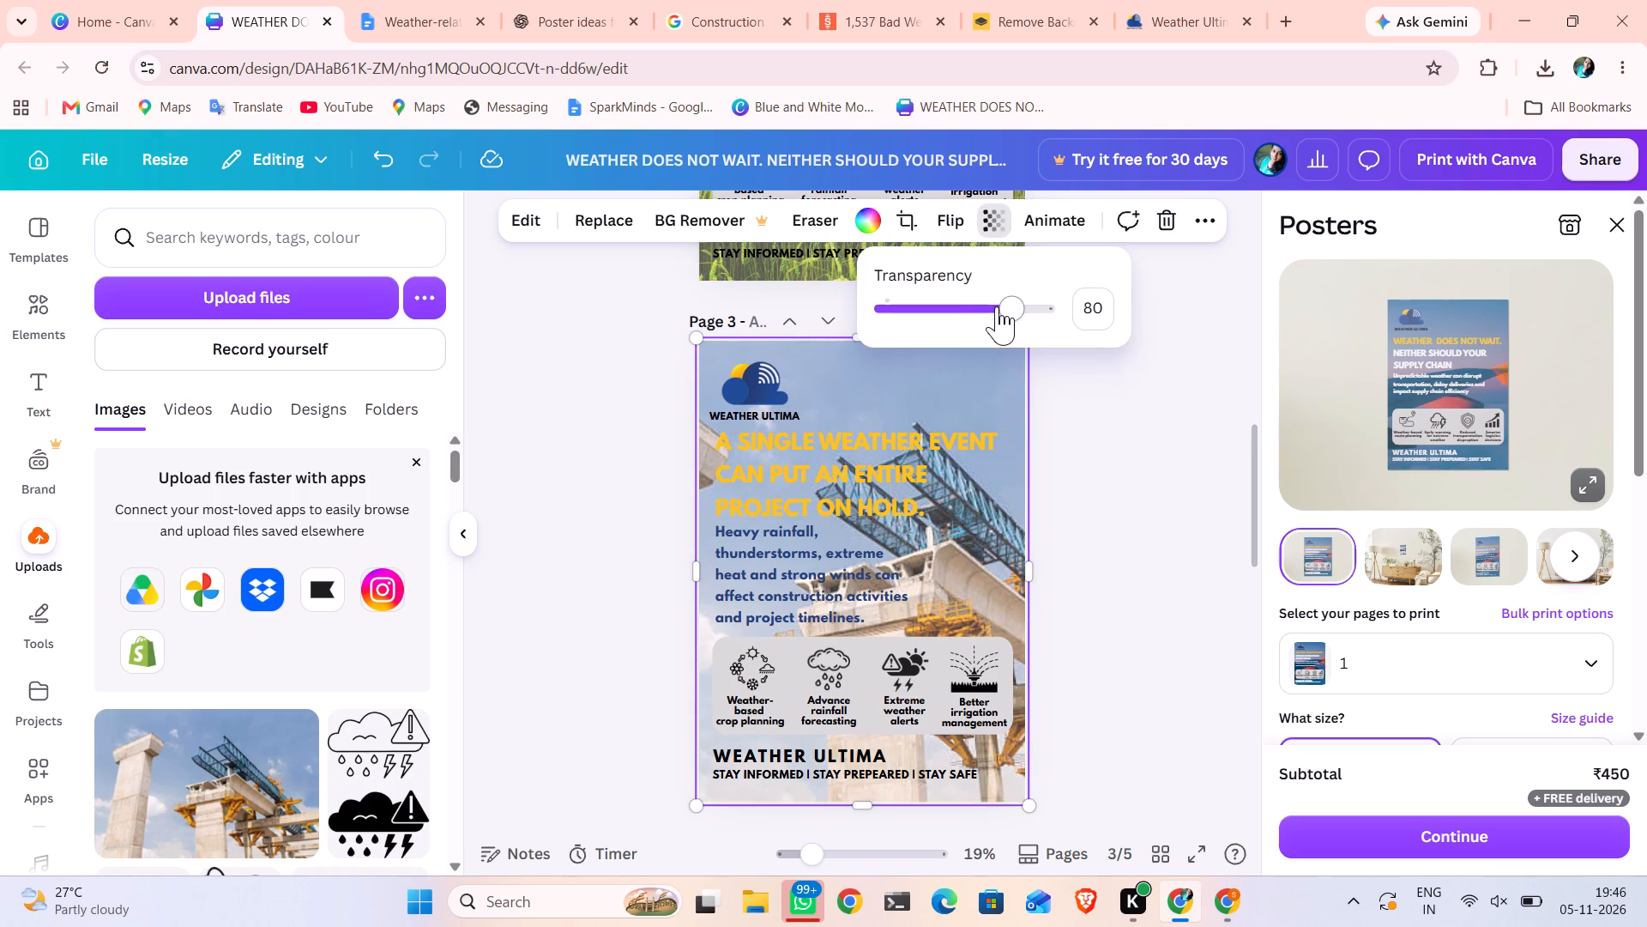
pyautogui.moveTo(1008, 310); pyautogui.dragTo(991, 310)
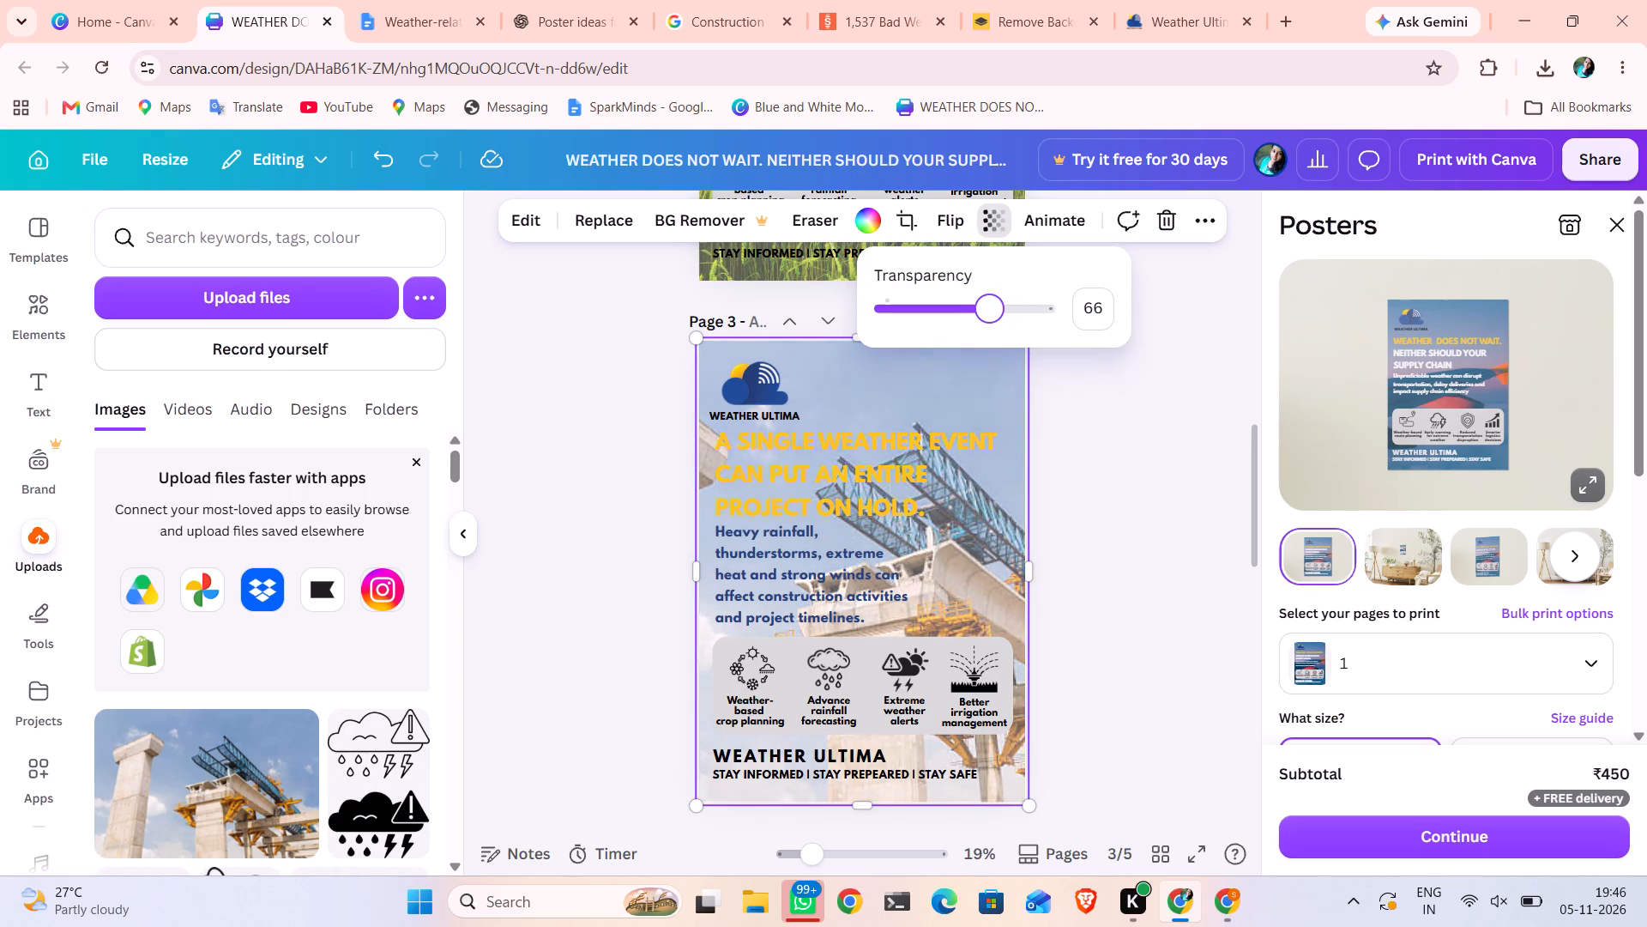
pyautogui.moveTo(991, 310); pyautogui.dragTo(1090, 306)
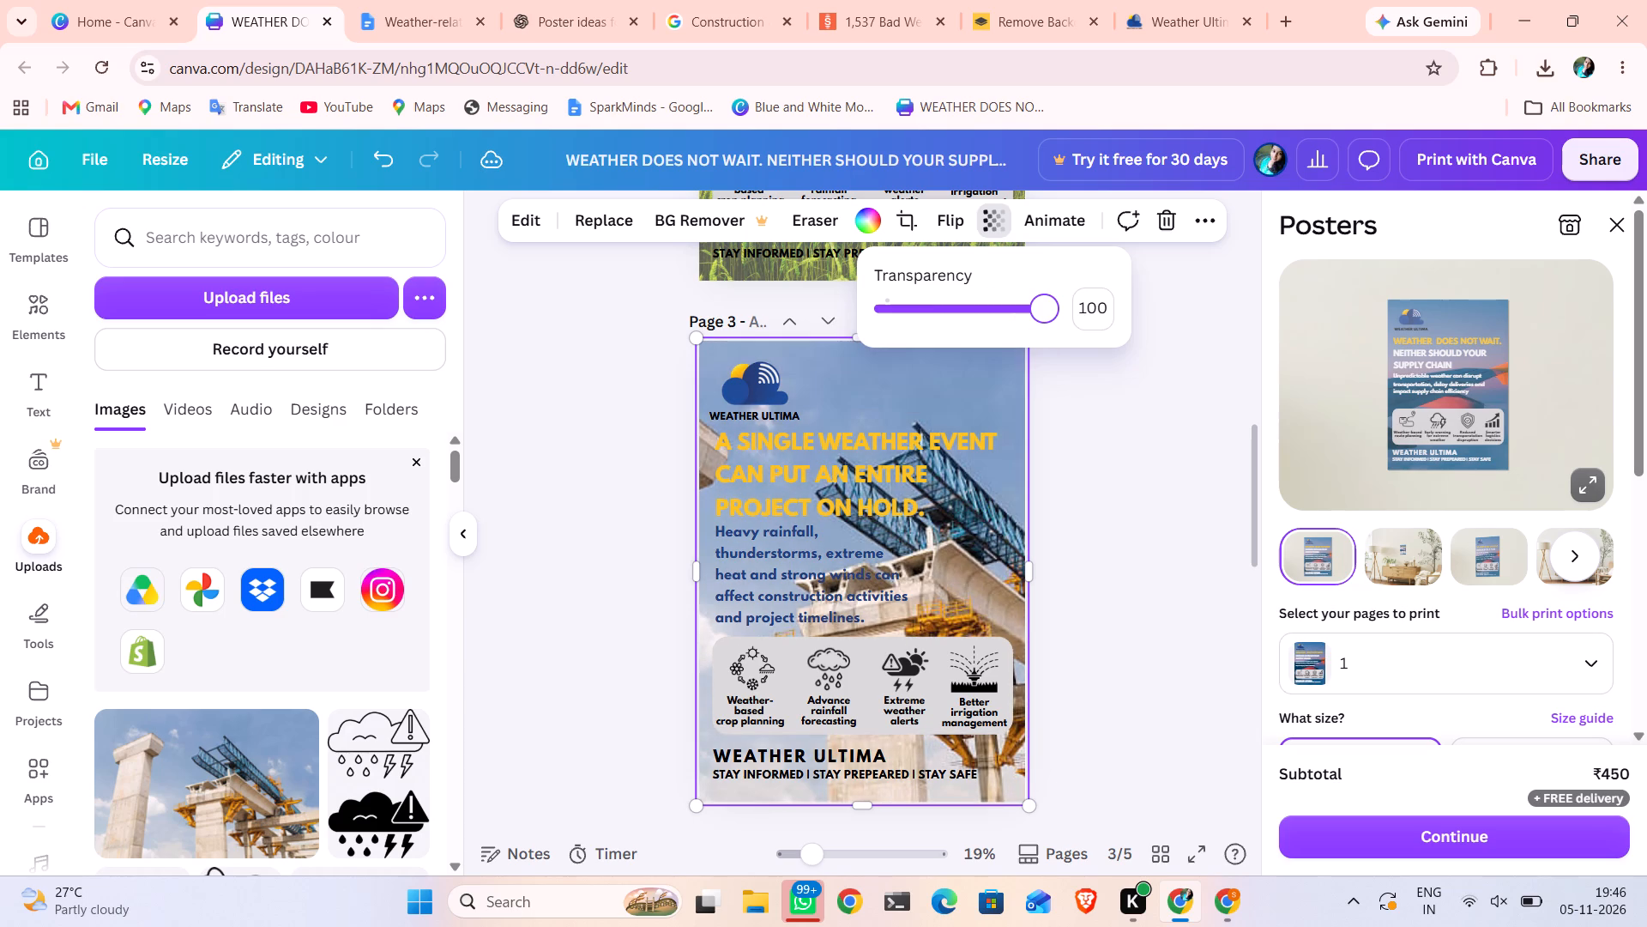
pyautogui.moveTo(1090, 306); pyautogui.dragTo(1159, 300)
pyautogui.moveTo(1159, 300); pyautogui.dragTo(1068, 342)
pyautogui.moveTo(1068, 342); pyautogui.dragTo(1030, 345)
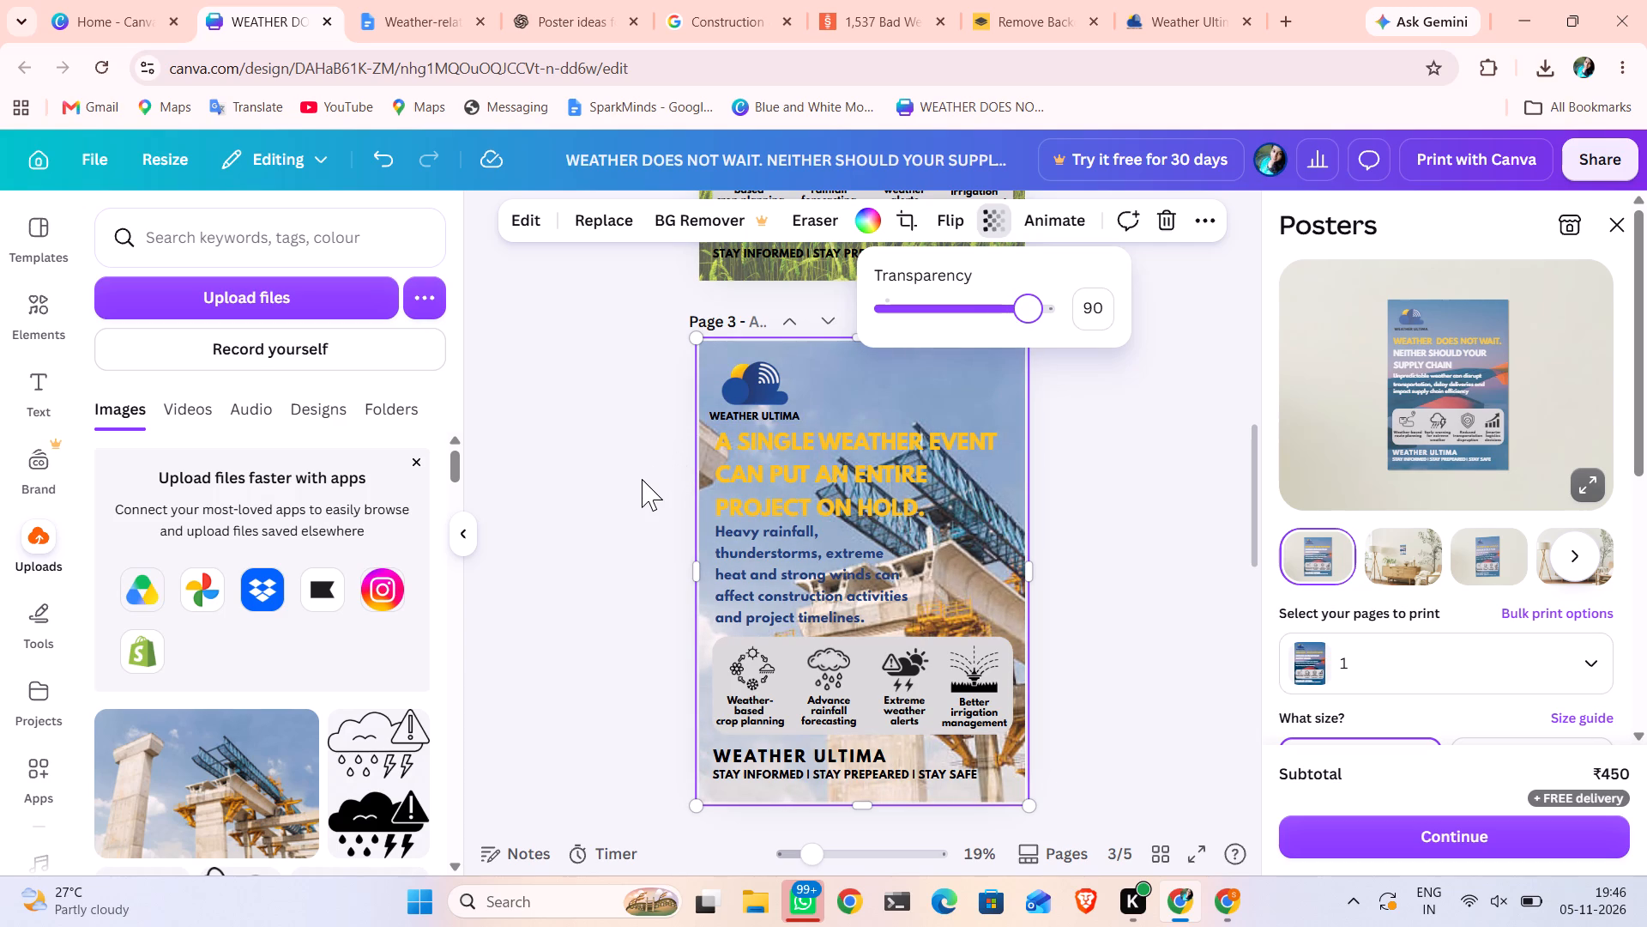
# Recolour page 3's light grey icon panel with the dark blue #24407b from the logo's photo colours.
pyautogui.click(642, 479)
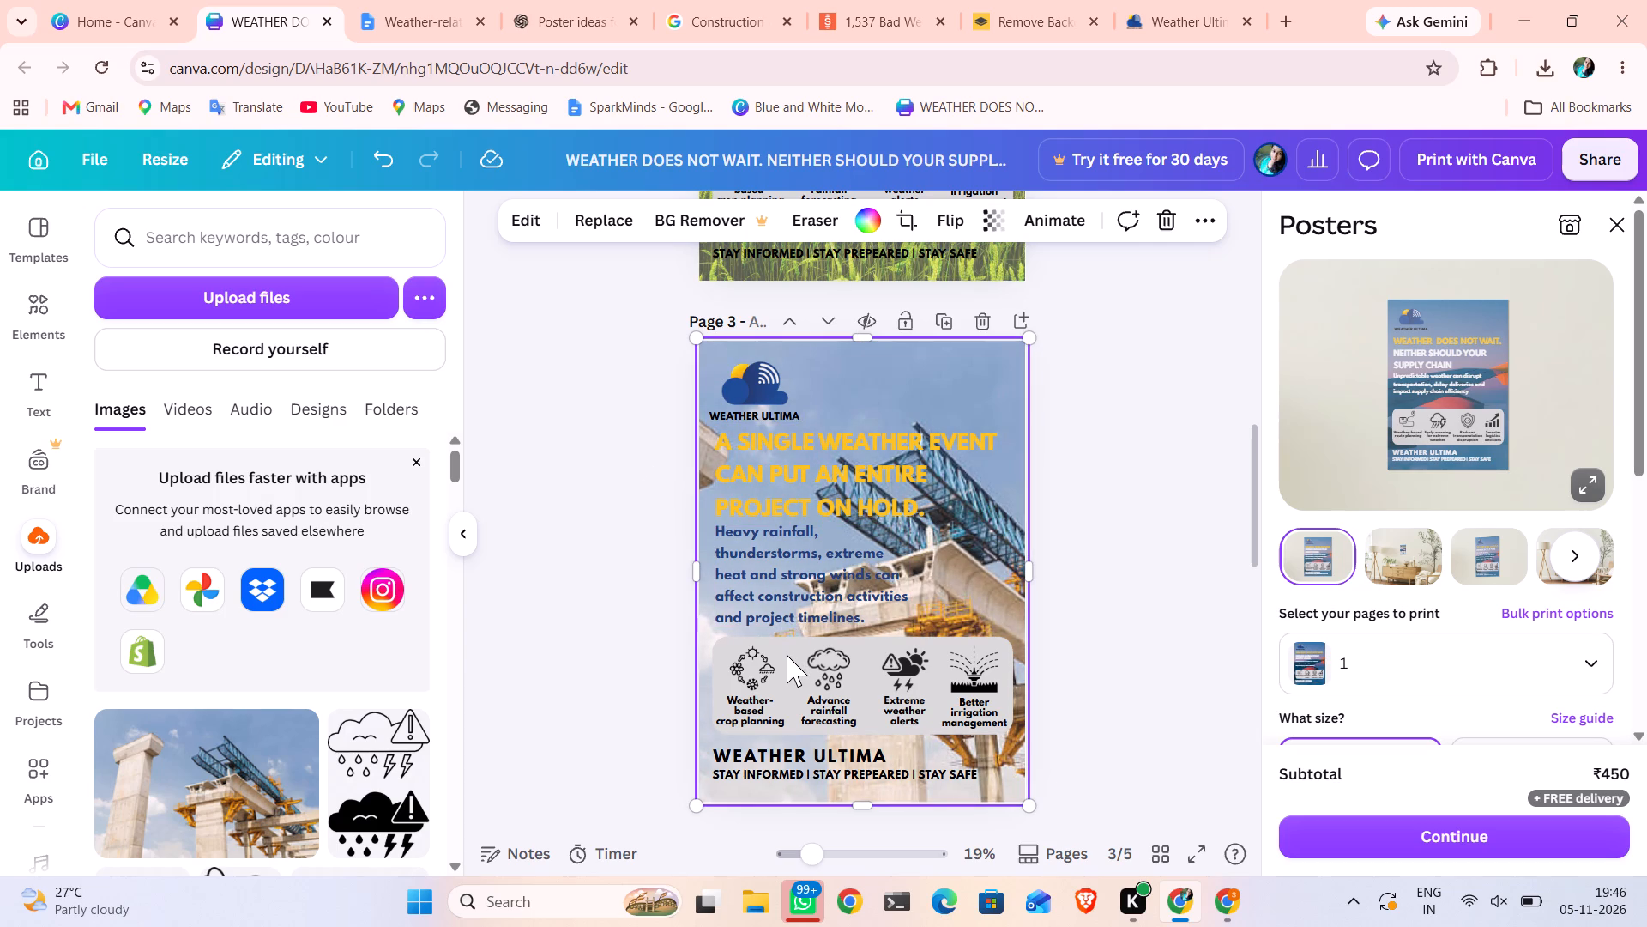
pyautogui.click(787, 655)
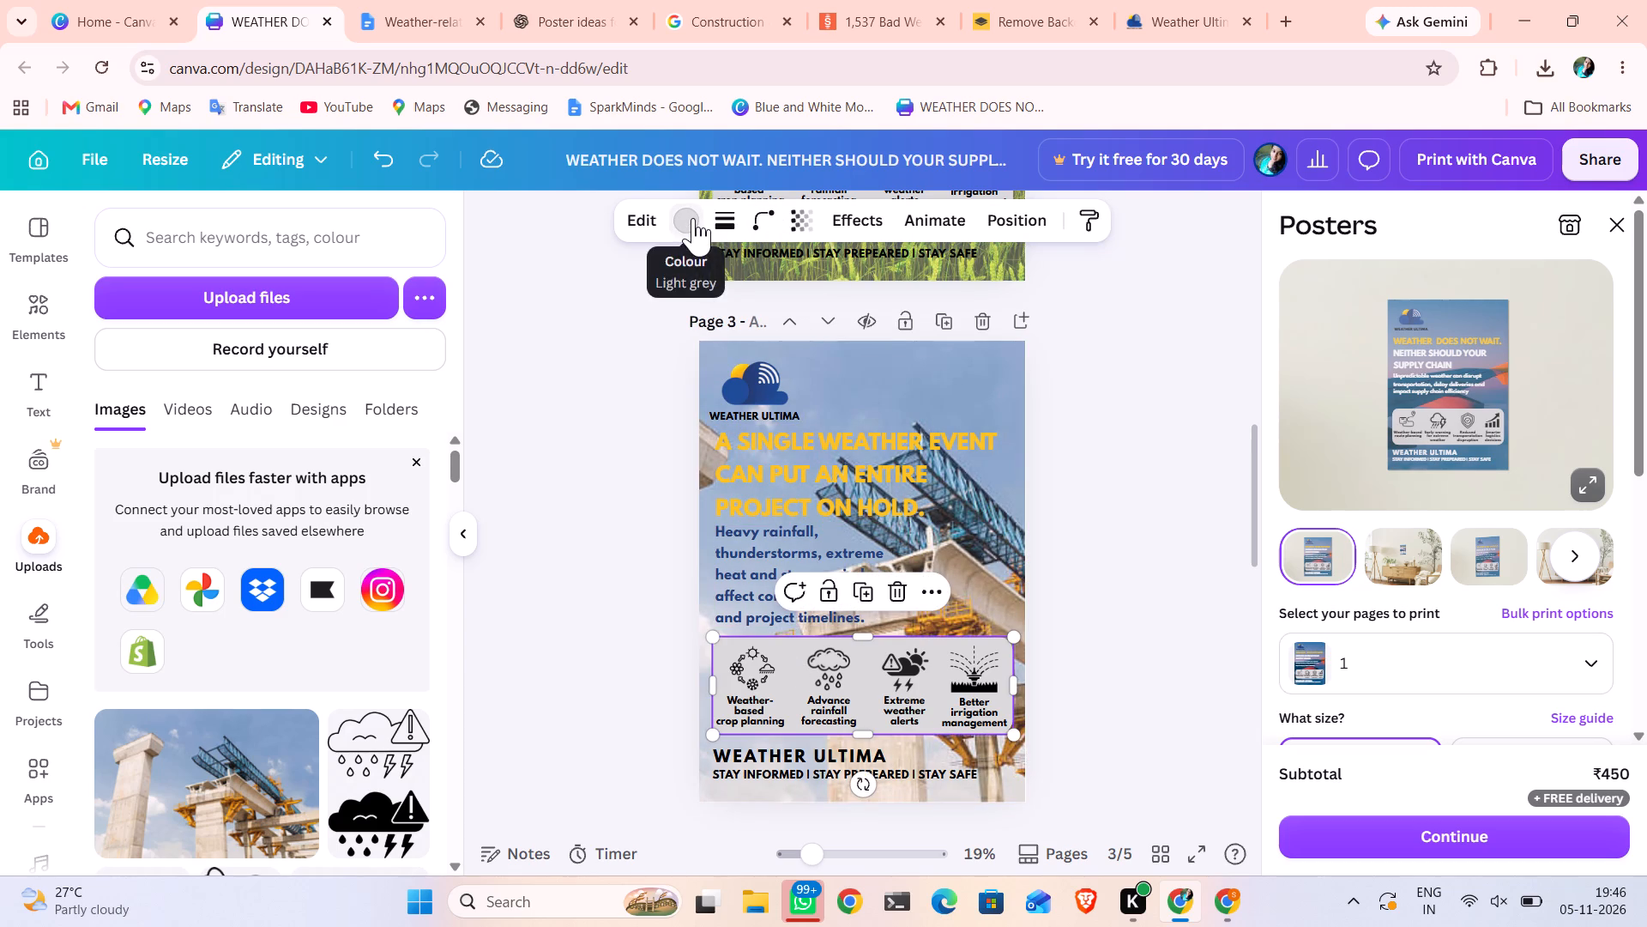
pyautogui.click(693, 218)
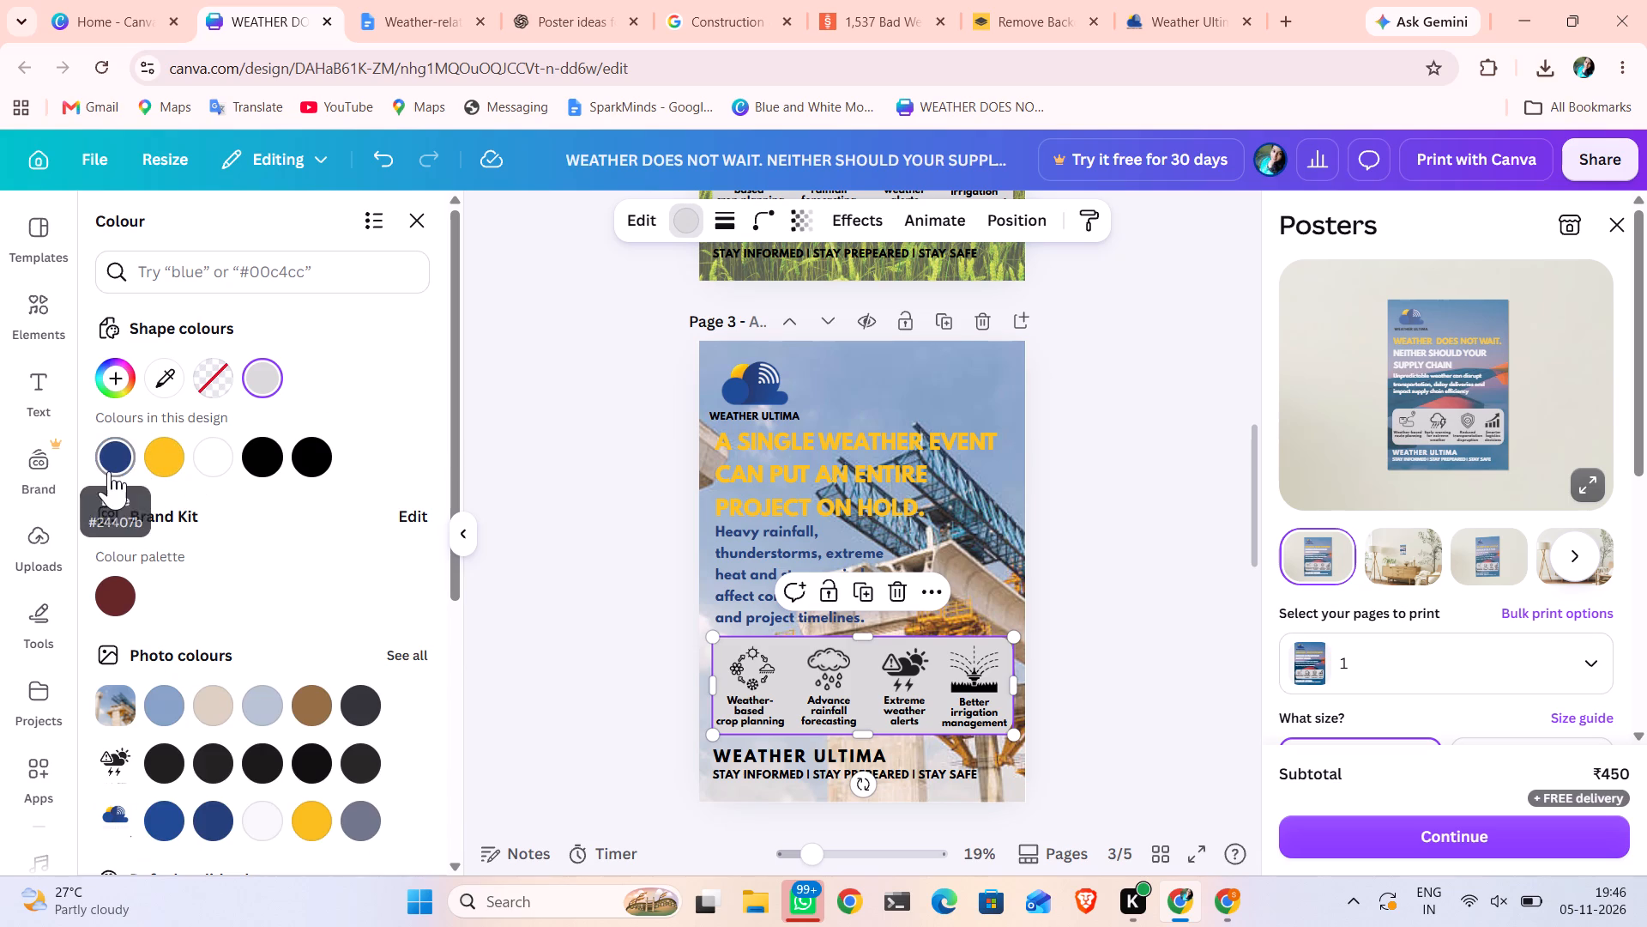
pyautogui.click(109, 471)
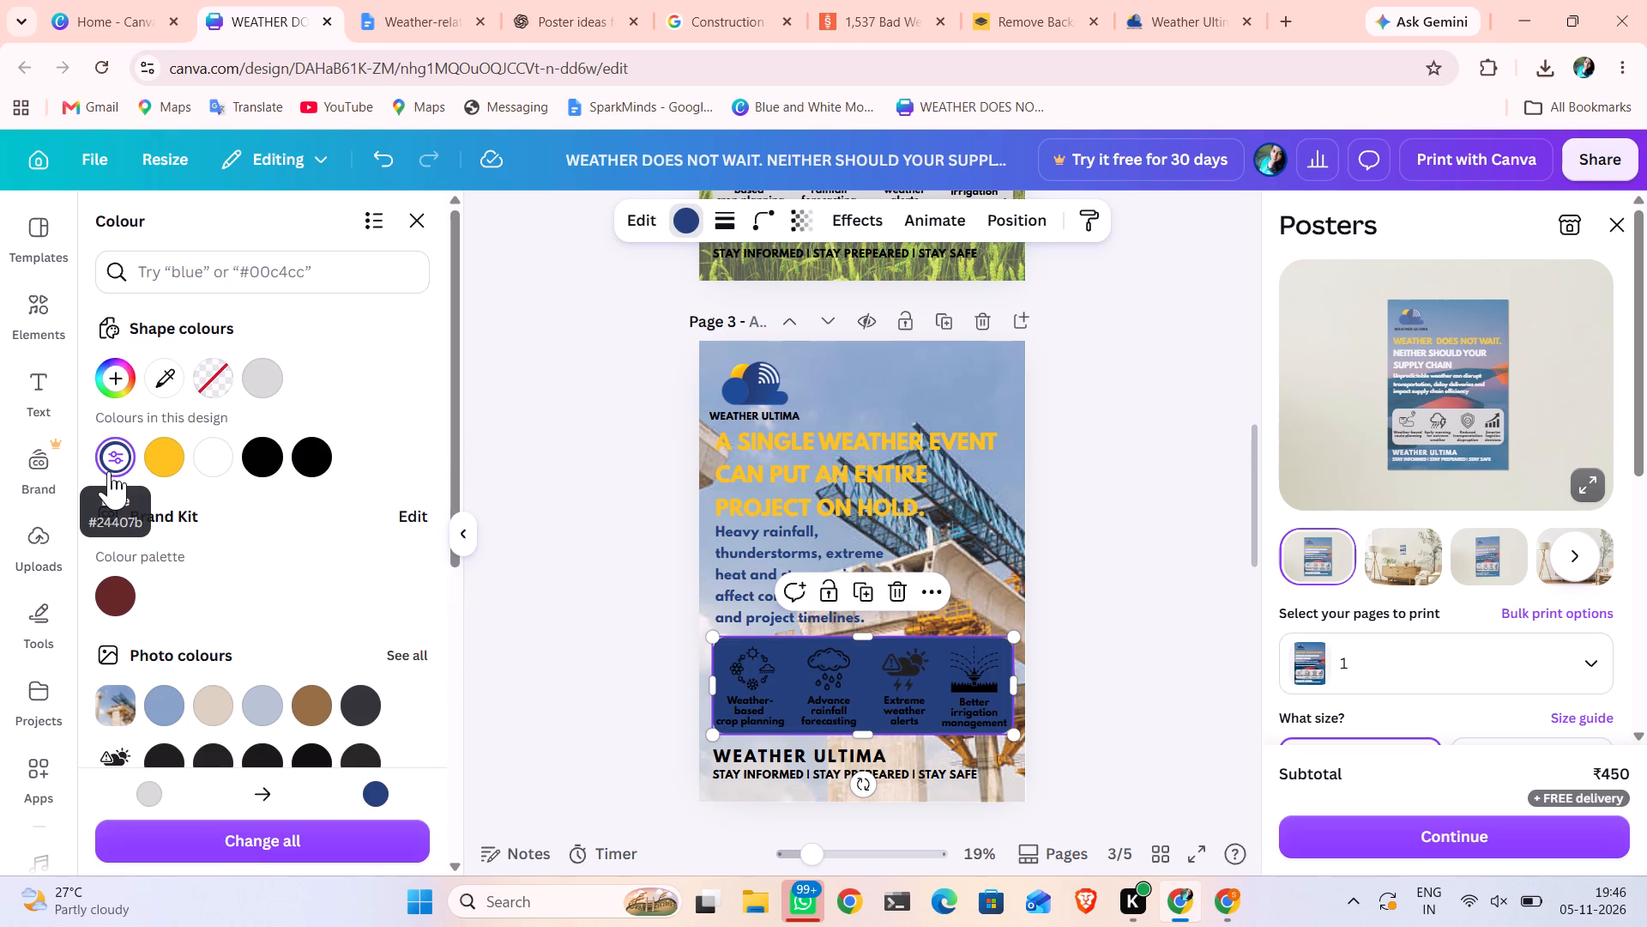
pyautogui.click(159, 691)
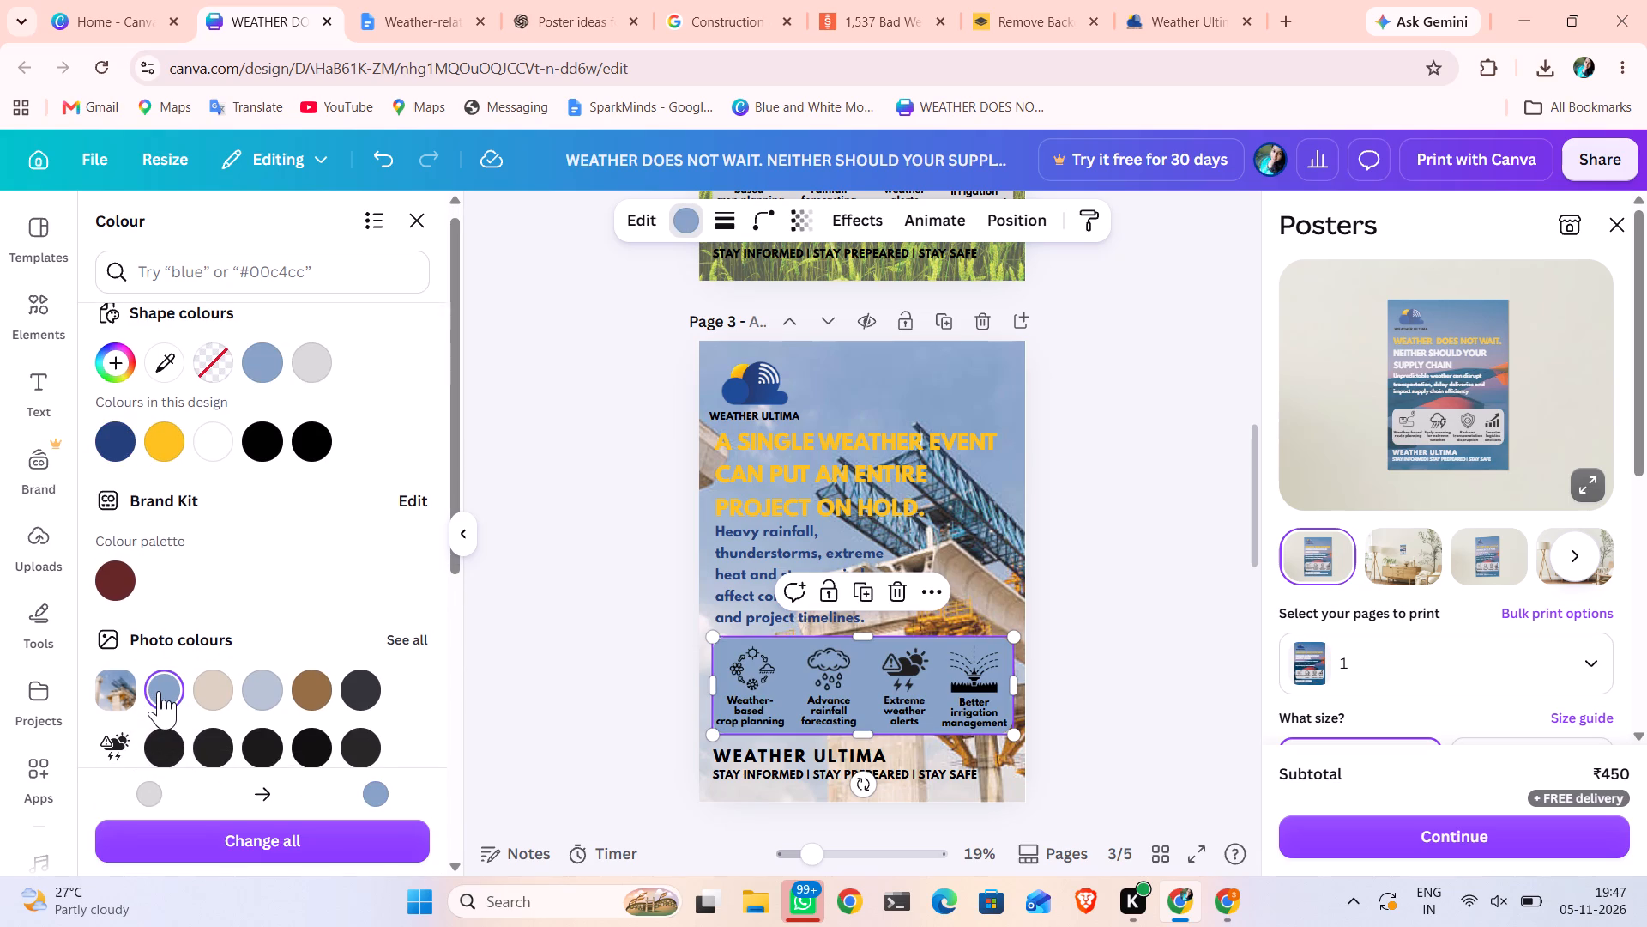
pyautogui.scroll(-1, 159, 691)
pyautogui.click(159, 691)
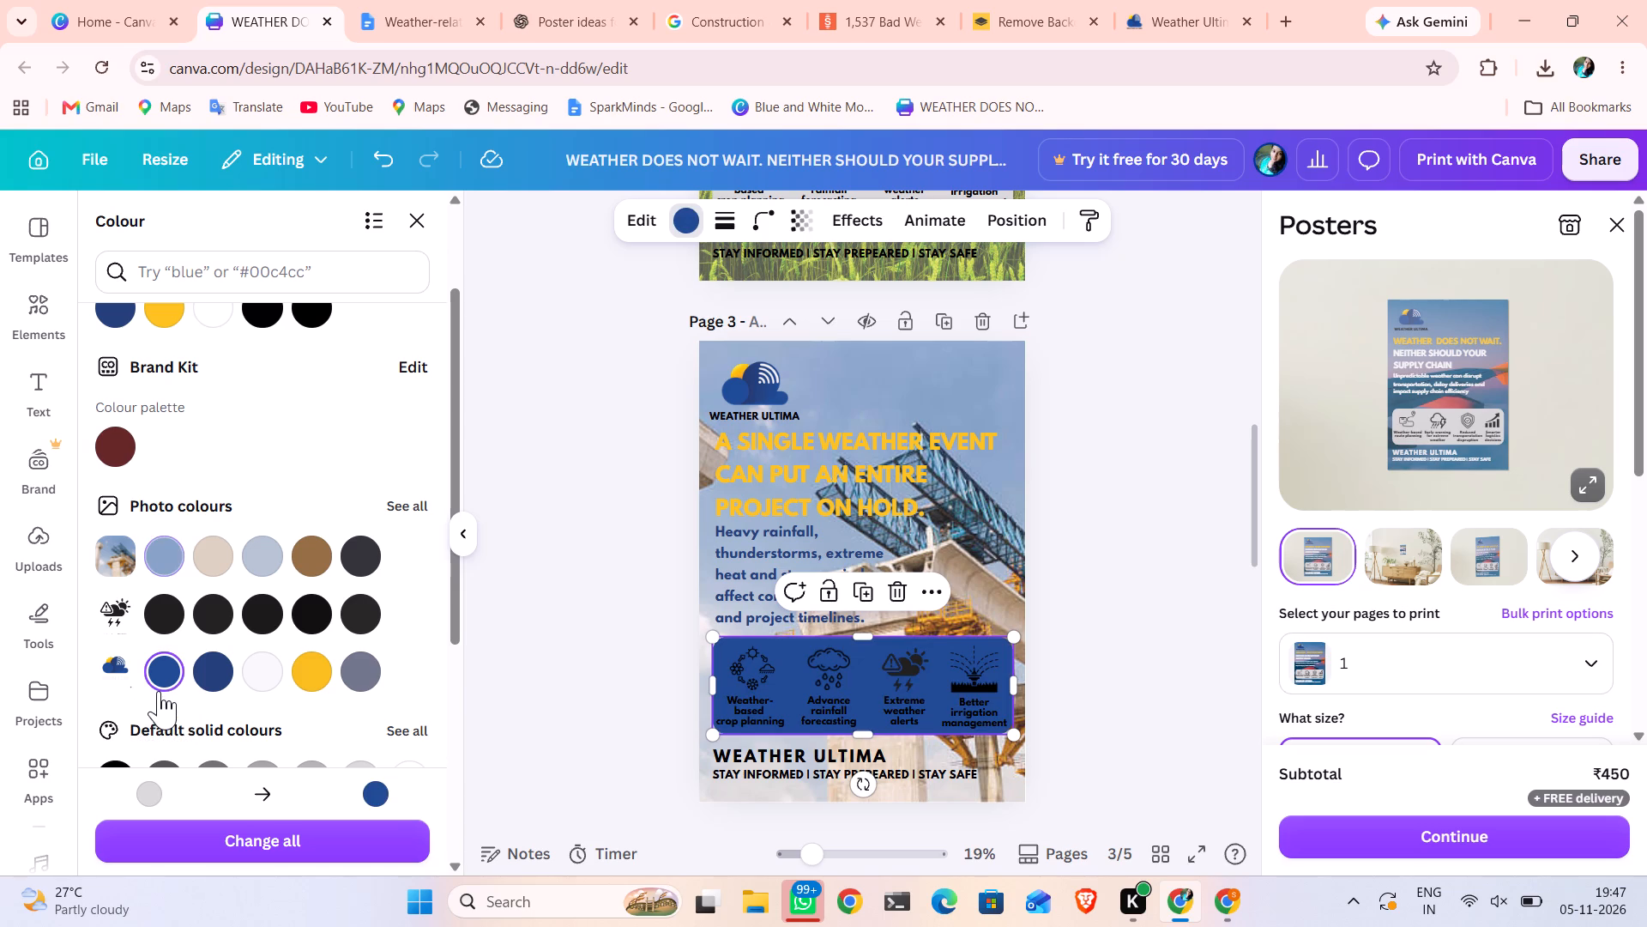
pyautogui.click(209, 686)
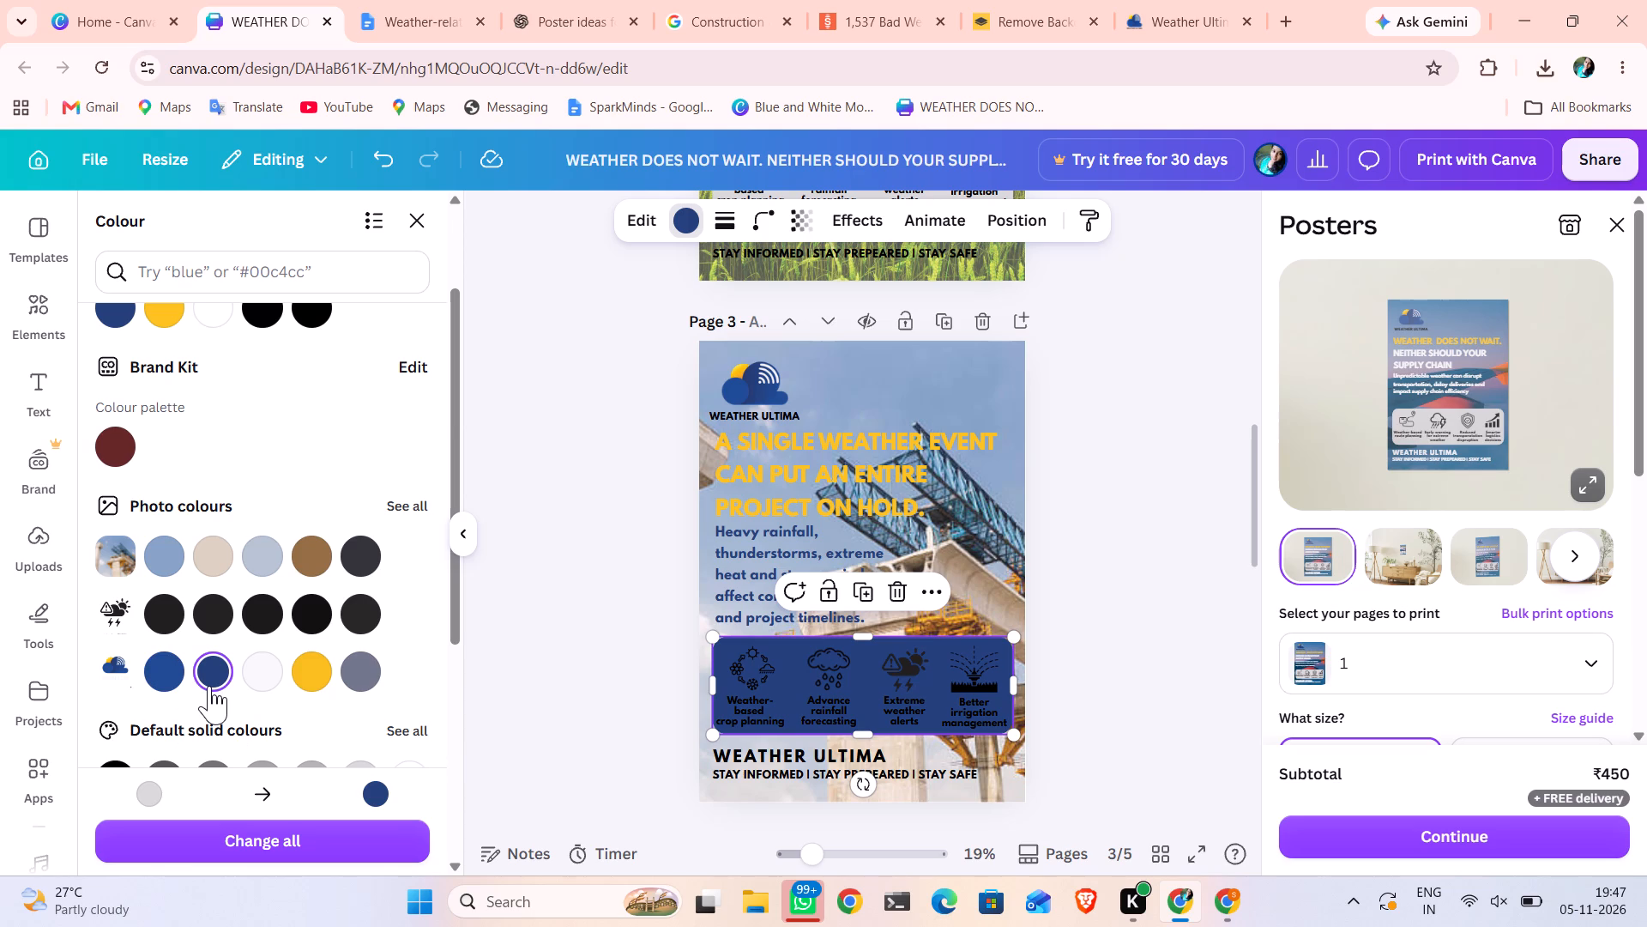
pyautogui.click(574, 538)
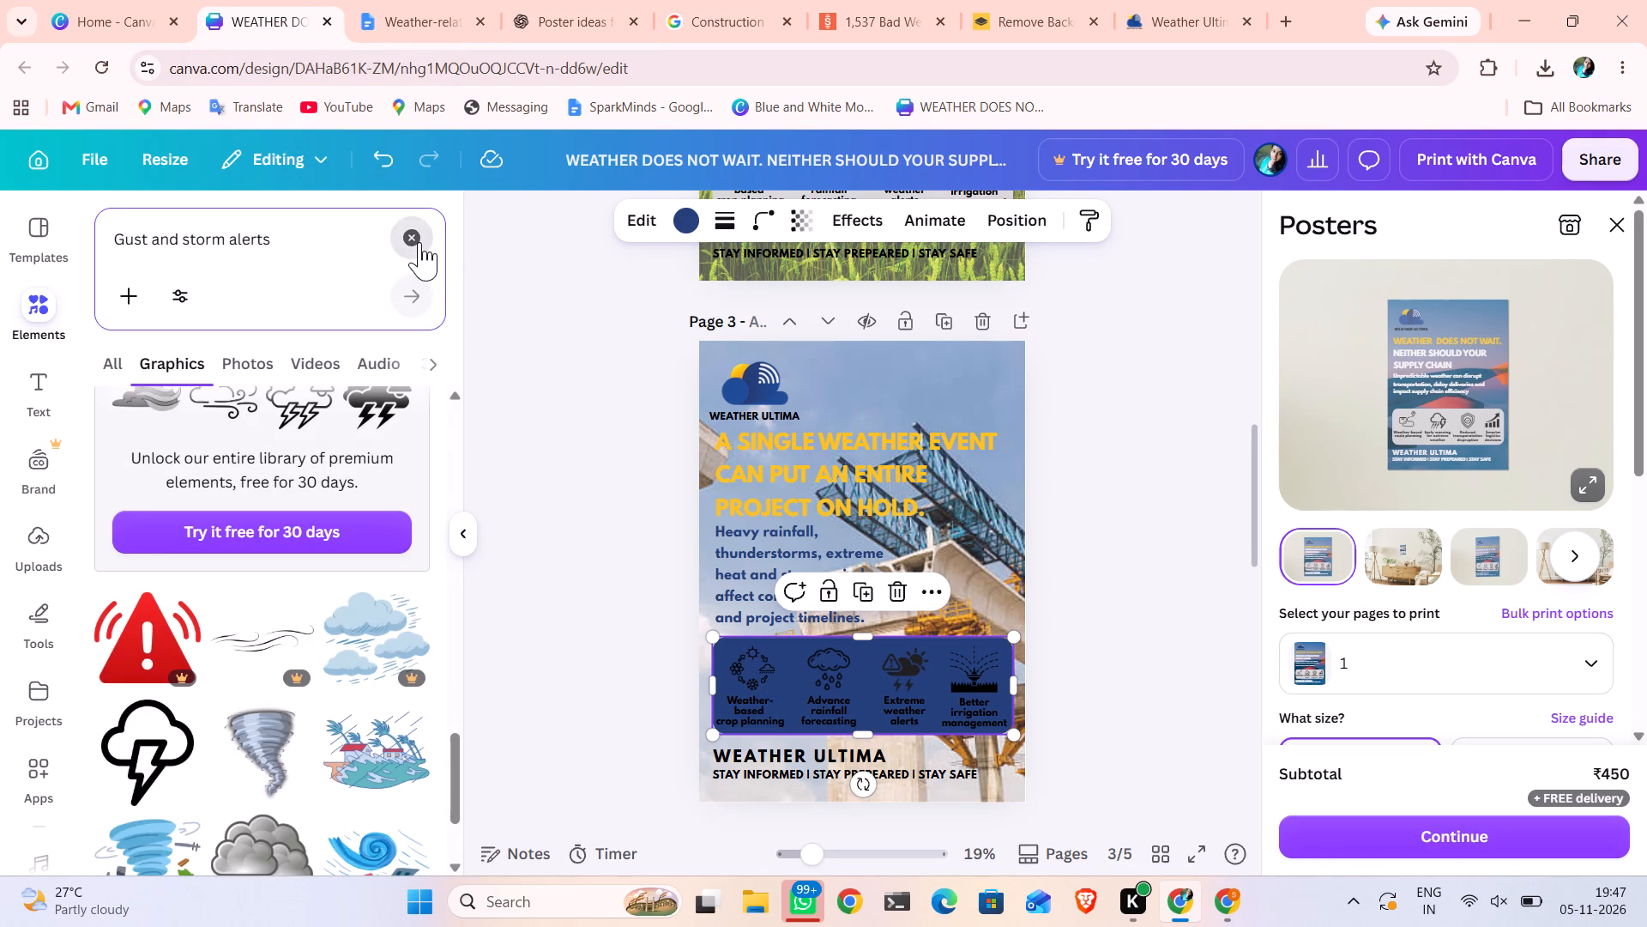
pyautogui.hotkey('ctrl', 'v')
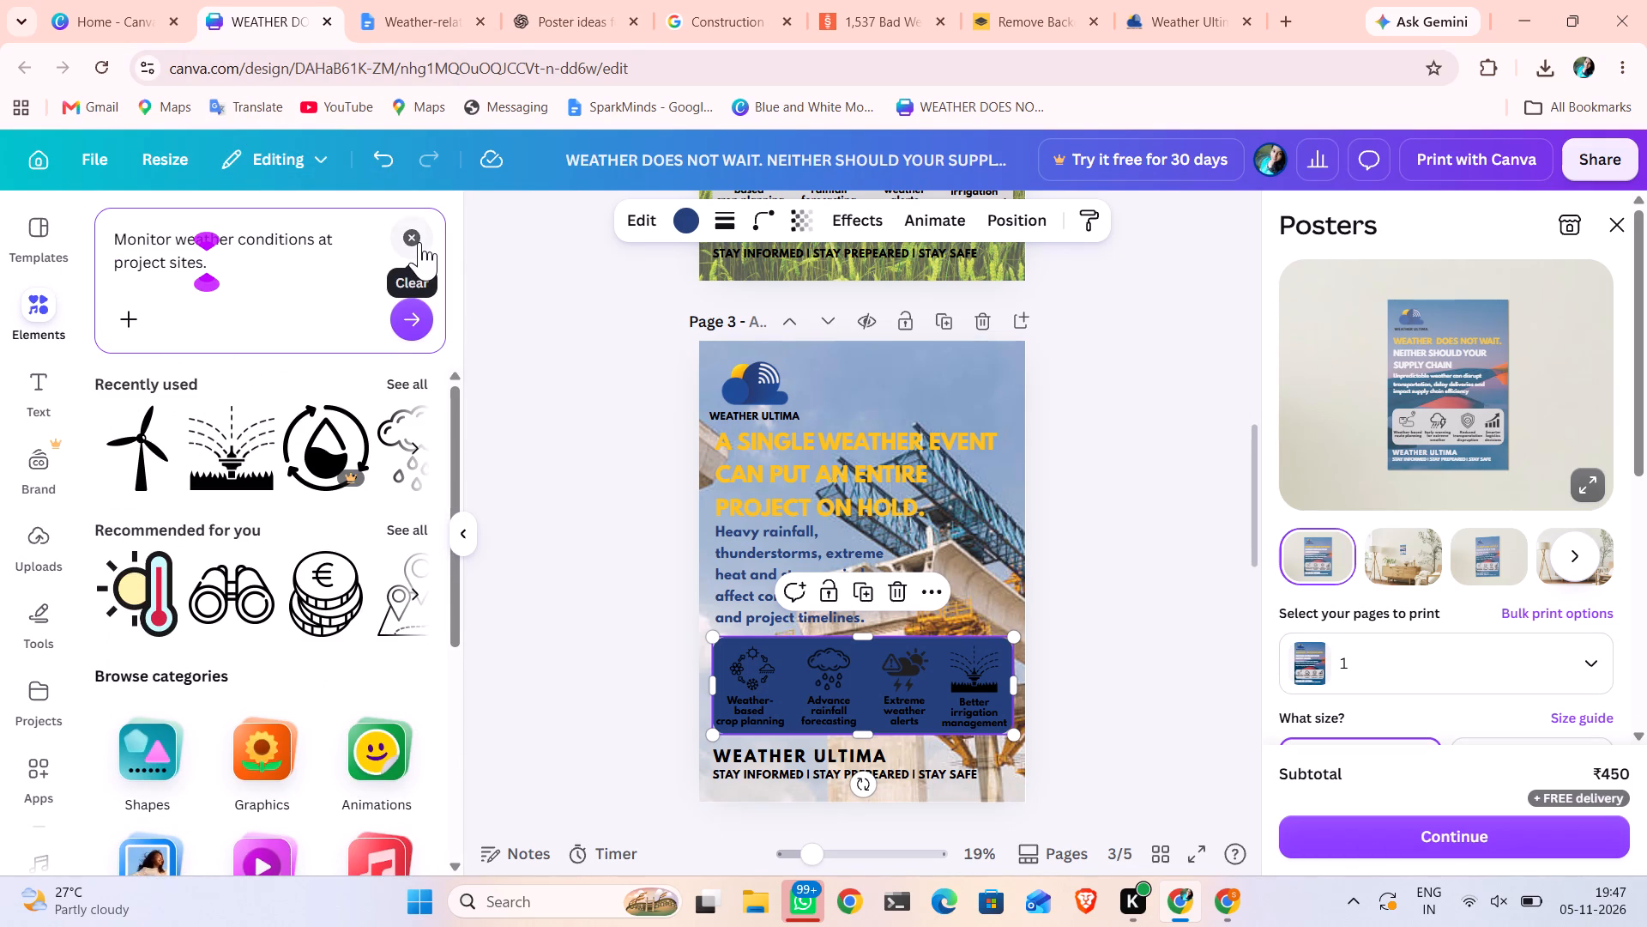
pyautogui.click(419, 314)
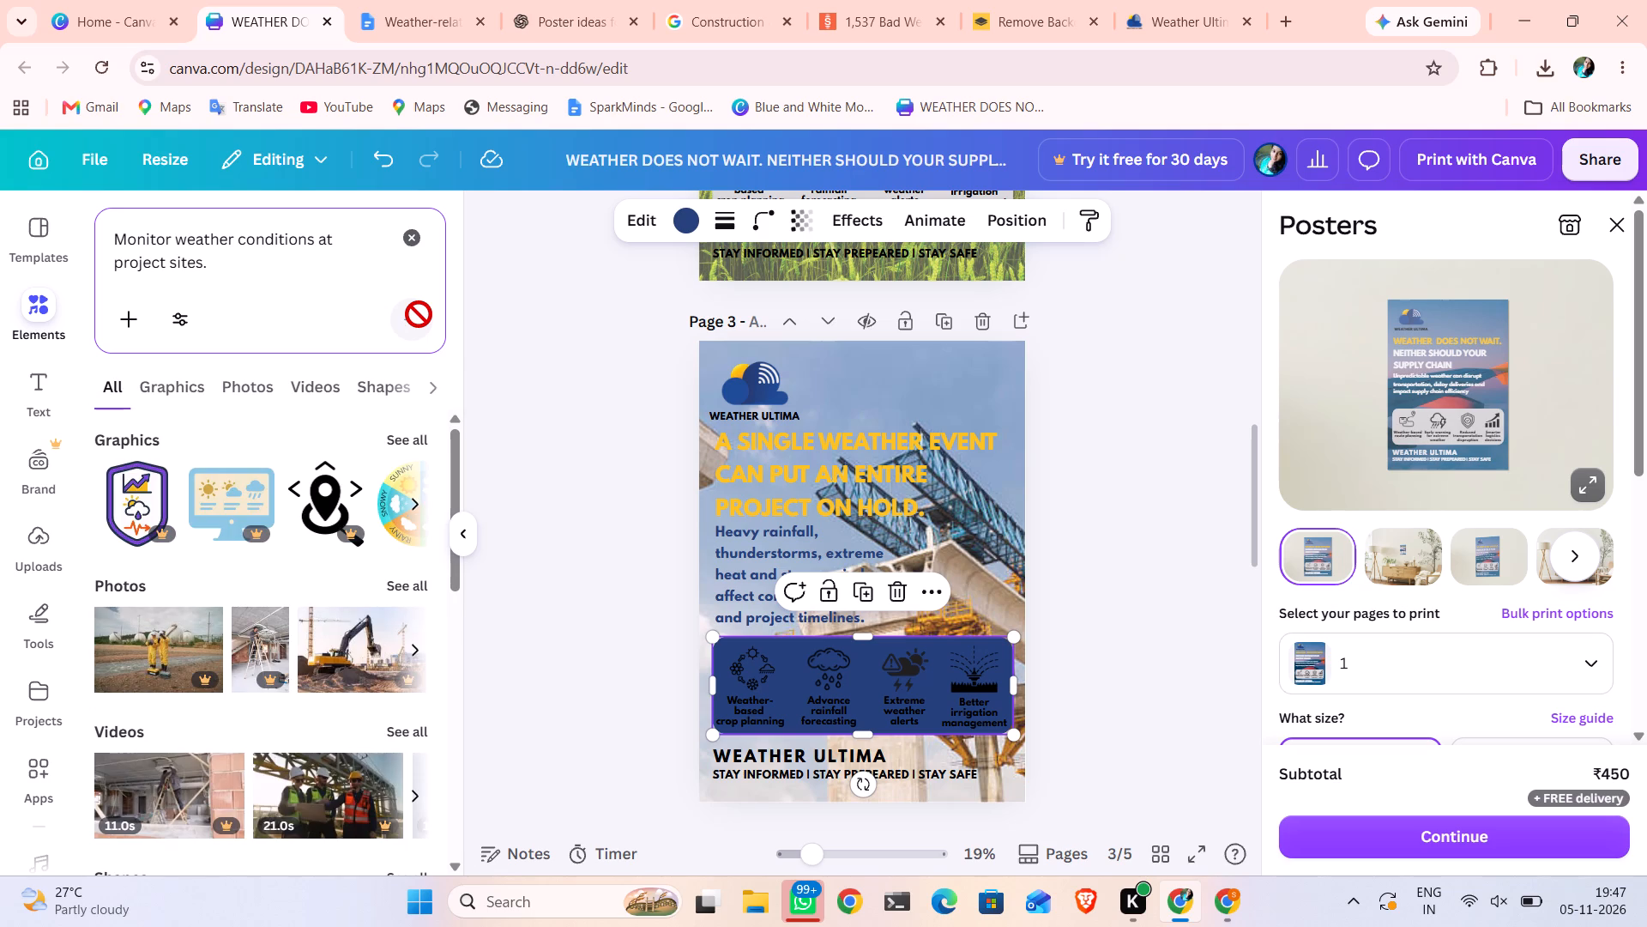
pyautogui.click(415, 443)
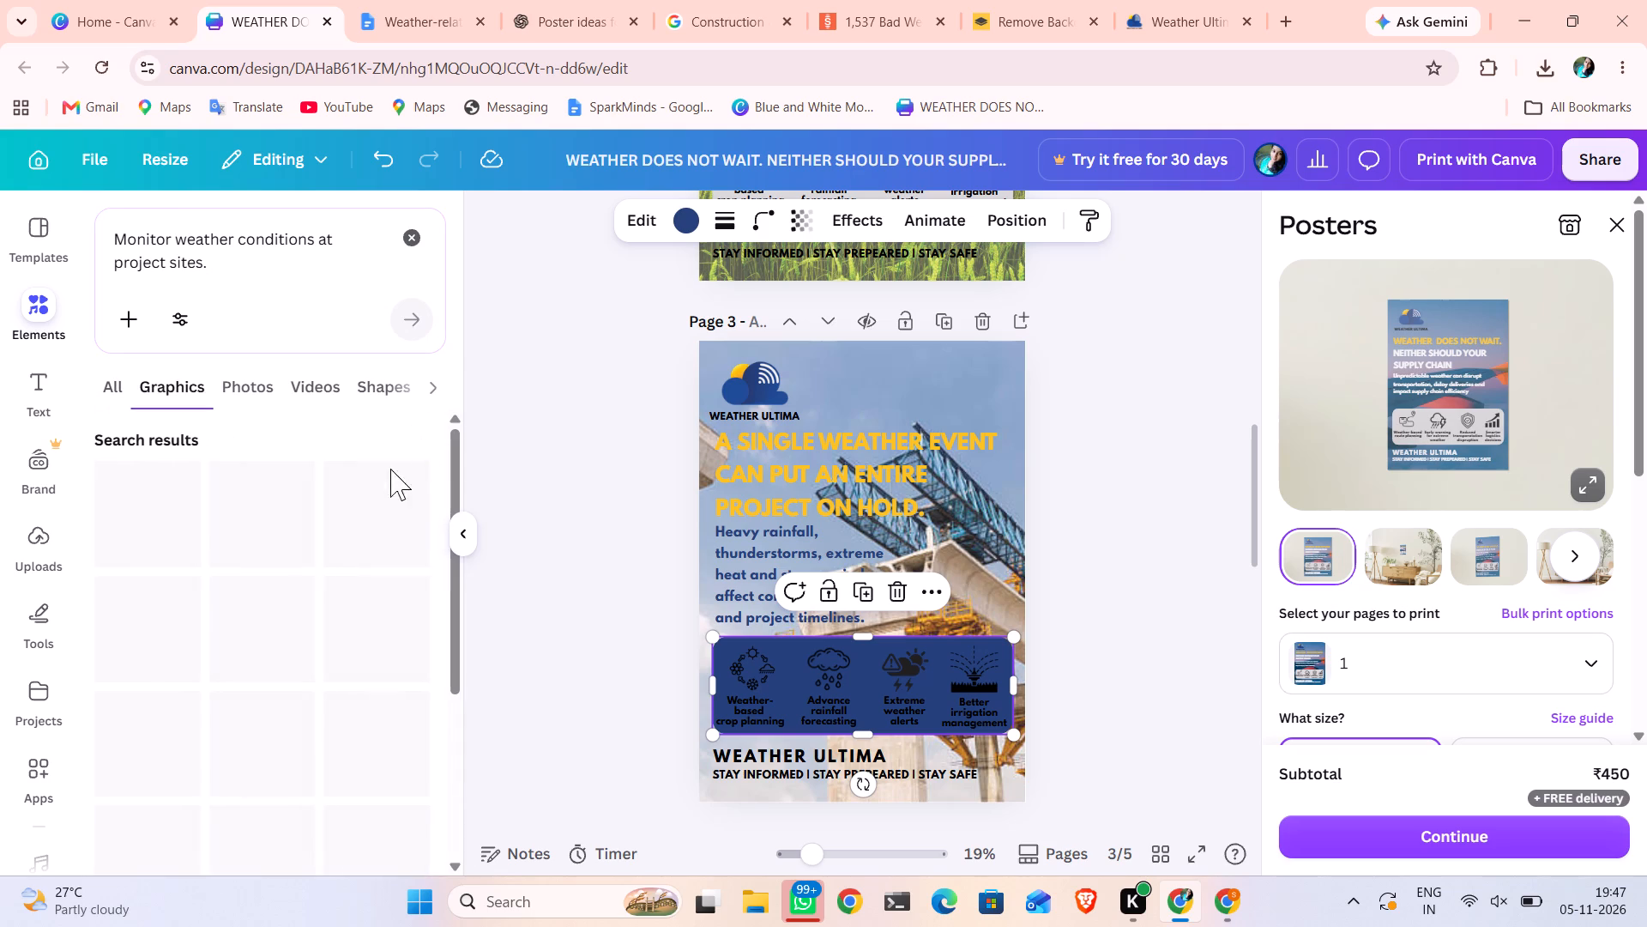
# Insert the grey cloud graphic with sun, lightning and rain on page 3 and shrink it to icon size over the panel's first icon.
pyautogui.scroll(-1, 260, 640)
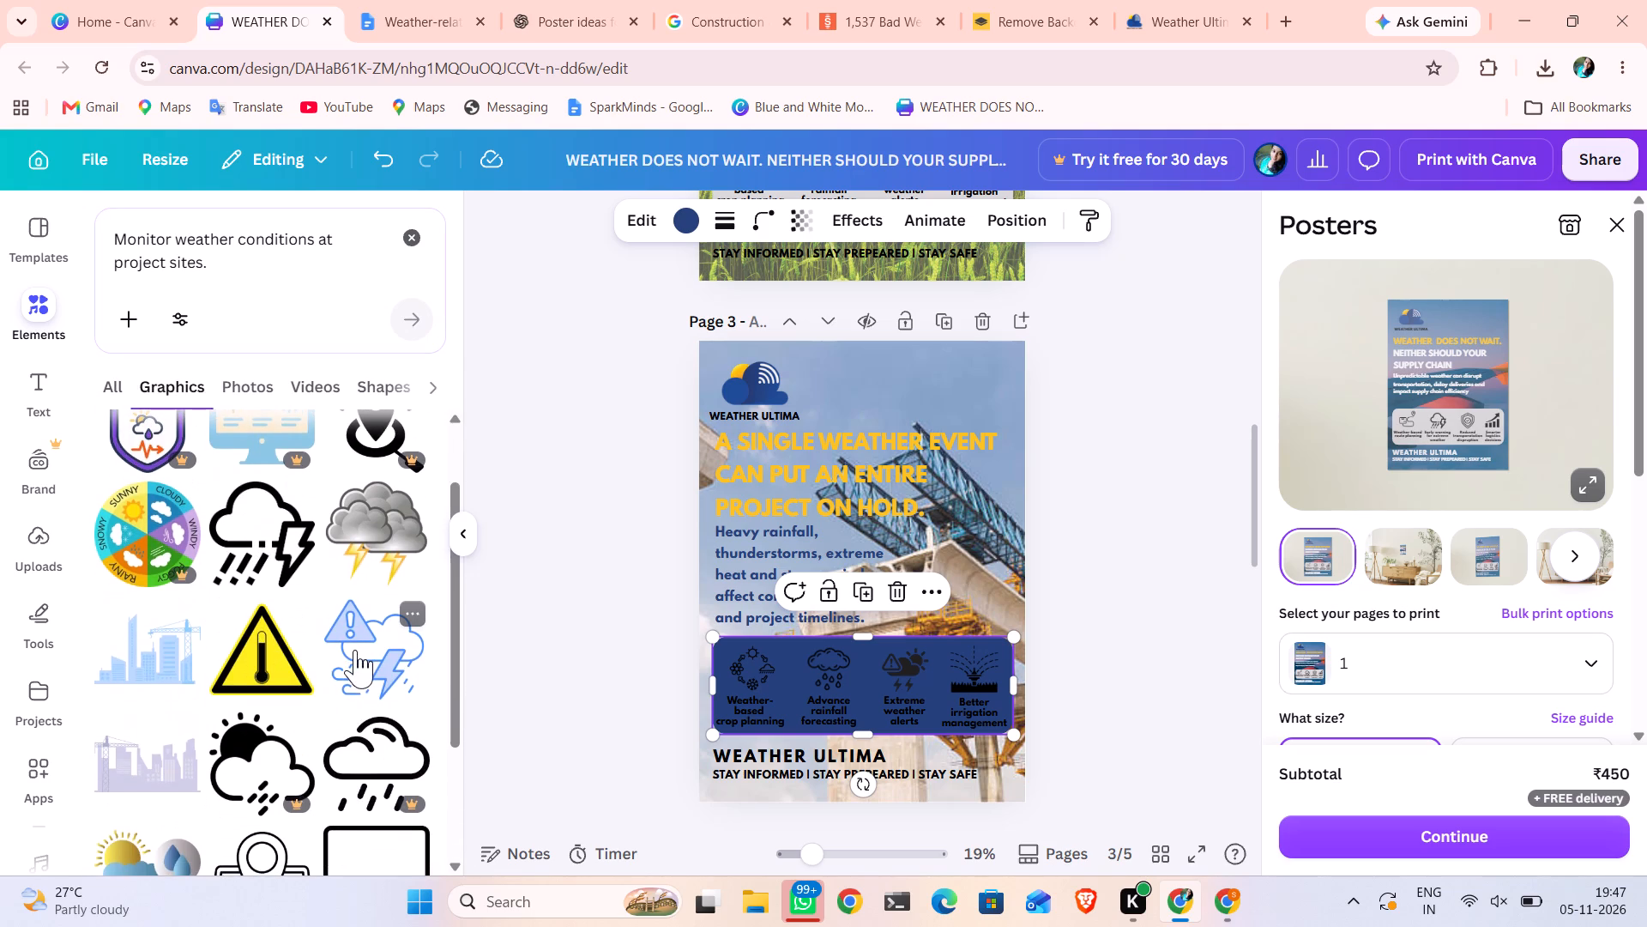
pyautogui.scroll(-1, 355, 650)
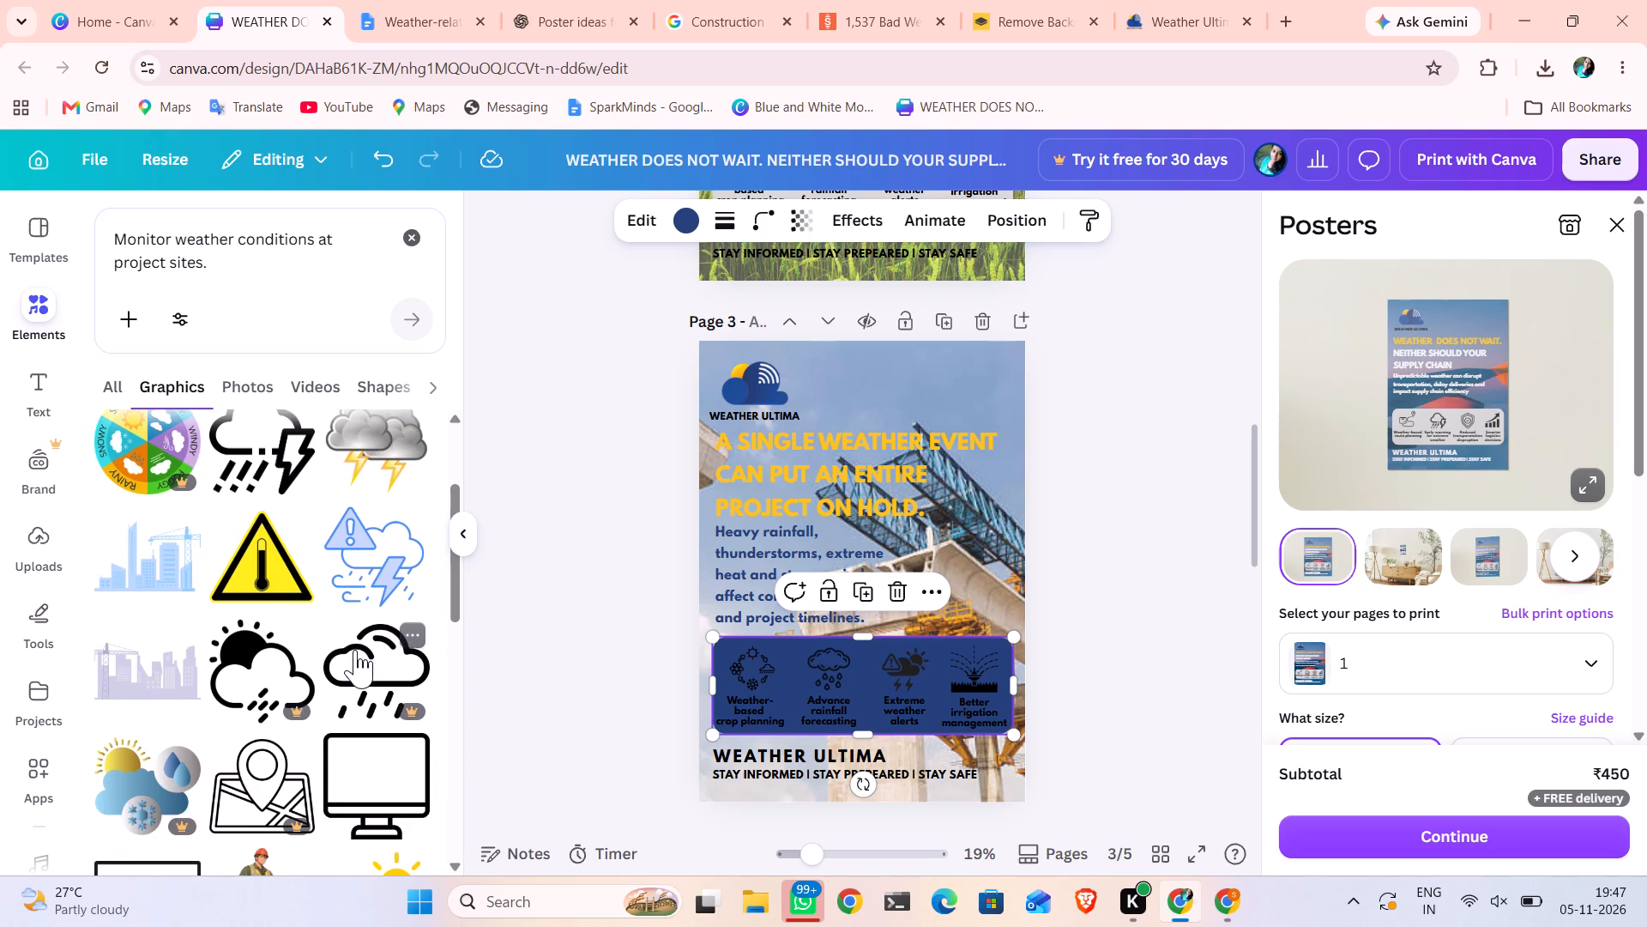
pyautogui.scroll(-2, 355, 650)
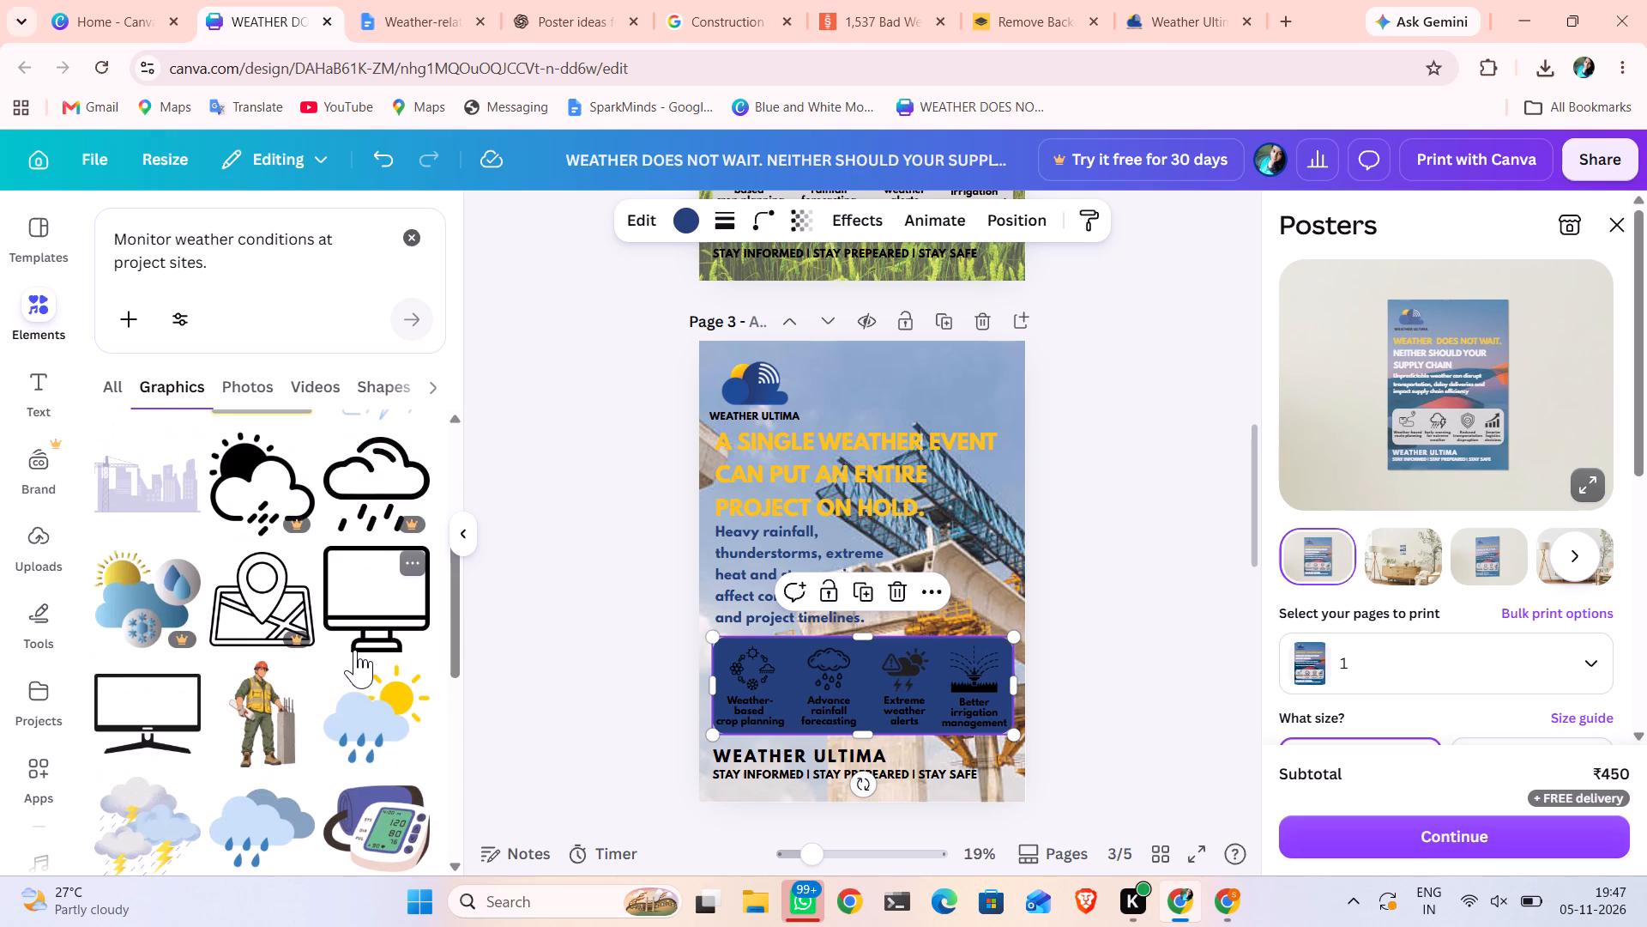
pyautogui.scroll(-4, 355, 650)
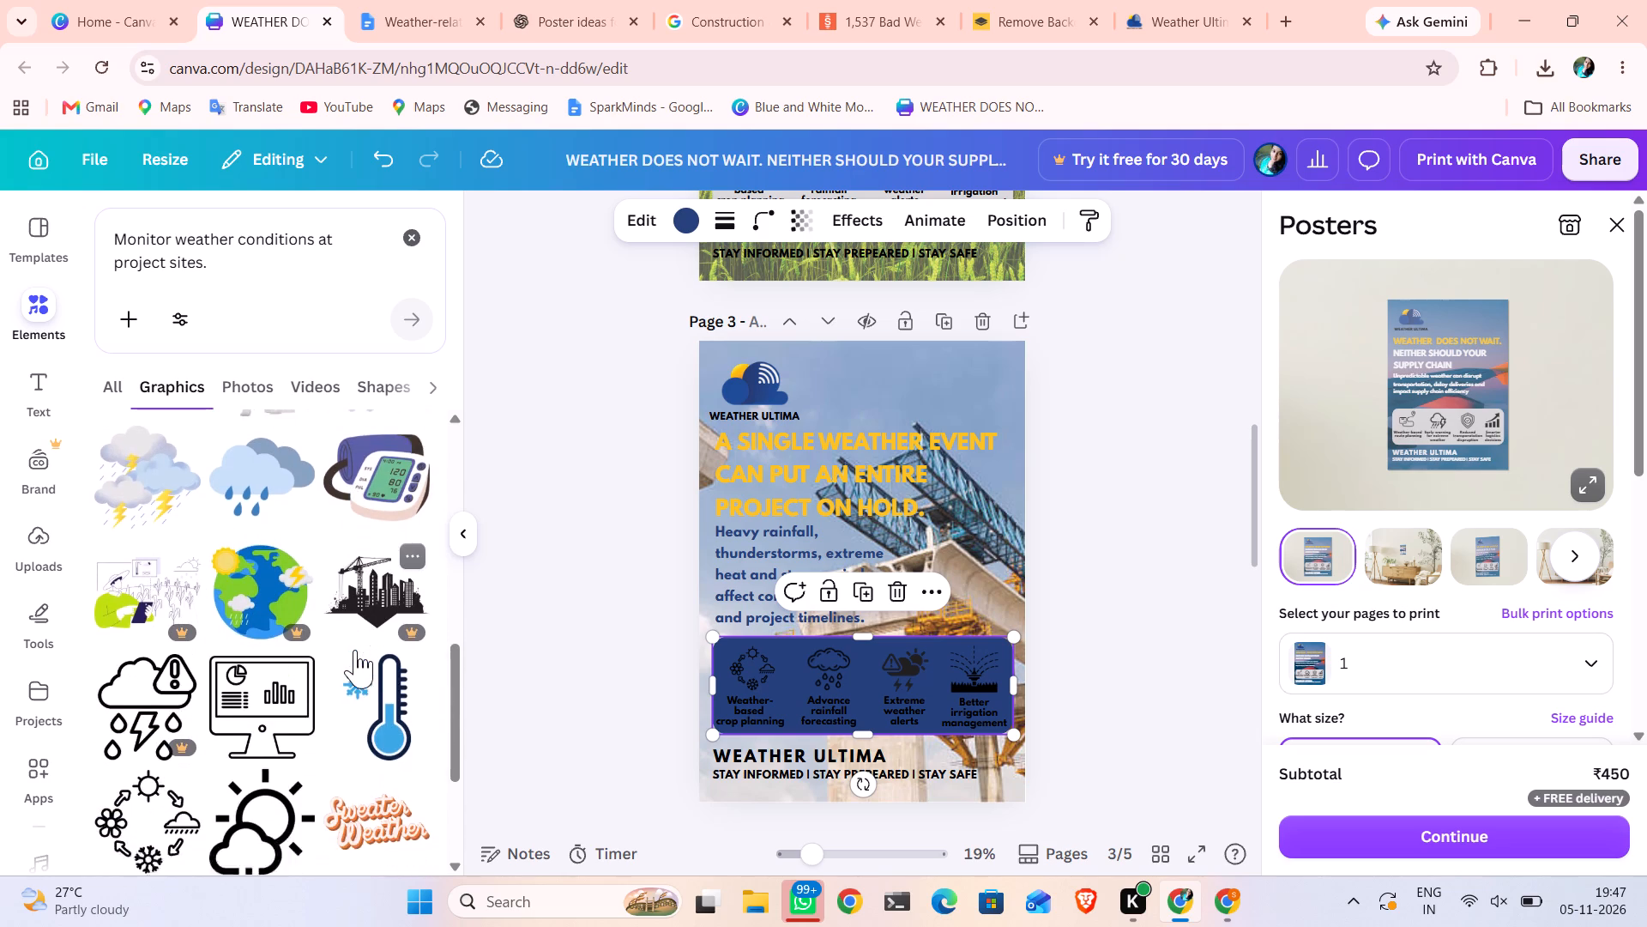
pyautogui.scroll(-2, 355, 650)
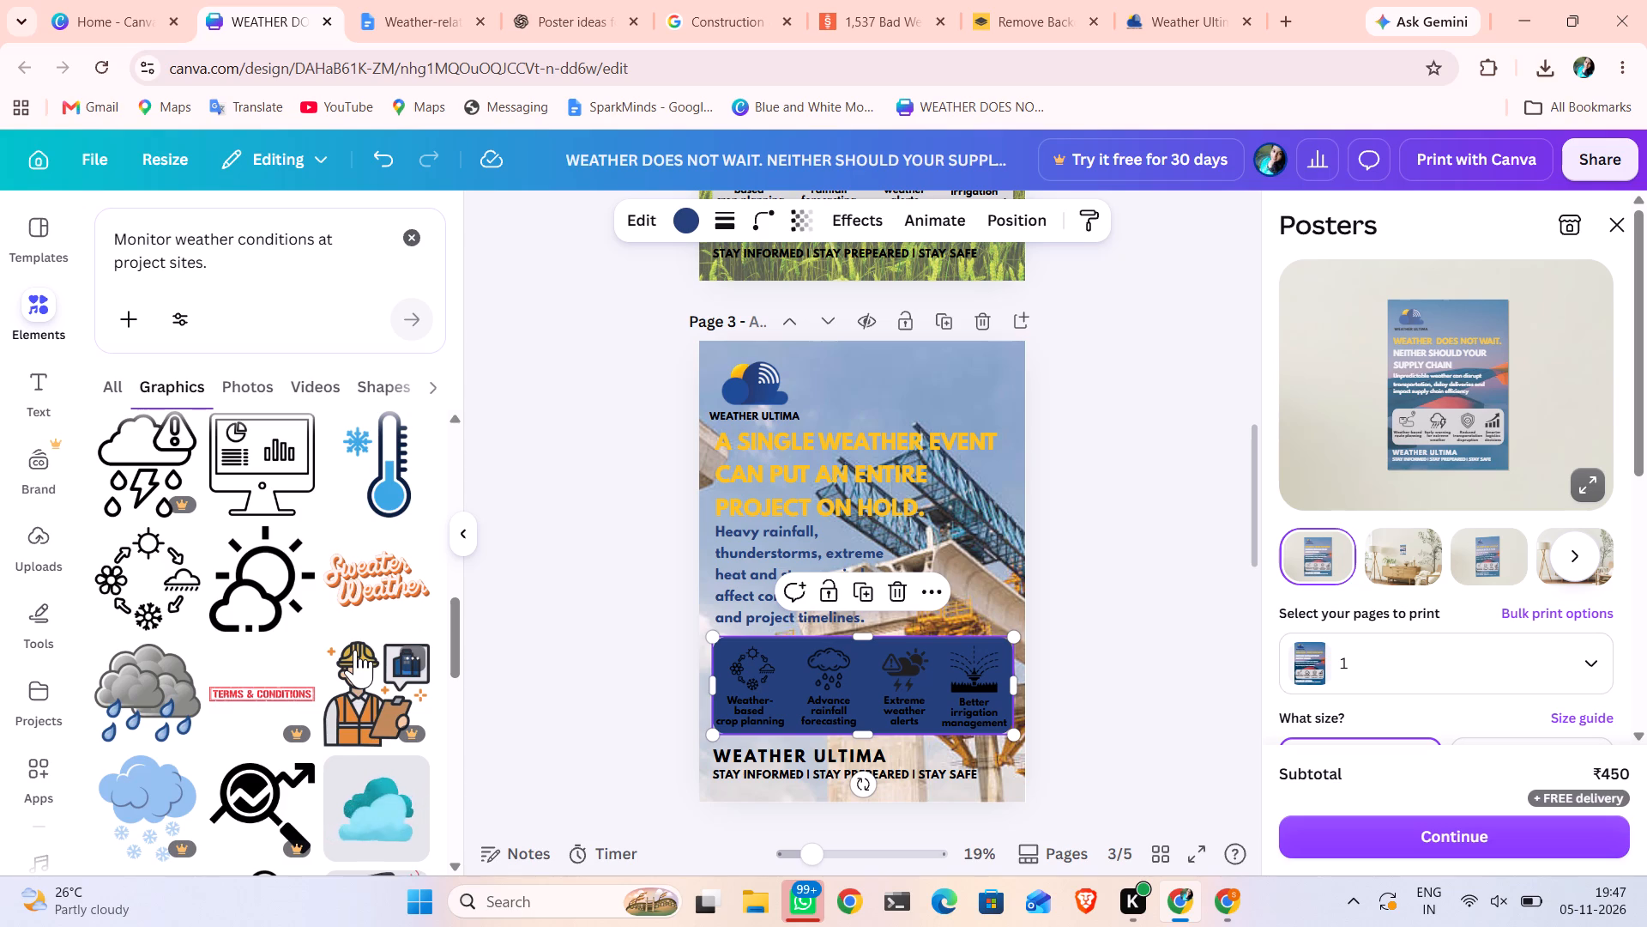
pyautogui.scroll(-2, 355, 650)
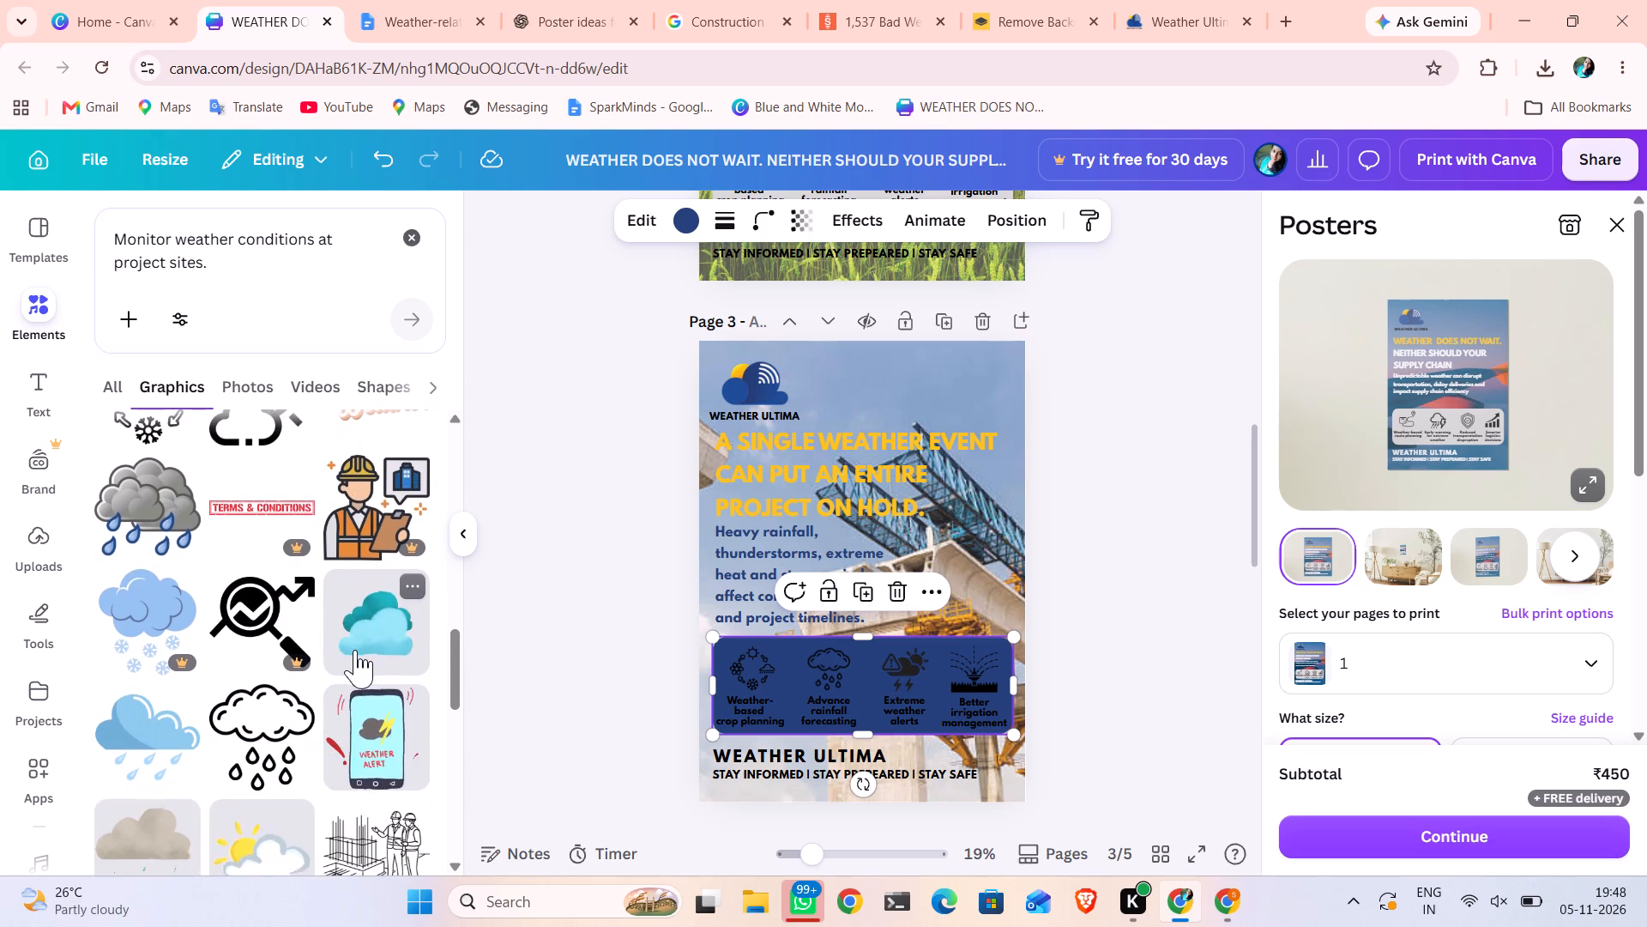
pyautogui.scroll(-3, 355, 650)
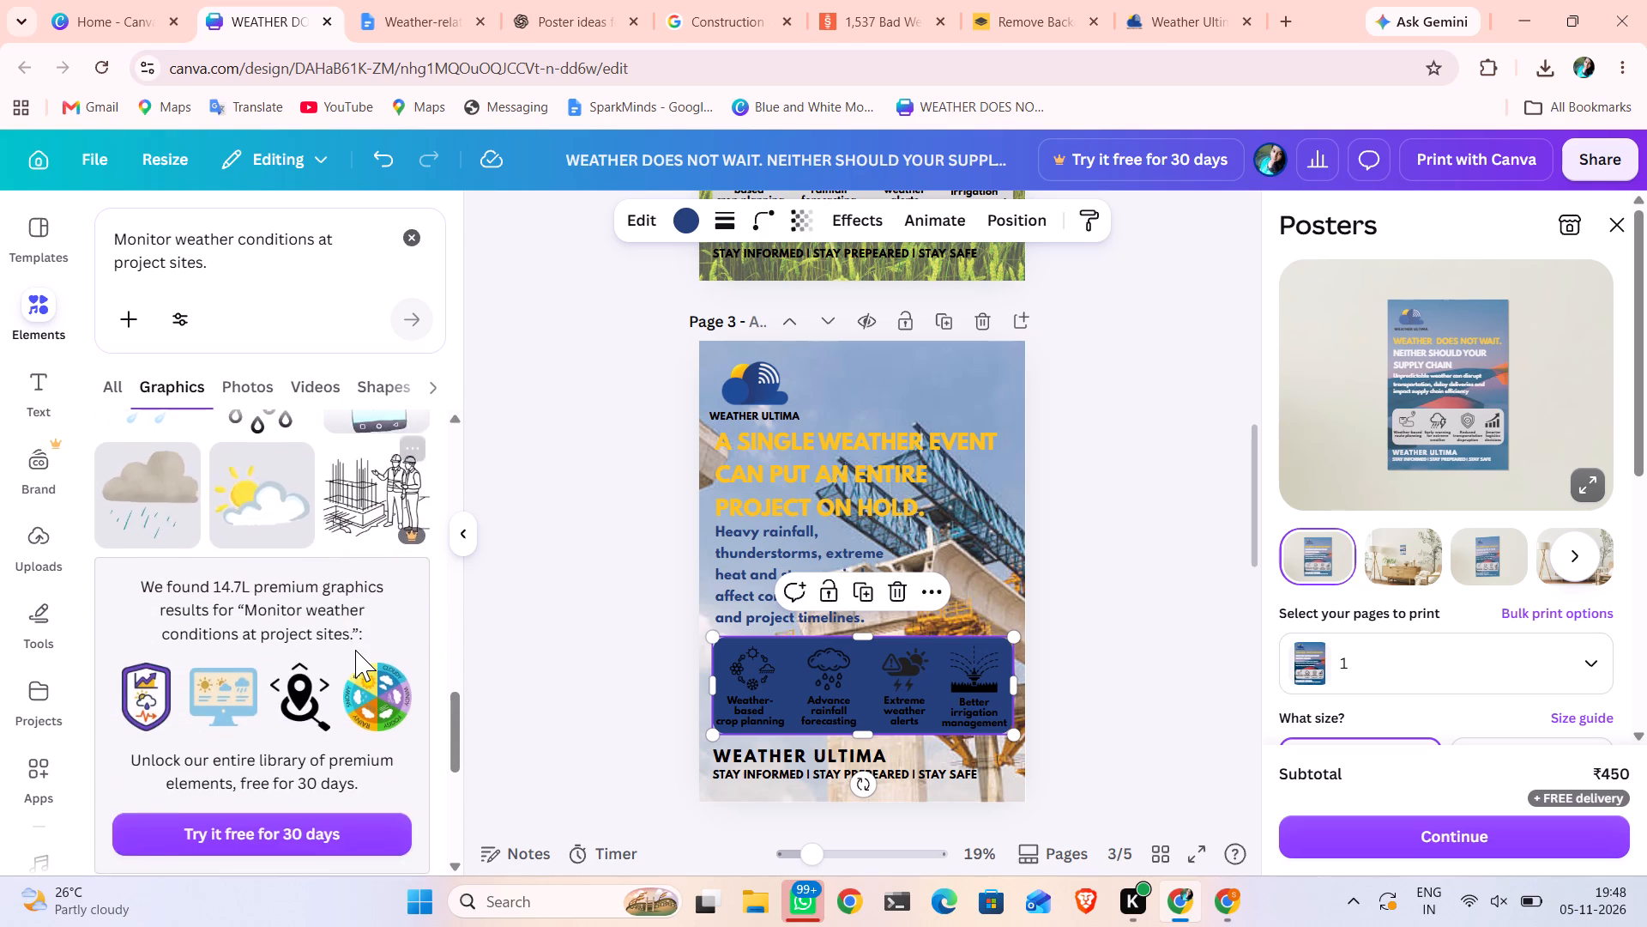
pyautogui.scroll(-1, 355, 650)
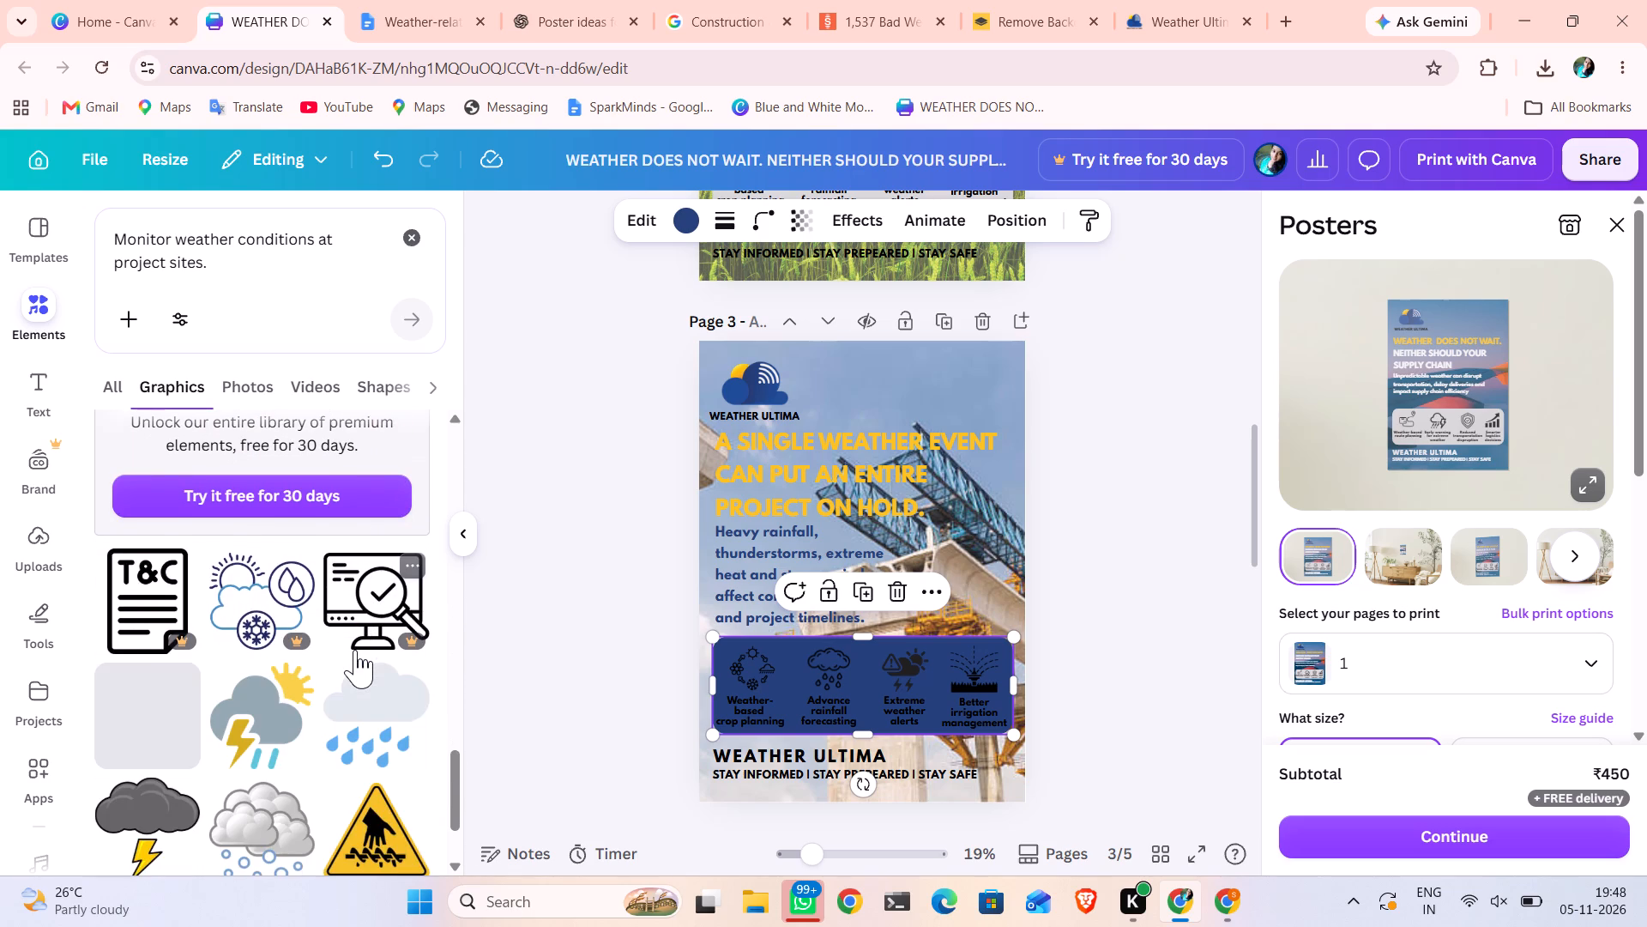
pyautogui.scroll(-1, 355, 650)
pyautogui.click(250, 671)
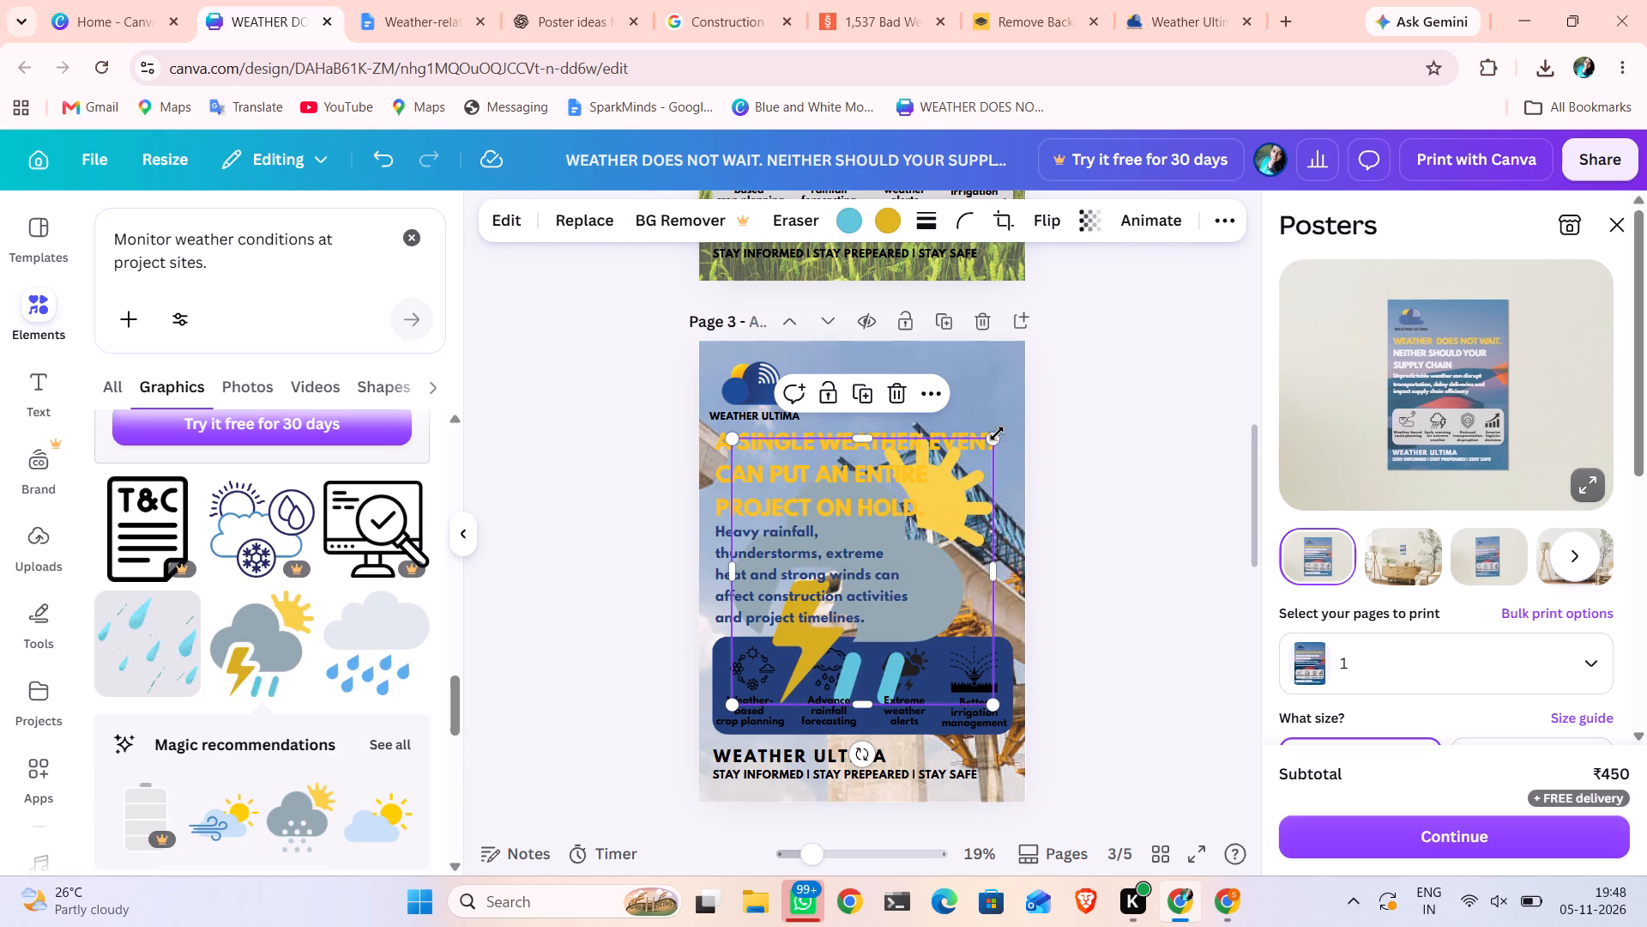
pyautogui.moveTo(993, 435); pyautogui.dragTo(830, 588)
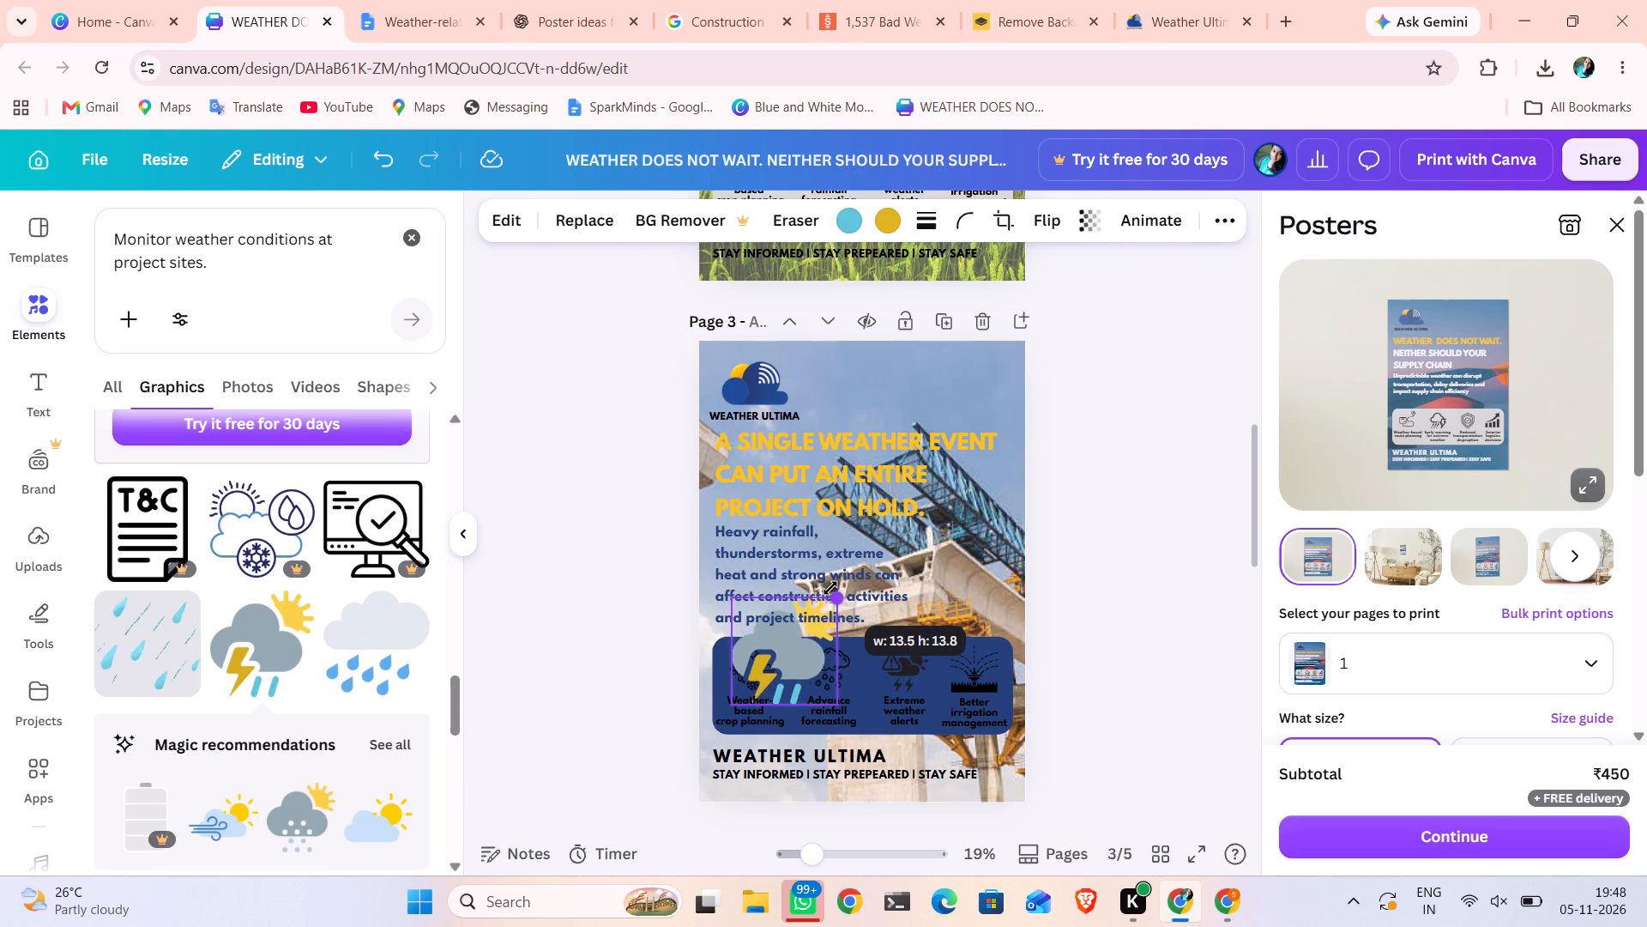
pyautogui.moveTo(830, 588); pyautogui.dragTo(825, 598)
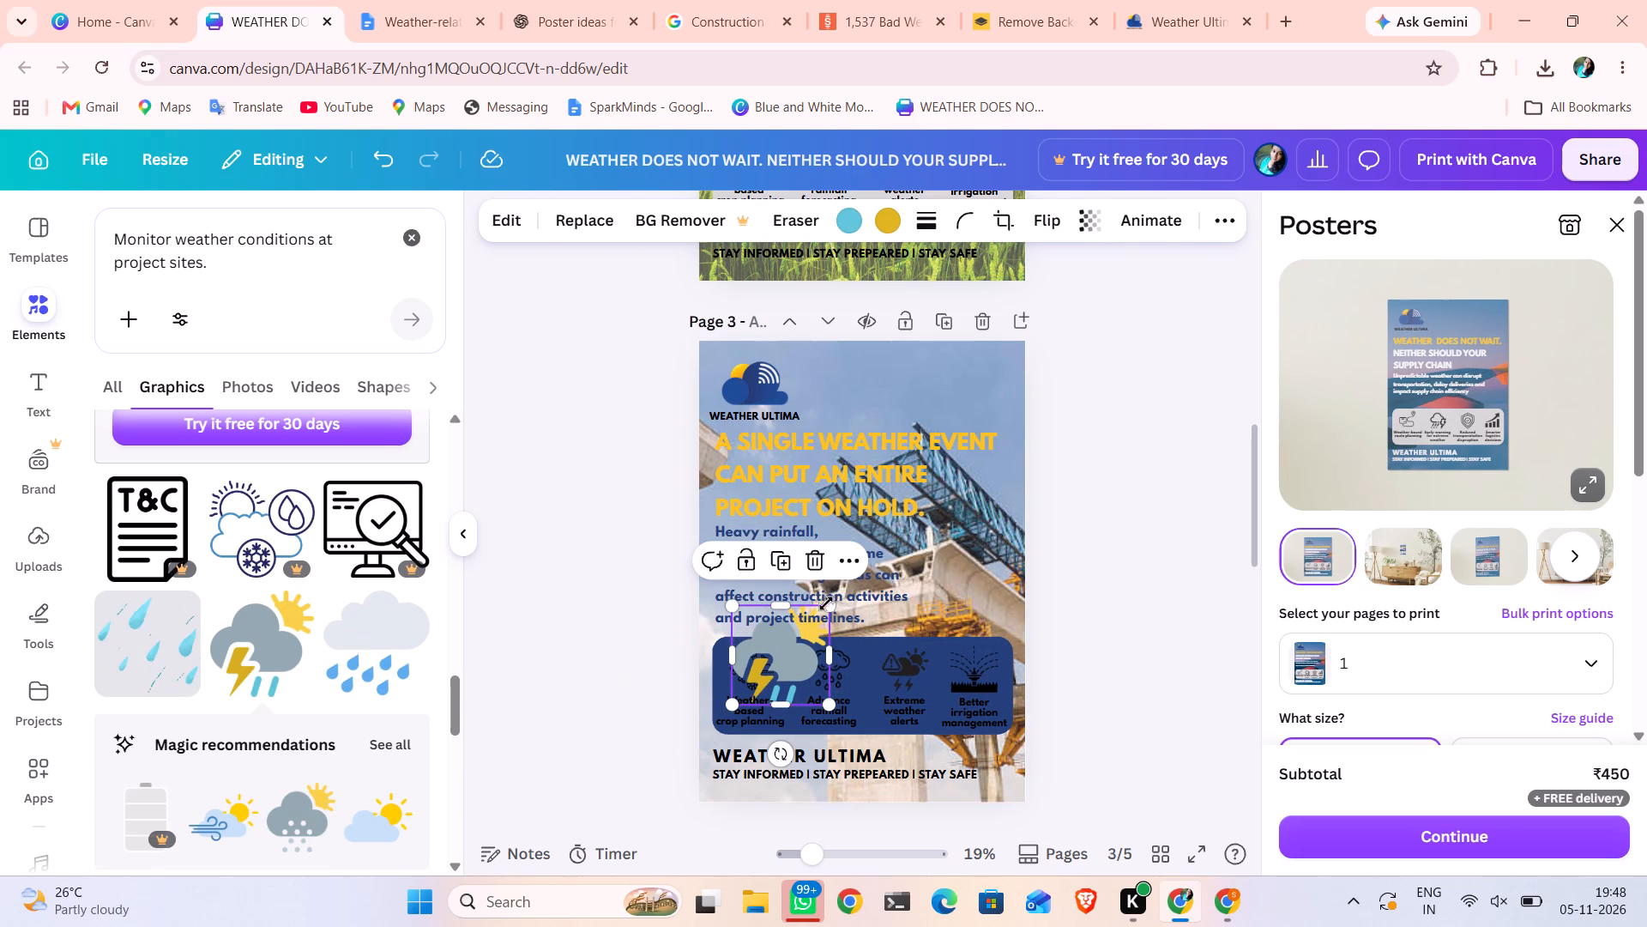
pyautogui.moveTo(827, 607); pyautogui.dragTo(799, 651)
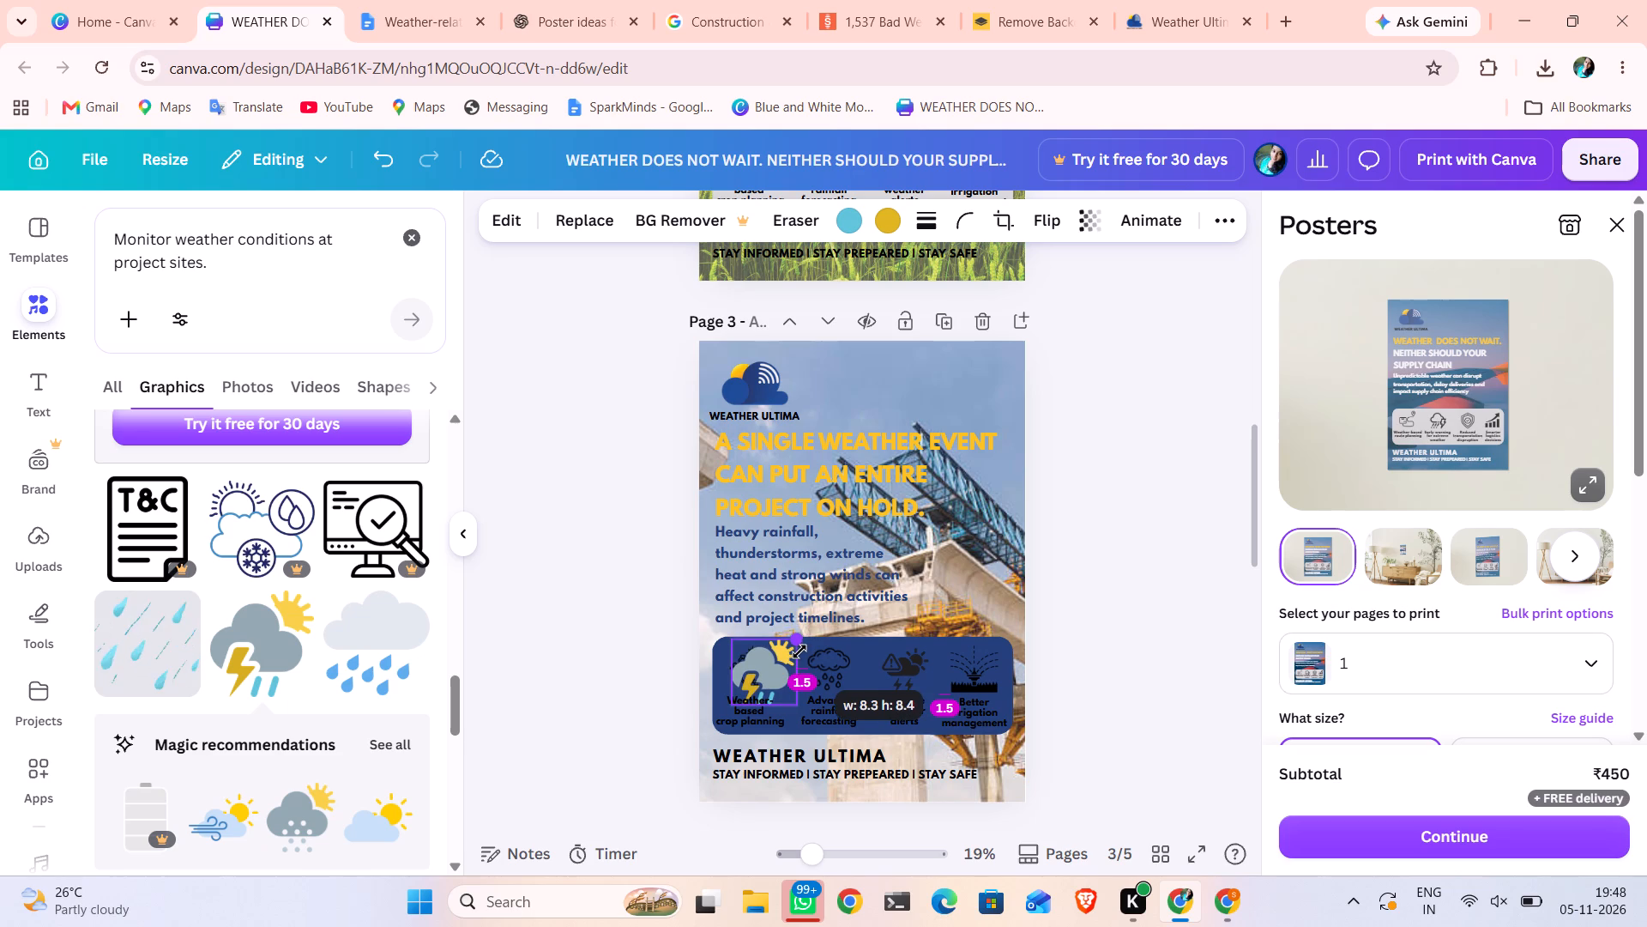
pyautogui.moveTo(799, 651); pyautogui.dragTo(789, 660)
pyautogui.click(569, 668)
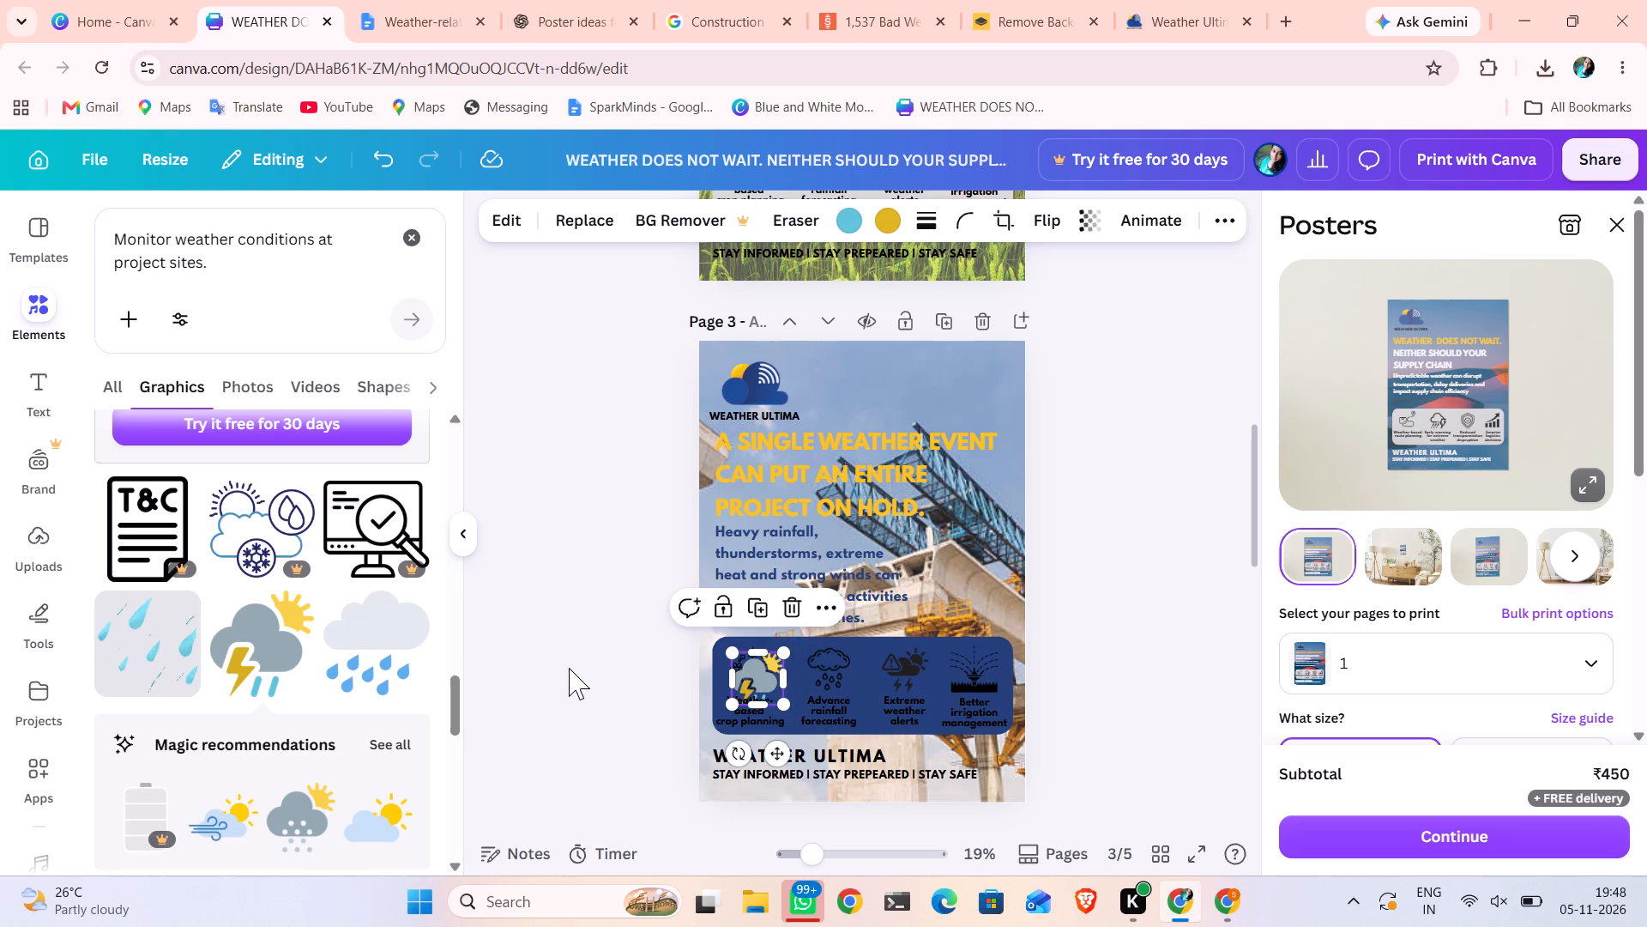
# Move the new storm cloud graphic aside and delete the old black weather icon above "Weather-based crop planning".
pyautogui.moveTo(754, 668); pyautogui.dragTo(790, 661)
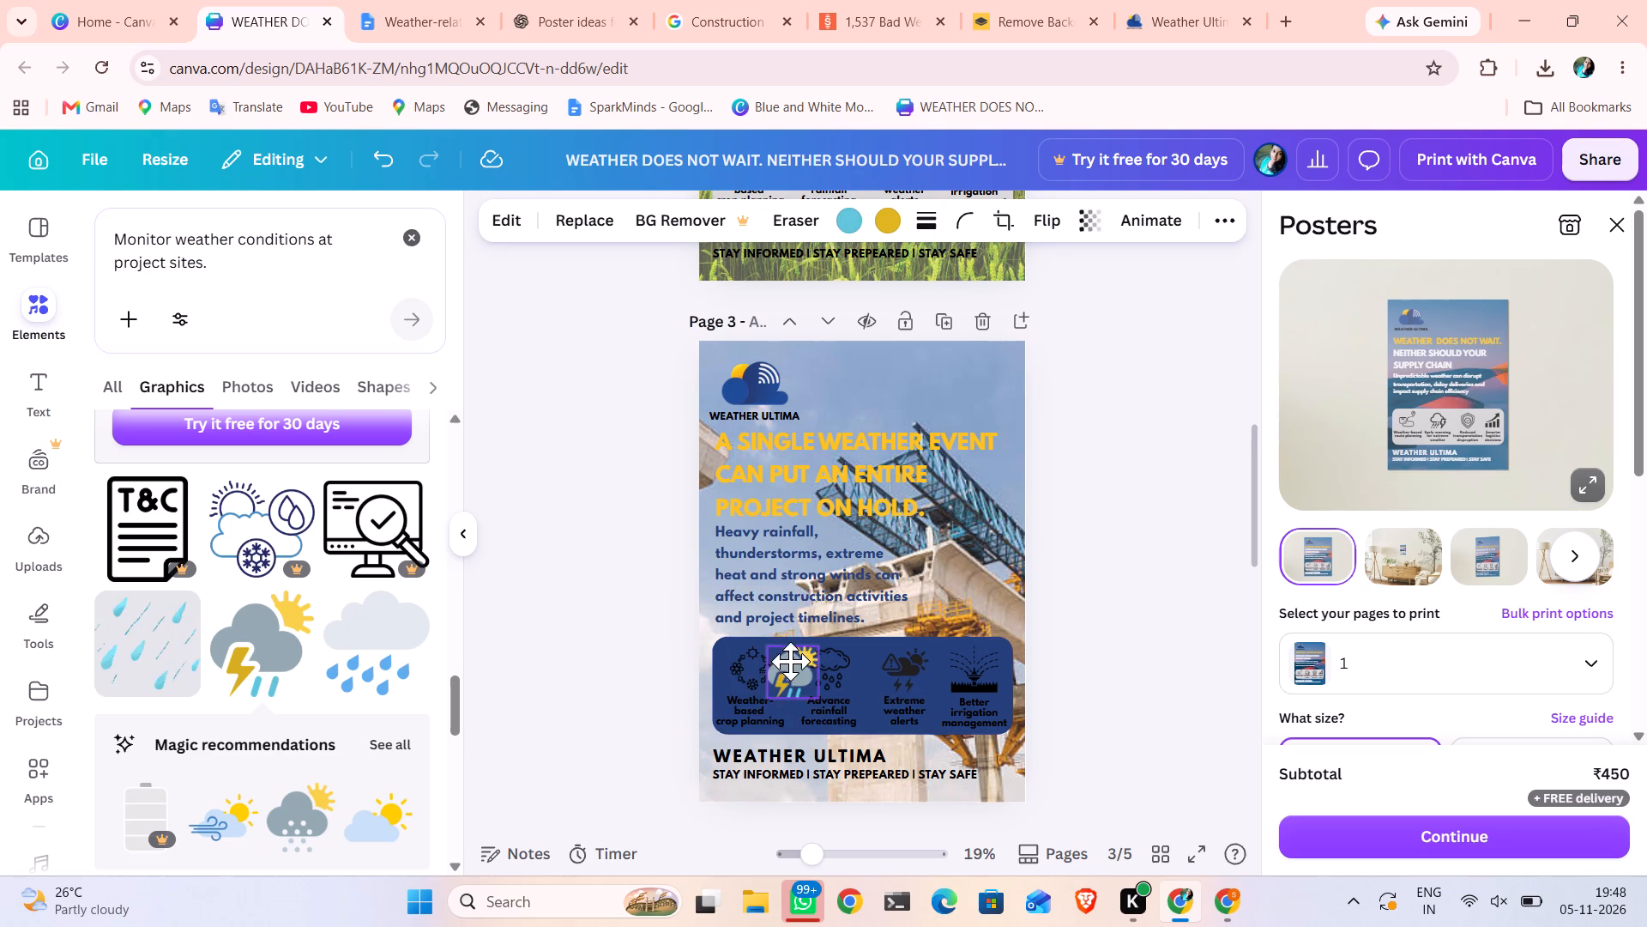
pyautogui.moveTo(790, 661); pyautogui.dragTo(790, 660)
pyautogui.click(751, 669)
pyautogui.press('BackSpace')
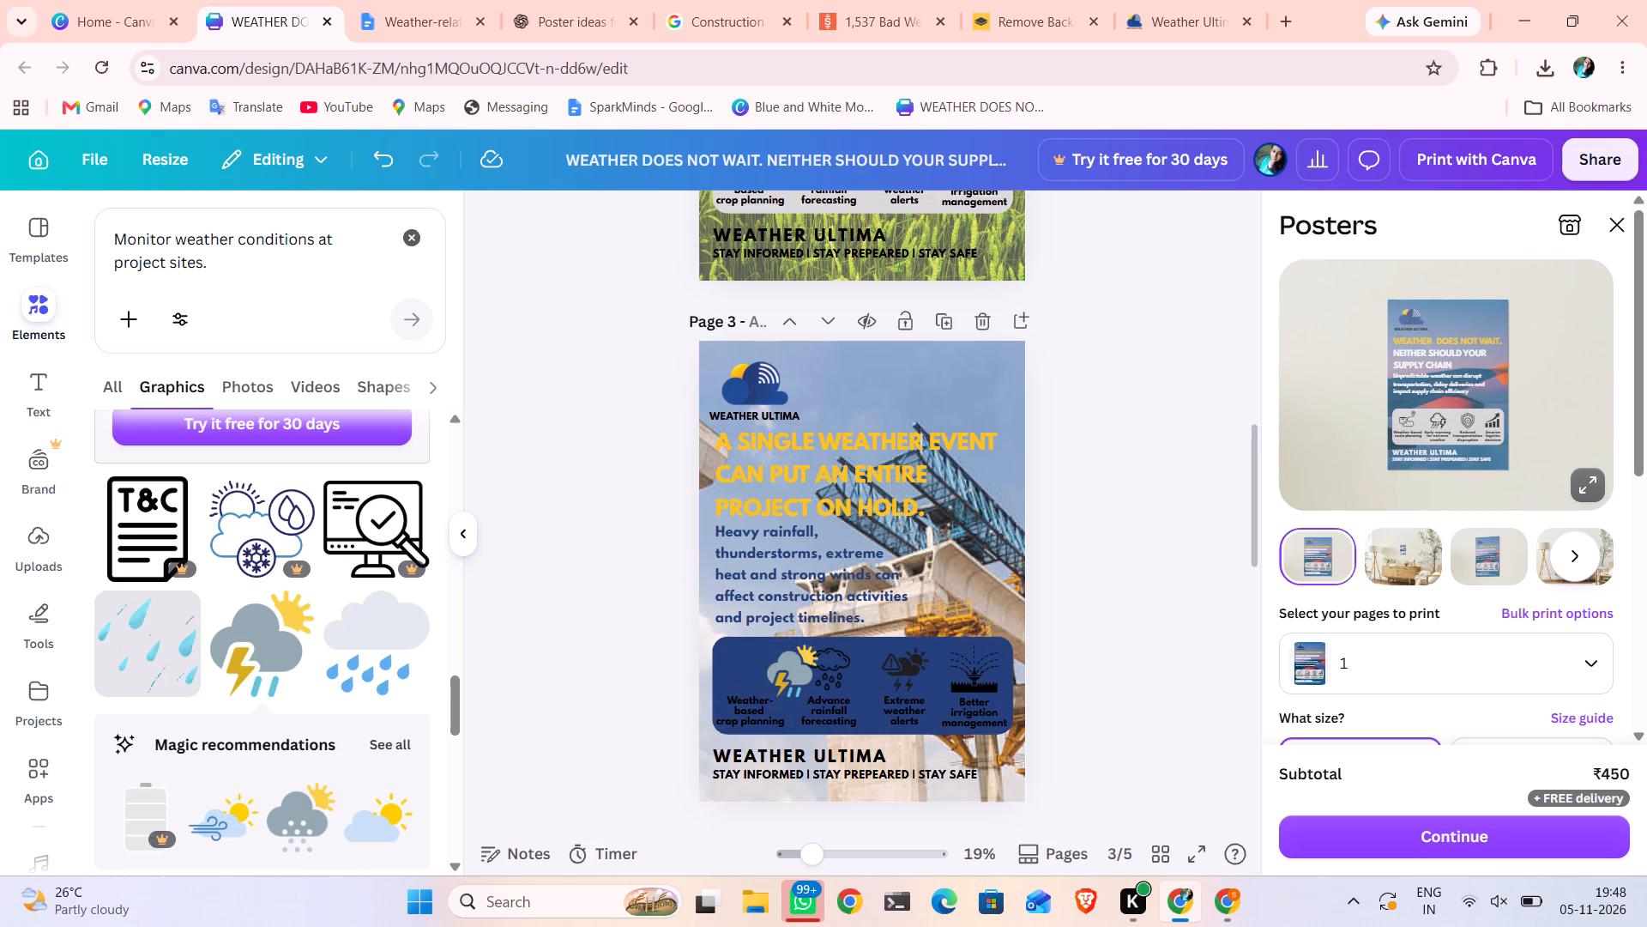
# Place the storm cloud graphic in the empty spot above "Weather-based crop planning" and shrink it slightly to clear the caption.
pyautogui.moveTo(779, 681); pyautogui.dragTo(744, 676)
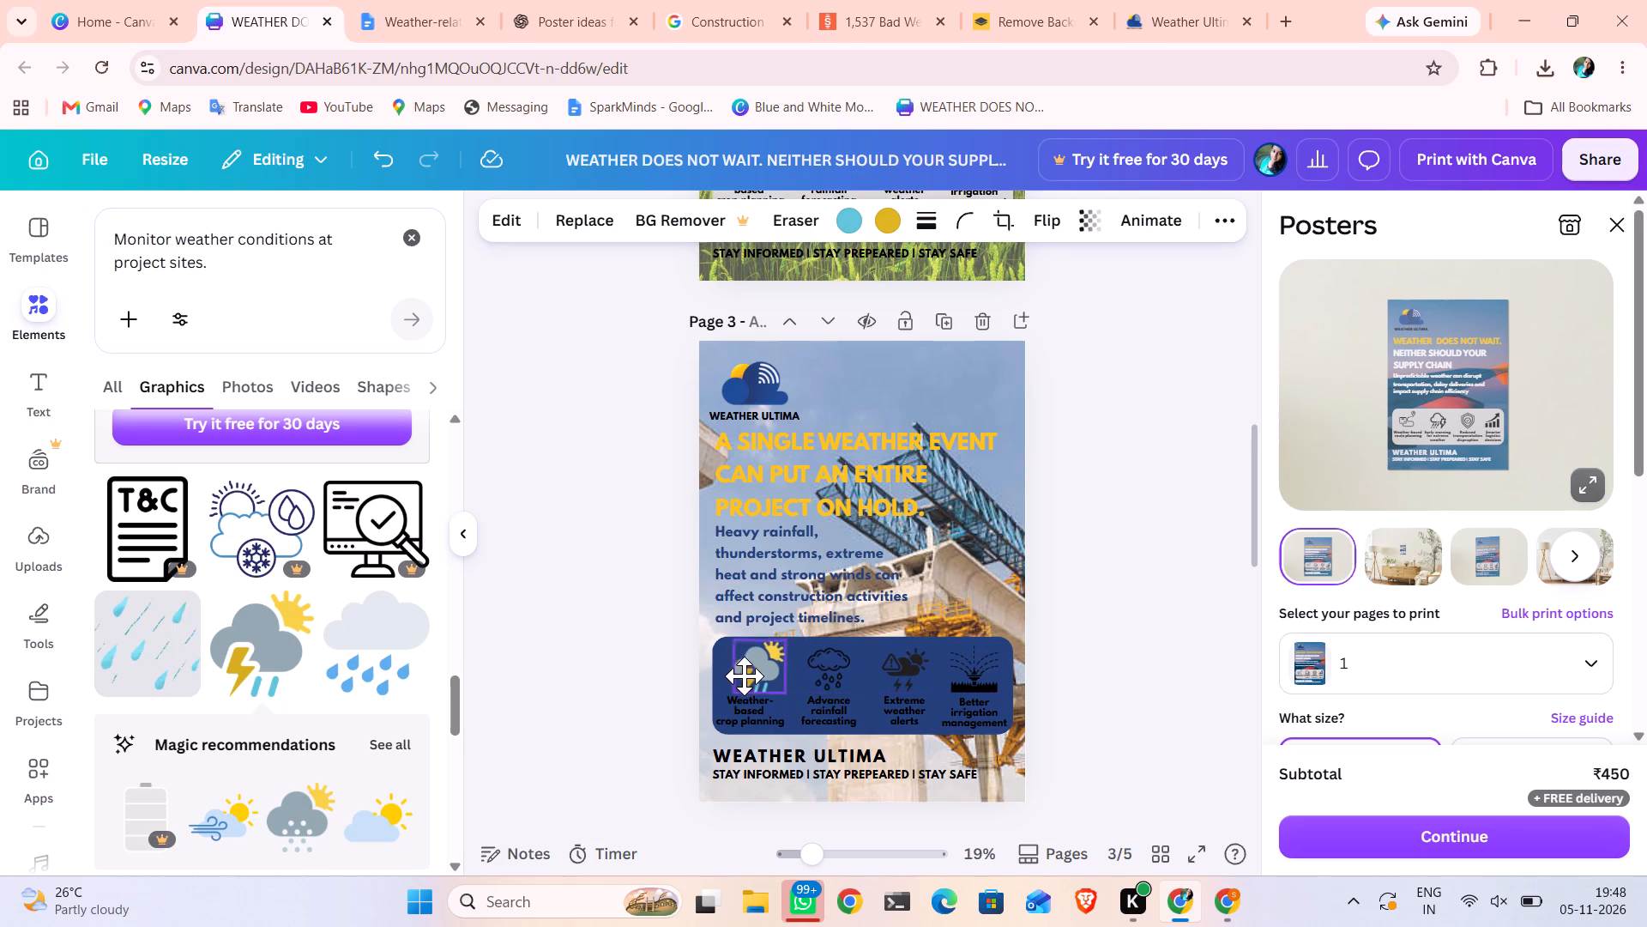
pyautogui.moveTo(744, 676); pyautogui.dragTo(740, 678)
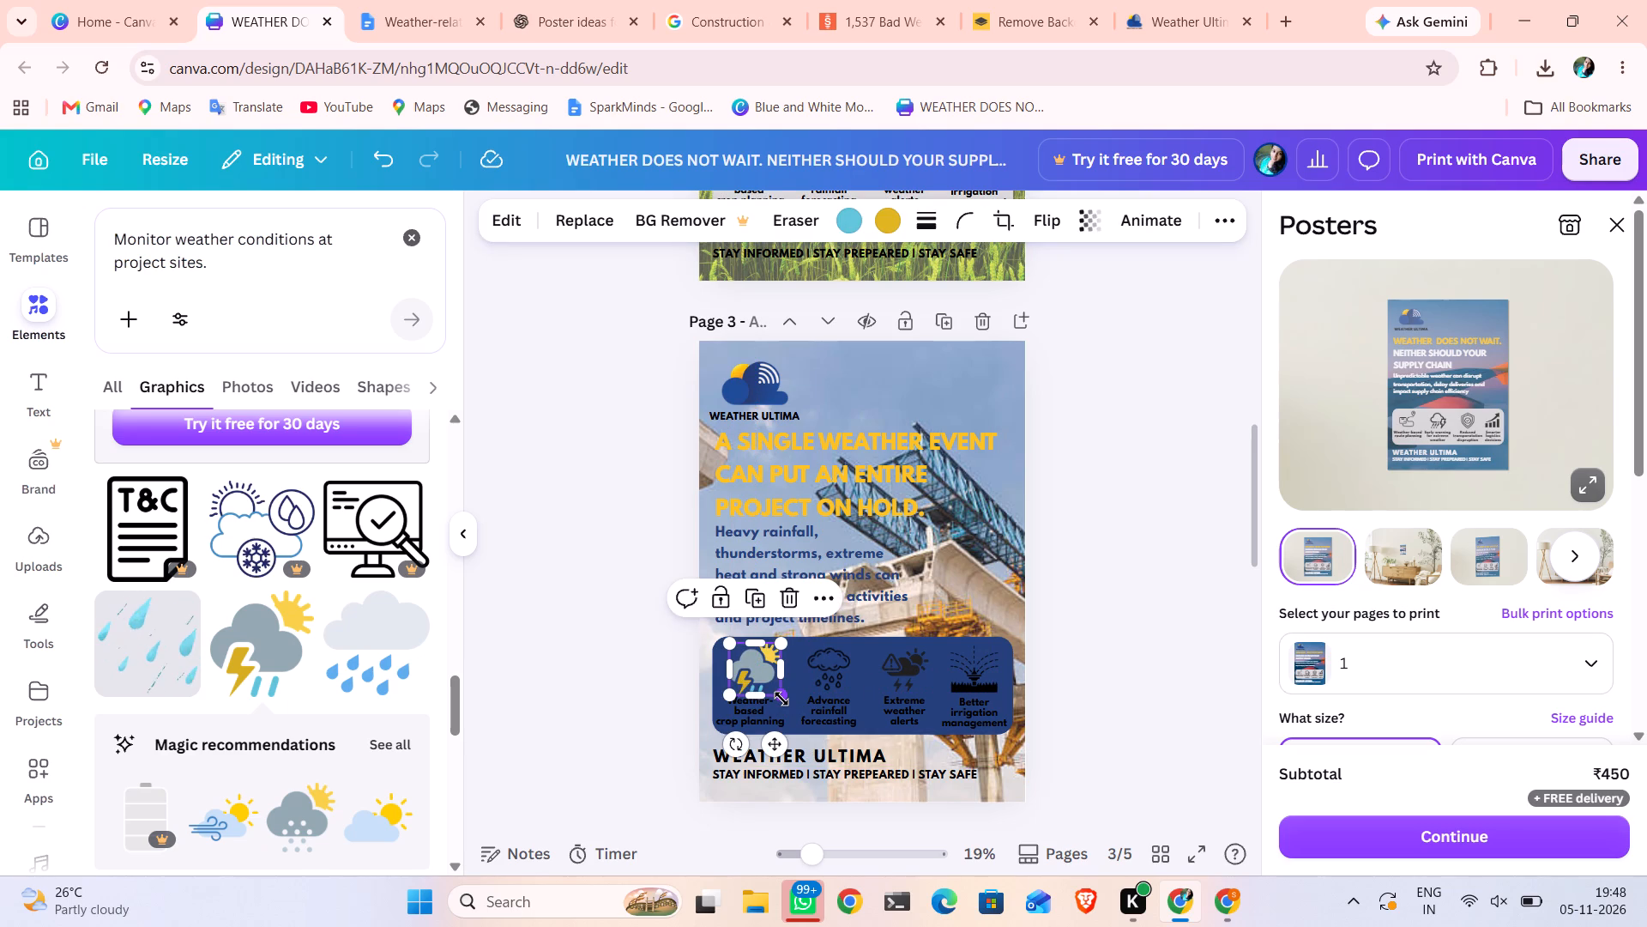
pyautogui.moveTo(781, 699); pyautogui.dragTo(776, 690)
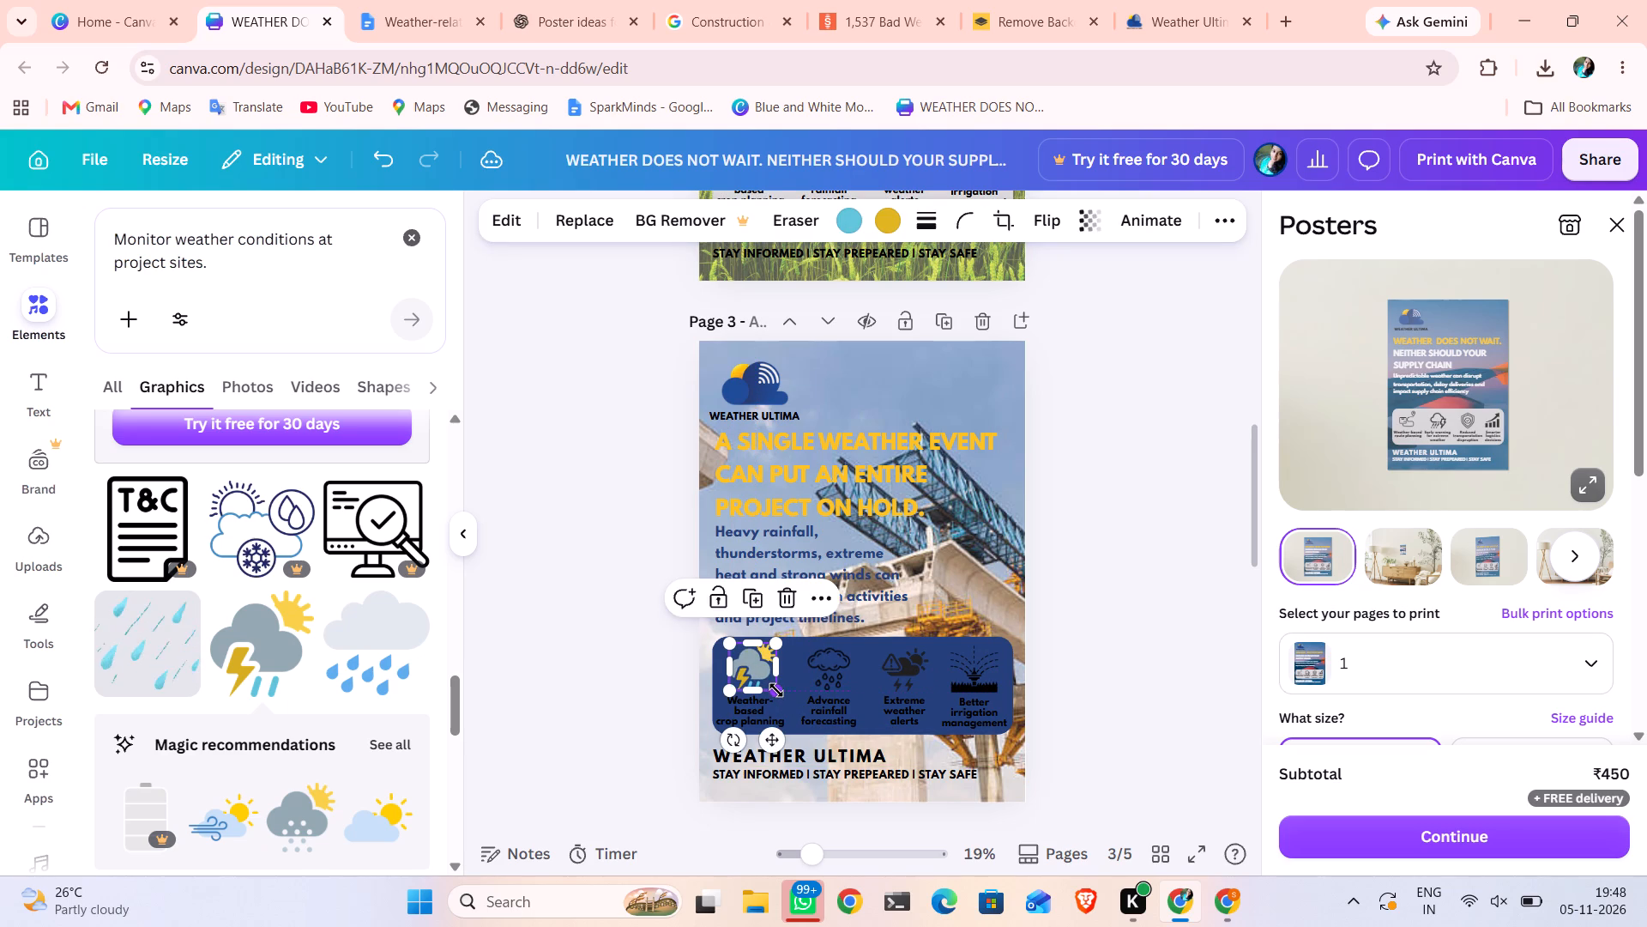
# Nudge the storm cloud graphic on page 3's icon panel slightly to the right.
pyautogui.click(517, 631)
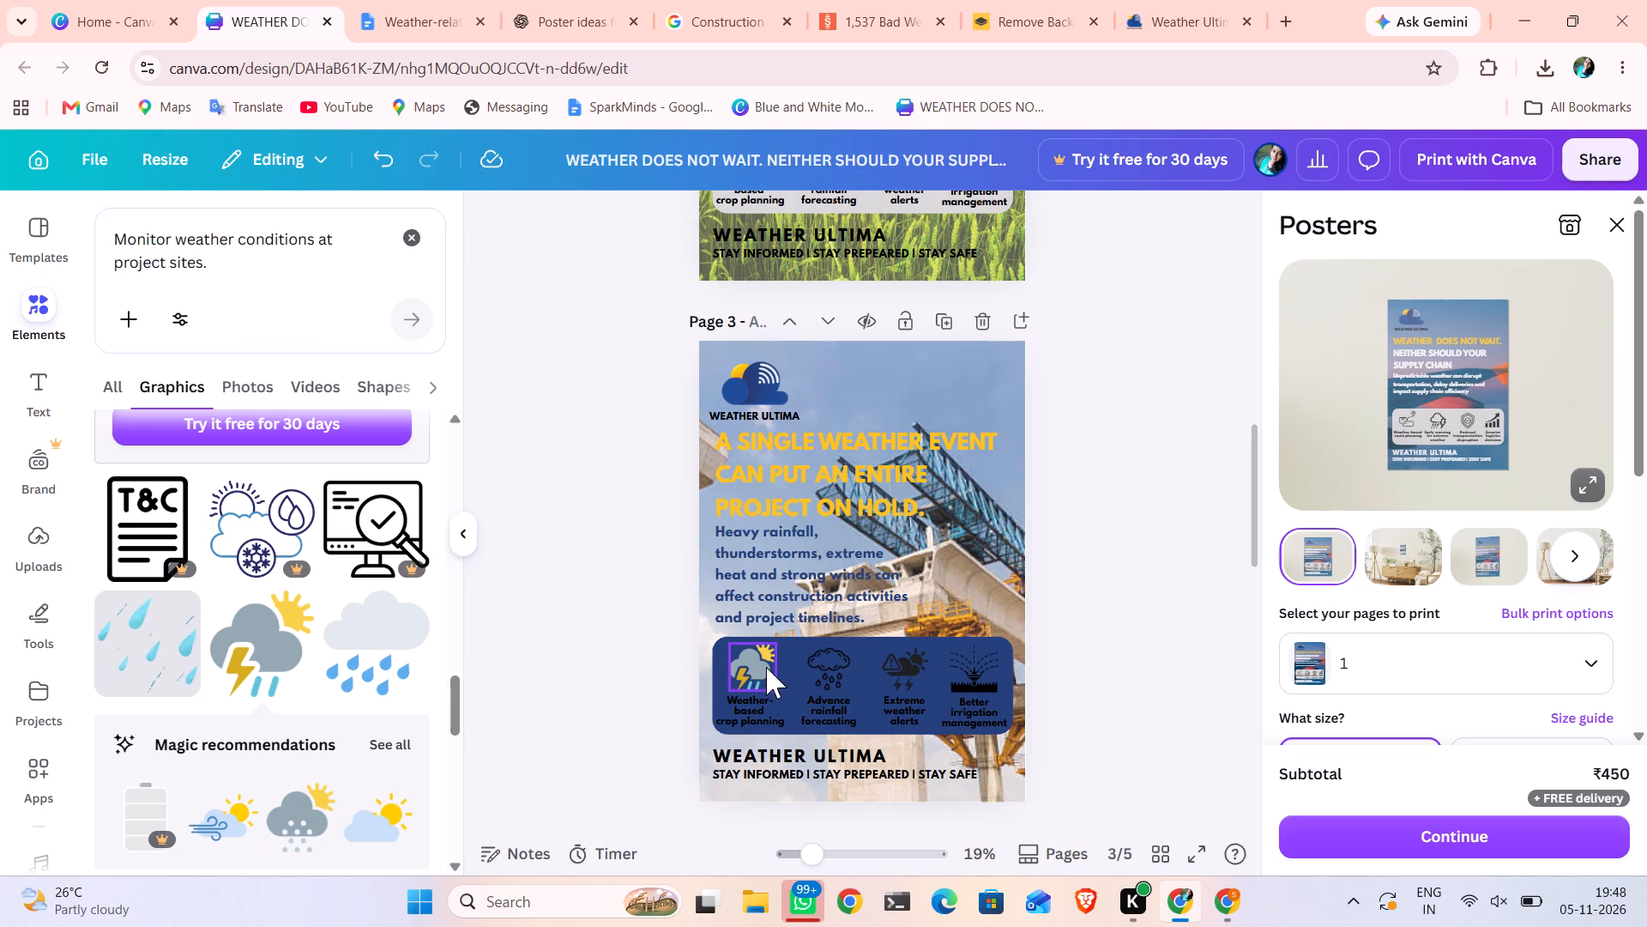
pyautogui.click(763, 668)
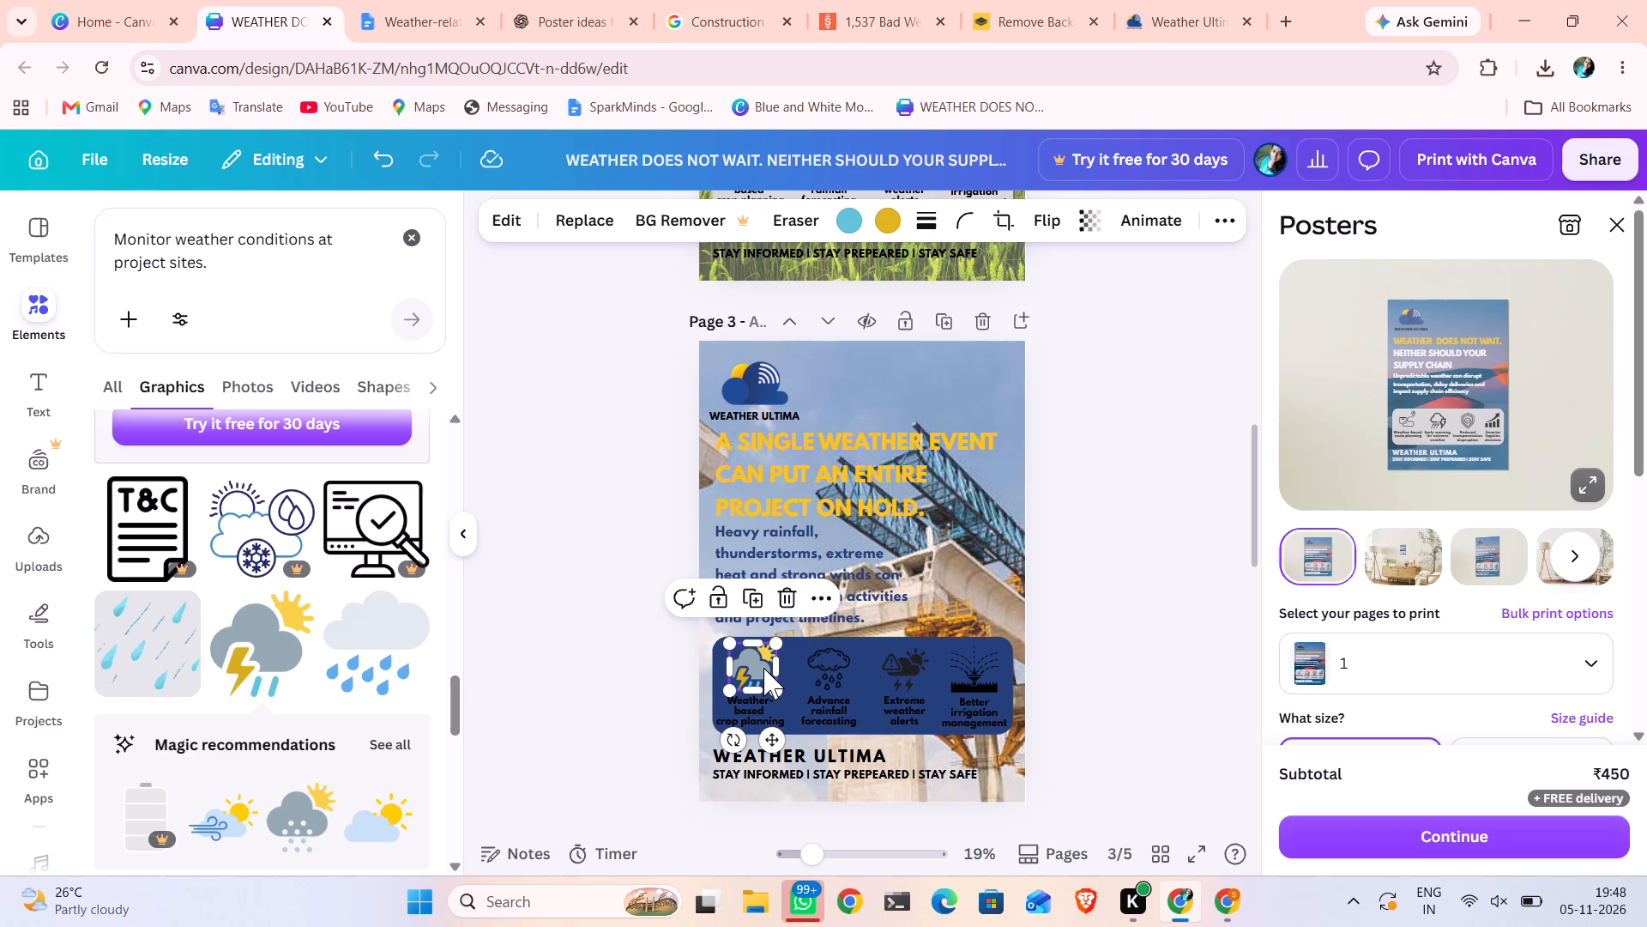
pyautogui.press('Right')
pyautogui.press('Right')
pyautogui.press('Right')
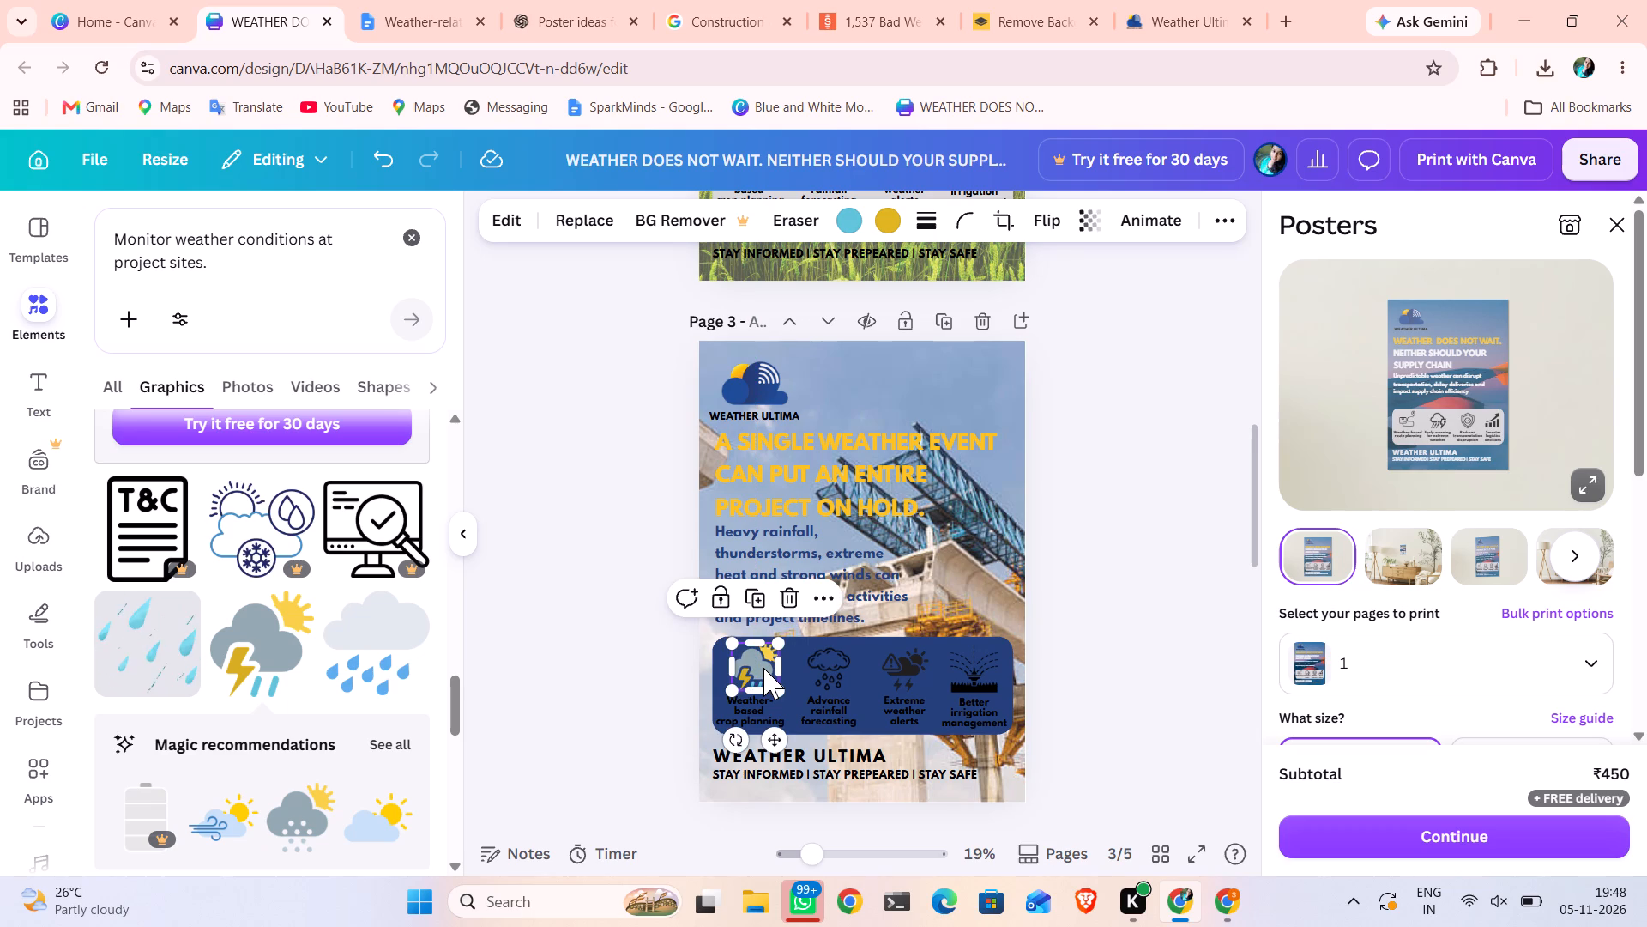
pyautogui.click(592, 632)
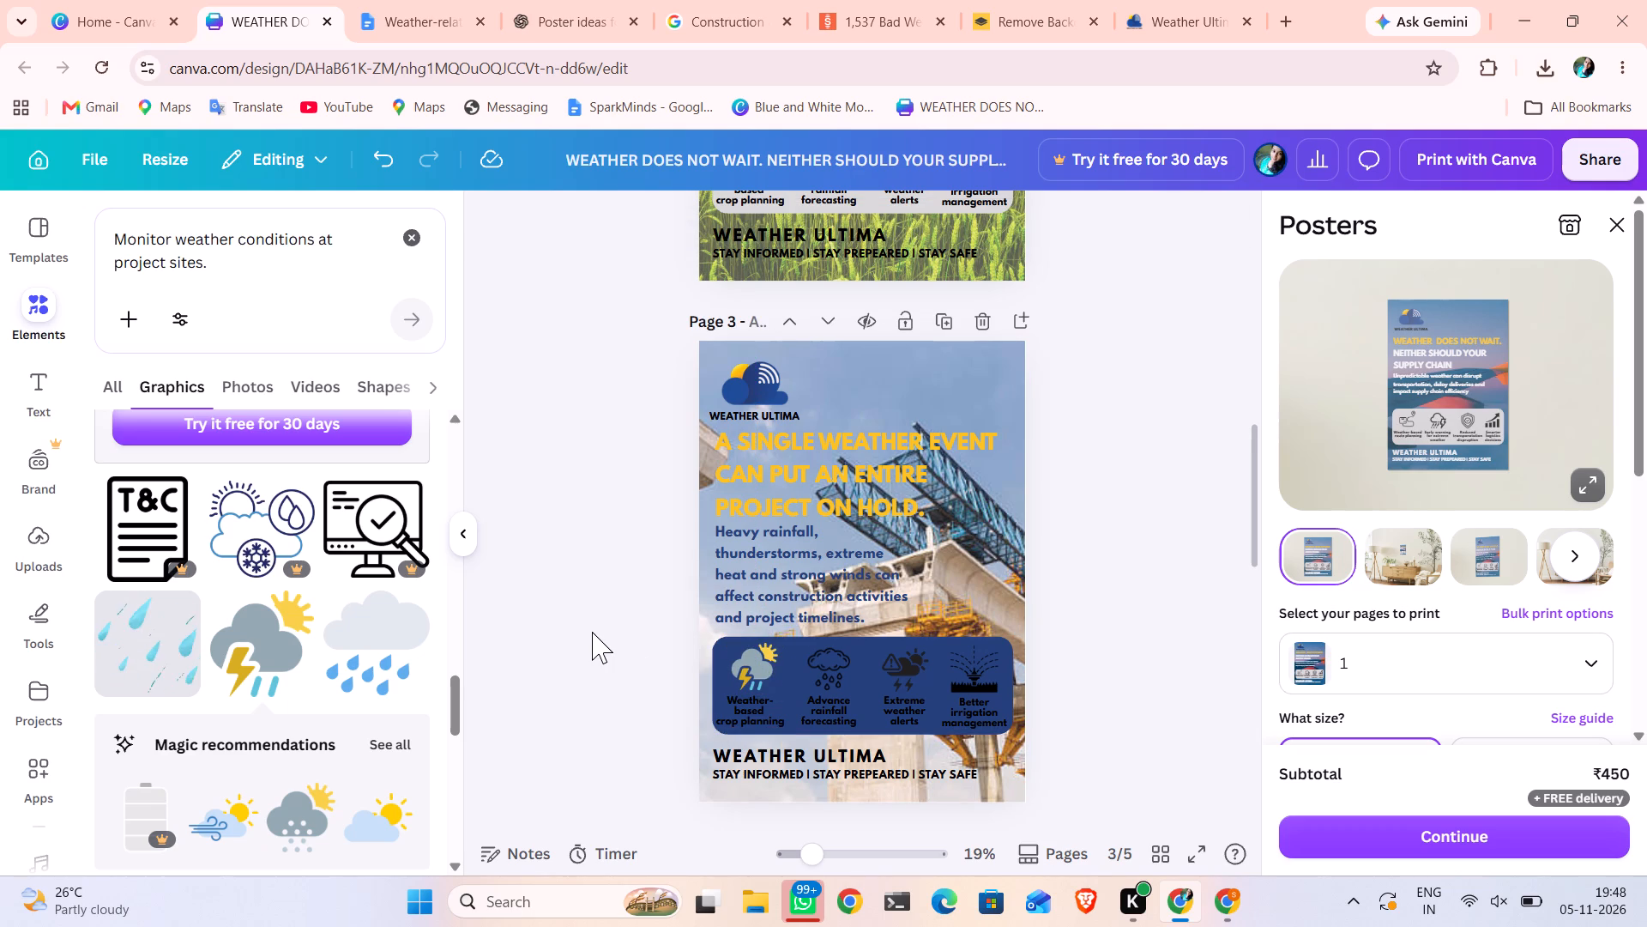
# Replace the "Weather-based crop planning" caption on page 3 with "Monitor weather conditions at project sites.", copied from the elements search text.
pyautogui.doubleClick(158, 248)
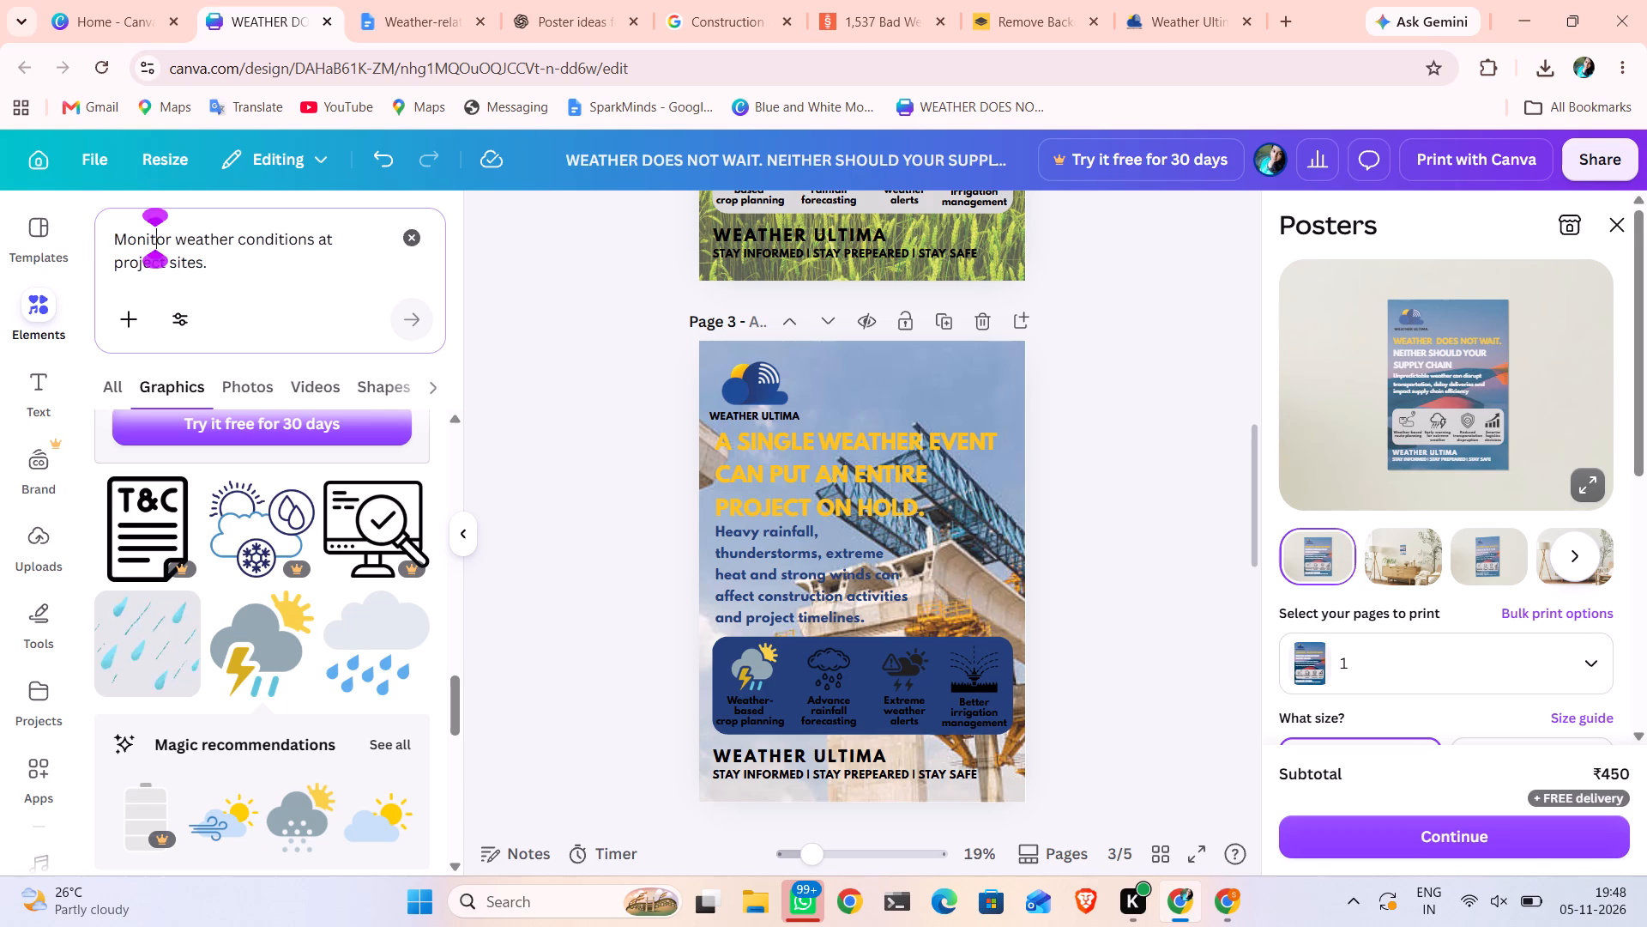
pyautogui.hotkey('ctrl', 'a')
pyautogui.hotkey('ctrl', 'c')
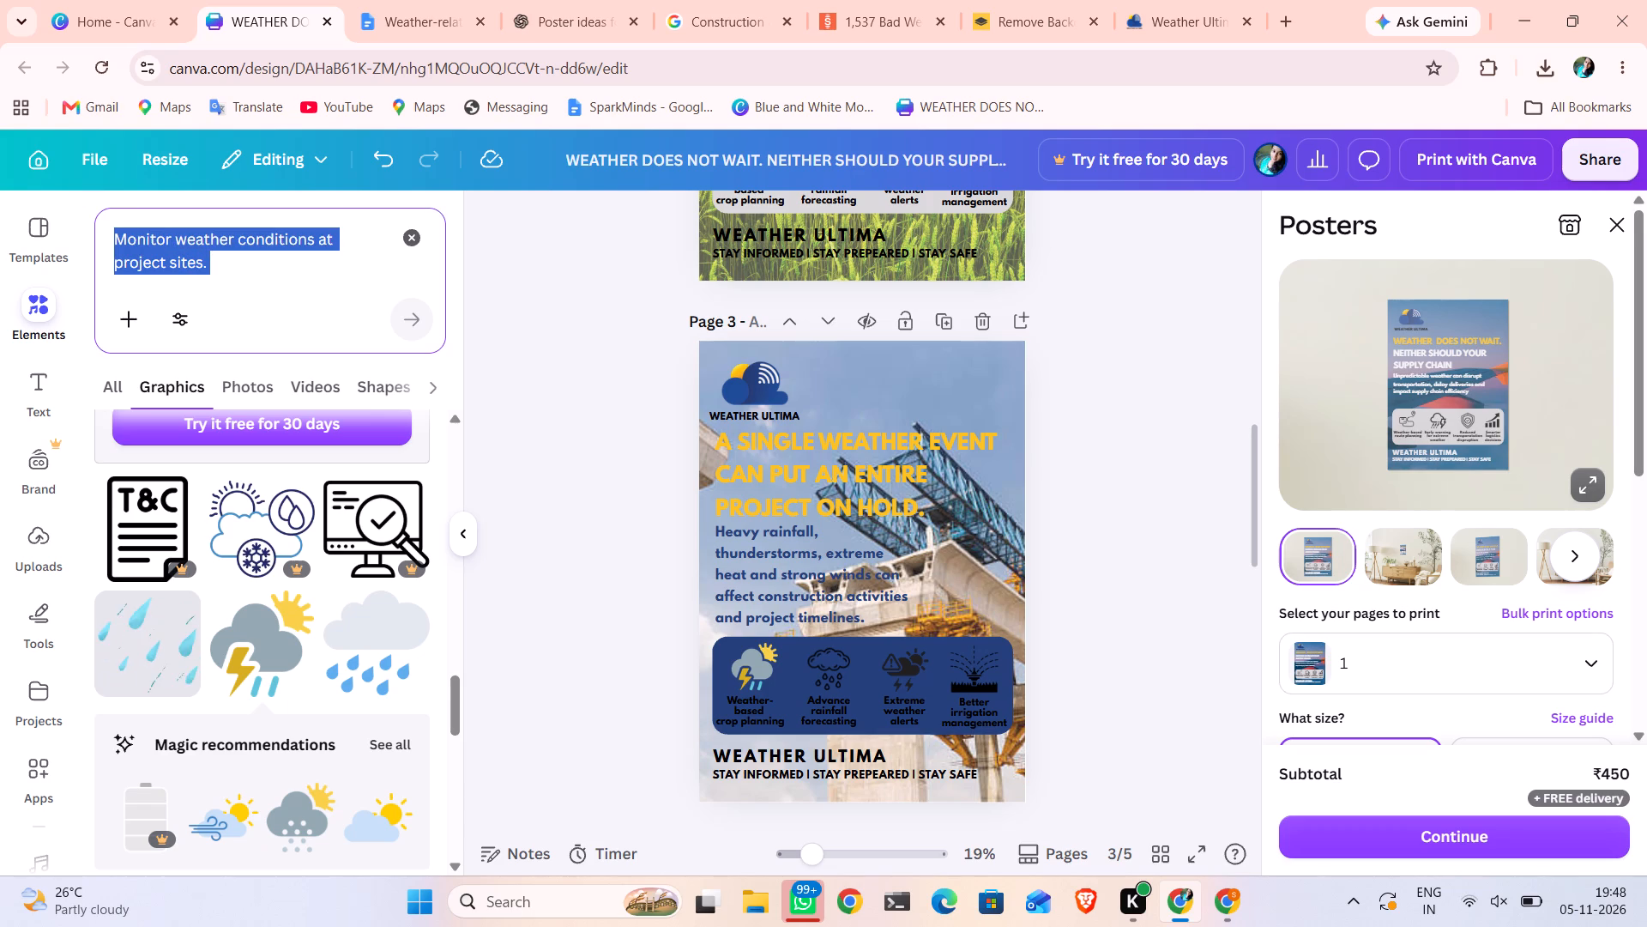
pyautogui.doubleClick(751, 711)
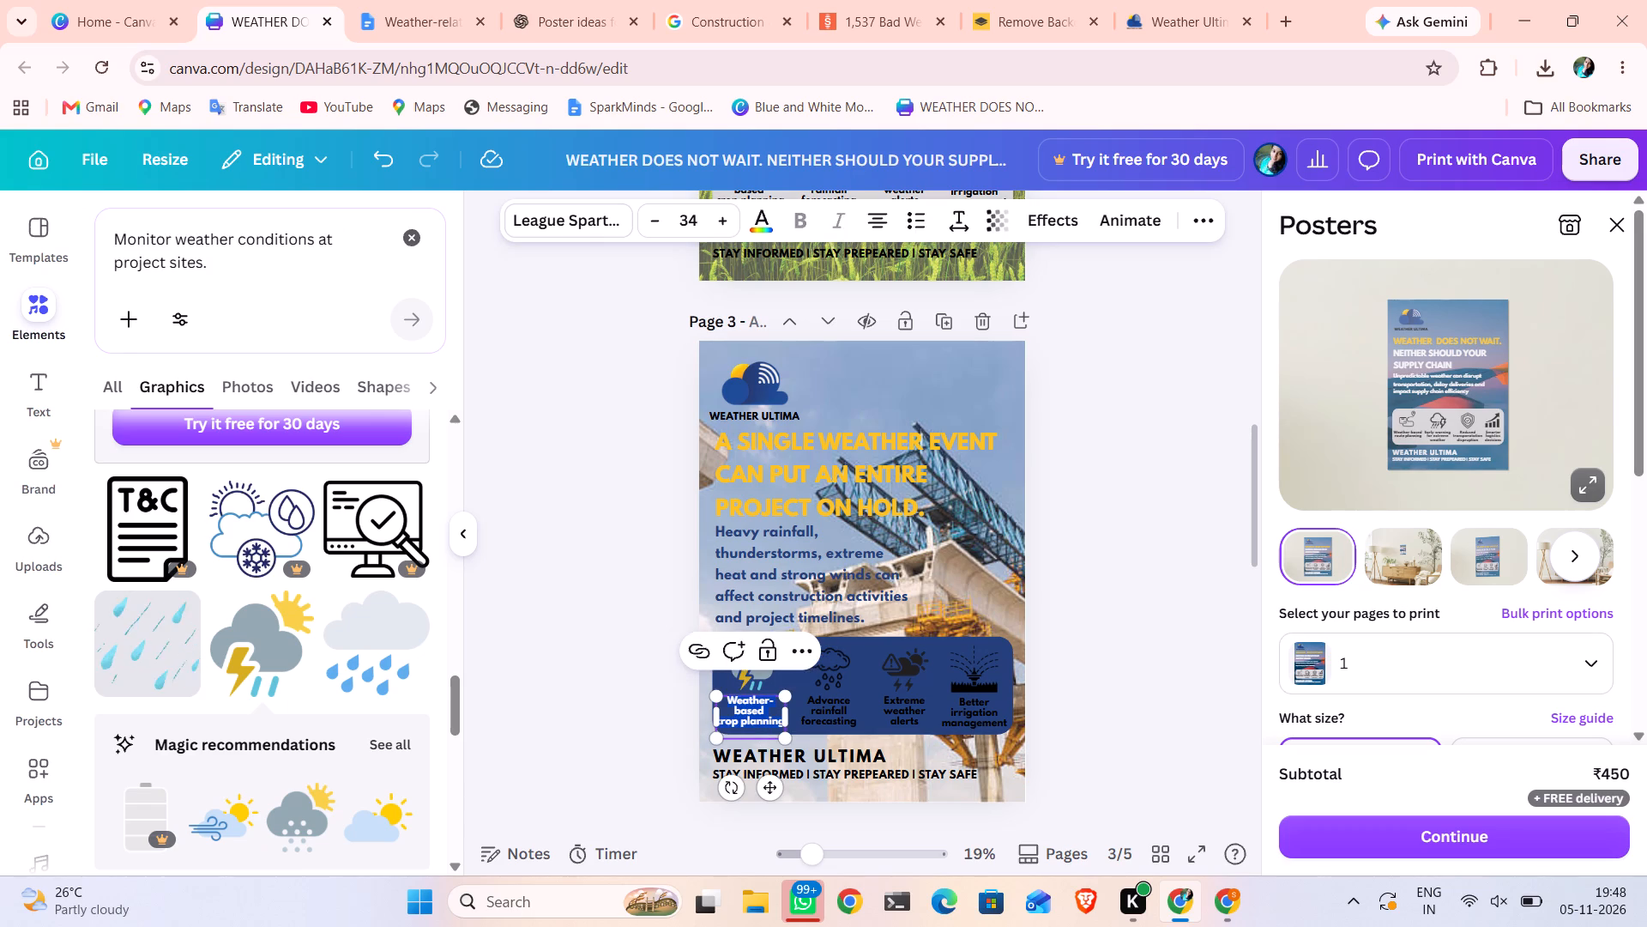
pyautogui.hotkey('ctrl', 'v')
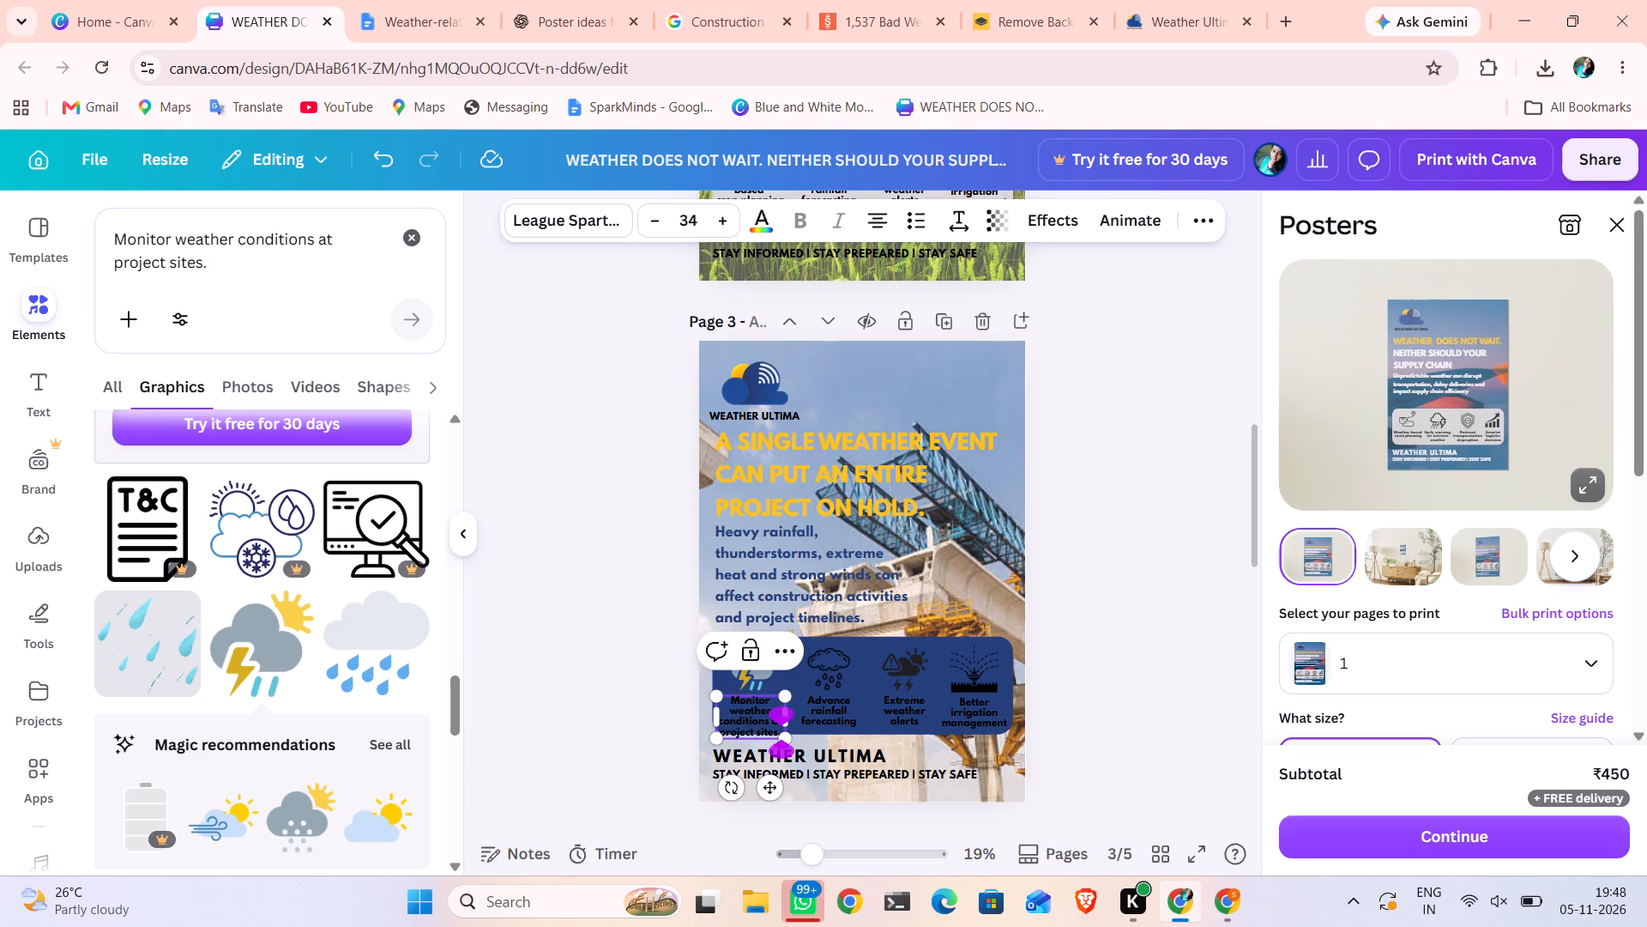
# Colour the "Monitor weather conditions at project sites." caption white.
pyautogui.hotkey('ctrl', 'a')
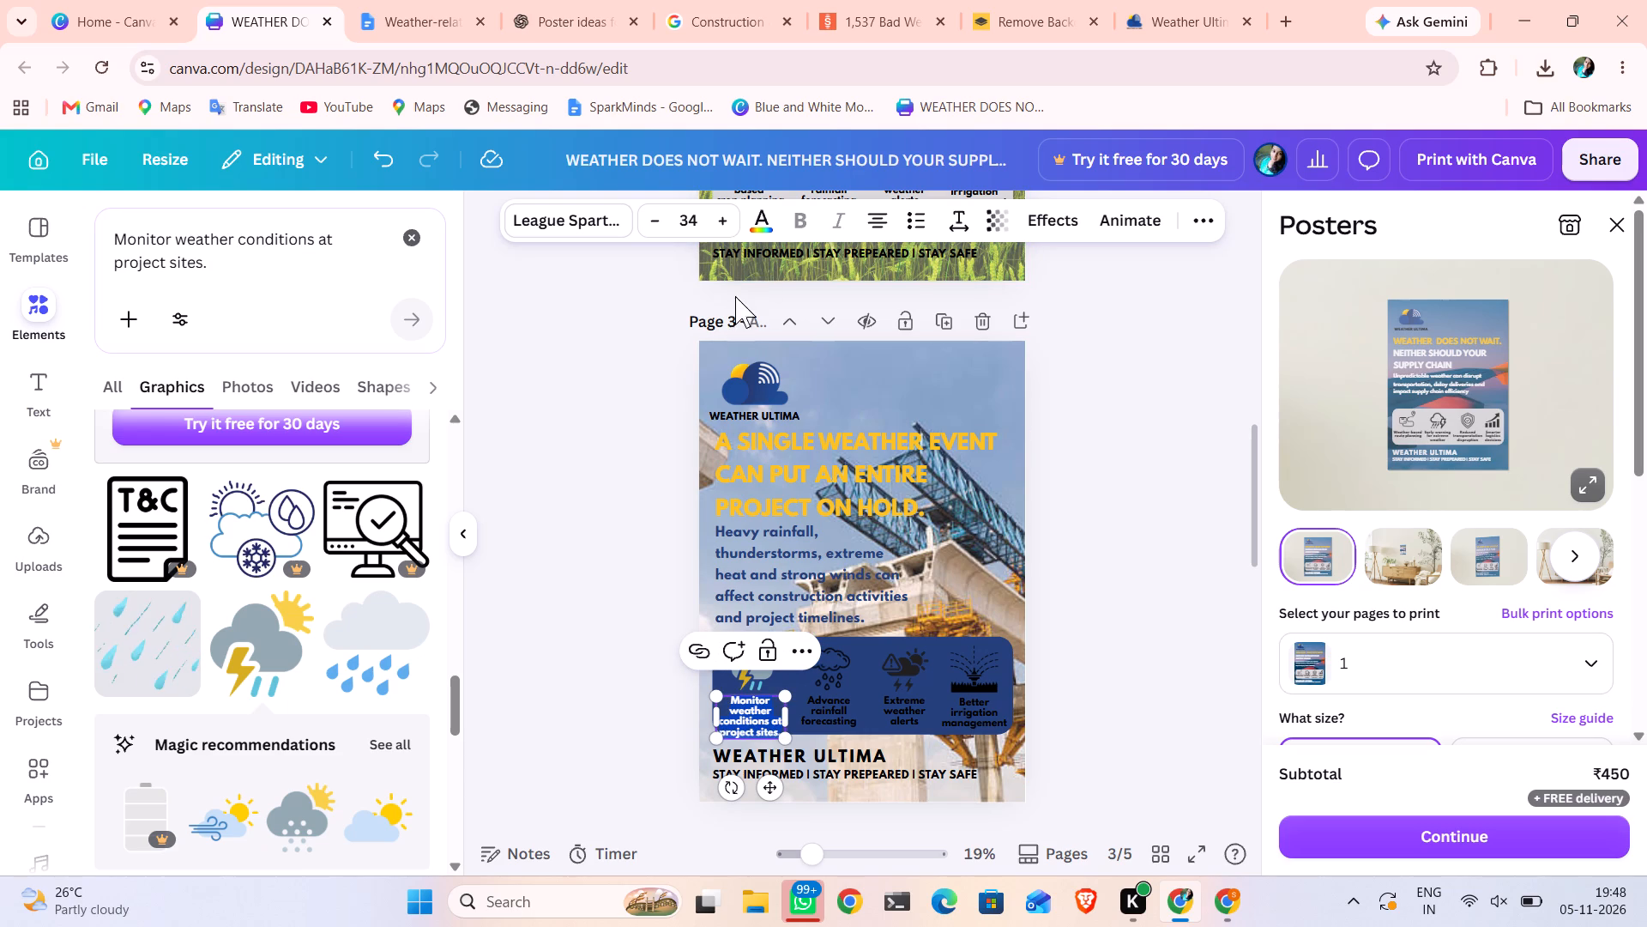
pyautogui.click(763, 221)
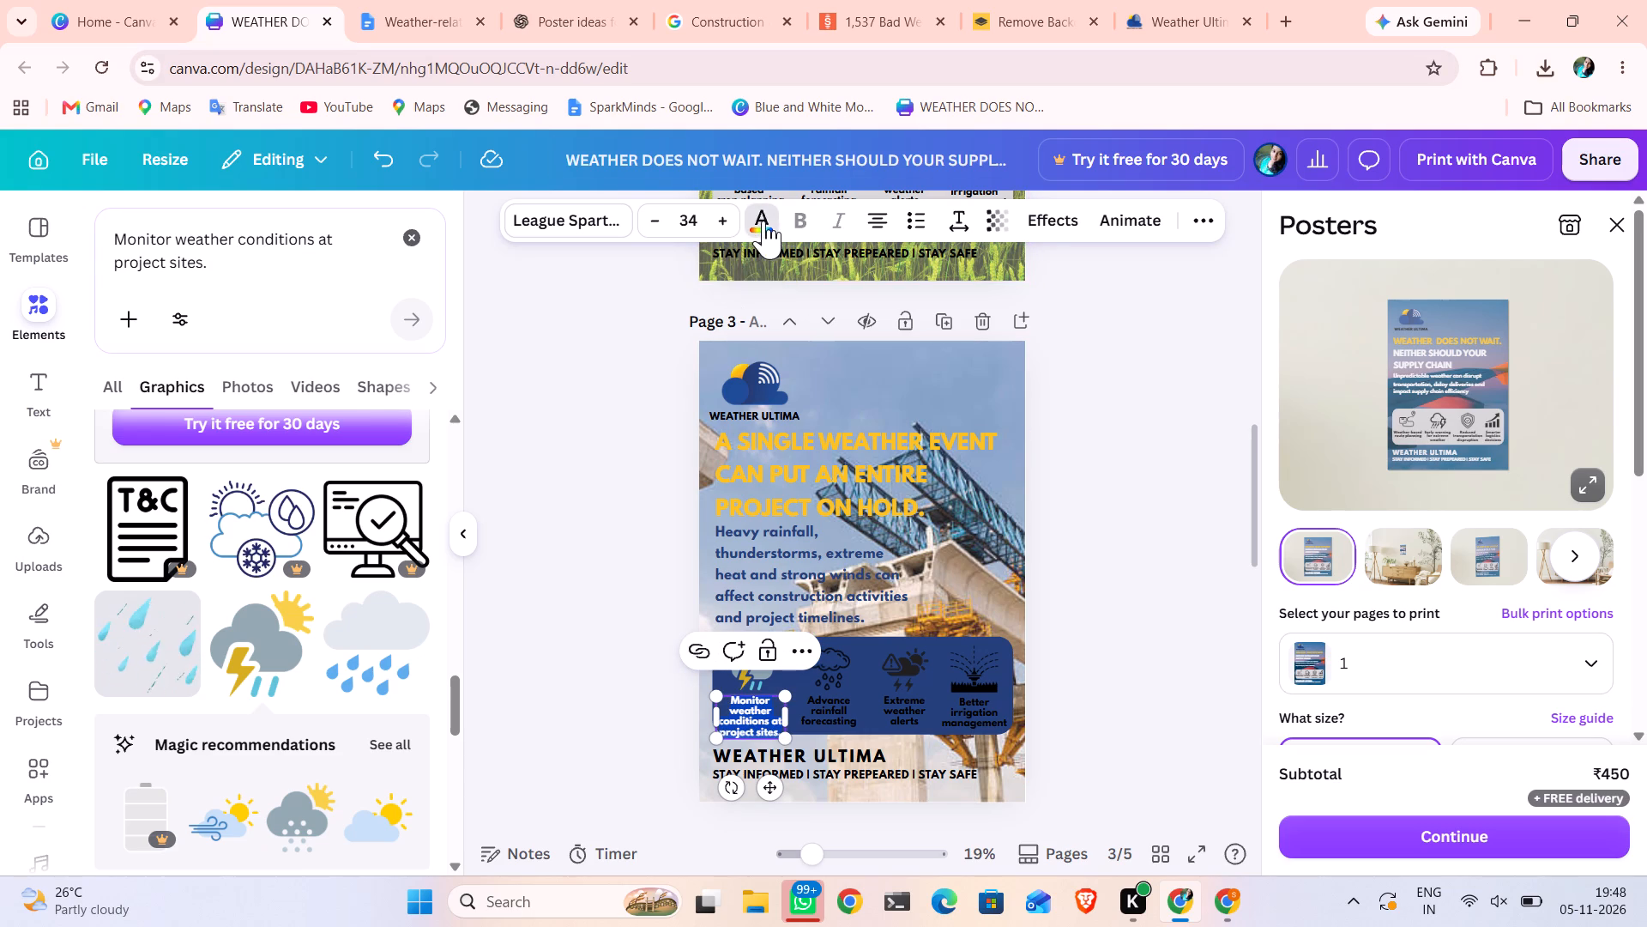
pyautogui.click(317, 373)
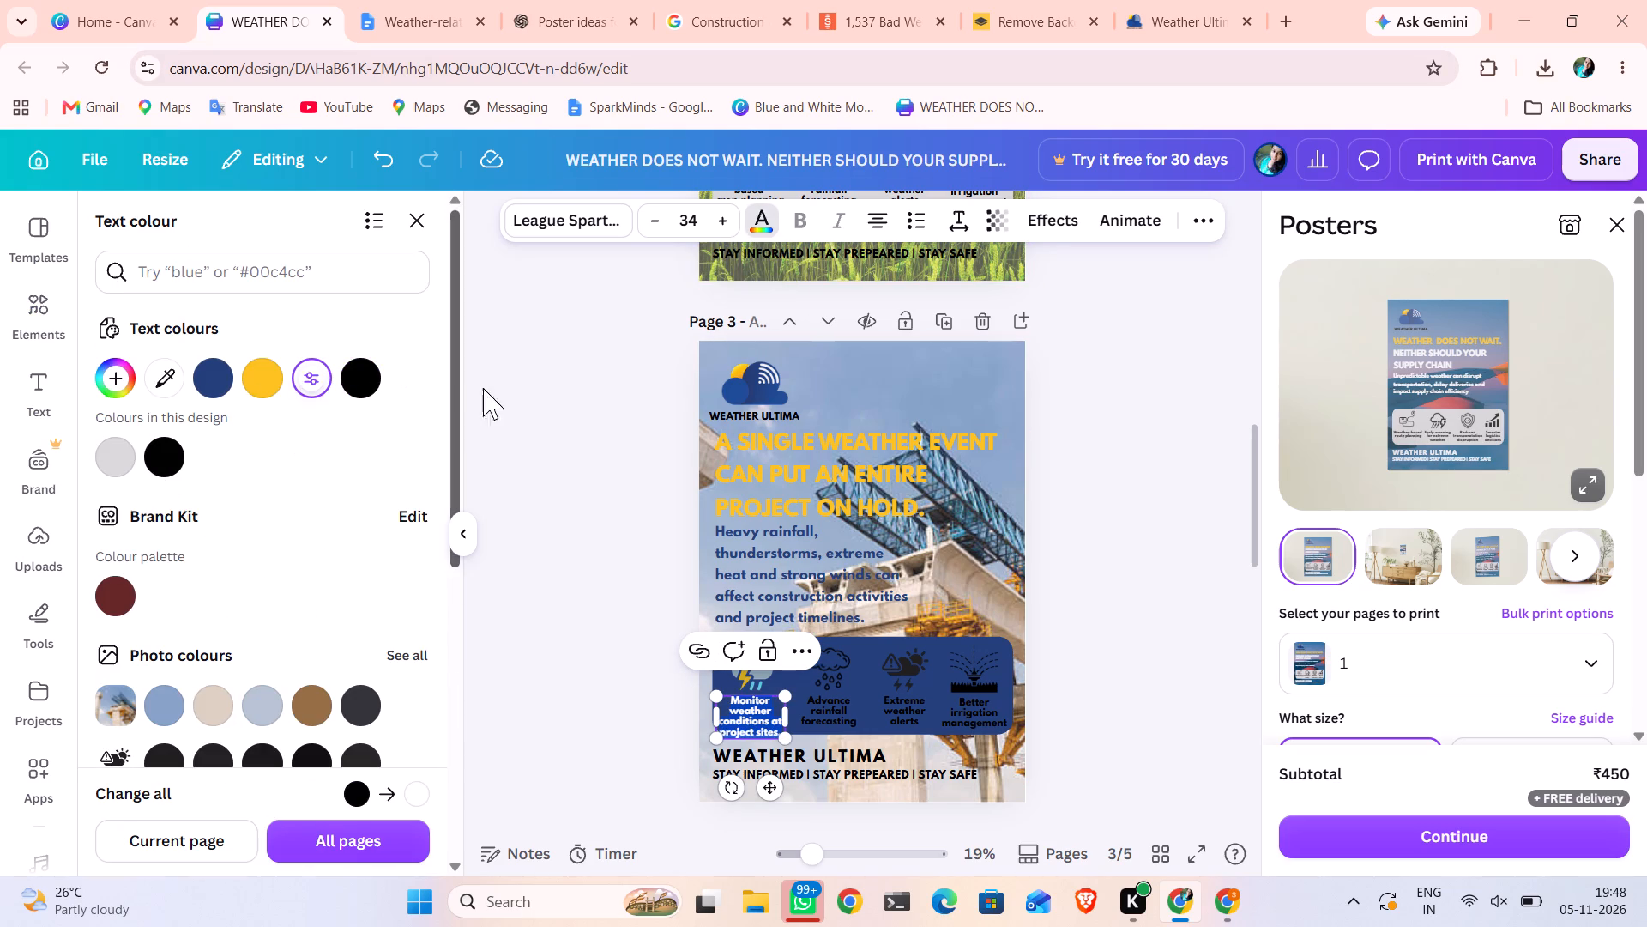
pyautogui.click(588, 428)
pyautogui.doubleClick(588, 428)
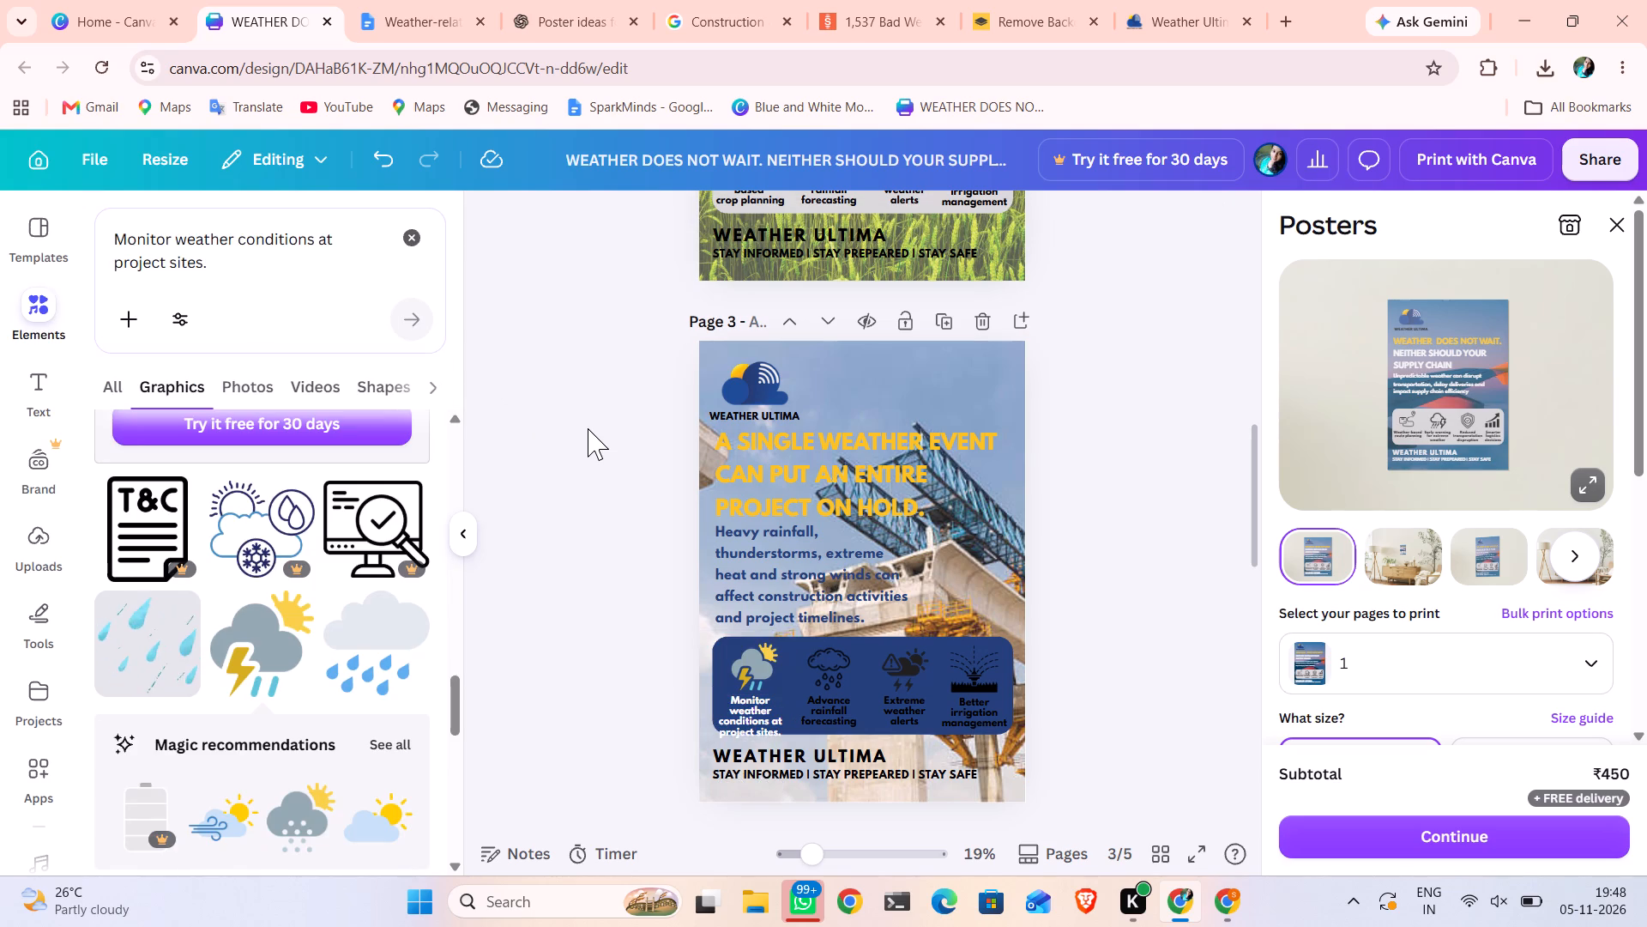
# Widen the "Monitor weather conditions at project sites." caption box so its text wraps onto three lines.
pyautogui.click(760, 720)
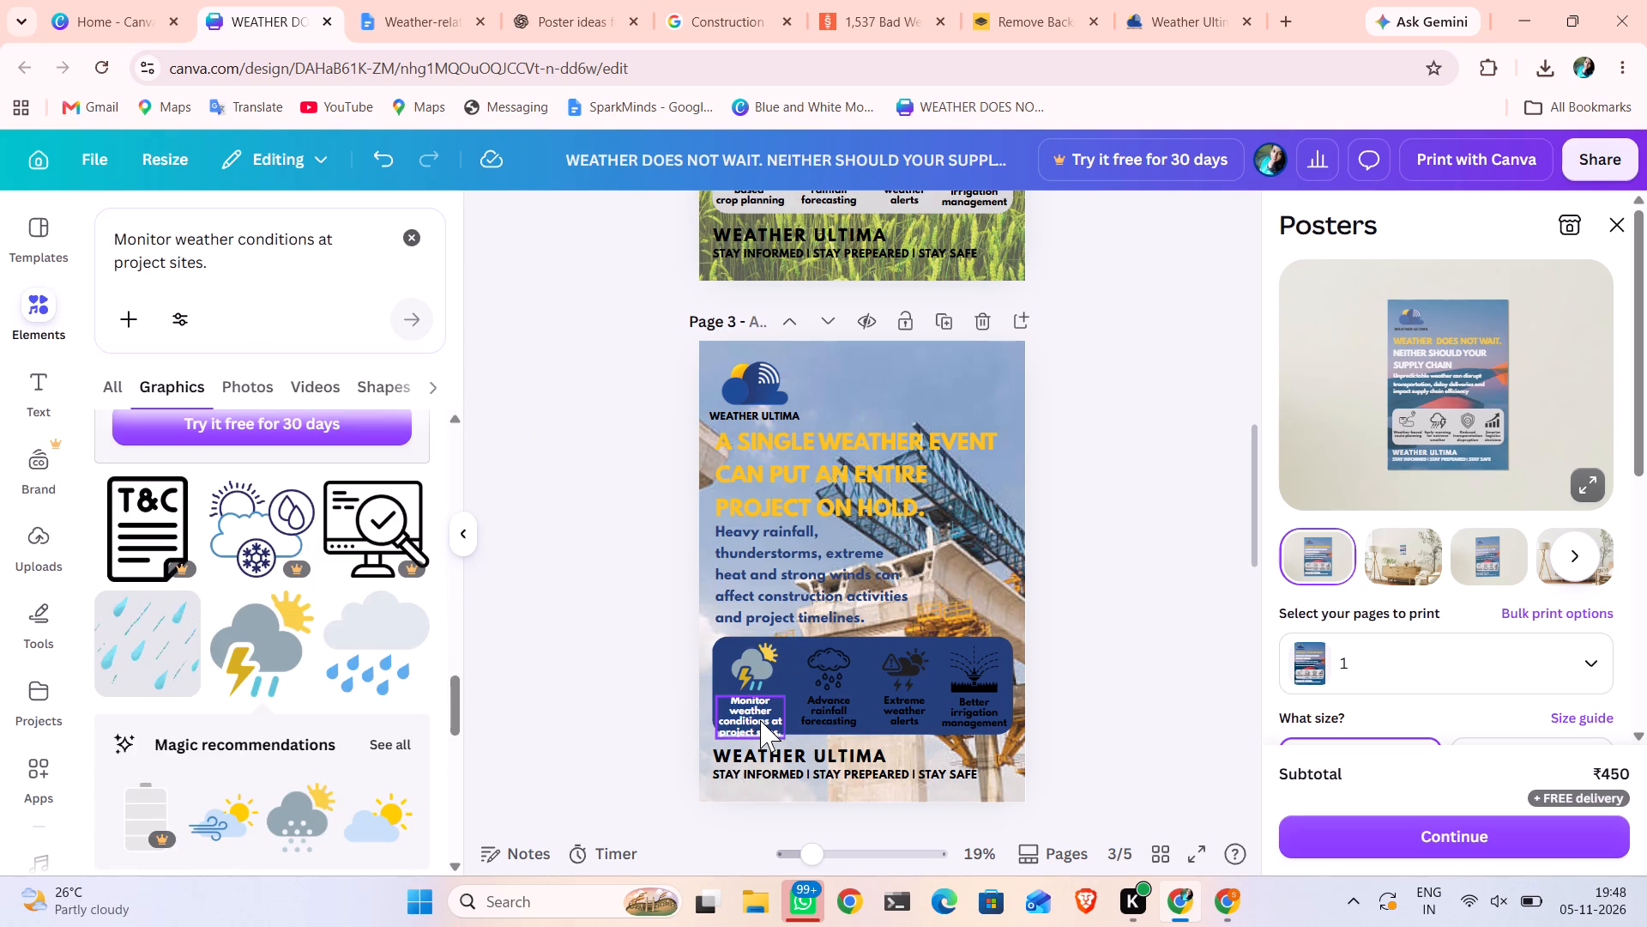
pyautogui.moveTo(789, 716); pyautogui.dragTo(791, 715)
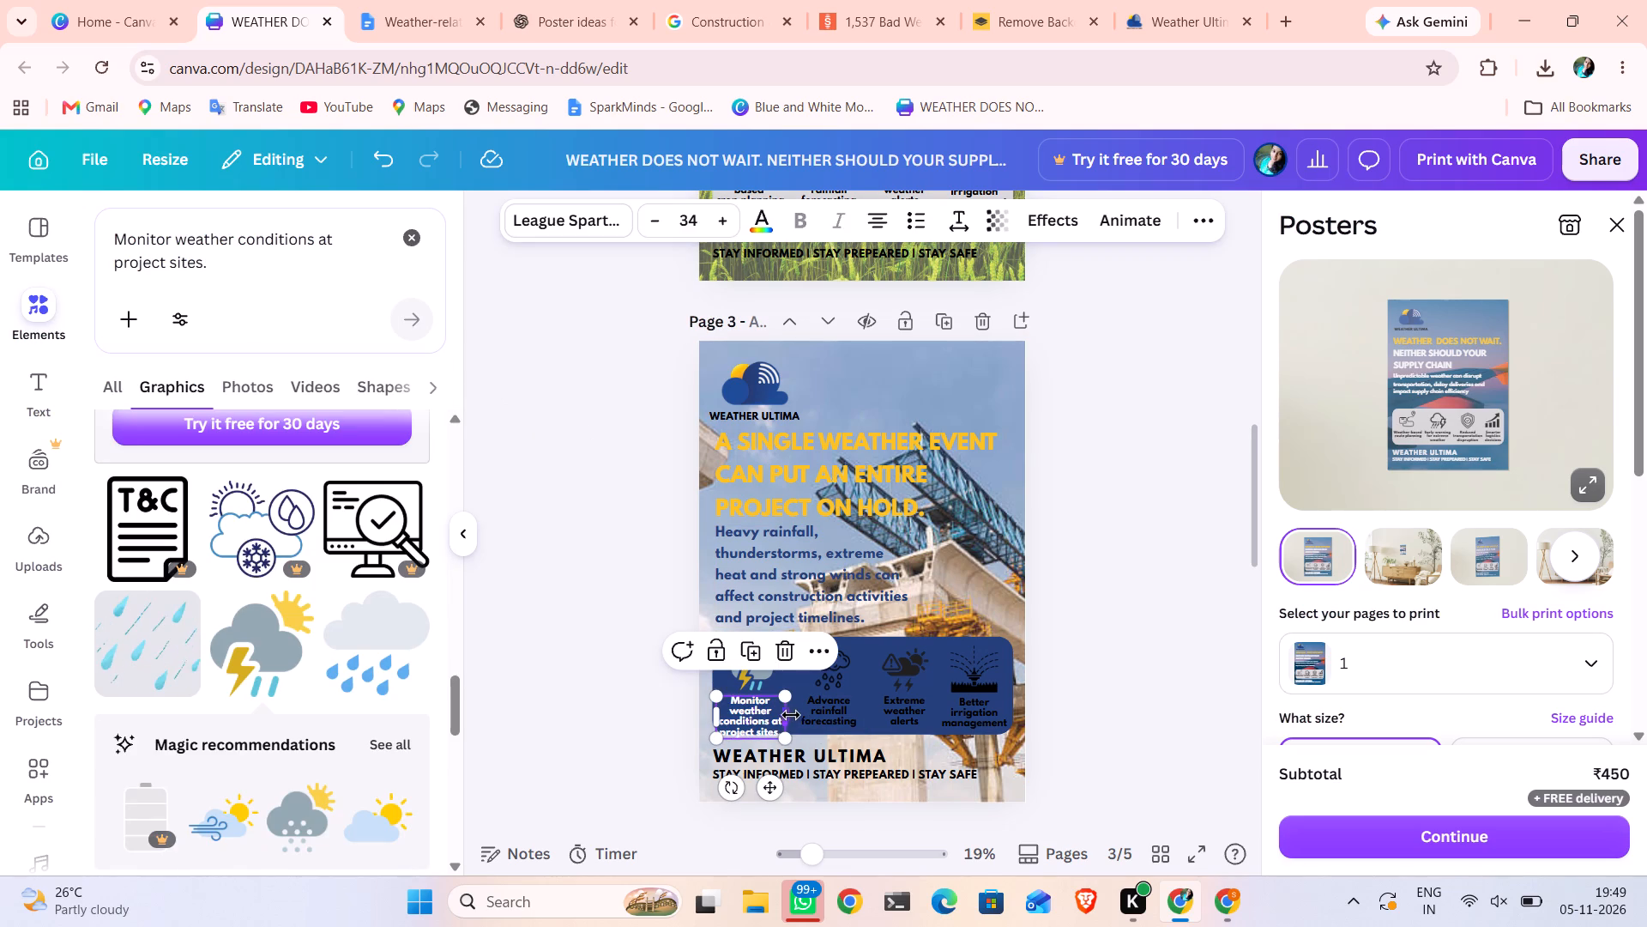
pyautogui.moveTo(791, 715); pyautogui.dragTo(799, 714)
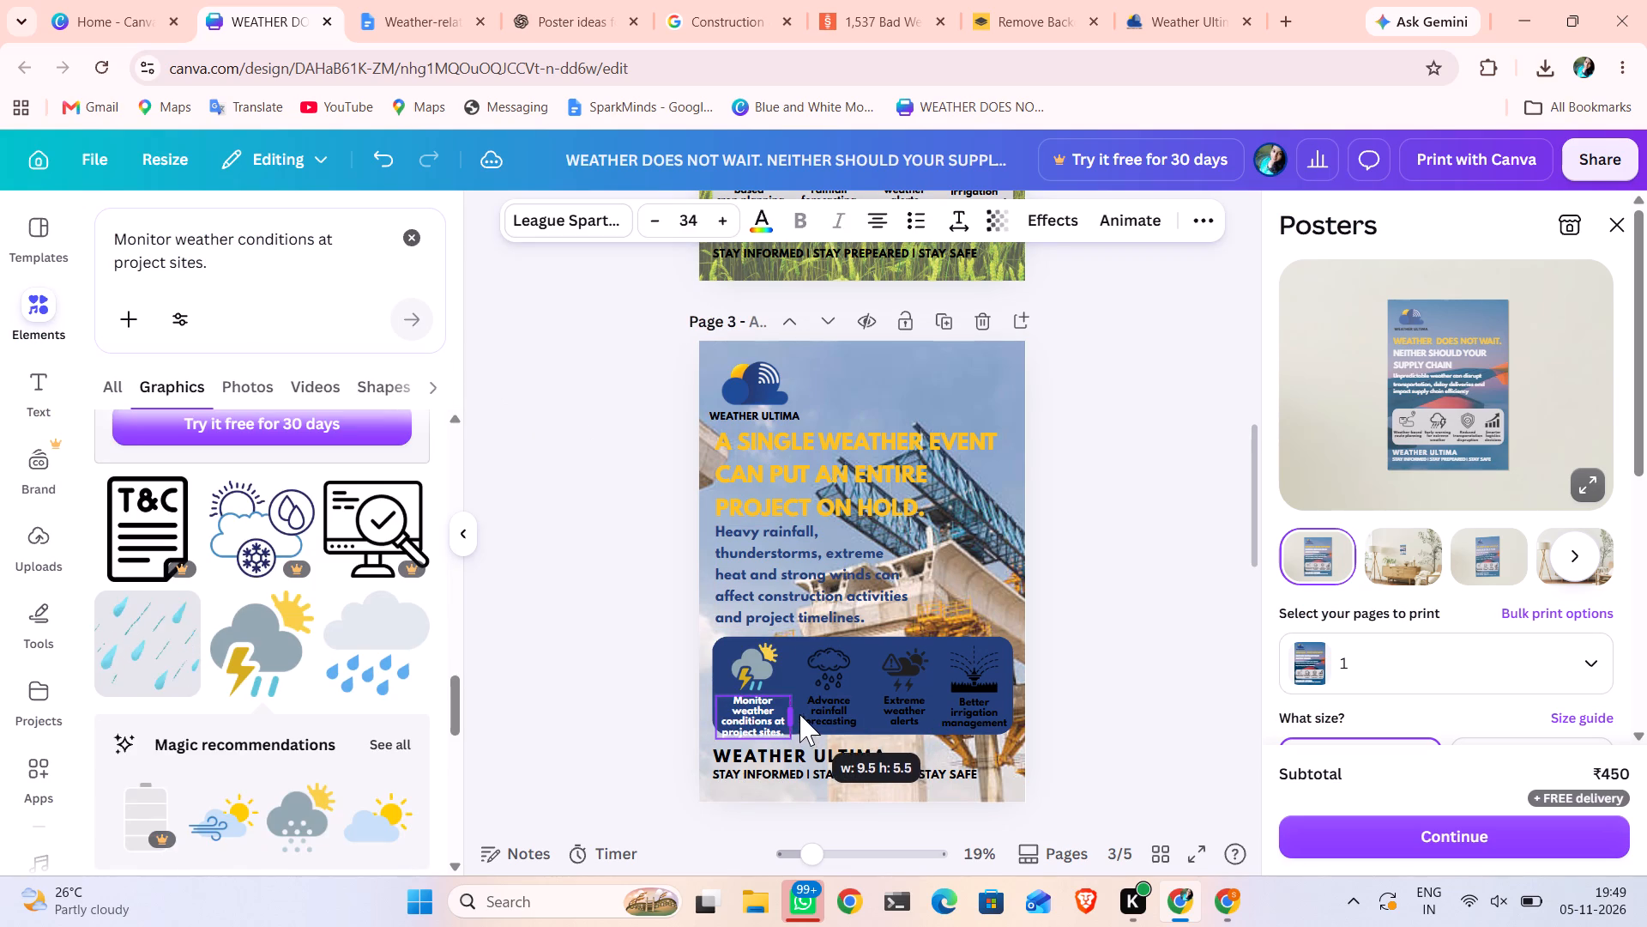
pyautogui.moveTo(799, 714); pyautogui.dragTo(804, 713)
pyautogui.click(645, 700)
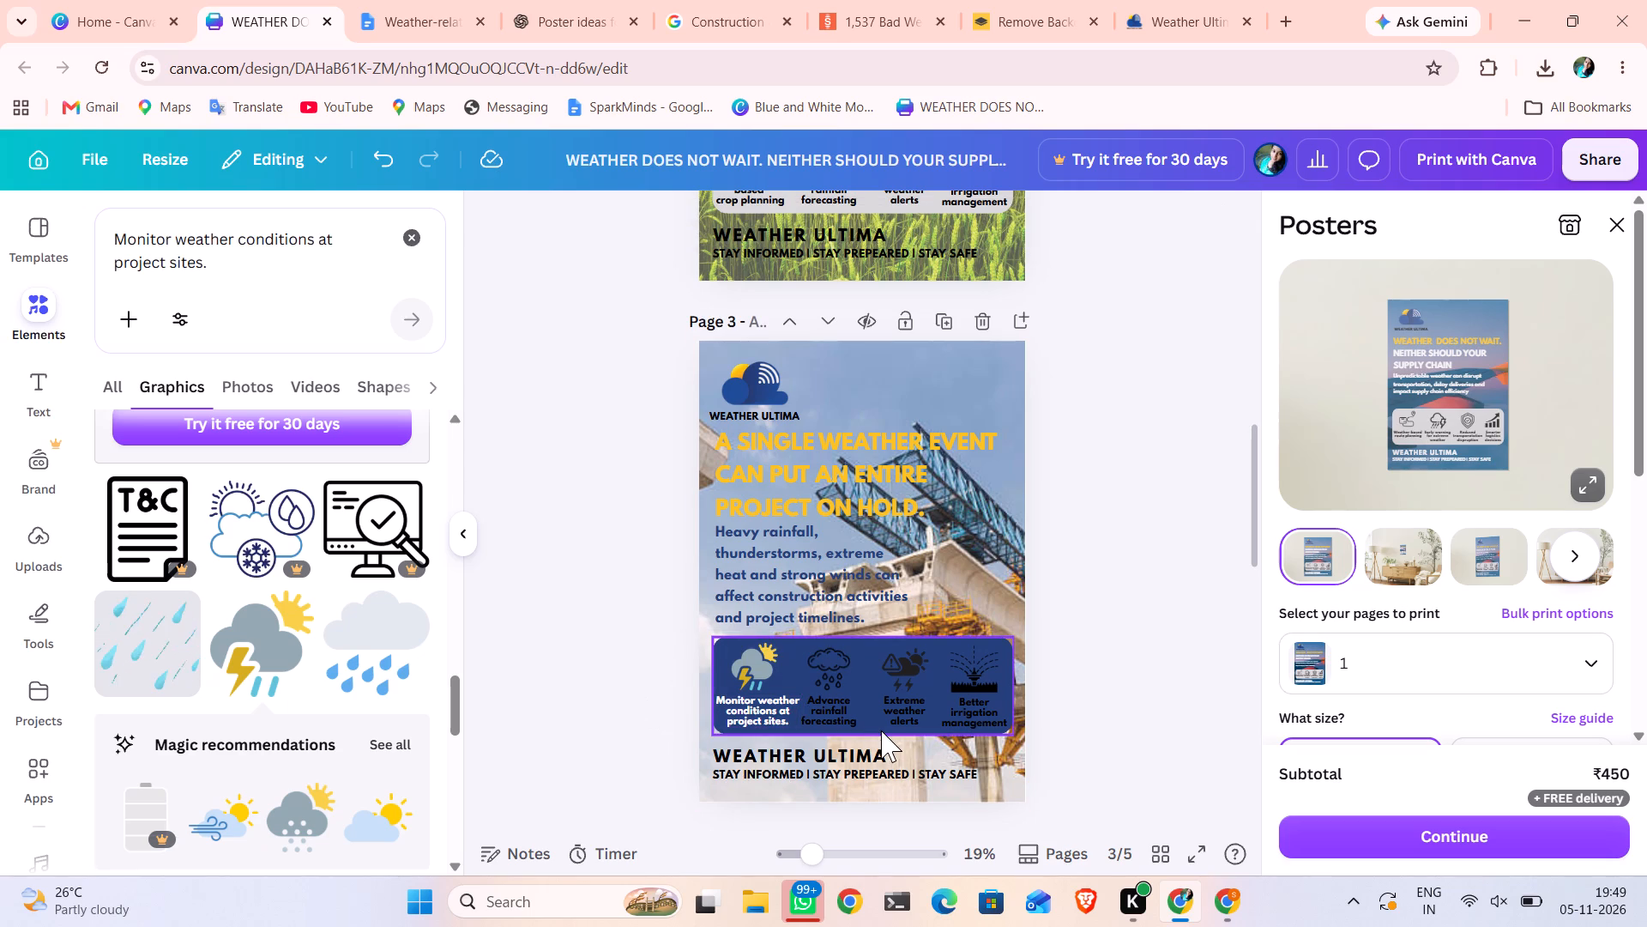
pyautogui.doubleClick(823, 710)
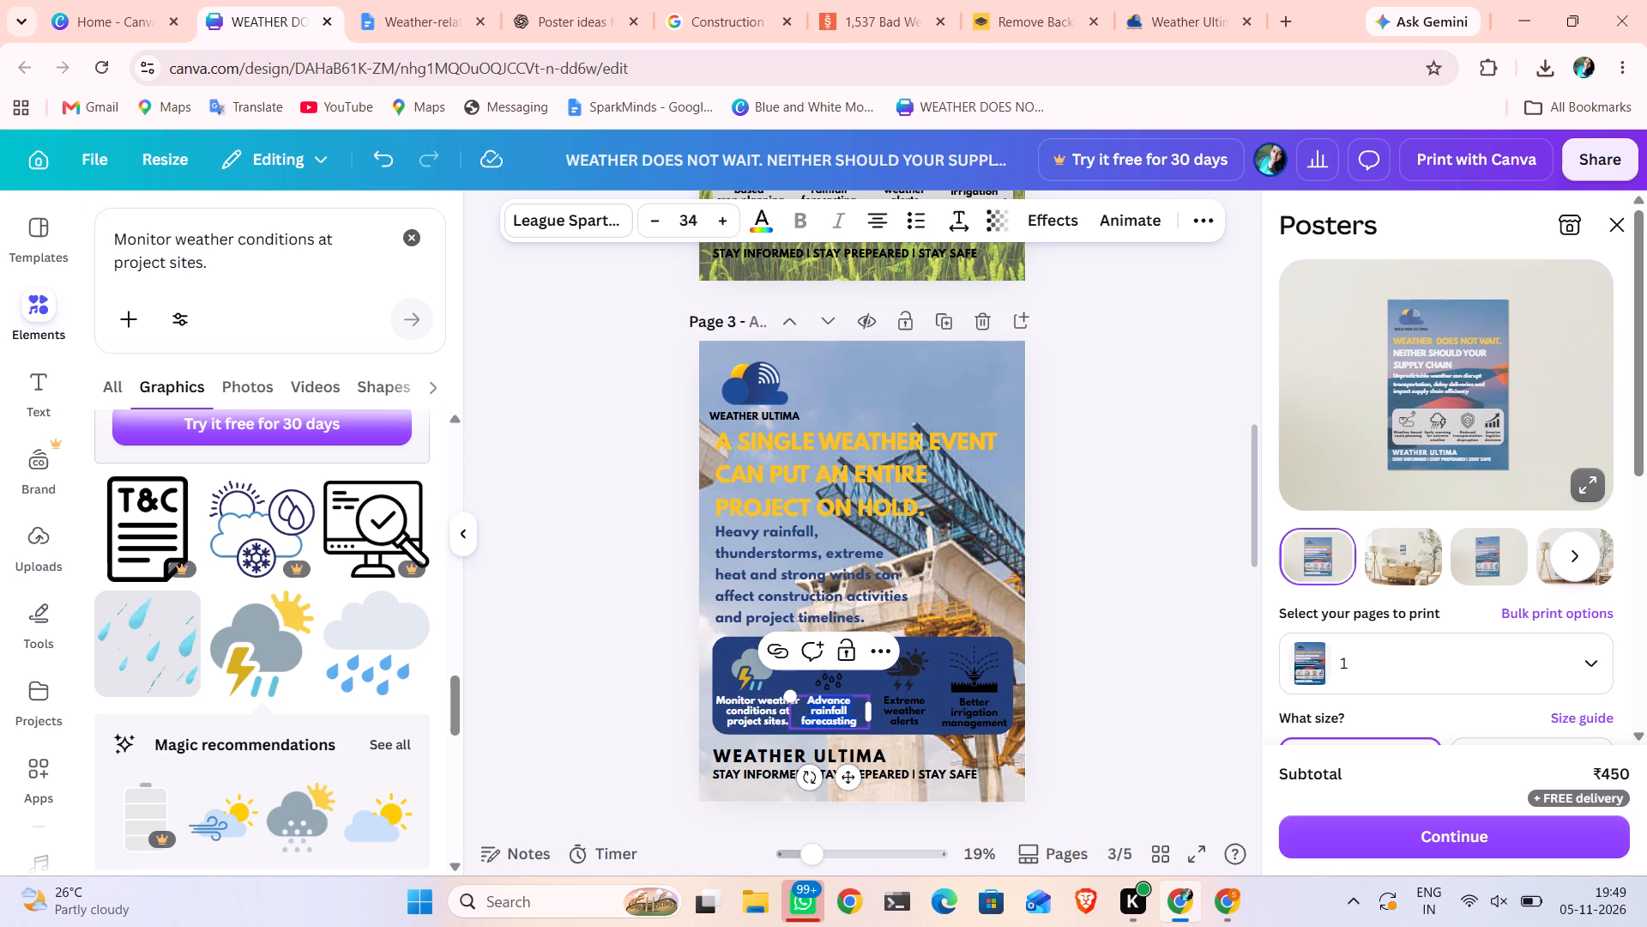
pyautogui.click(756, 227)
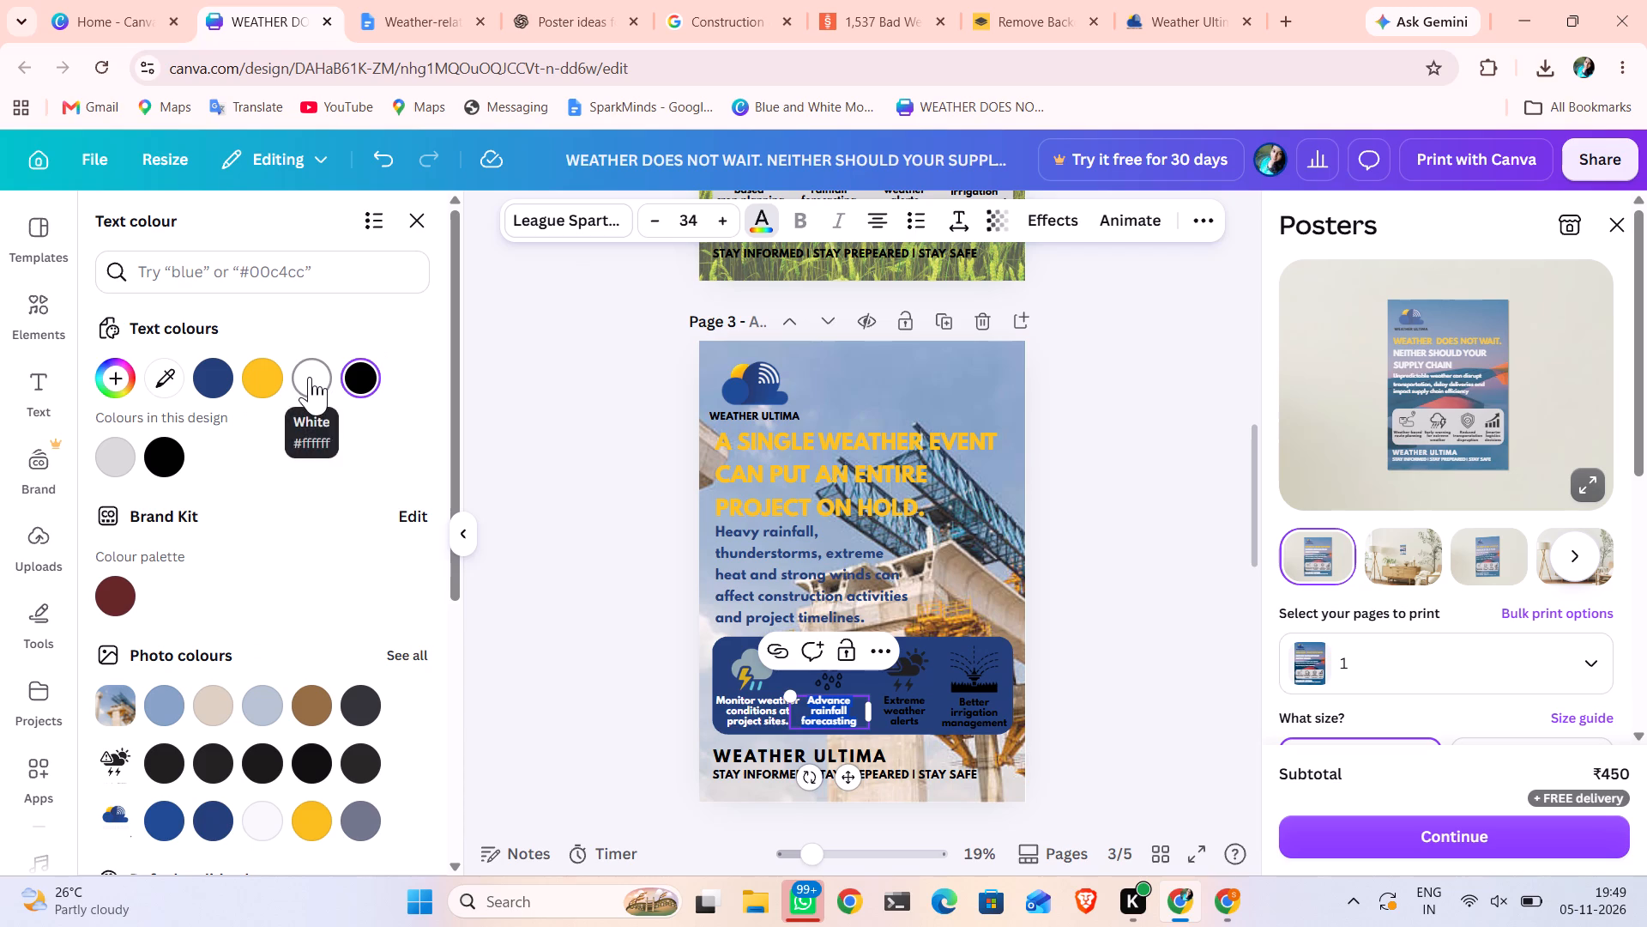
pyautogui.click(310, 377)
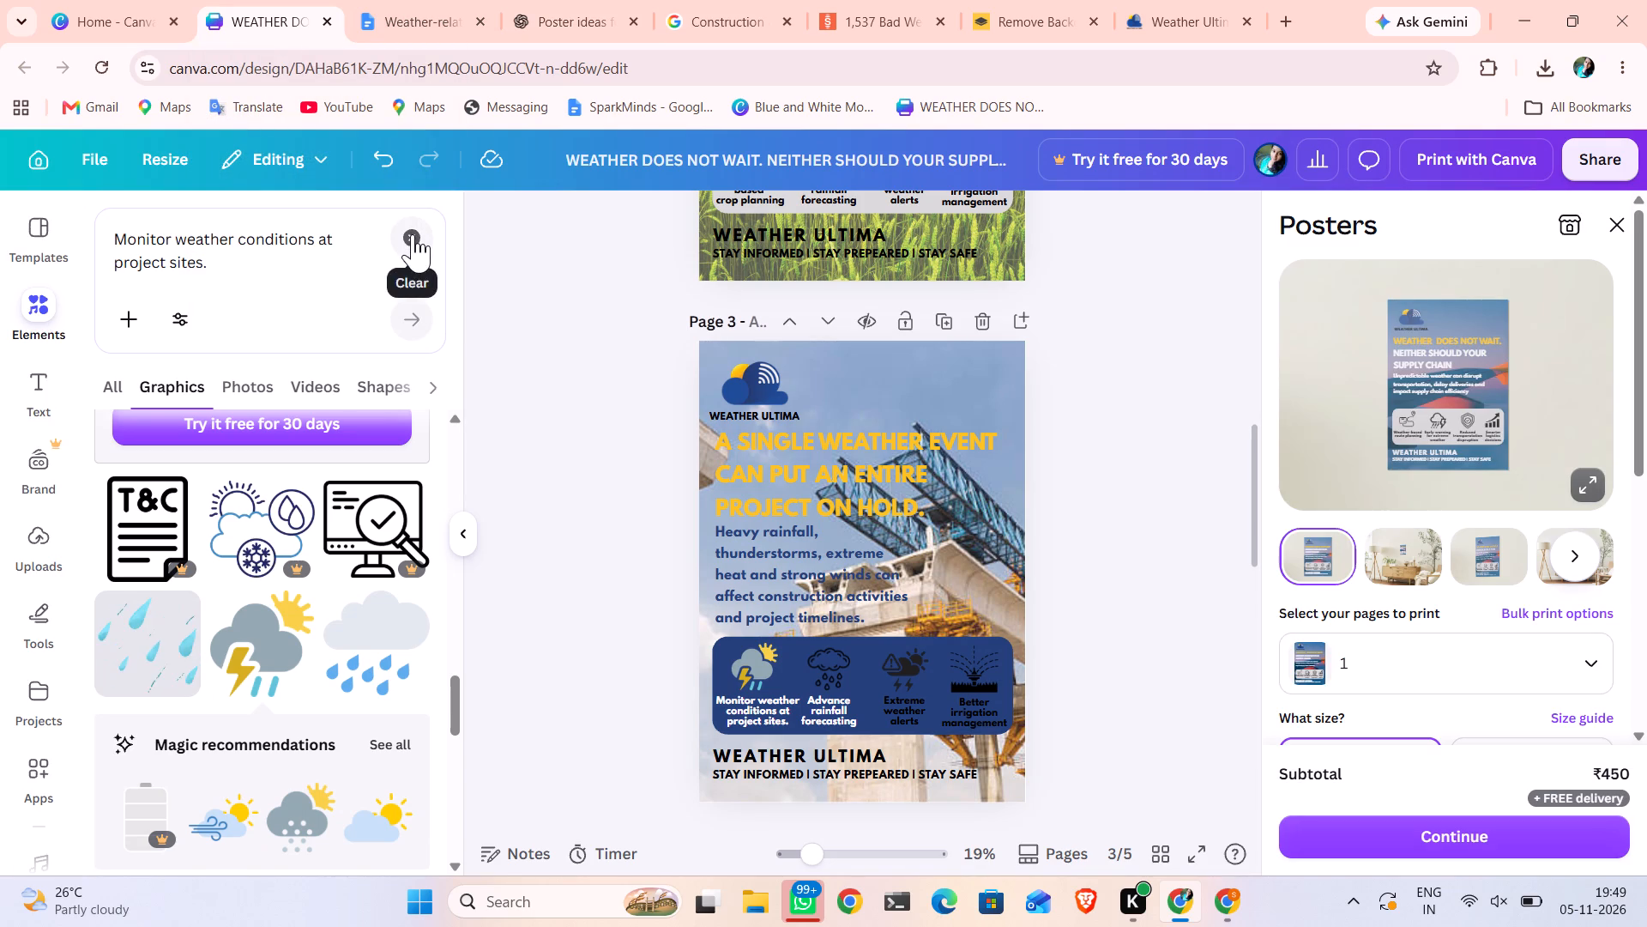
pyautogui.hotkey('ctrl', 'v')
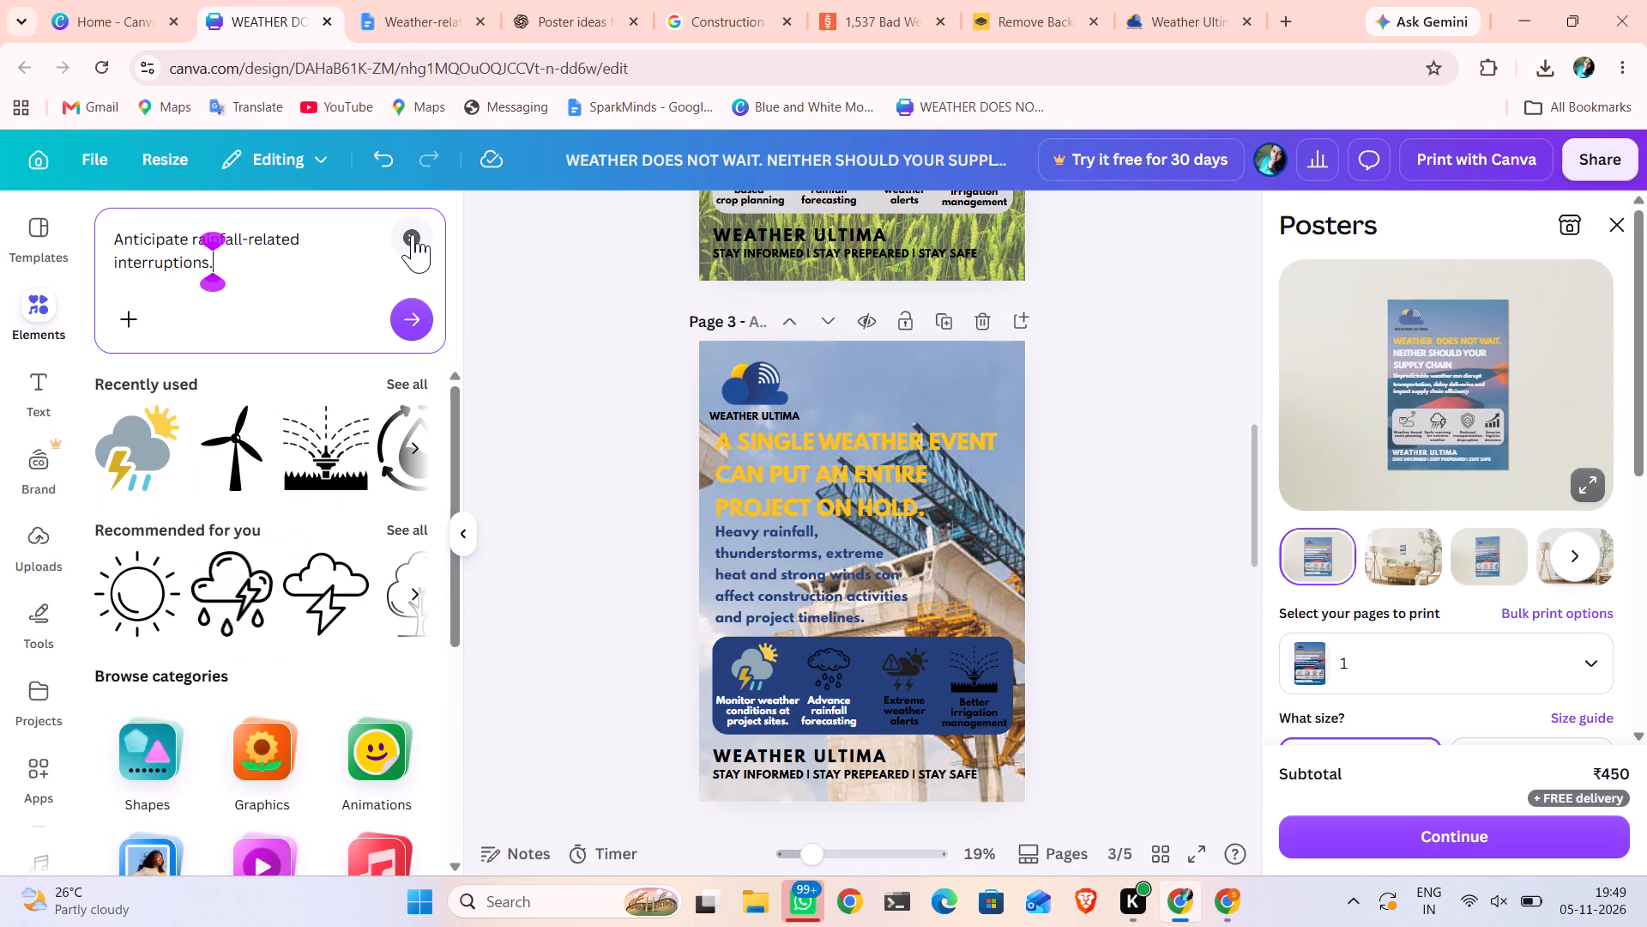
pyautogui.click(414, 320)
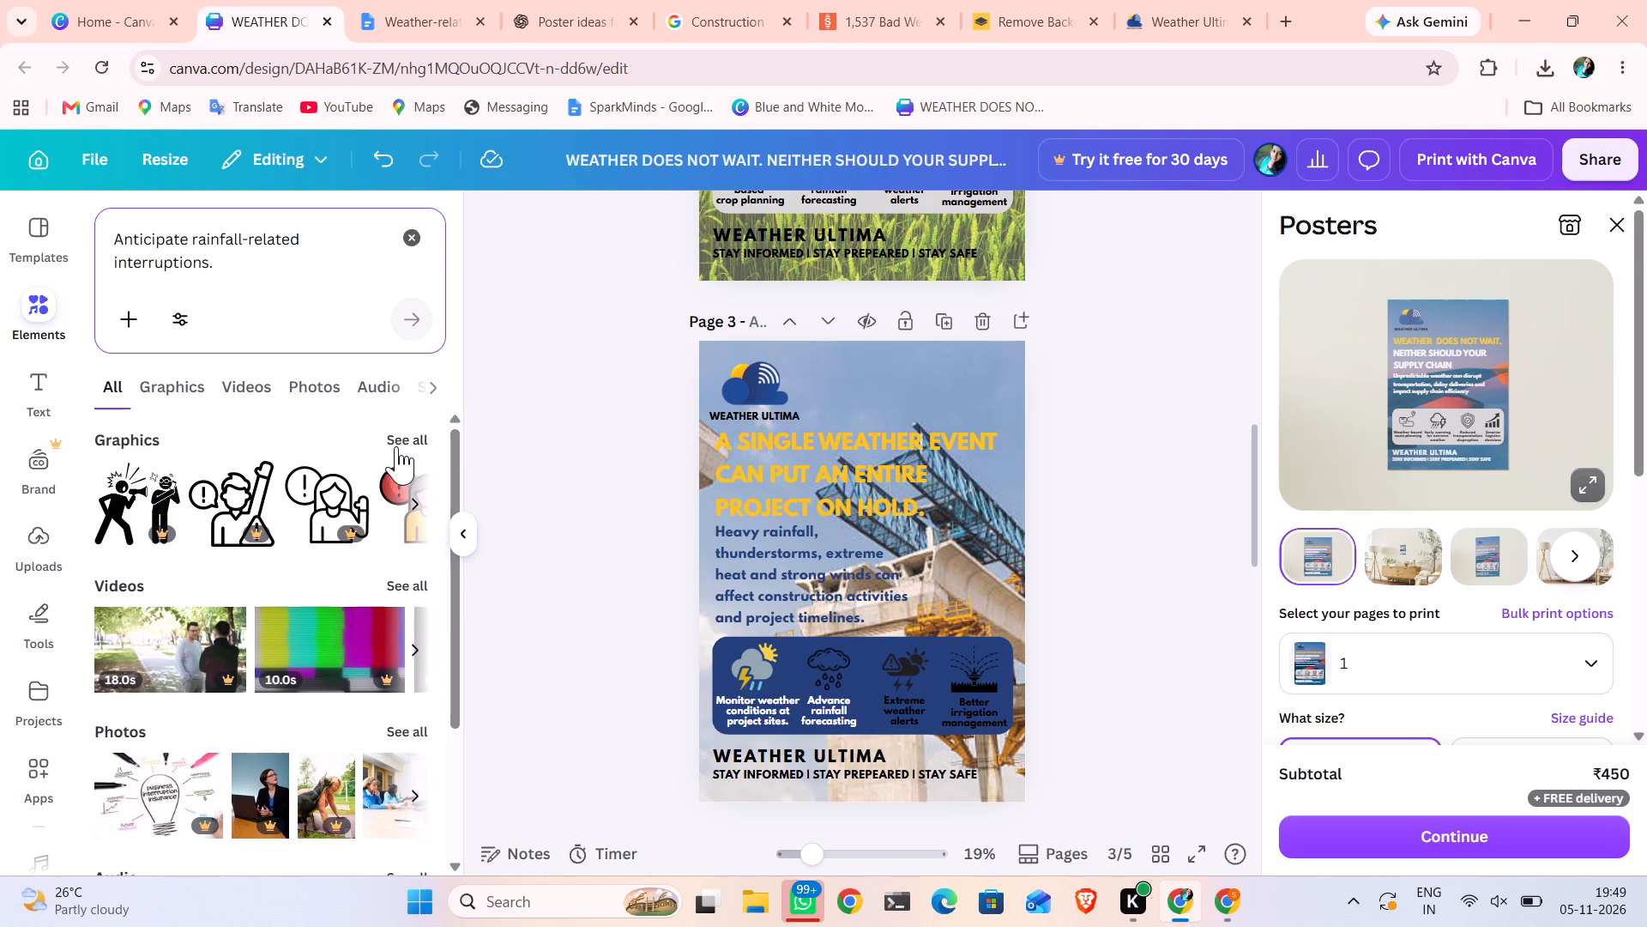
pyautogui.click(401, 441)
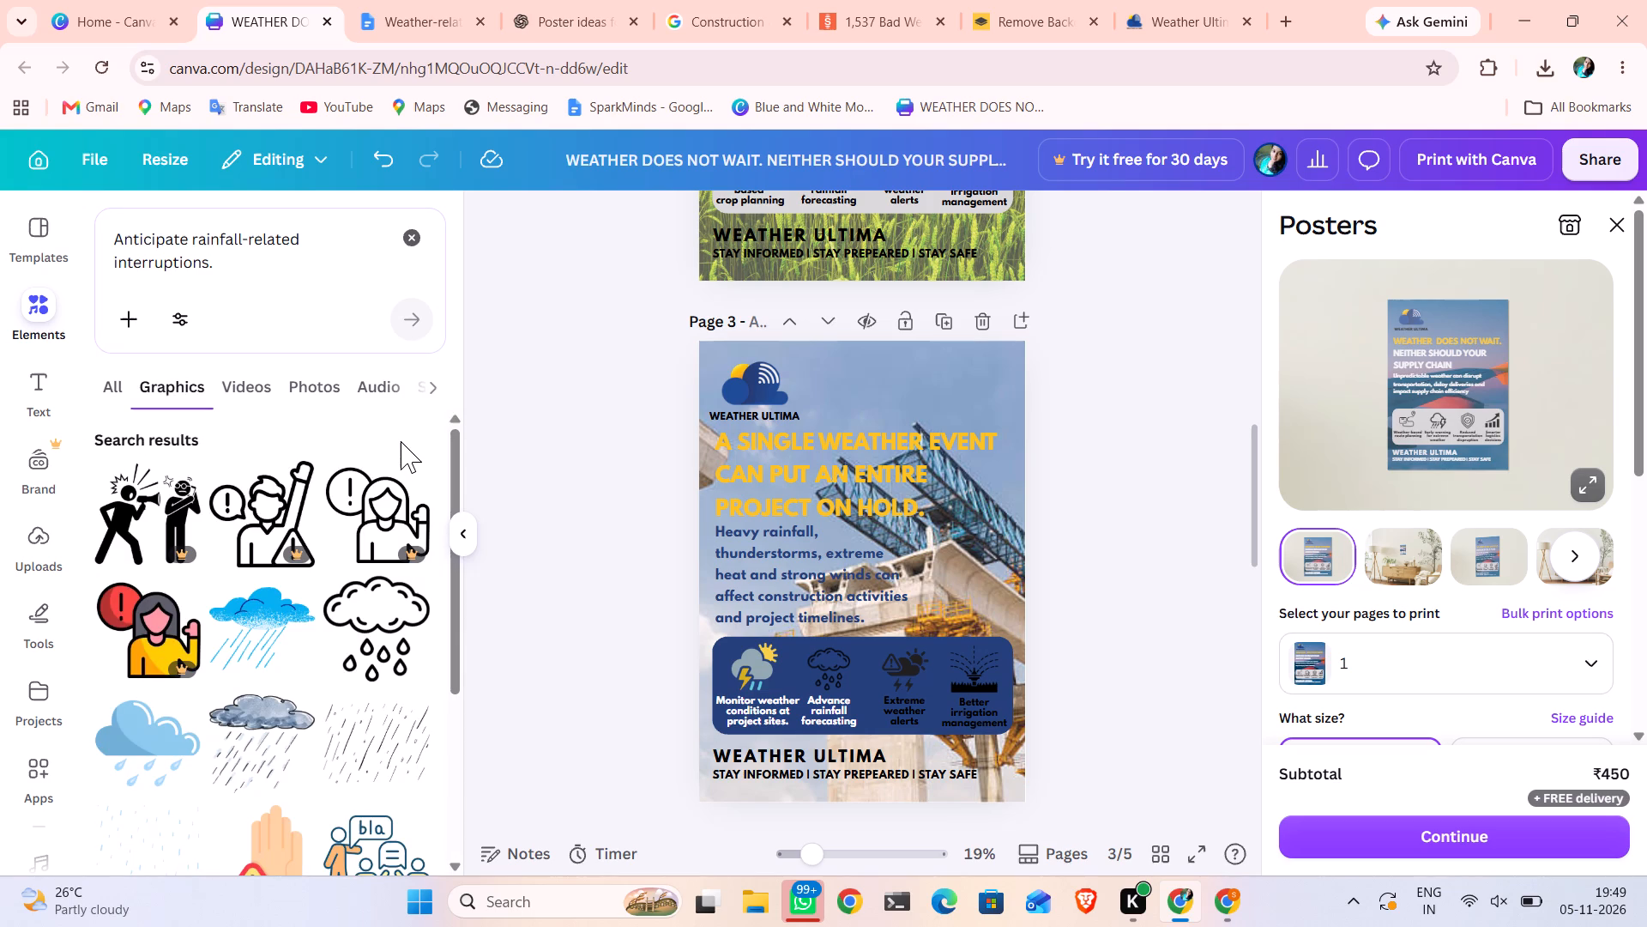
pyautogui.scroll(-2, 299, 616)
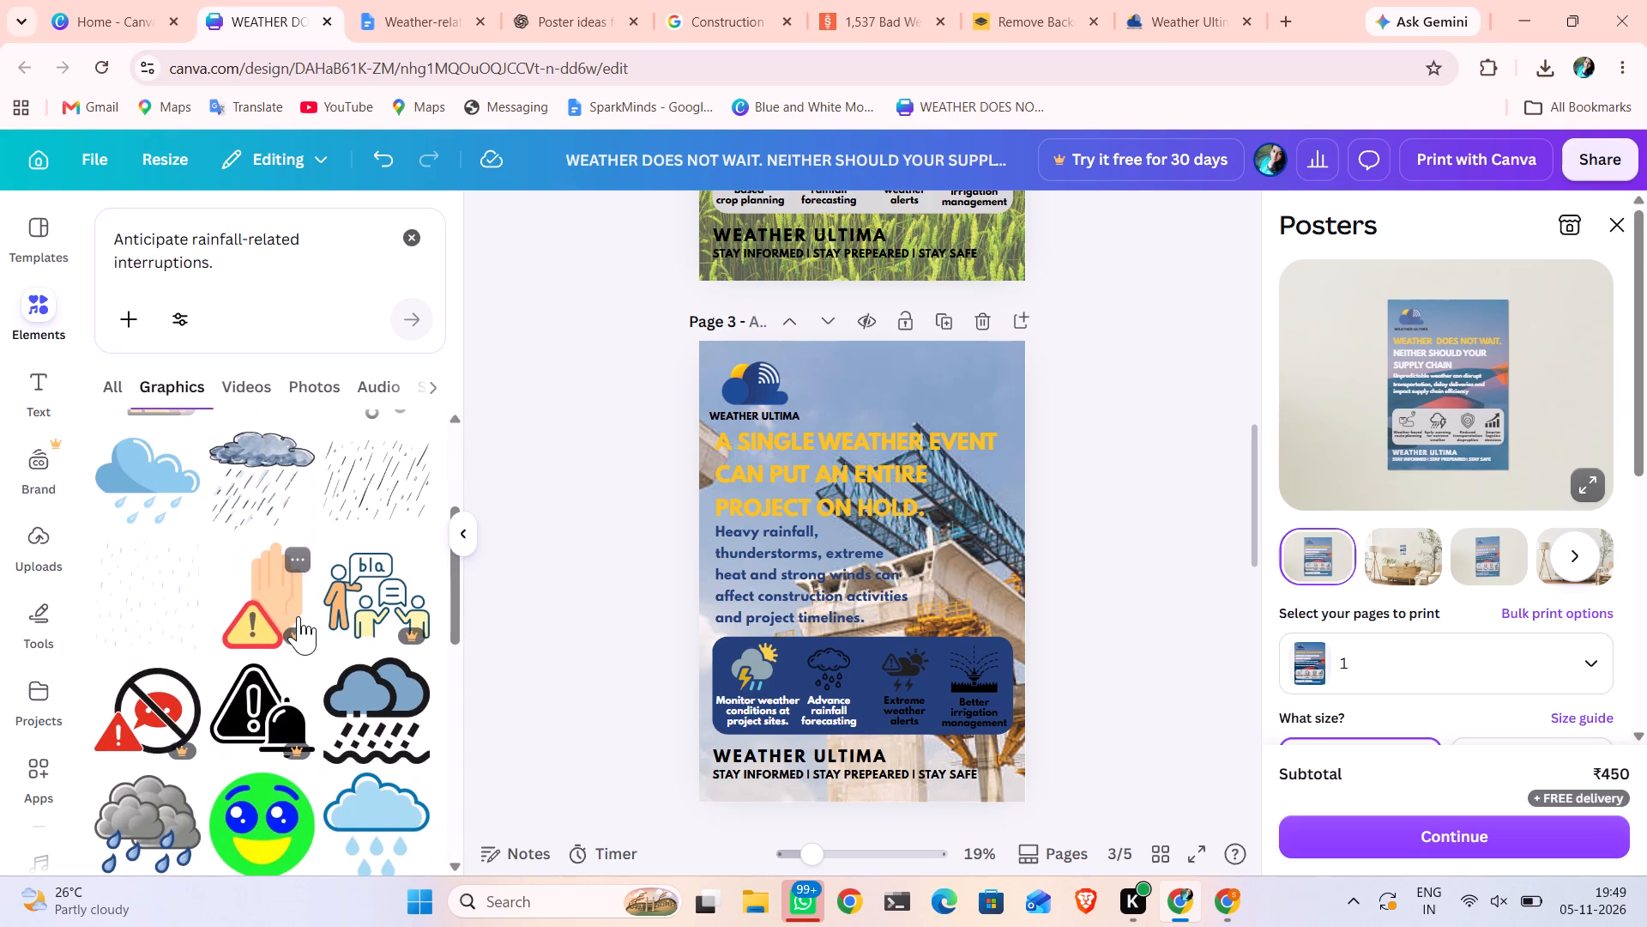
pyautogui.scroll(-2, 299, 616)
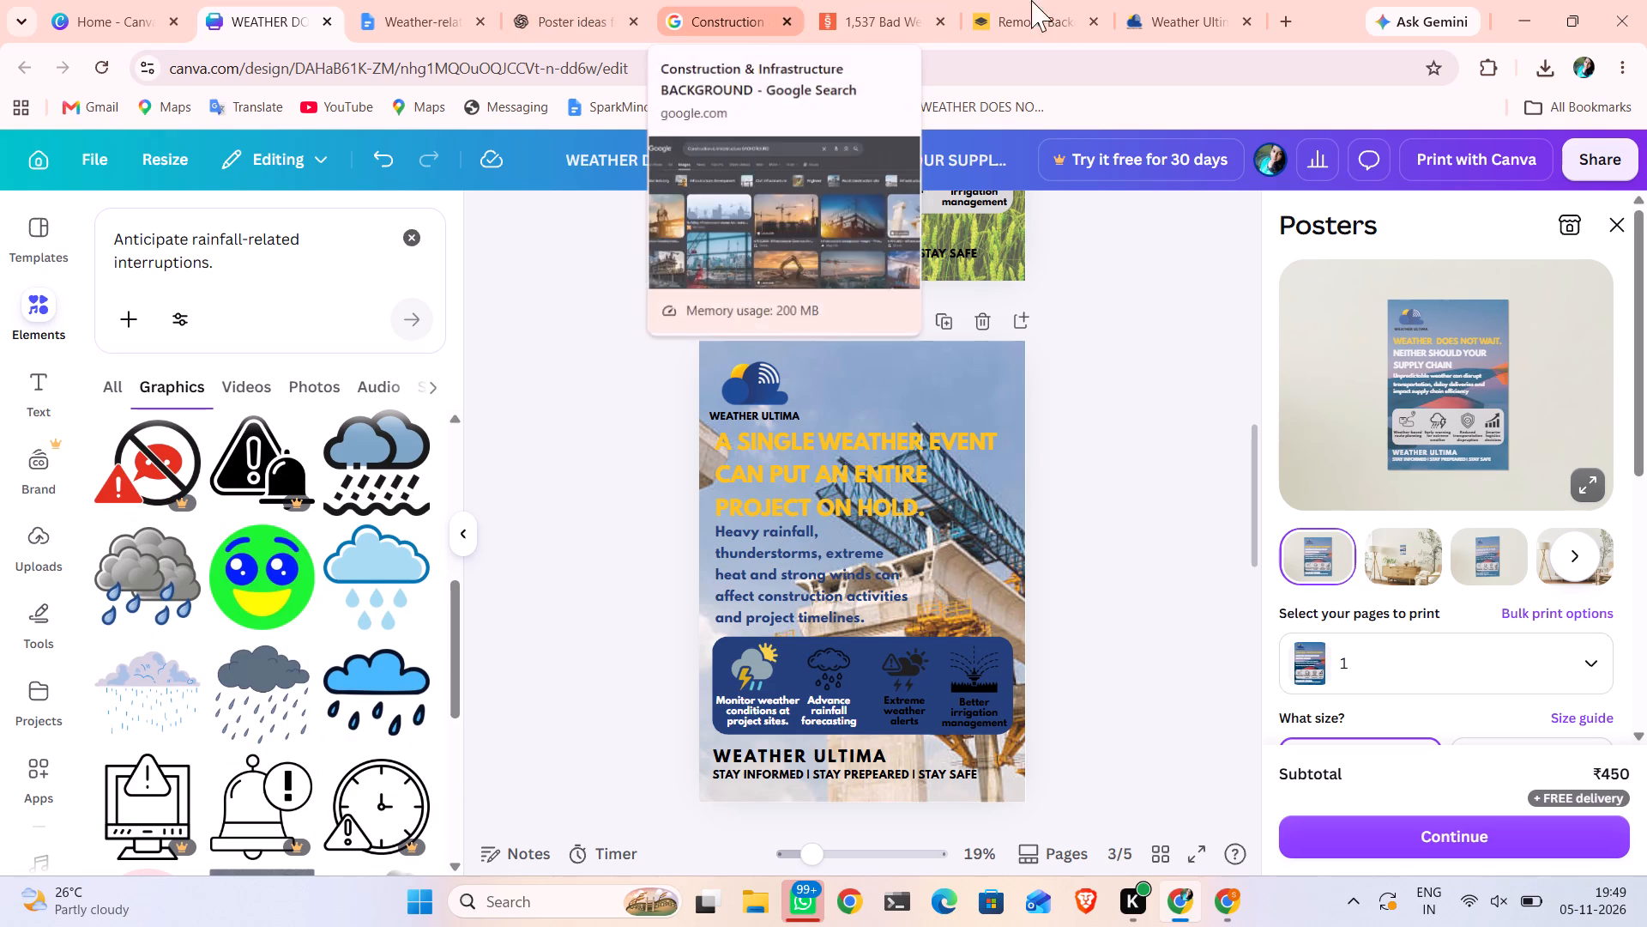
# Switch to Google Images and search for "Anticipate rainfall-related interruptions COLOURED ELEMENT".
pyautogui.click(771, 25)
pyautogui.click(989, 191)
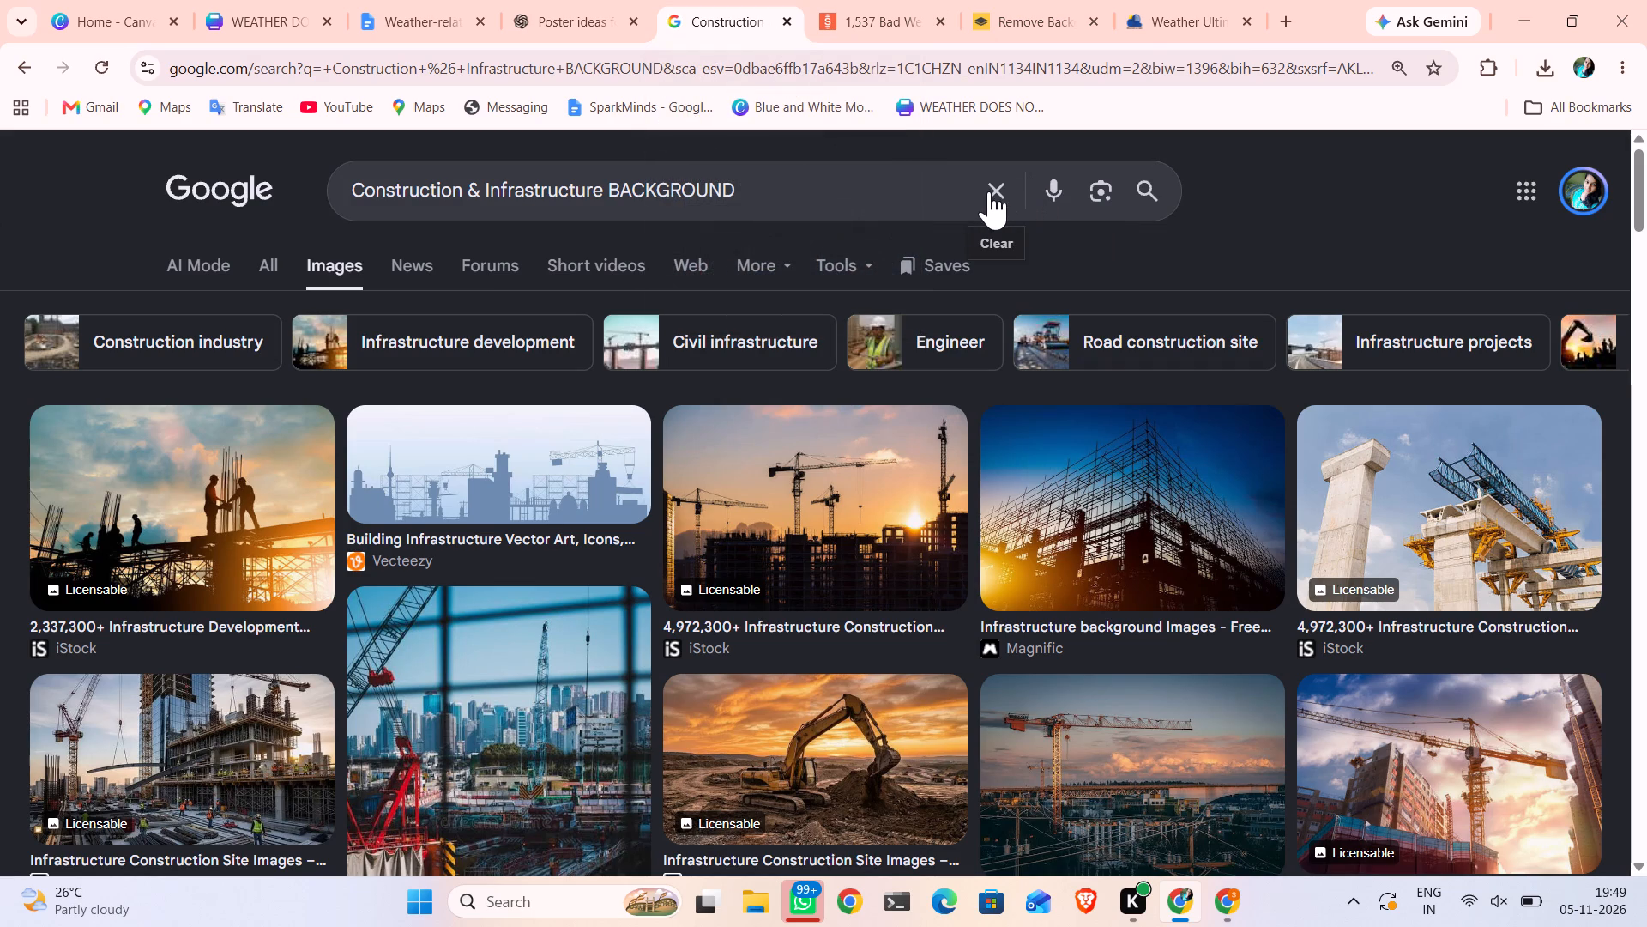
pyautogui.hotkey('ctrl', 'v')
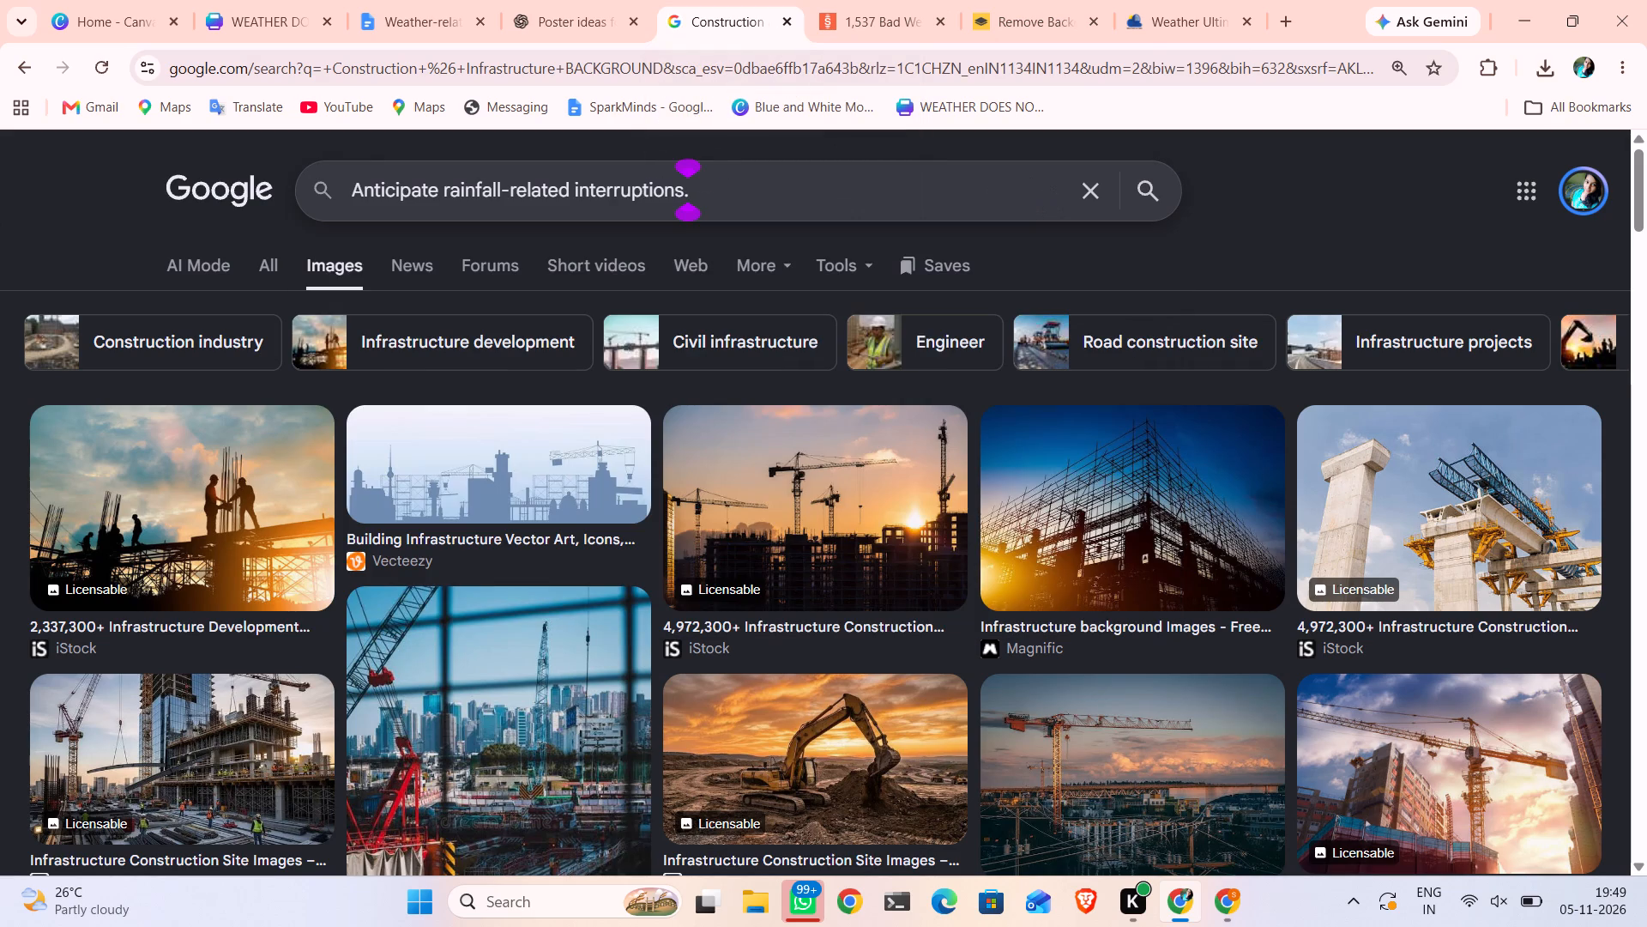
pyautogui.press('BackSpace')
pyautogui.press('space')
pyautogui.press('v')
pyautogui.press('BackSpace')
pyautogui.write('COLOURED ELEMENR')
pyautogui.press('BackSpace')
pyautogui.press('t')
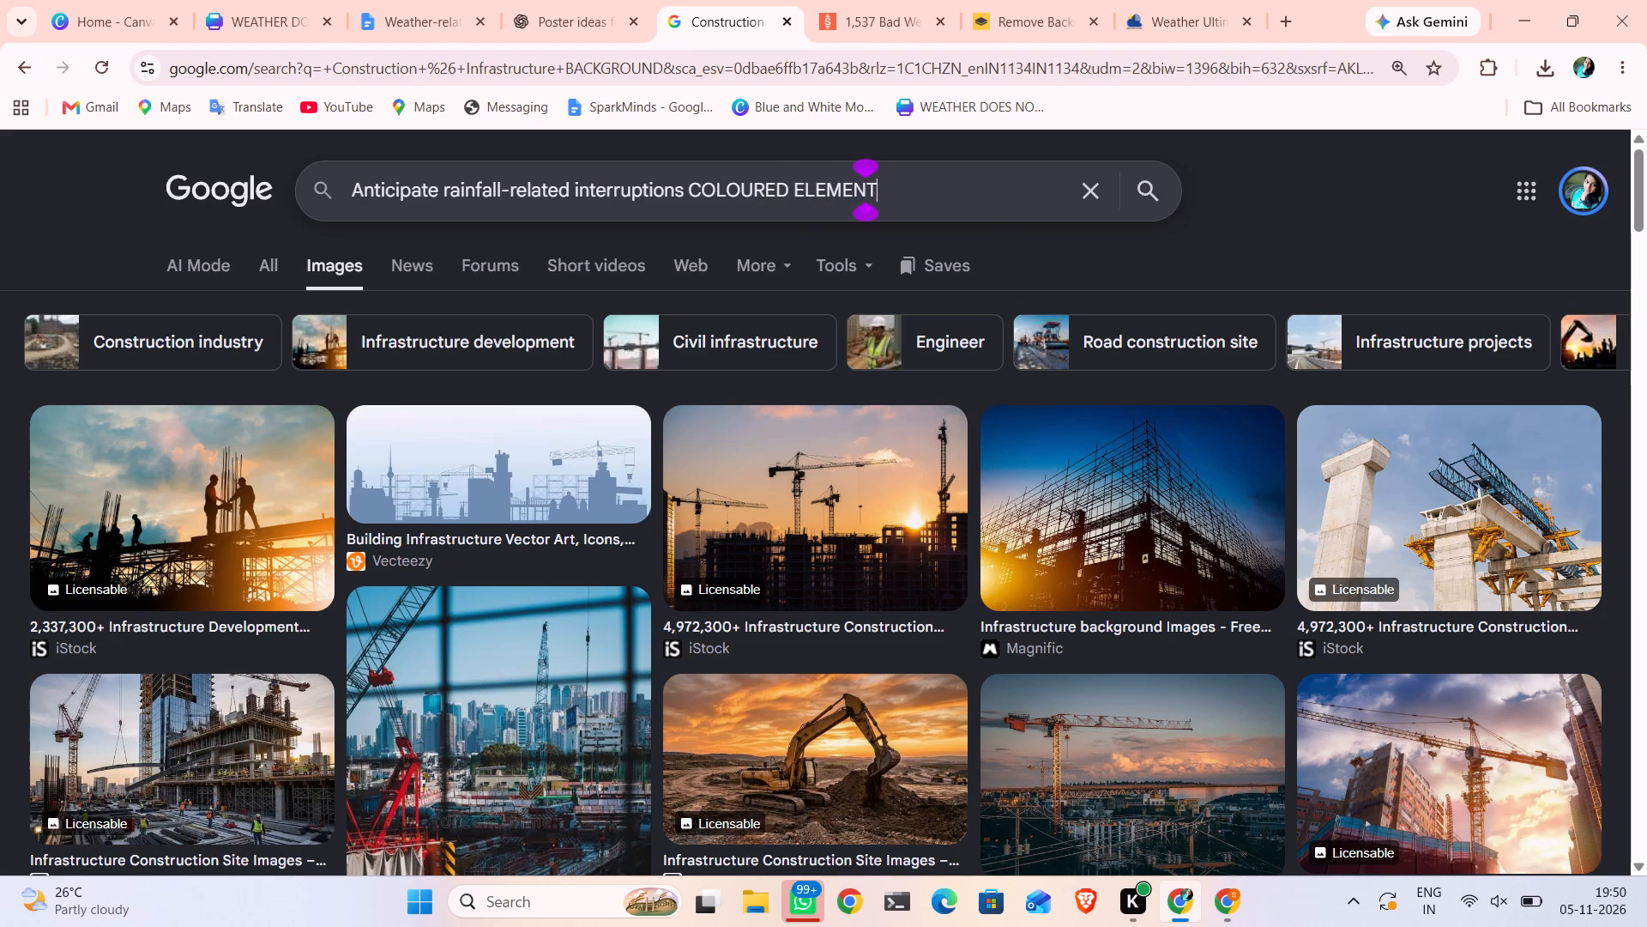
pyautogui.press('Return')
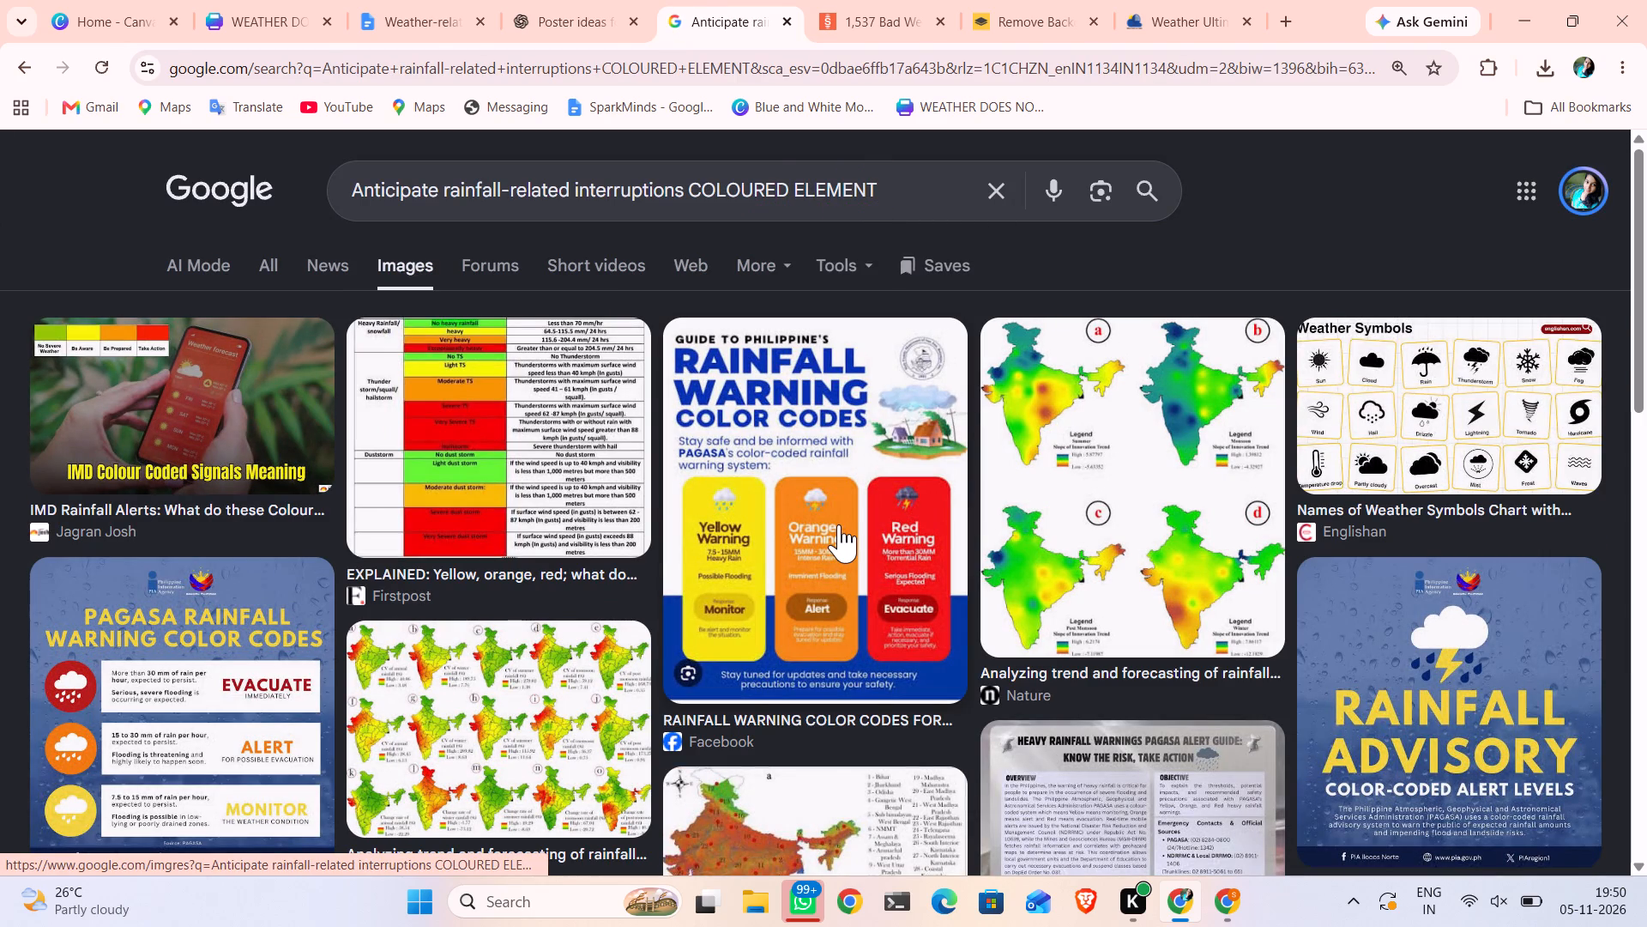
# Search Google Images for "Anticipate rainfall-related interruptions COLOURED OUTLIN" and look through the results for a suitable icon.
pyautogui.scroll(-3, 839, 524)
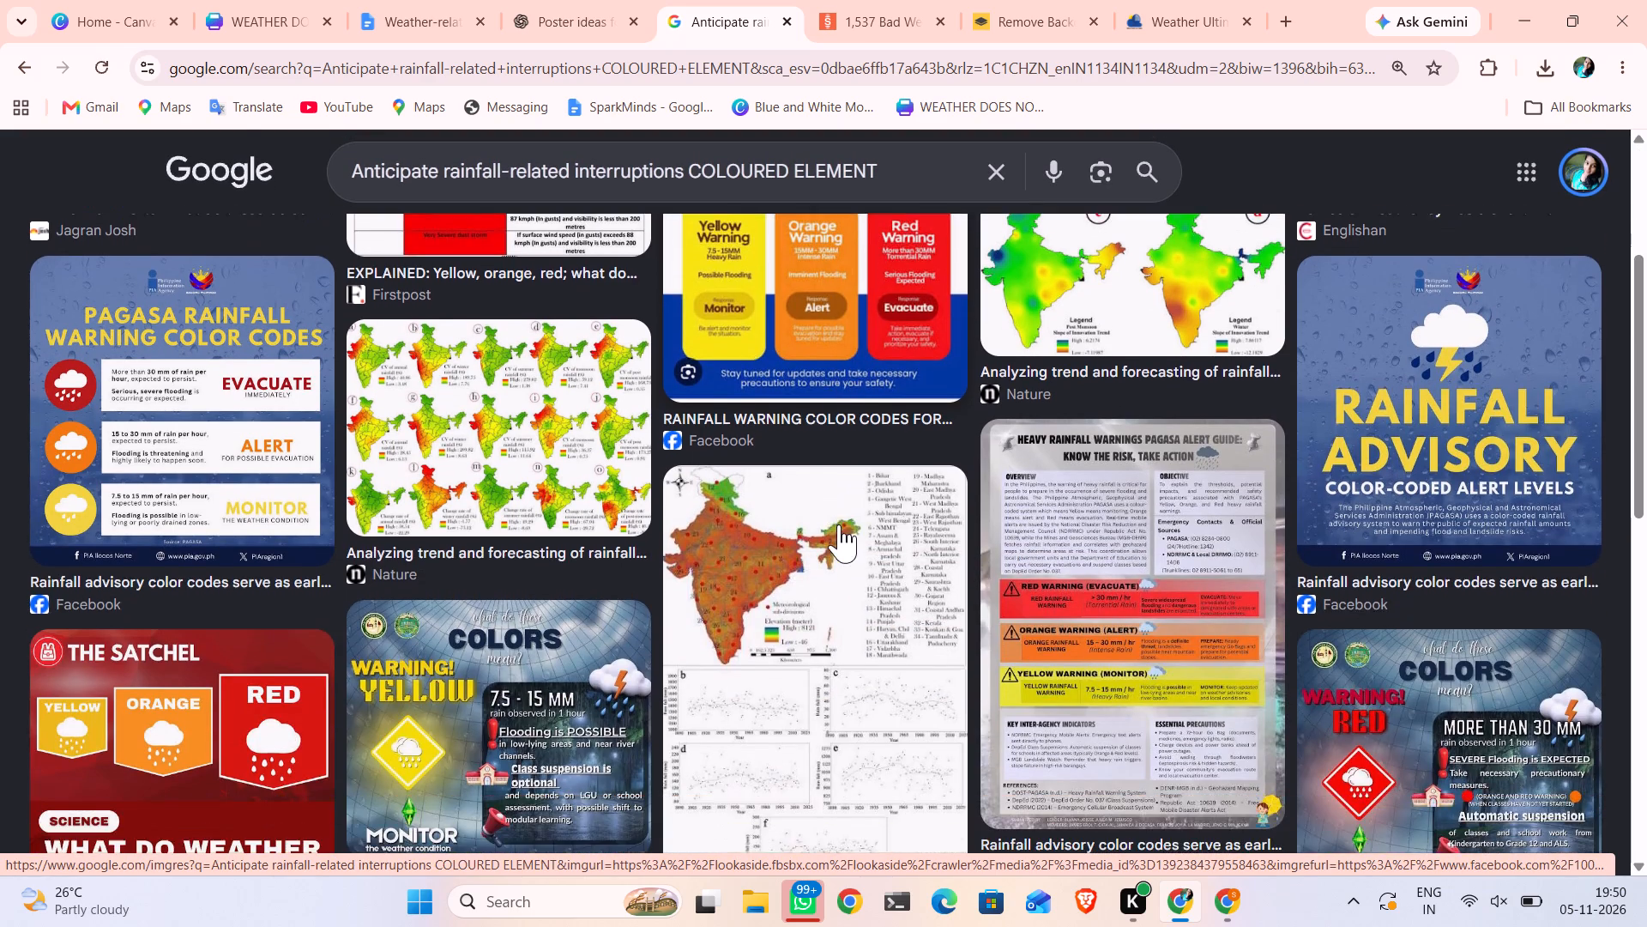
pyautogui.scroll(3, 839, 524)
pyautogui.moveTo(896, 191); pyautogui.dragTo(795, 191)
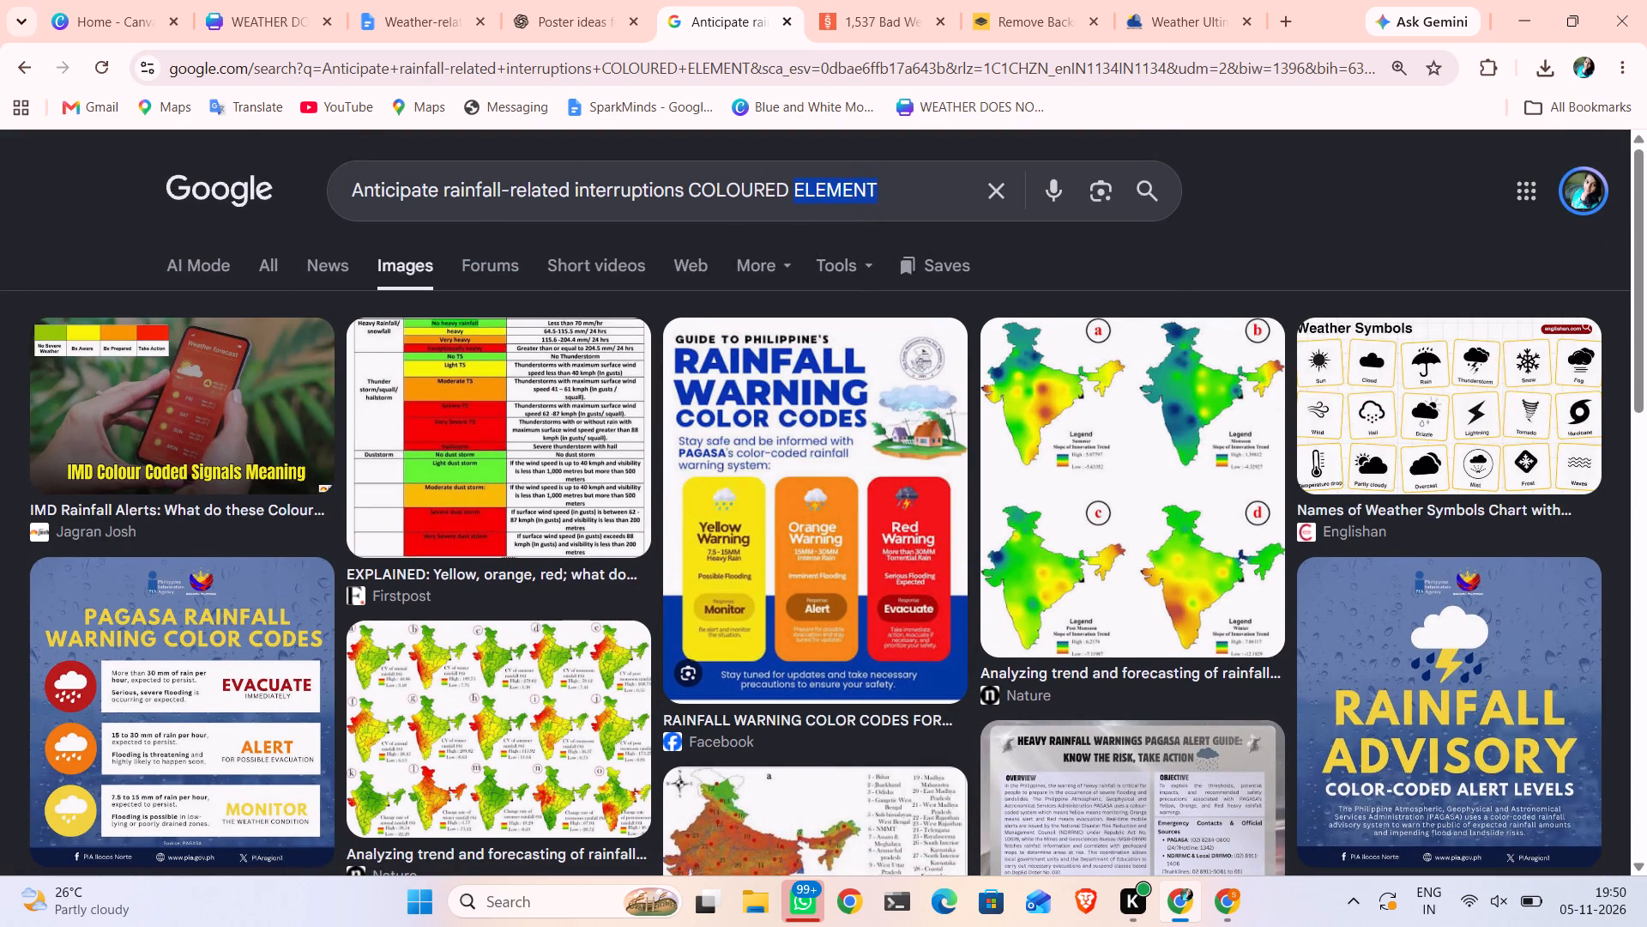
pyautogui.write('OUTLIN')
pyautogui.press('Return')
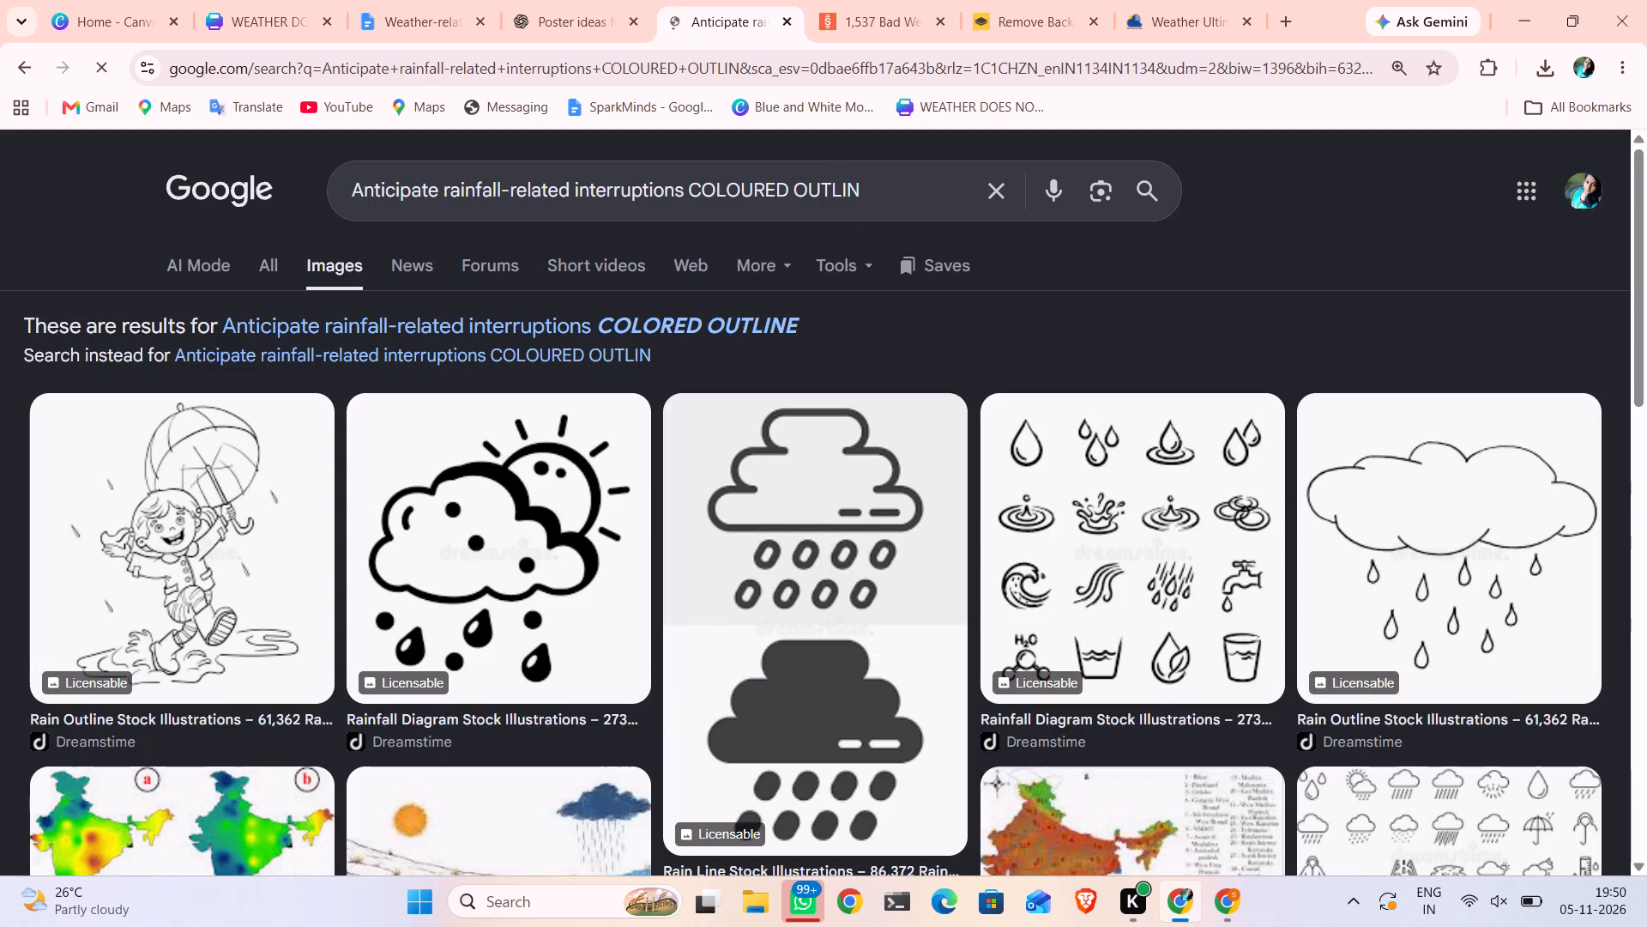
pyautogui.scroll(-4, 749, 545)
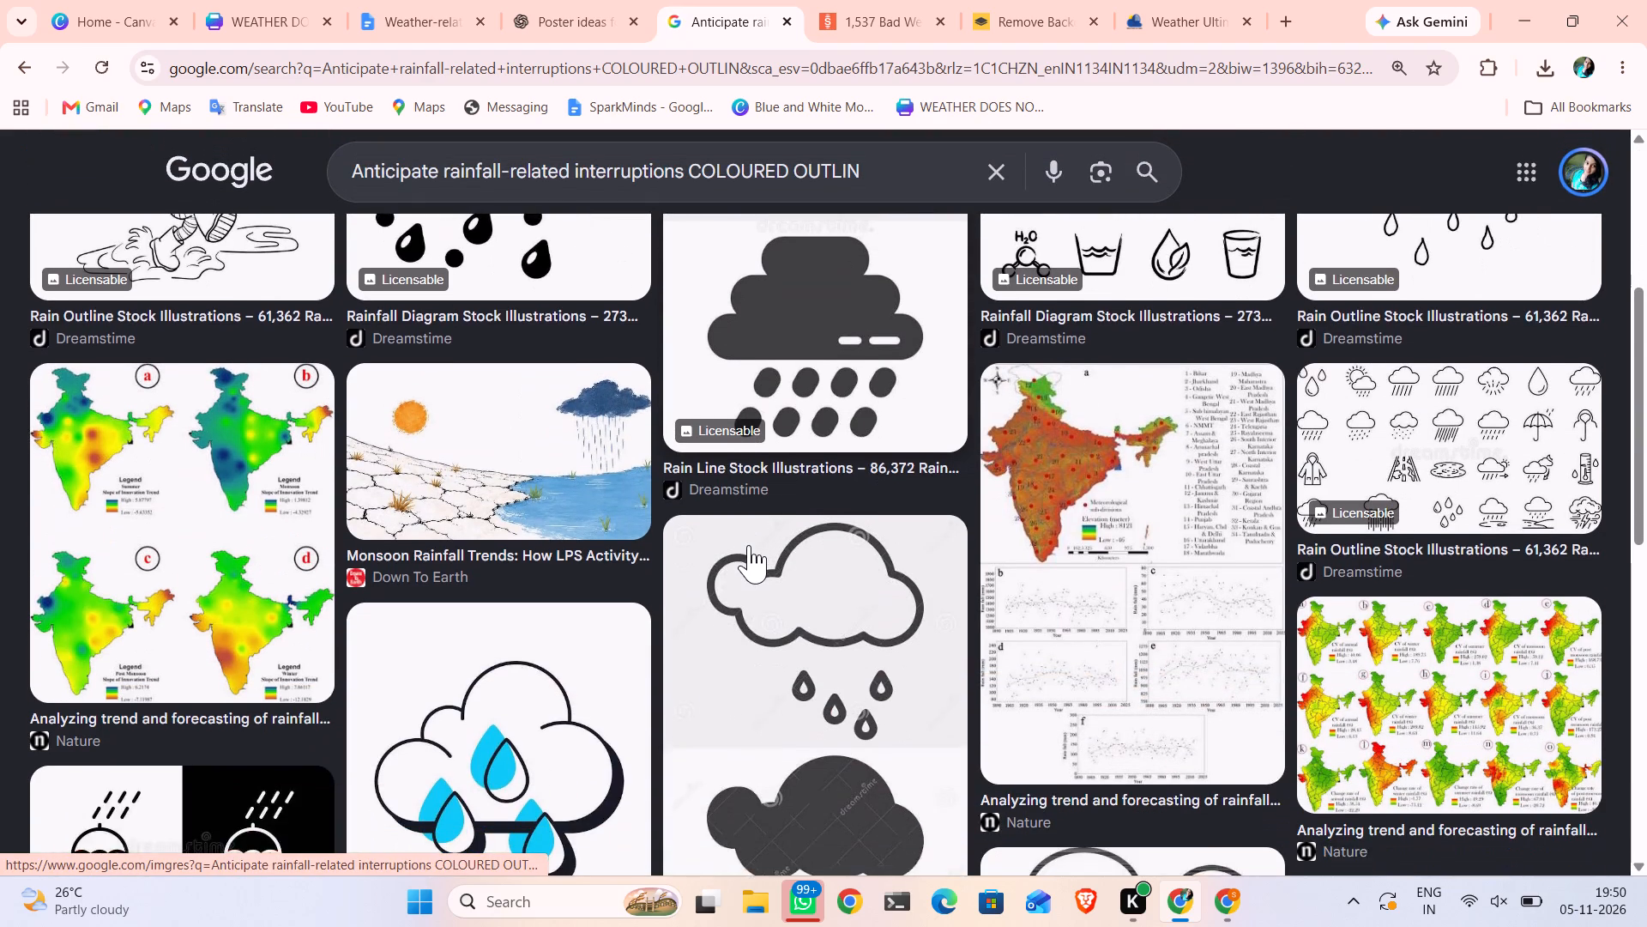
pyautogui.scroll(-2, 749, 545)
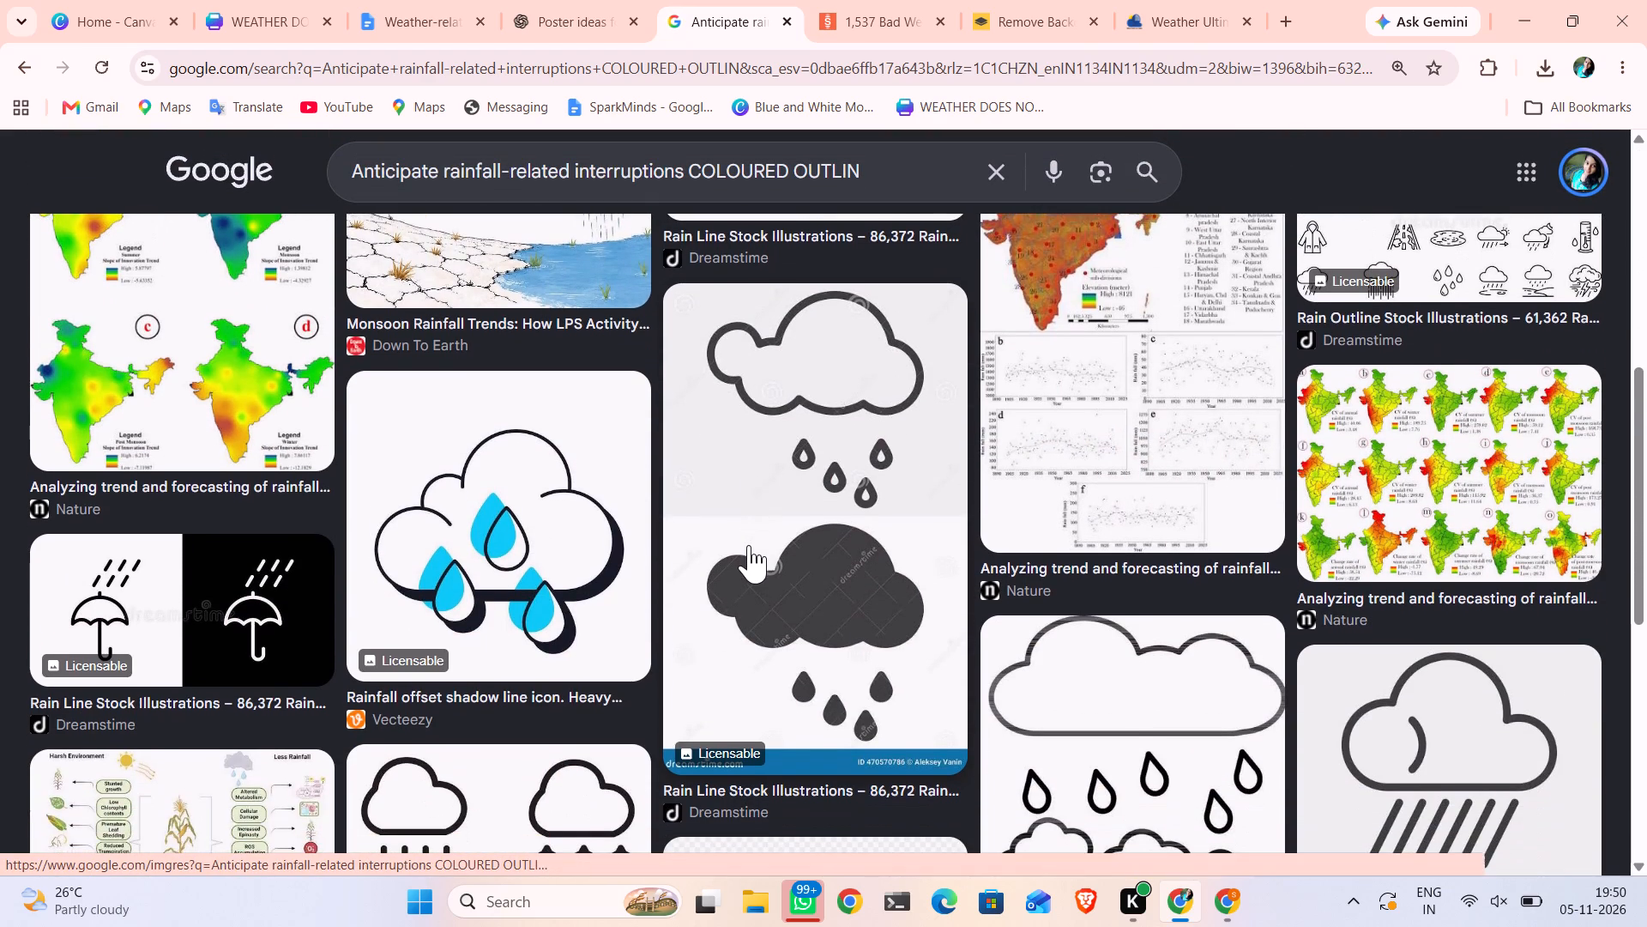
pyautogui.scroll(-4, 749, 545)
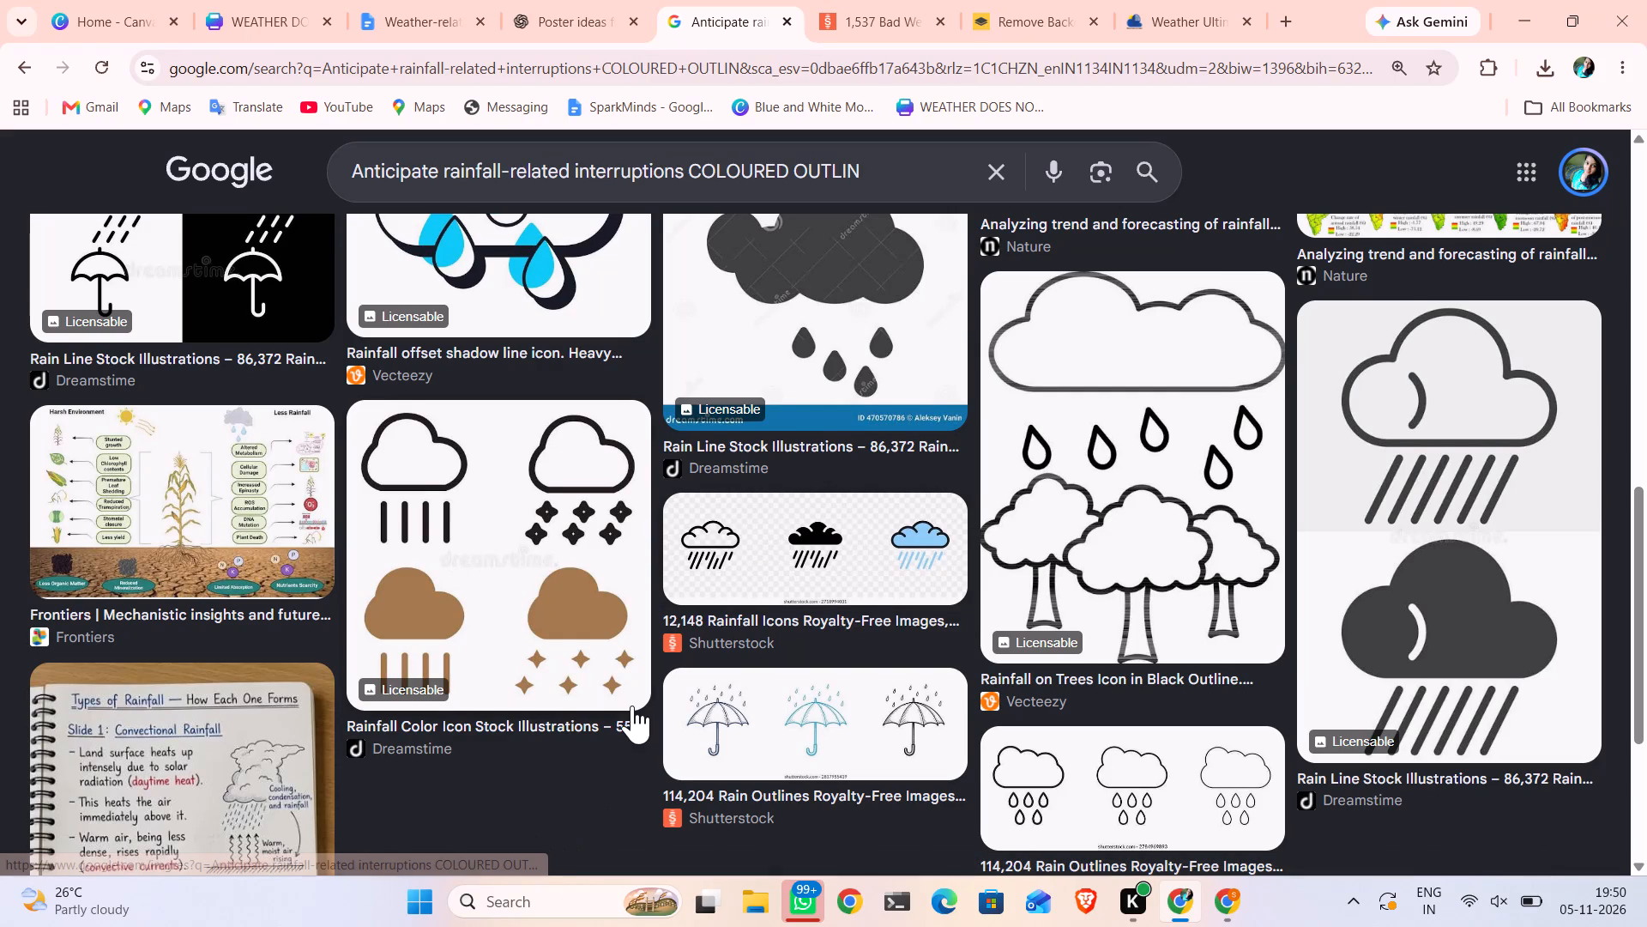
pyautogui.scroll(-3, 632, 706)
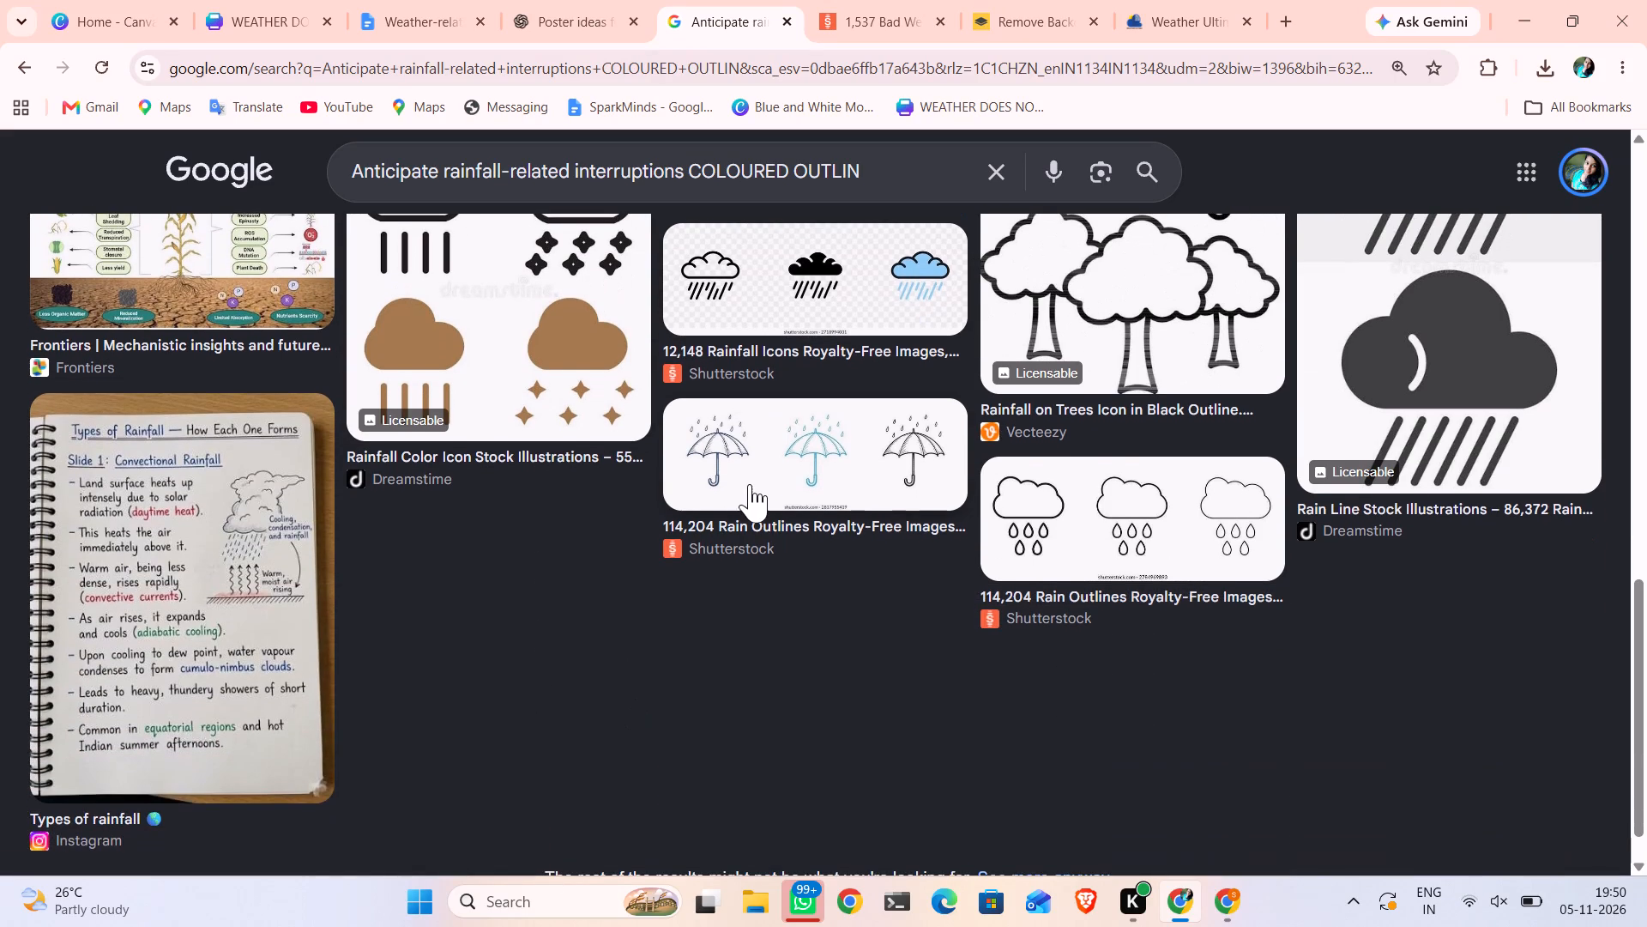
# Preview the Shutterstock three-umbrella rain outline image and the related Vecteezy open umbrella illustration.
pyautogui.click(757, 476)
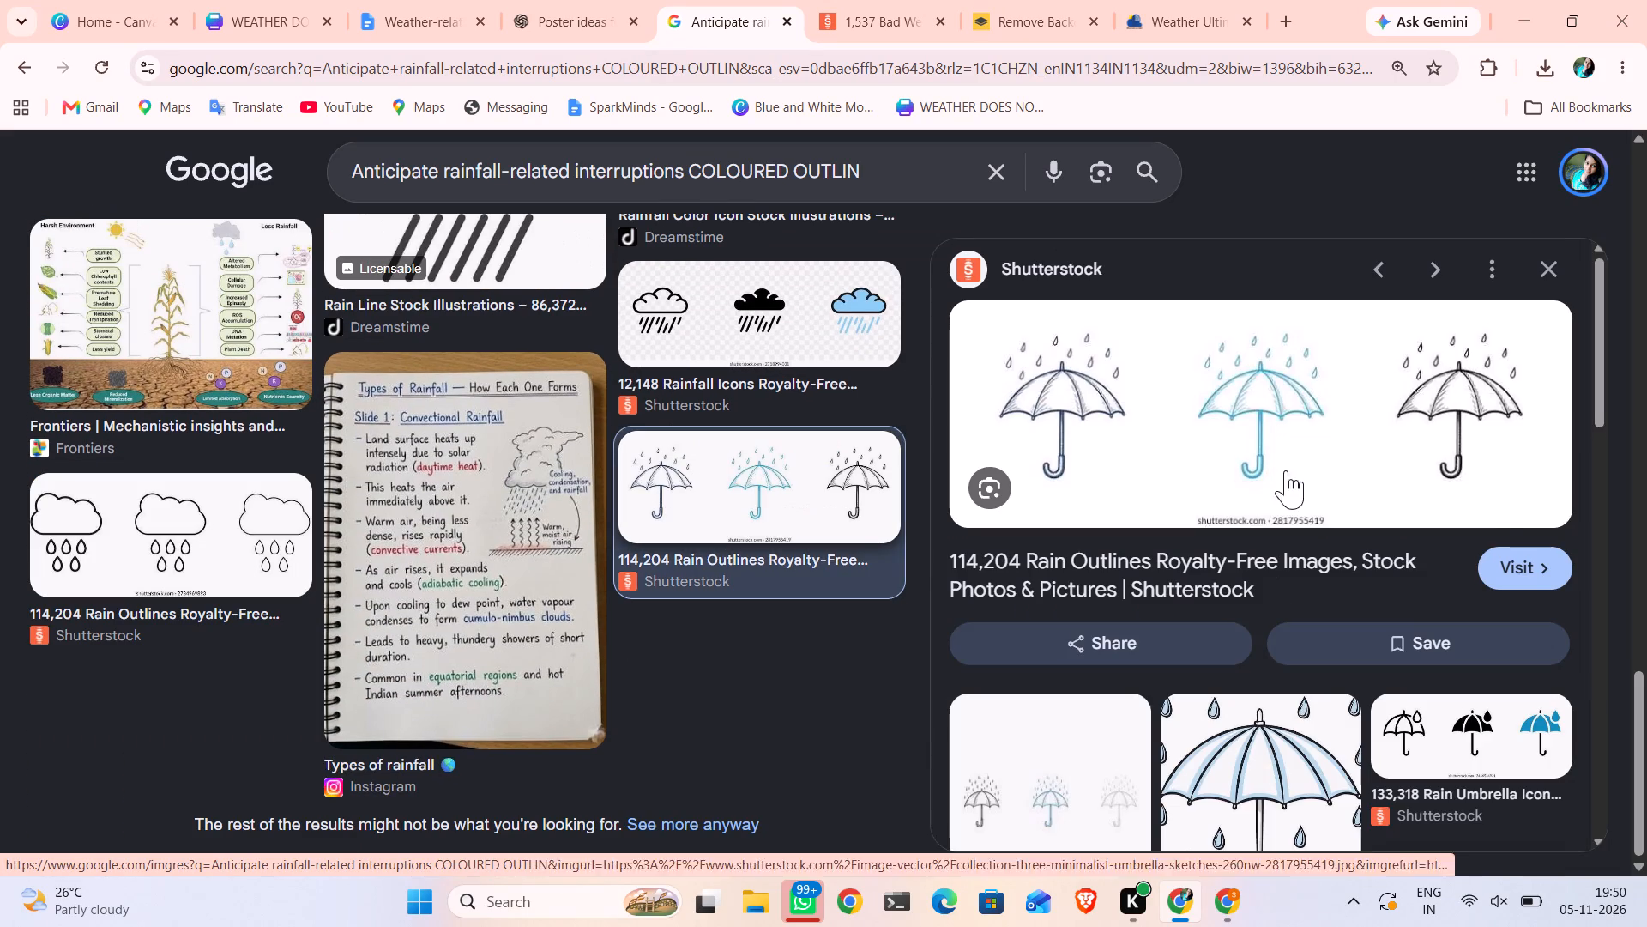
pyautogui.rightClick(1309, 478)
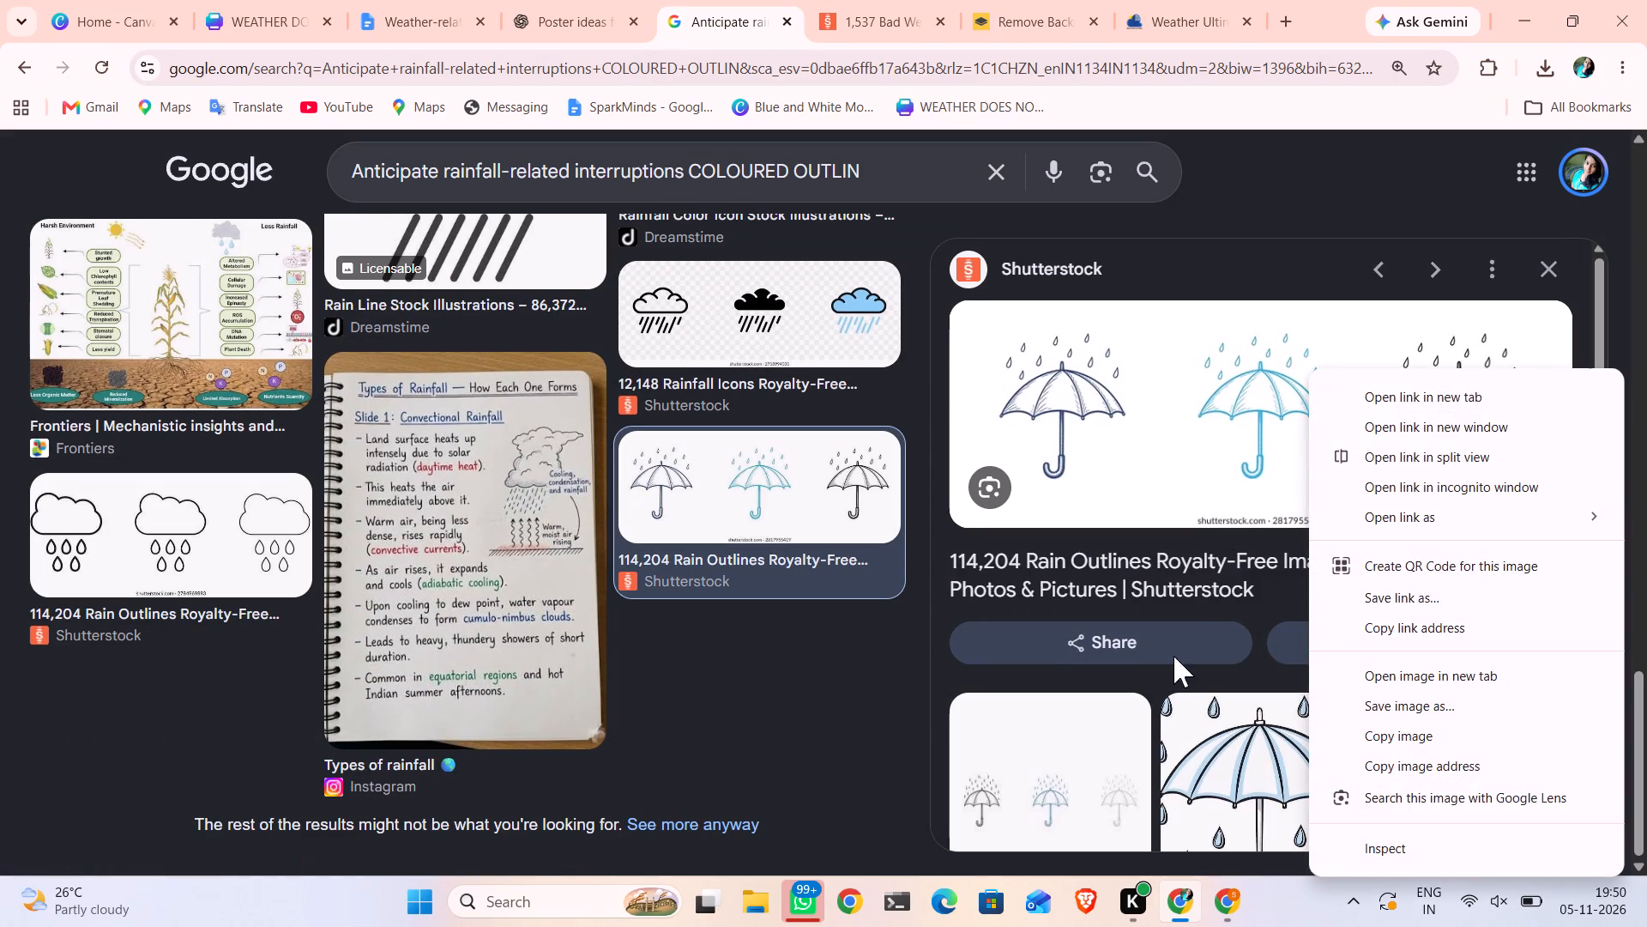
pyautogui.click(1205, 792)
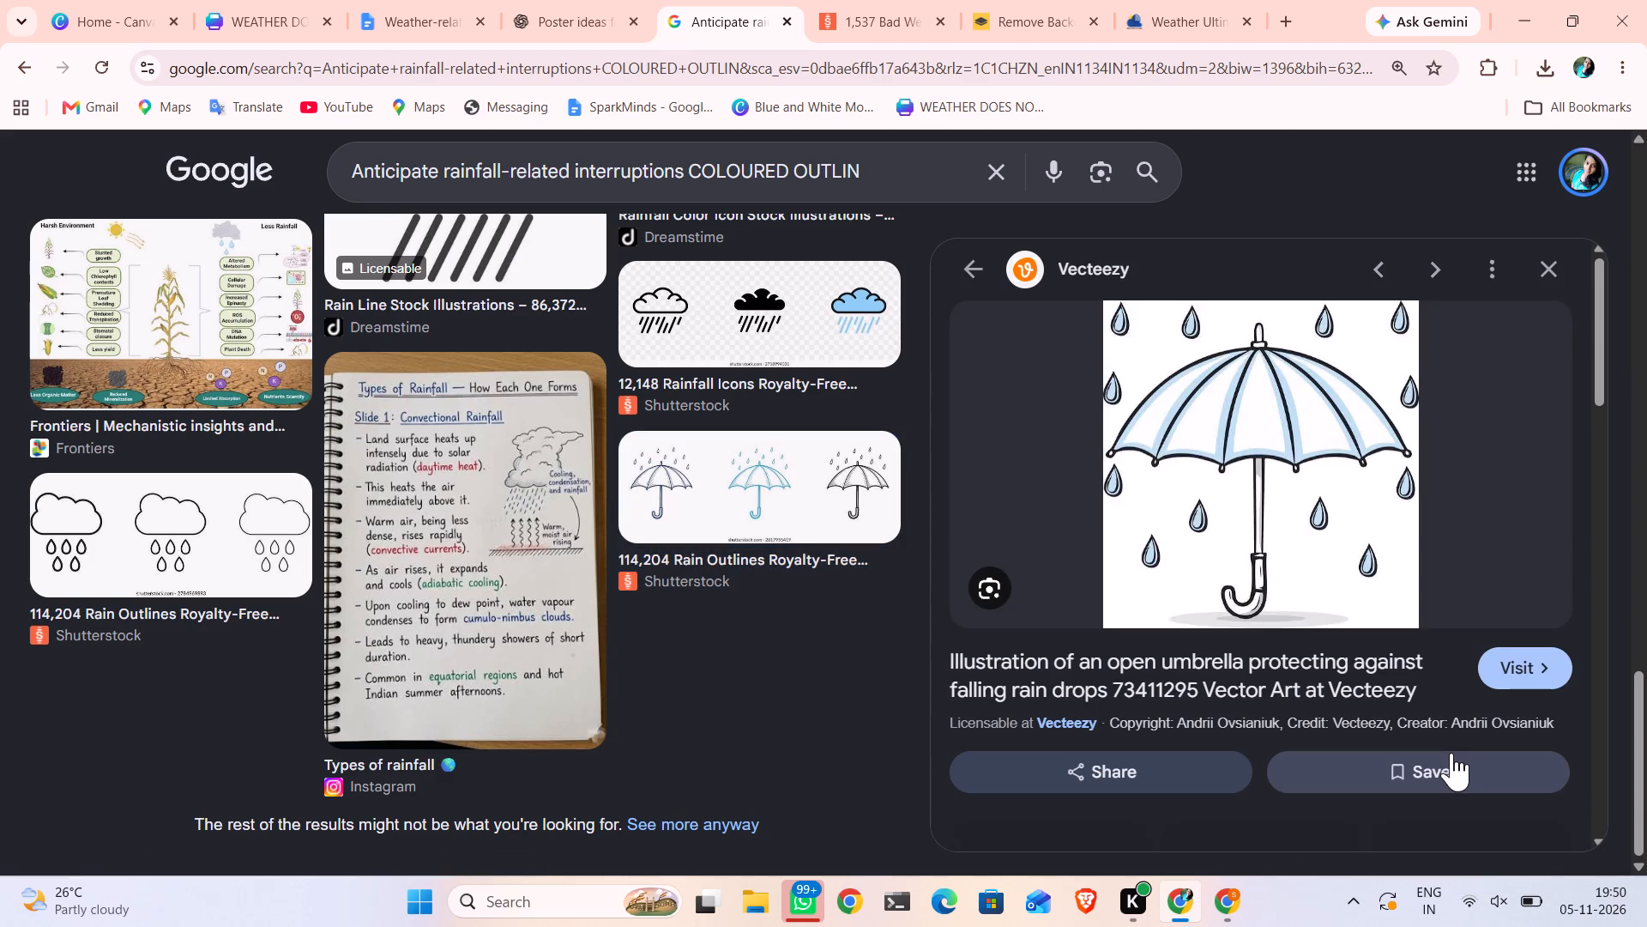
pyautogui.click(977, 268)
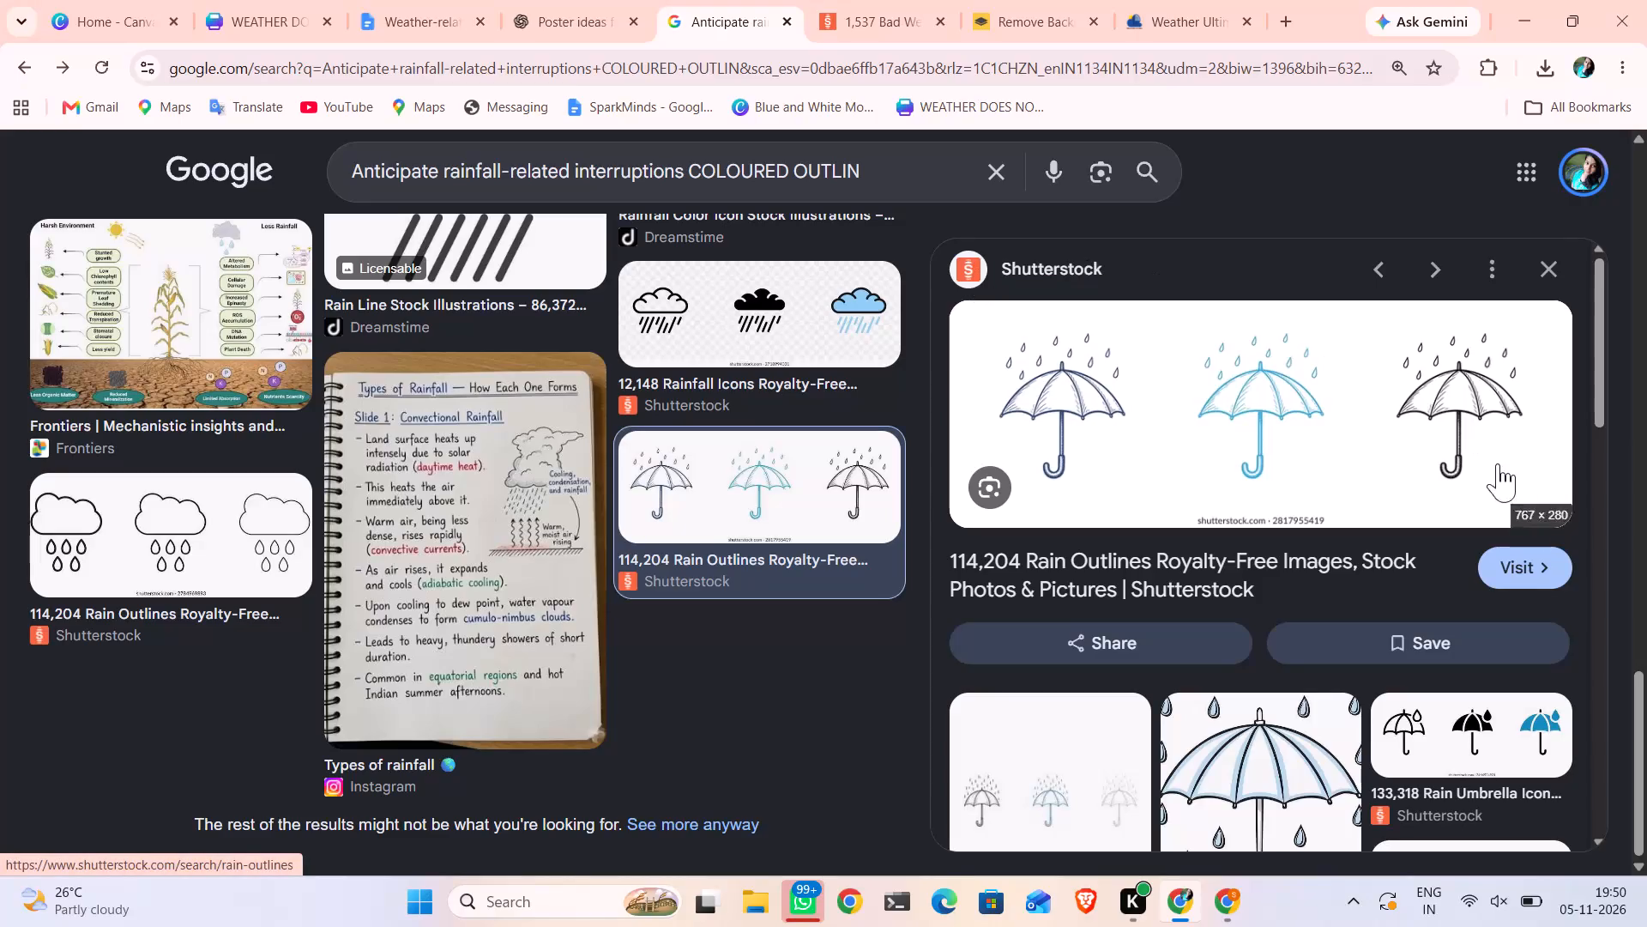
# Open the related Shutterstock rain umbrella icon image, remove its background in remove.bg and download the free preview.
pyautogui.click(1523, 741)
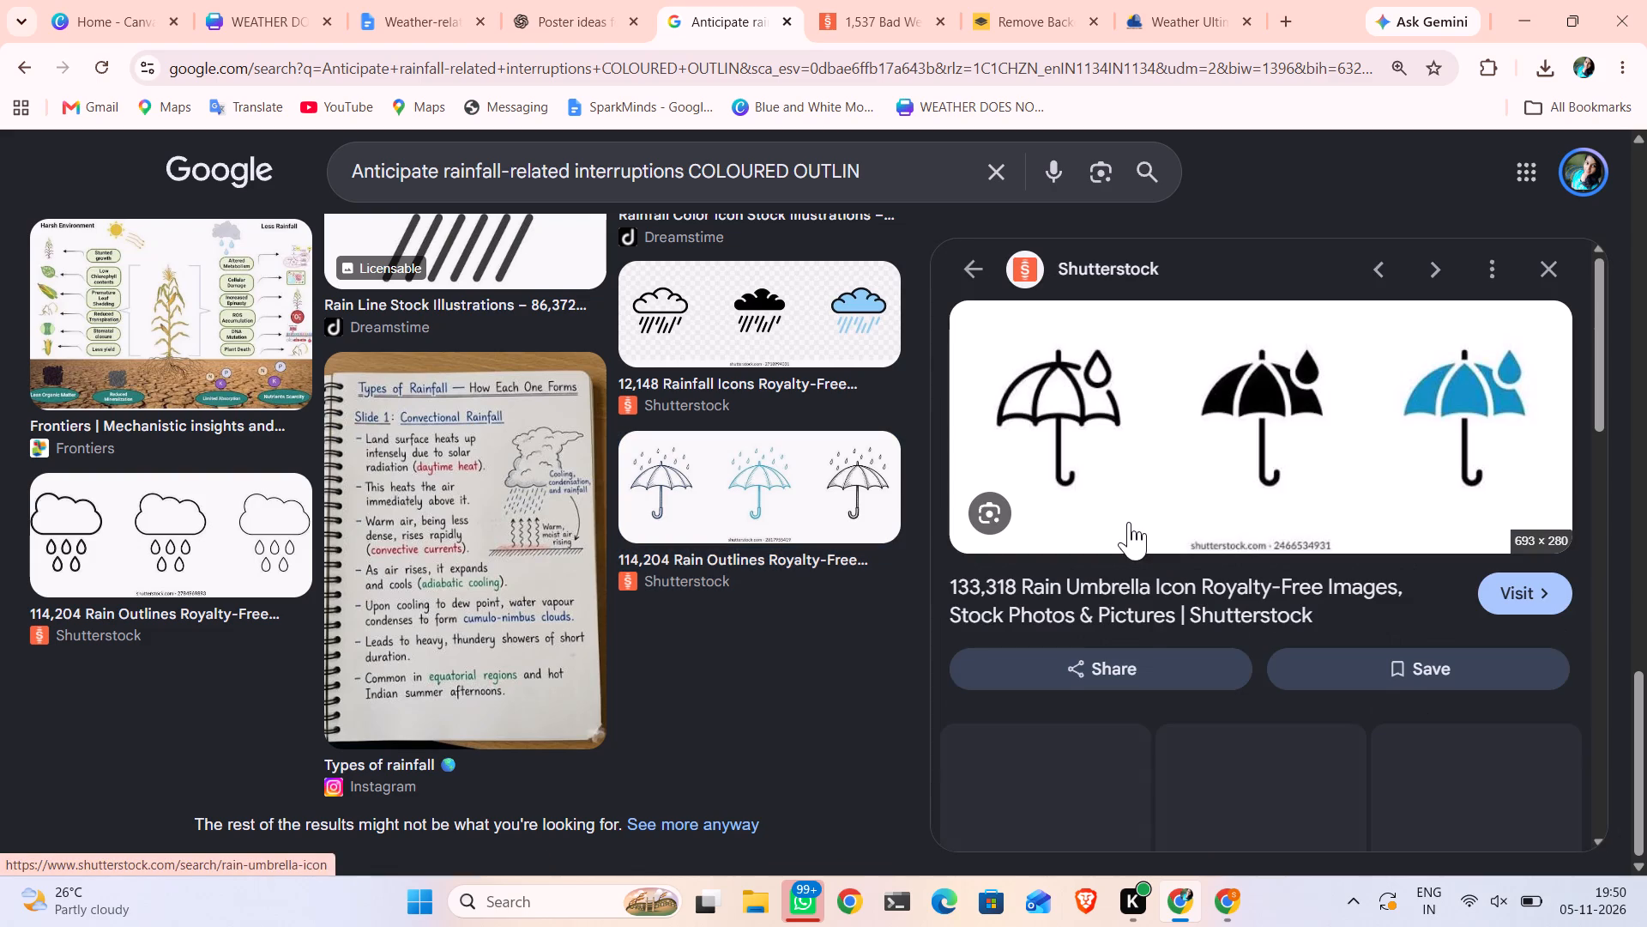
pyautogui.rightClick(1421, 445)
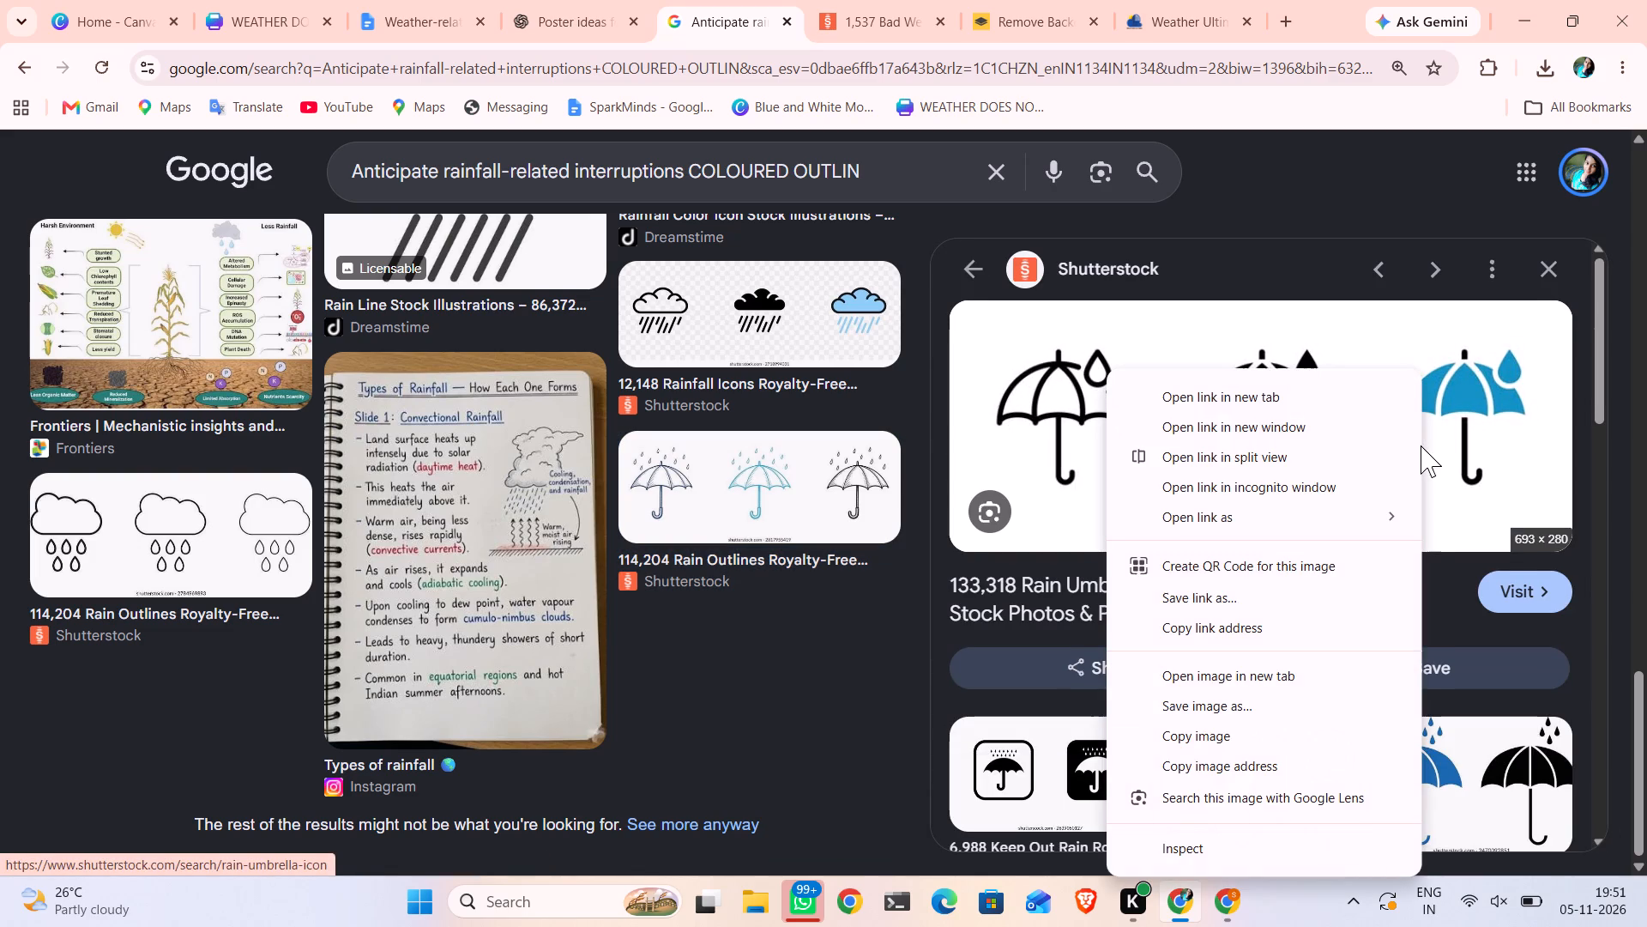
pyautogui.moveTo(1459, 435); pyautogui.dragTo(1031, 0)
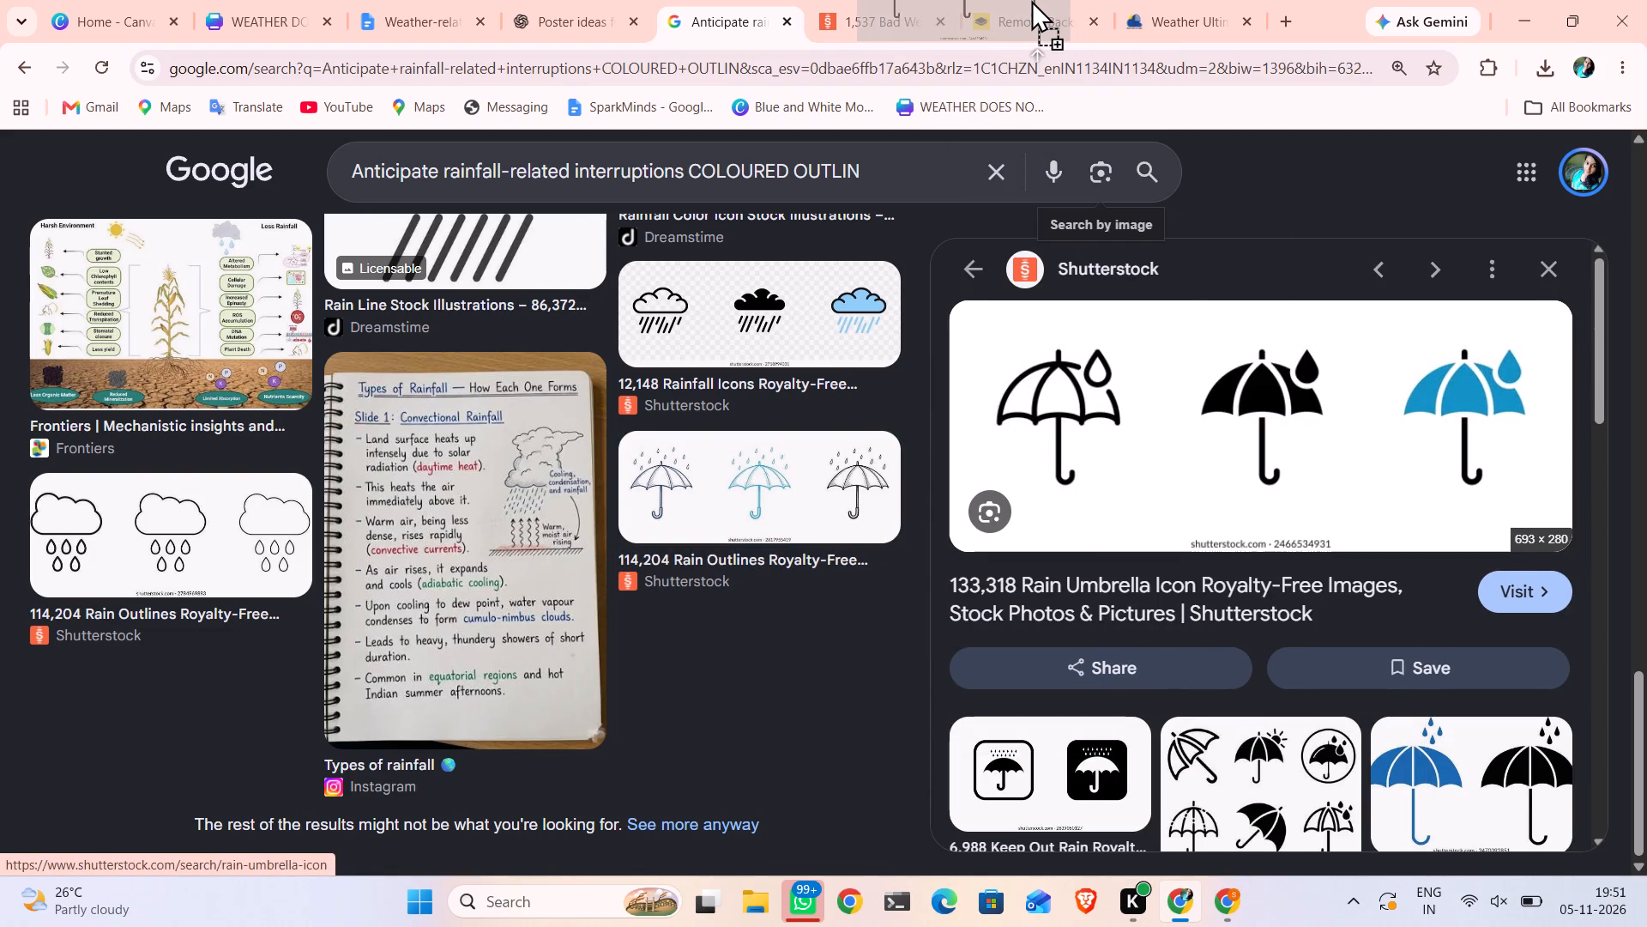
pyautogui.moveTo(1031, 0); pyautogui.dragTo(926, 476)
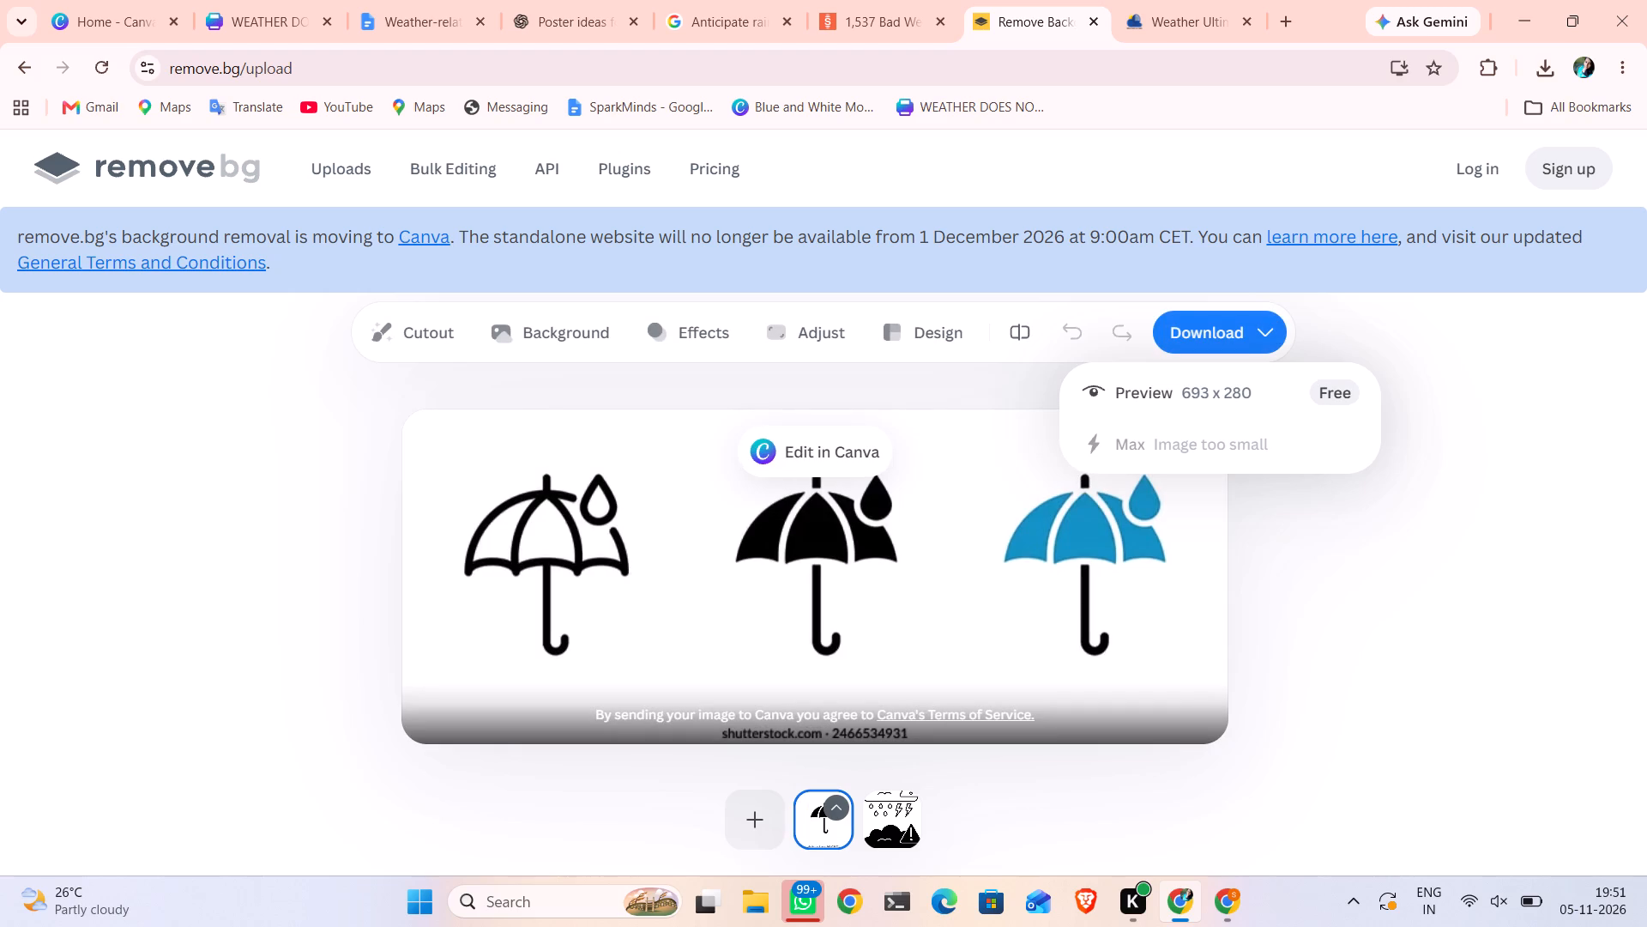
pyautogui.click(1197, 399)
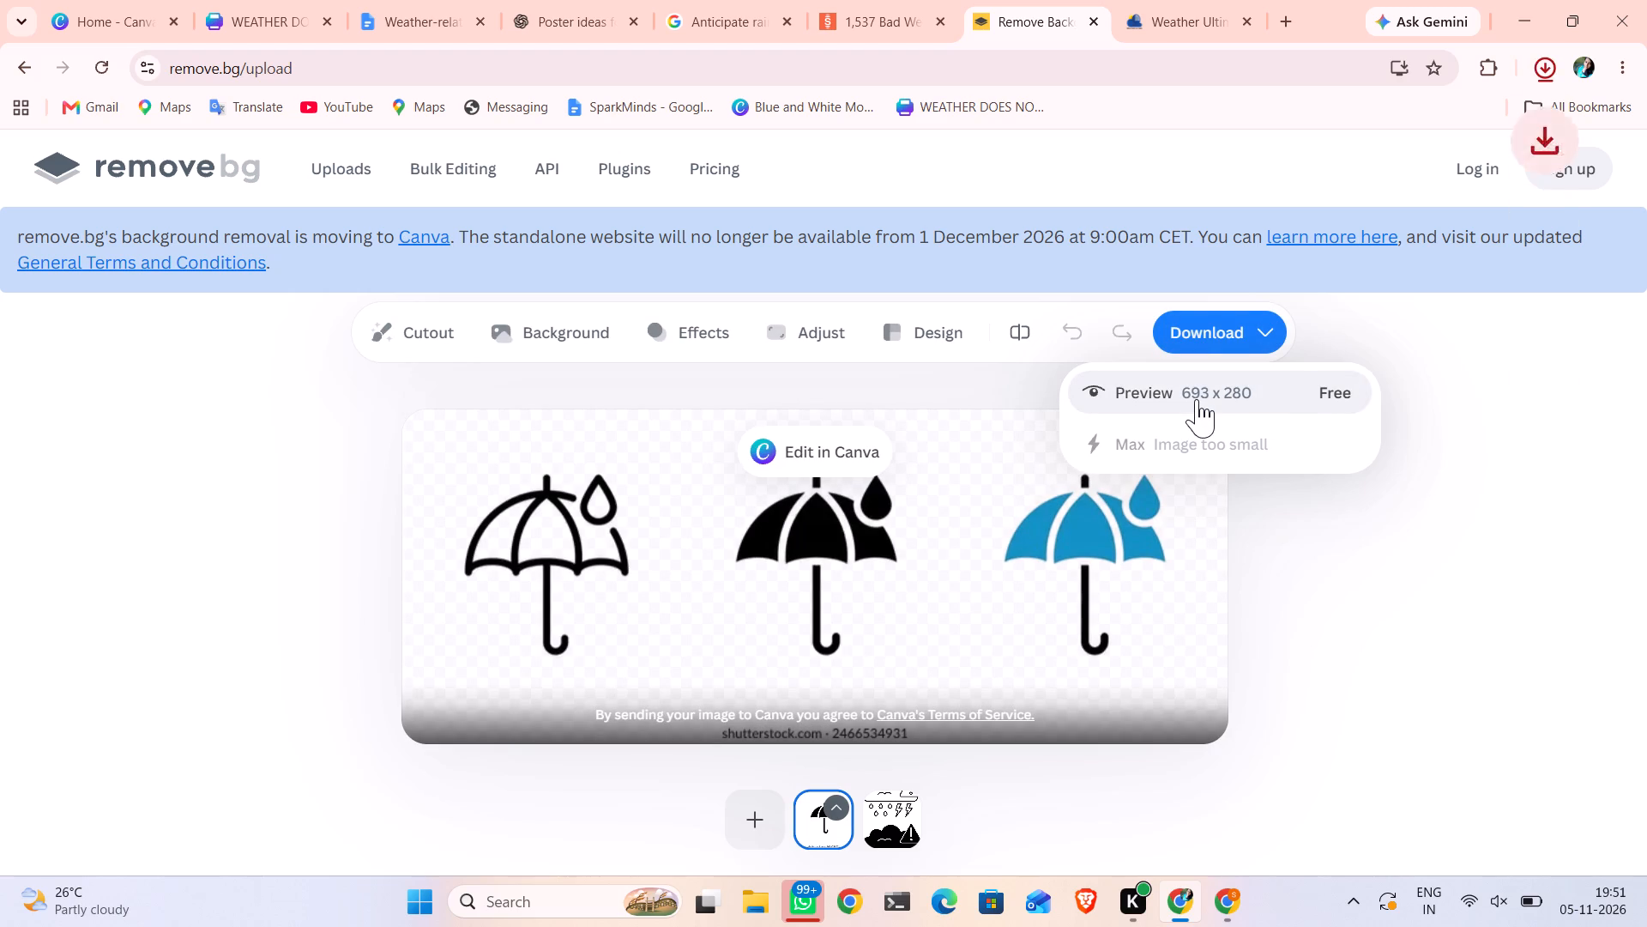
# Switch back to the Canva poster and upload the background-free umbrella icon image from Downloads.
pyautogui.click(255, 10)
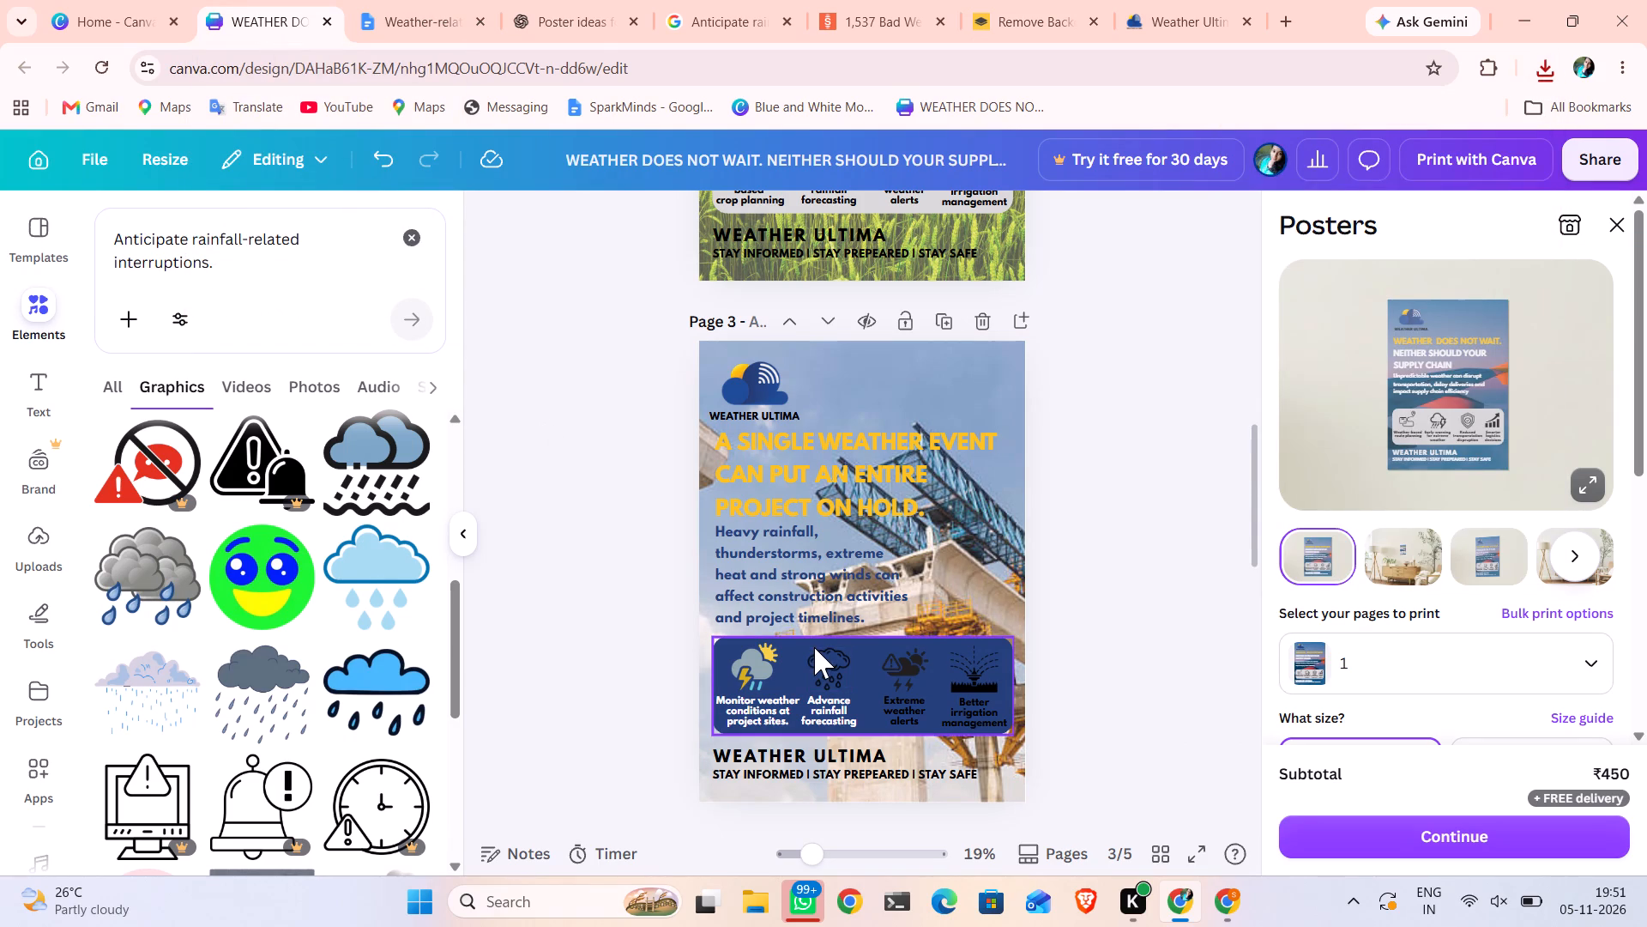
pyautogui.click(45, 530)
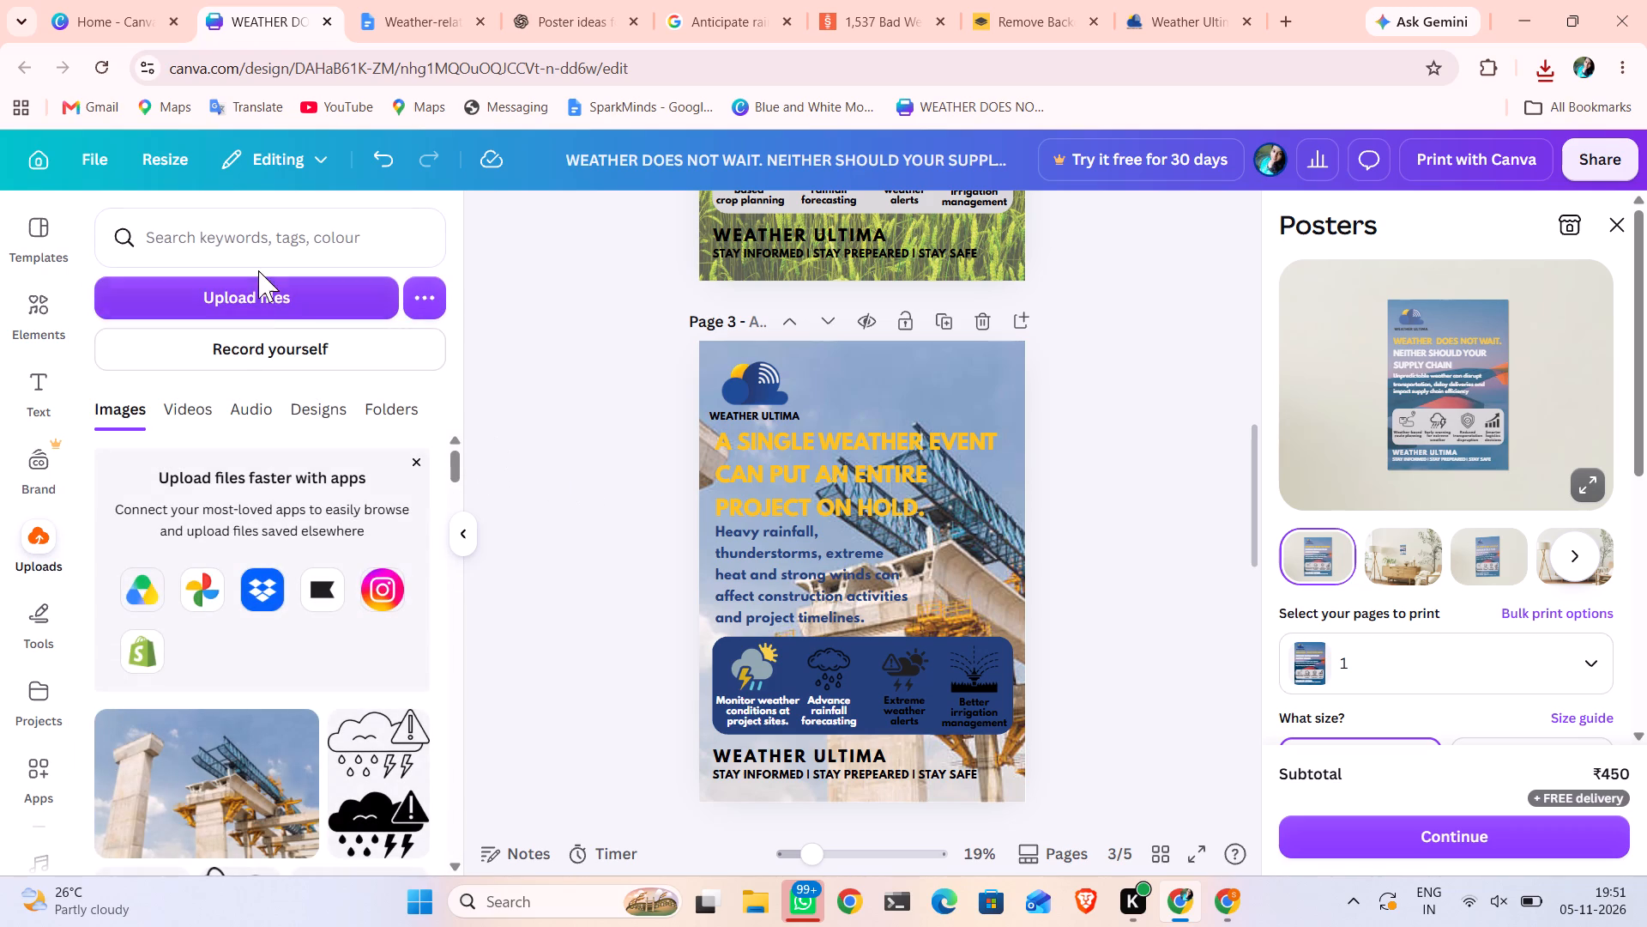
pyautogui.click(271, 293)
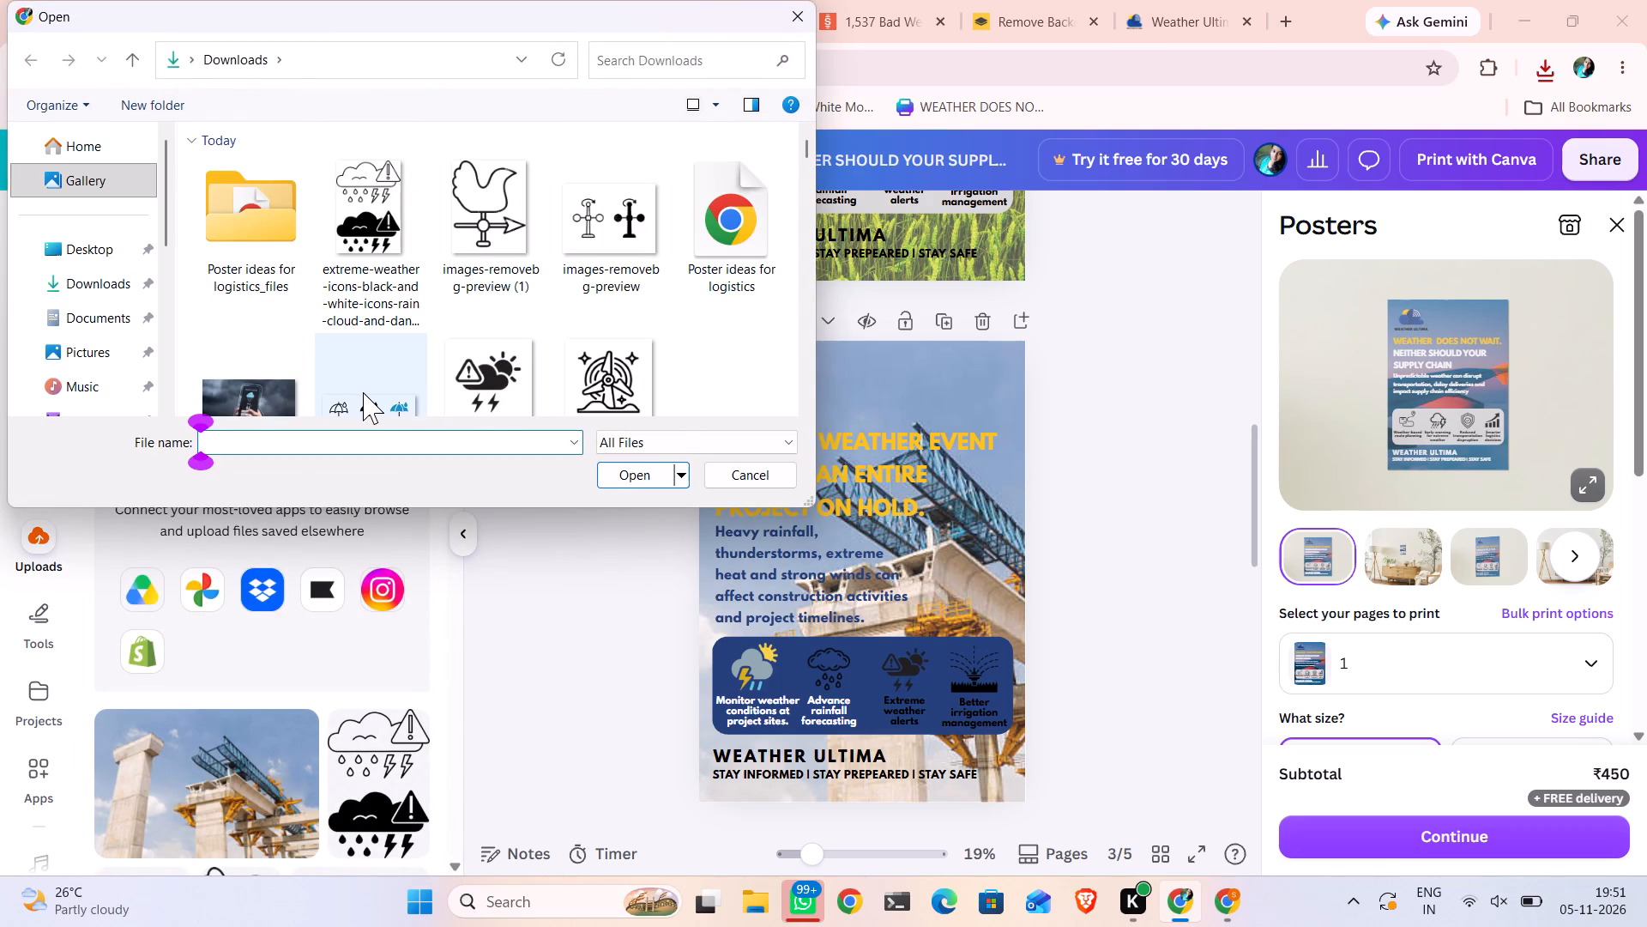
pyautogui.click(363, 392)
pyautogui.click(634, 474)
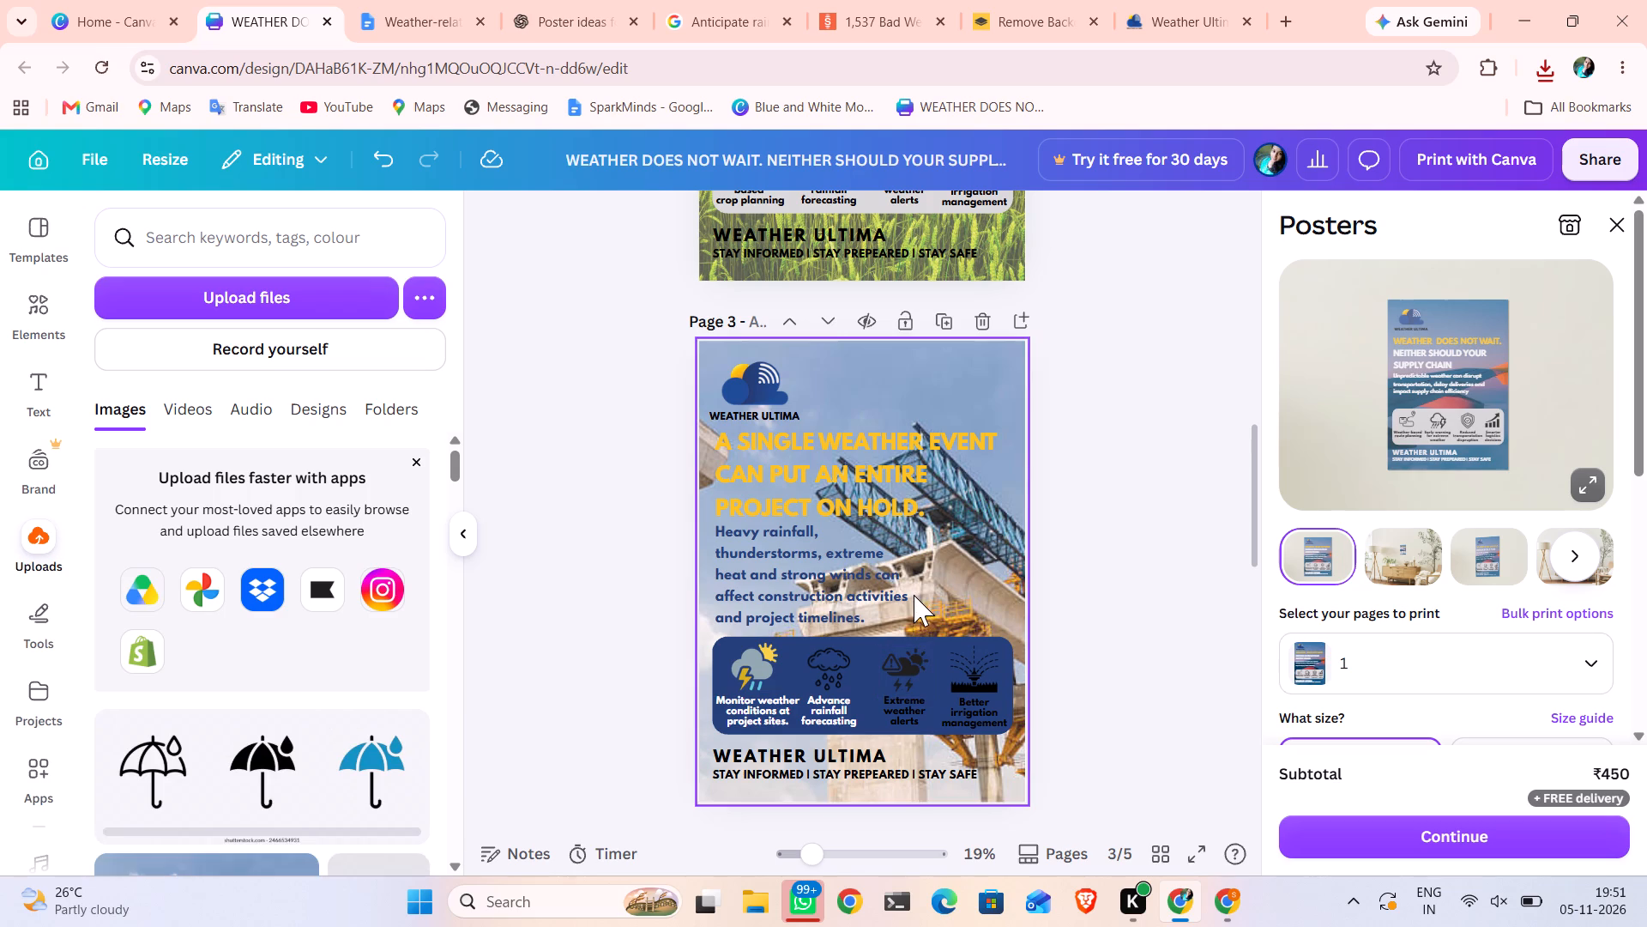
# Add the uploaded umbrella image to page 3 and crop it to the blue umbrella, about 5.8 wide by 8 high.
pyautogui.click(273, 748)
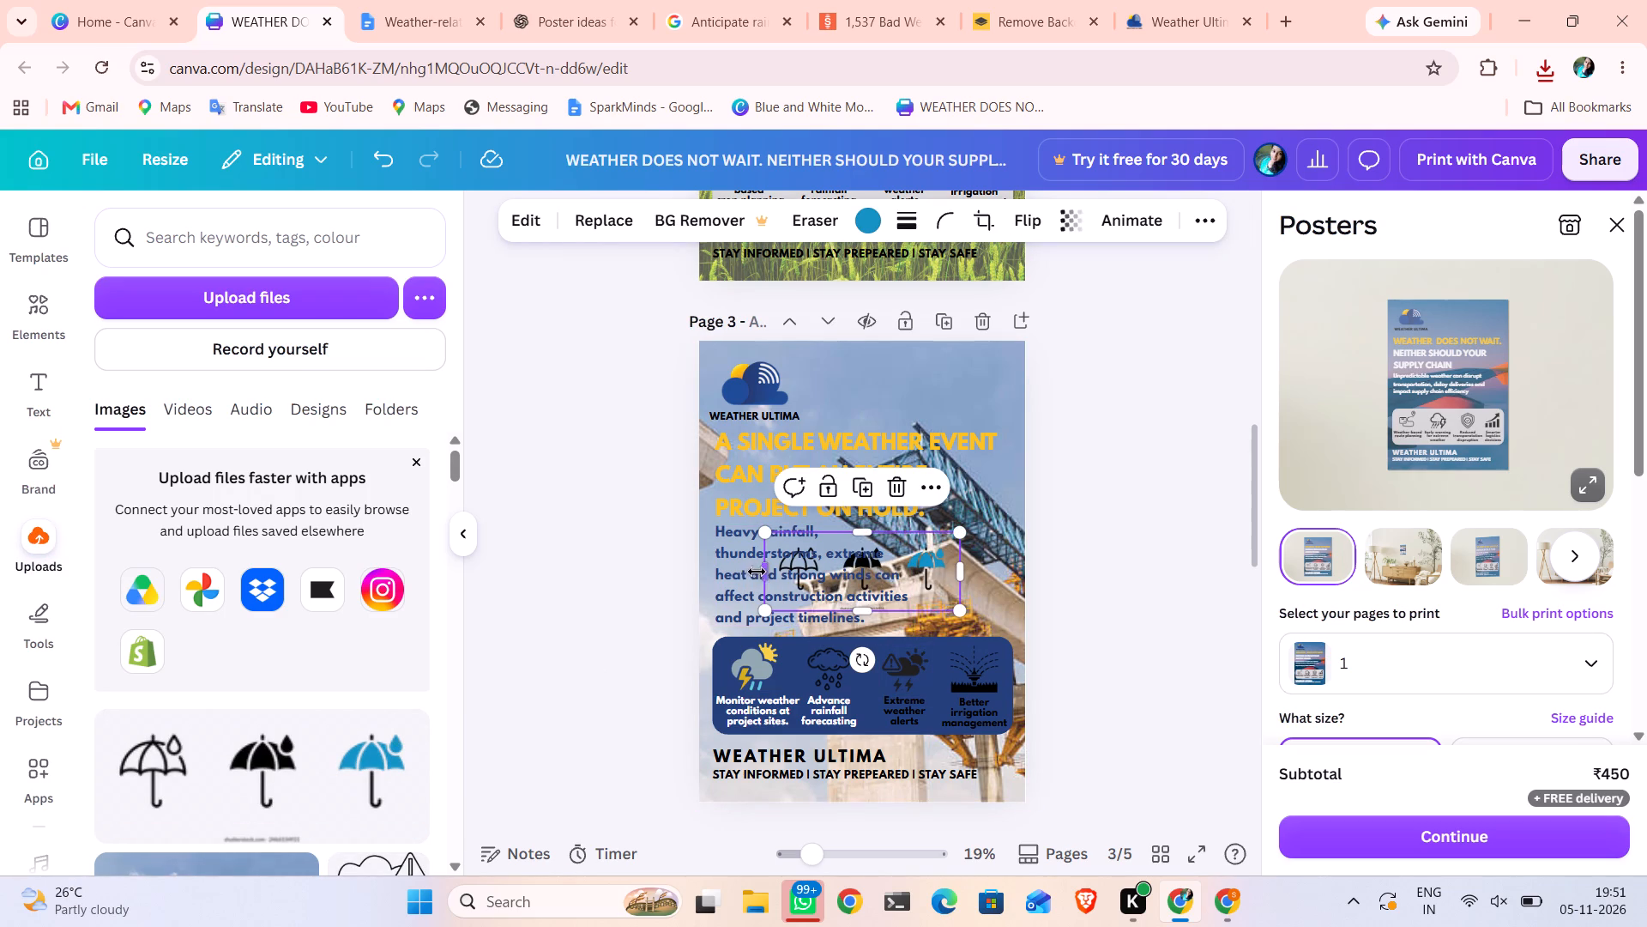
pyautogui.moveTo(764, 572); pyautogui.dragTo(902, 577)
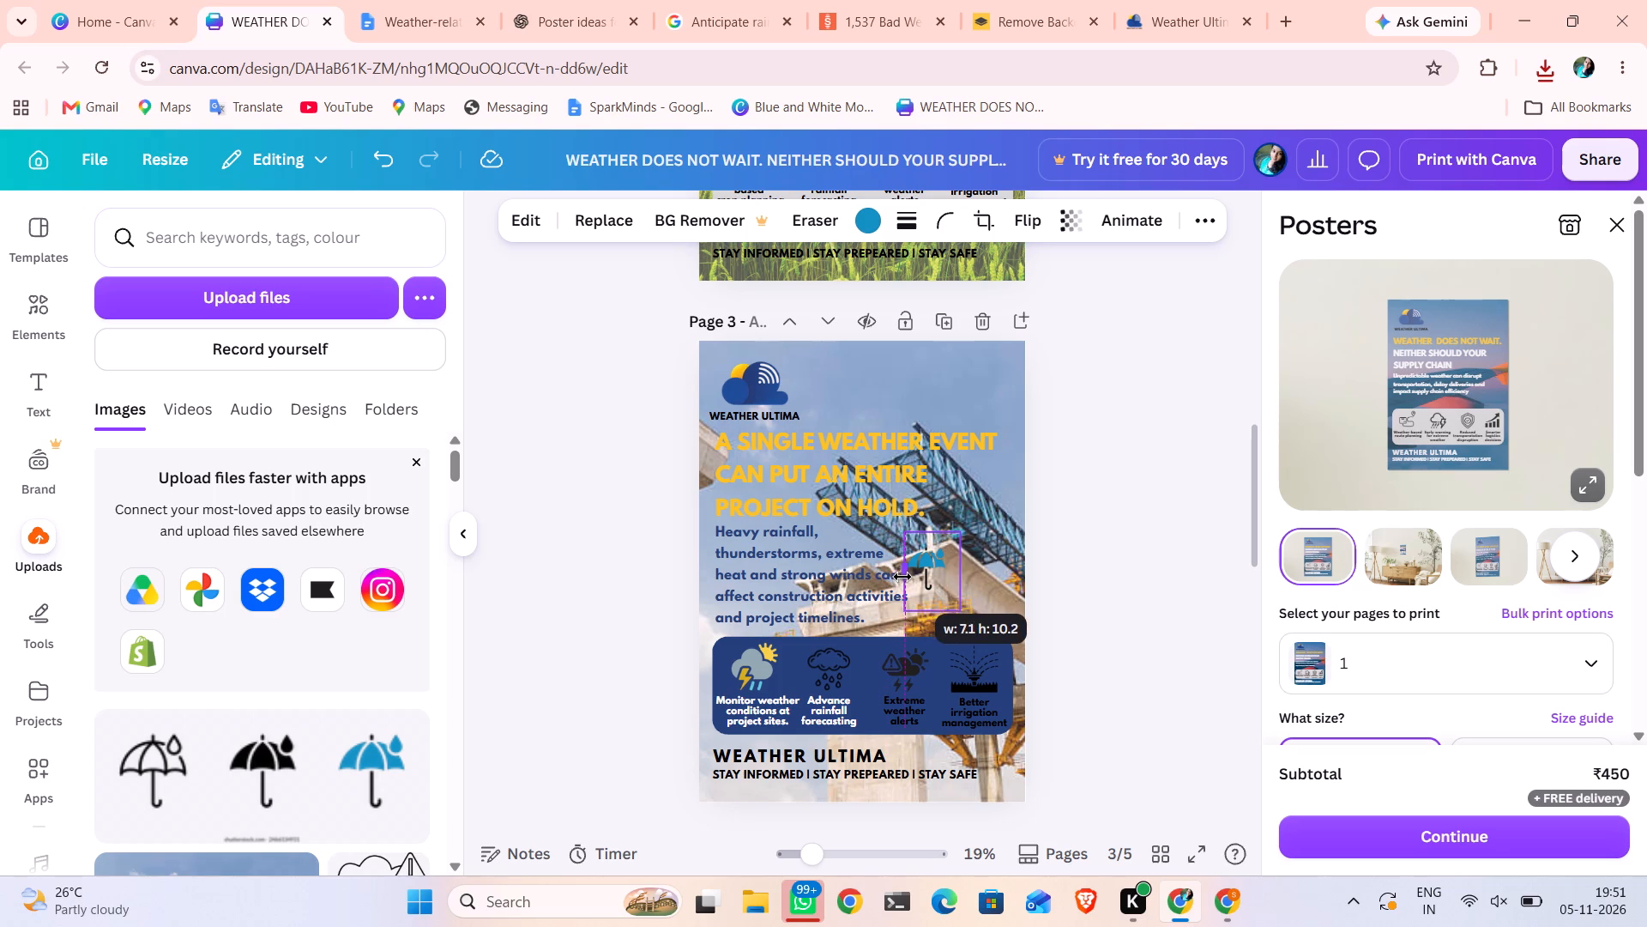
pyautogui.moveTo(902, 577); pyautogui.dragTo(904, 578)
pyautogui.moveTo(960, 570); pyautogui.dragTo(946, 565)
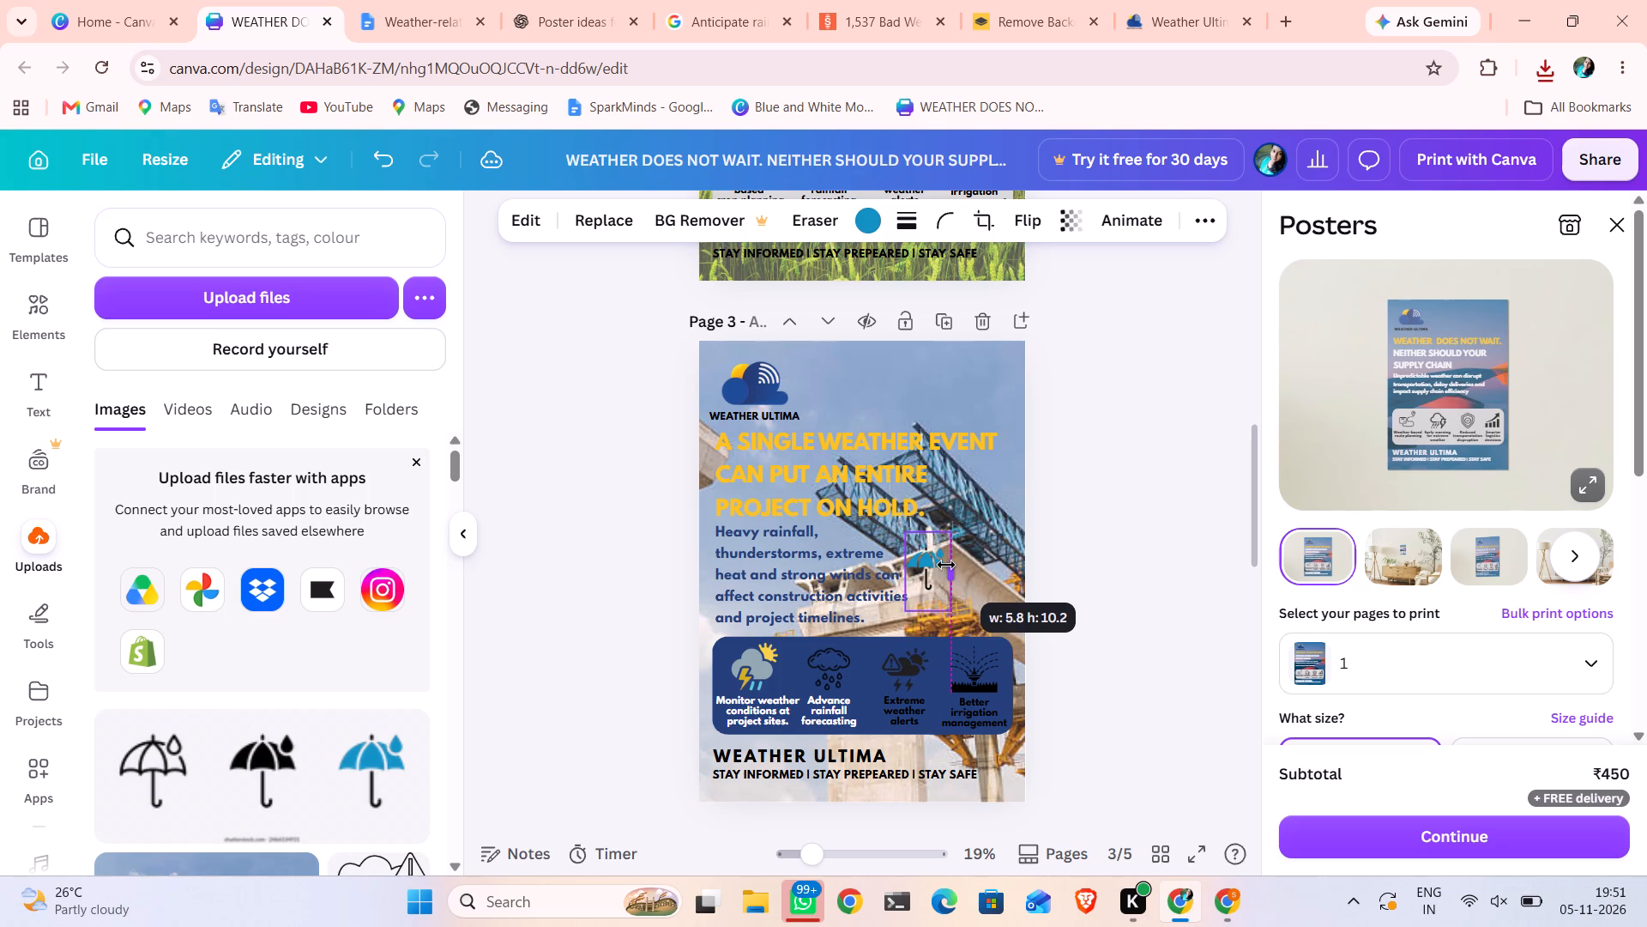
pyautogui.moveTo(946, 565); pyautogui.dragTo(949, 565)
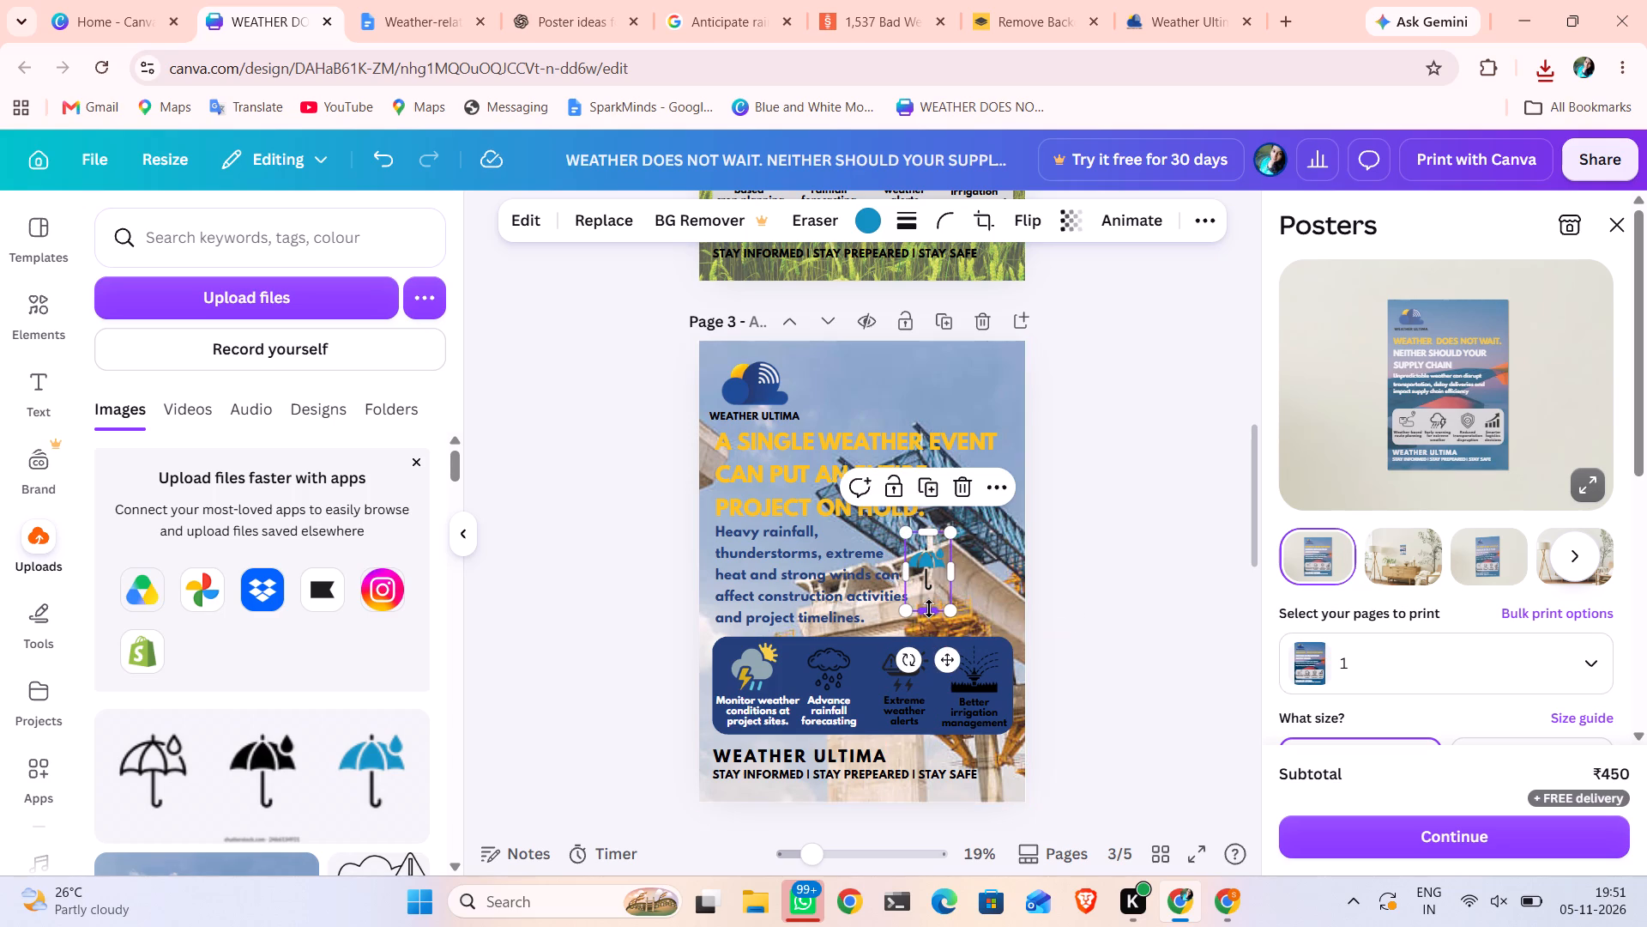
pyautogui.moveTo(929, 609); pyautogui.dragTo(932, 600)
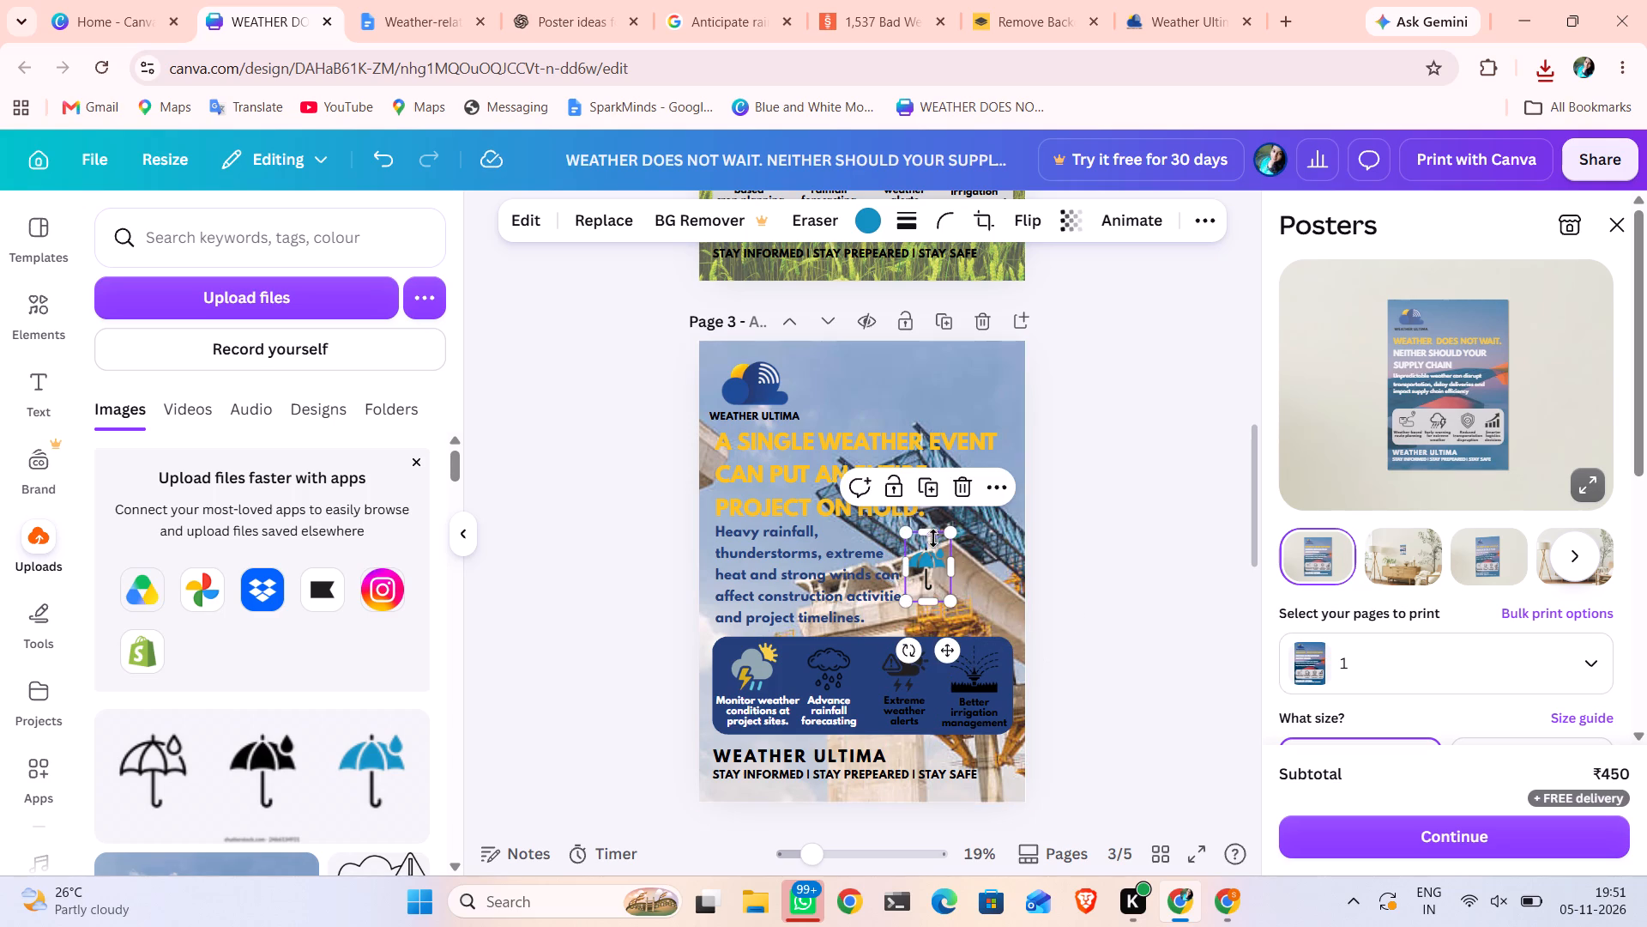
pyautogui.moveTo(930, 533); pyautogui.dragTo(932, 540)
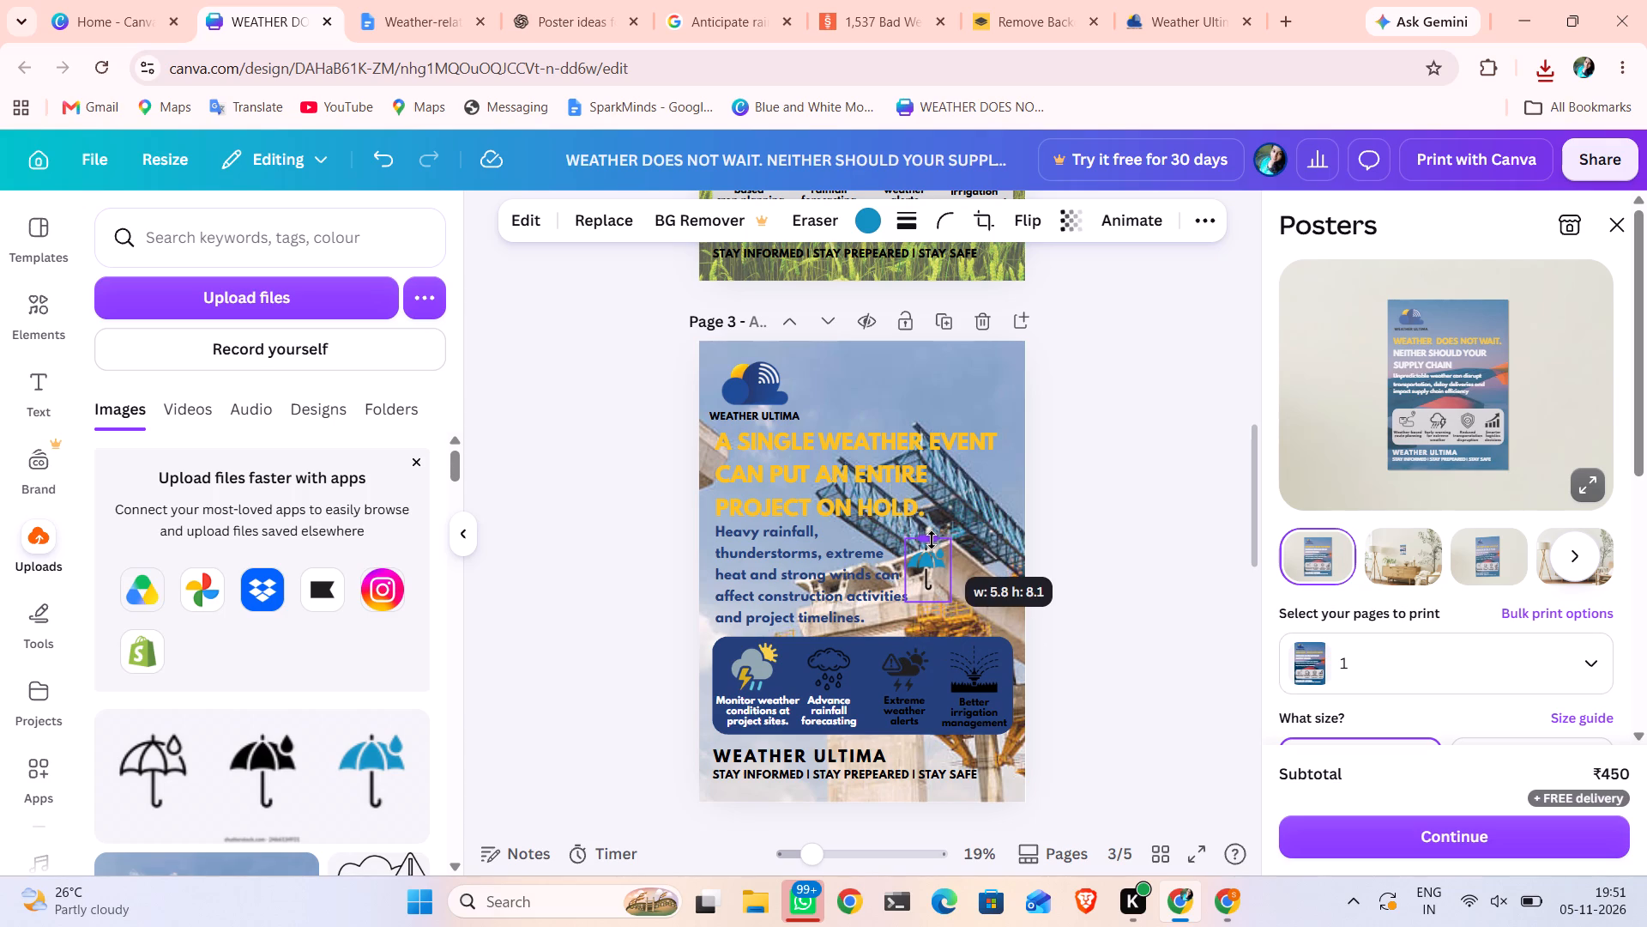
pyautogui.moveTo(932, 540); pyautogui.dragTo(932, 541)
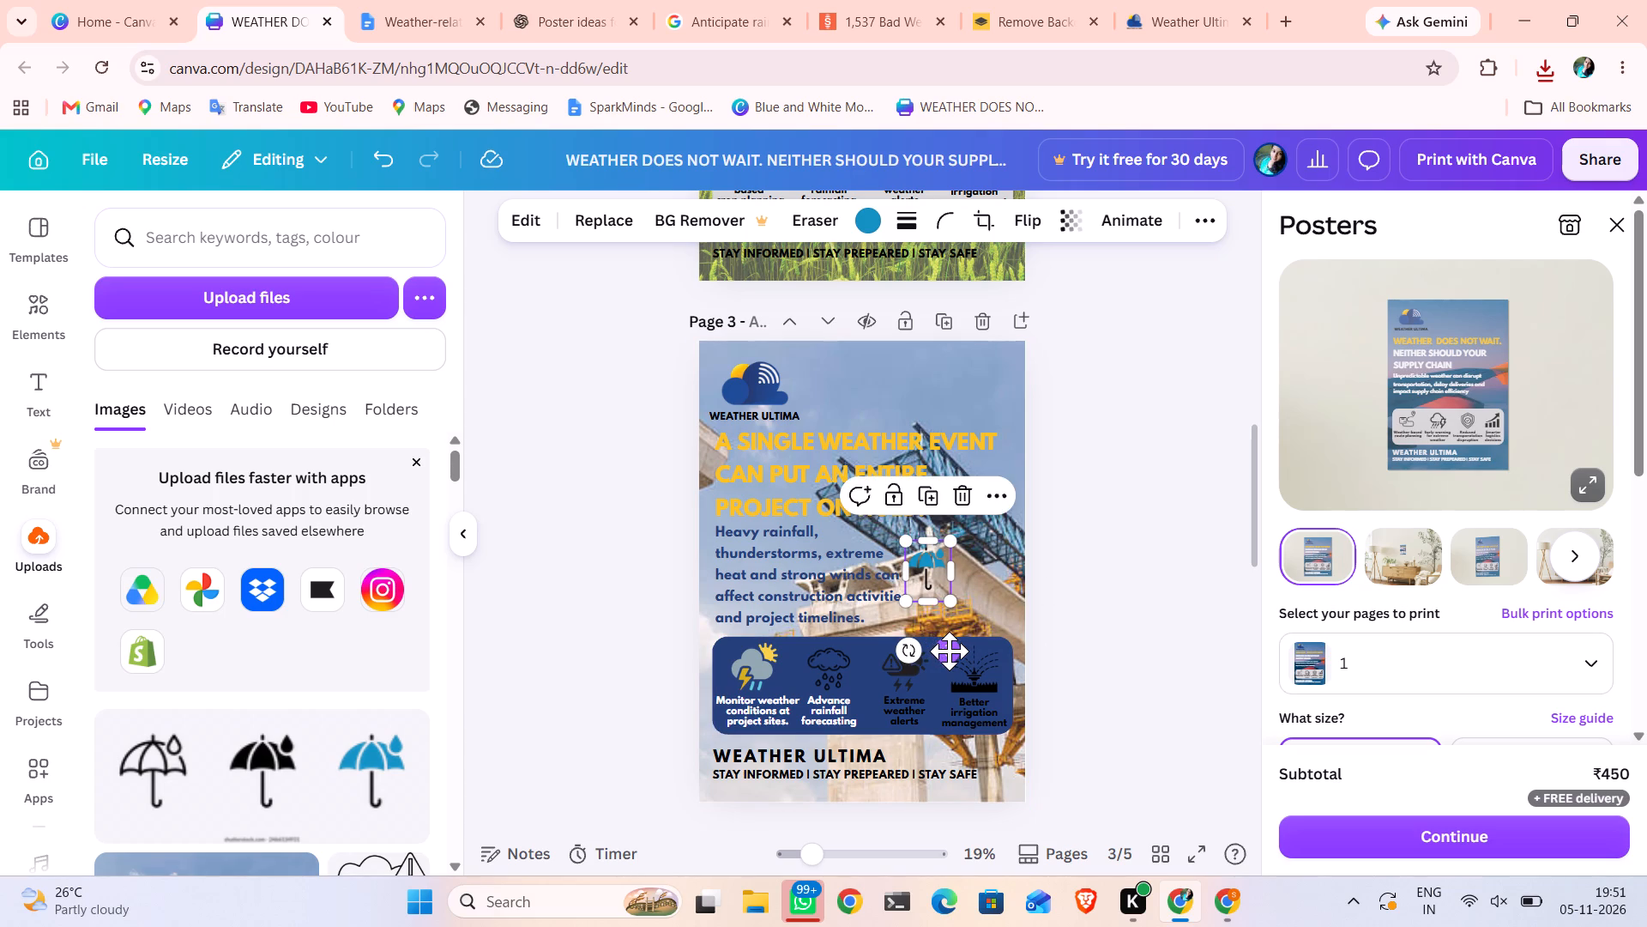
# Delete the black icons above the "Extreme weather alerts" and "Advance rainfall forecasting" captions on page 3.
pyautogui.click(912, 680)
pyautogui.press('BackSpace')
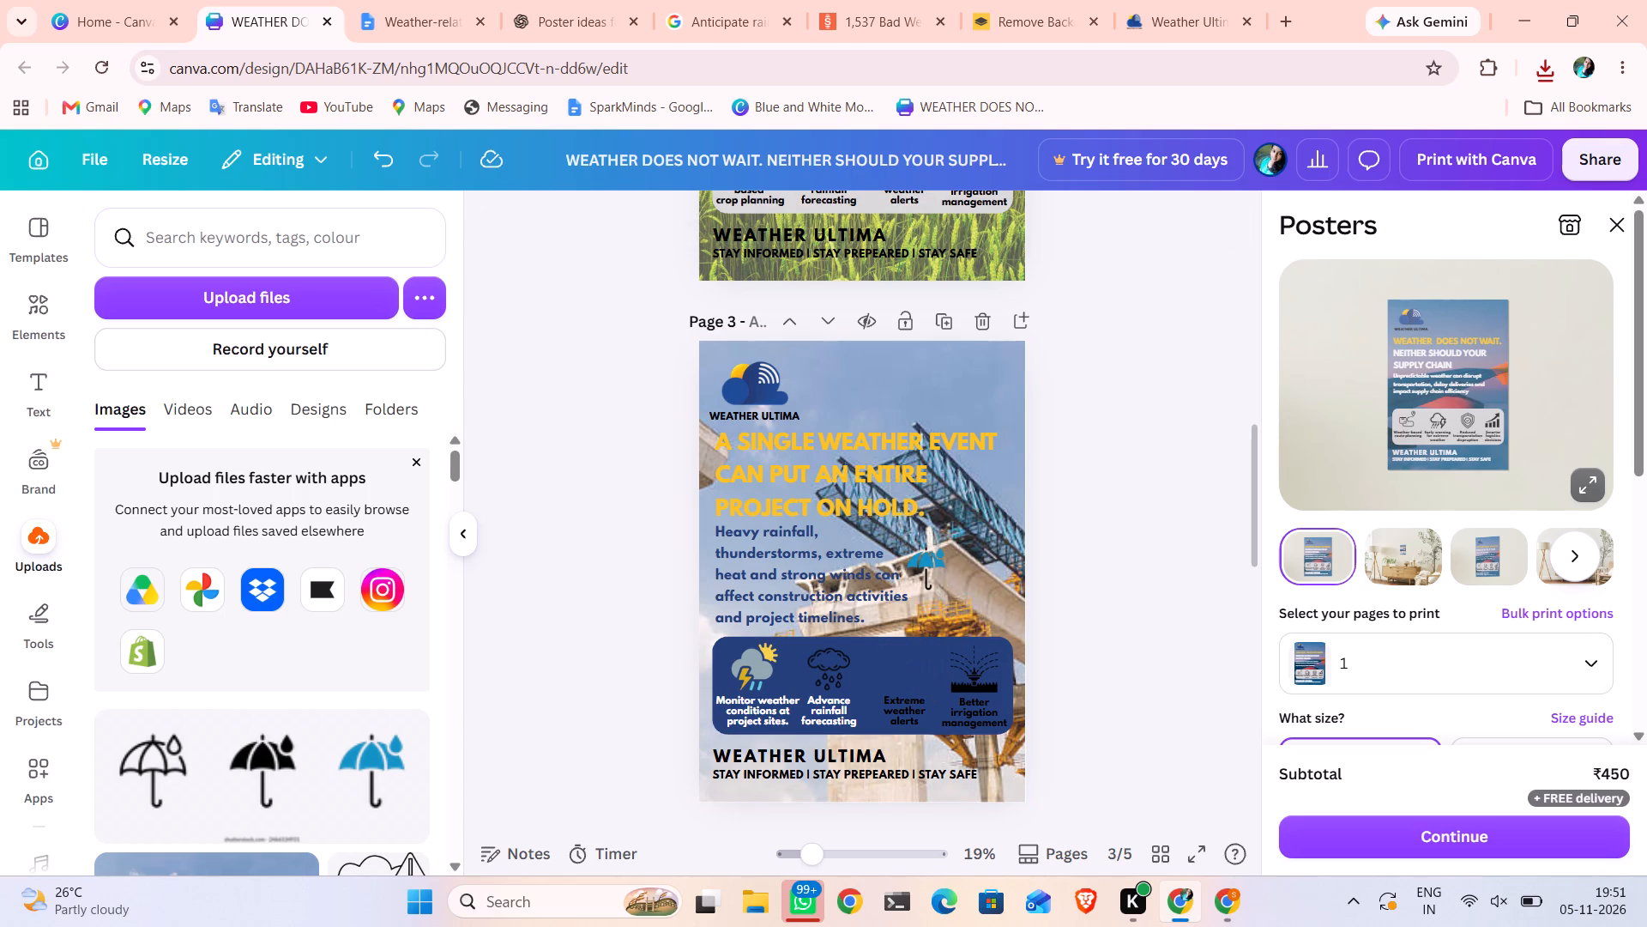
pyautogui.click(822, 668)
pyautogui.press('BackSpace')
# Move the blue umbrella above page 3's "Advance rainfall forecasting" caption, scale it down to fit and nudge it up clear of the text.
pyautogui.moveTo(925, 560); pyautogui.dragTo(839, 640)
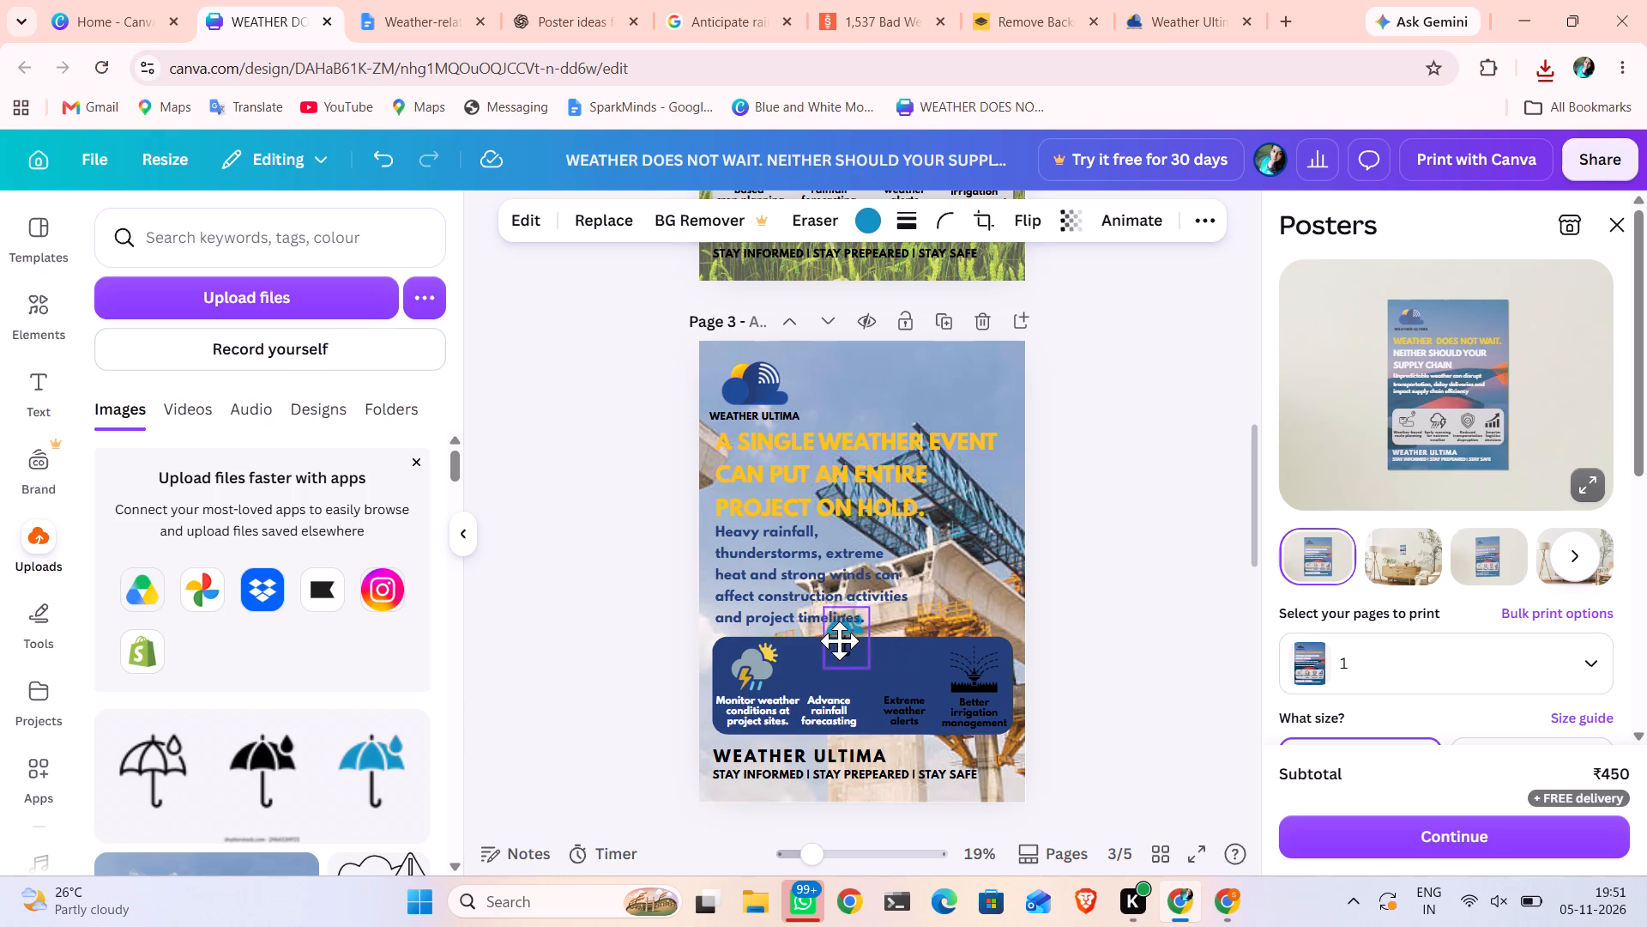
pyautogui.moveTo(839, 640); pyautogui.dragTo(825, 658)
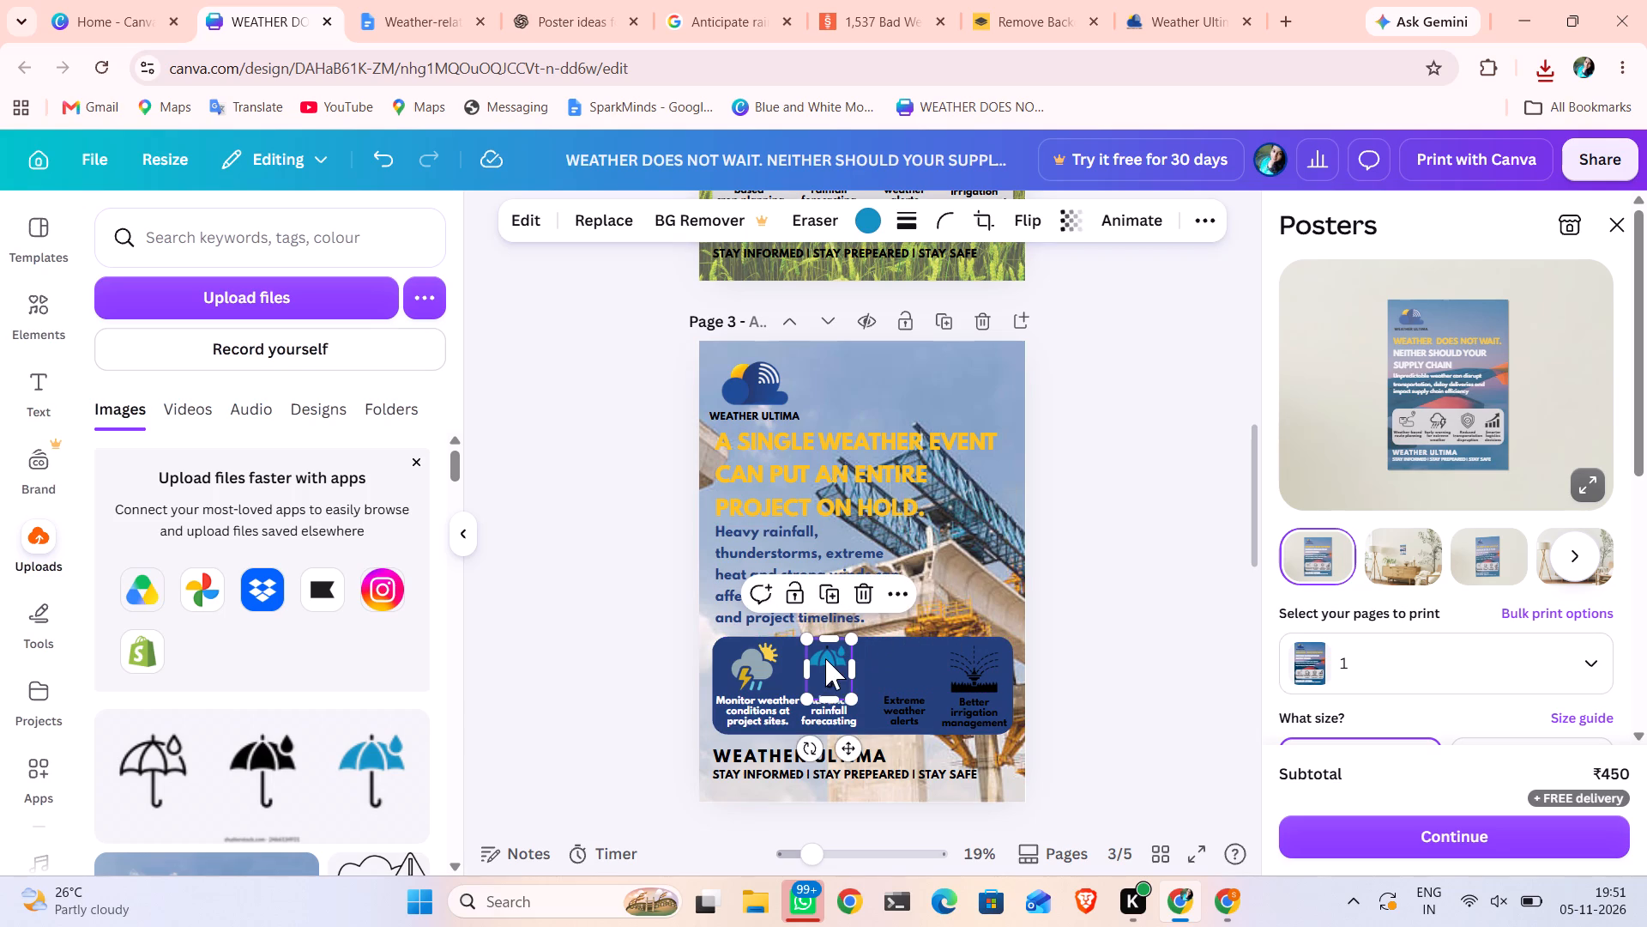
pyautogui.moveTo(850, 639); pyautogui.dragTo(842, 659)
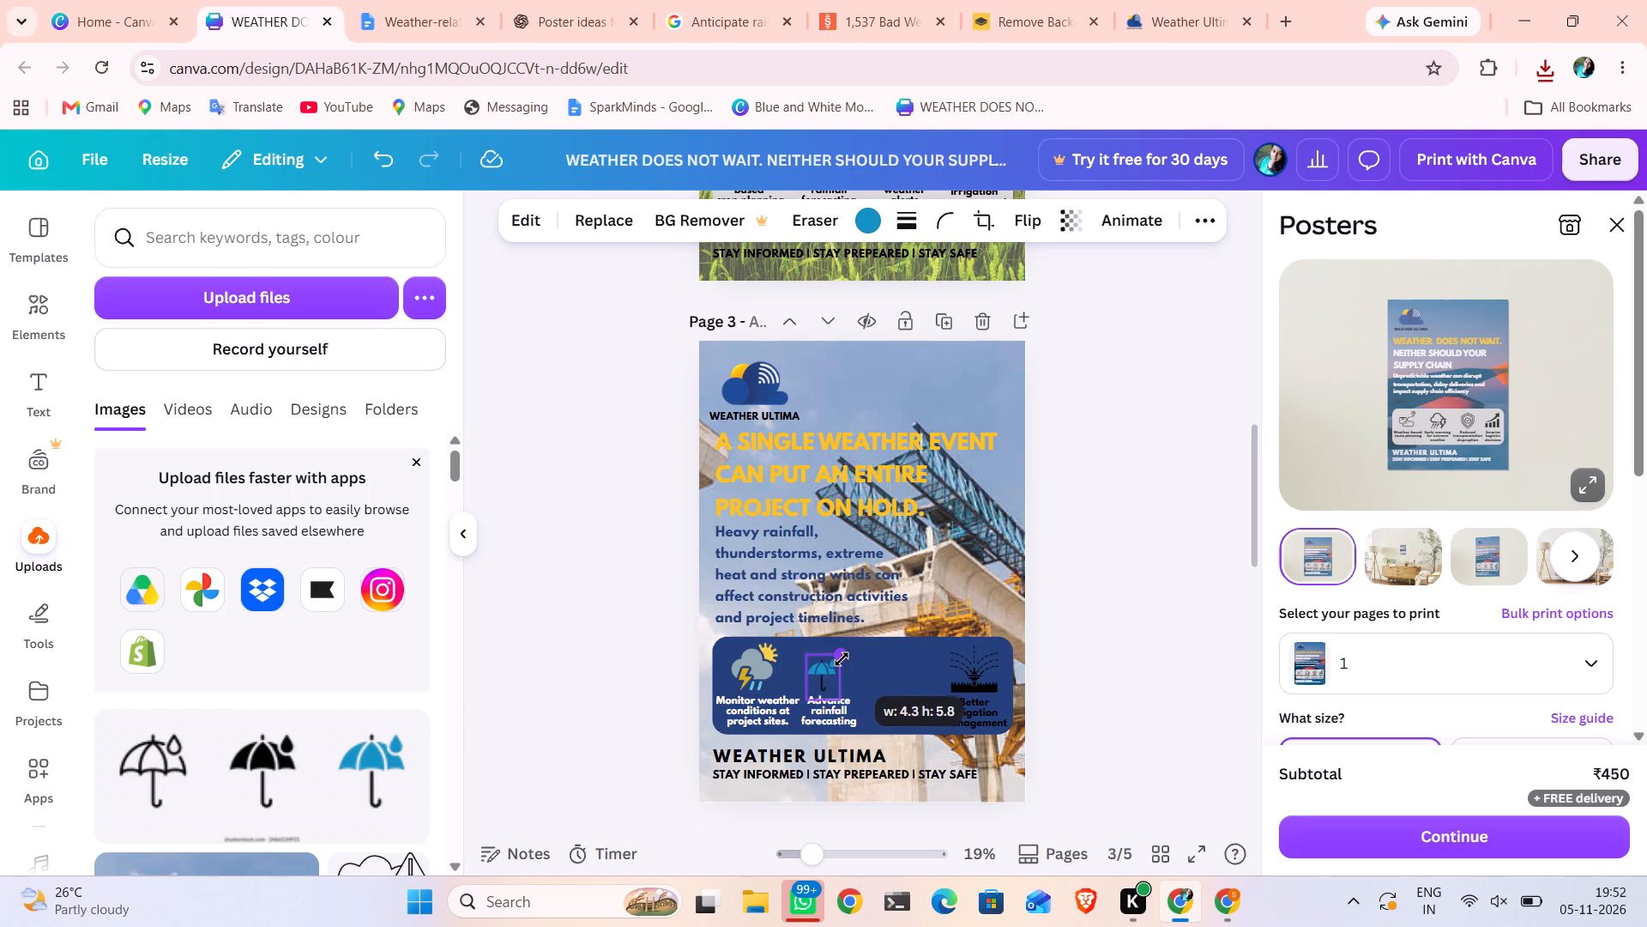
pyautogui.moveTo(842, 659); pyautogui.dragTo(849, 654)
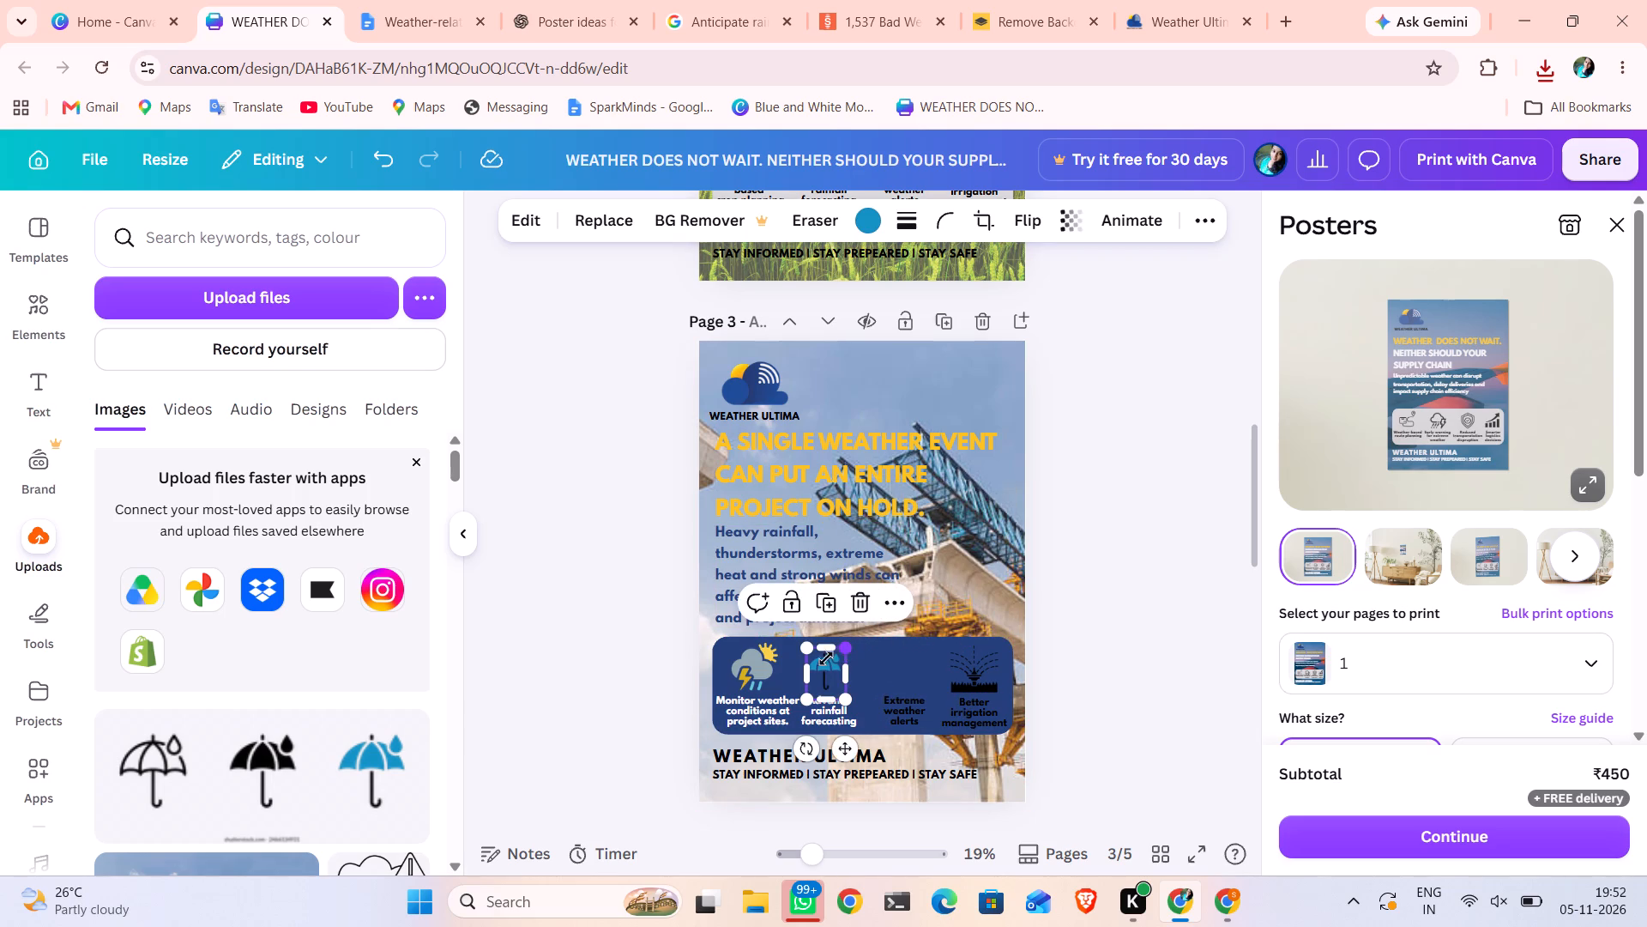
pyautogui.click(600, 654)
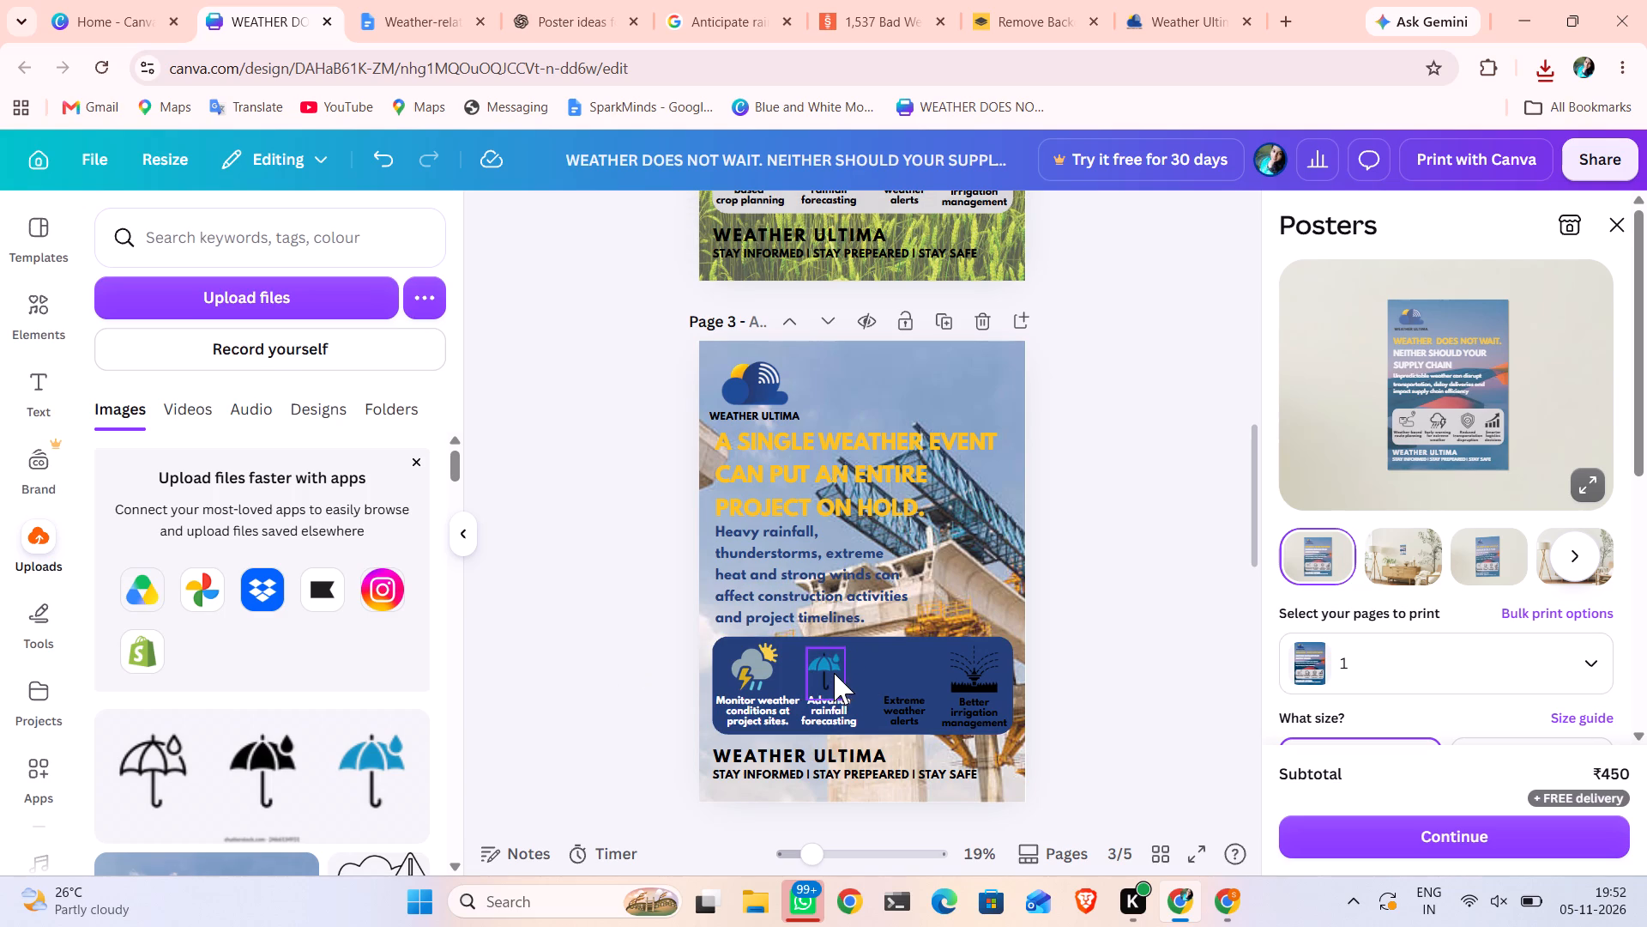
pyautogui.click(834, 673)
pyautogui.press('Up')
pyautogui.press('Up')
pyautogui.press('Up')
pyautogui.press('Up')
pyautogui.press('Up')
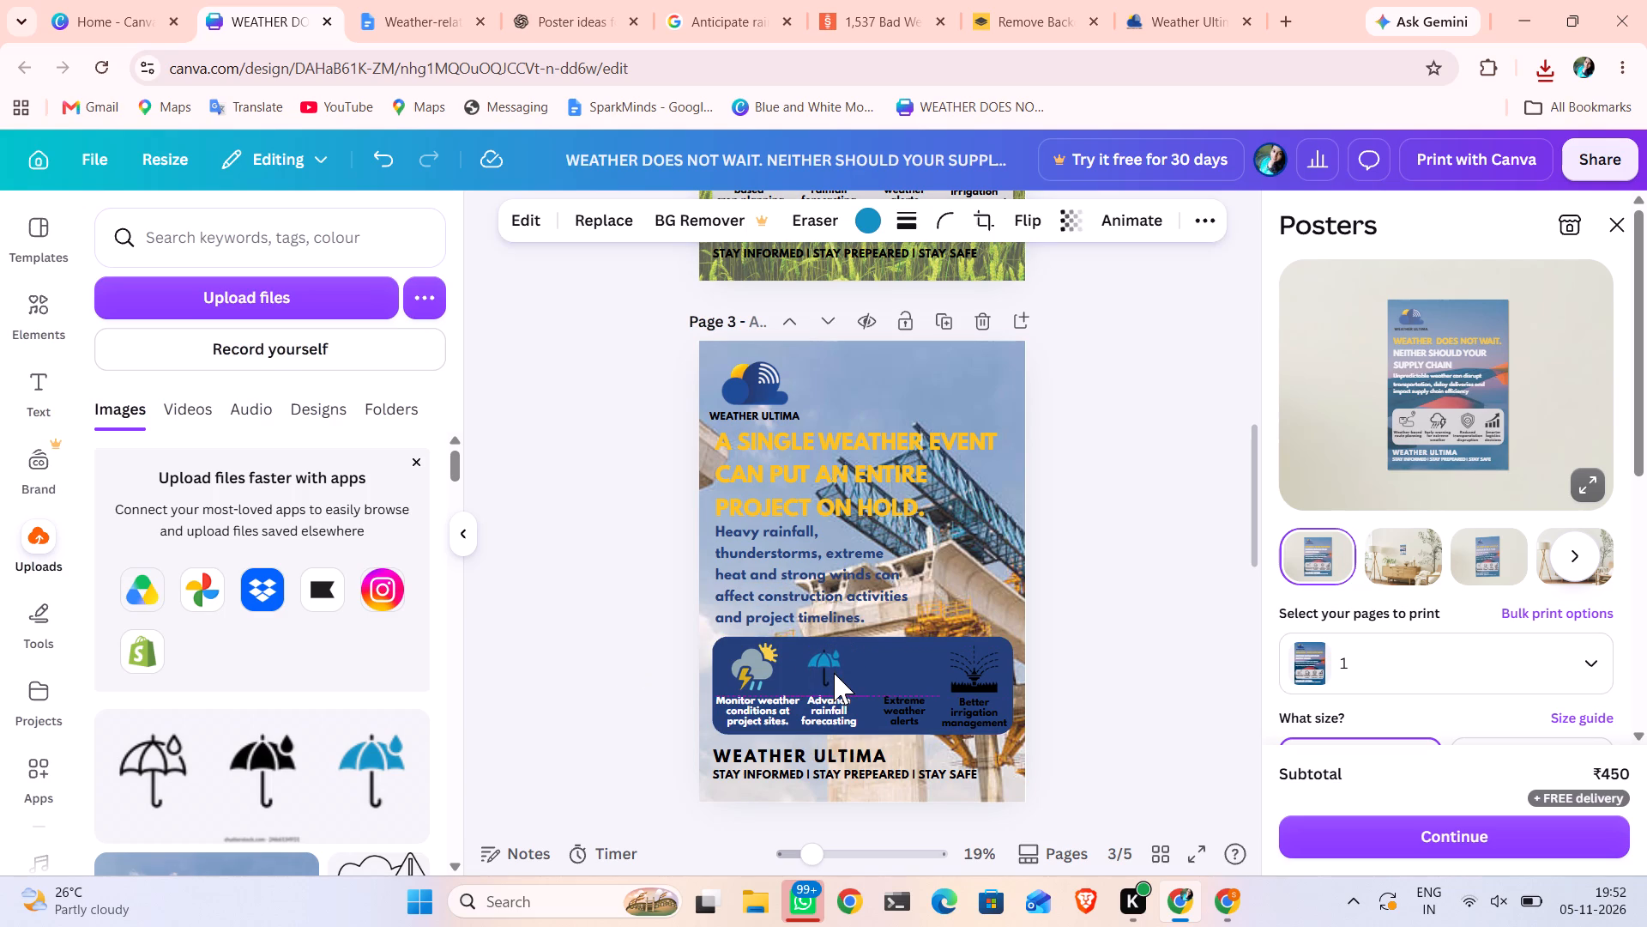
# Adjust the blue umbrella's frame slightly and nudge it into place above page 3's "Advance rainfall forecasting" caption.
pyautogui.press('Up')
pyautogui.click(834, 673)
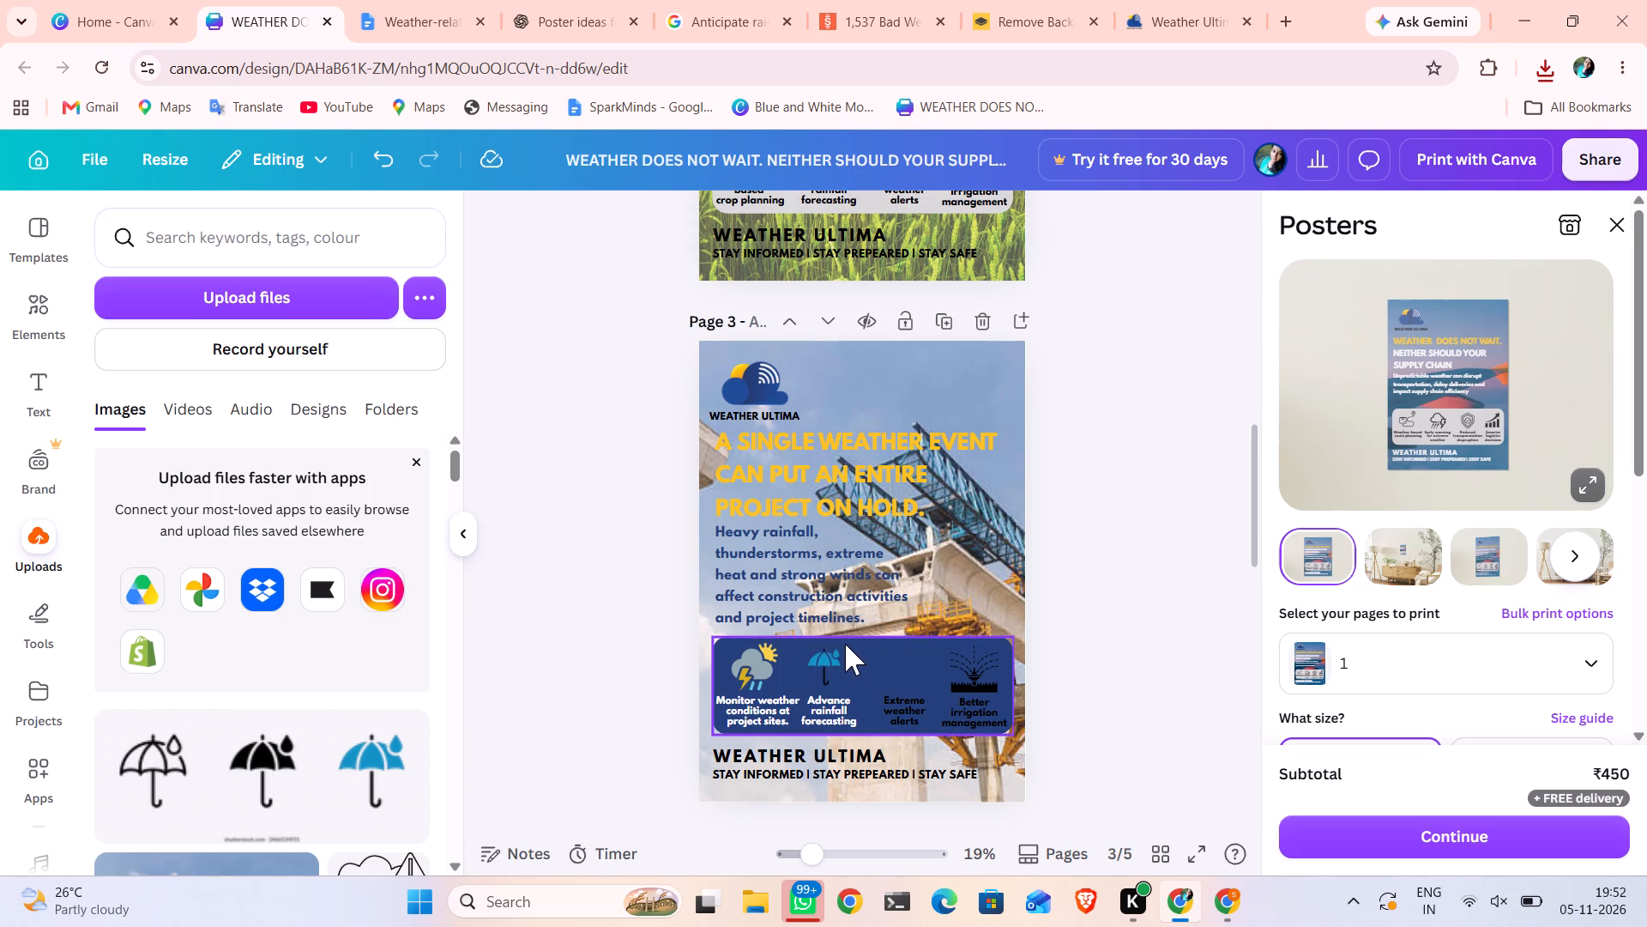
pyautogui.click(840, 655)
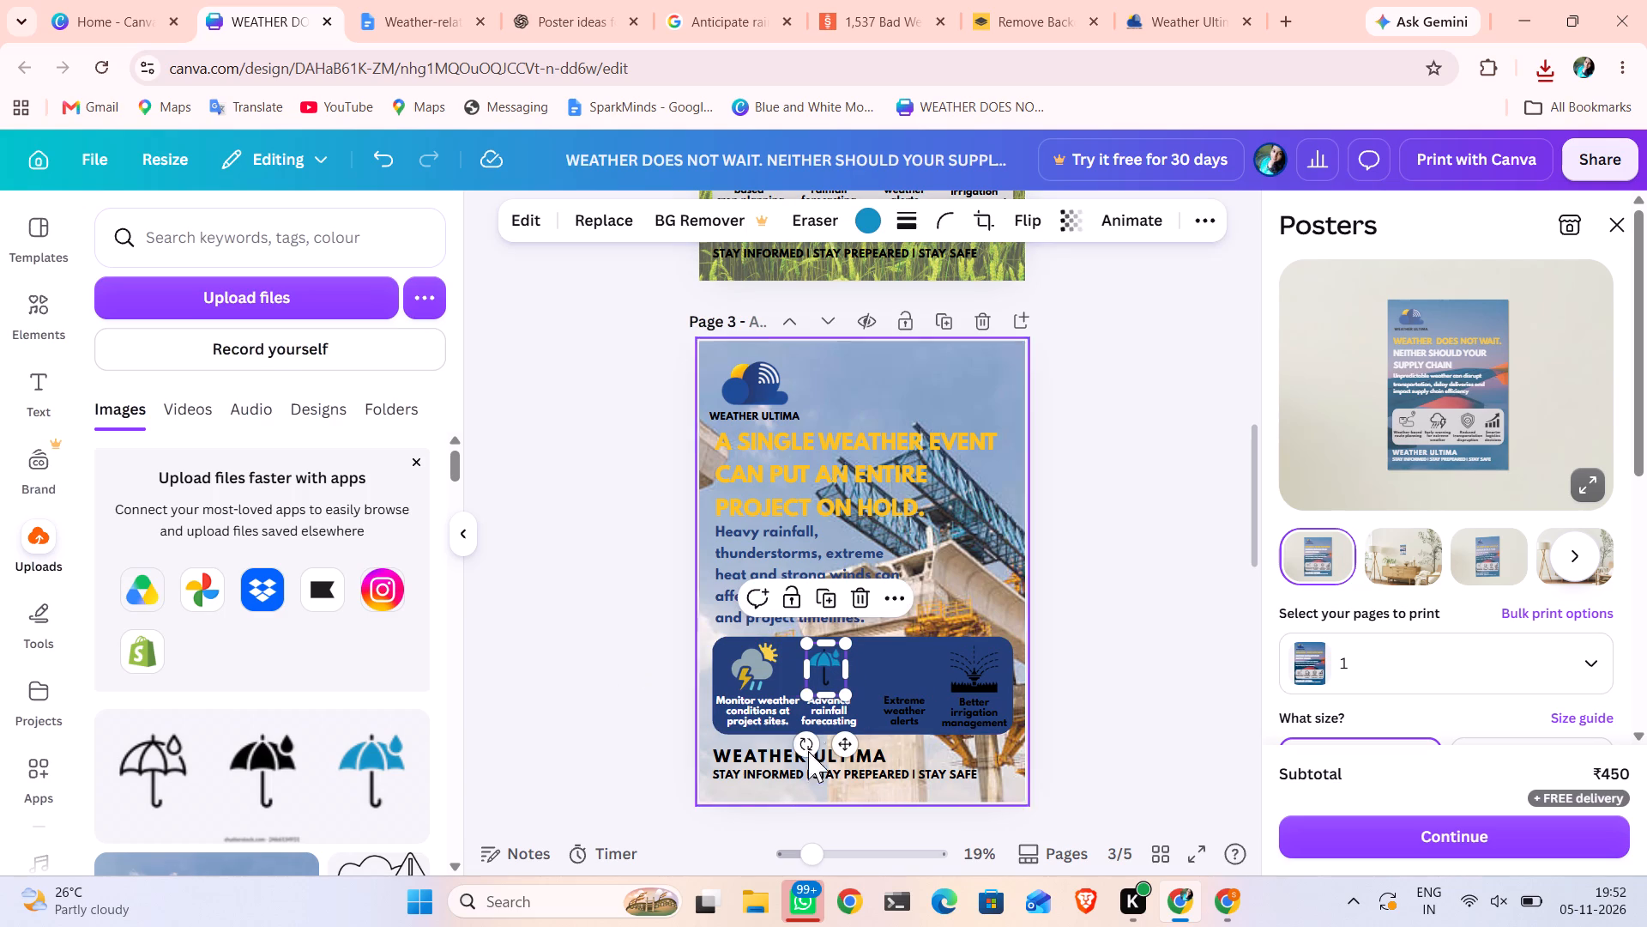
pyautogui.click(827, 694)
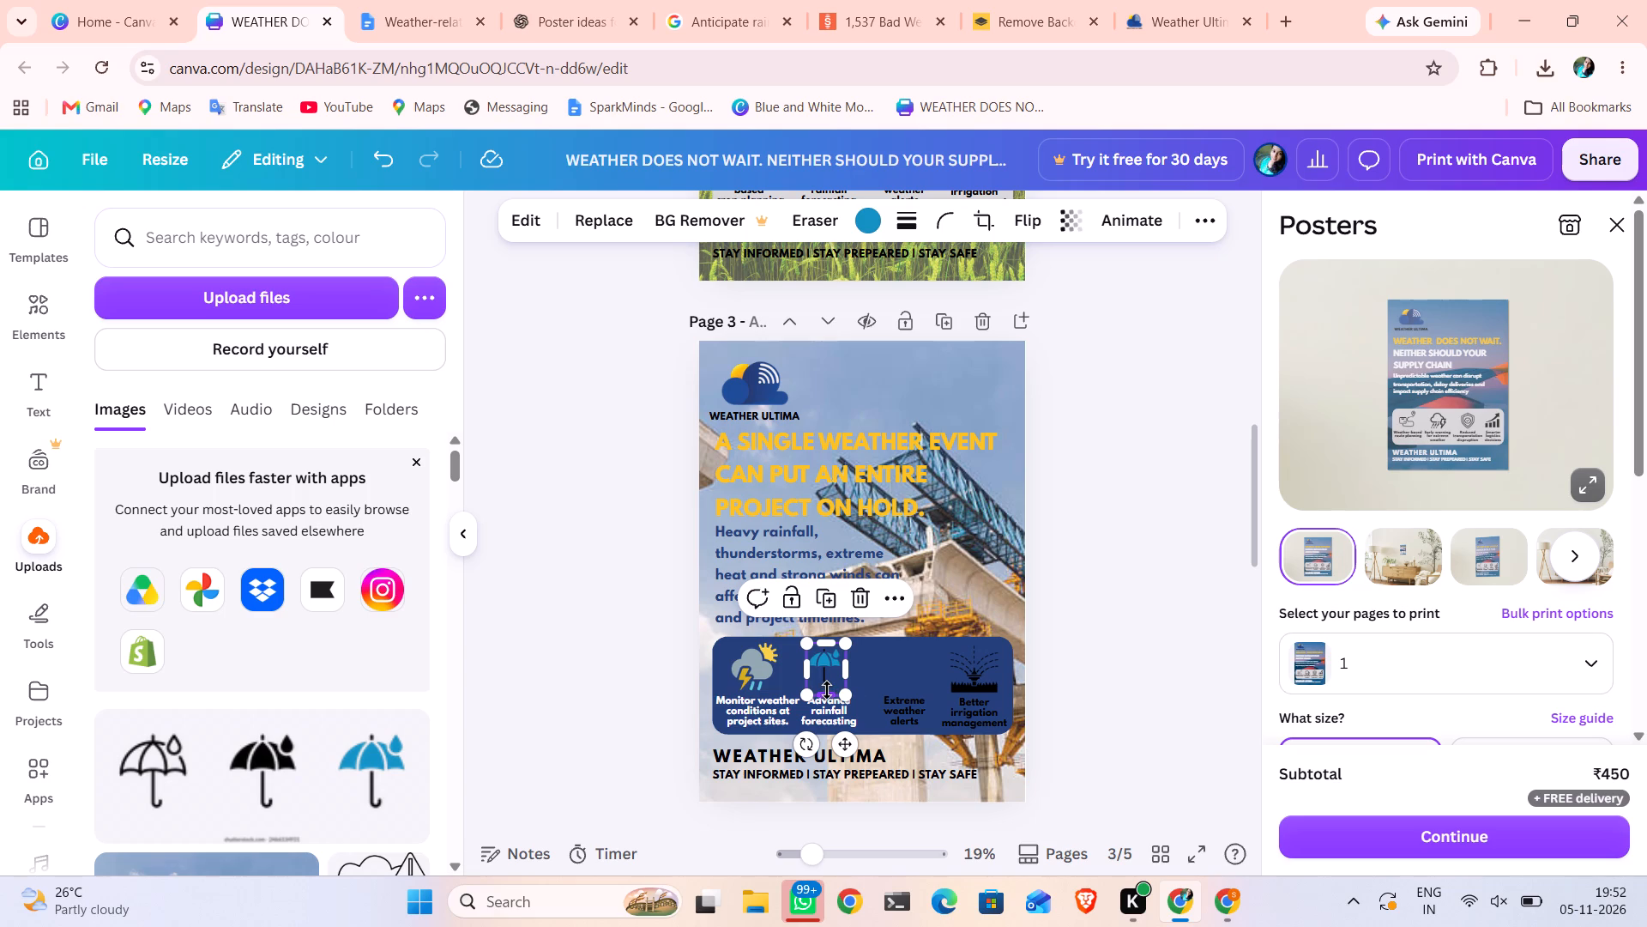
pyautogui.click(848, 648)
pyautogui.click(1078, 597)
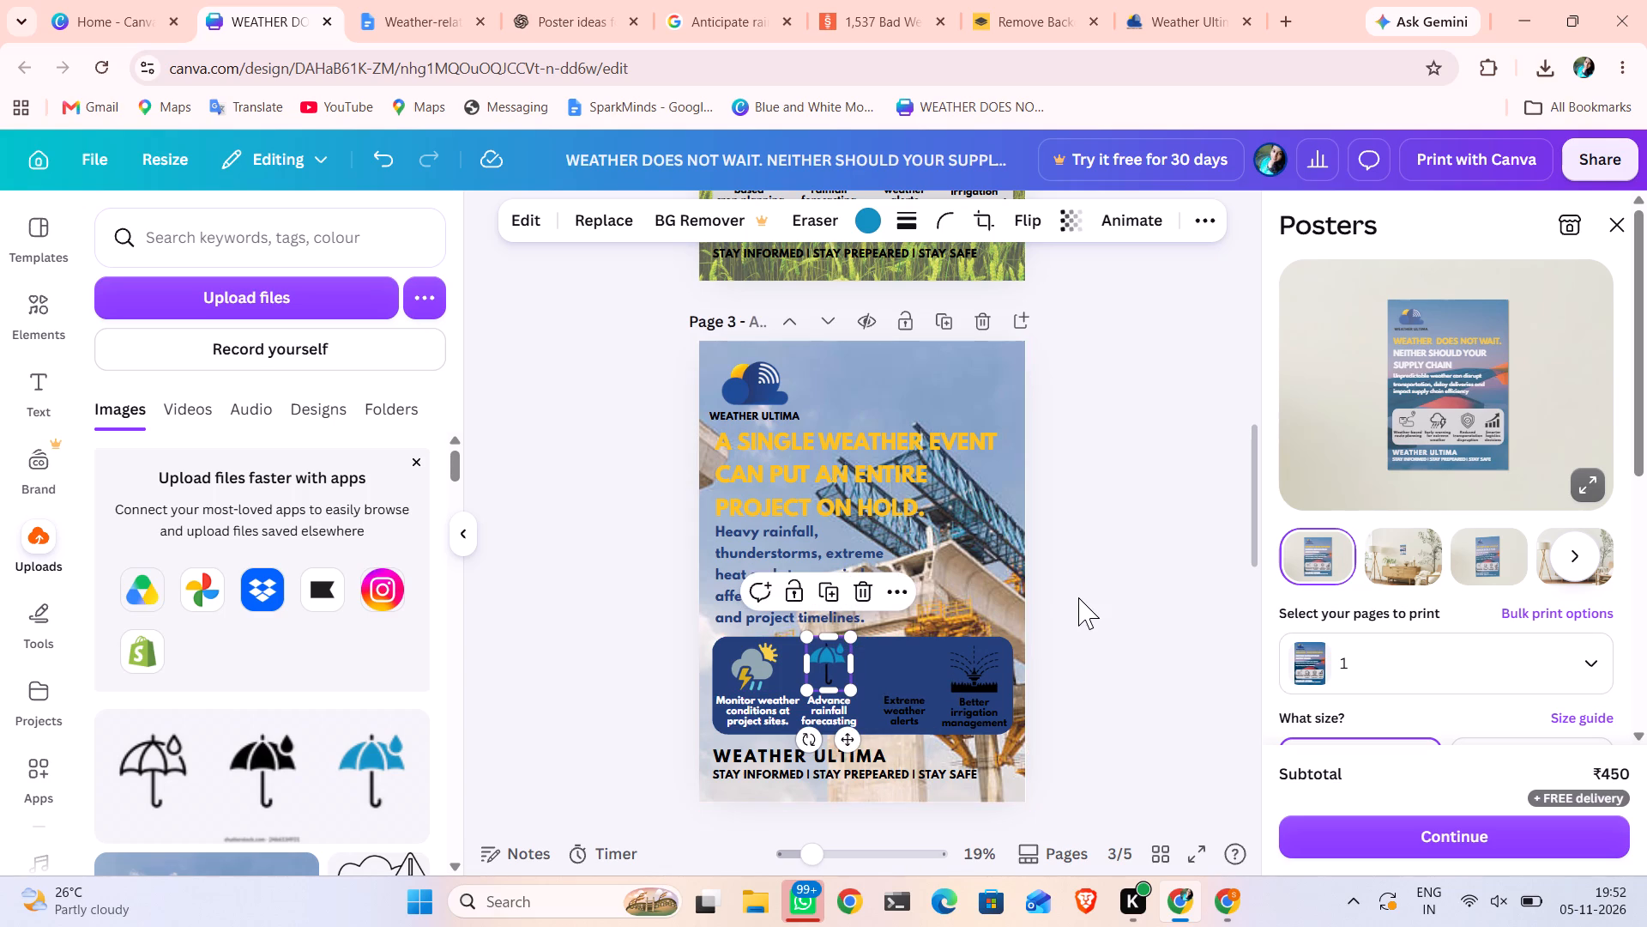
pyautogui.click(822, 663)
pyautogui.press('Down')
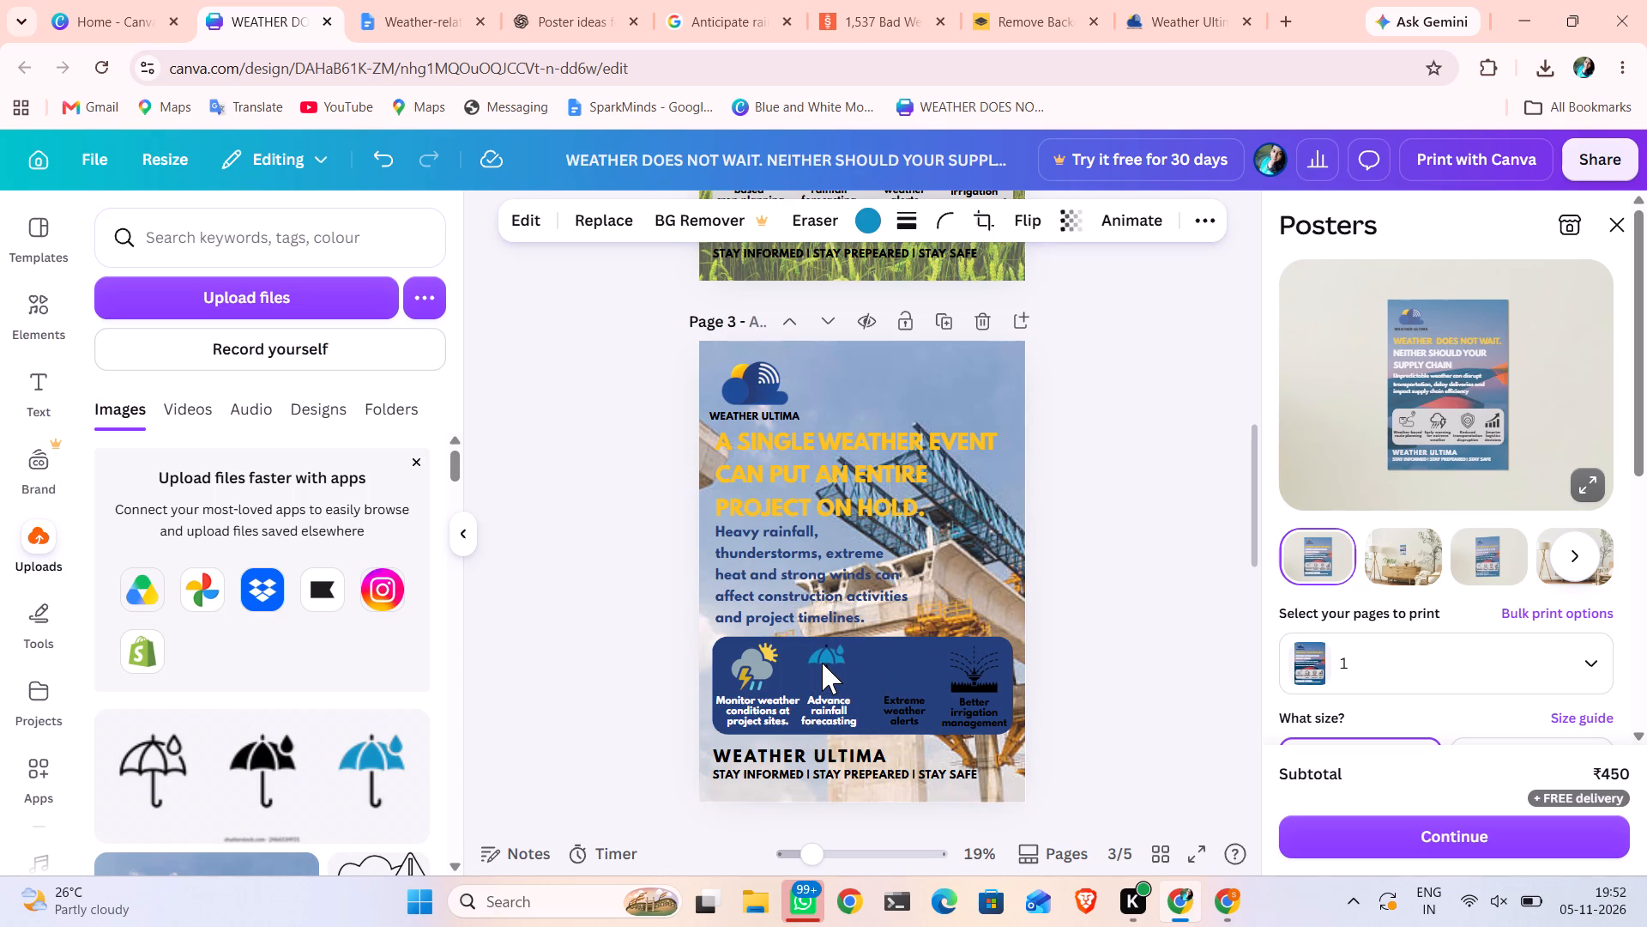
pyautogui.press('Down')
pyautogui.press('Down')
pyautogui.press('Down')
pyautogui.press('Left')
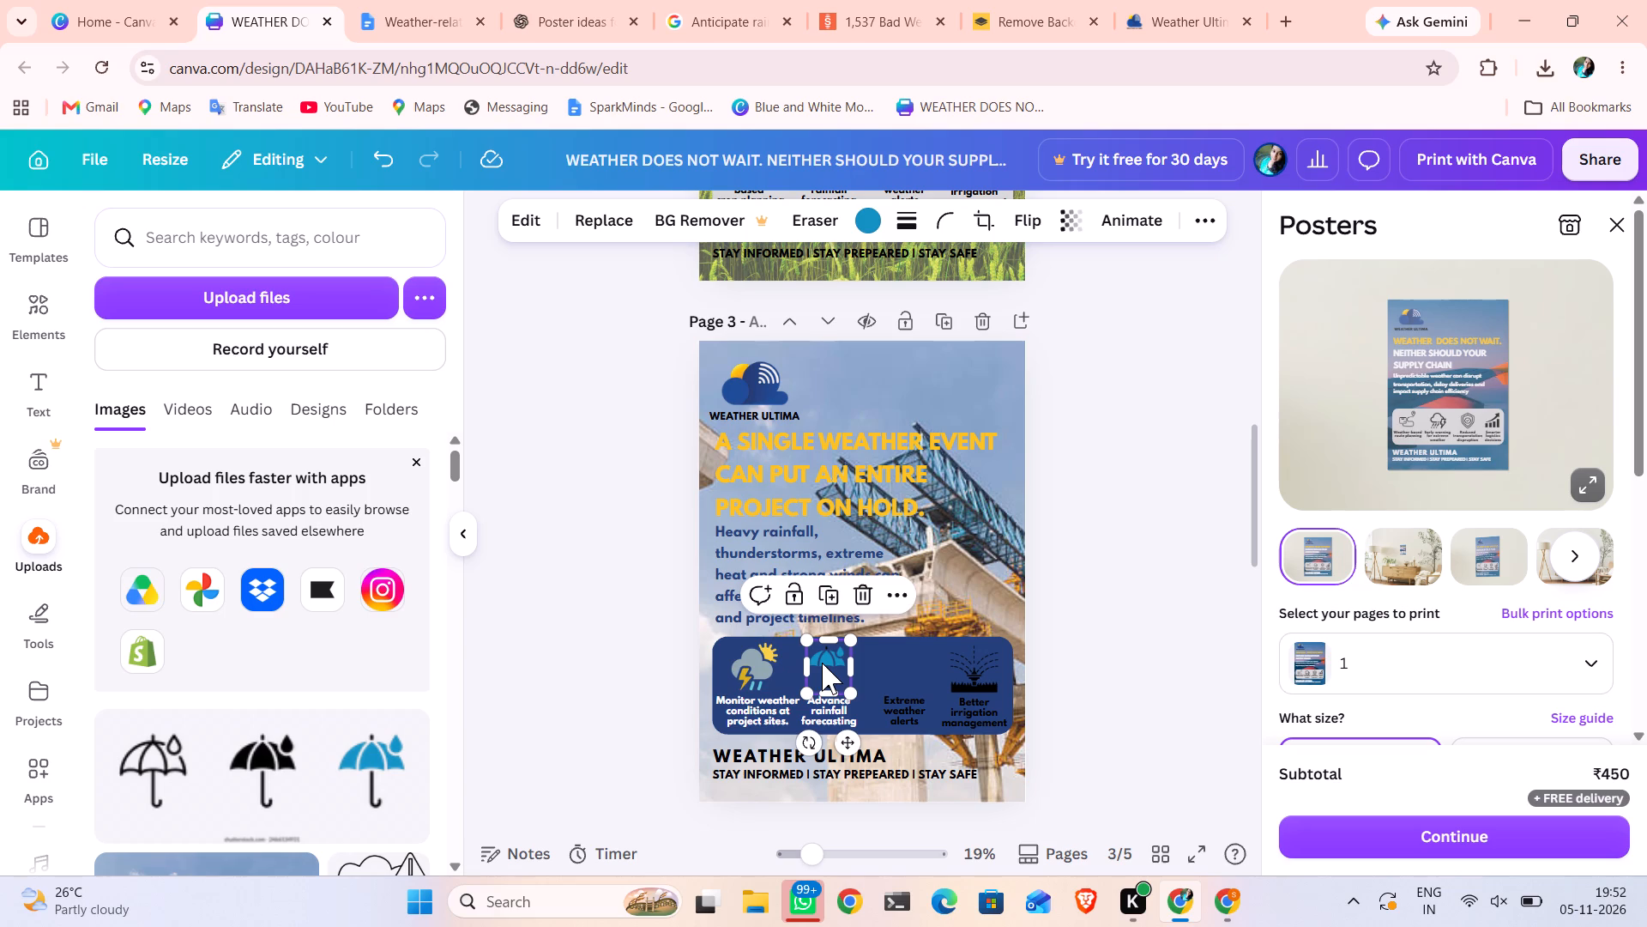
pyautogui.press('Left')
pyautogui.press('Down')
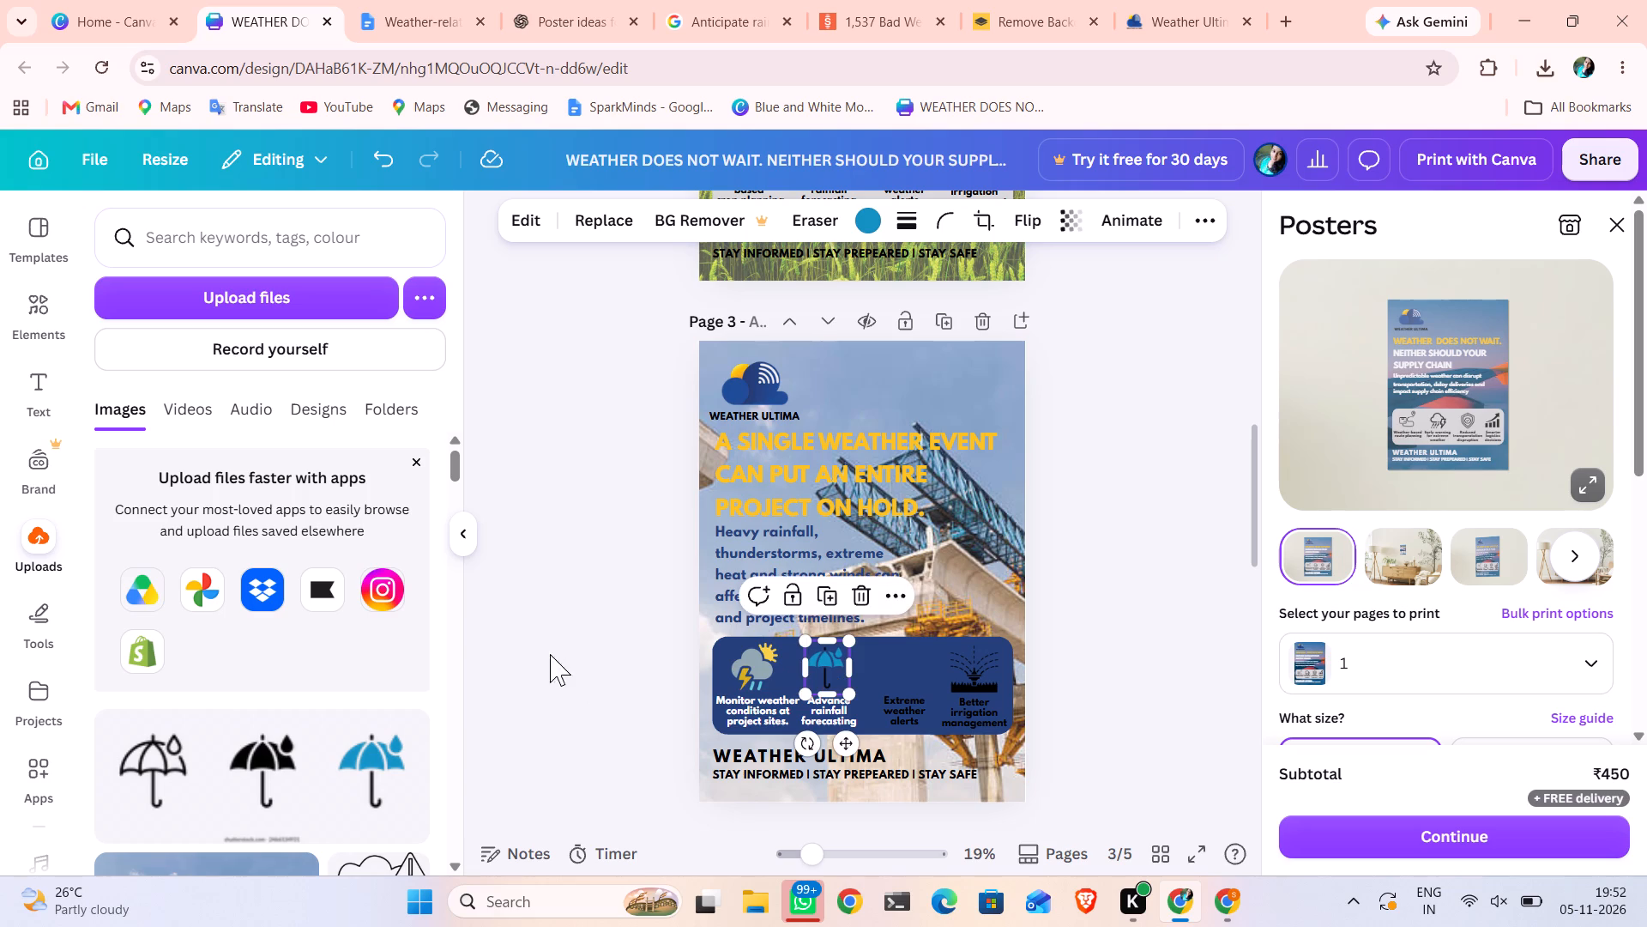
pyautogui.click(525, 644)
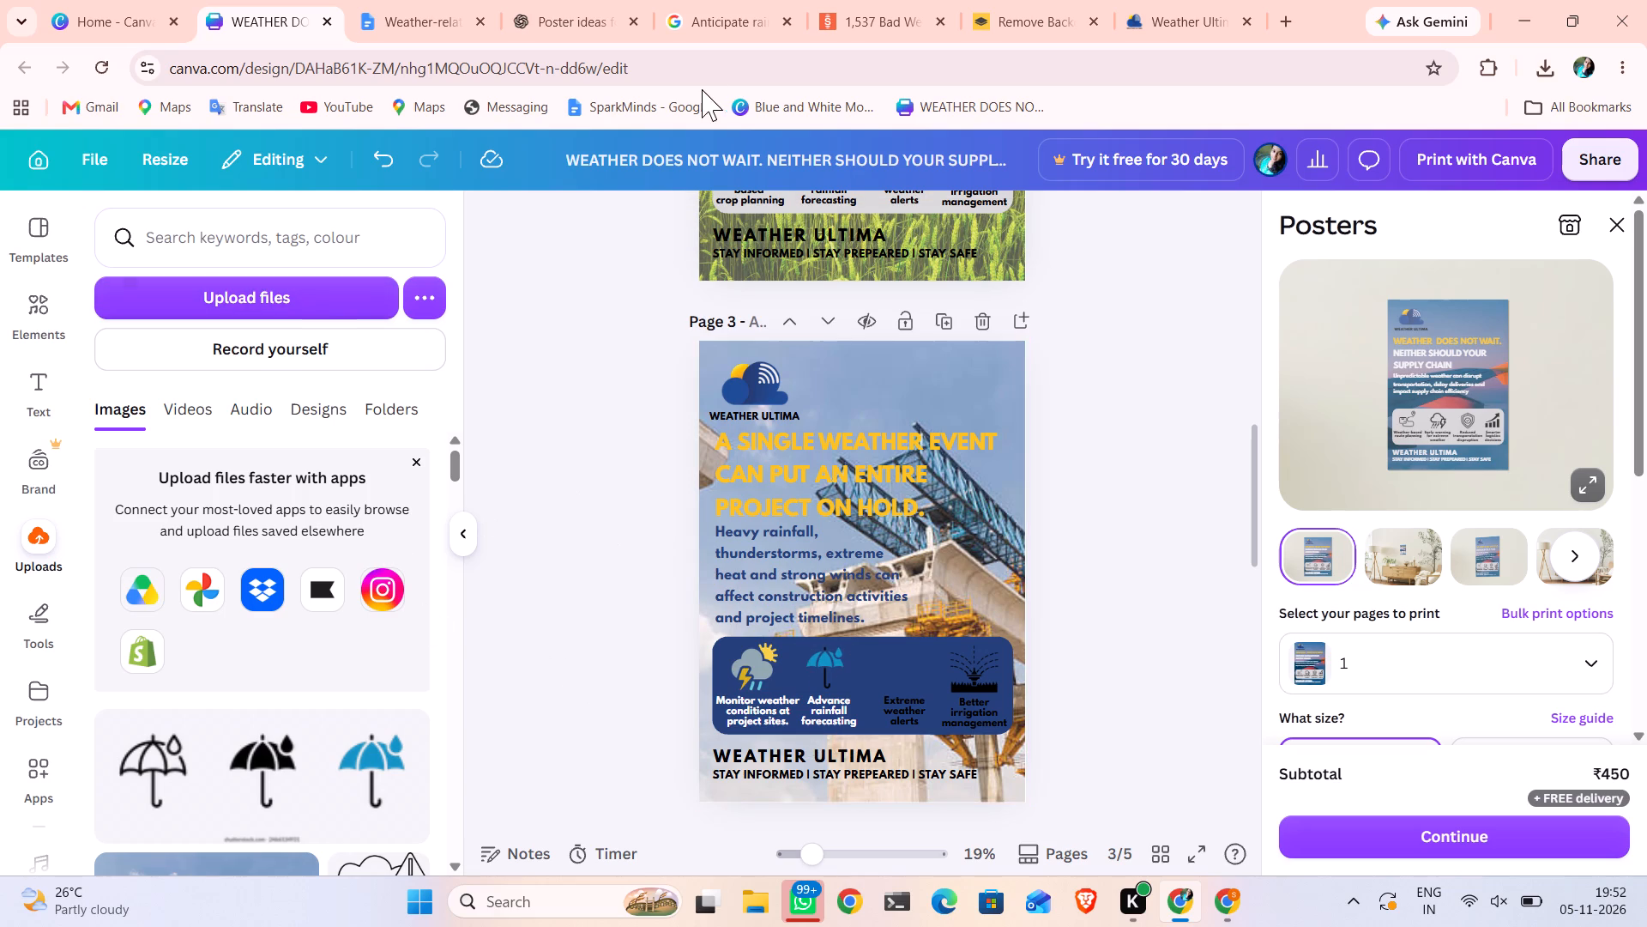
pyautogui.click(695, 28)
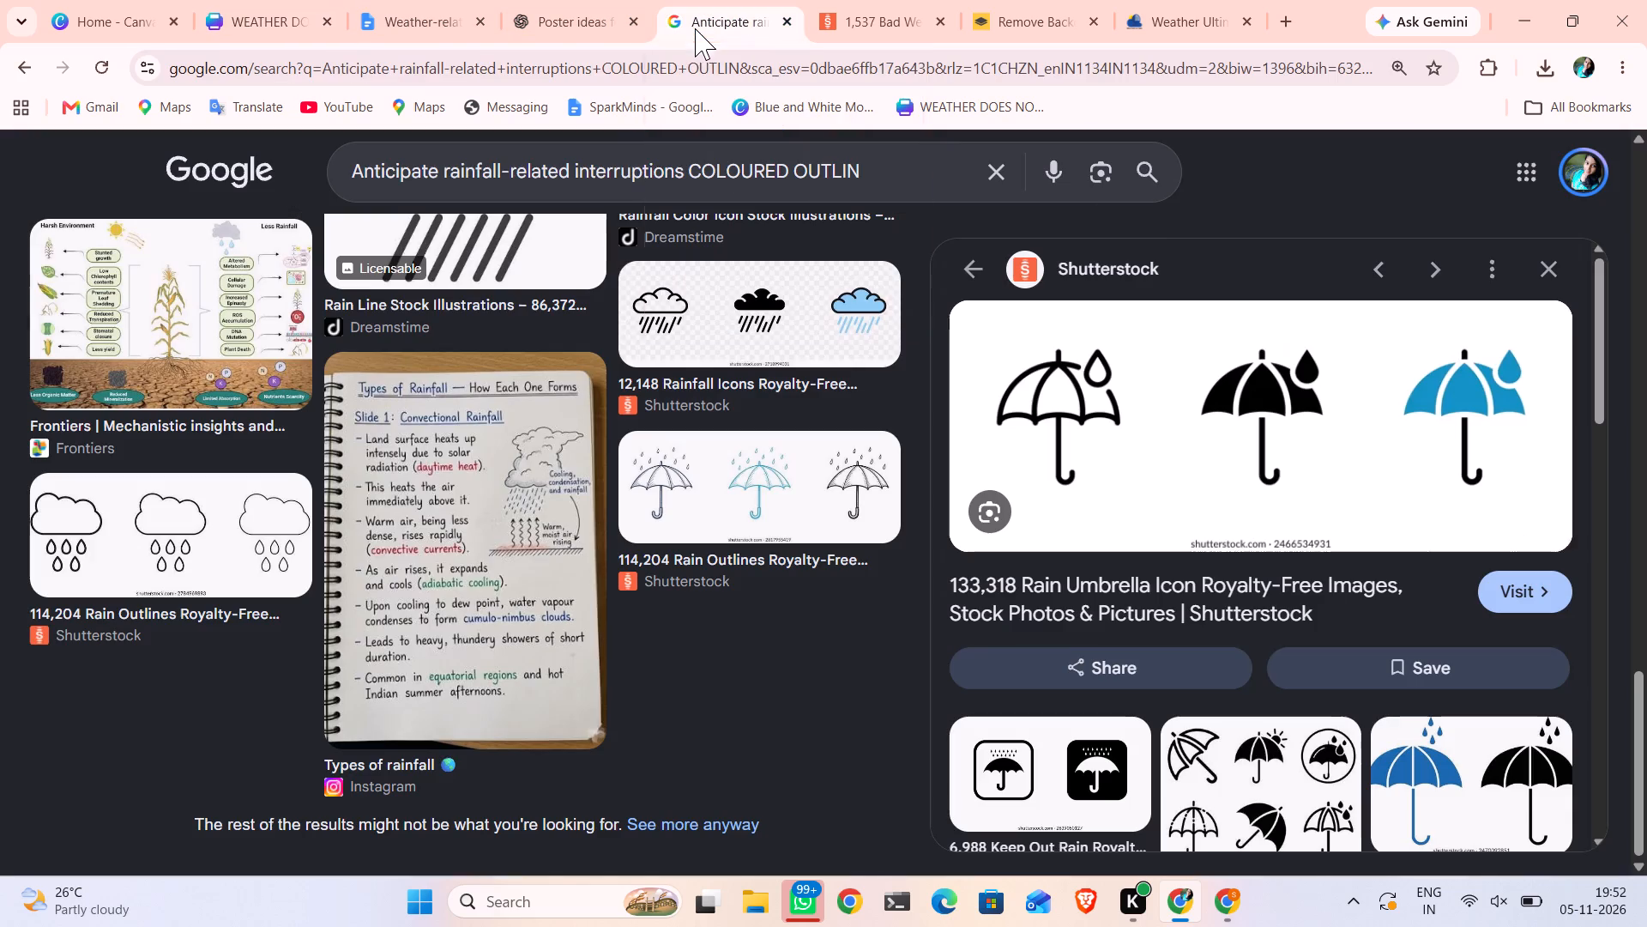
pyautogui.moveTo(353, 171); pyautogui.dragTo(648, 197)
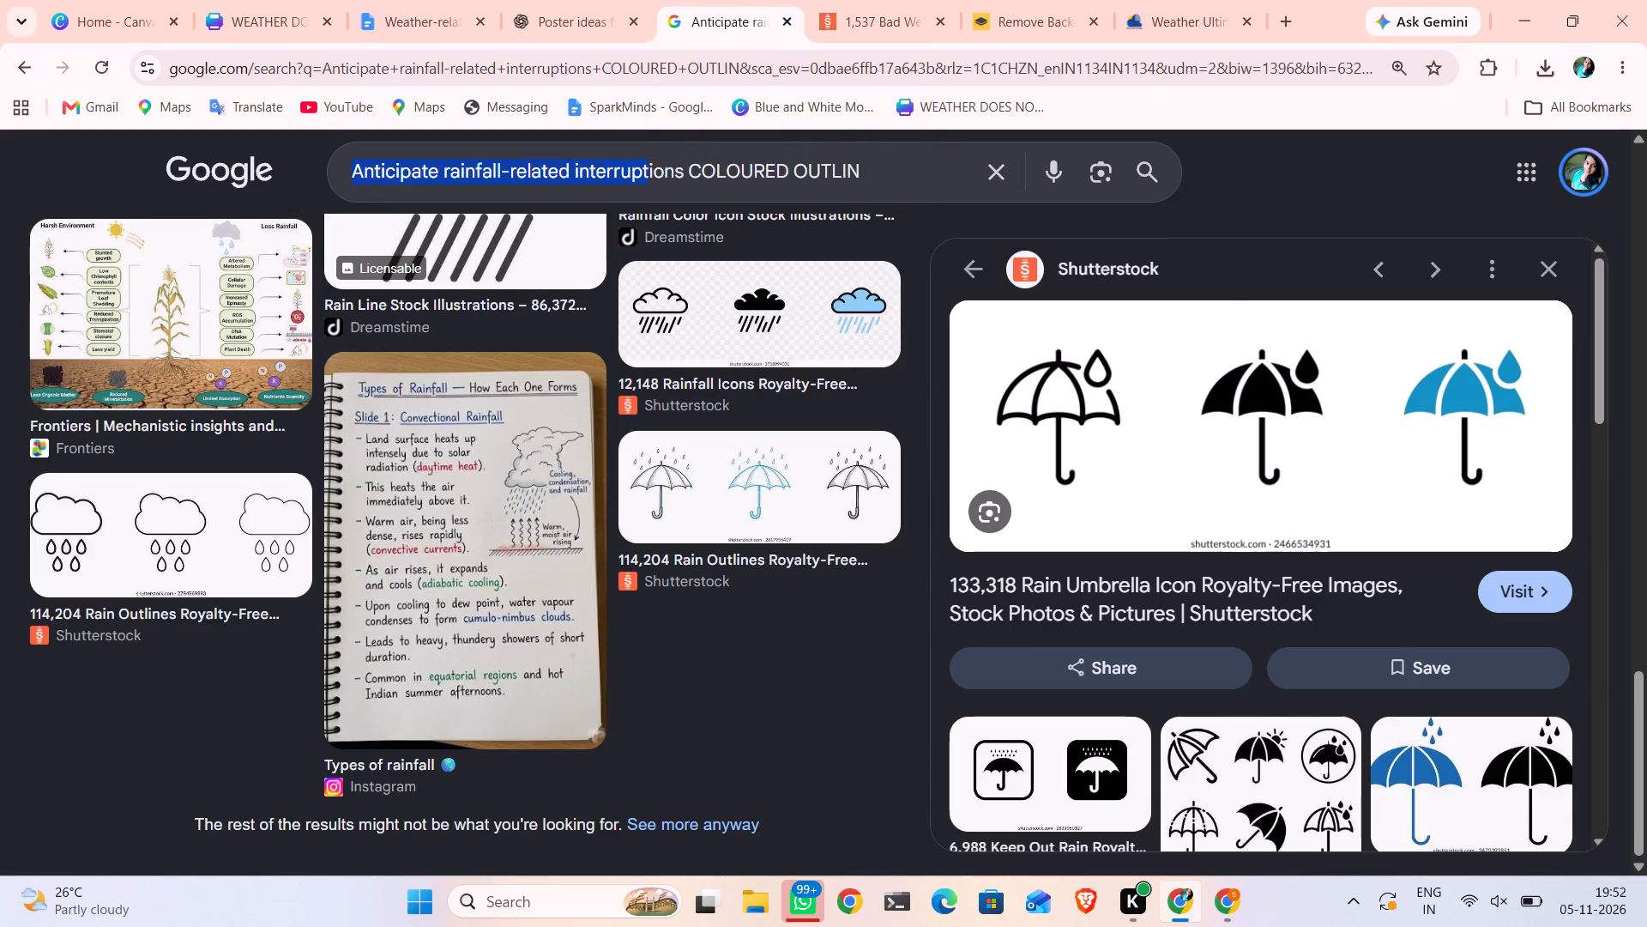
pyautogui.moveTo(648, 197); pyautogui.dragTo(686, 171)
pyautogui.hotkey('ctrl', 'c')
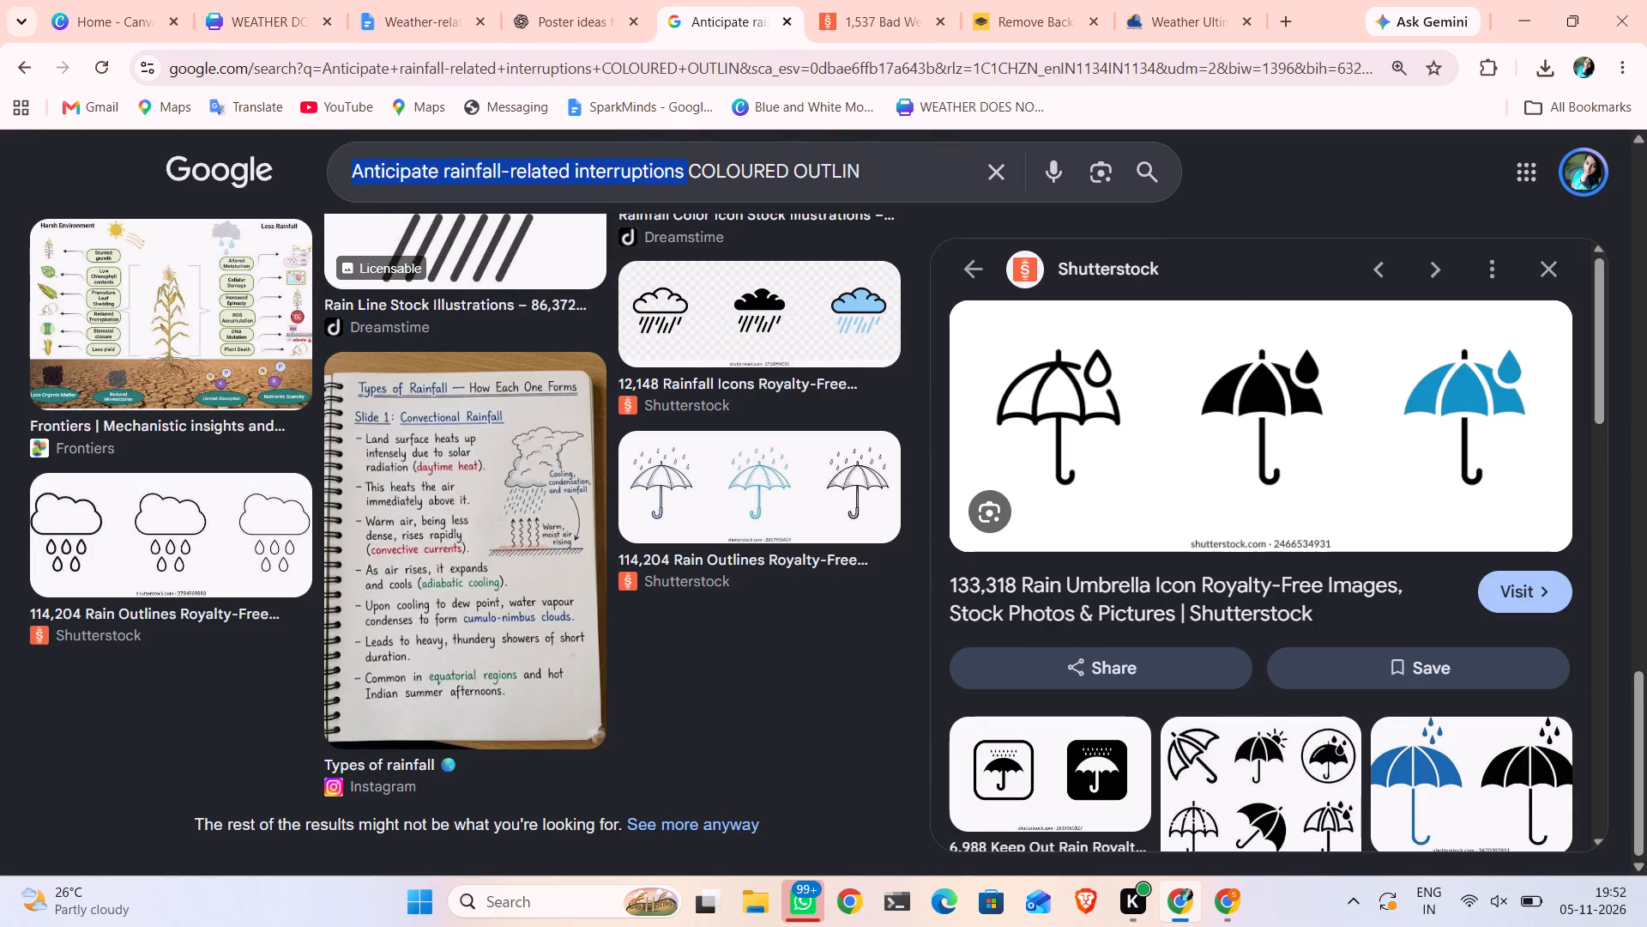
pyautogui.hotkey('ctrl', 'c')
pyautogui.click(234, 14)
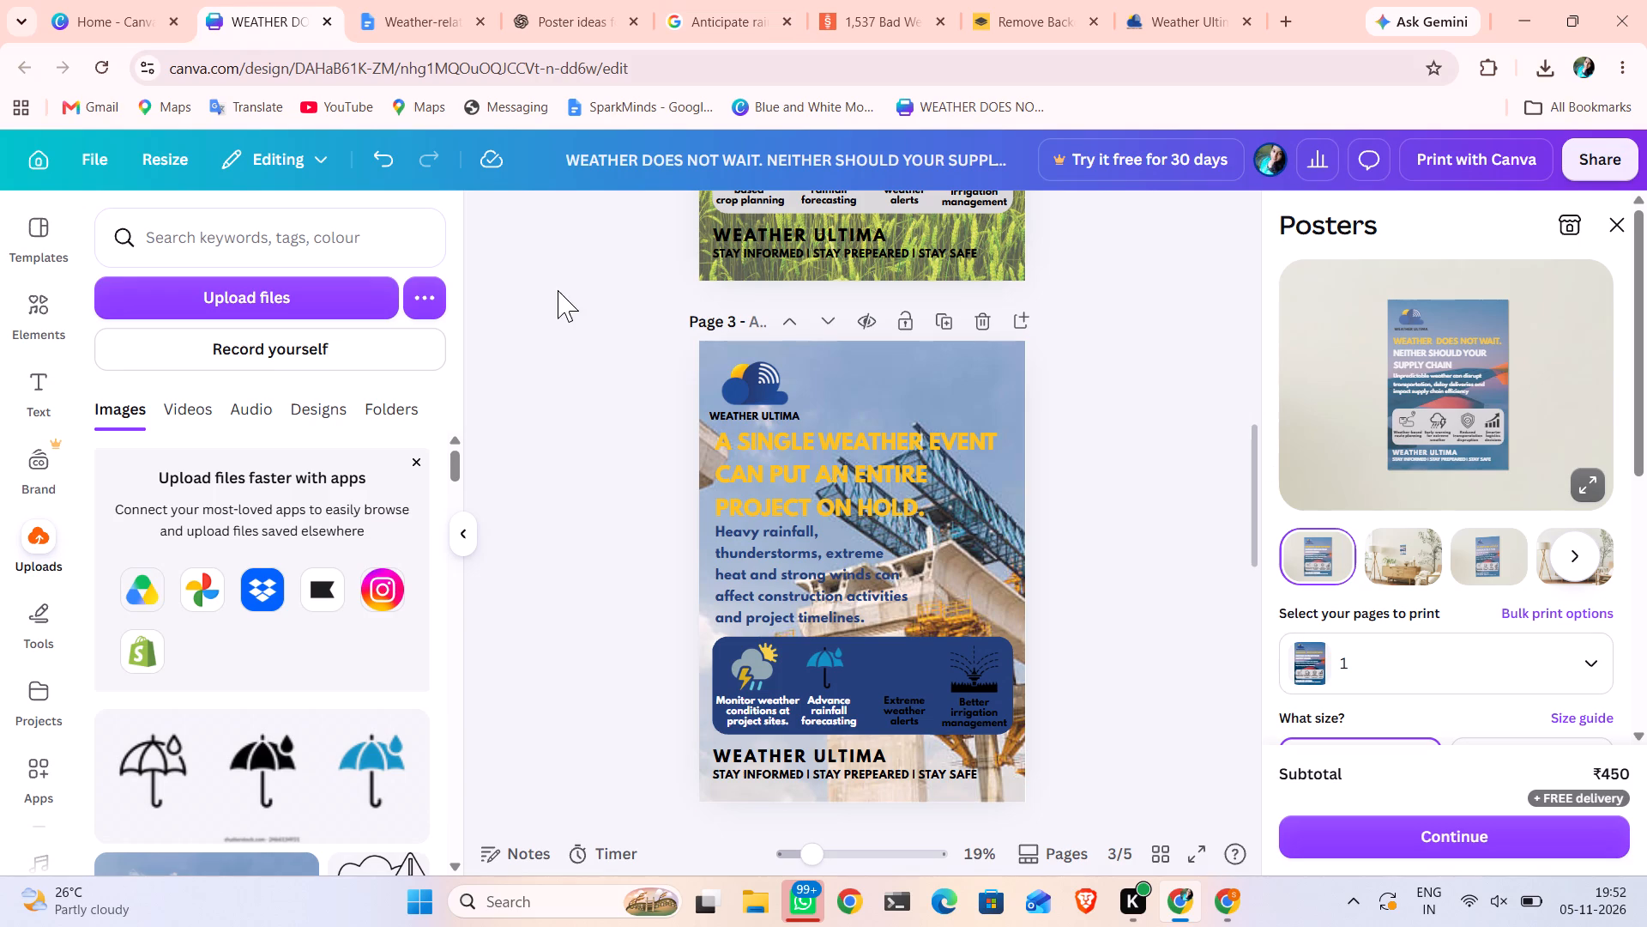
pyautogui.doubleClick(916, 712)
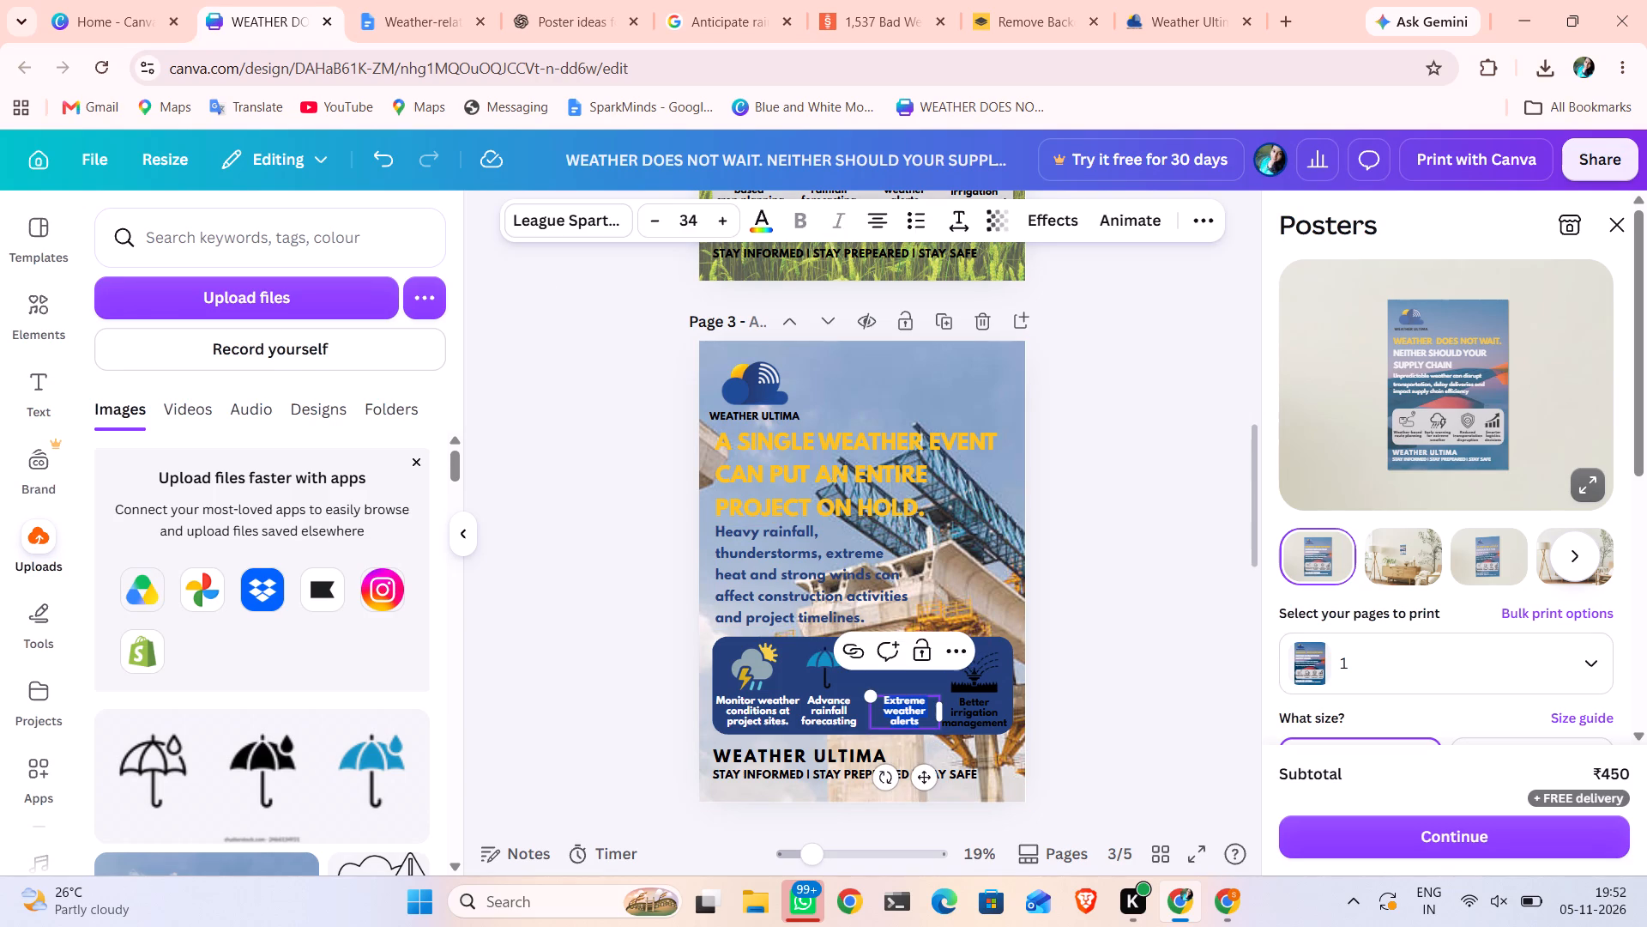
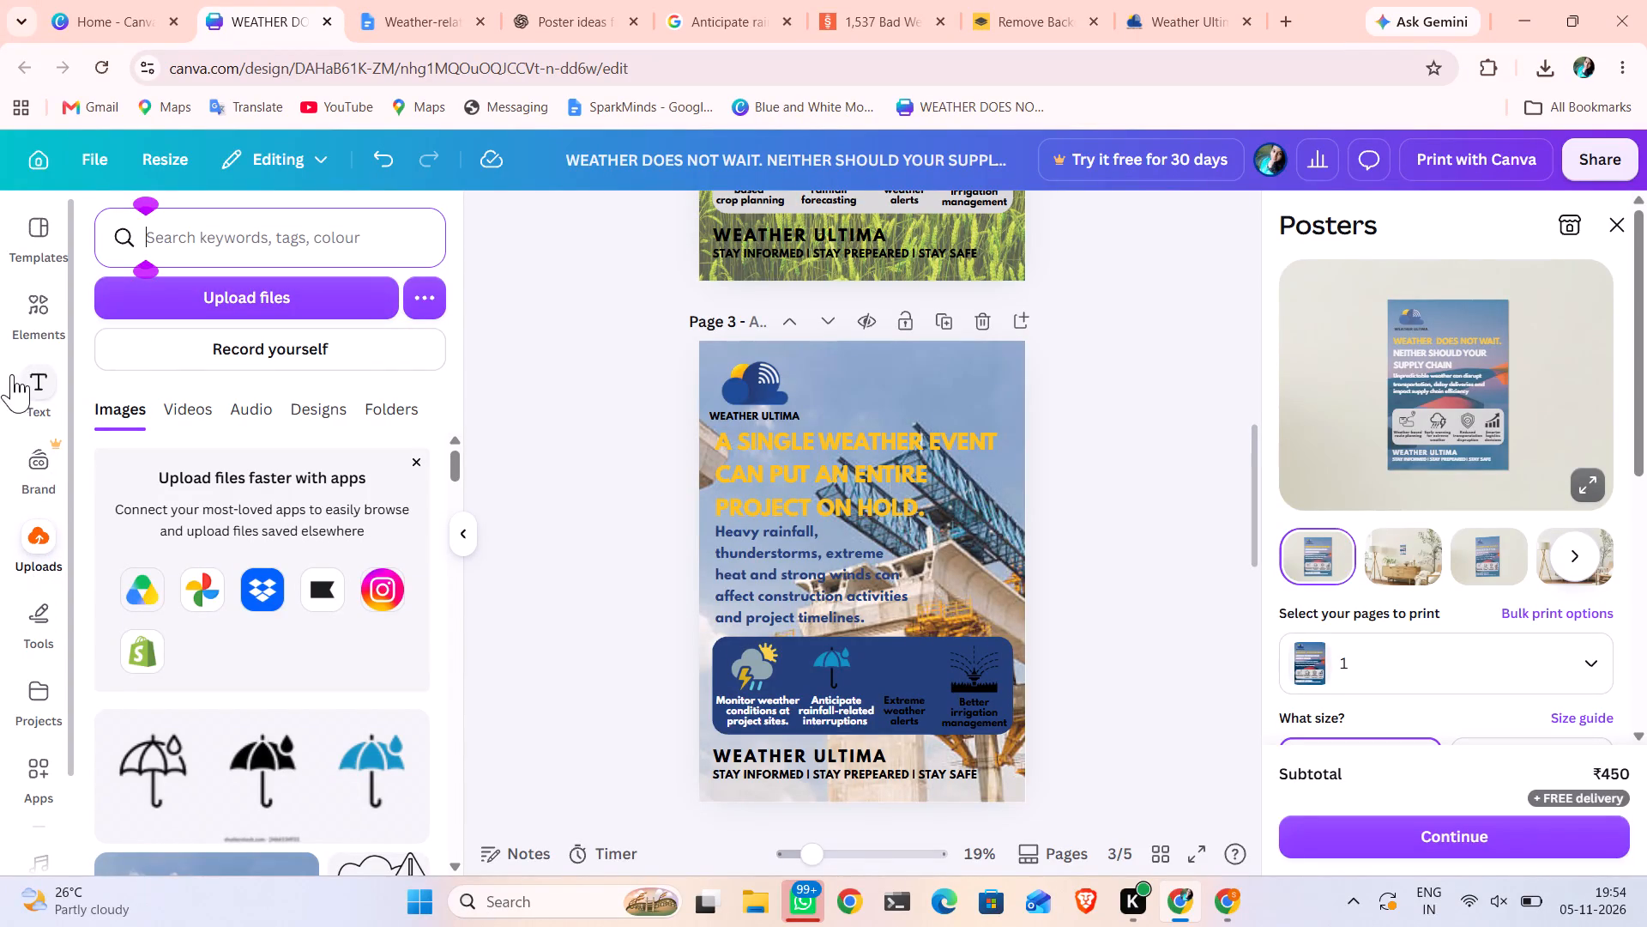
# Search the graphics elements for "Construction activity planning" and add the orange tower crane with the black base to page 3.
pyautogui.click(28, 316)
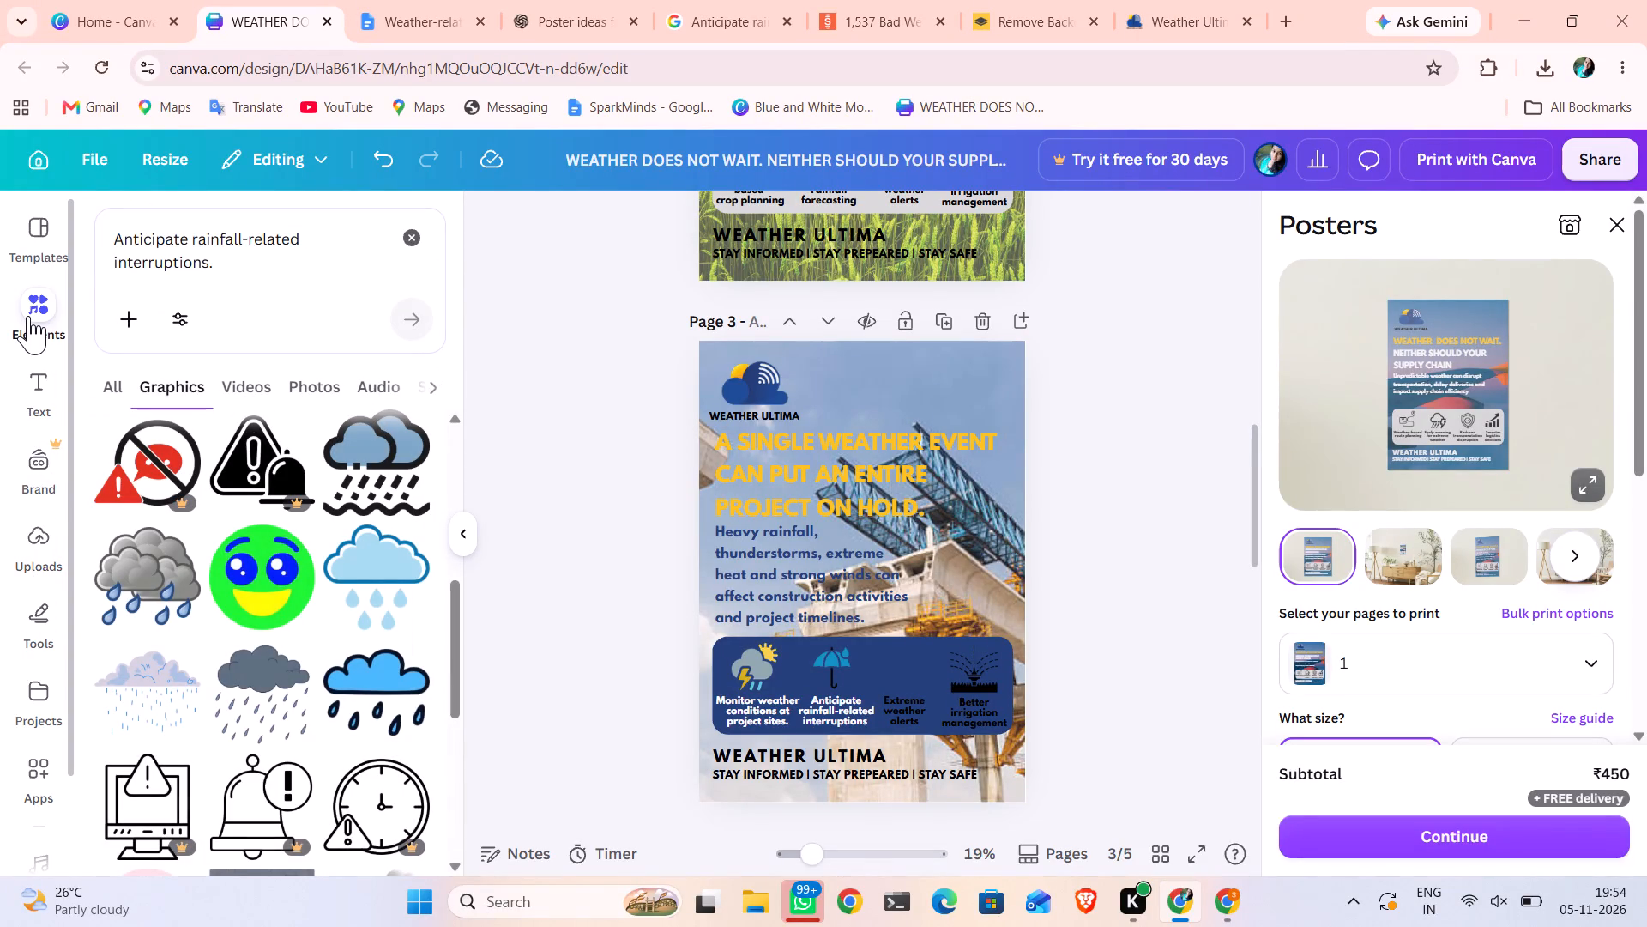
pyautogui.click(405, 239)
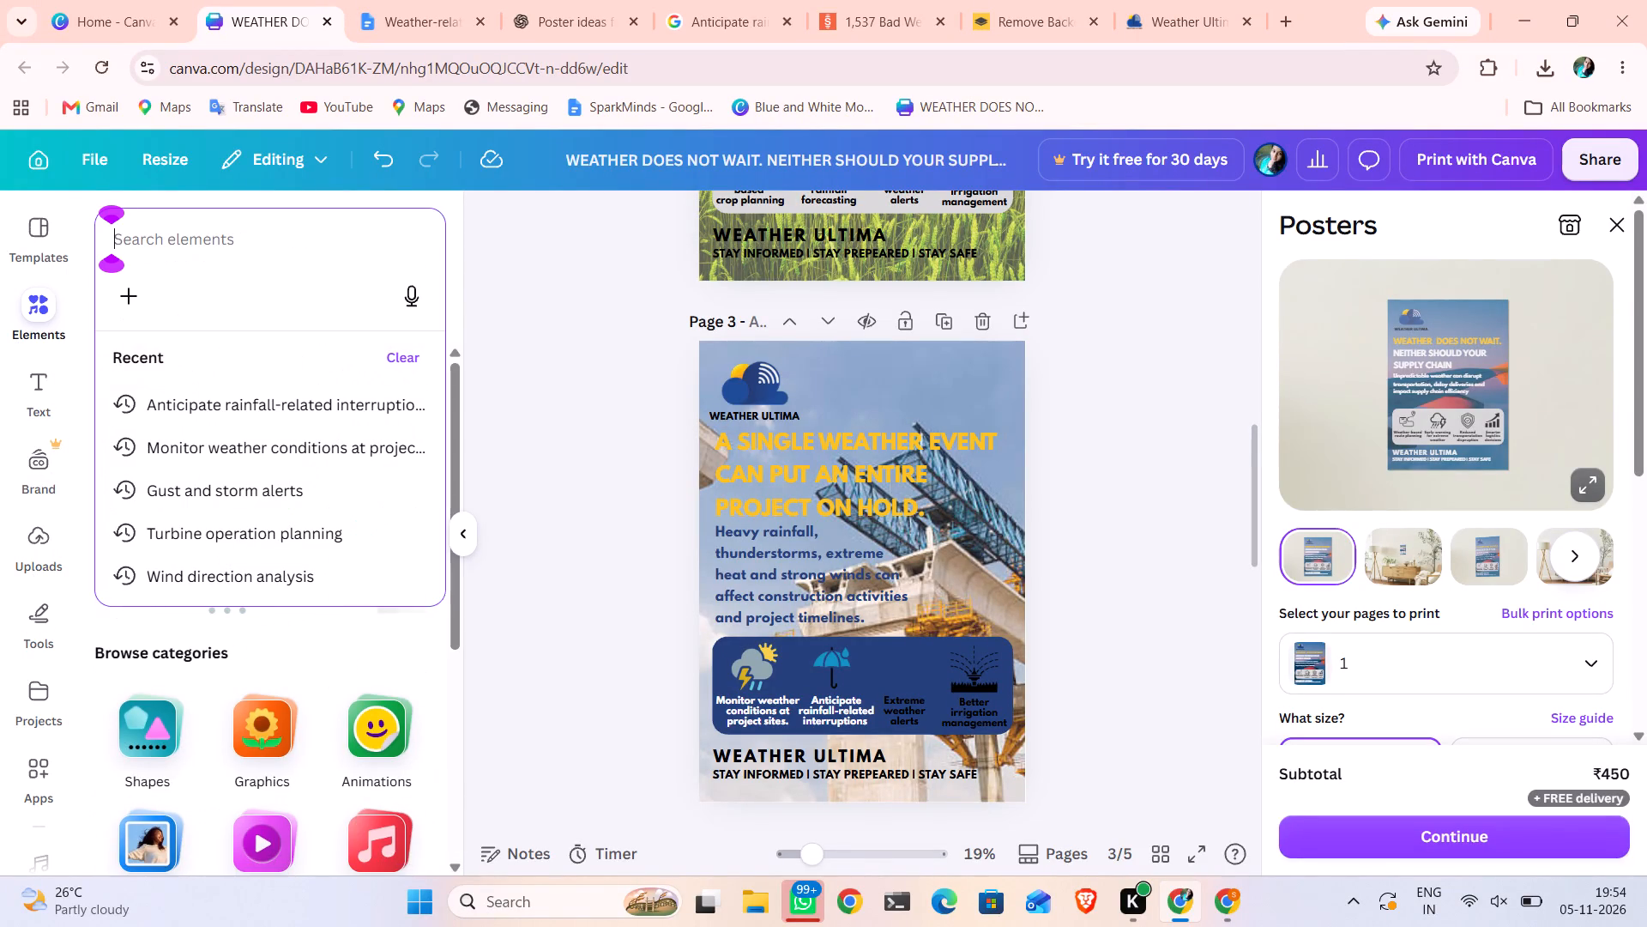
pyautogui.hotkey('ctrl', 'v')
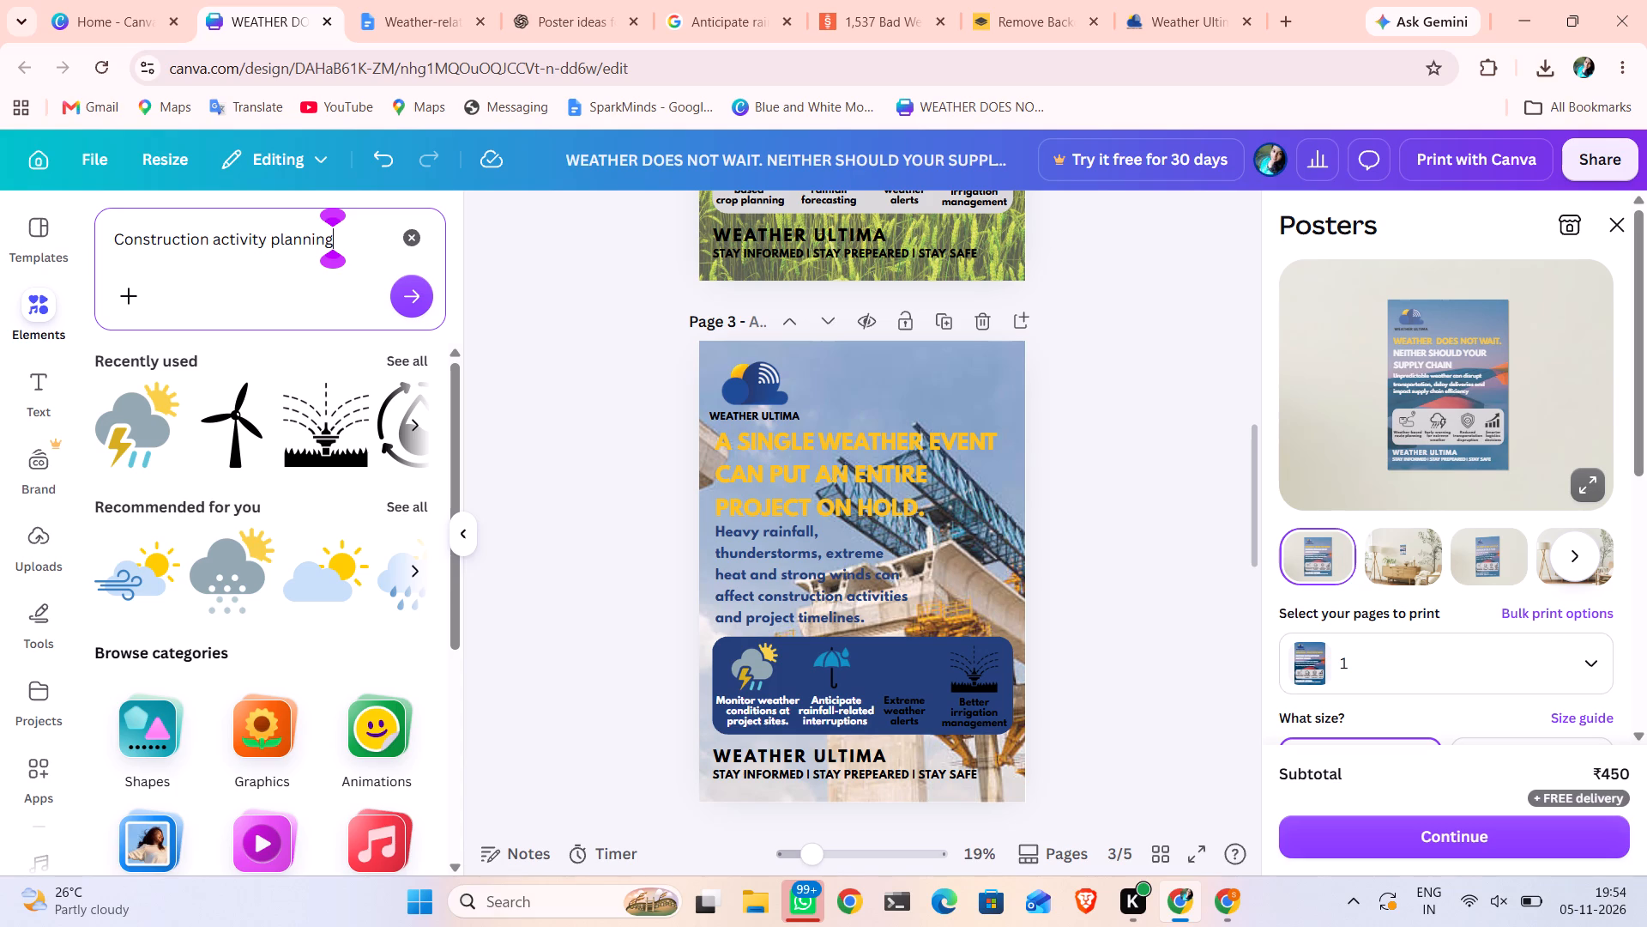
pyautogui.click(406, 303)
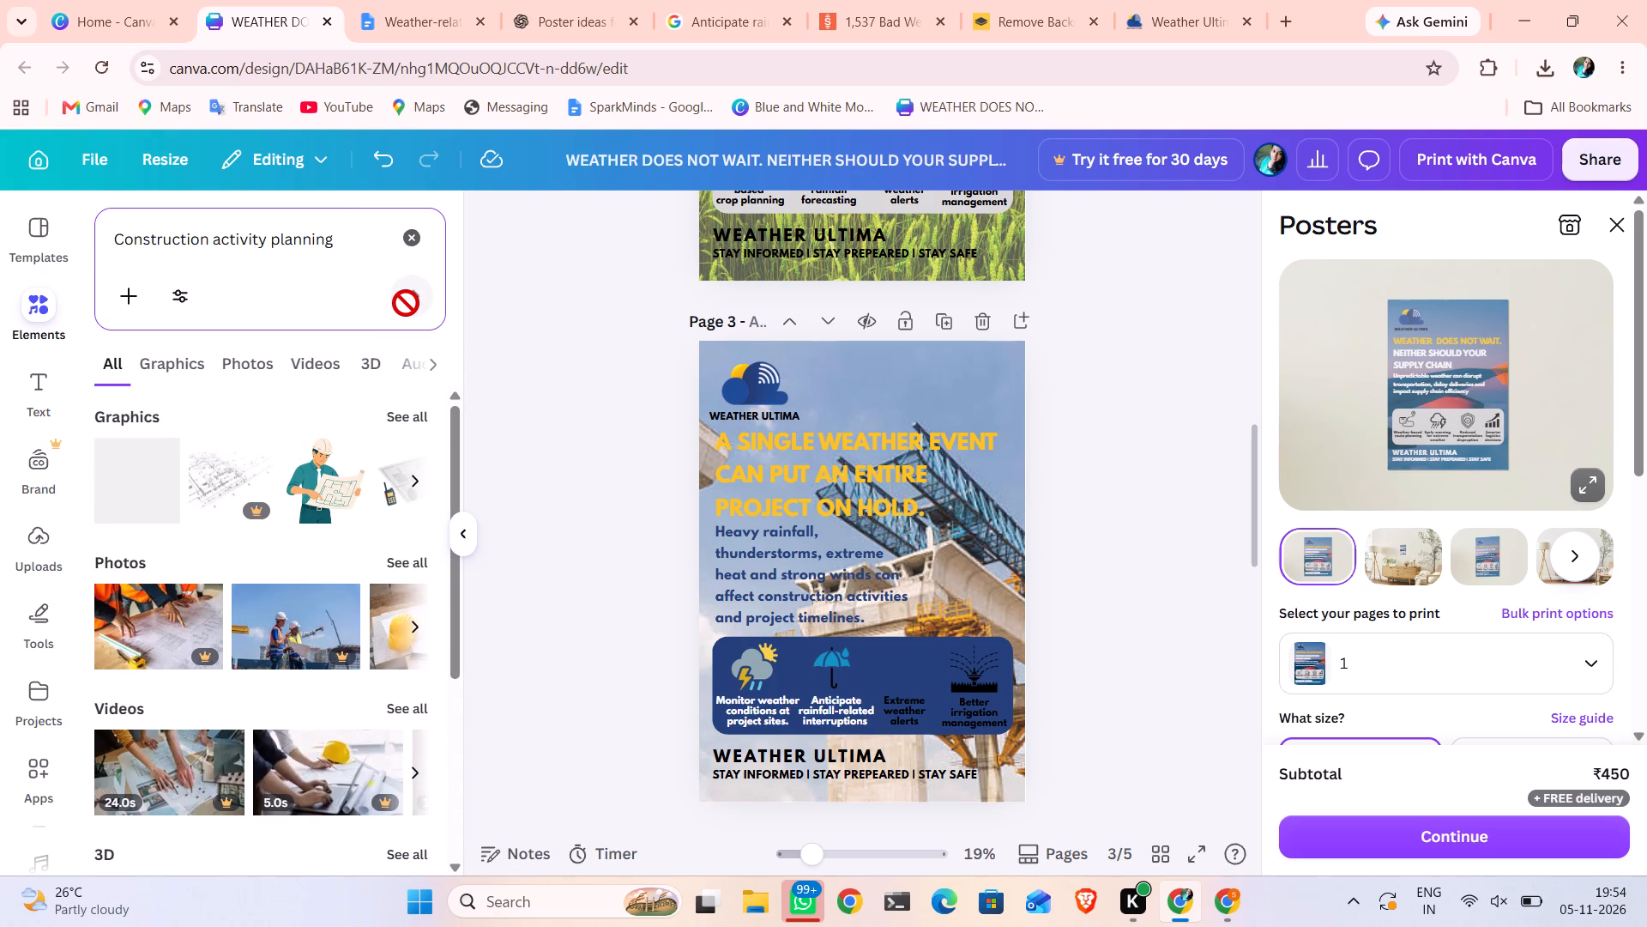
pyautogui.click(411, 417)
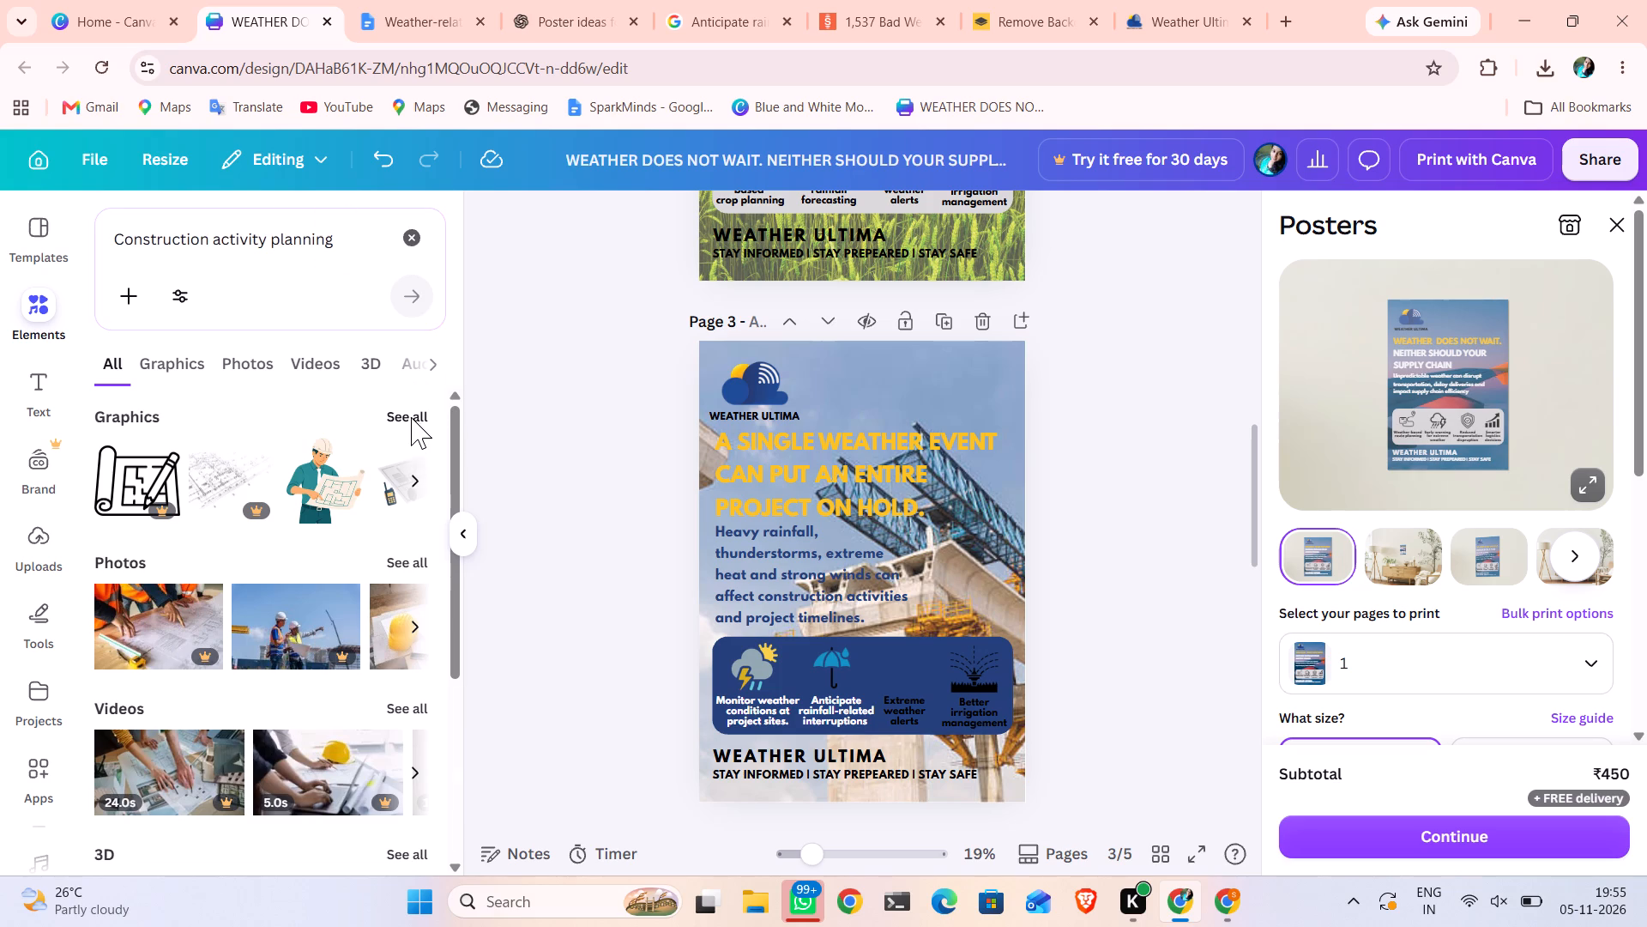
pyautogui.scroll(-1, 332, 638)
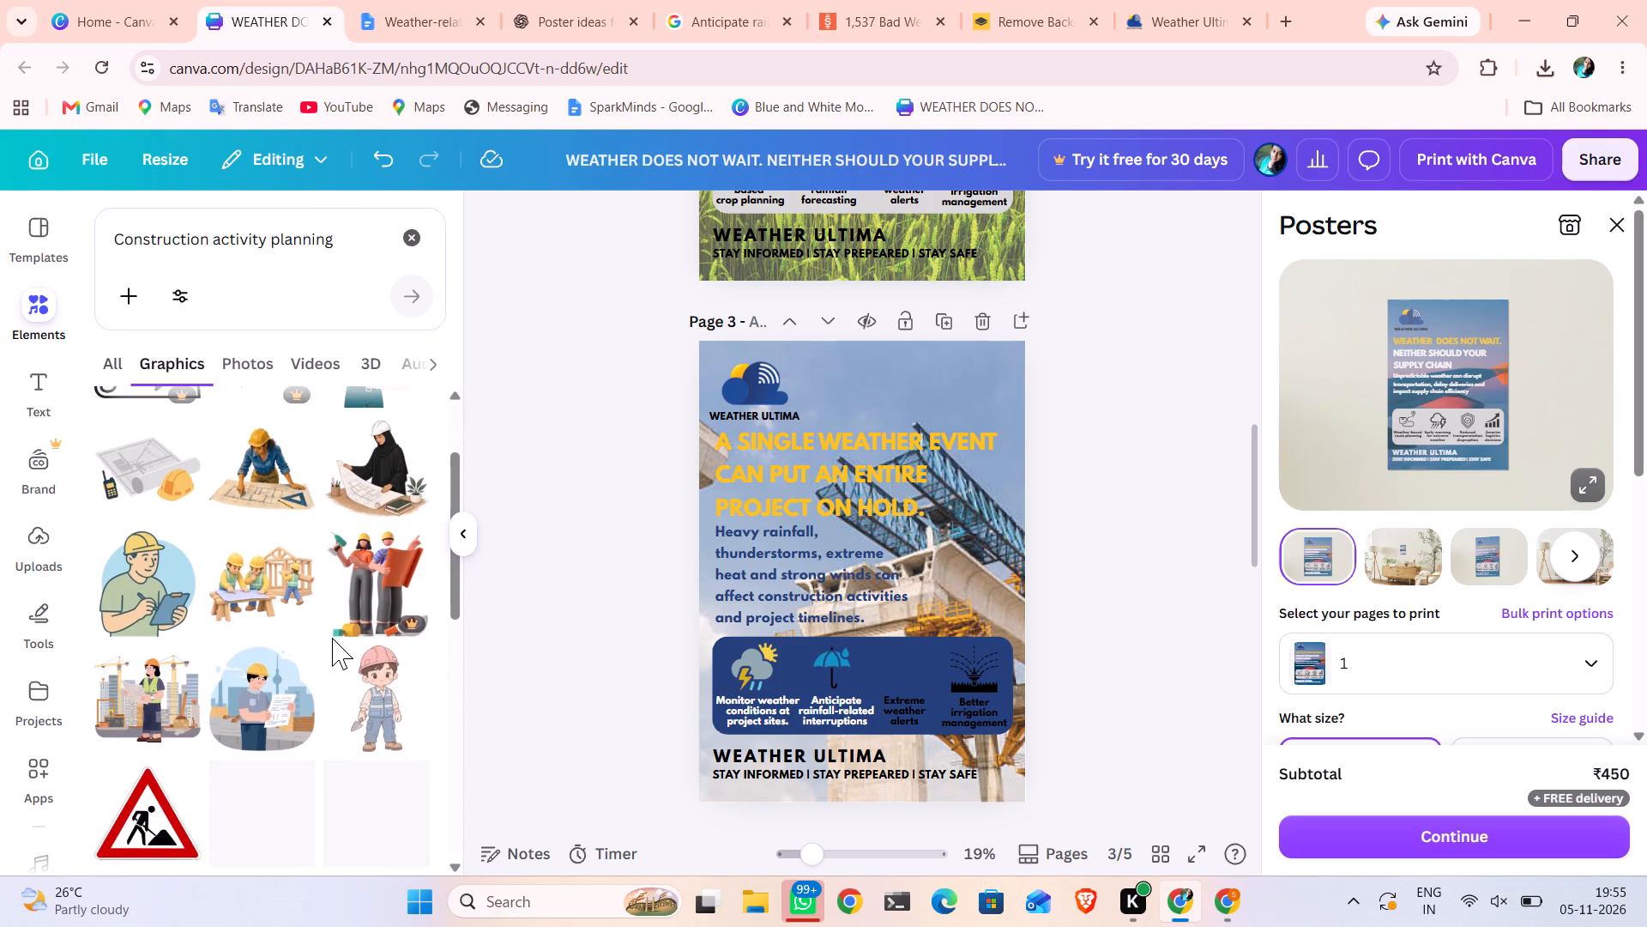
pyautogui.scroll(-2, 332, 638)
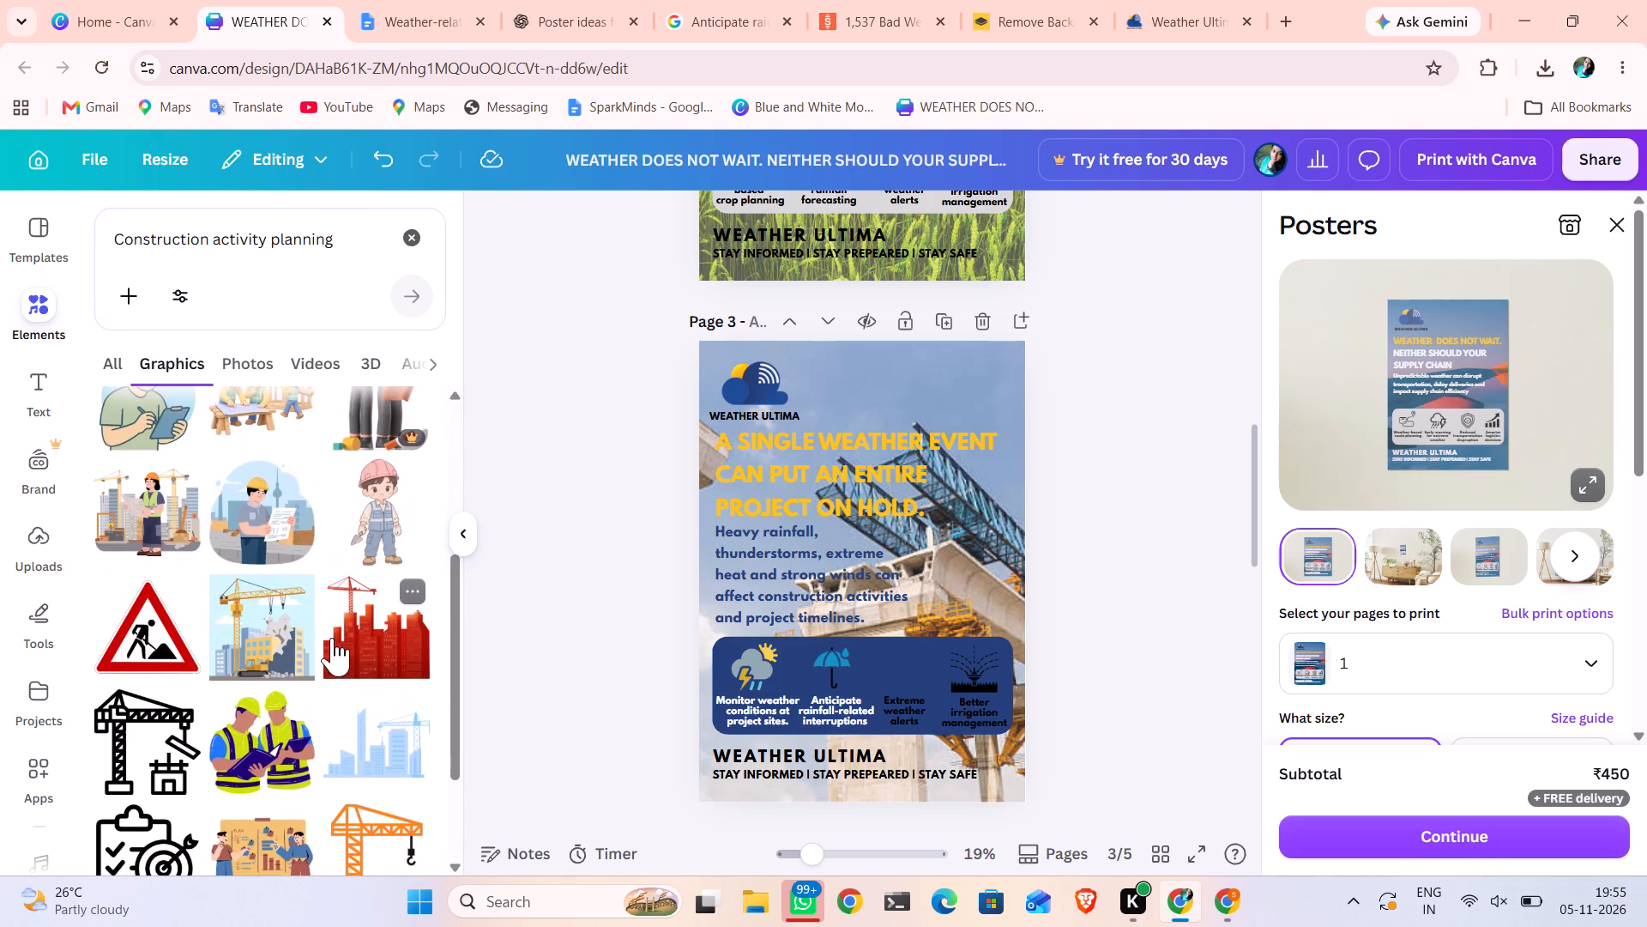
pyautogui.scroll(-1, 166, 748)
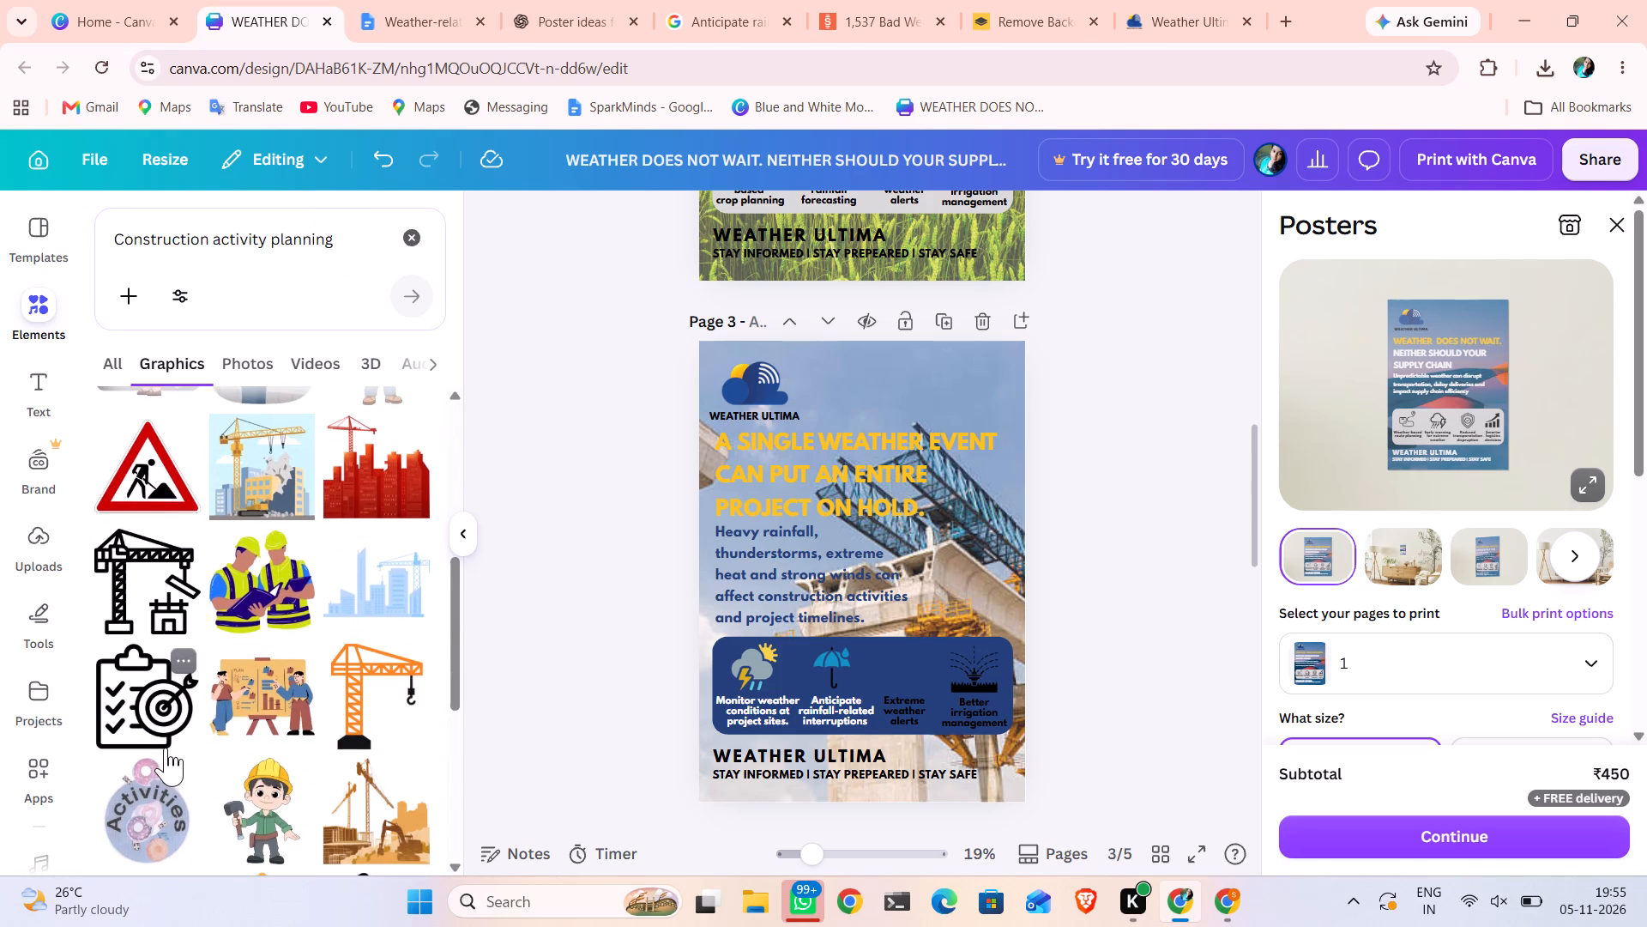
pyautogui.click(386, 700)
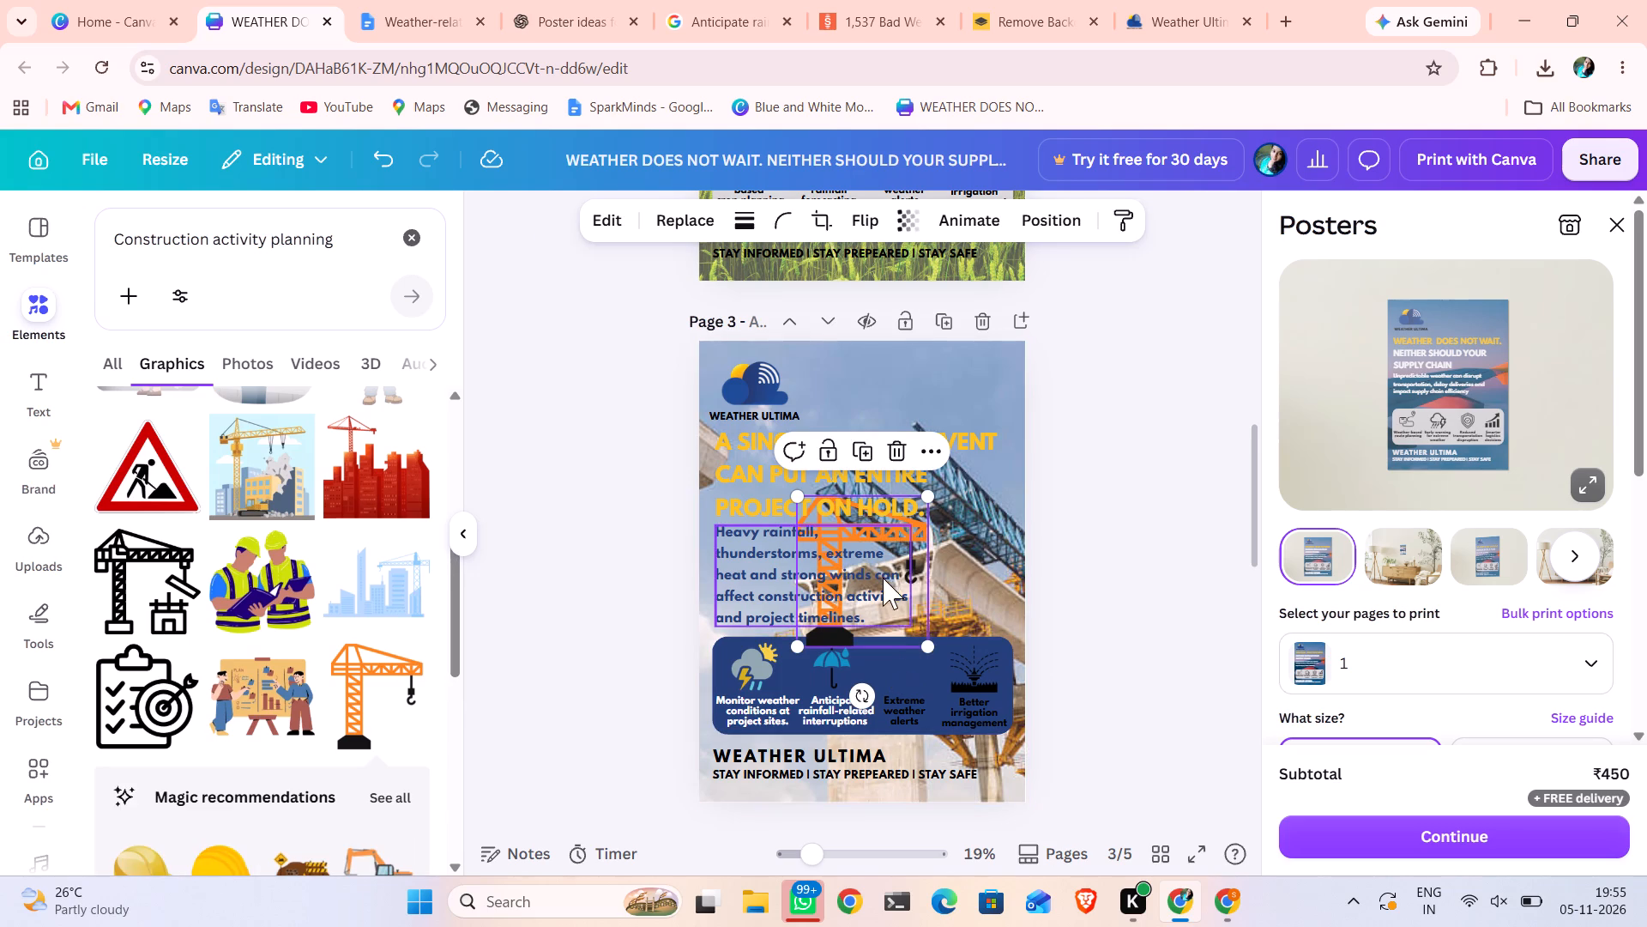
# Shrink the orange crane to icon size and place it above the "Extreme weather alerts" caption in page 3's dark blue box.
pyautogui.moveTo(929, 645); pyautogui.dragTo(867, 575)
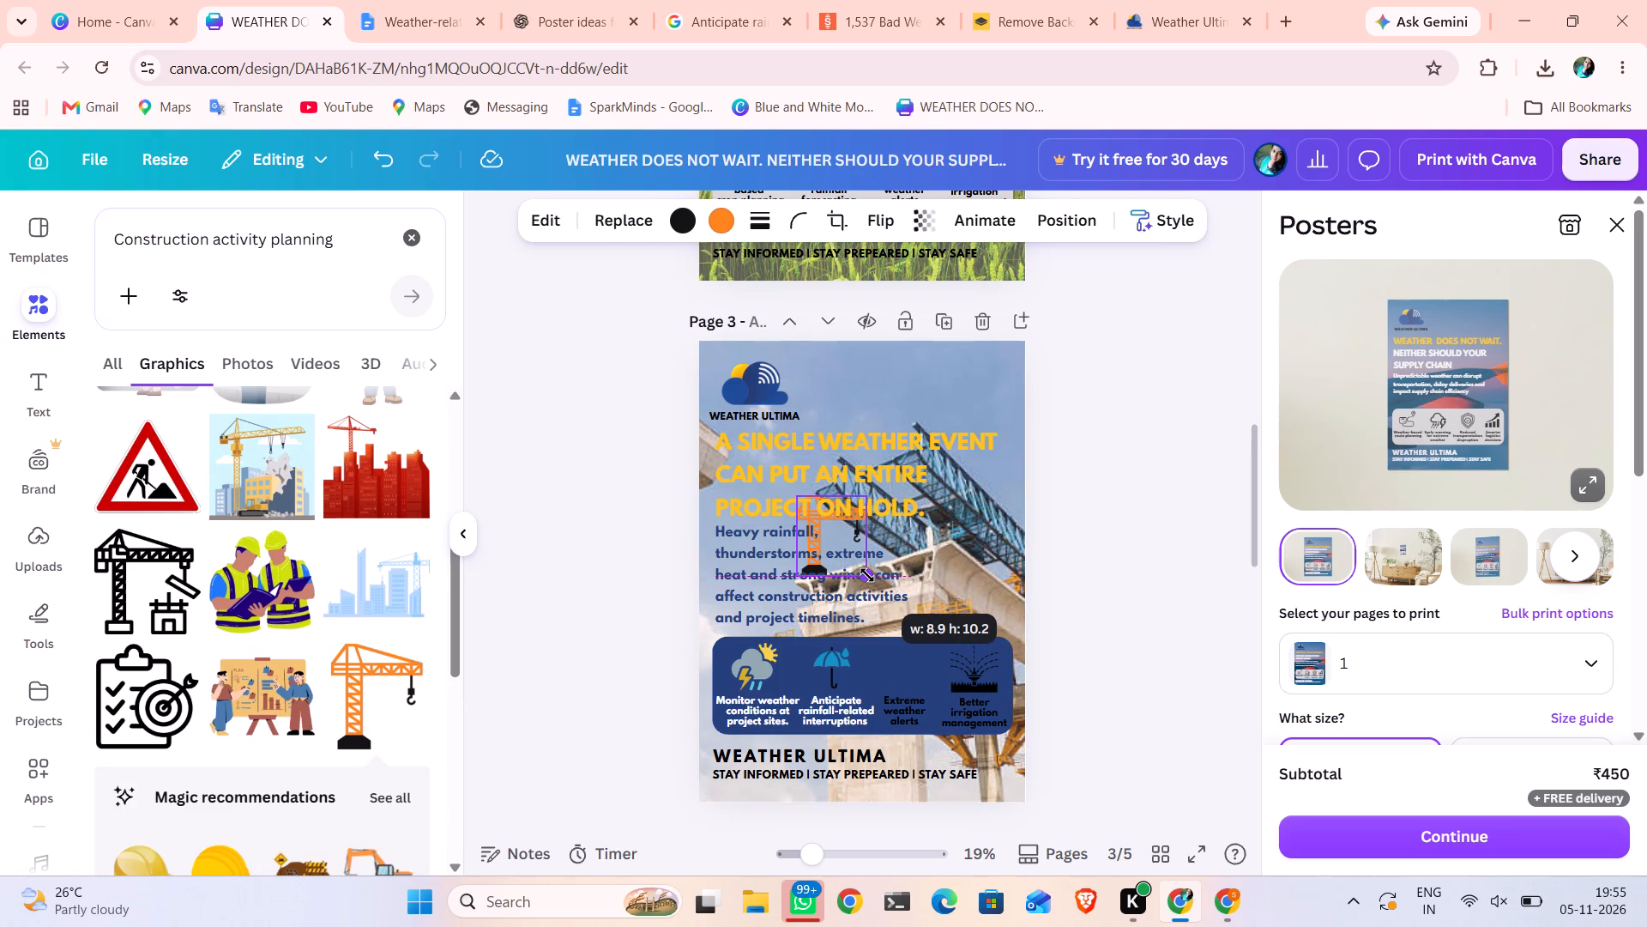
pyautogui.moveTo(867, 575); pyautogui.dragTo(847, 548)
pyautogui.moveTo(847, 600); pyautogui.dragTo(932, 748)
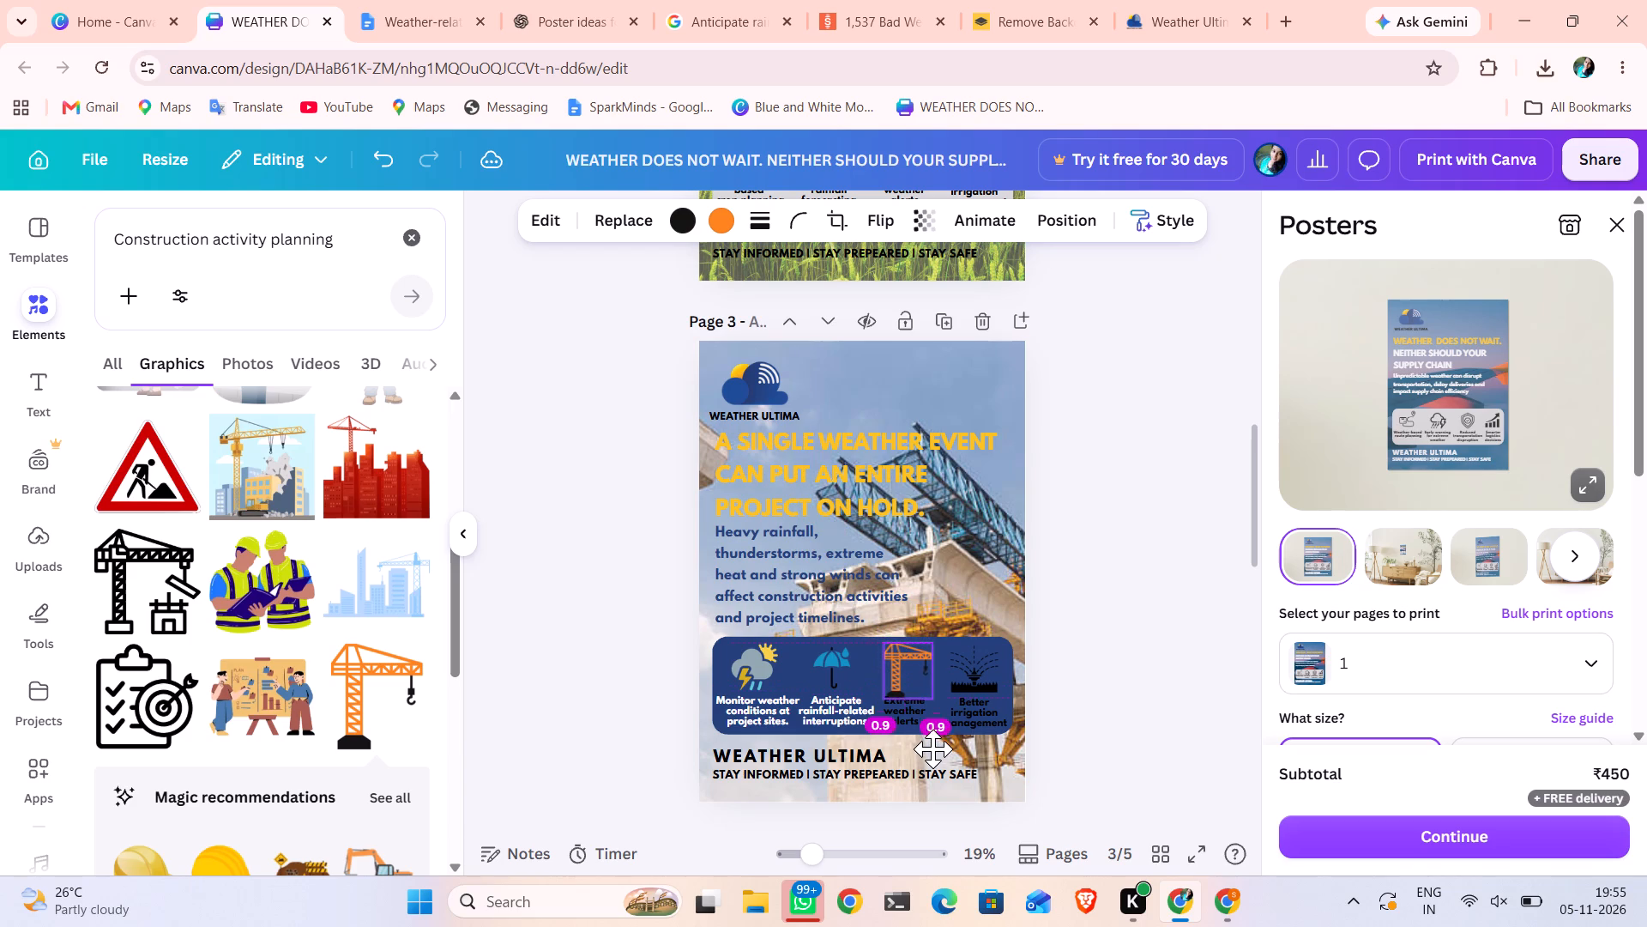
pyautogui.moveTo(932, 748); pyautogui.dragTo(936, 748)
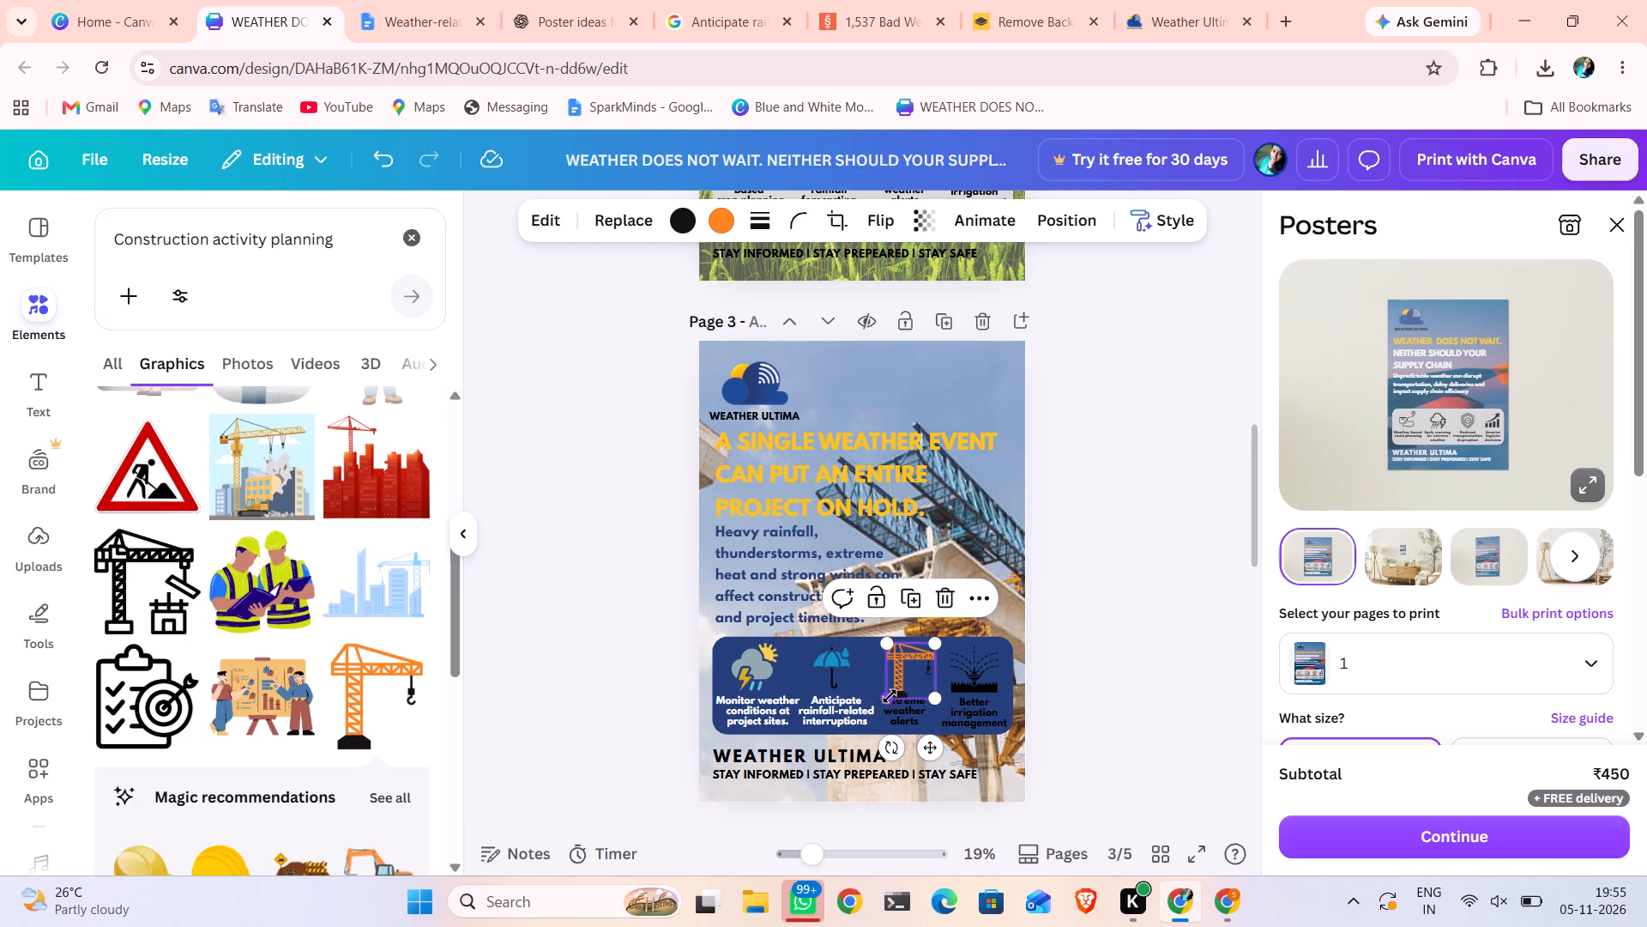
pyautogui.moveTo(890, 696); pyautogui.dragTo(896, 686)
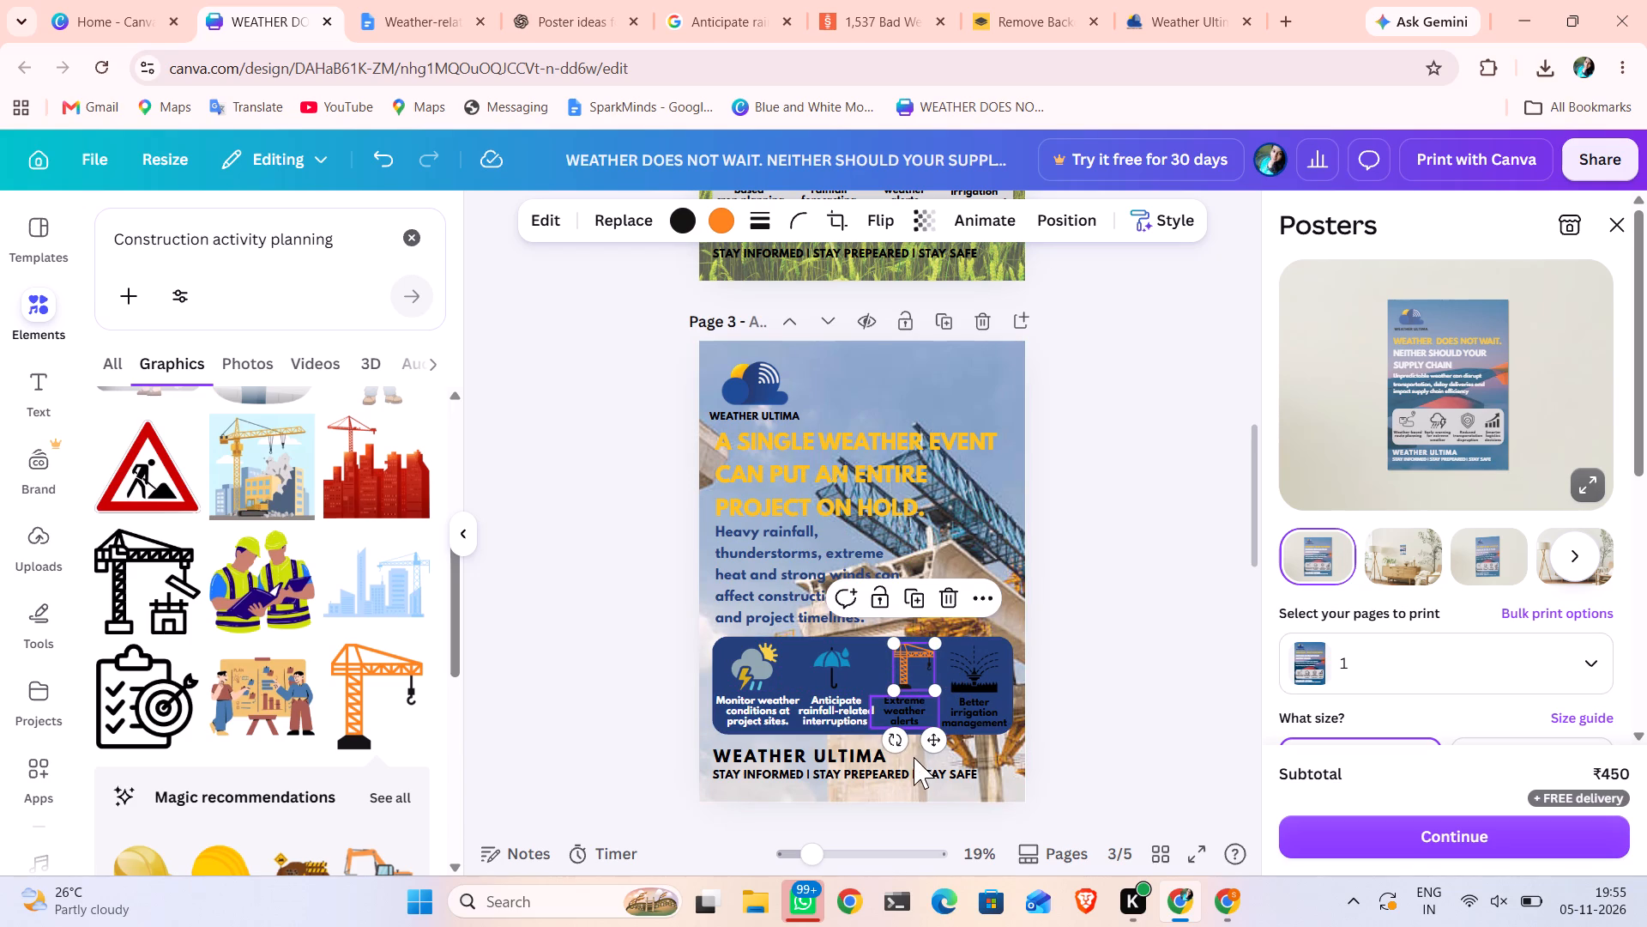
pyautogui.moveTo(935, 739); pyautogui.dragTo(926, 742)
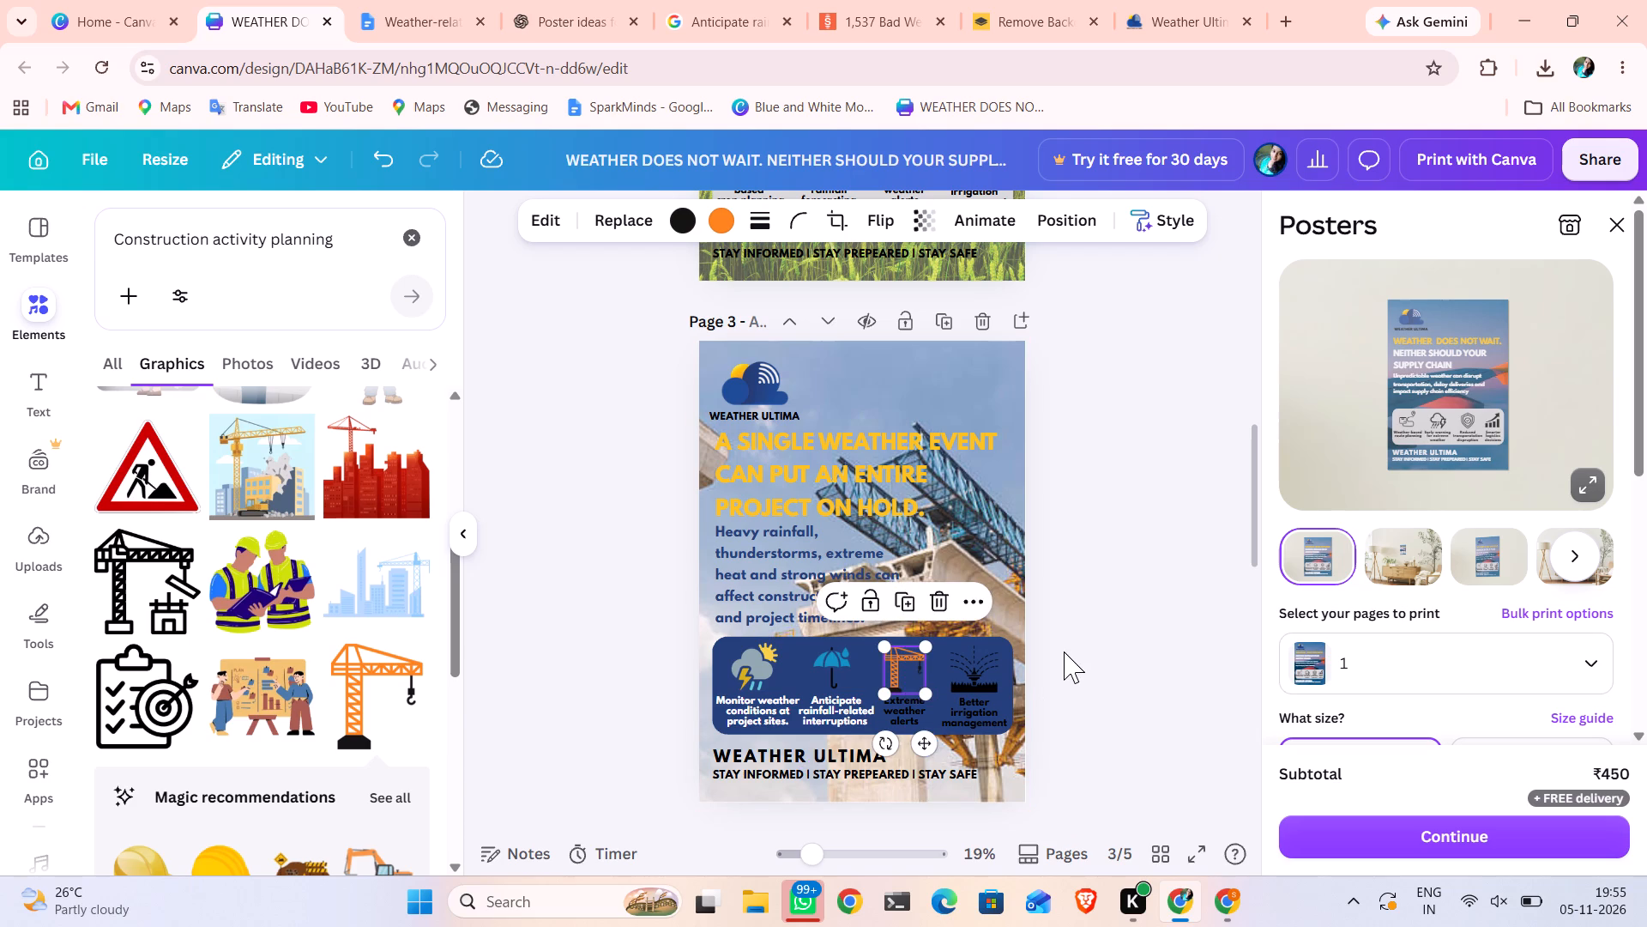
pyautogui.click(1064, 651)
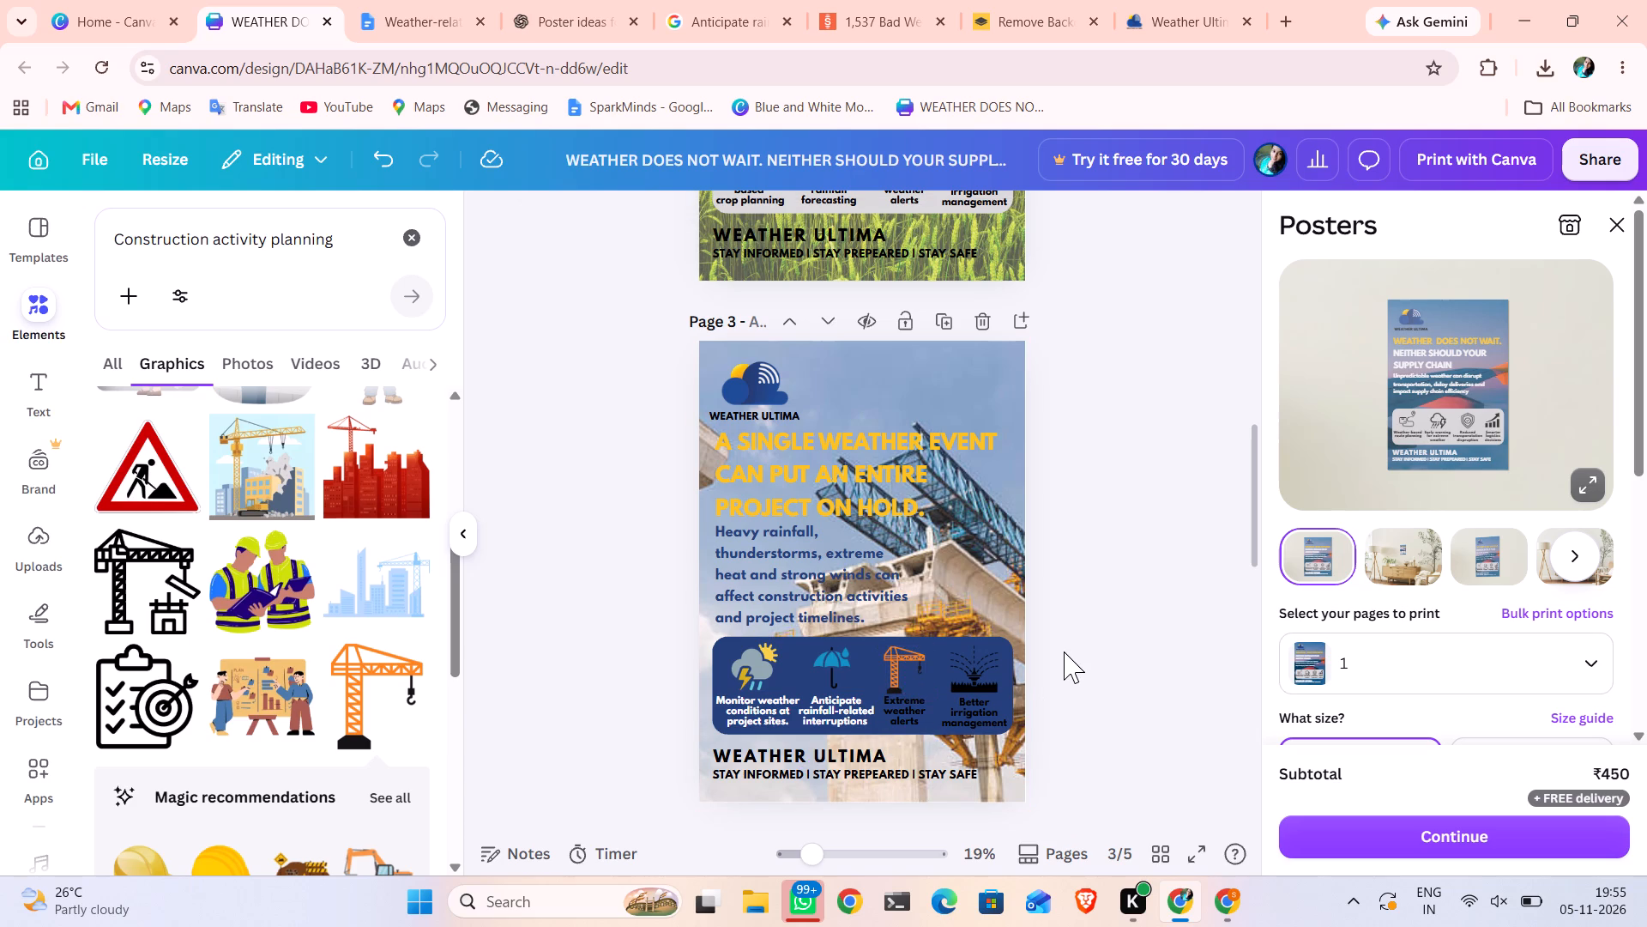
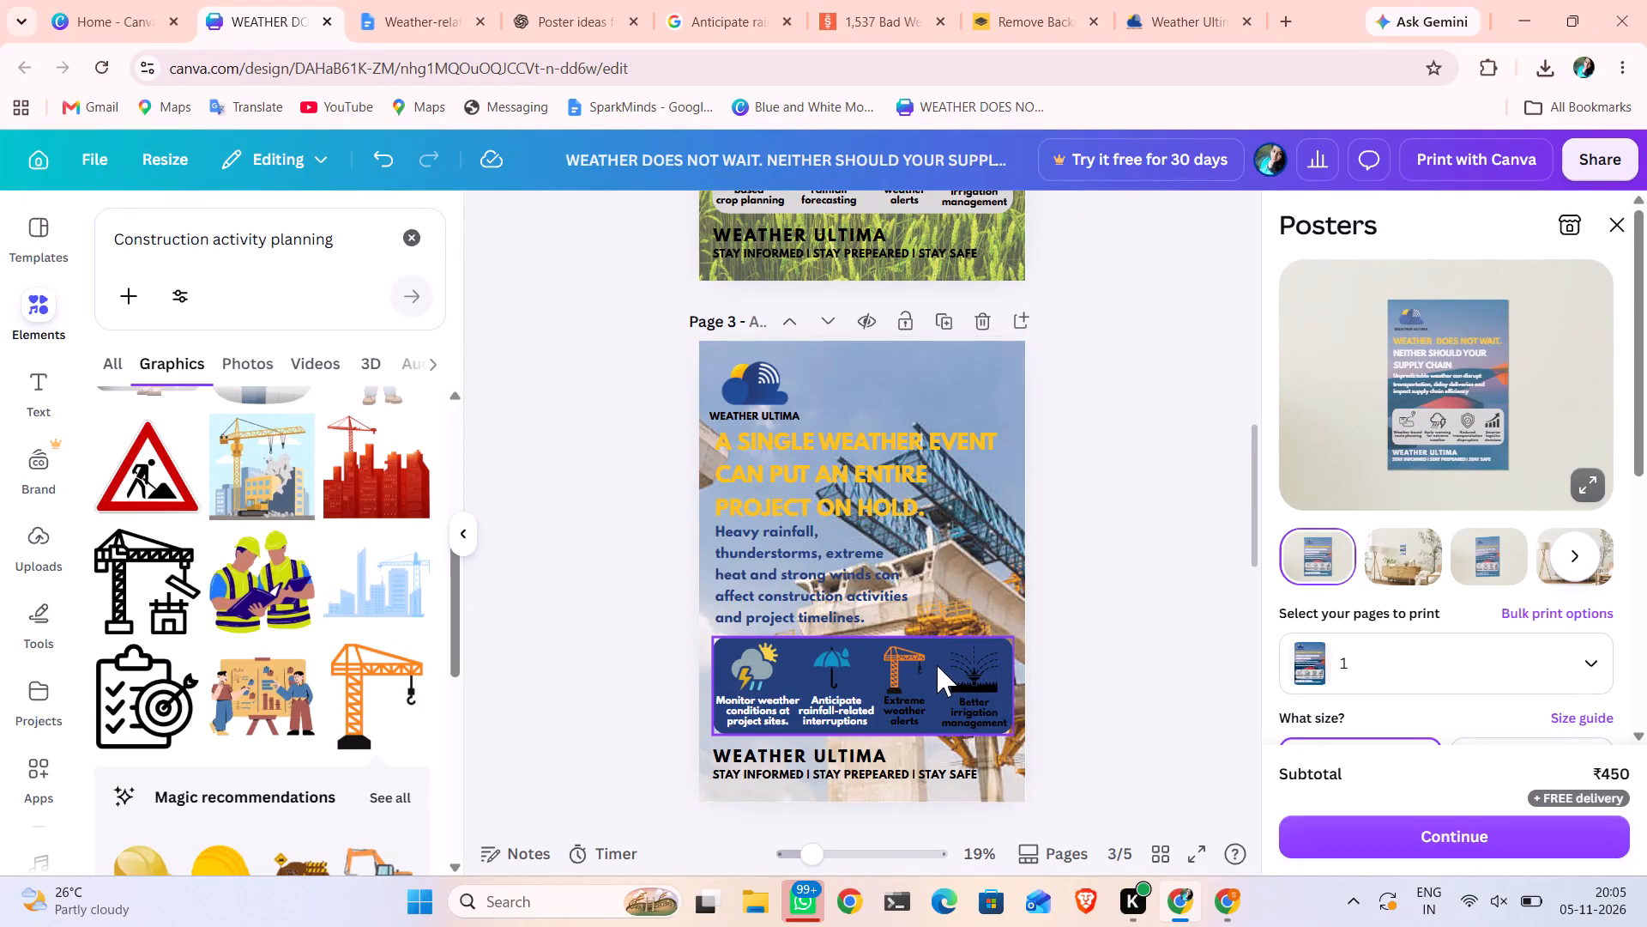
# Replace page 3's "Extreme weather alerts" caption under the crane with the copied search phrase "Construction activity planning".
pyautogui.doubleClick(267, 233)
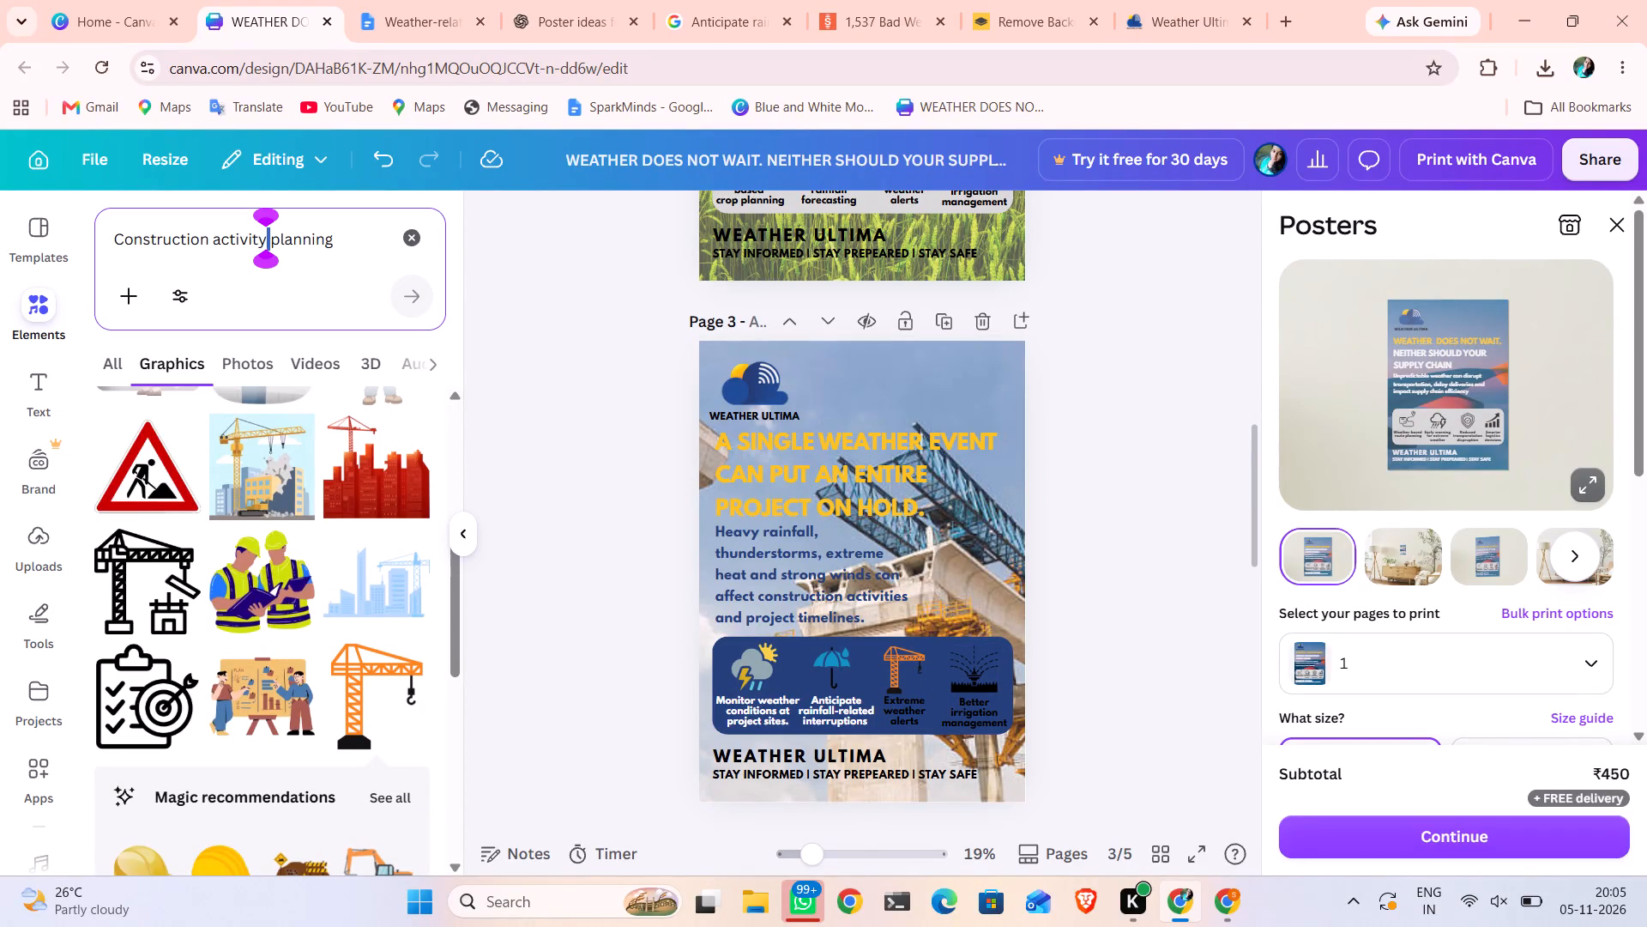
pyautogui.hotkey('ctrl', 'a')
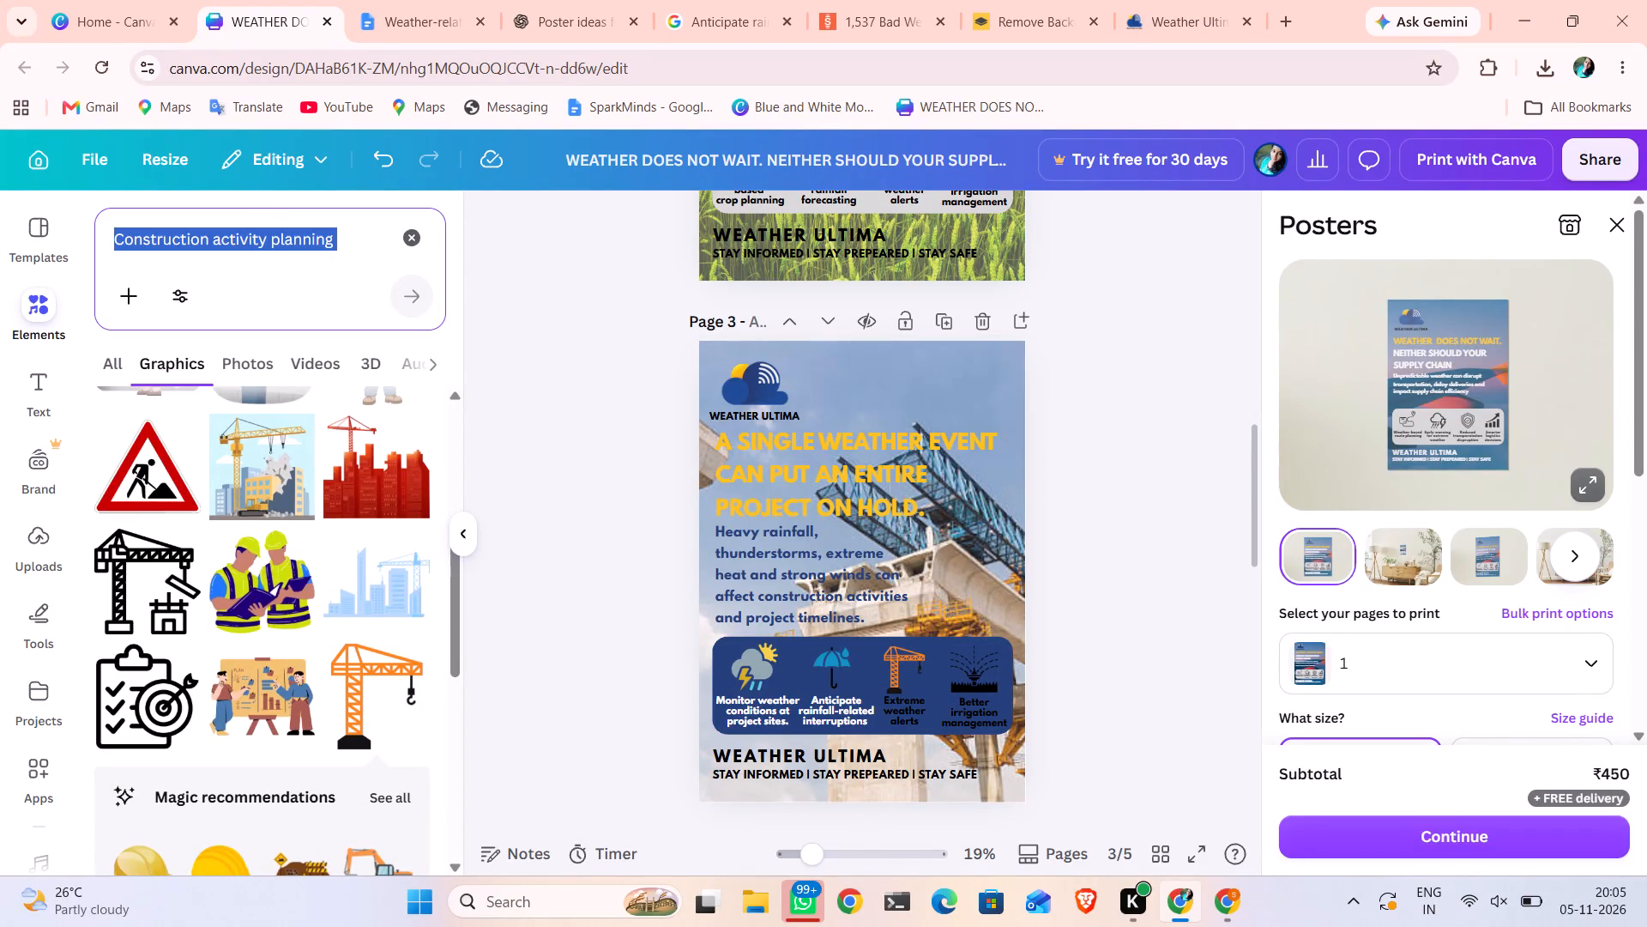
pyautogui.hotkey('ctrl', 'c')
pyautogui.hotkey('ctrl', 'c')
pyautogui.doubleClick(912, 722)
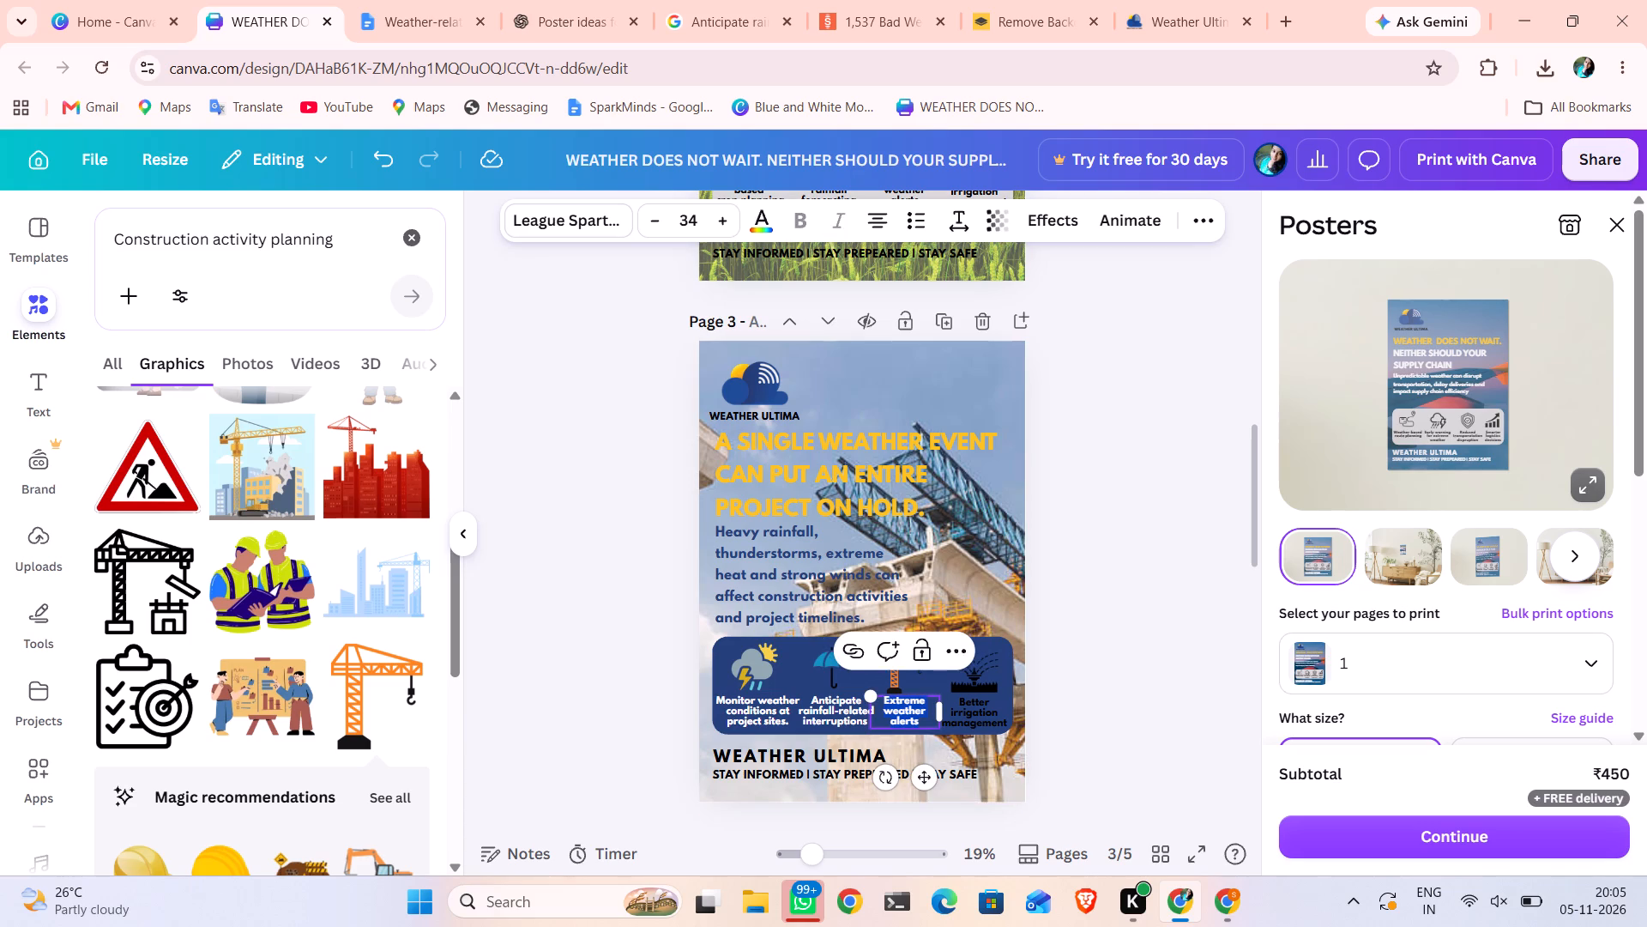
pyautogui.hotkey('ctrl', 'v')
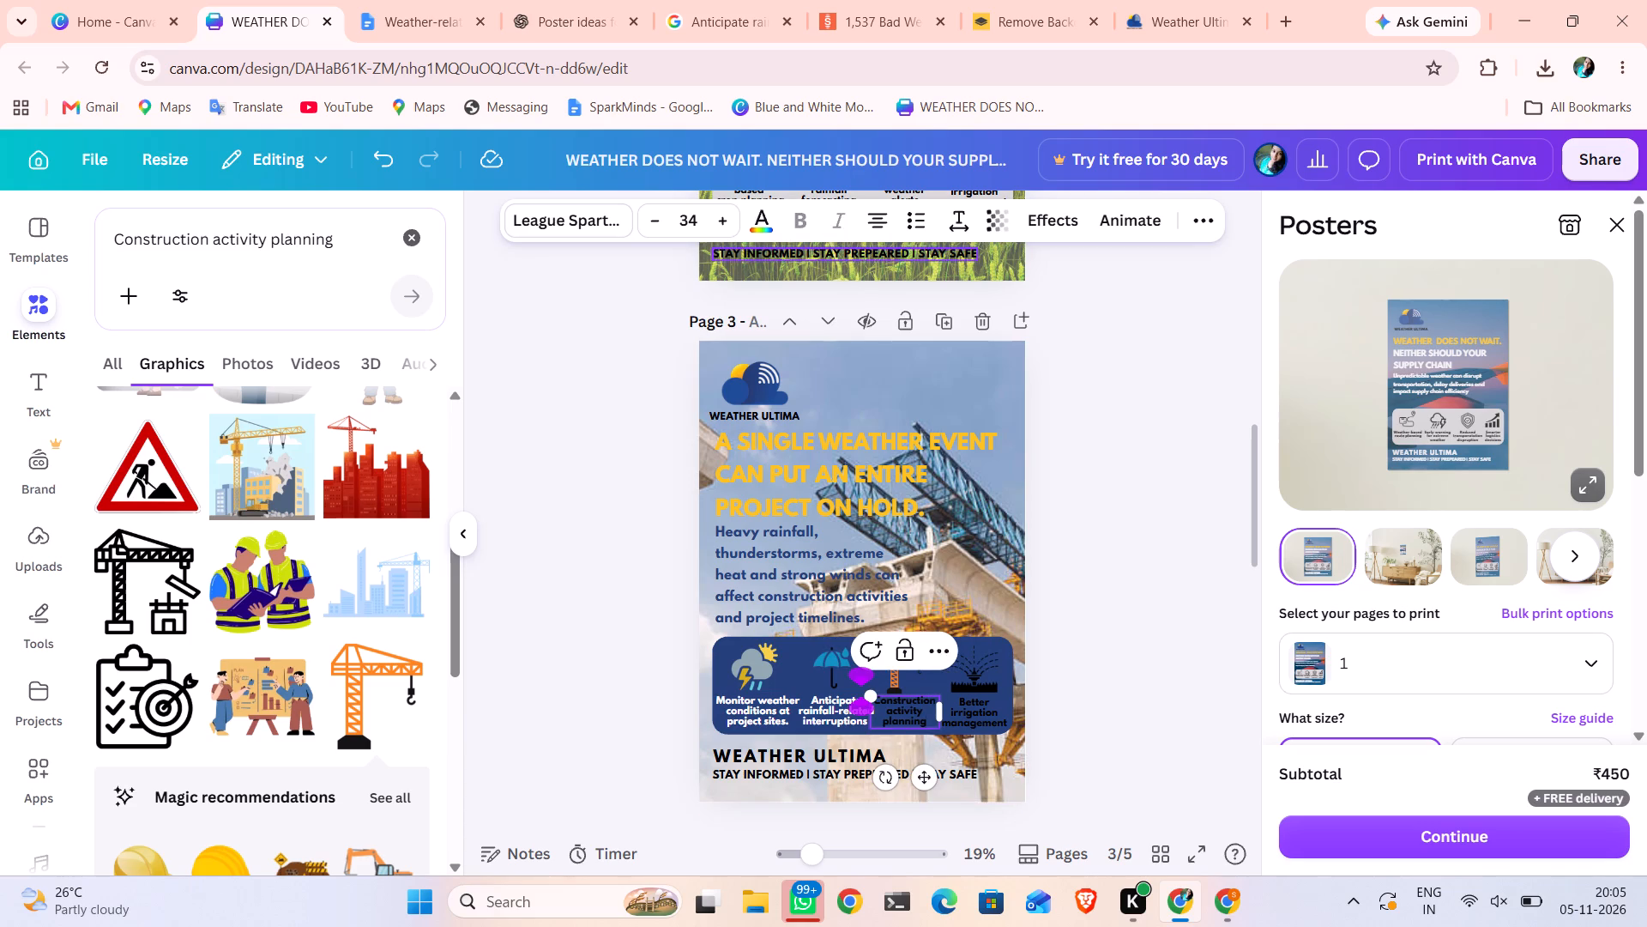
# Change the "Construction activity planning" caption's text colour to white (#ffffff).
pyautogui.hotkey('ctrl', 'a')
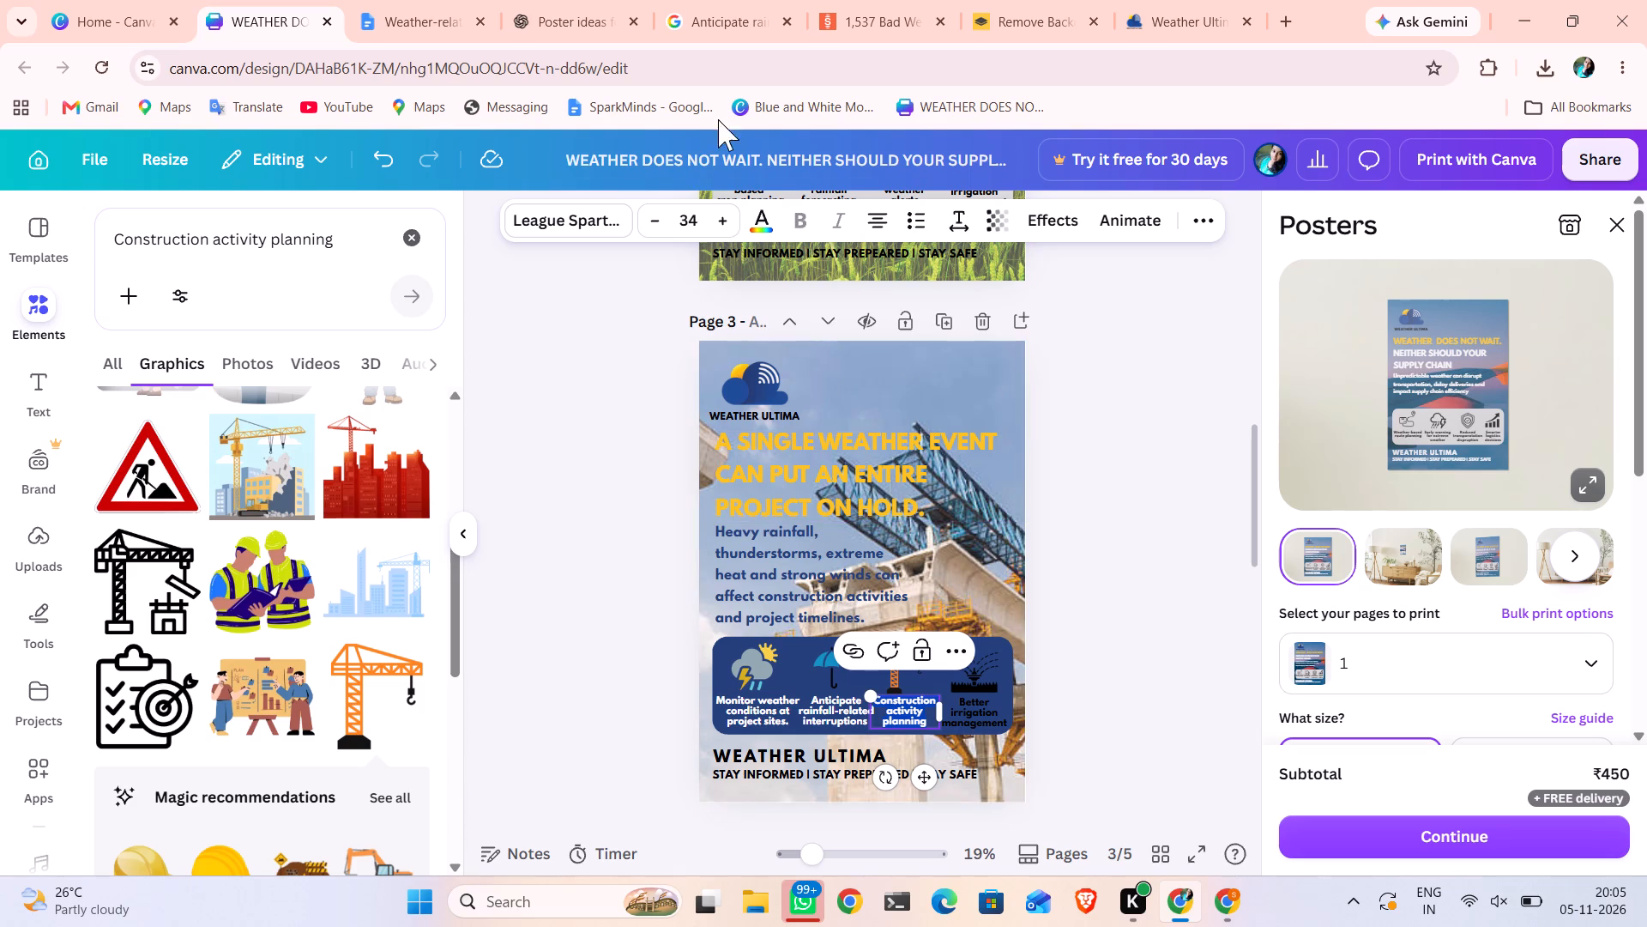
pyautogui.click(771, 216)
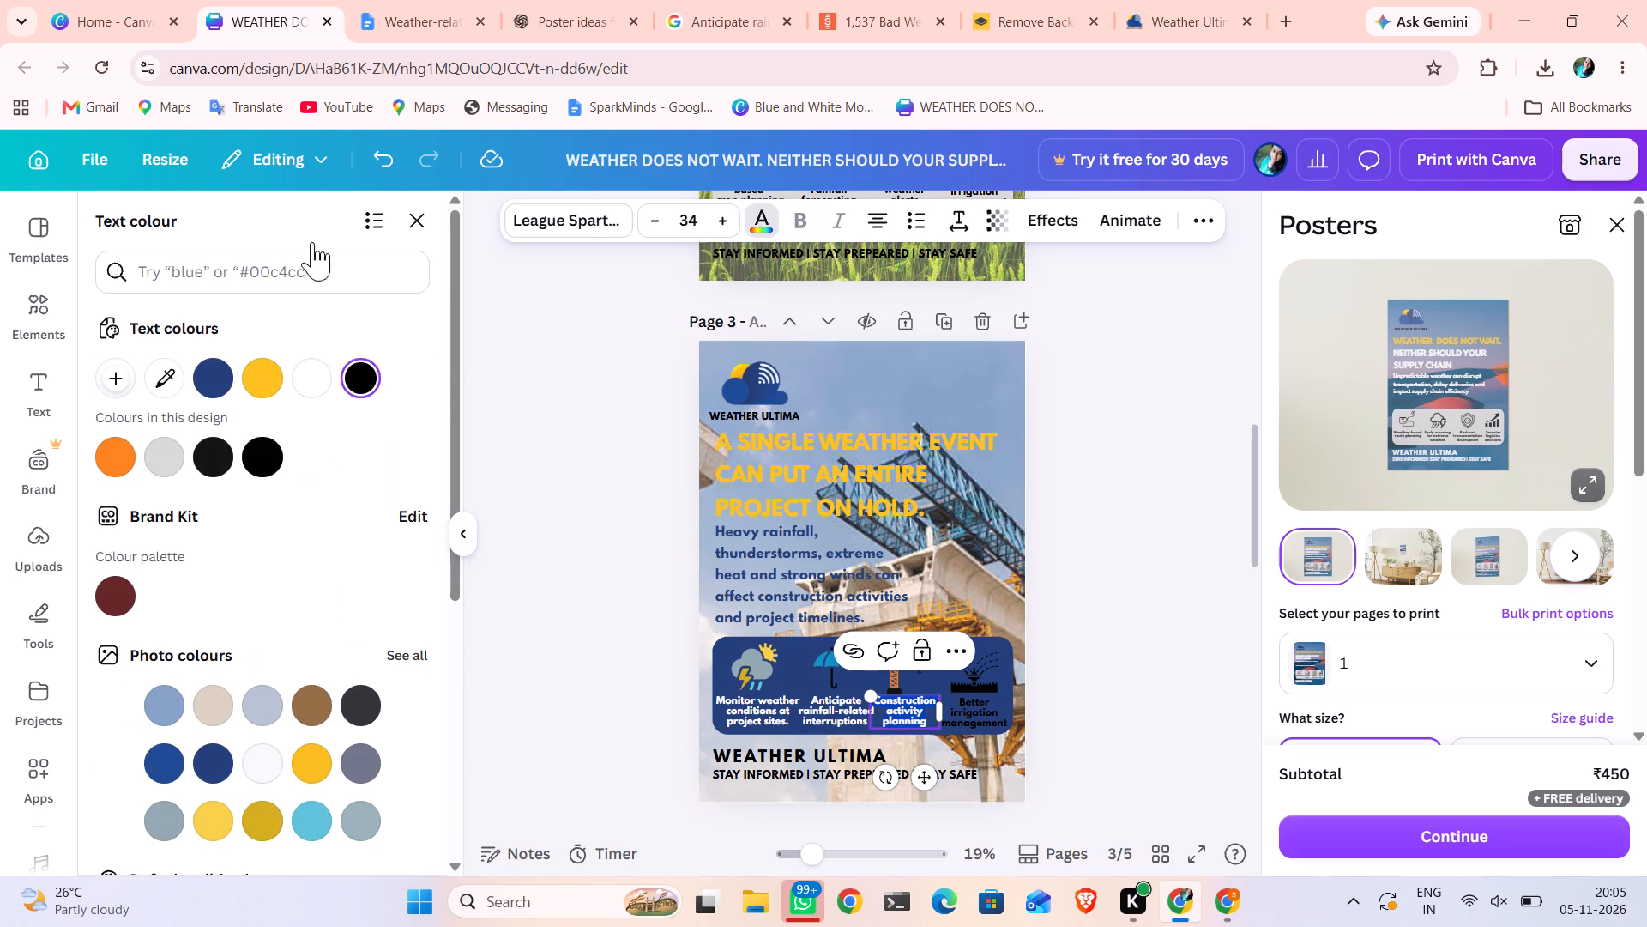
pyautogui.click(317, 376)
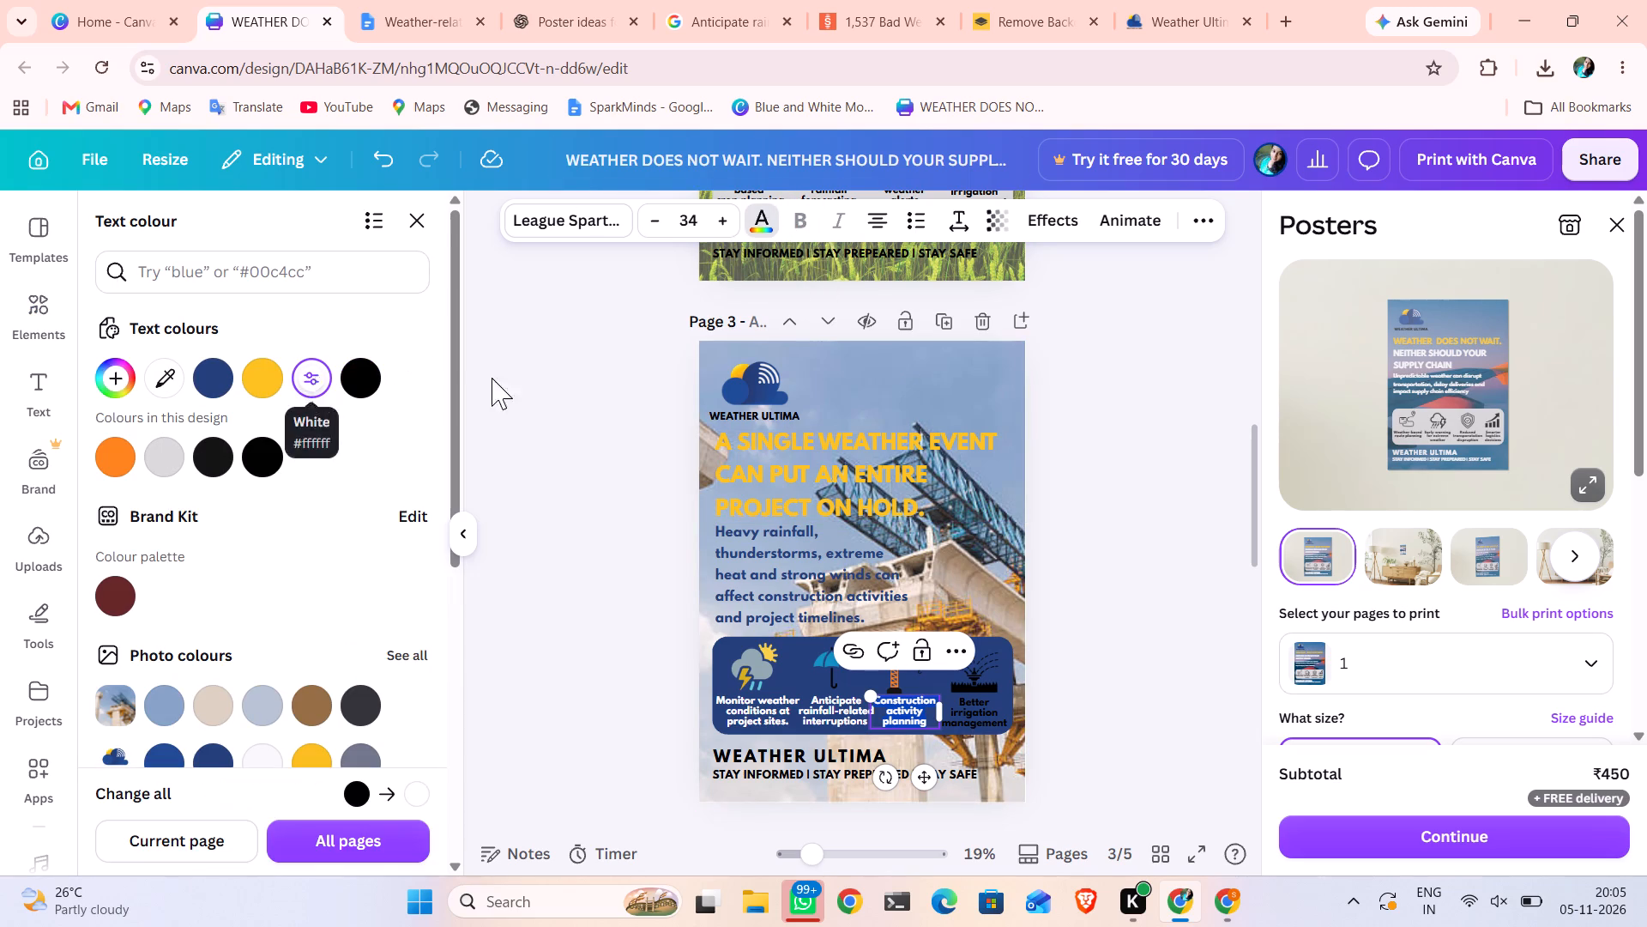
pyautogui.click(601, 412)
pyautogui.click(601, 412)
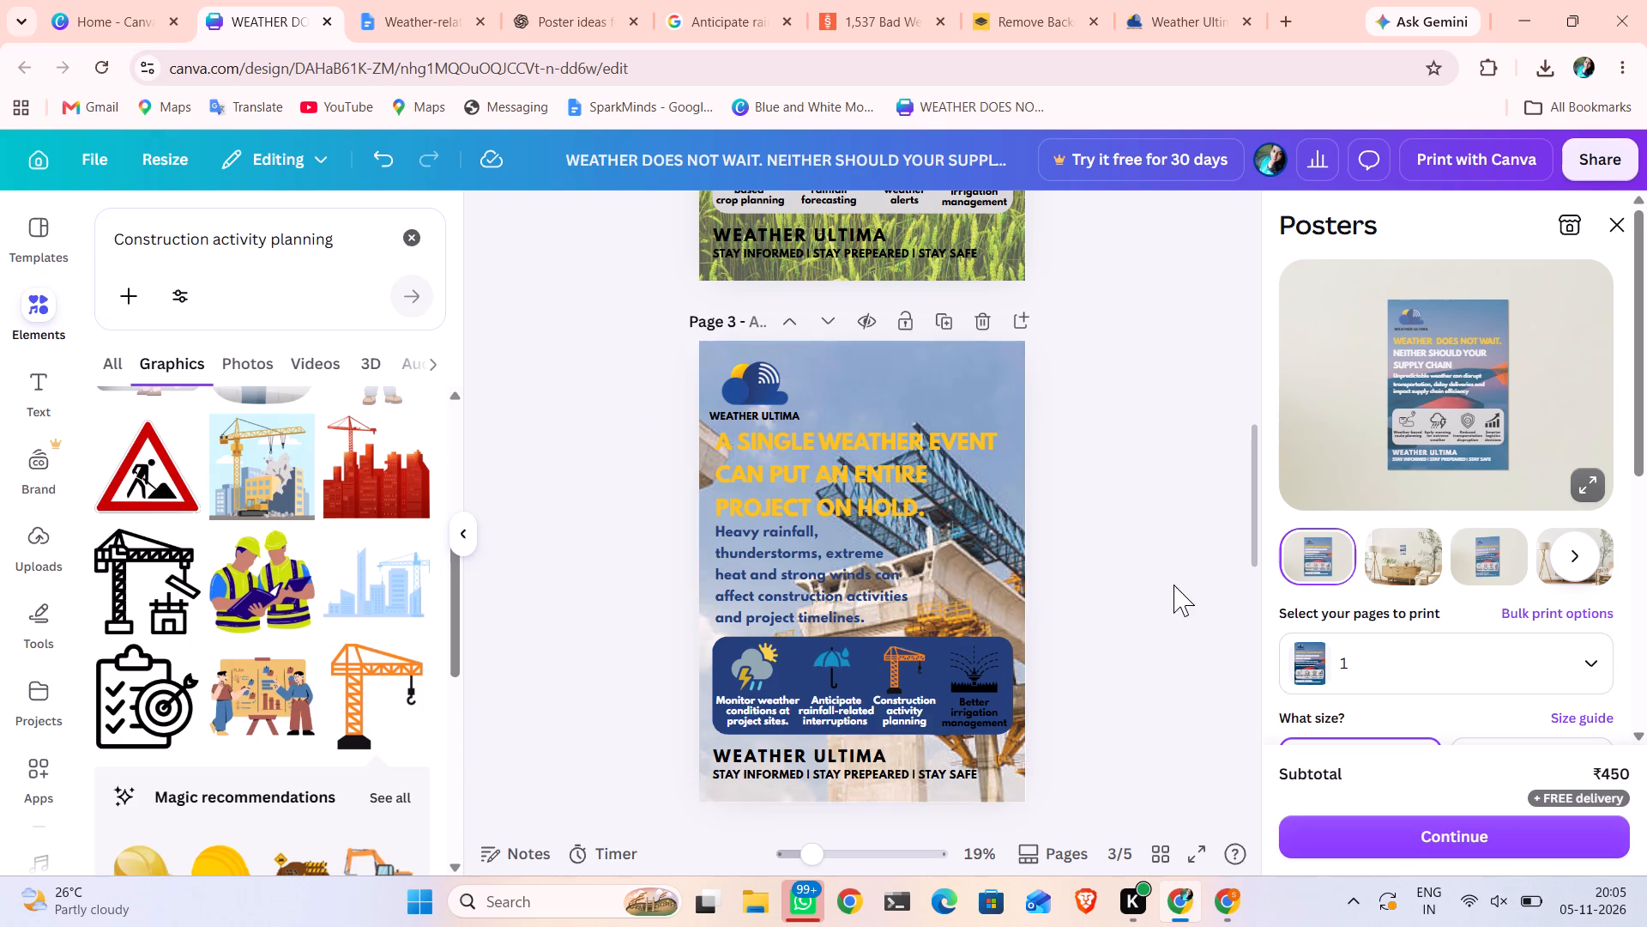
# Nudge the "Construction activity planning" caption and the crane icon above it slightly right to even out their spacing in the dark blue box.
pyautogui.click(889, 708)
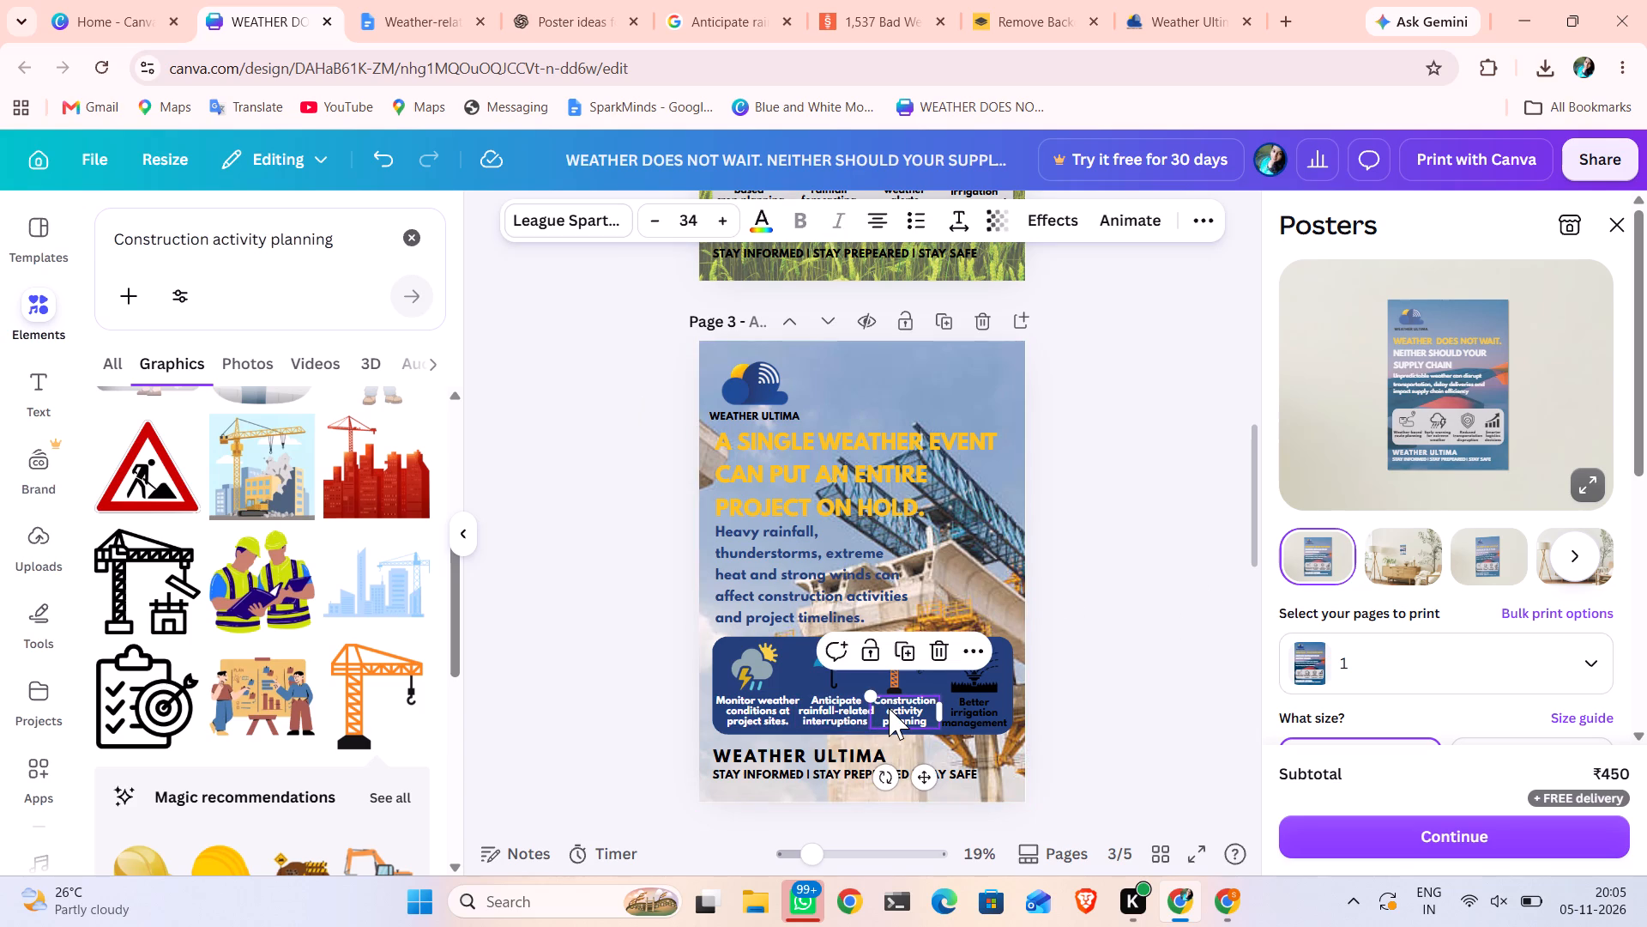
pyautogui.press('Right')
pyautogui.press('Right')
pyautogui.press('Right')
pyautogui.press('Right')
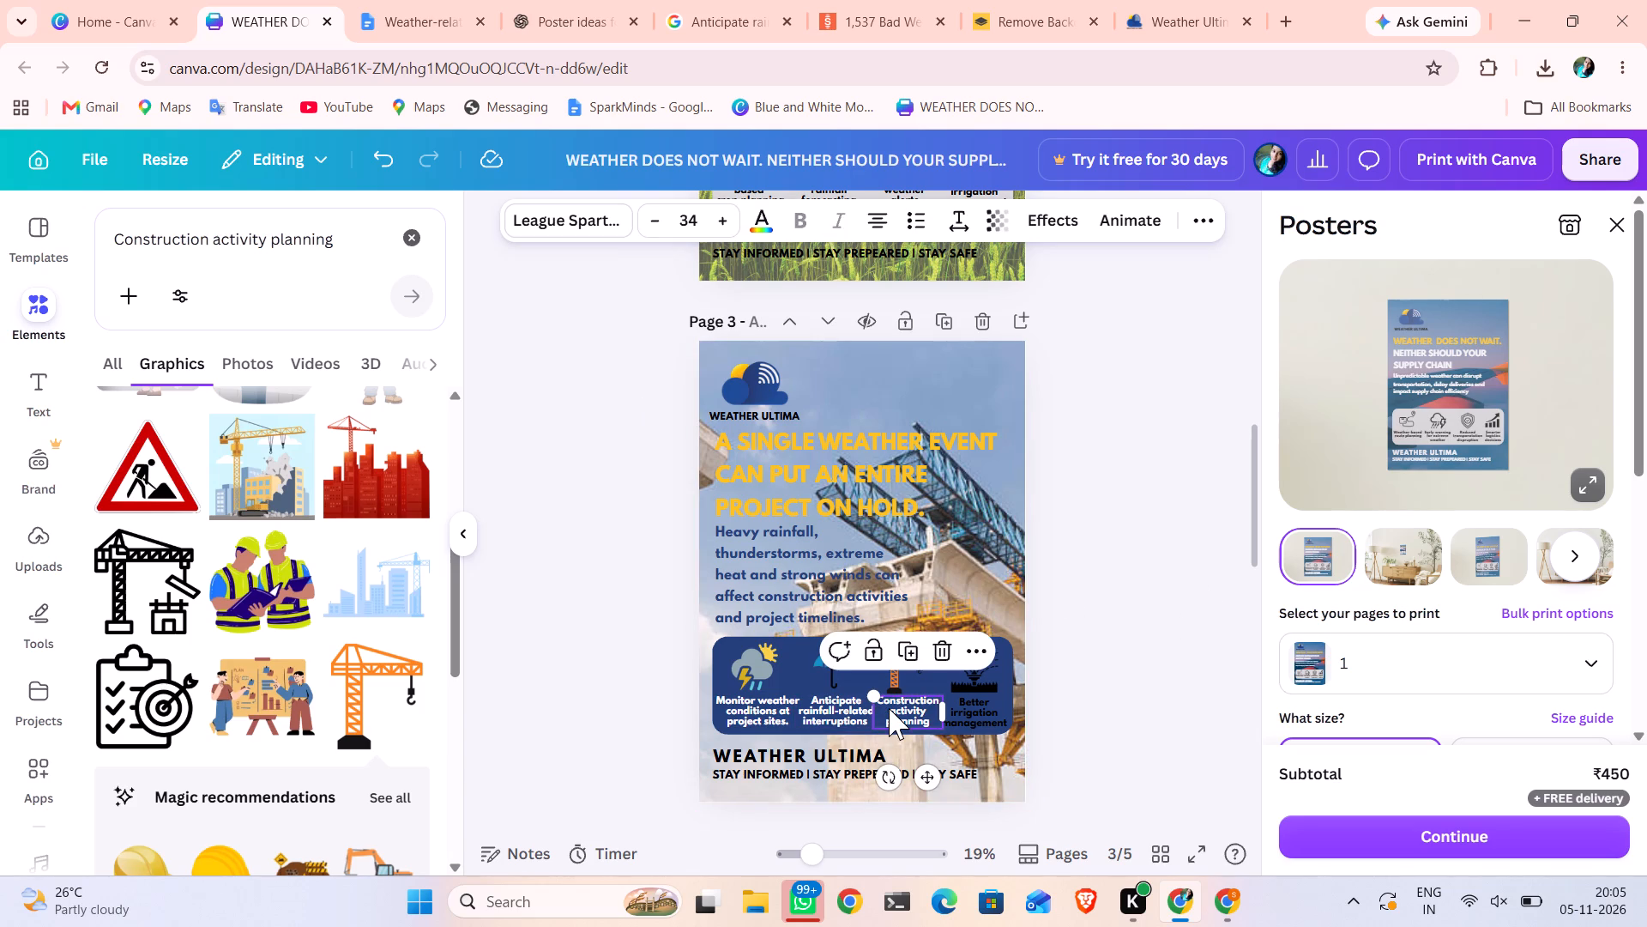
pyautogui.click(896, 673)
pyautogui.press('Right')
pyautogui.press('Right')
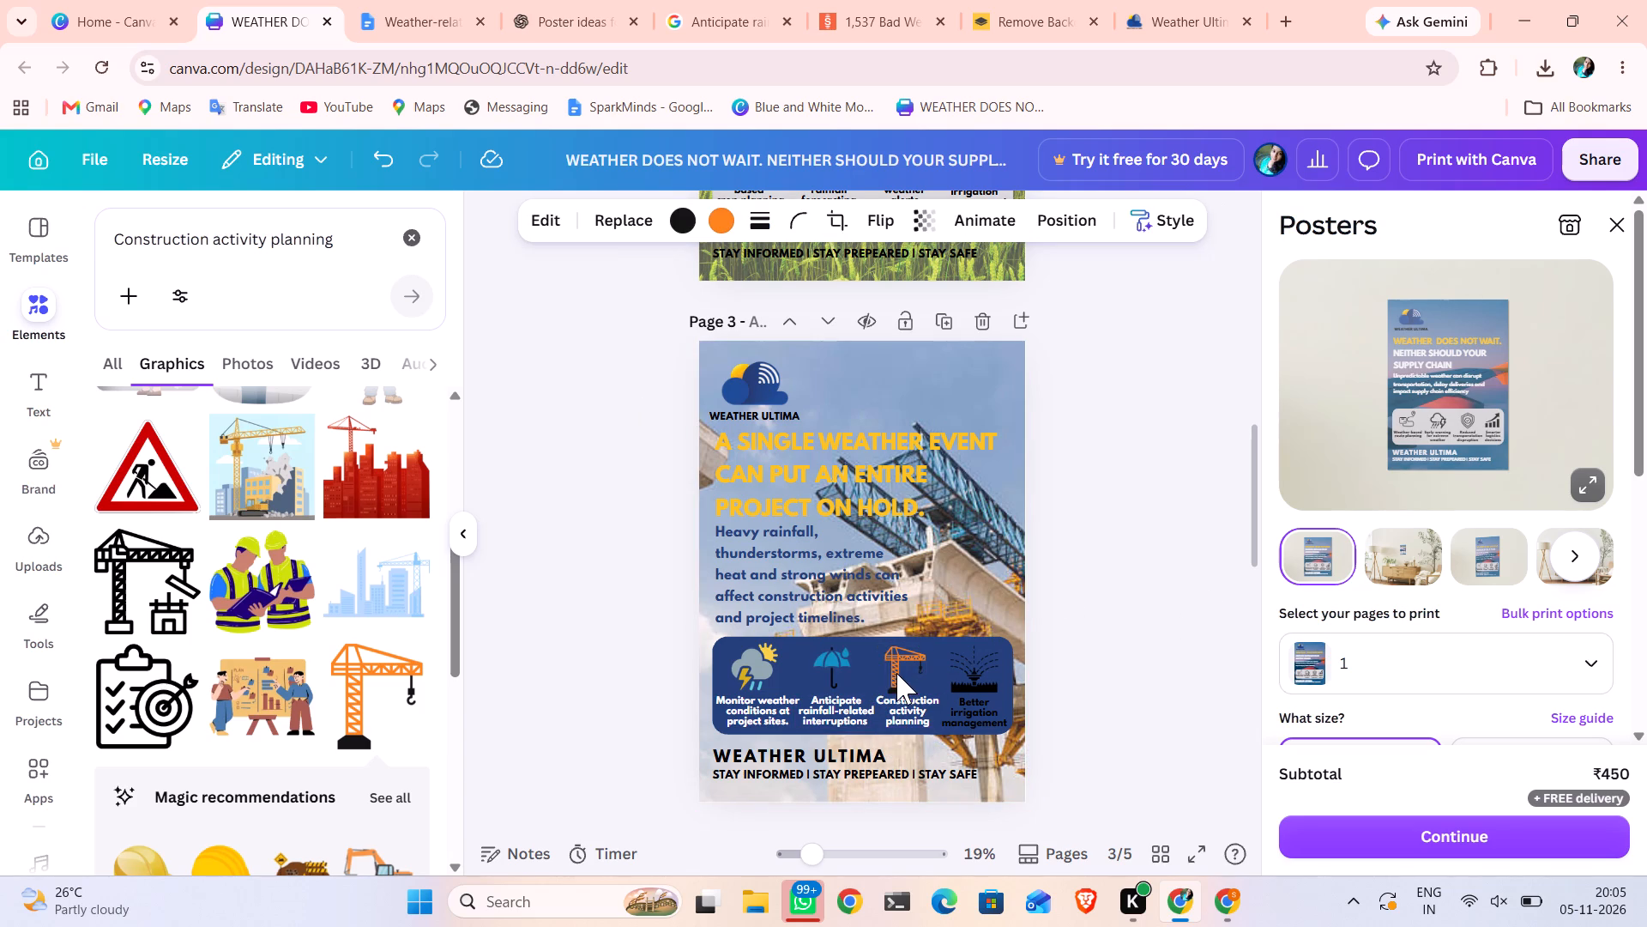
pyautogui.press('Right')
pyautogui.press('Right')
pyautogui.press('Right')
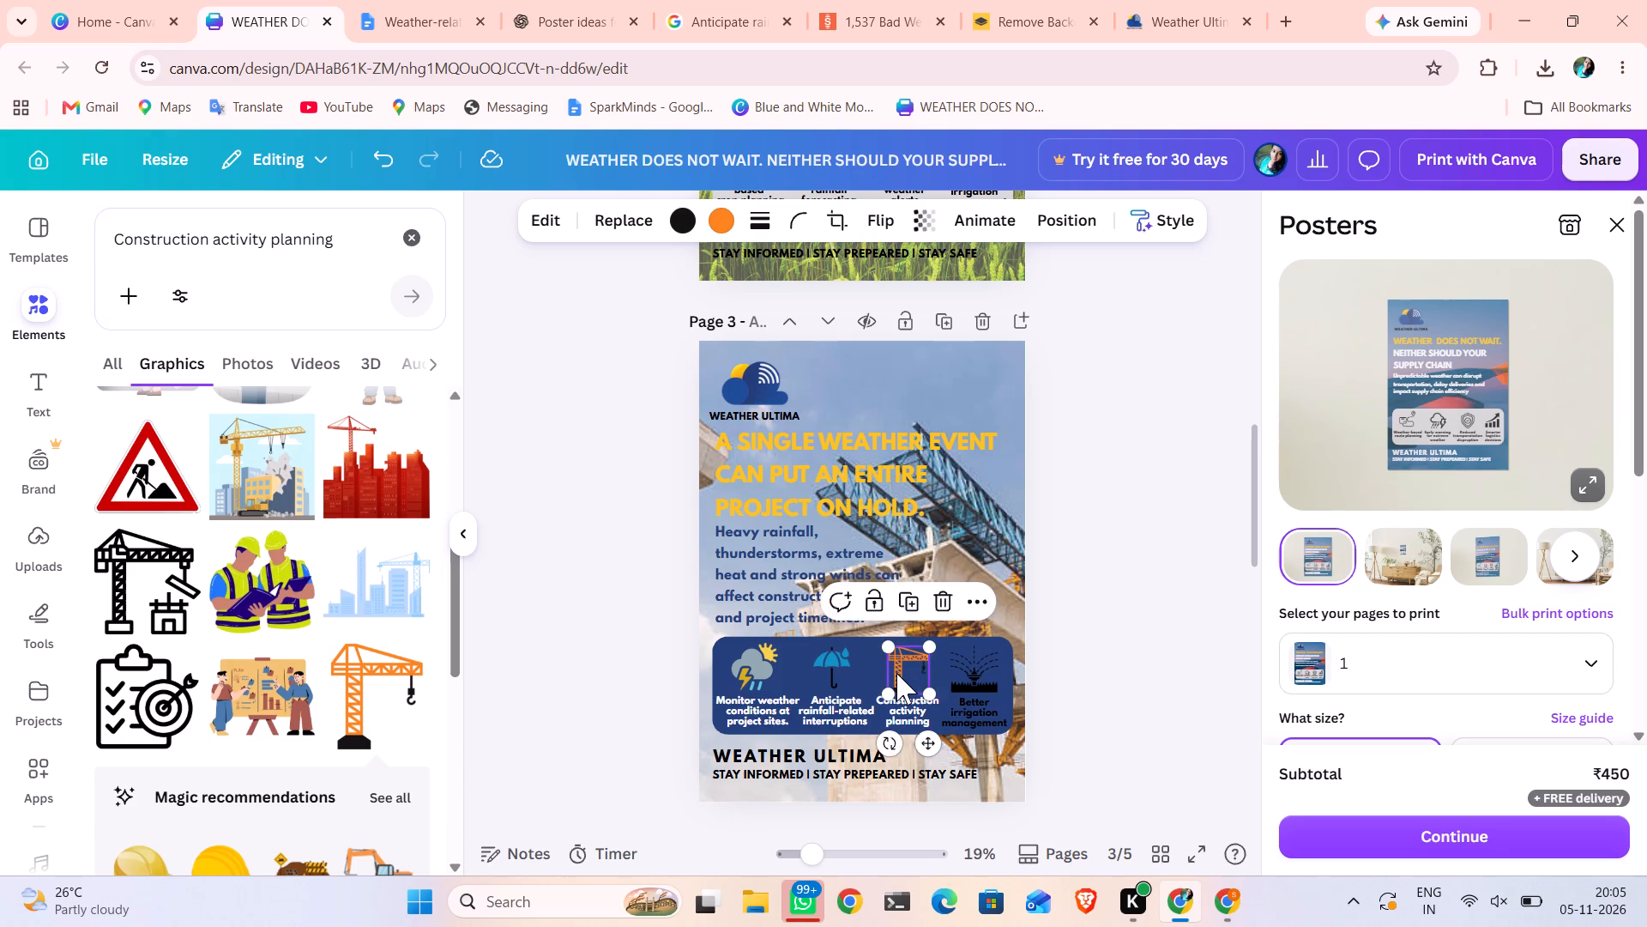
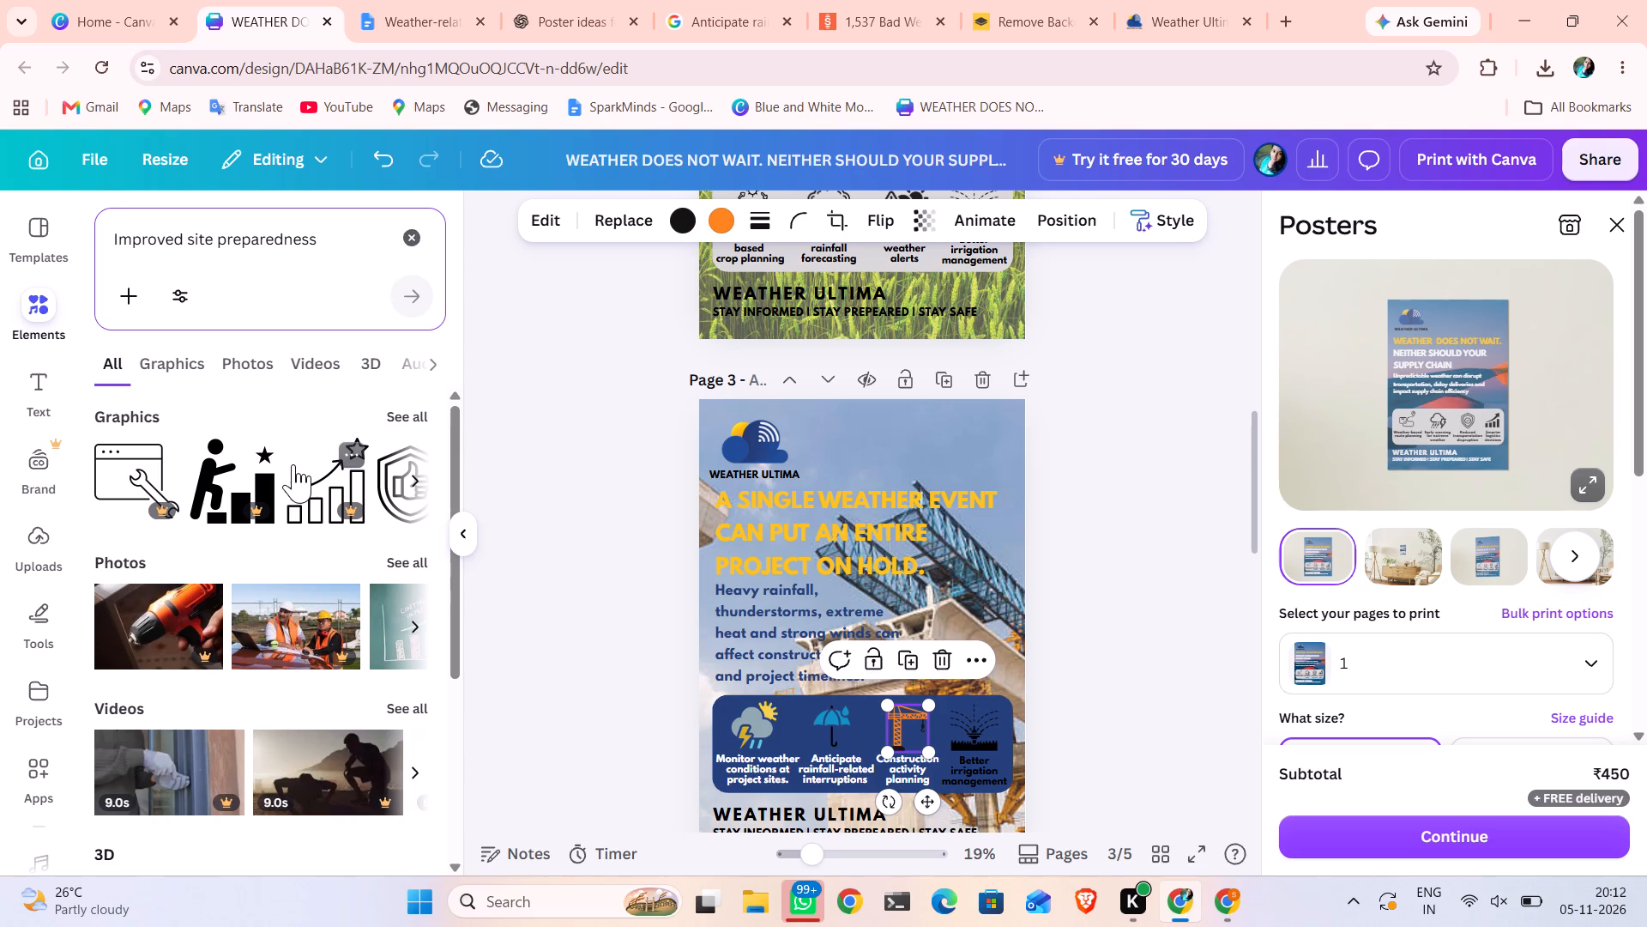
pyautogui.click(399, 421)
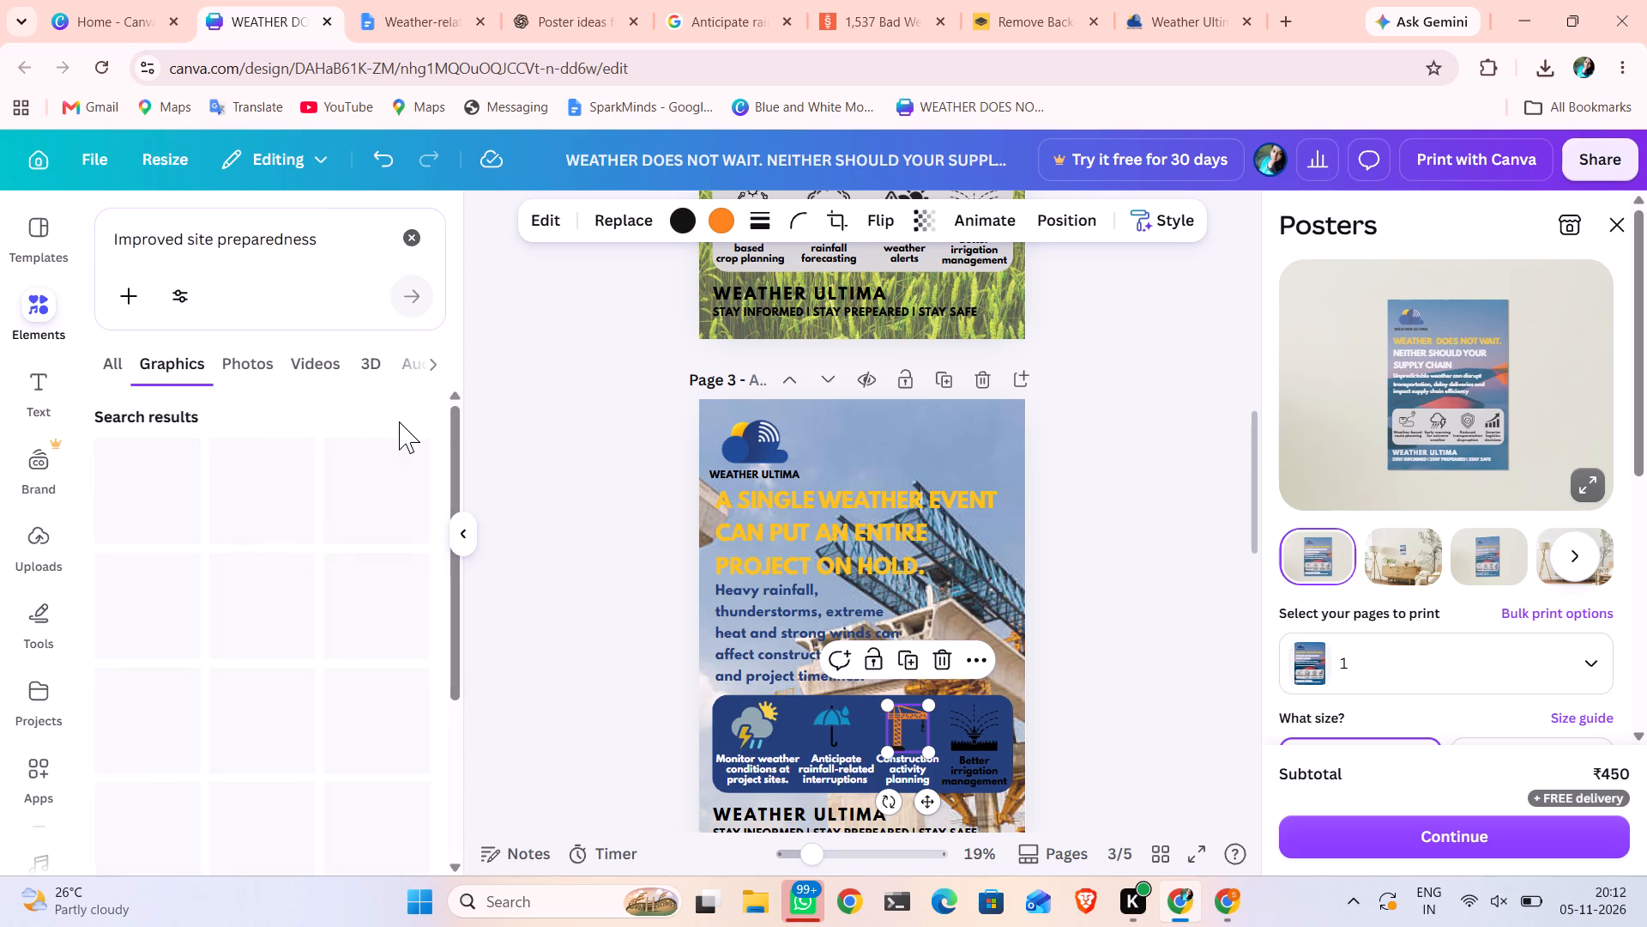
# Look through the graphics results for an icon that suits "Improved site preparedness".
pyautogui.scroll(-2, 313, 556)
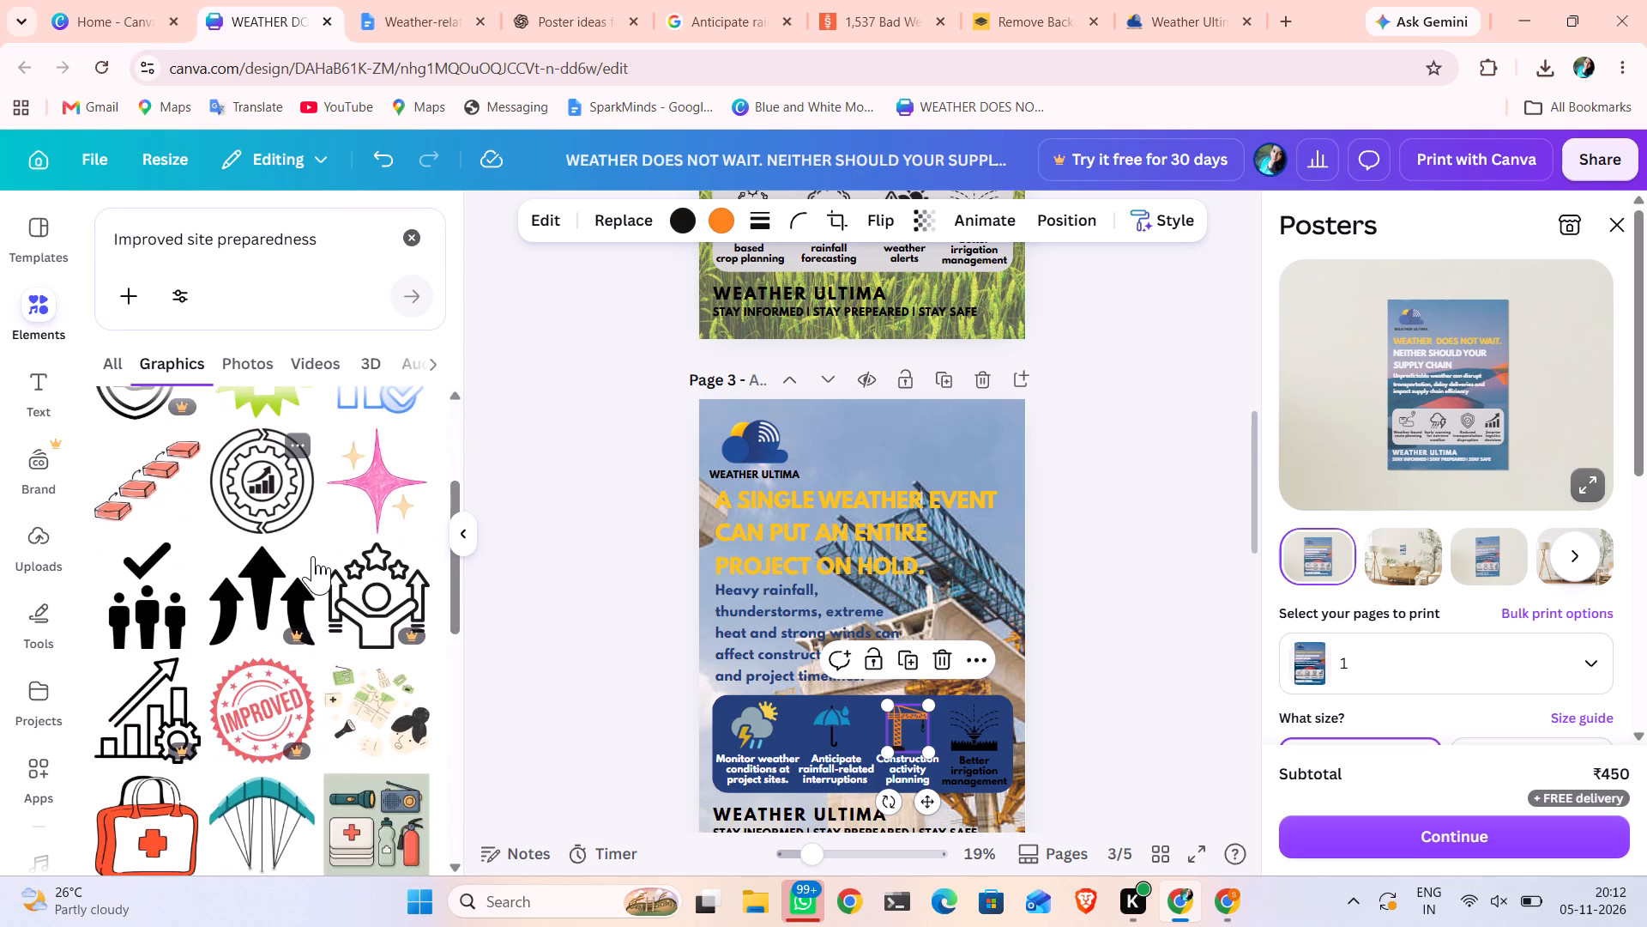
pyautogui.scroll(-3, 313, 556)
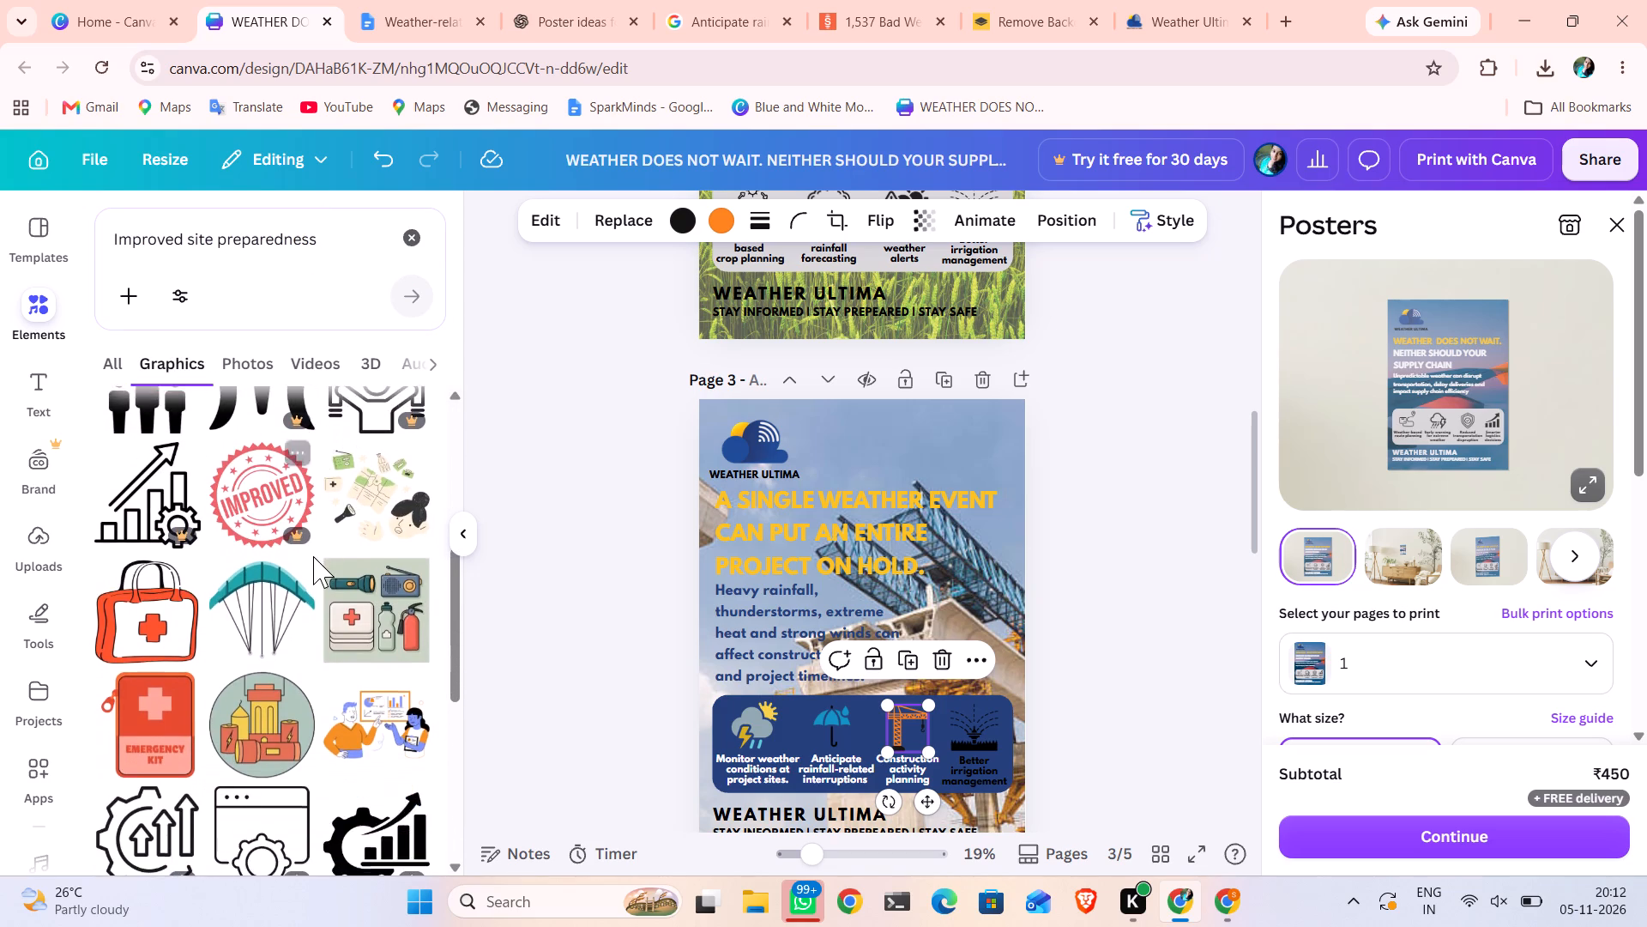
pyautogui.scroll(-3, 313, 556)
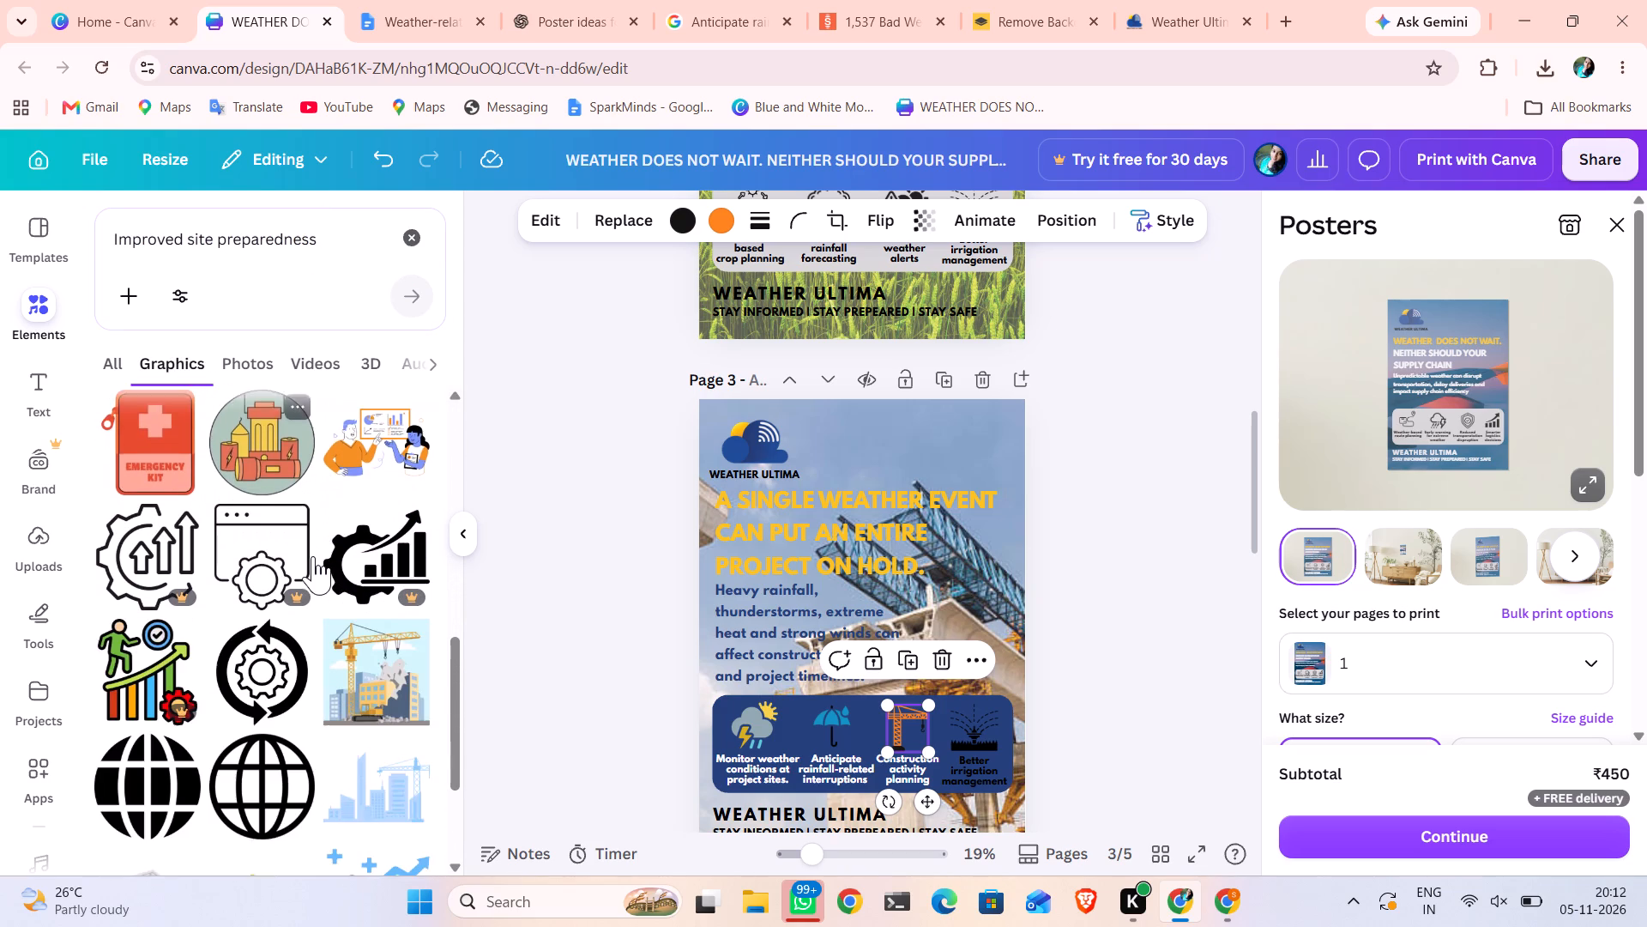
pyautogui.scroll(-2, 313, 556)
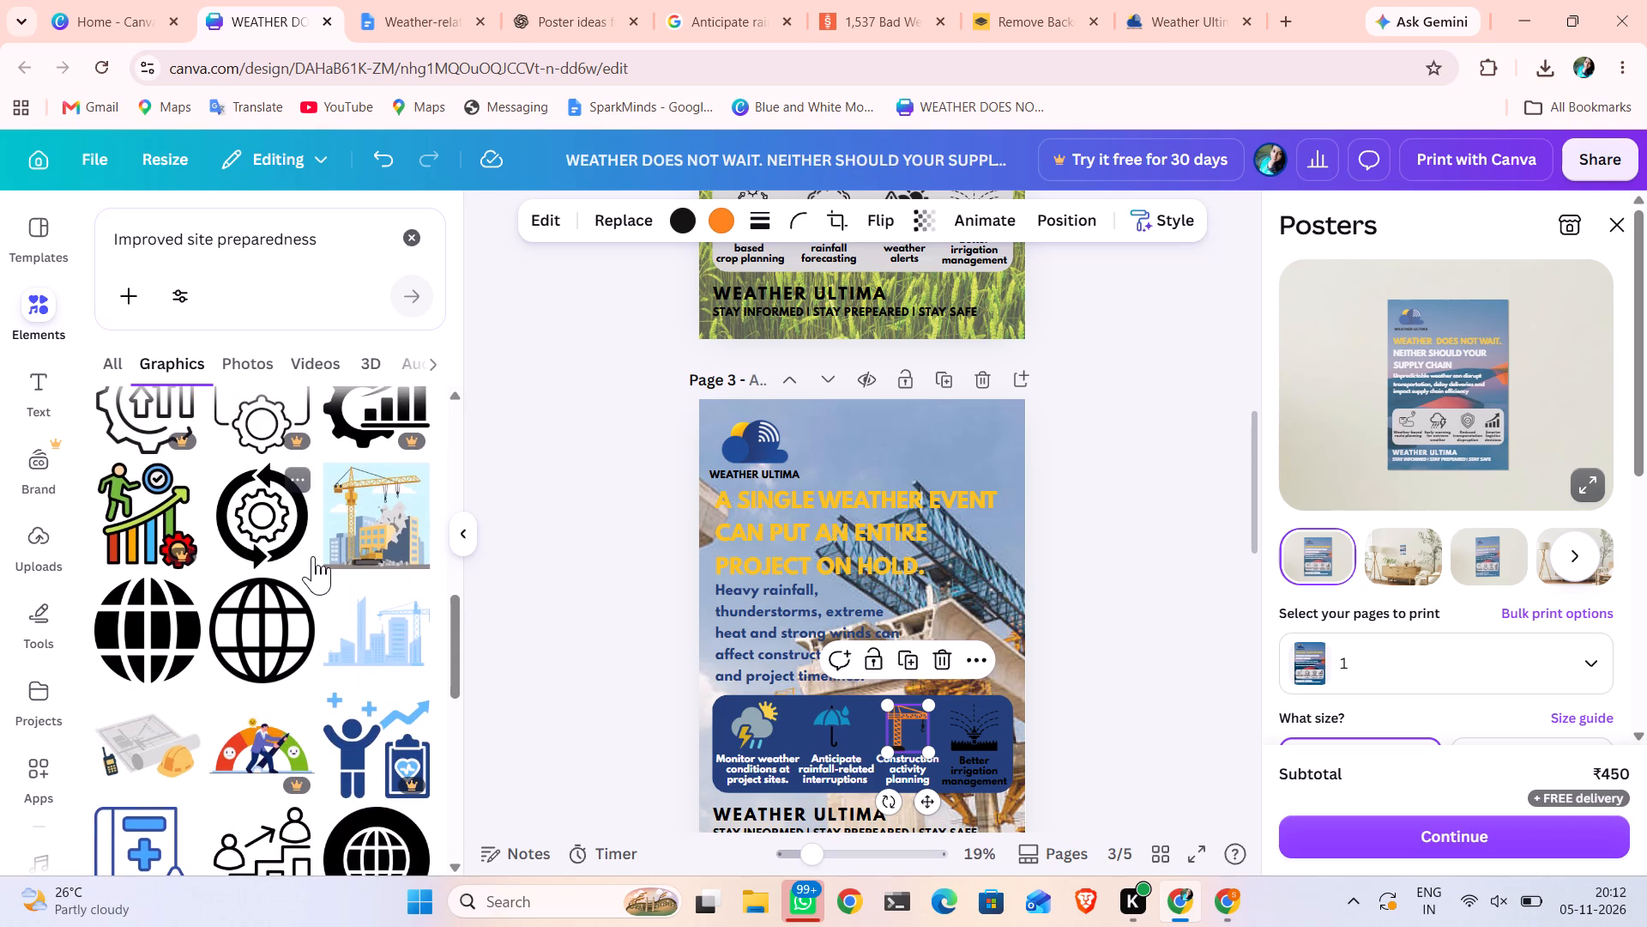
pyautogui.scroll(-2, 313, 556)
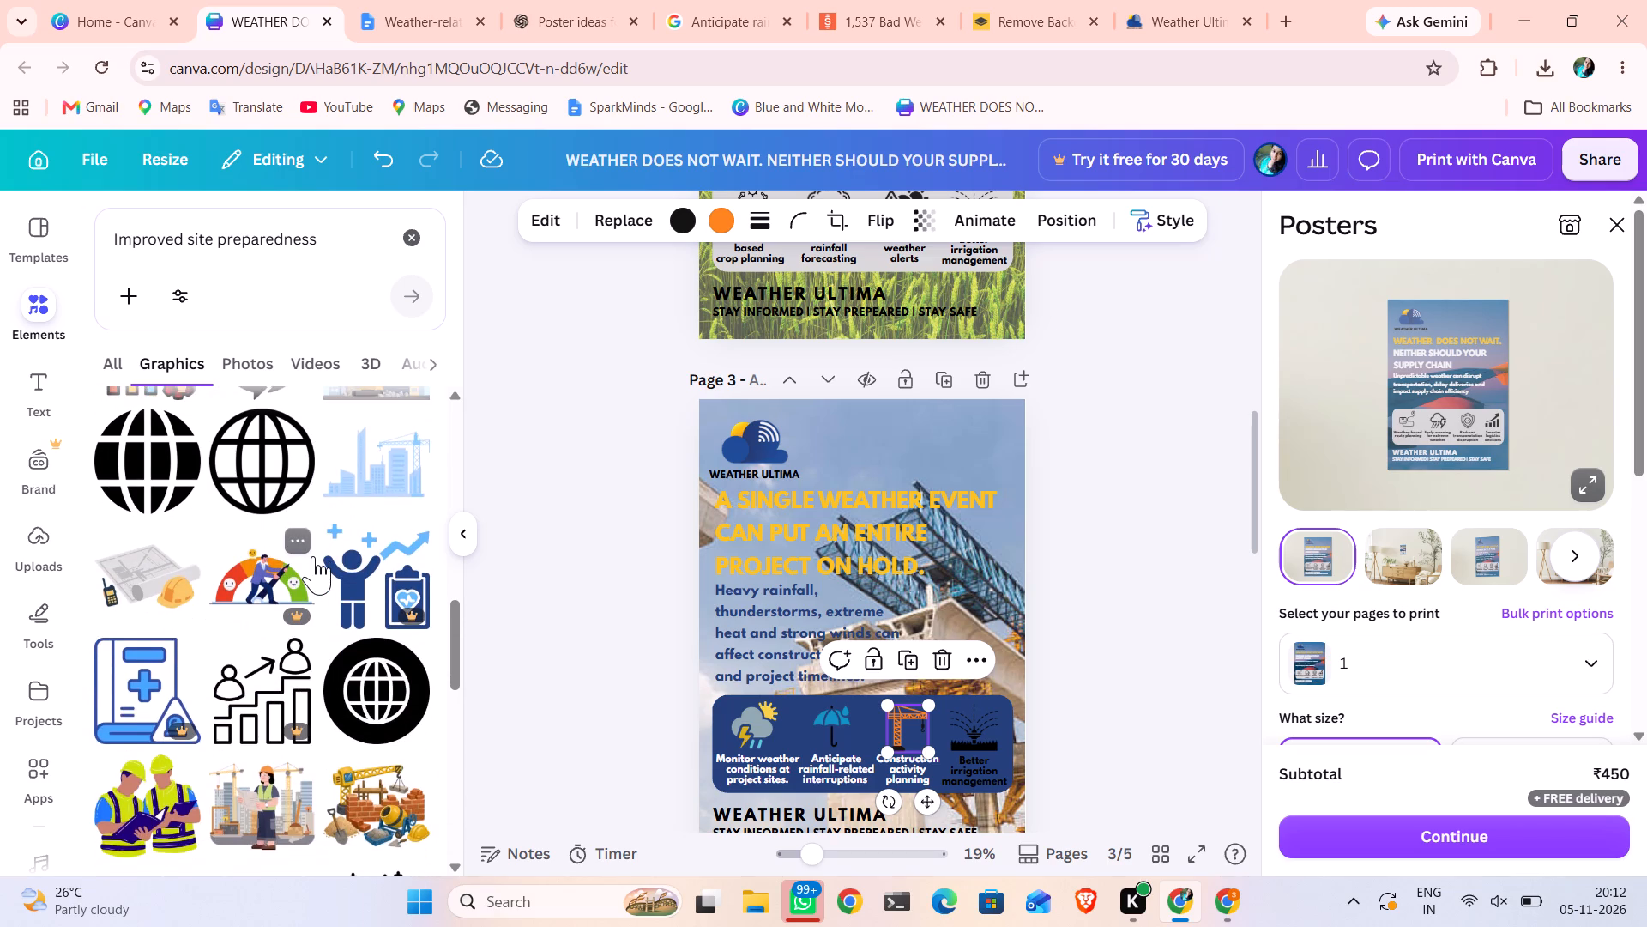
pyautogui.scroll(-4, 313, 556)
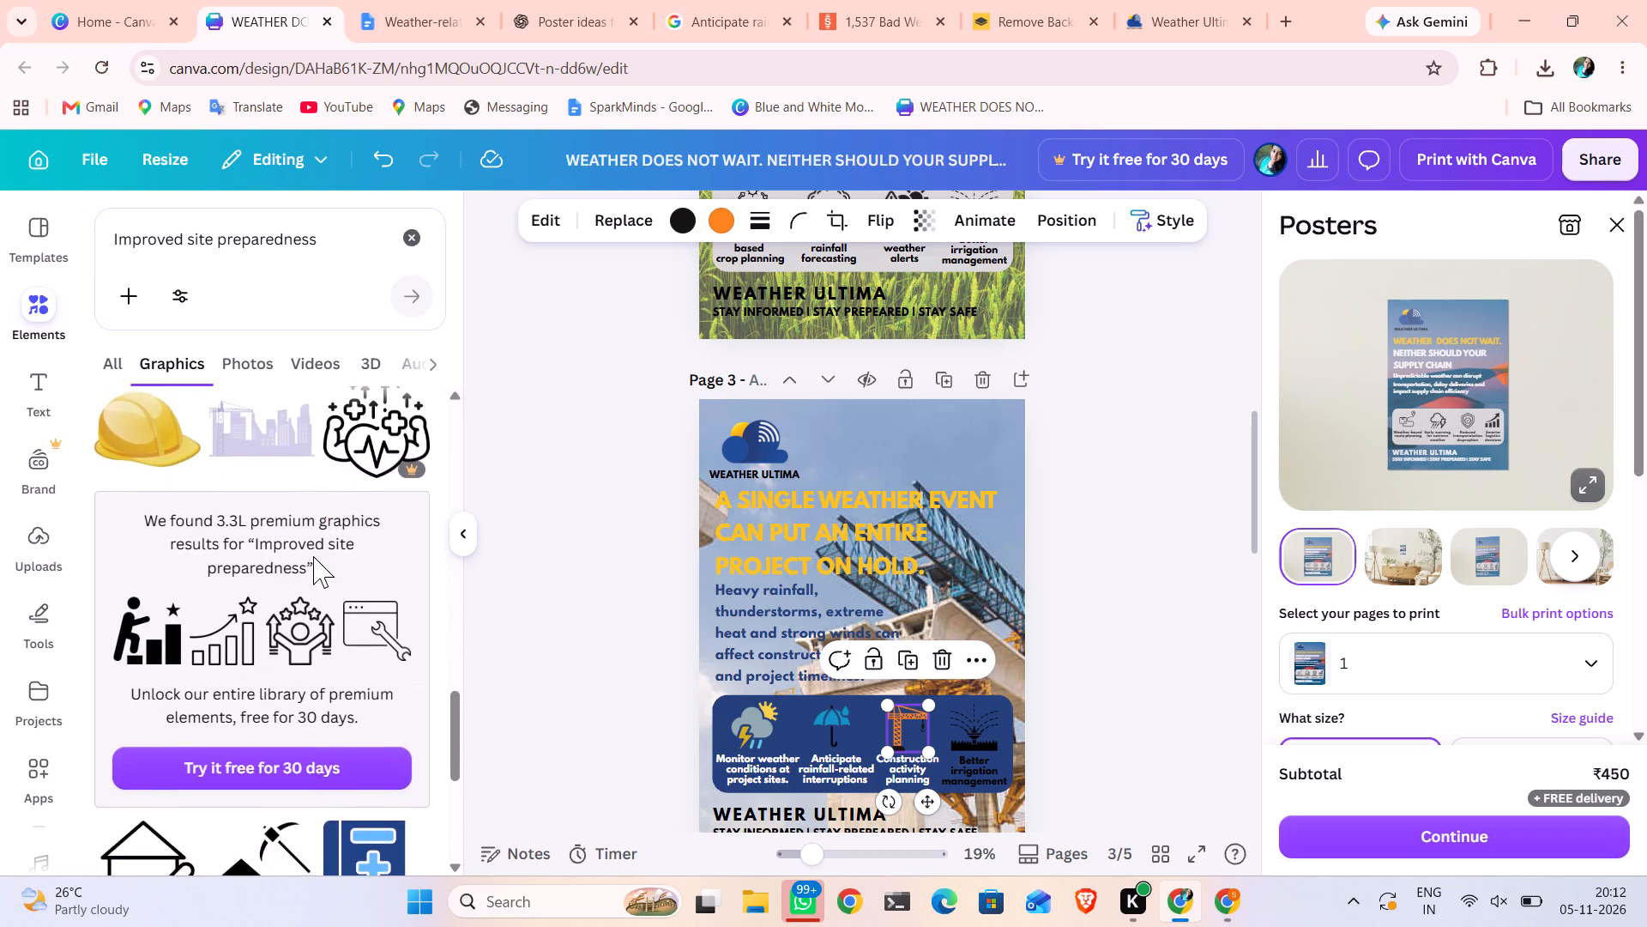
pyautogui.scroll(-2, 313, 556)
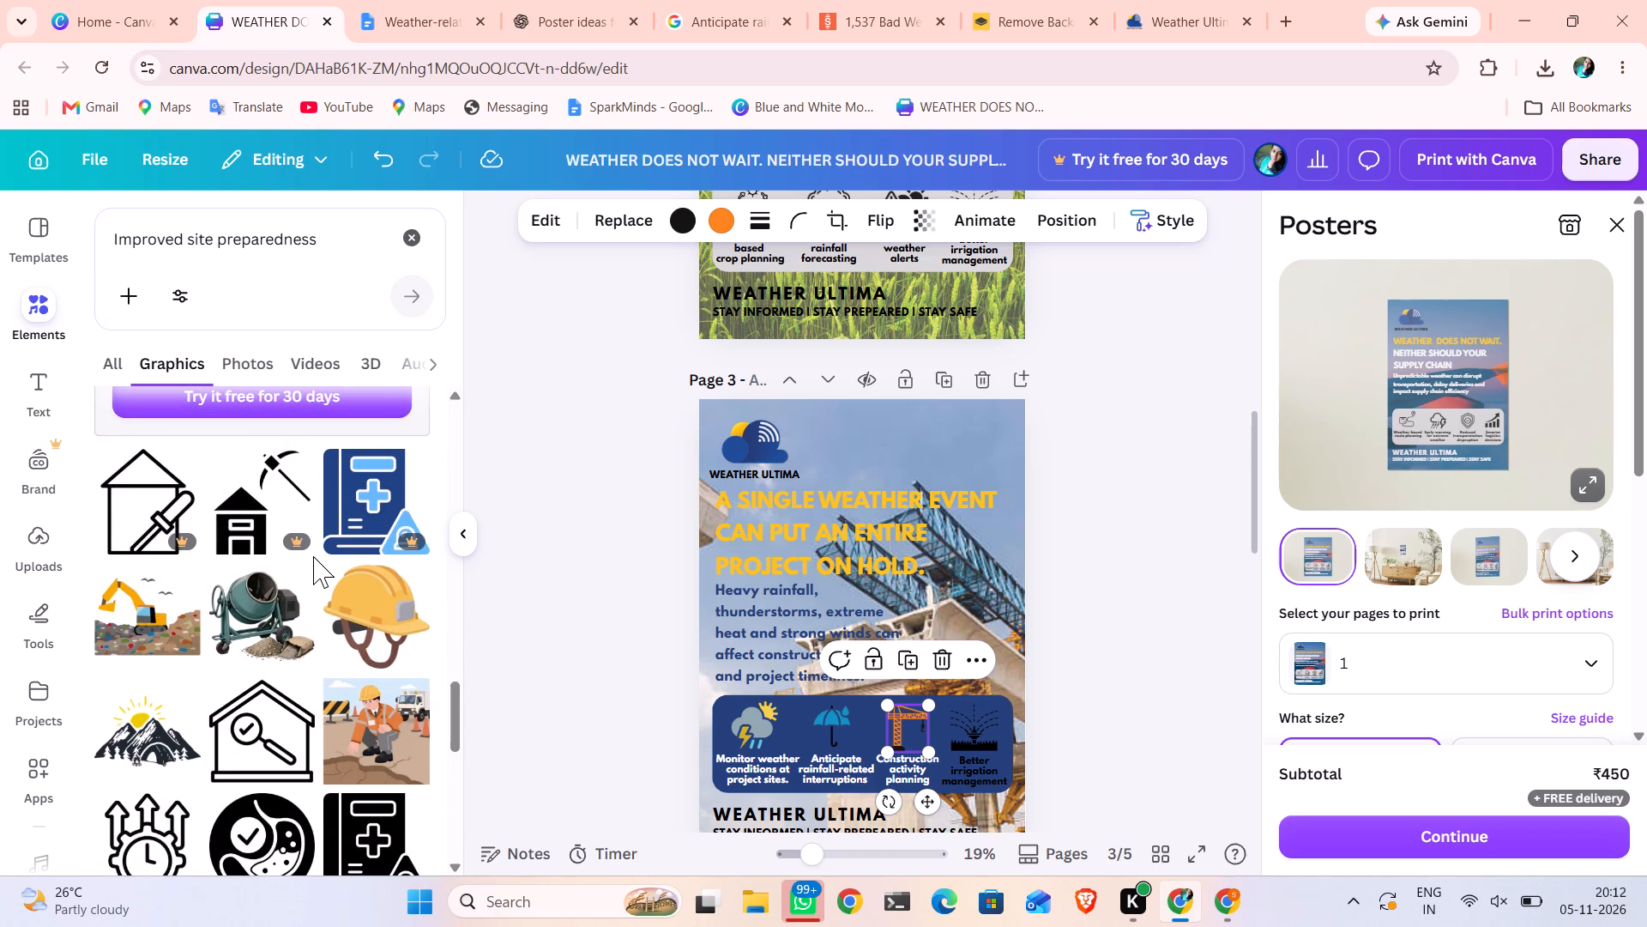
pyautogui.scroll(-1, 313, 556)
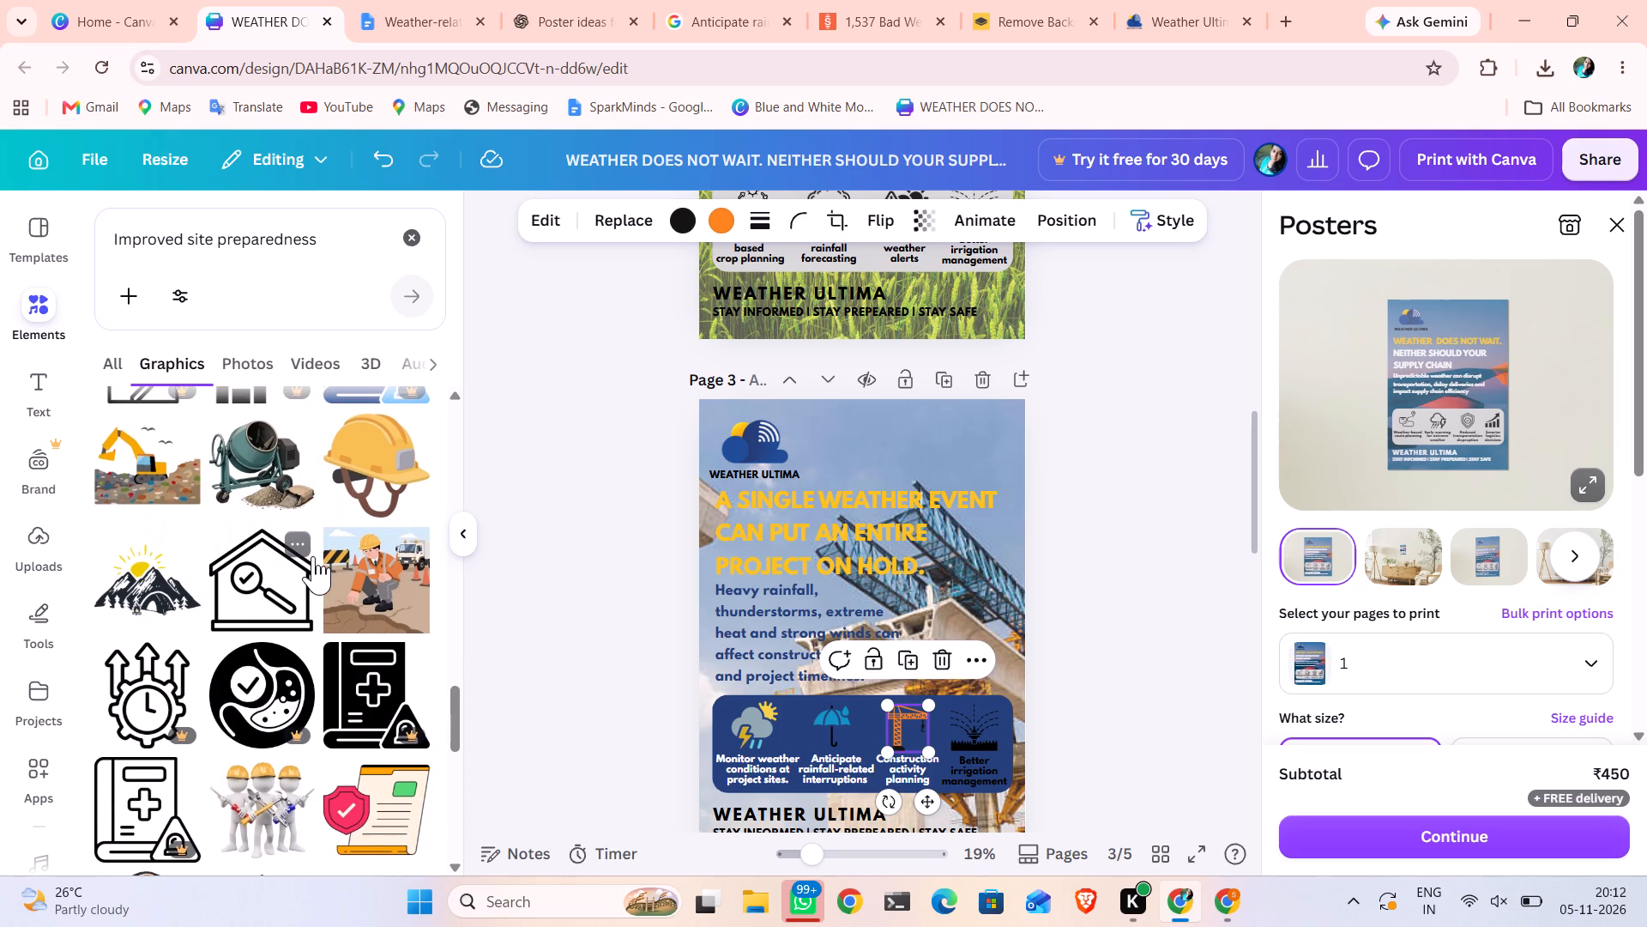
pyautogui.scroll(-1, 313, 556)
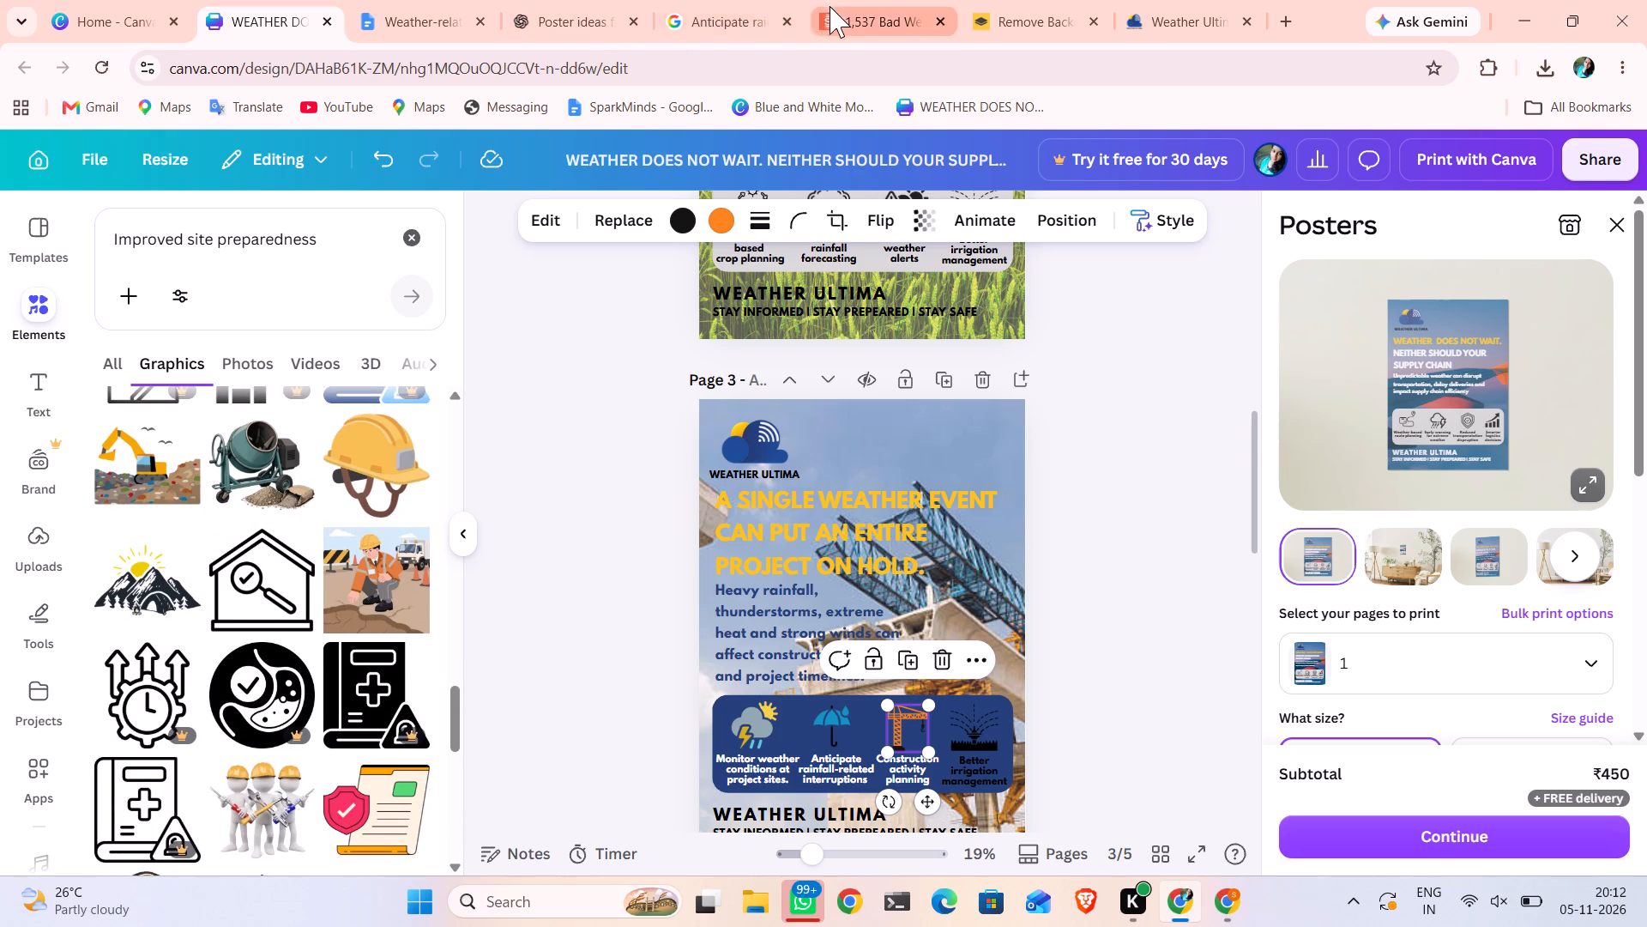
# Switch to the Google Images results and search for "Improved site preparedness COLOURFUL", refining the query with the word "SYMBOL".
pyautogui.click(753, 29)
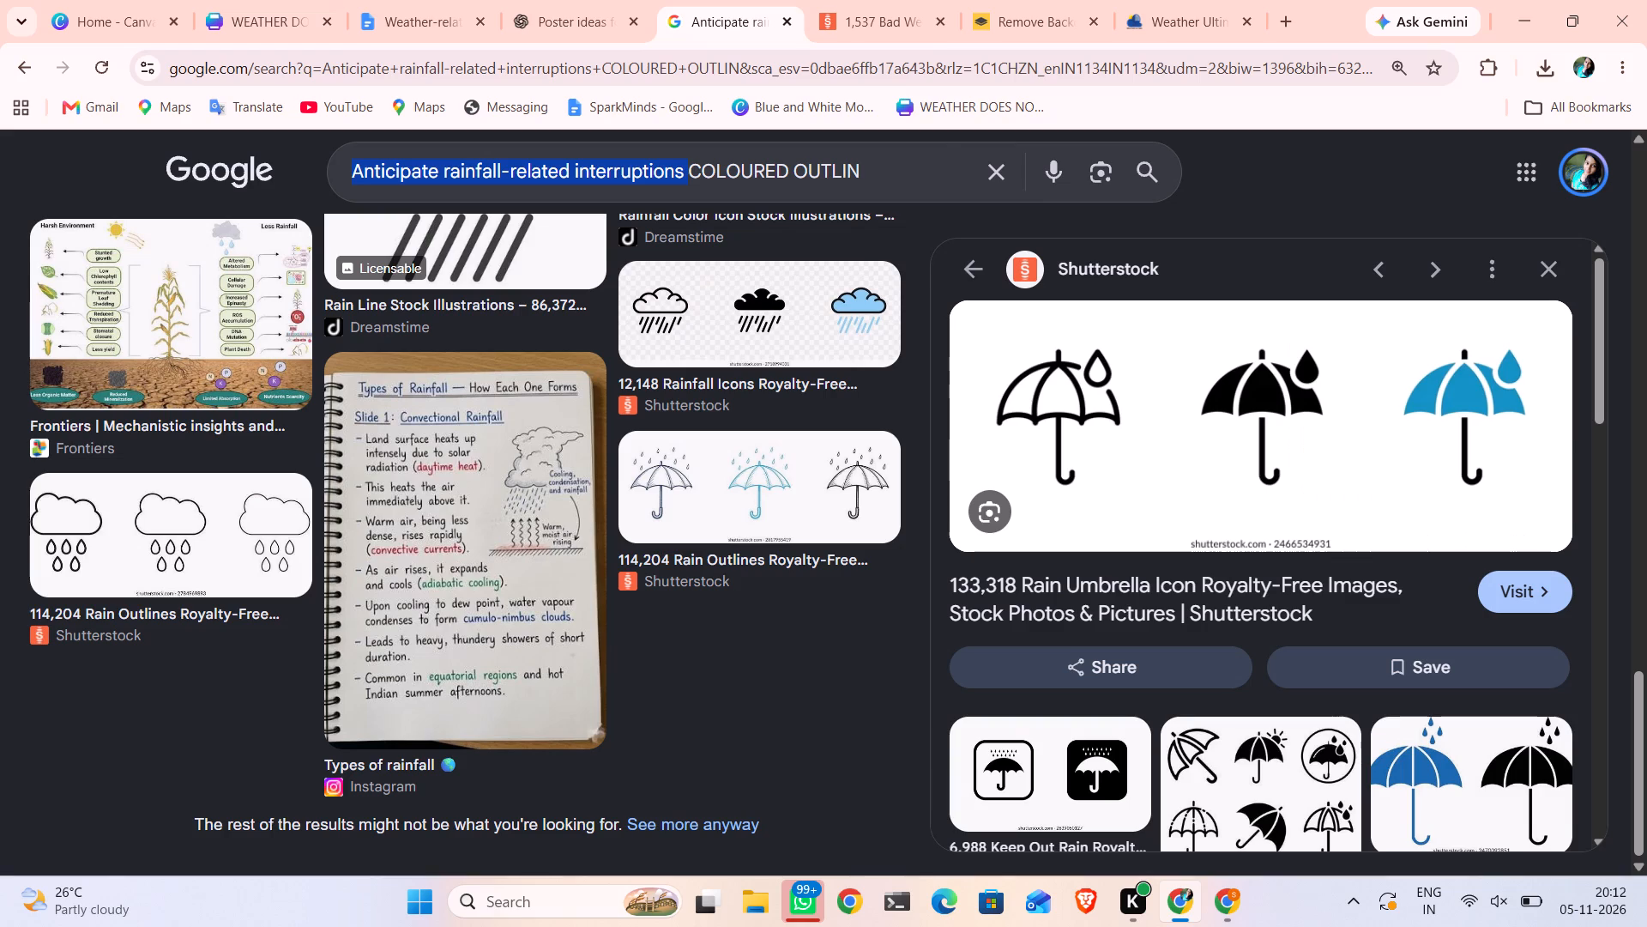
pyautogui.click(997, 167)
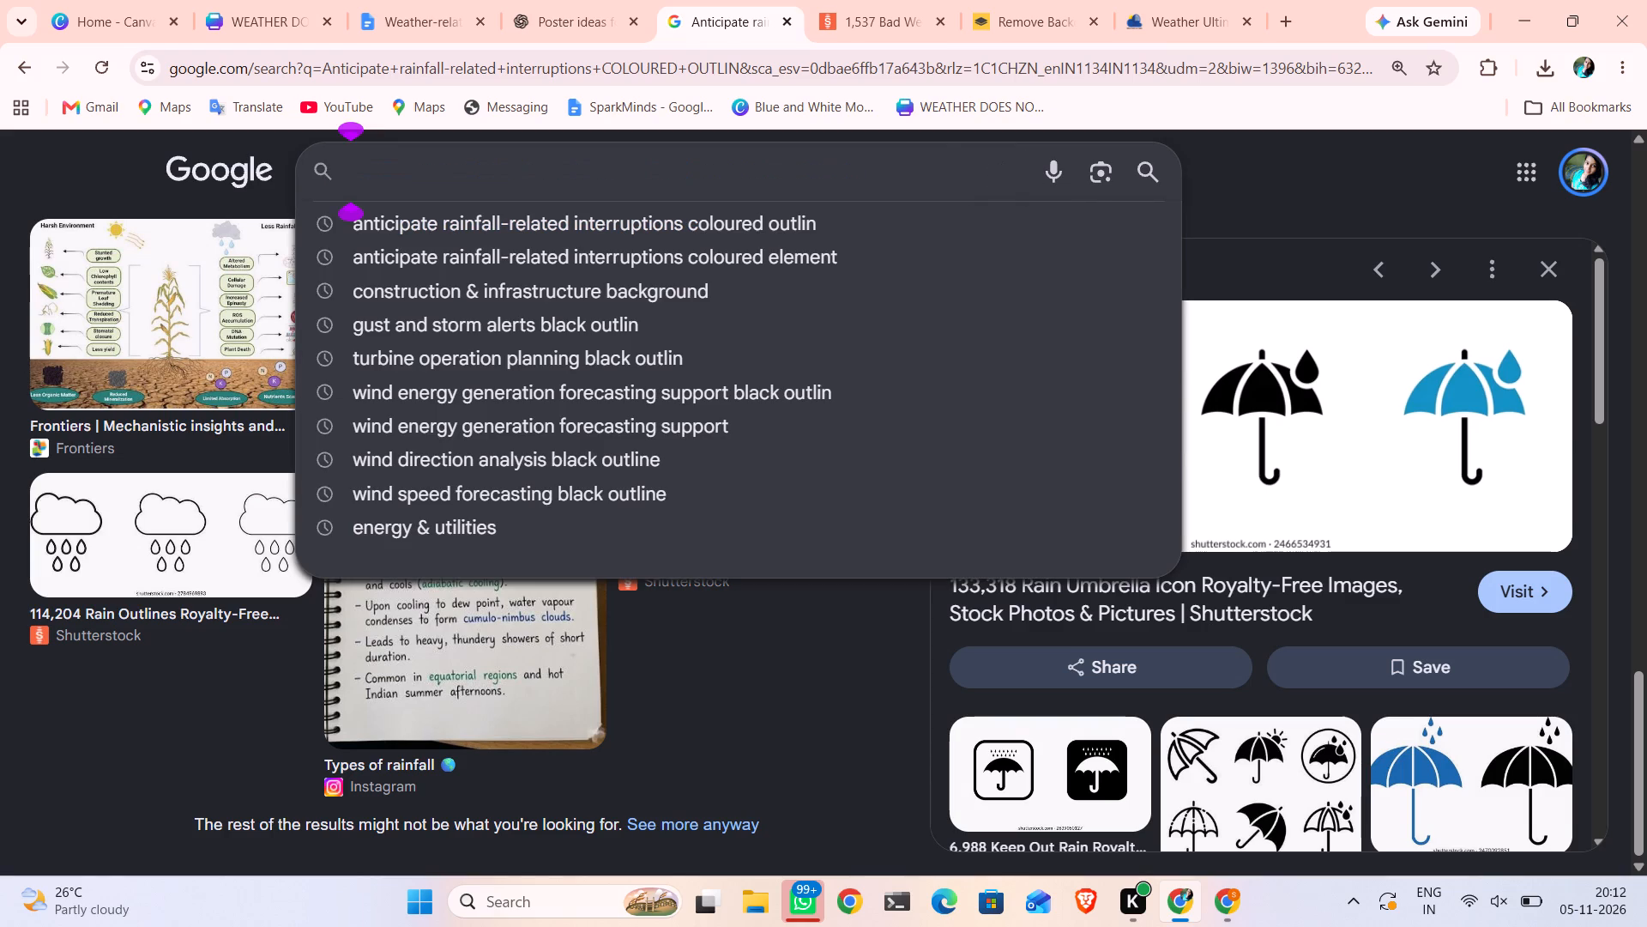
pyautogui.hotkey('ctrl', 'v')
pyautogui.press('space')
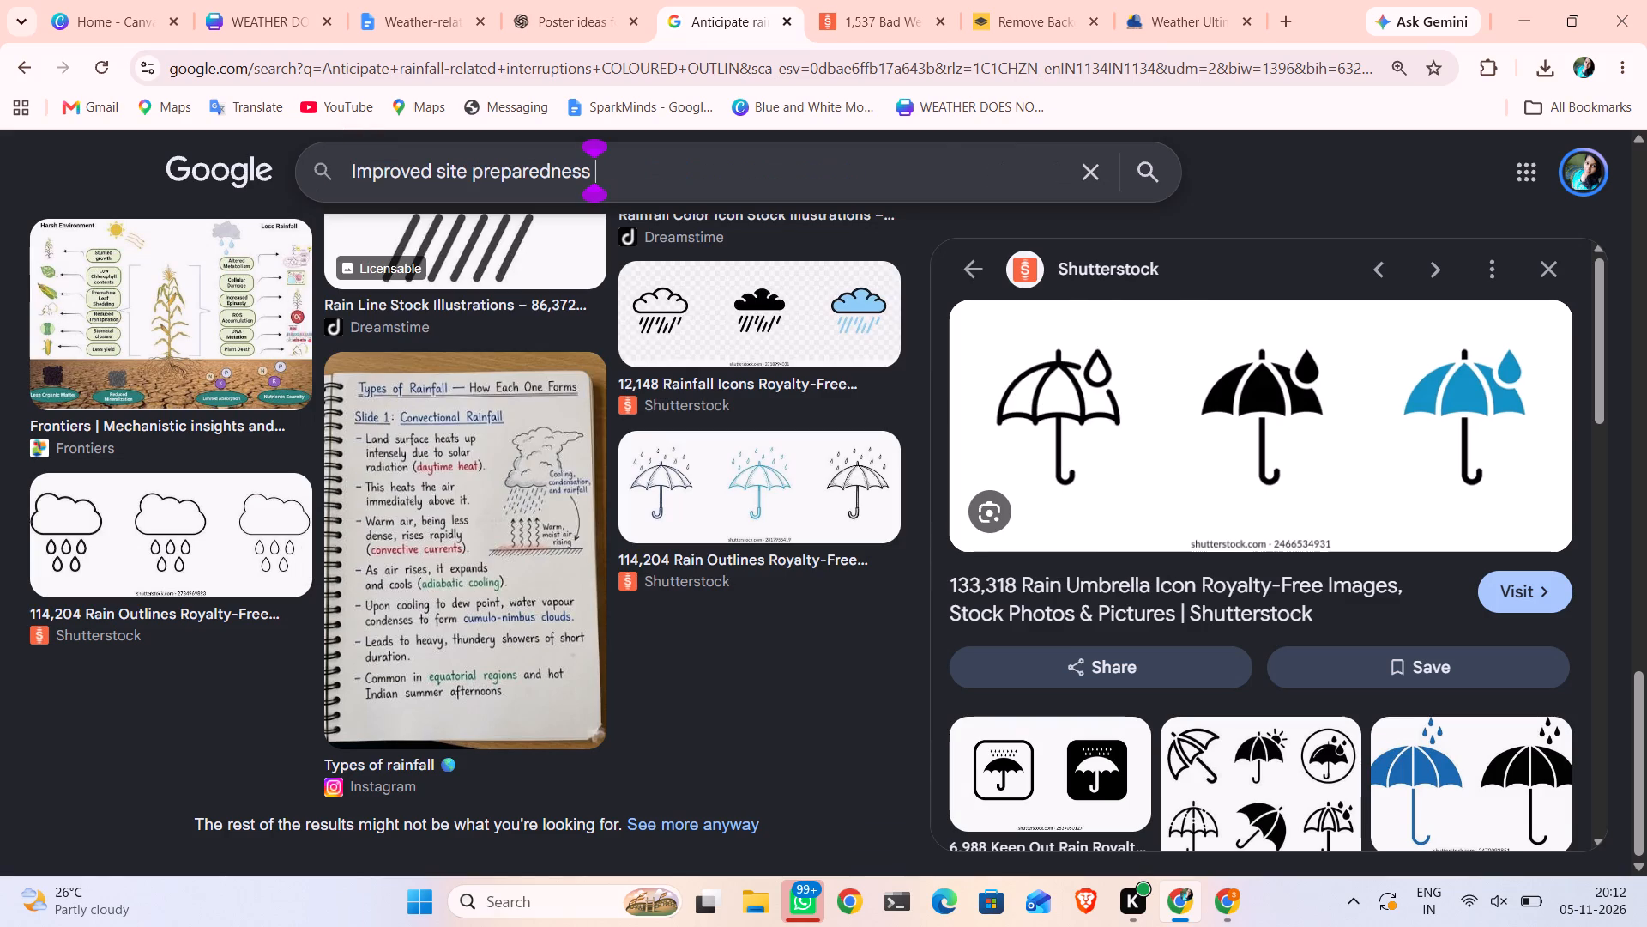
pyautogui.write('COLOURFUL')
pyautogui.press('Return')
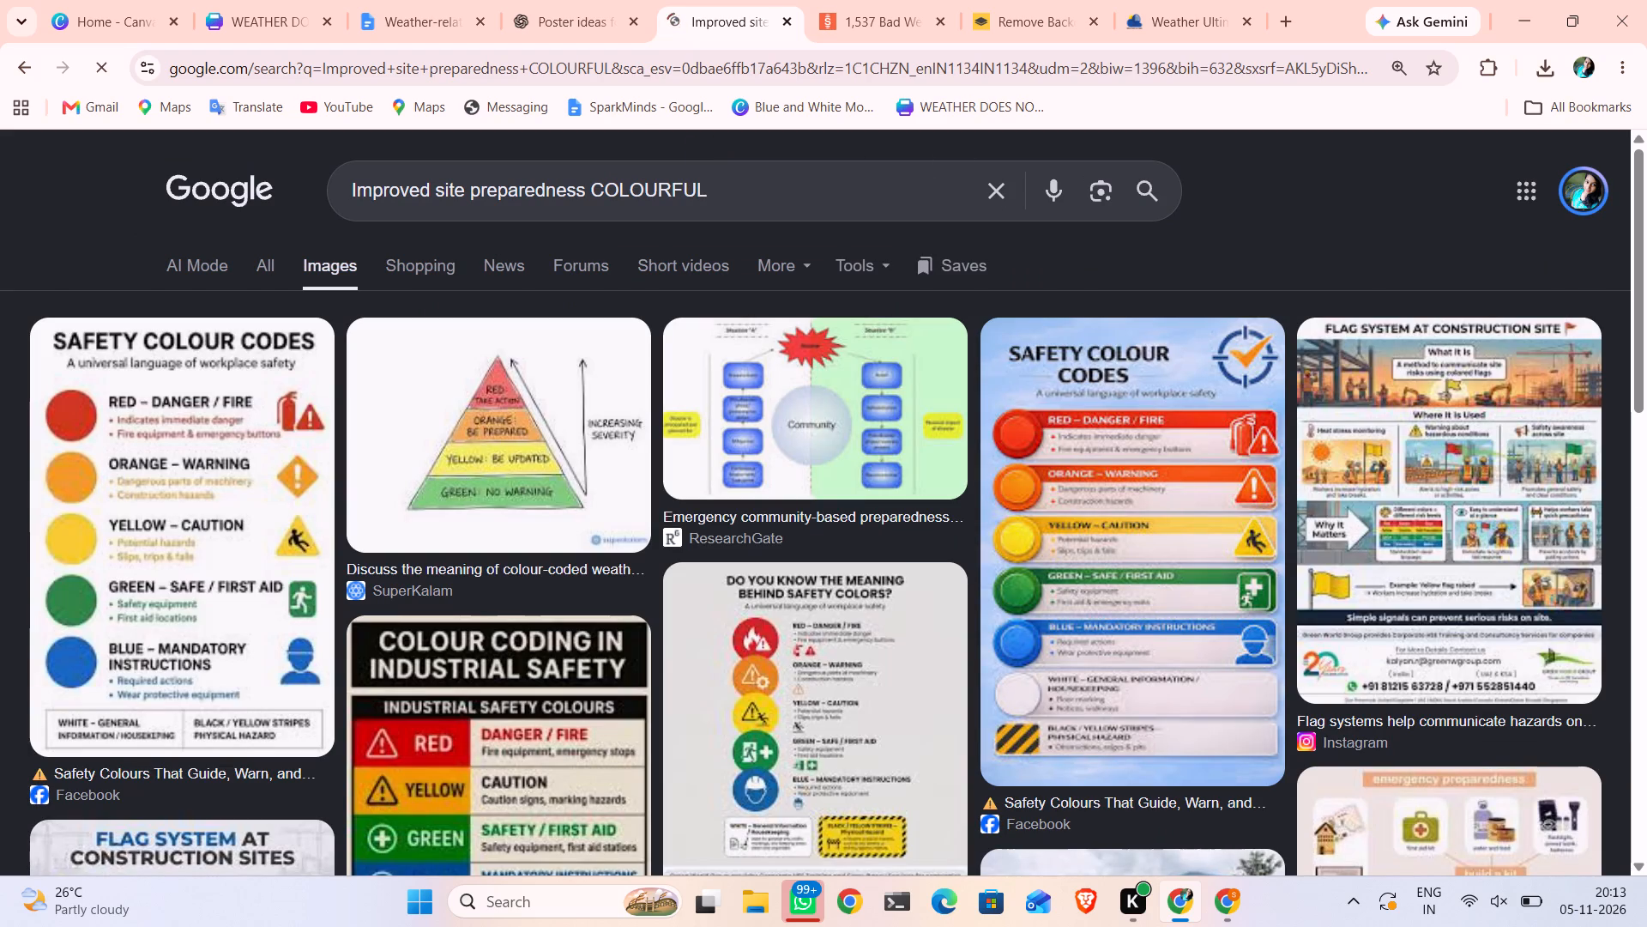
pyautogui.click(747, 195)
pyautogui.press('space')
pyautogui.write('SYMBOL')
pyautogui.press('Return')
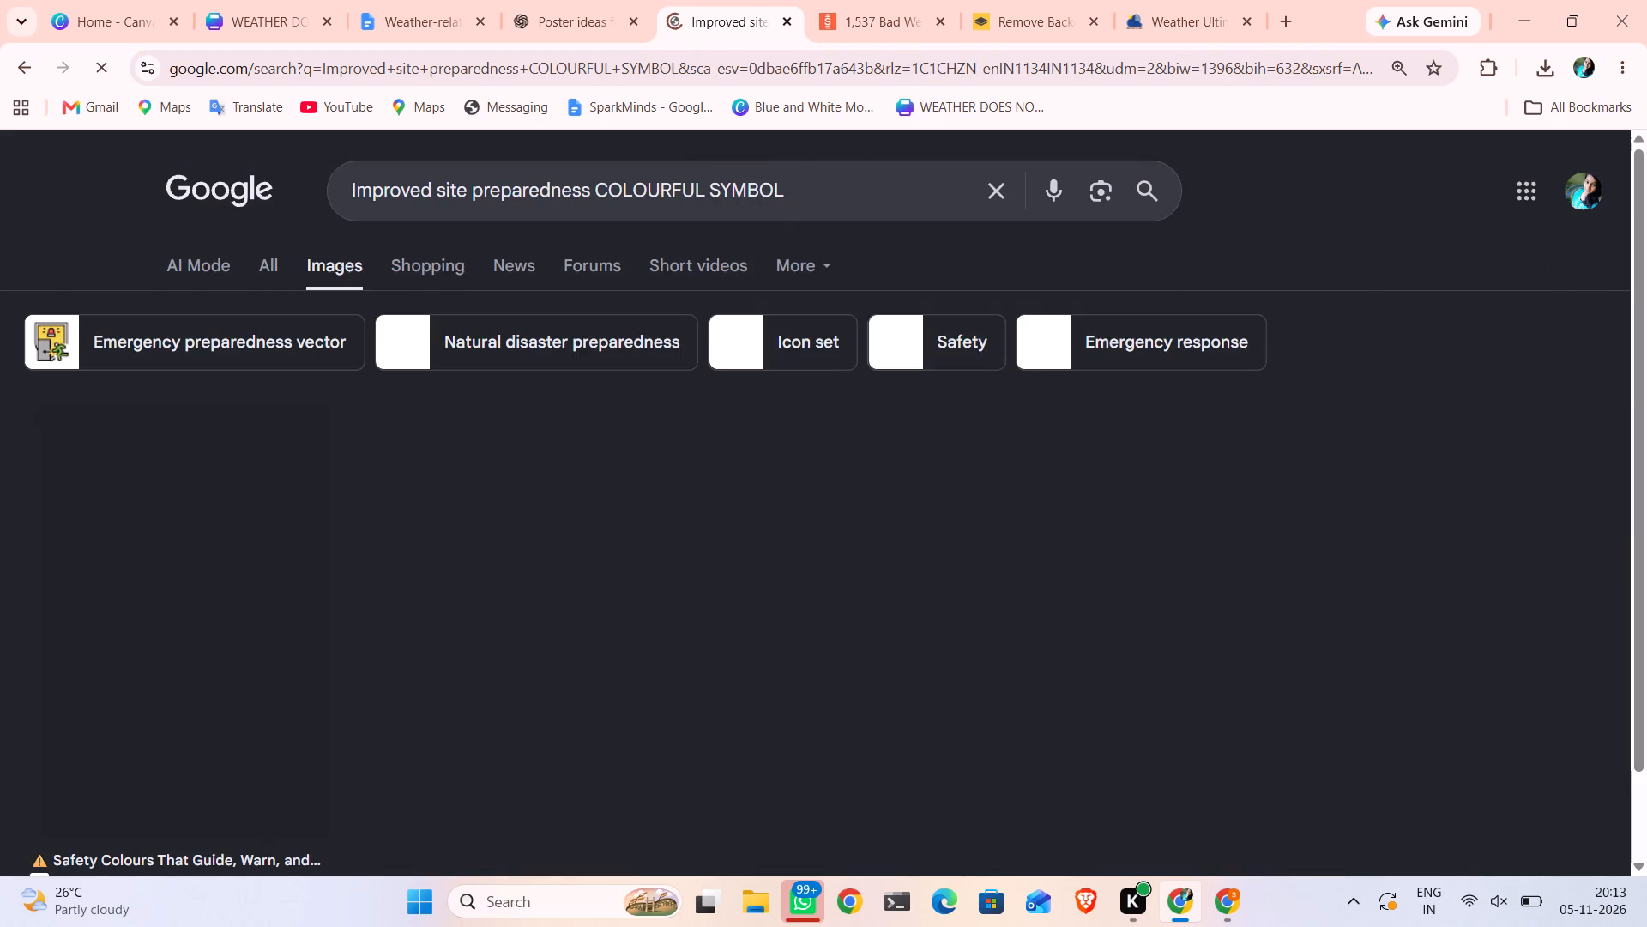
# Transfer Dreamstime's Emergency Preparedness color icon of a figure running to a door into remove.bg and download the free background-free preview.
pyautogui.click(789, 630)
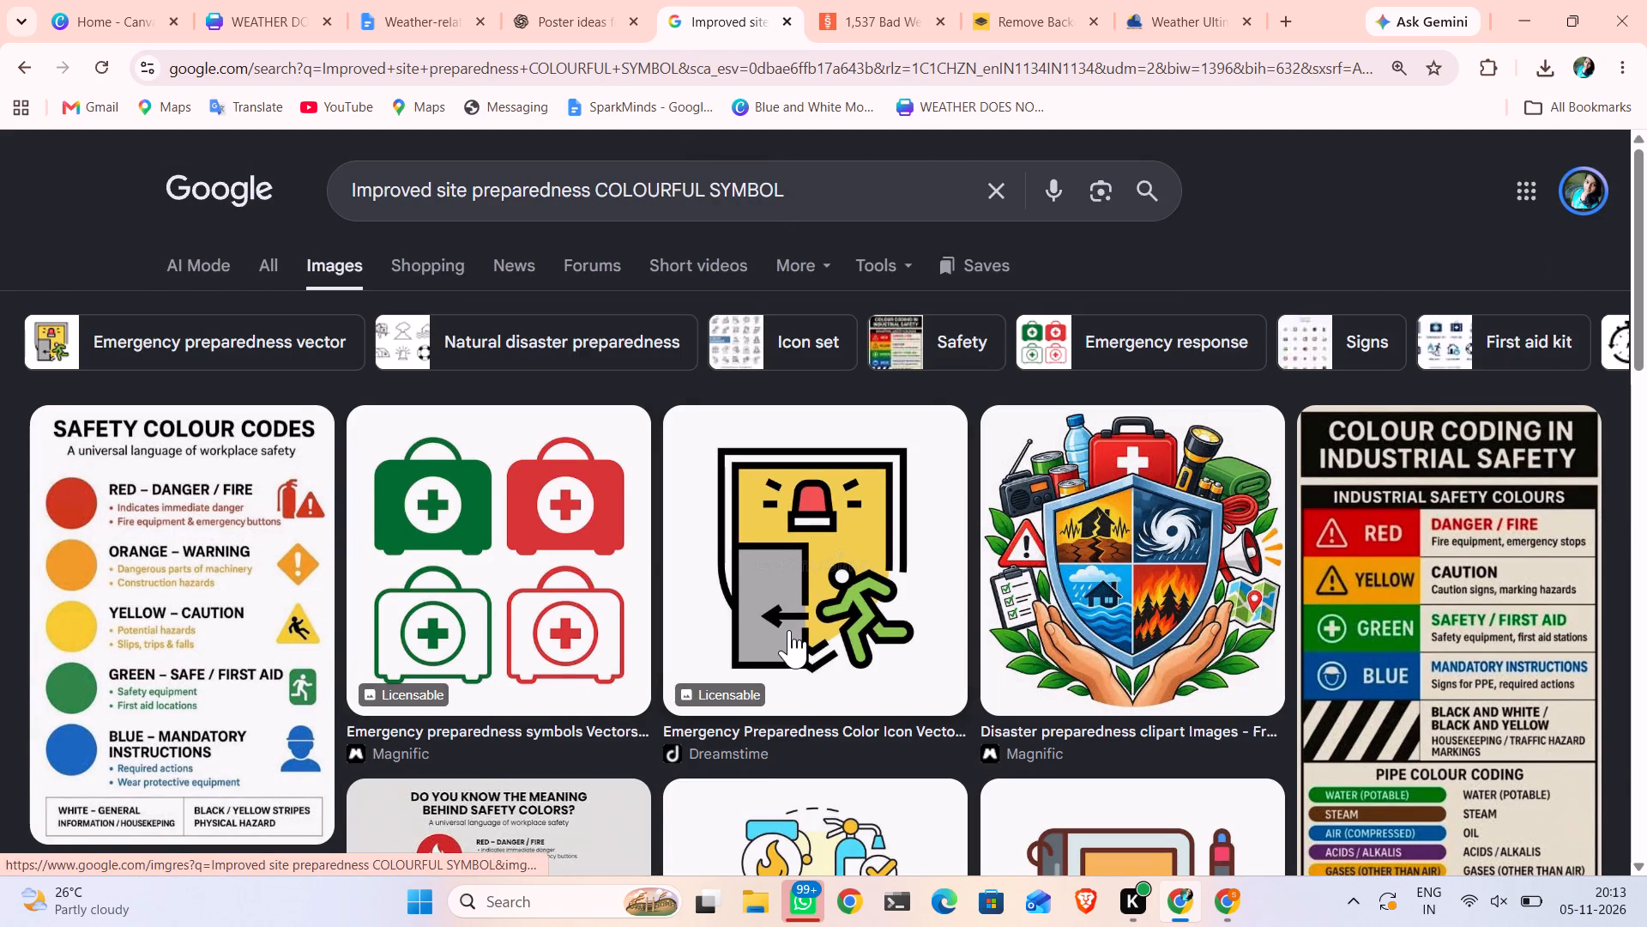
pyautogui.moveTo(1282, 547); pyautogui.dragTo(1024, 0)
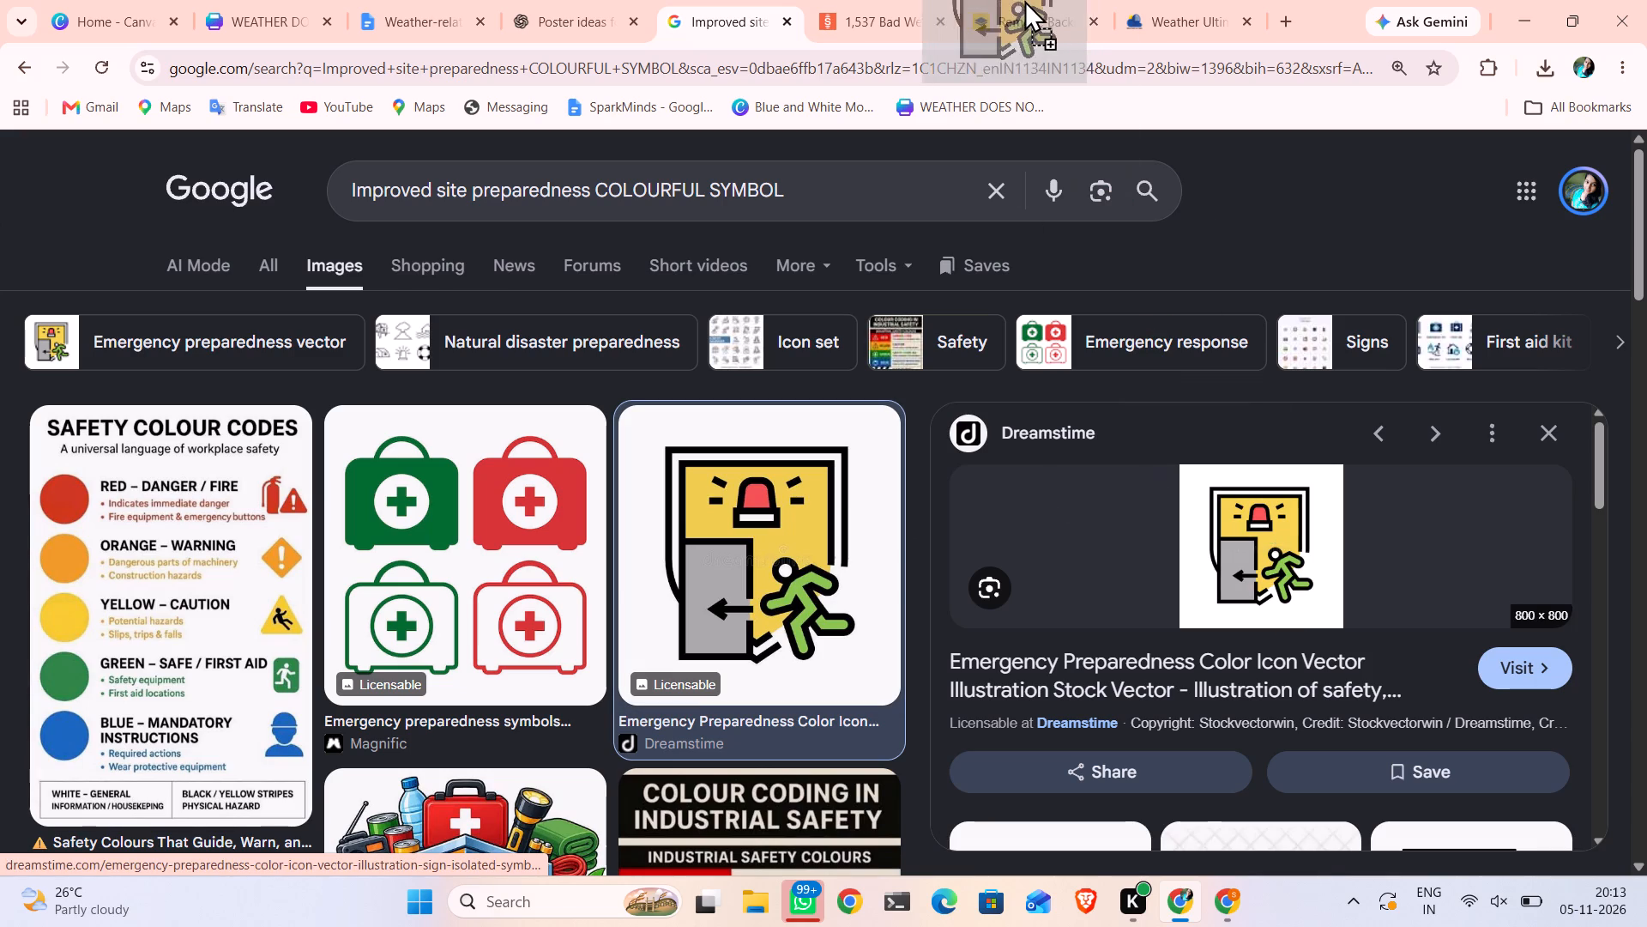
pyautogui.moveTo(1024, 0); pyautogui.dragTo(882, 470)
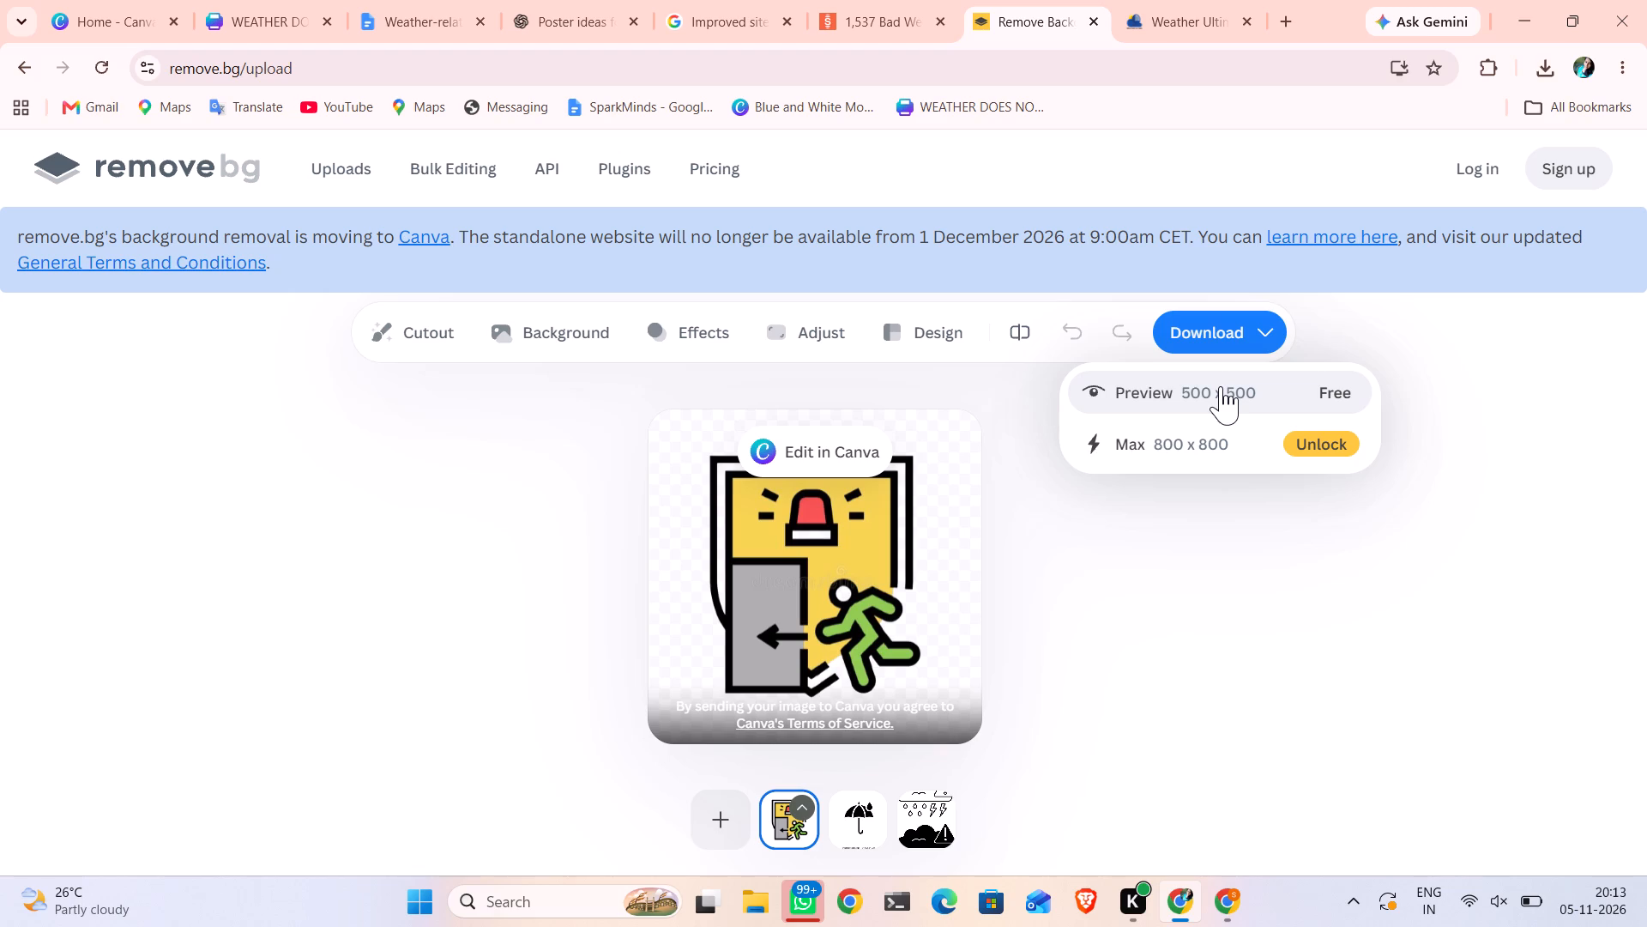
pyautogui.click(1221, 386)
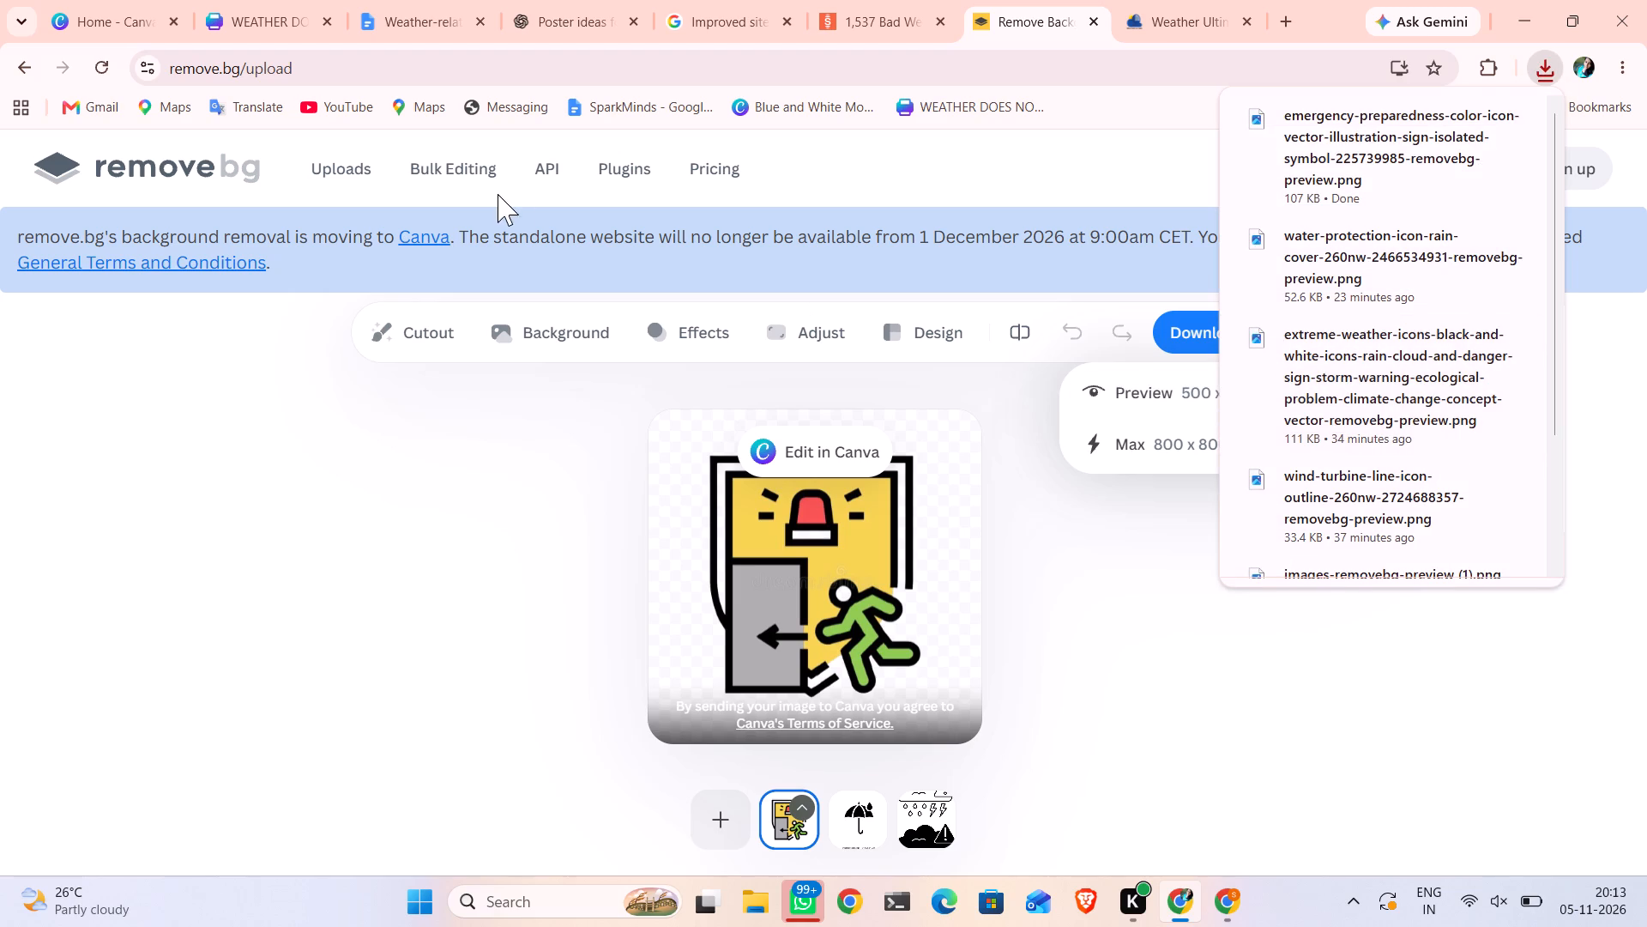
# Return to the Canva poster and upload the background-free emergency-preparedness color icon from the Downloads folder.
pyautogui.click(283, 21)
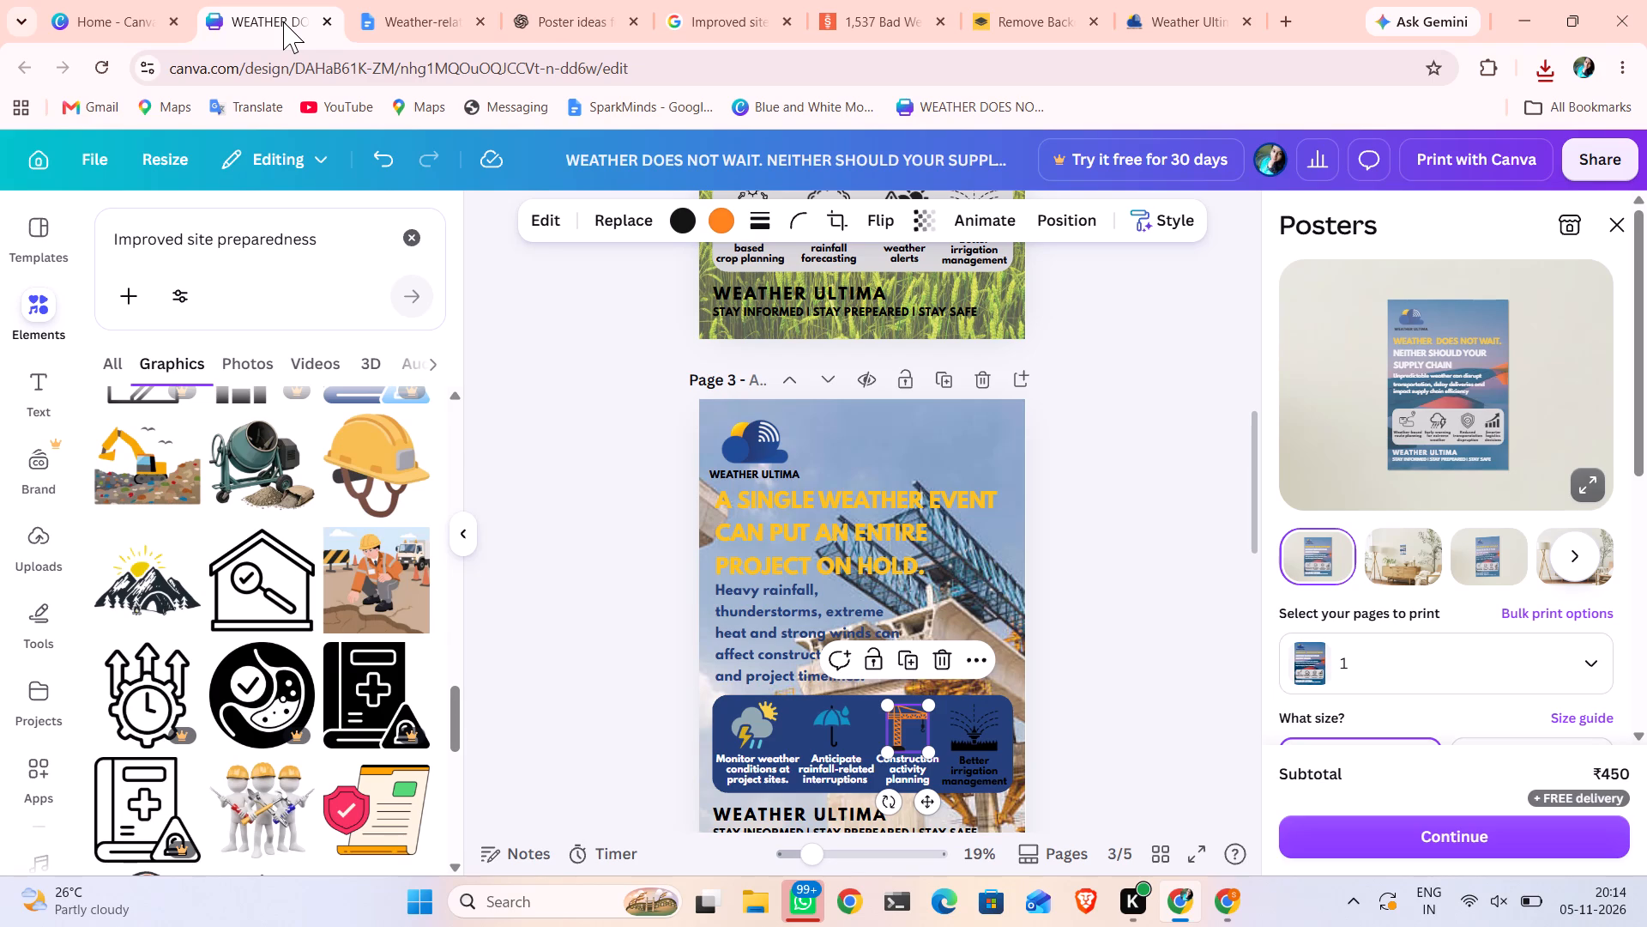
pyautogui.click(36, 542)
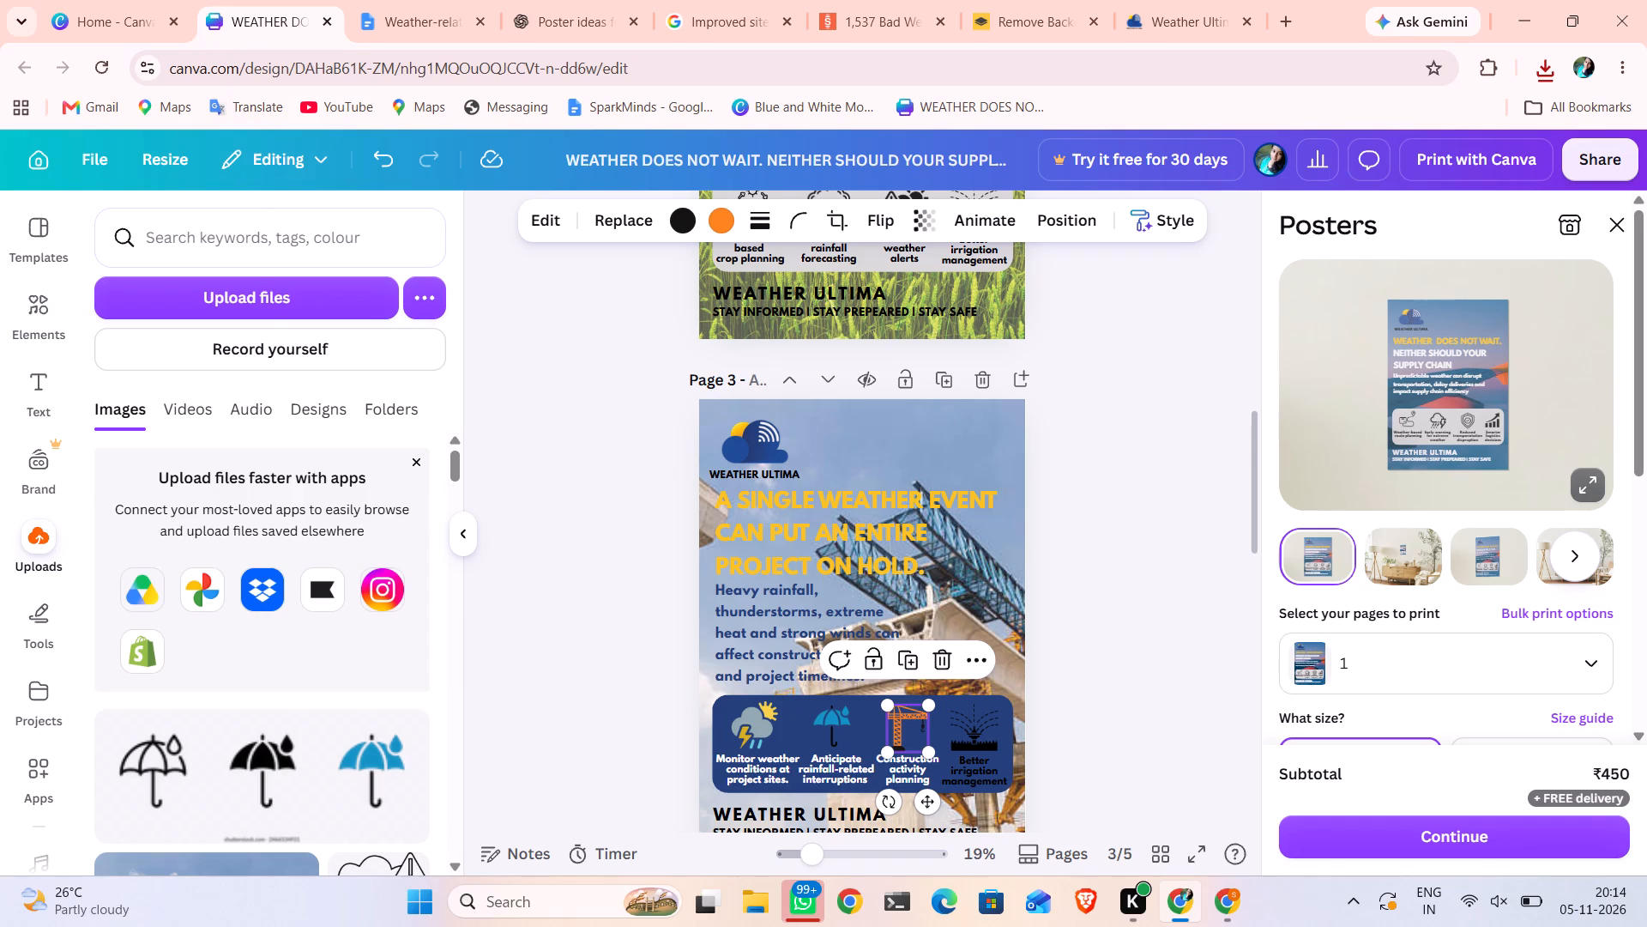
pyautogui.click(262, 300)
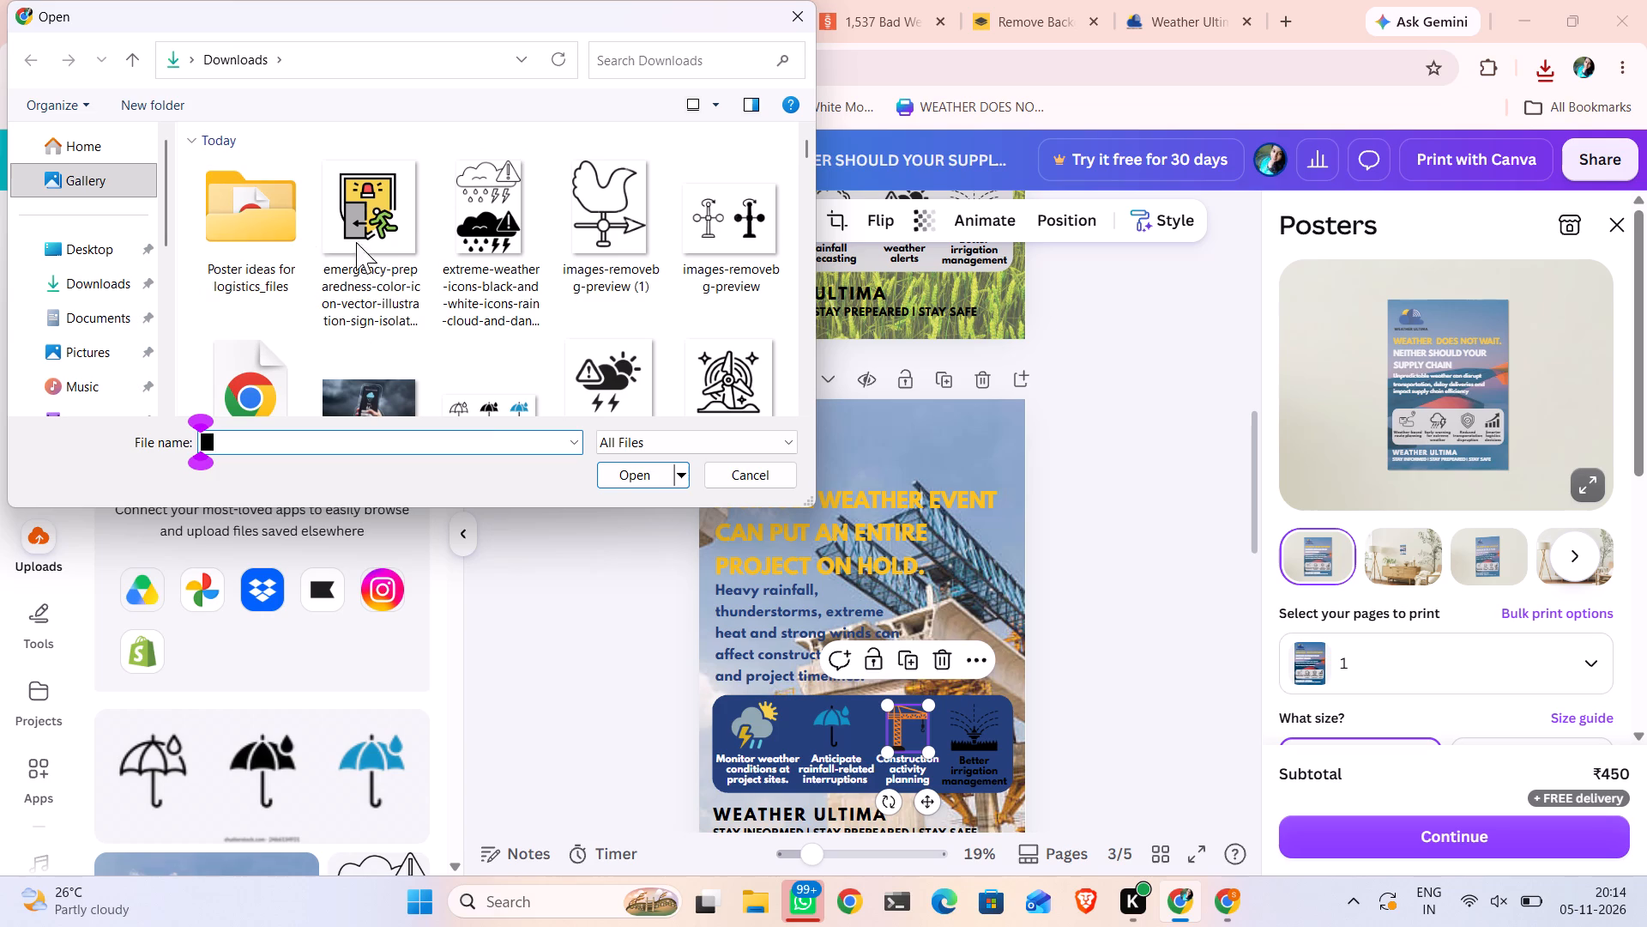
pyautogui.click(390, 250)
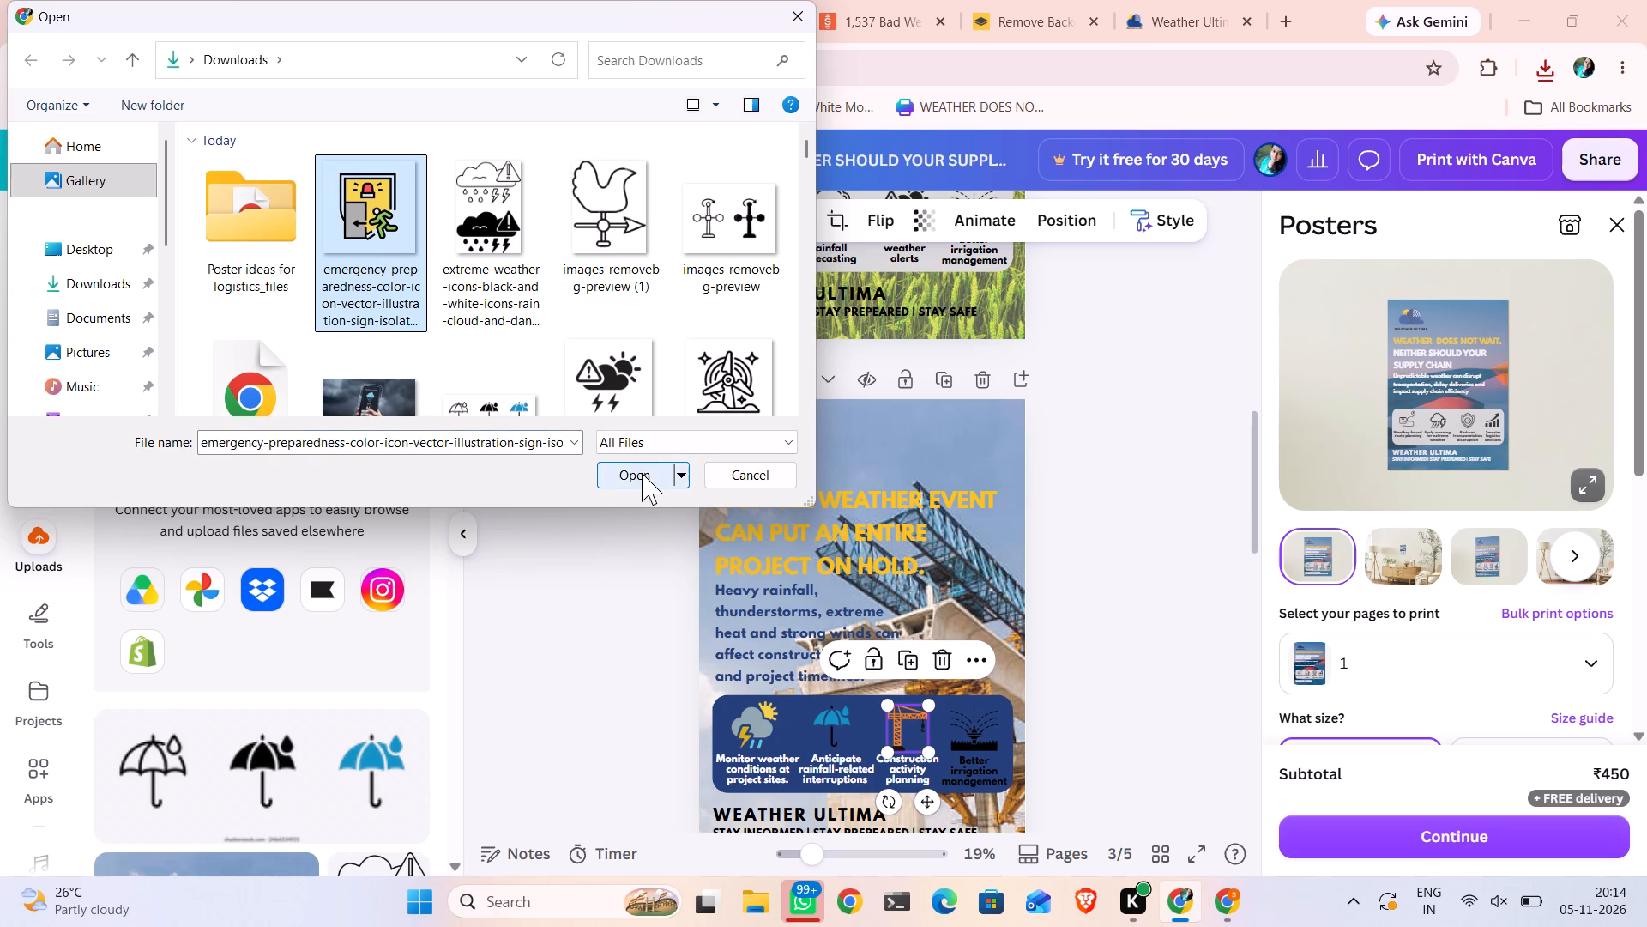
pyautogui.click(642, 473)
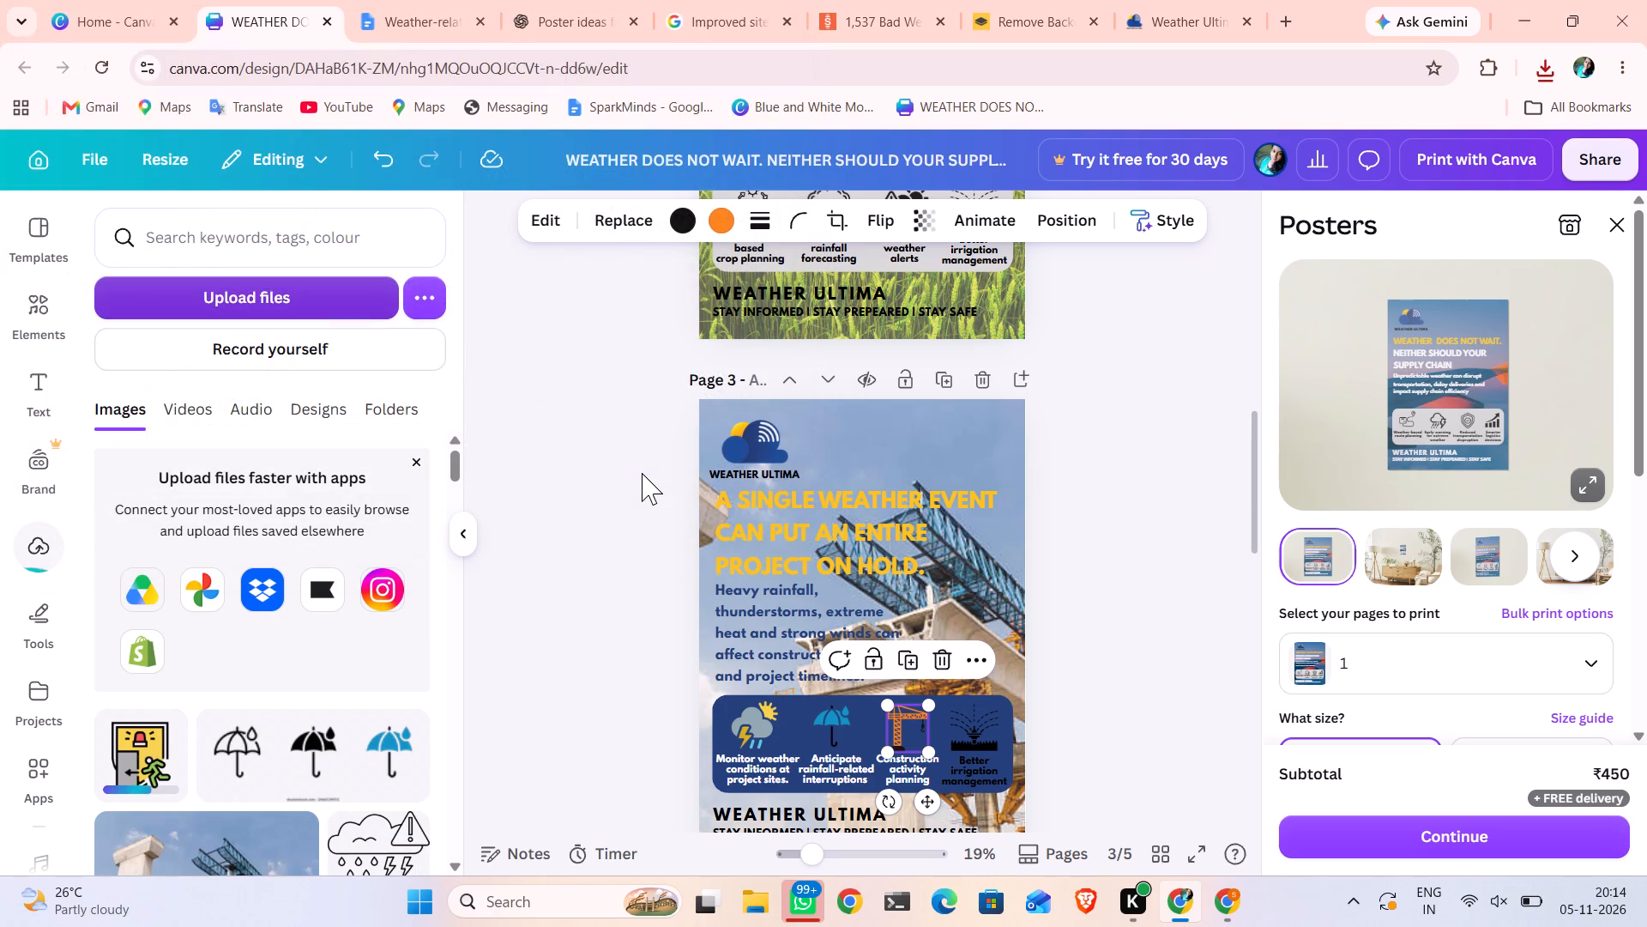
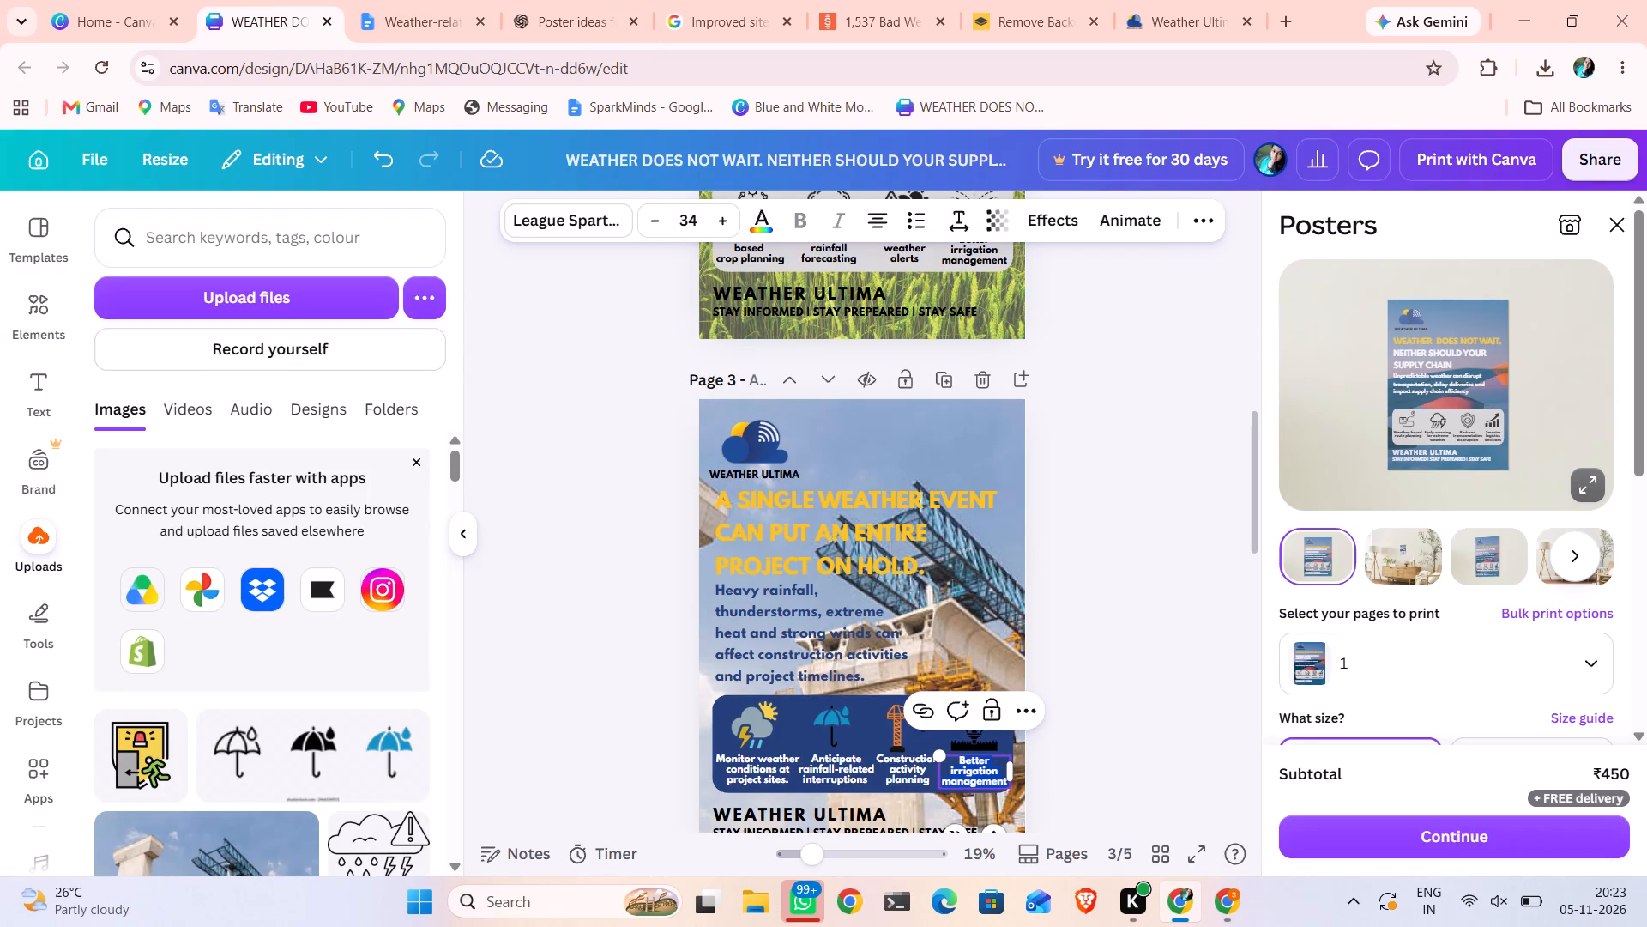
pyautogui.hotkey('ctrl', 'v')
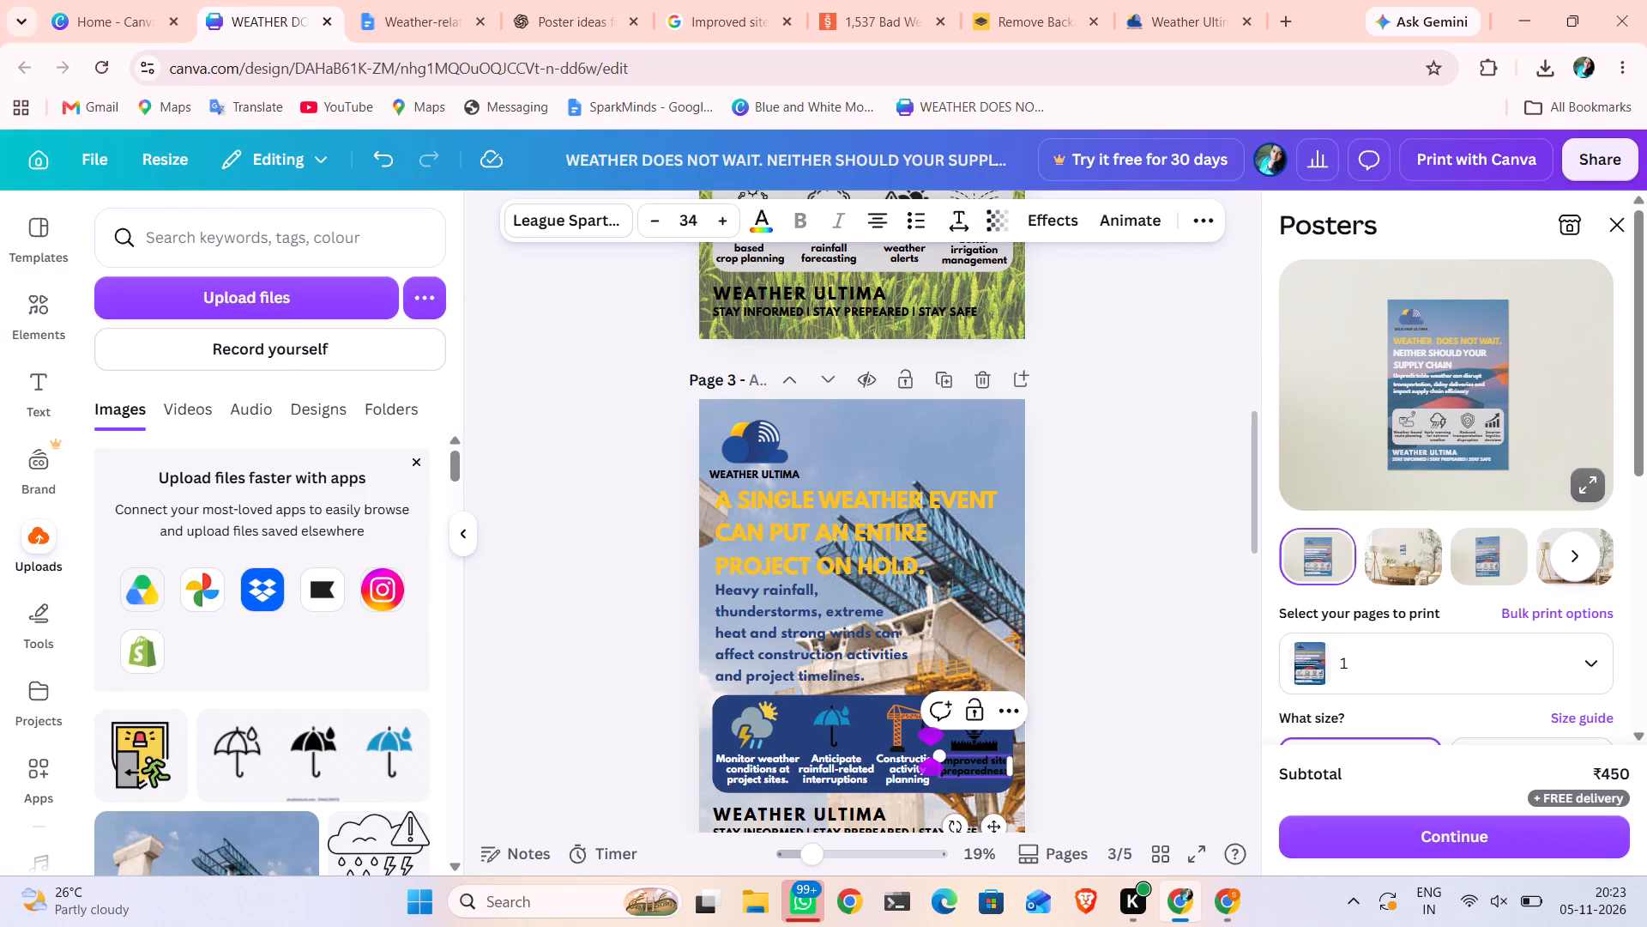
# Recolour the "Improved site preparedness" caption text white.
pyautogui.click(987, 772)
pyautogui.hotkey('ctrl', 'a')
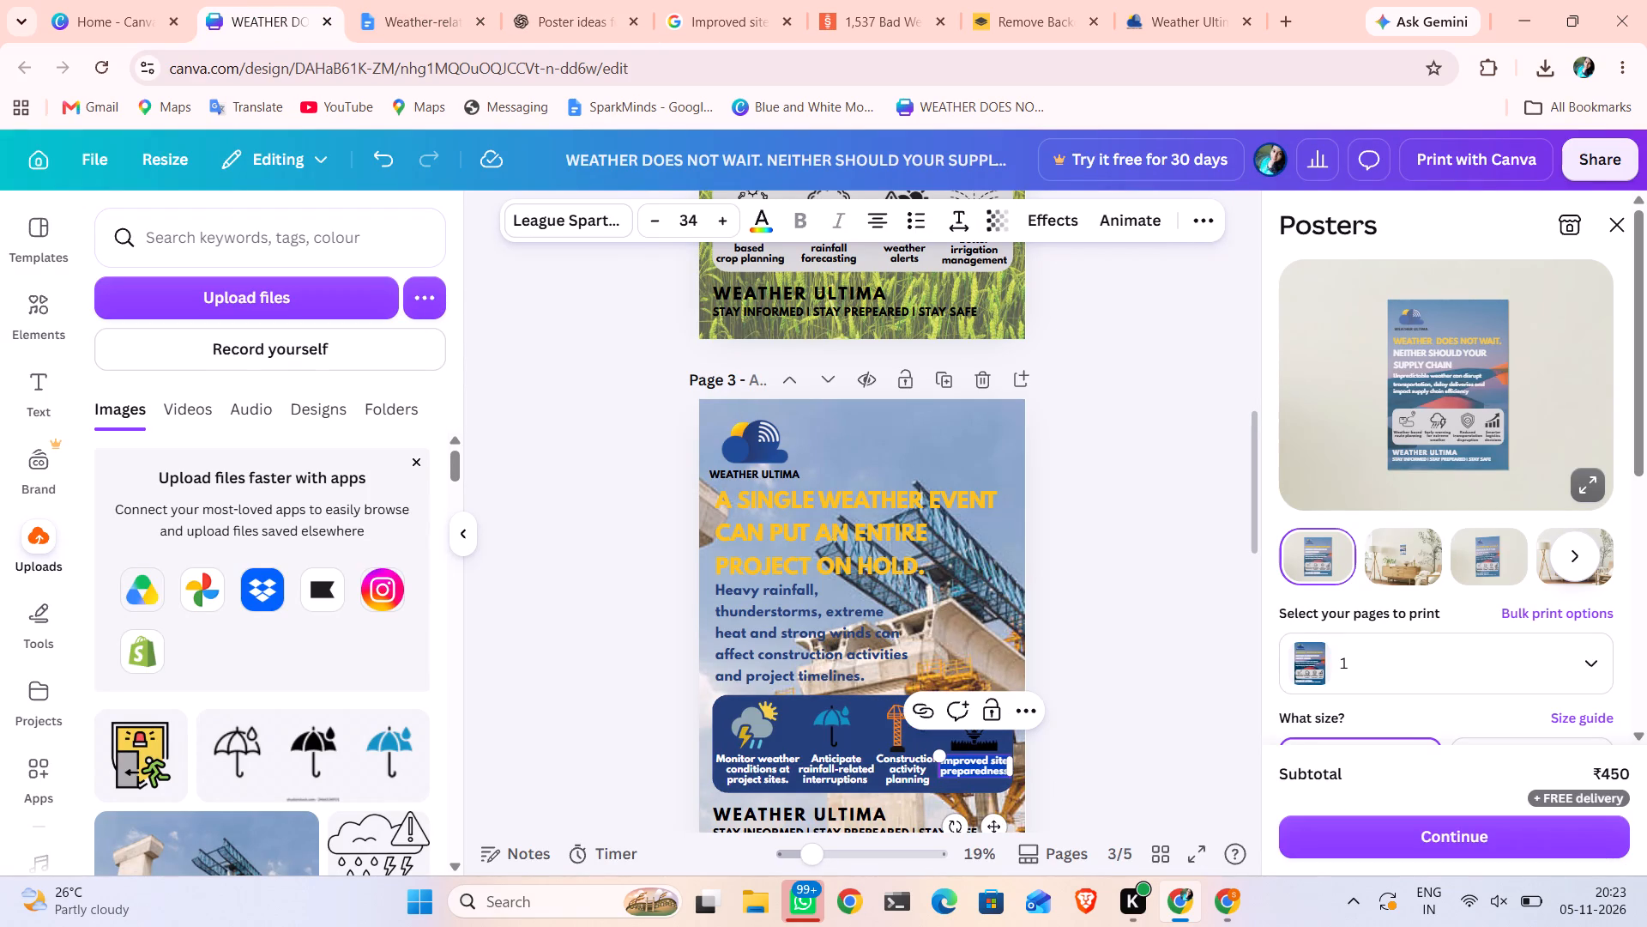
pyautogui.click(763, 215)
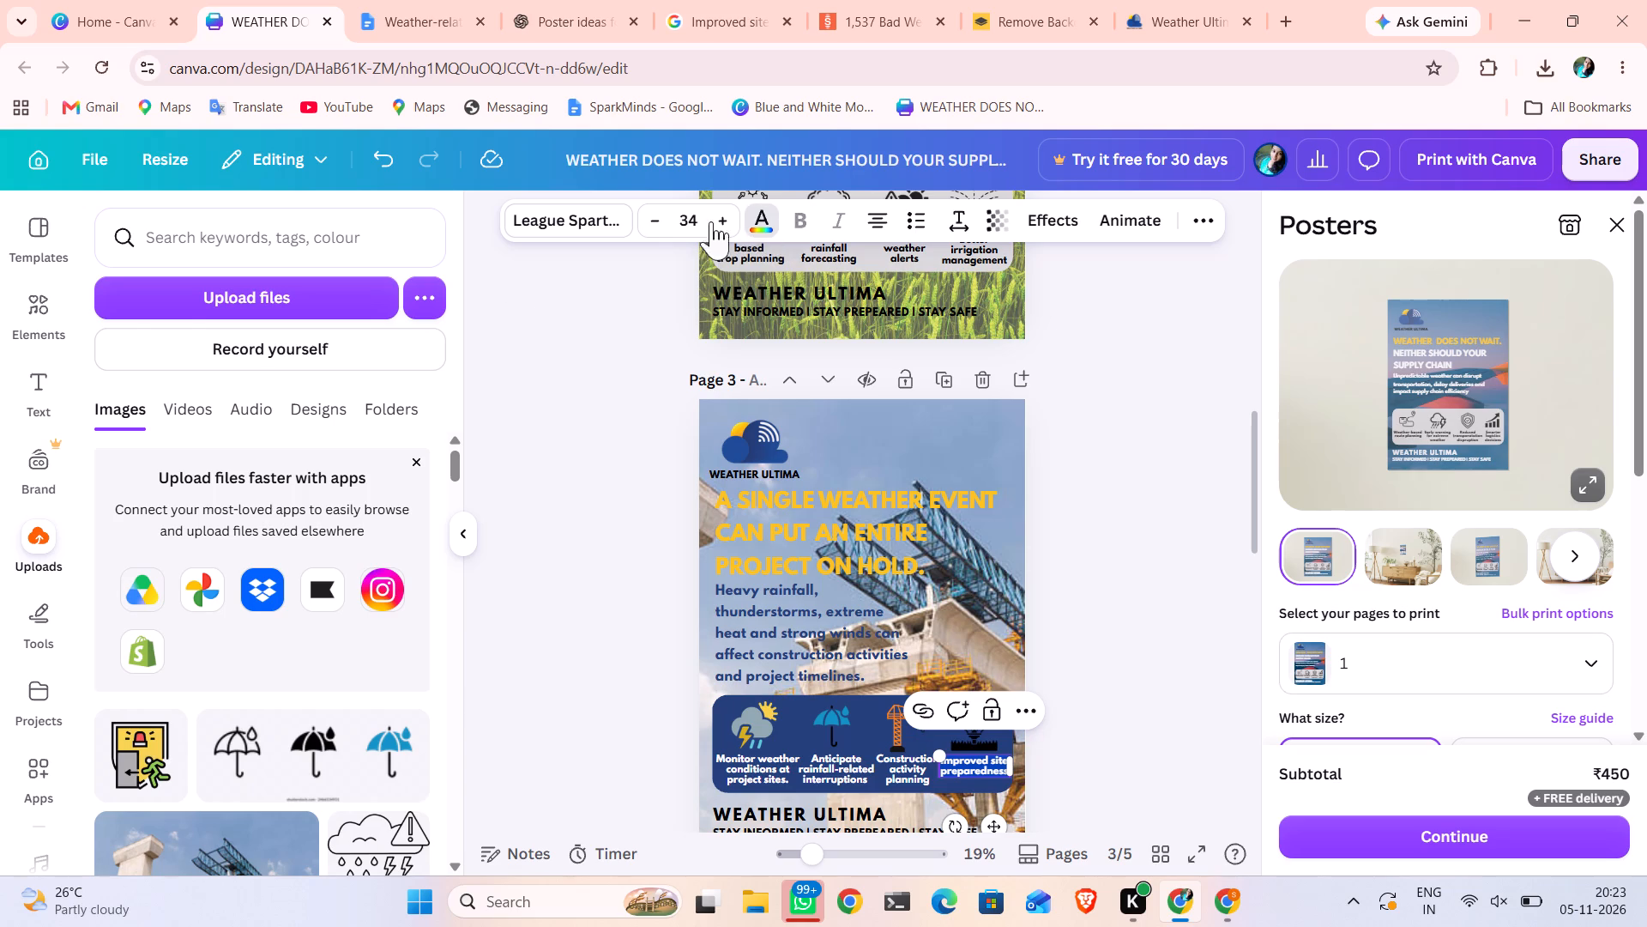
pyautogui.click(303, 375)
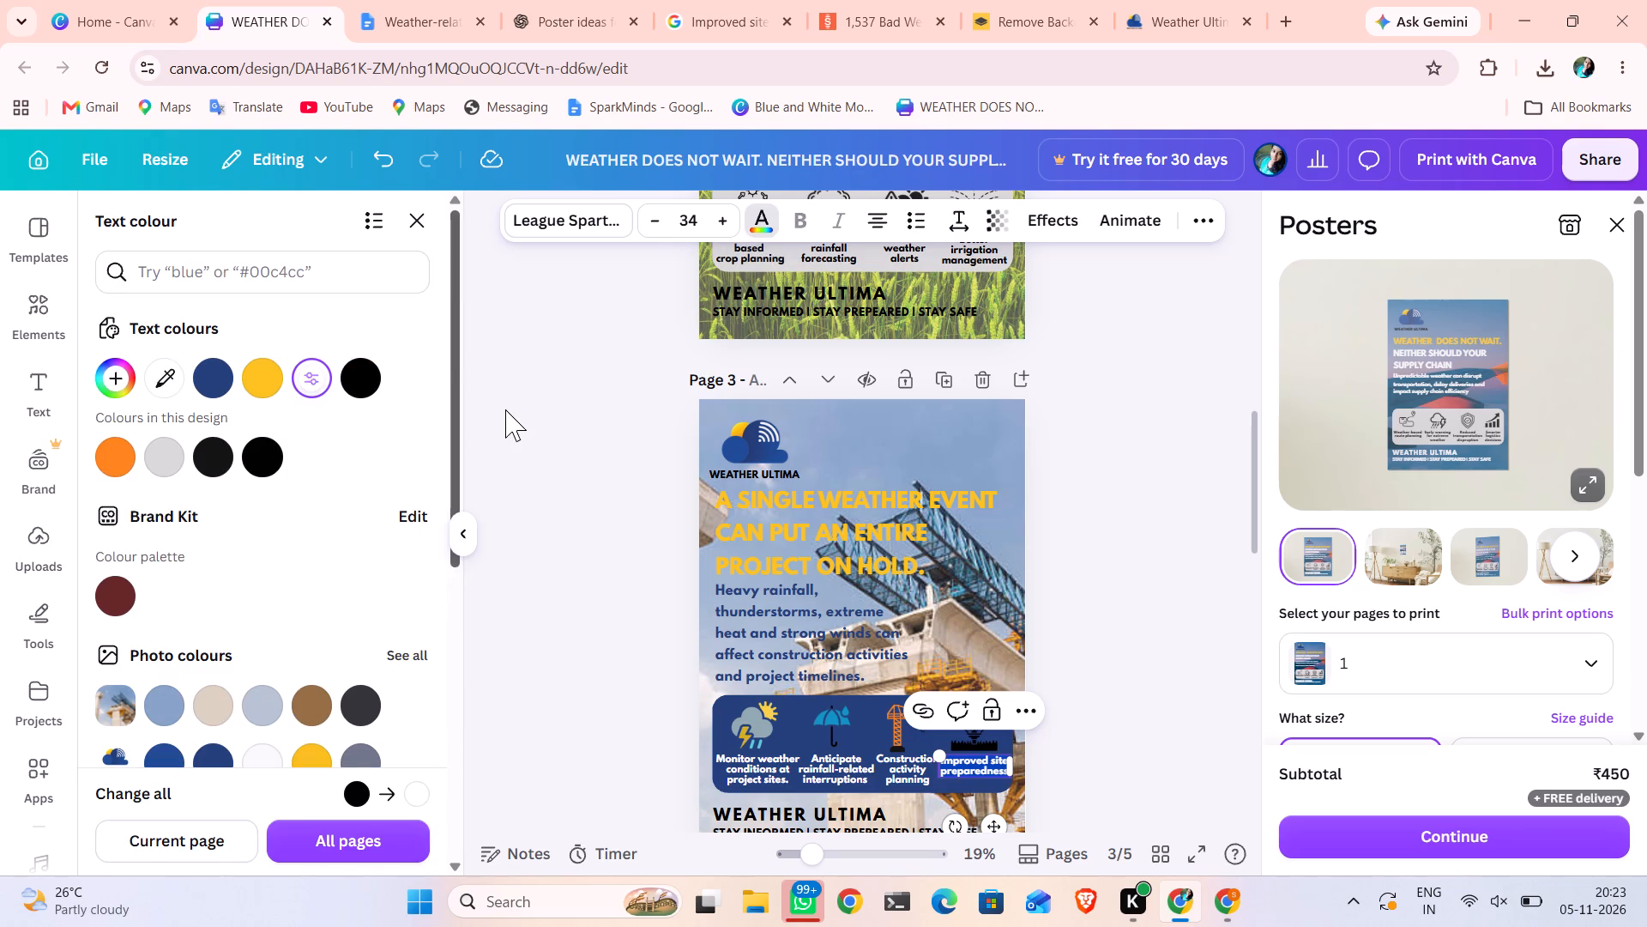
pyautogui.click(518, 415)
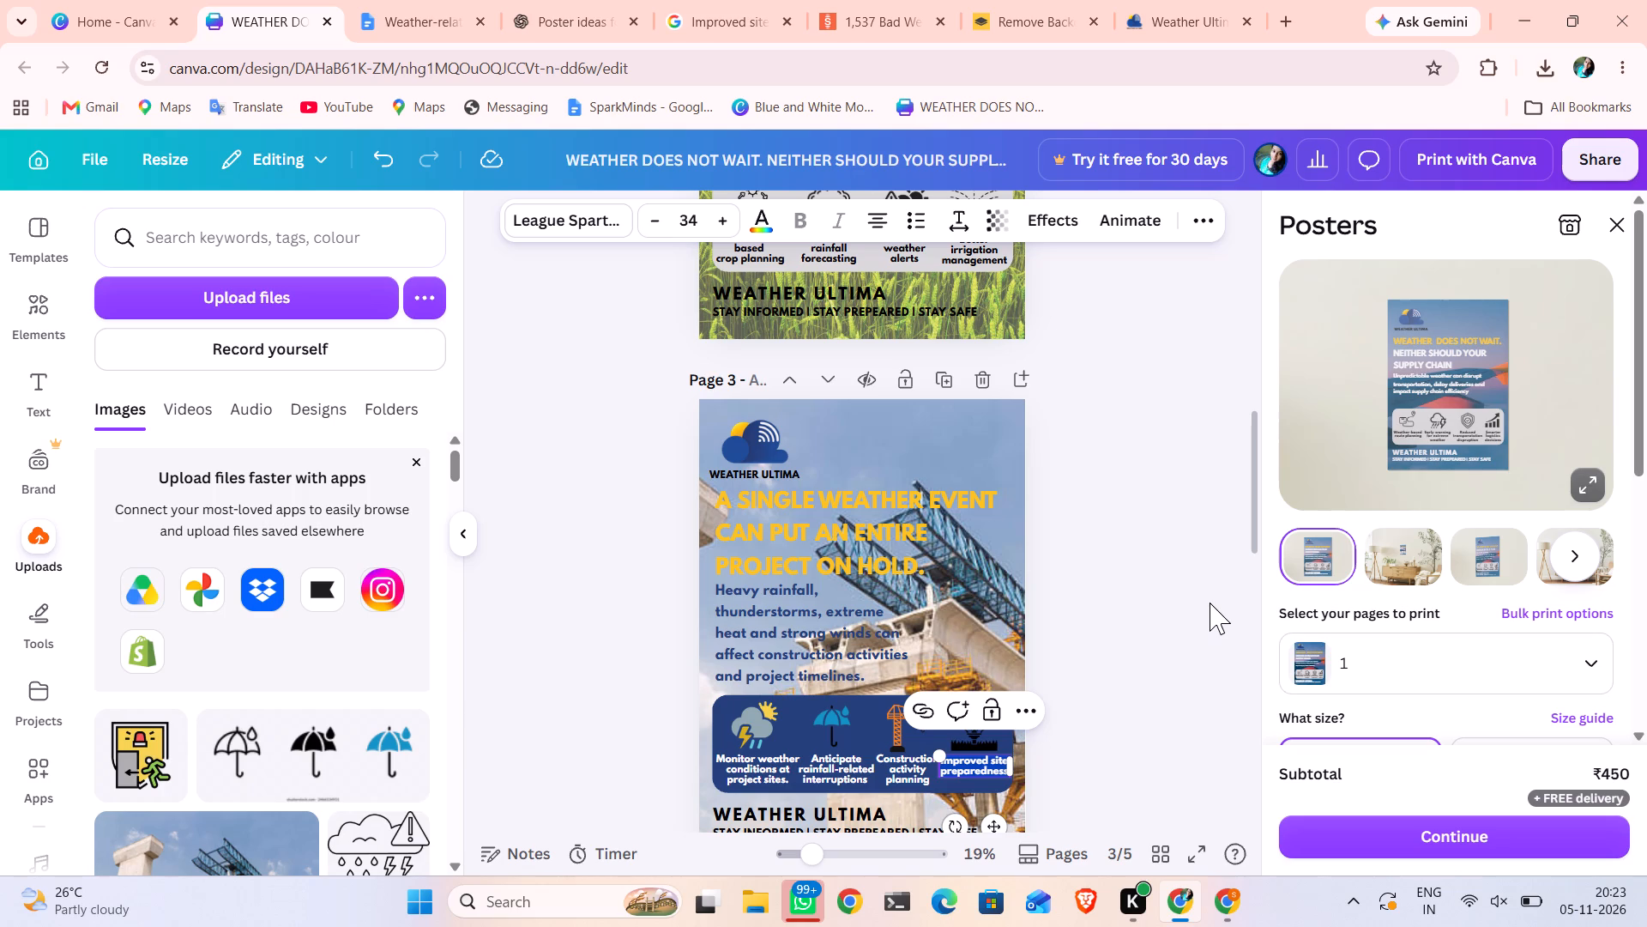
pyautogui.click(1121, 630)
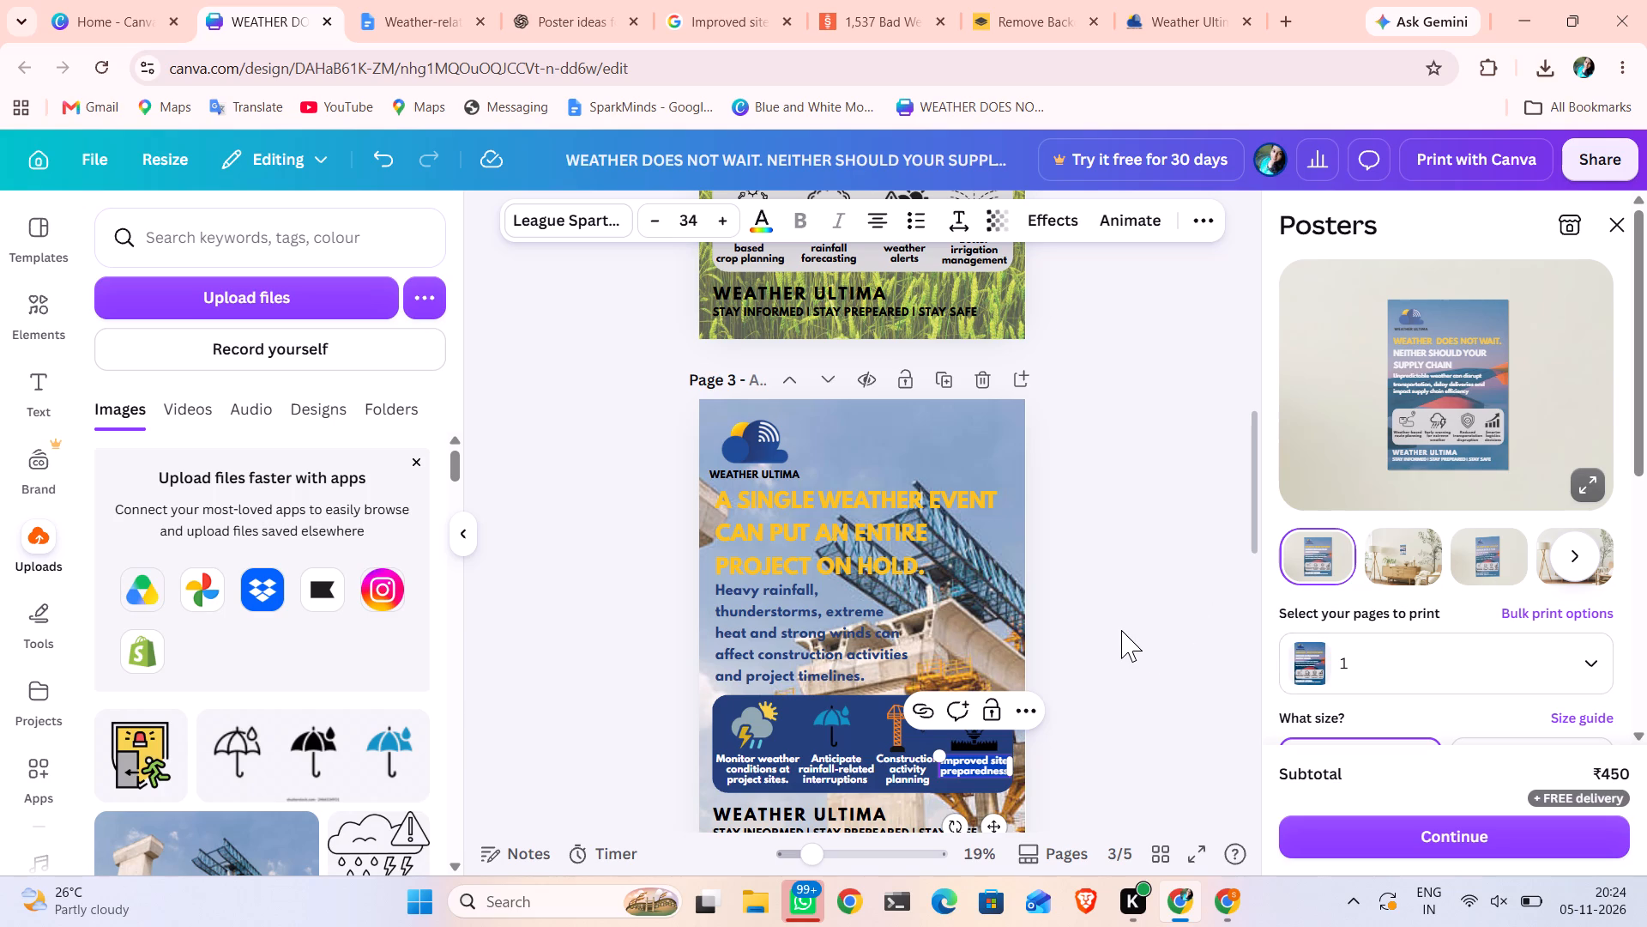
pyautogui.click(1121, 630)
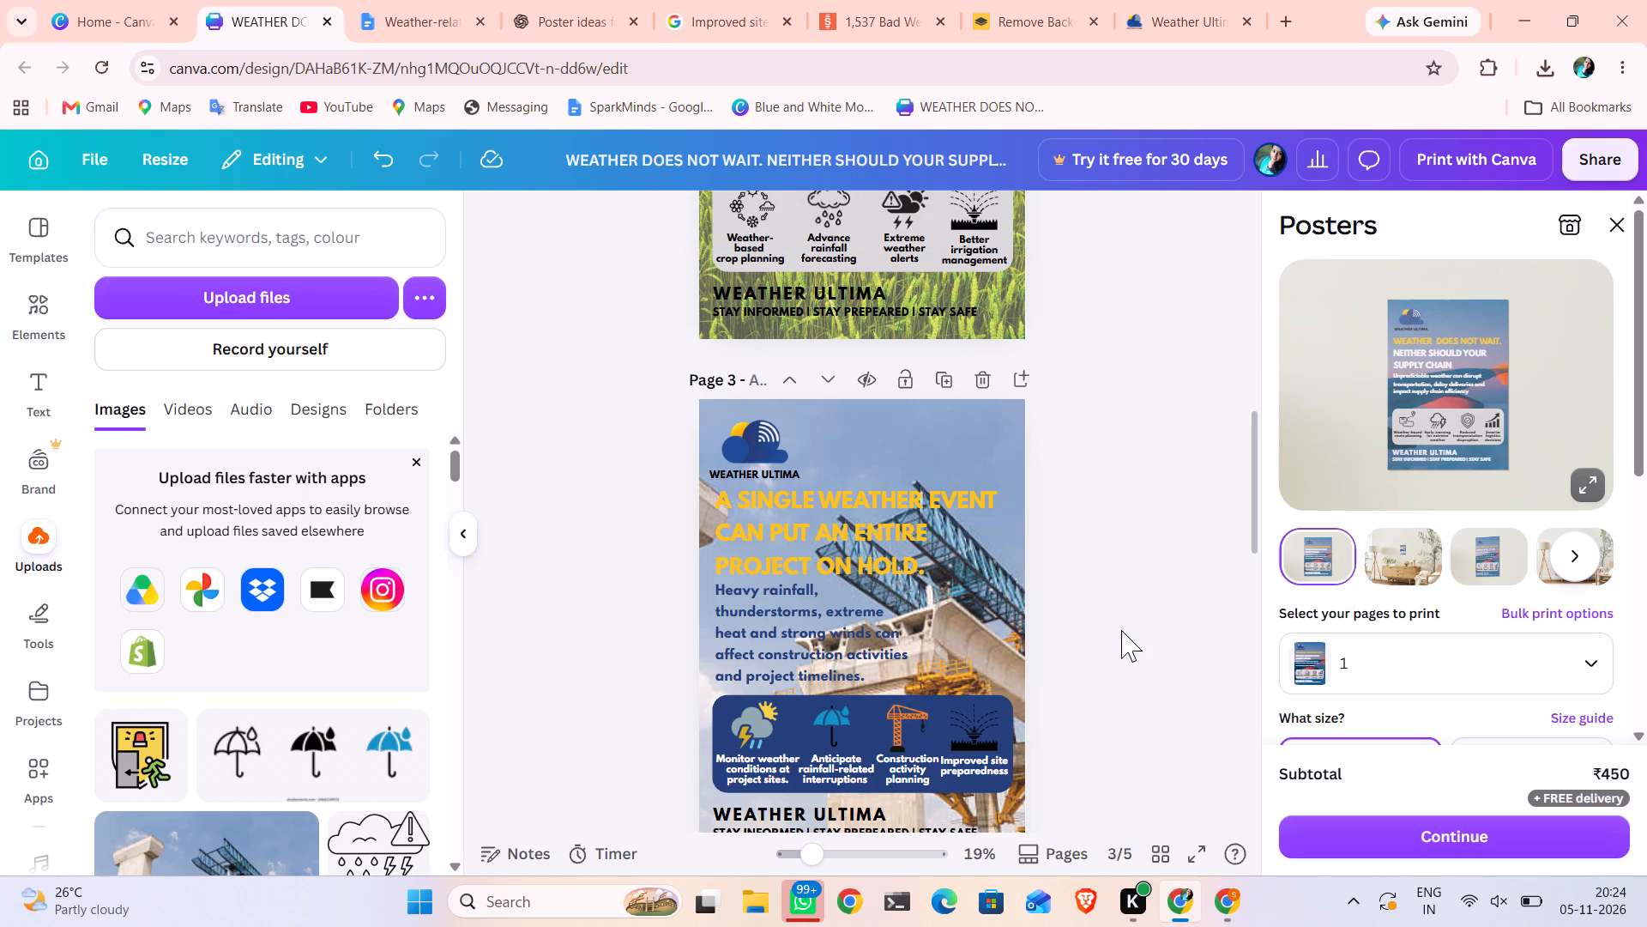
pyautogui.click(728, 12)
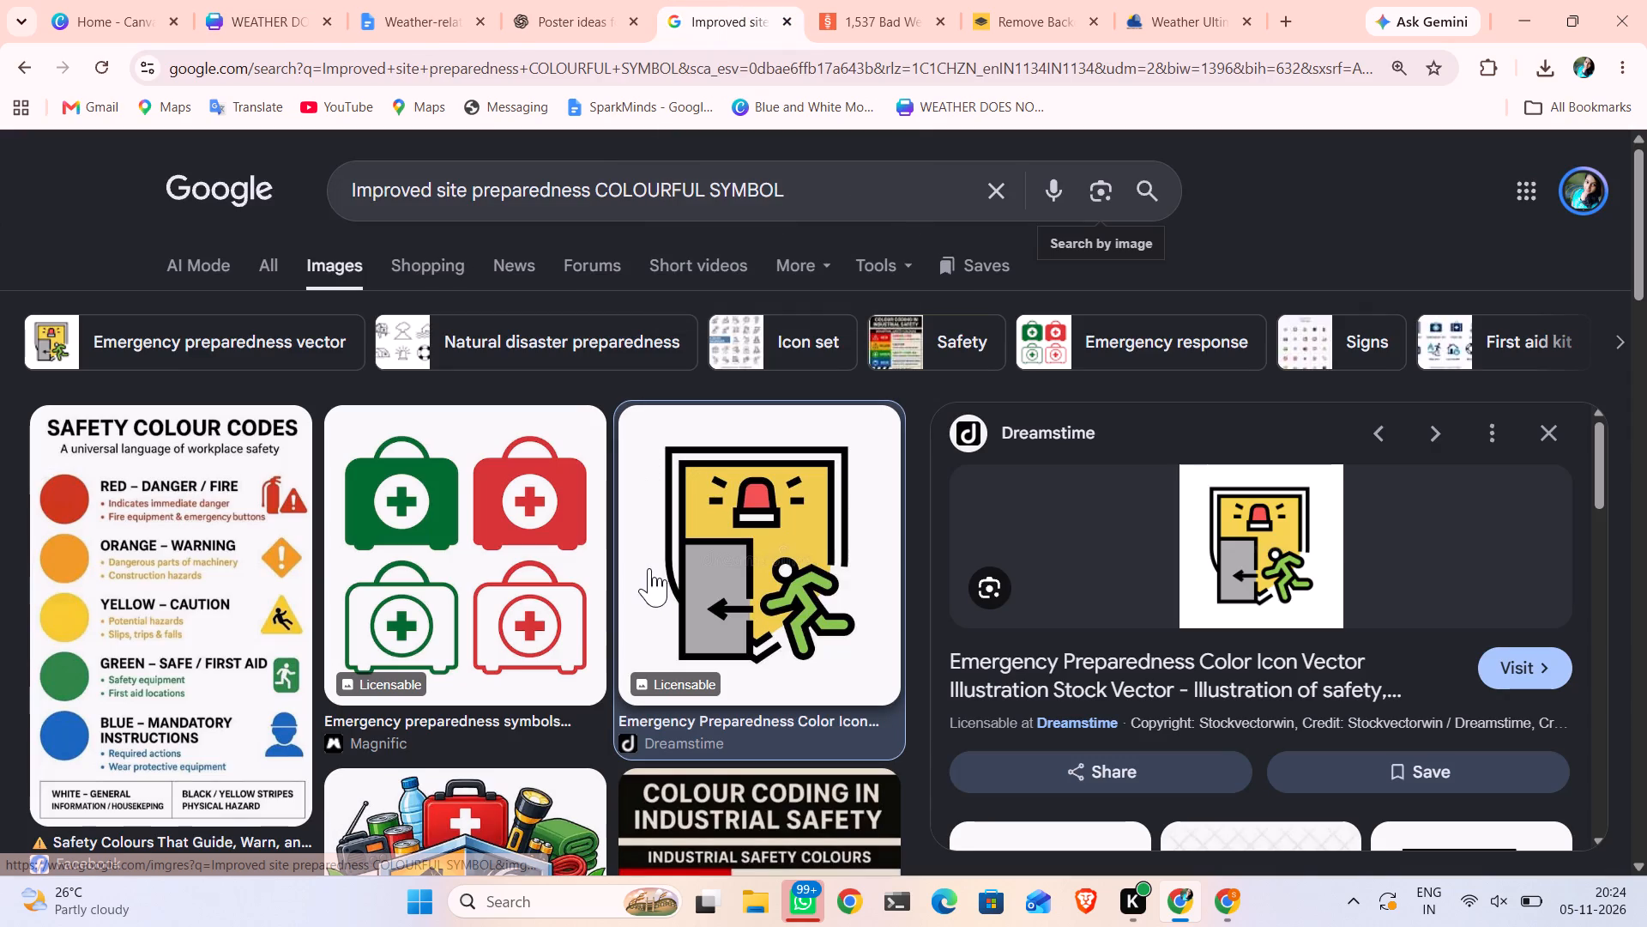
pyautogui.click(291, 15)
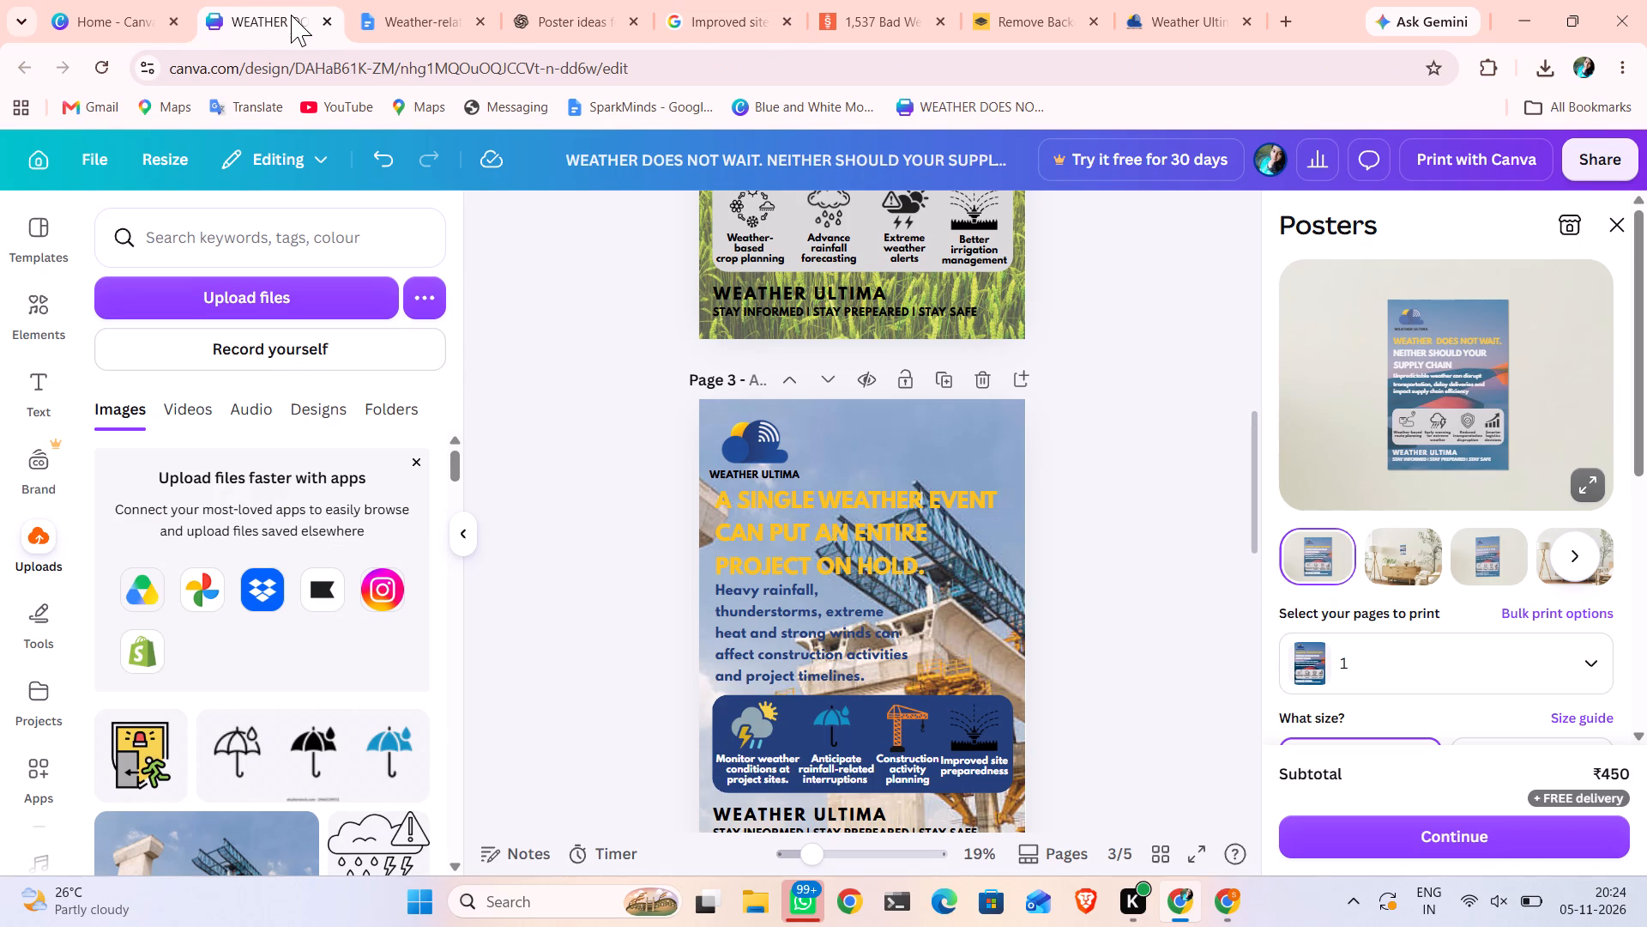
# Add the uploaded emergency-exit icon to page 3 and delete the black irrigation icon above the last caption.
pyautogui.click(141, 762)
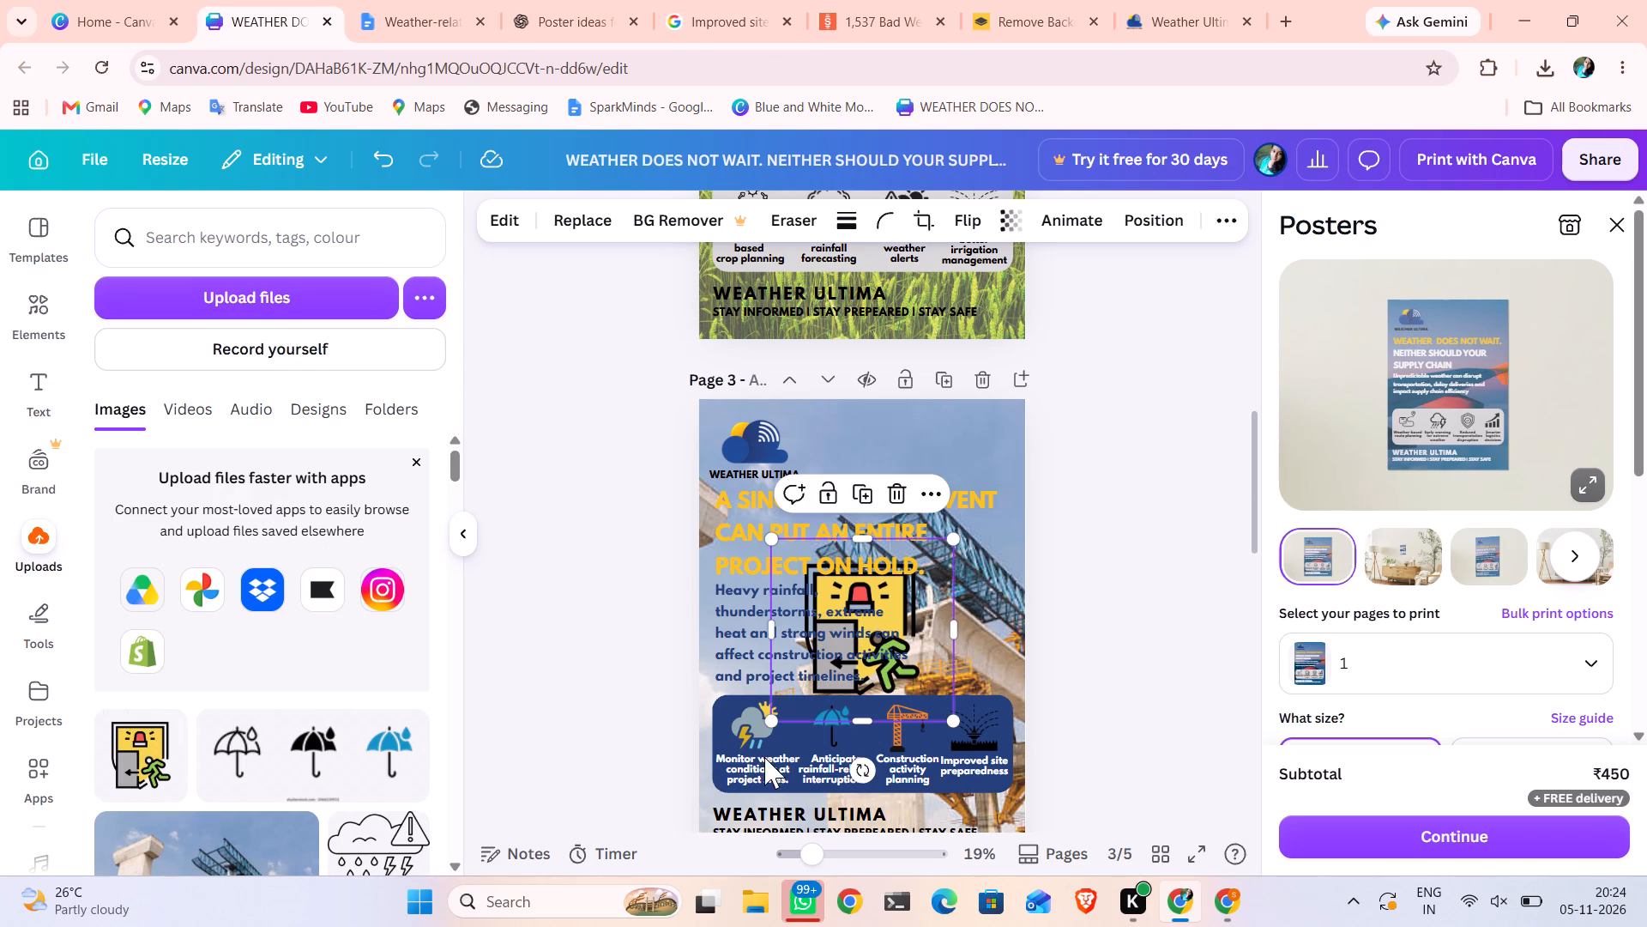
pyautogui.click(989, 720)
pyautogui.press('BackSpace')
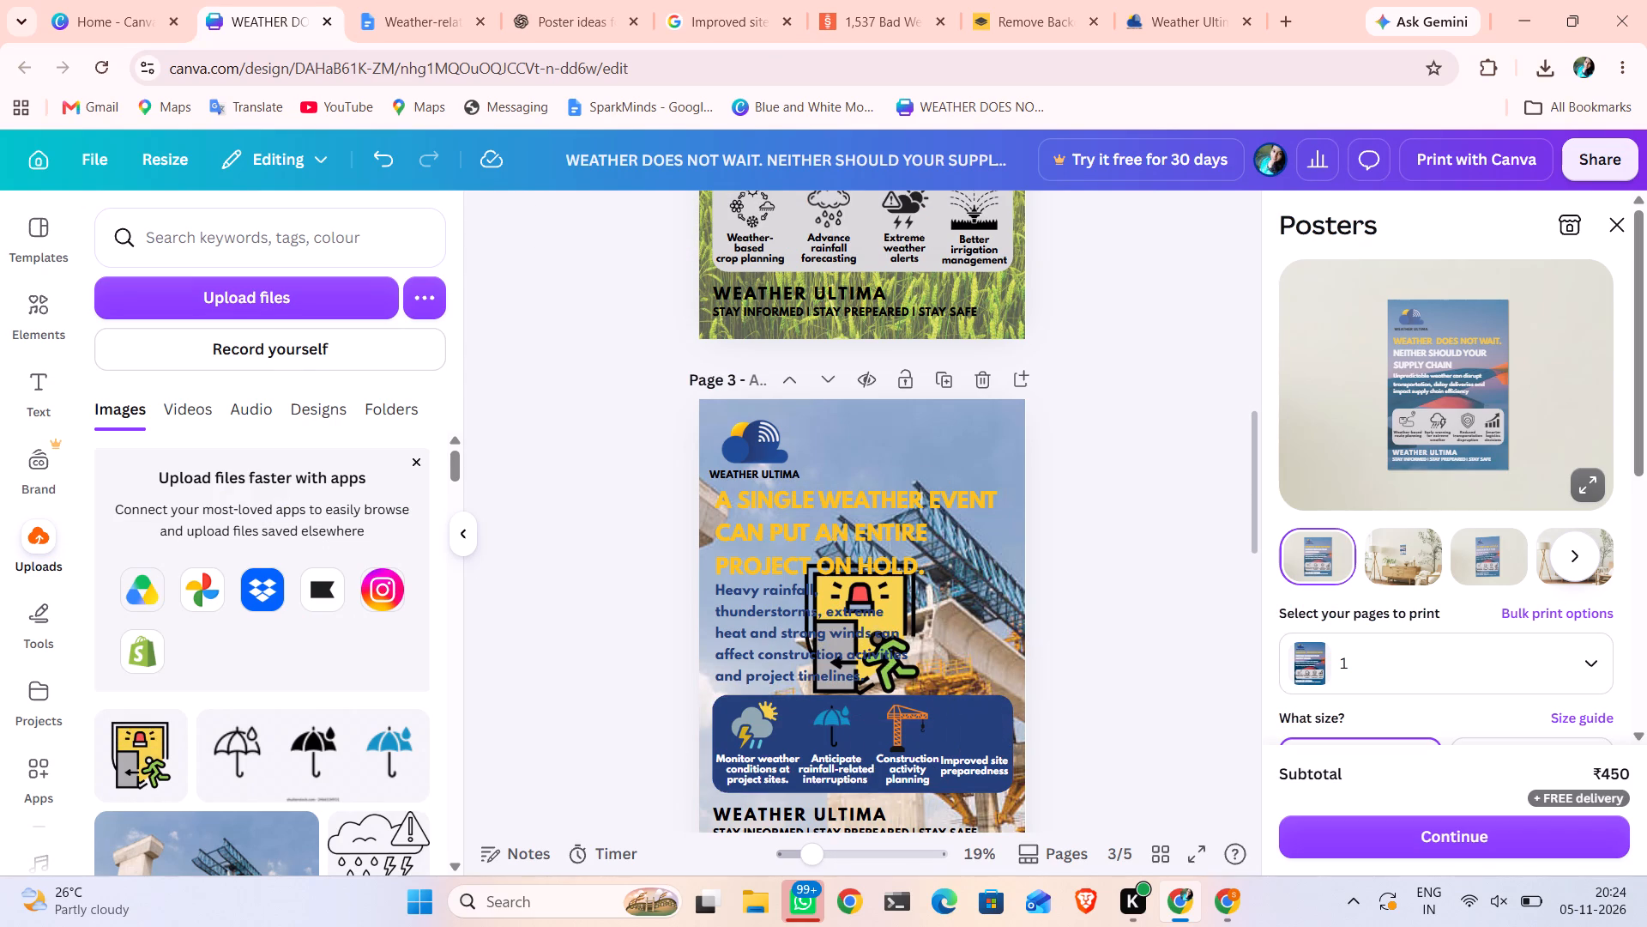
# Crop the empty margins from all four sides of the emergency-exit icon so its frame fits closely around the artwork.
pyautogui.click(860, 615)
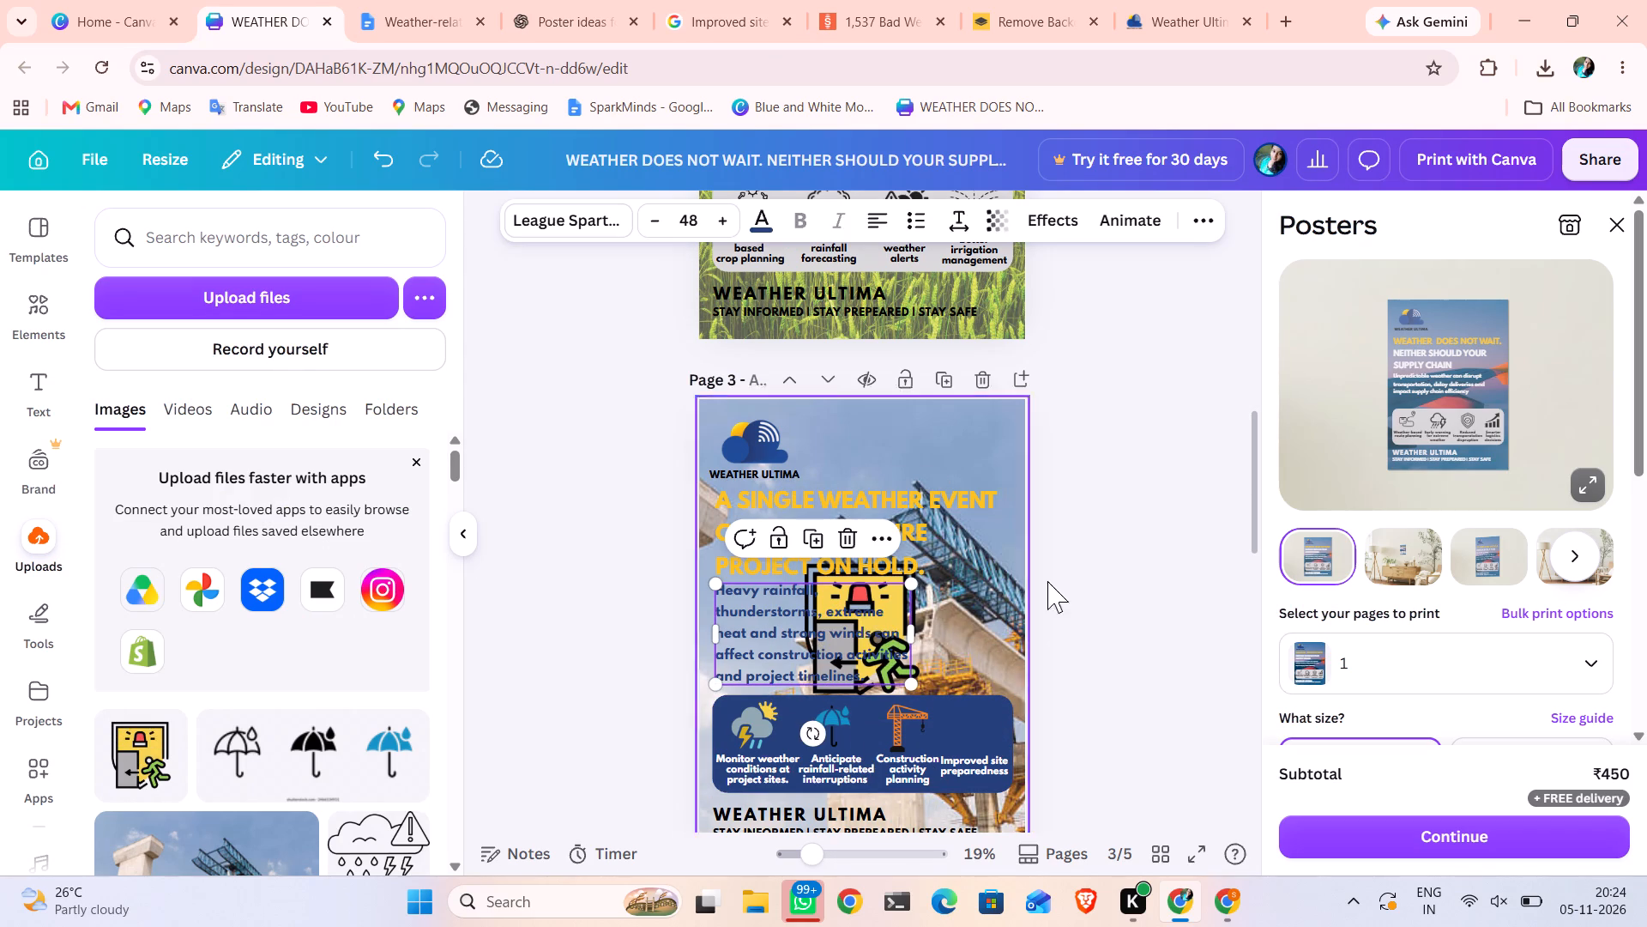
pyautogui.click(1113, 561)
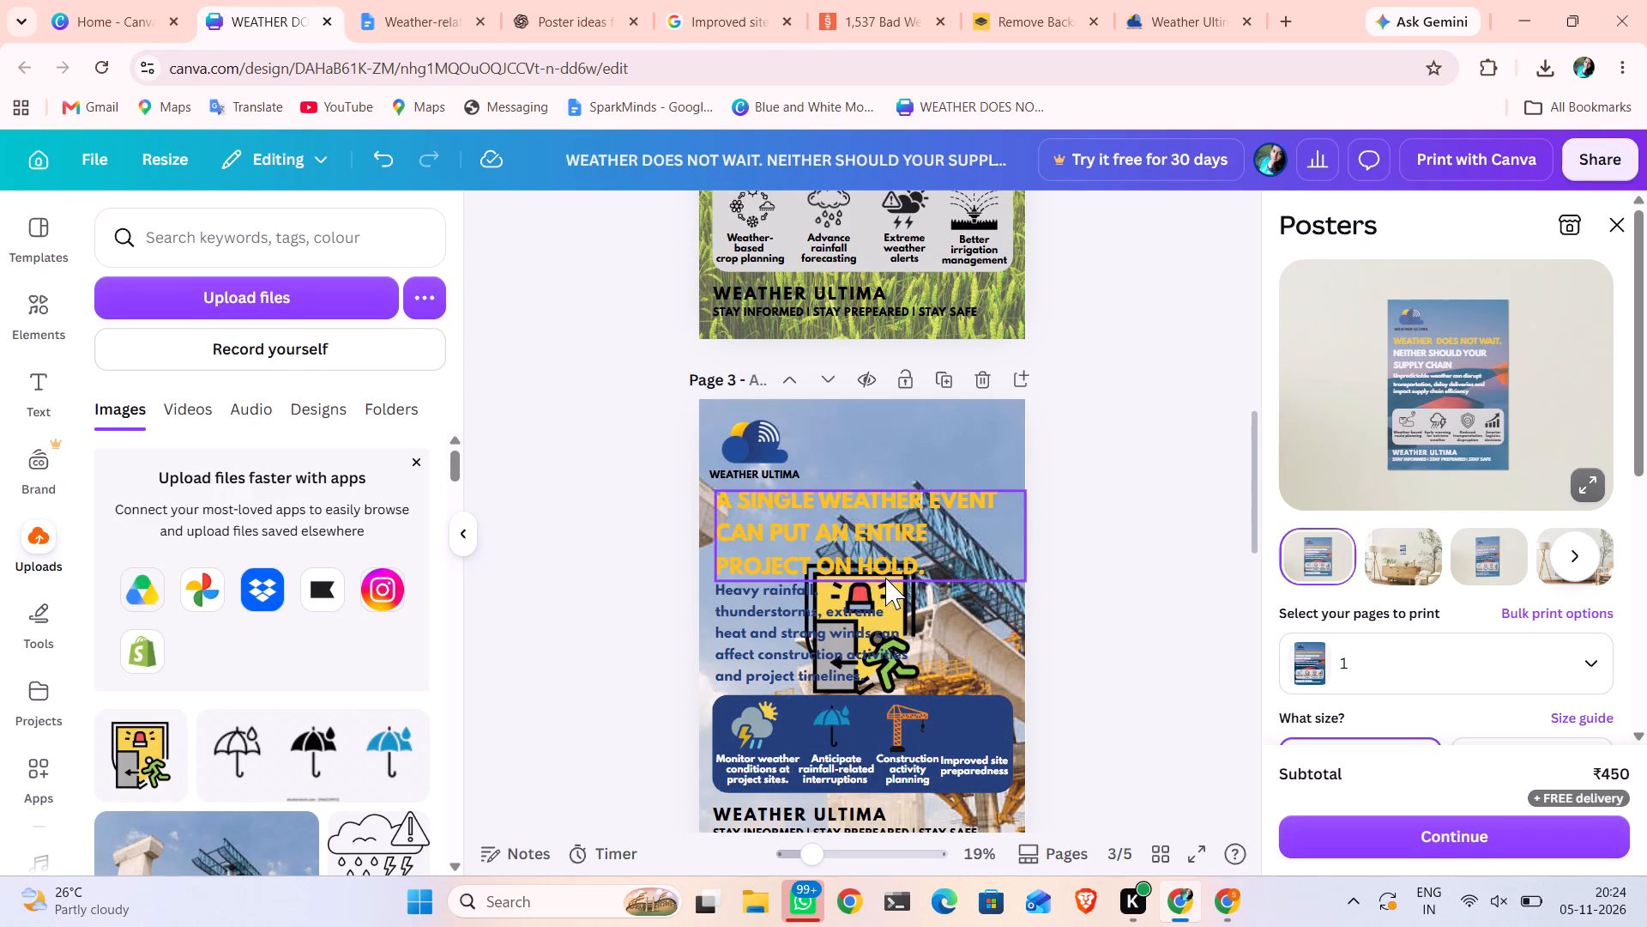
pyautogui.click(912, 597)
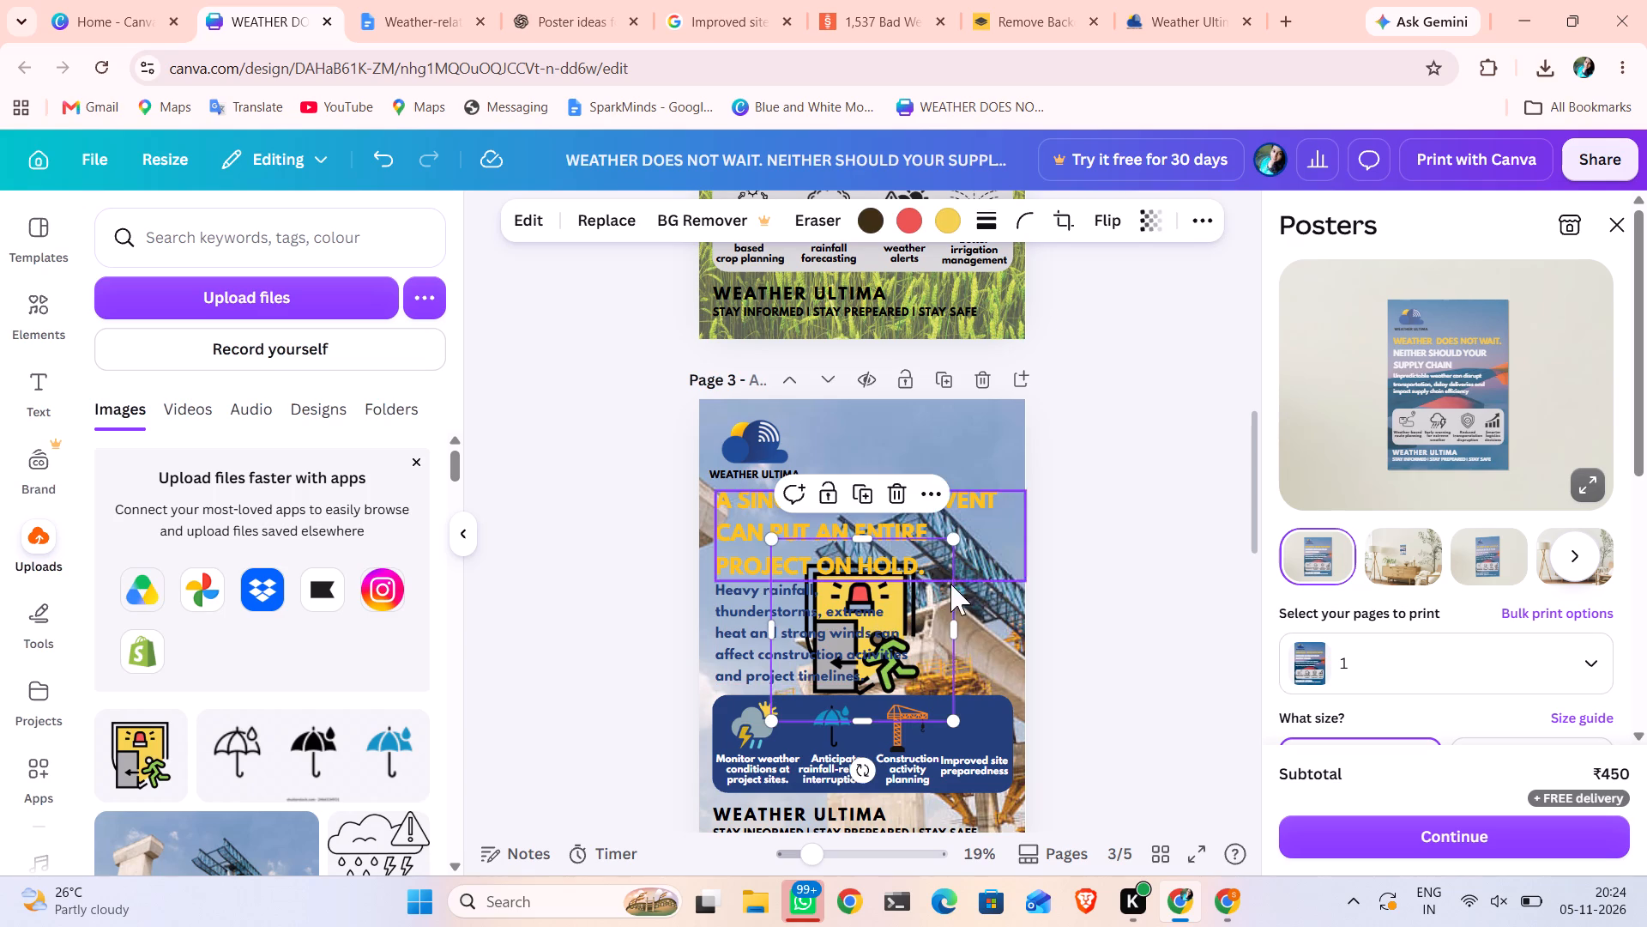
pyautogui.moveTo(952, 637); pyautogui.dragTo(920, 639)
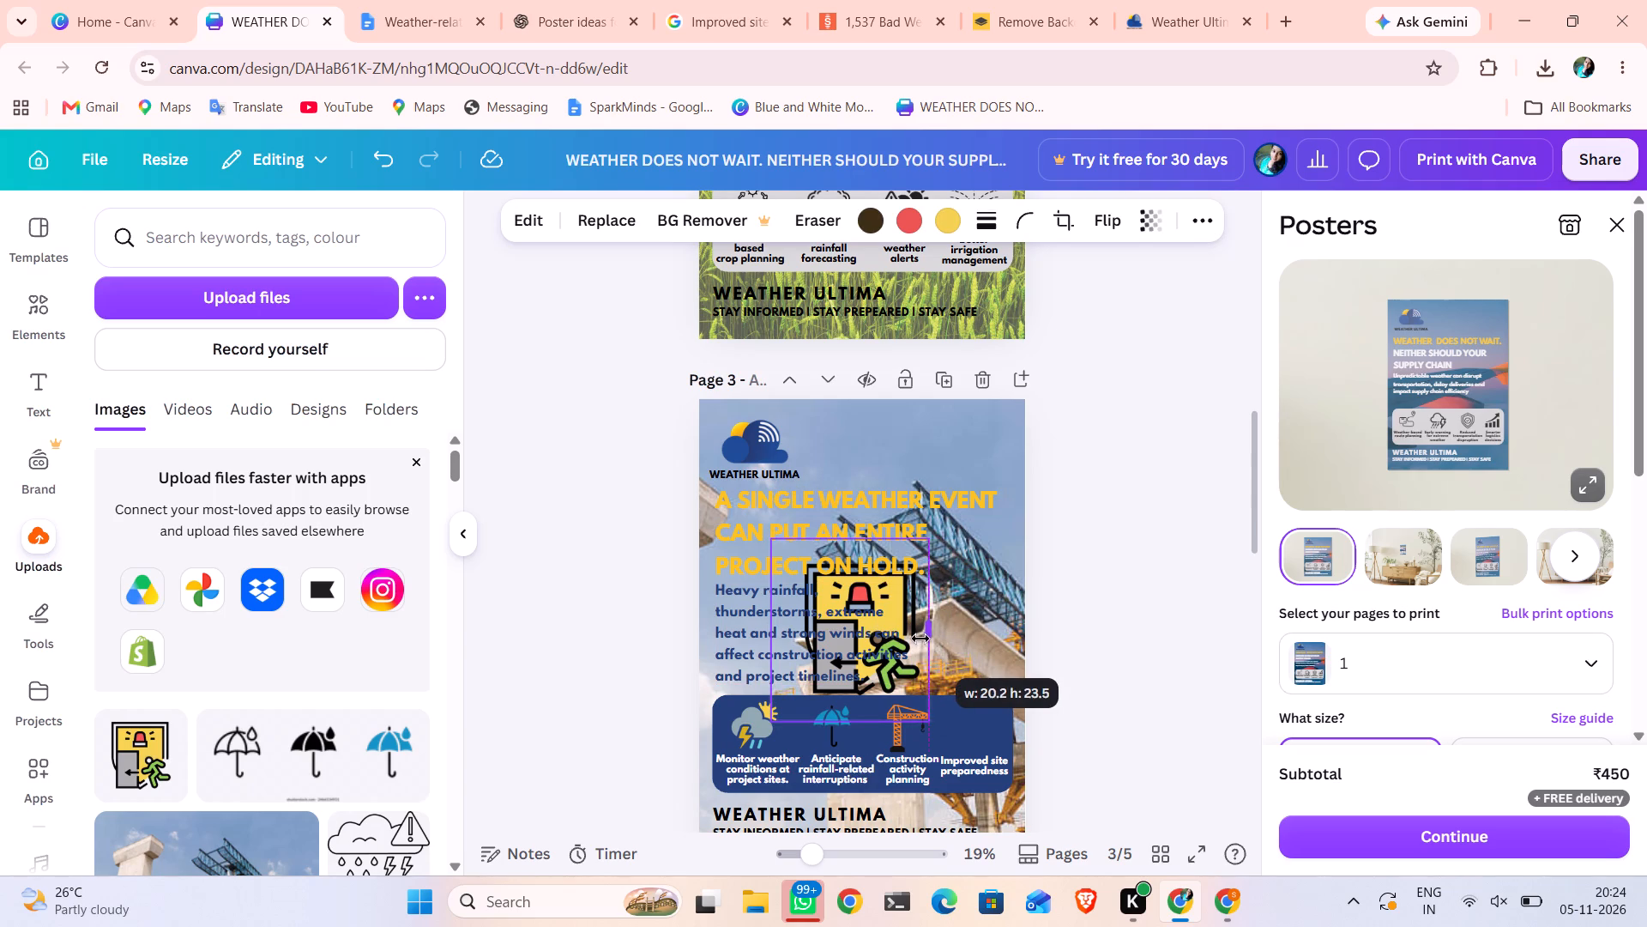
pyautogui.moveTo(920, 639); pyautogui.dragTo(918, 639)
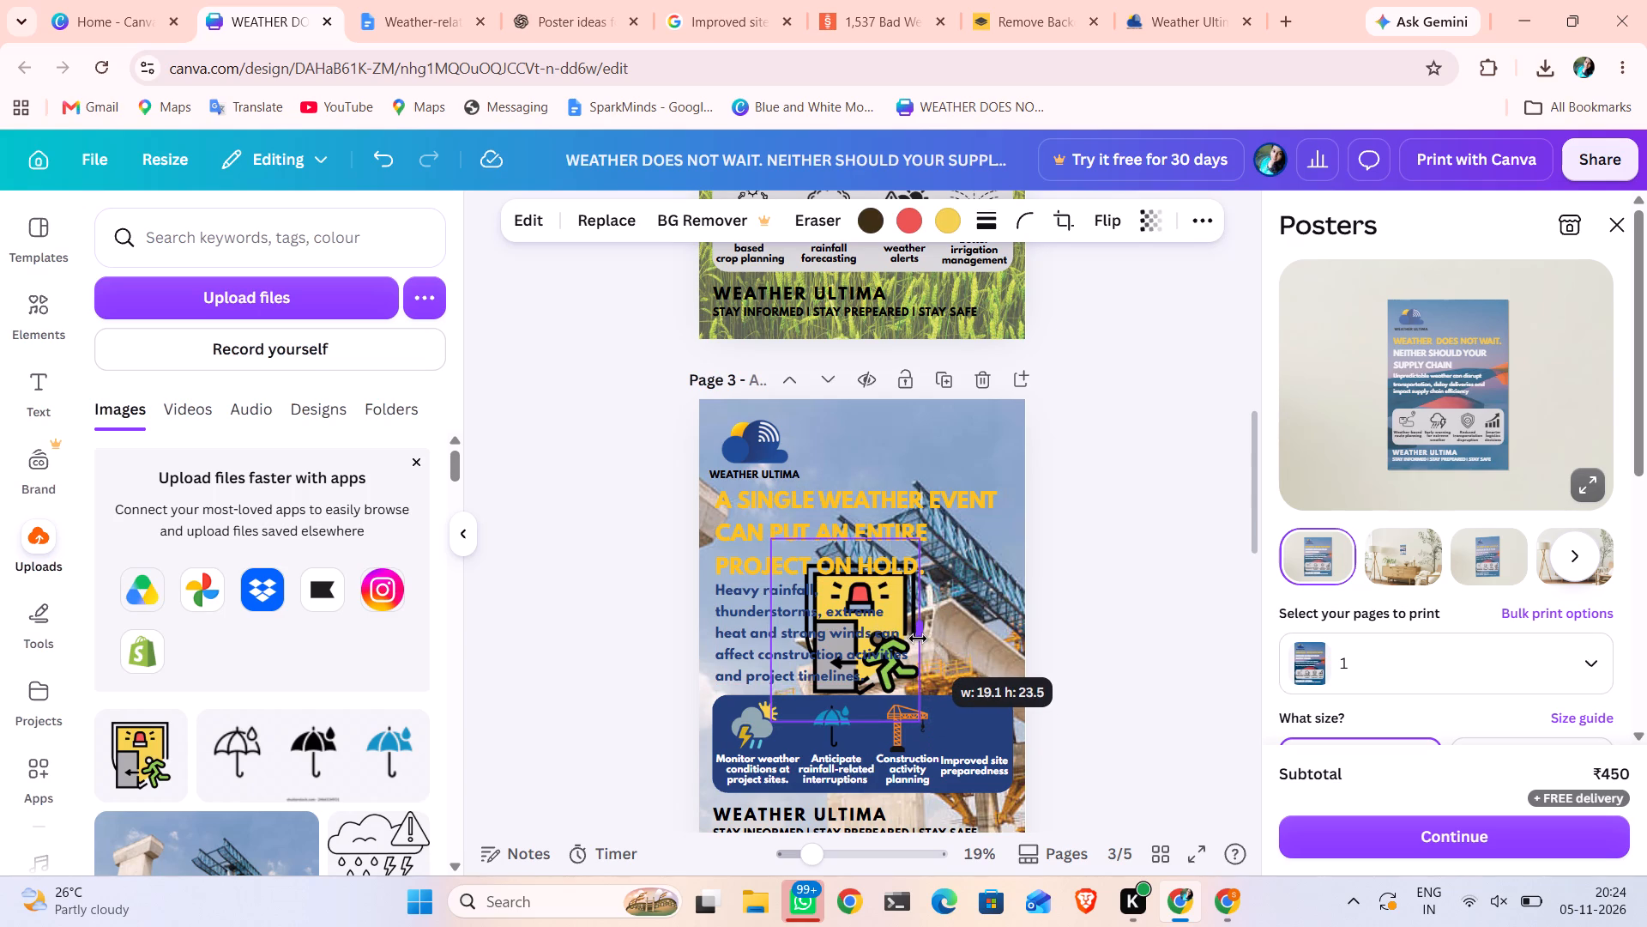
pyautogui.moveTo(918, 639); pyautogui.dragTo(920, 639)
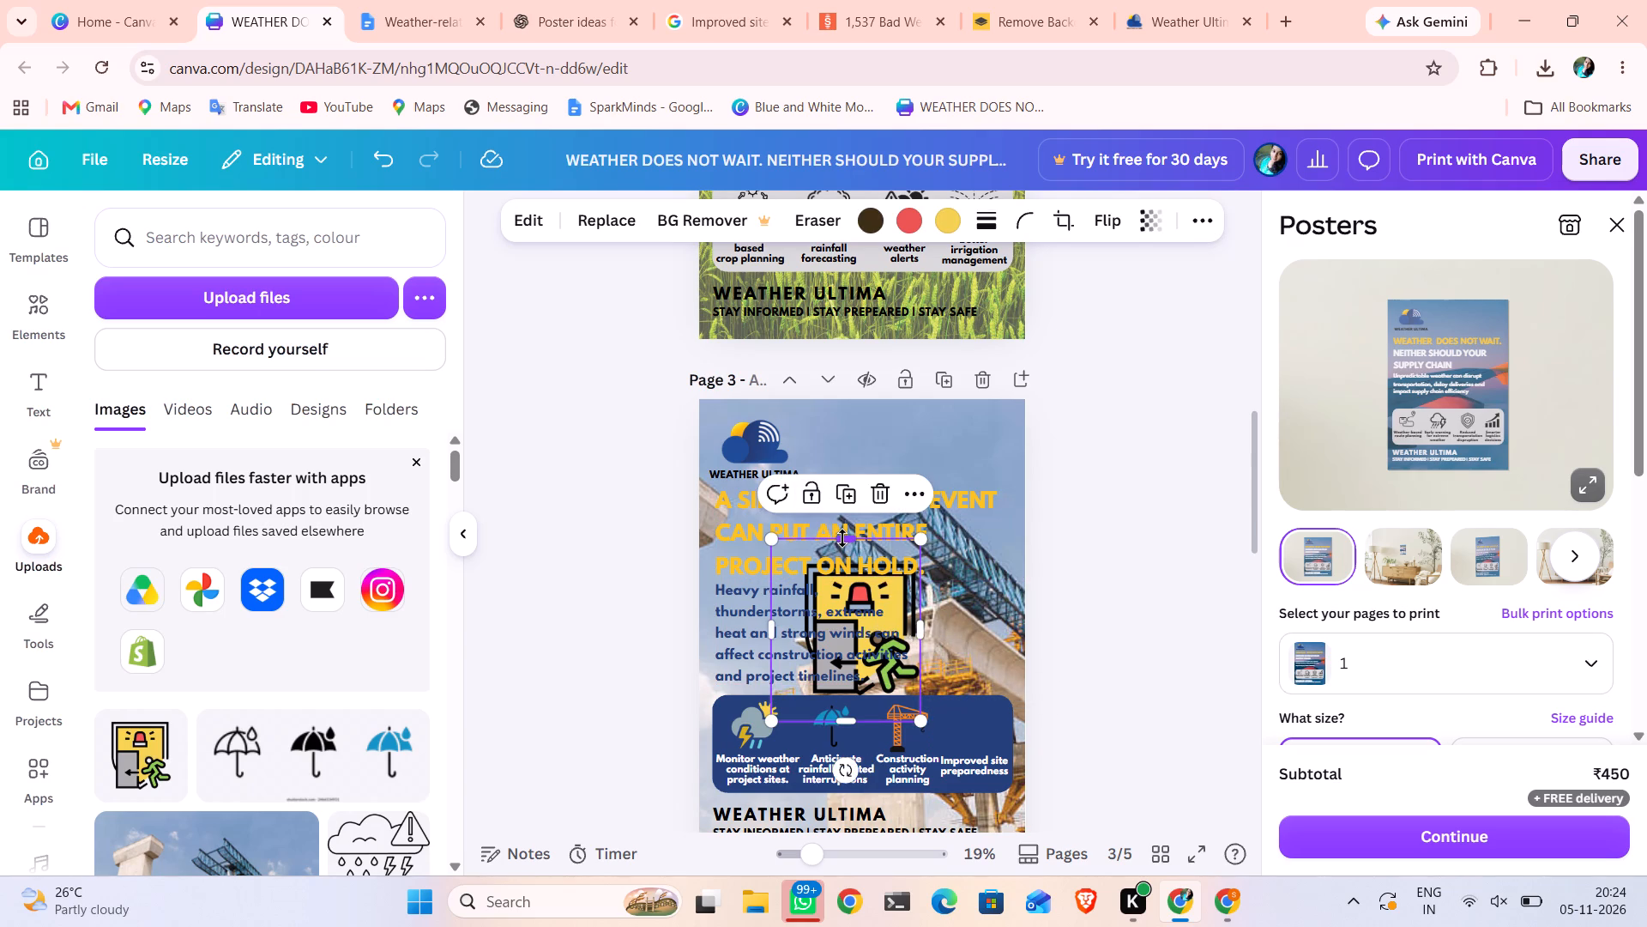
pyautogui.moveTo(842, 538); pyautogui.dragTo(847, 558)
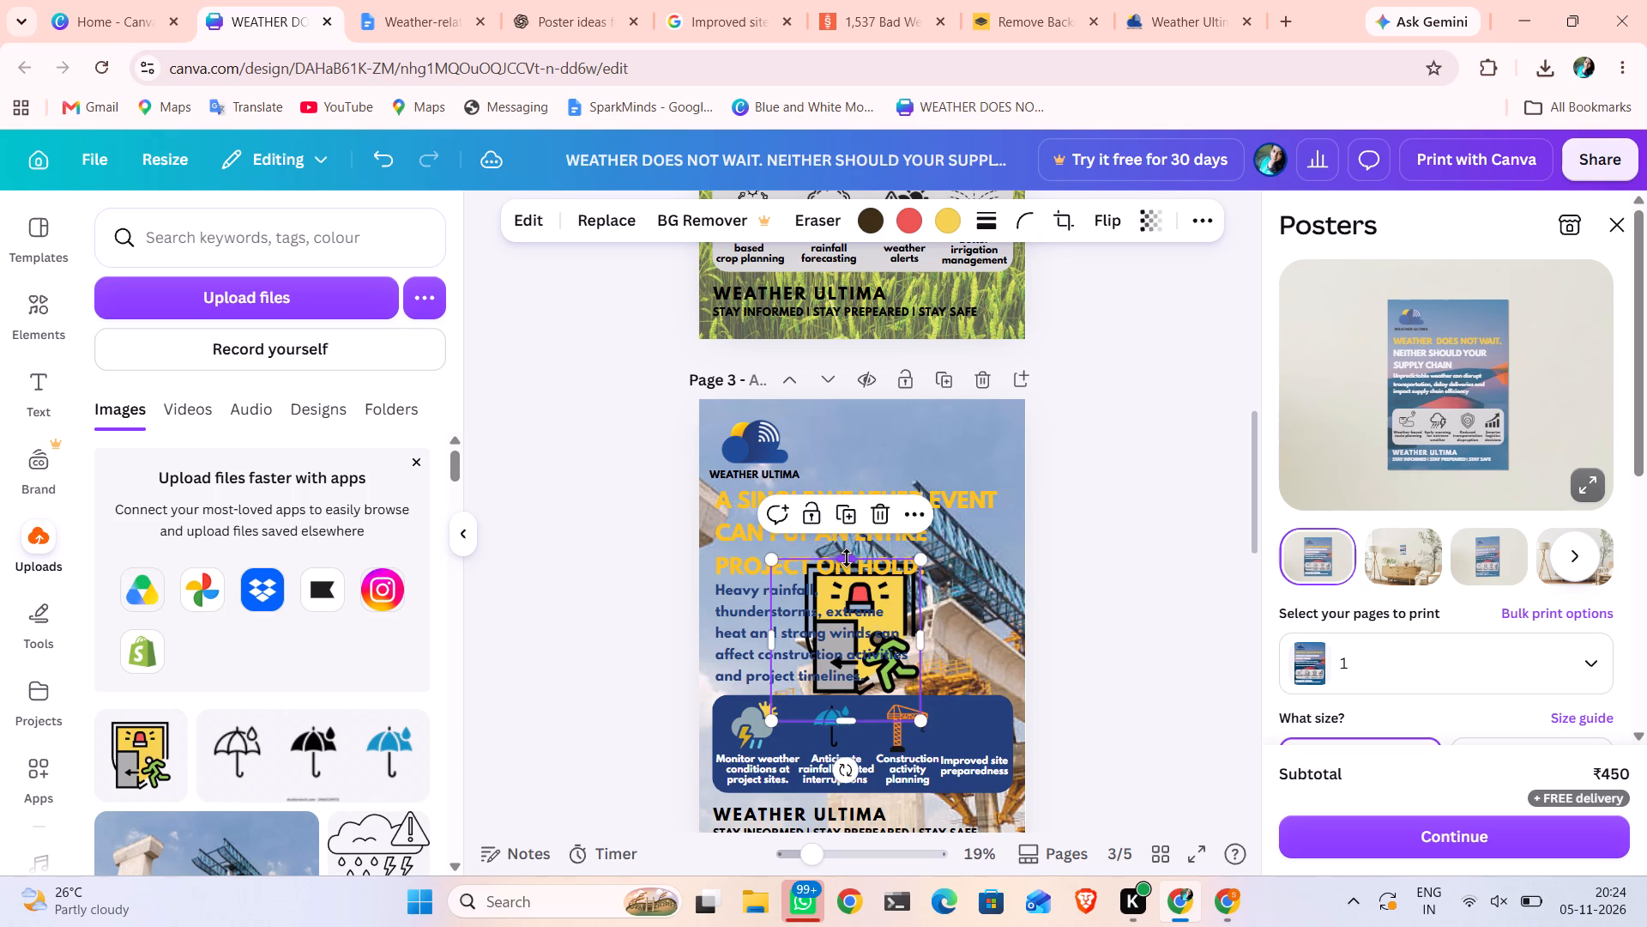
pyautogui.moveTo(768, 641); pyautogui.dragTo(786, 641)
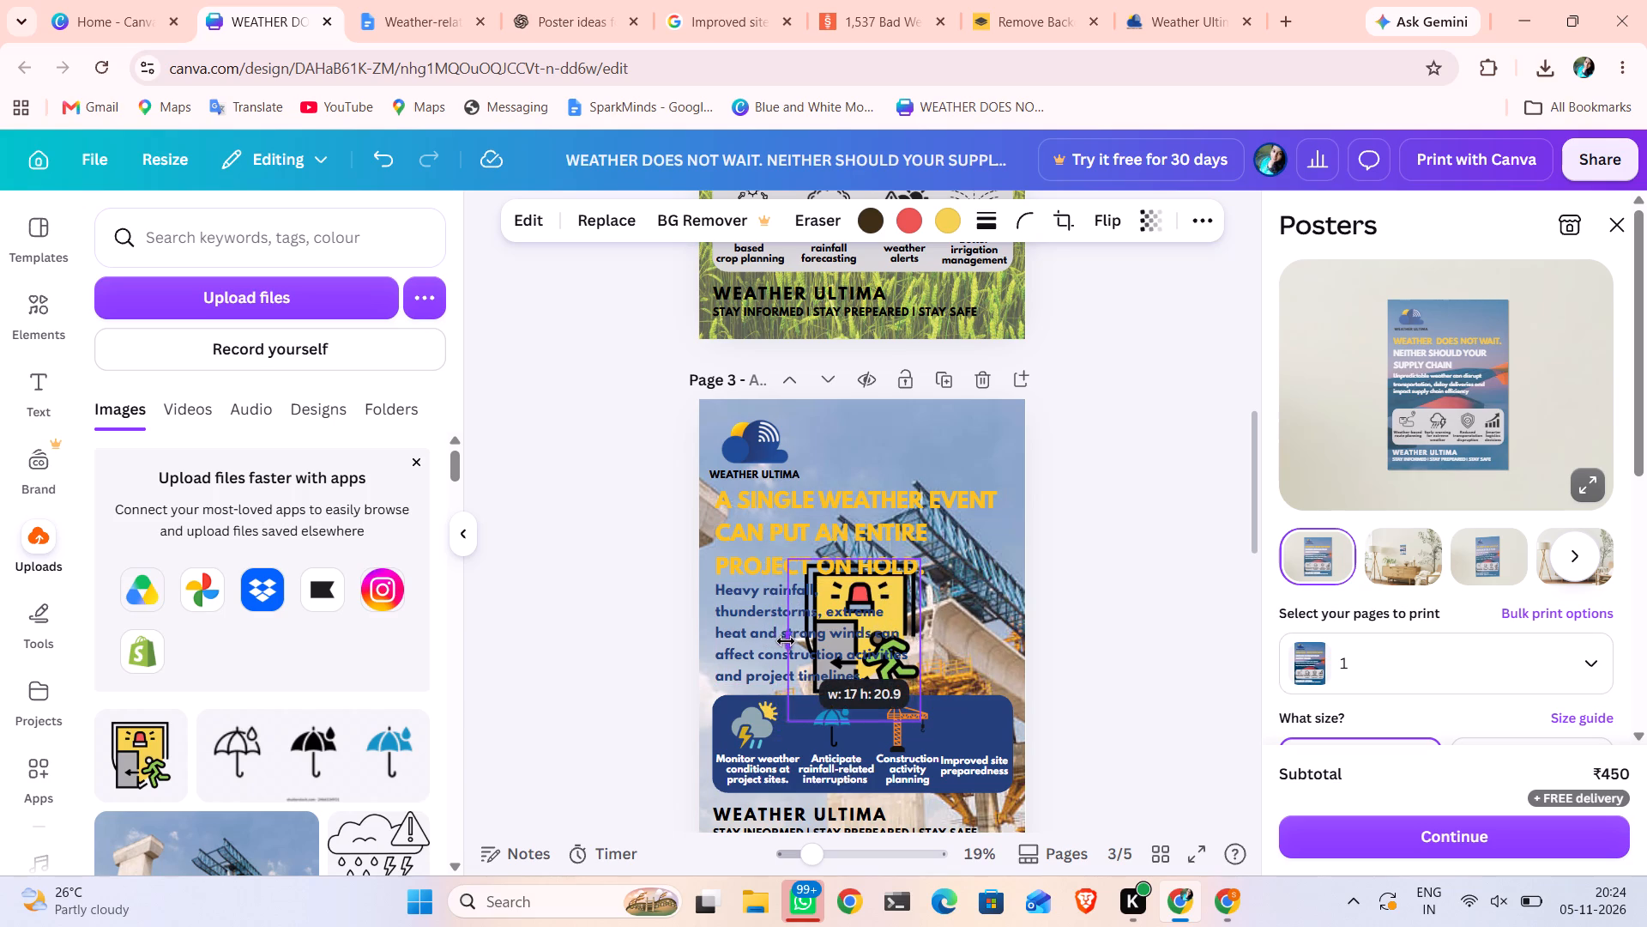
pyautogui.moveTo(786, 641); pyautogui.dragTo(789, 641)
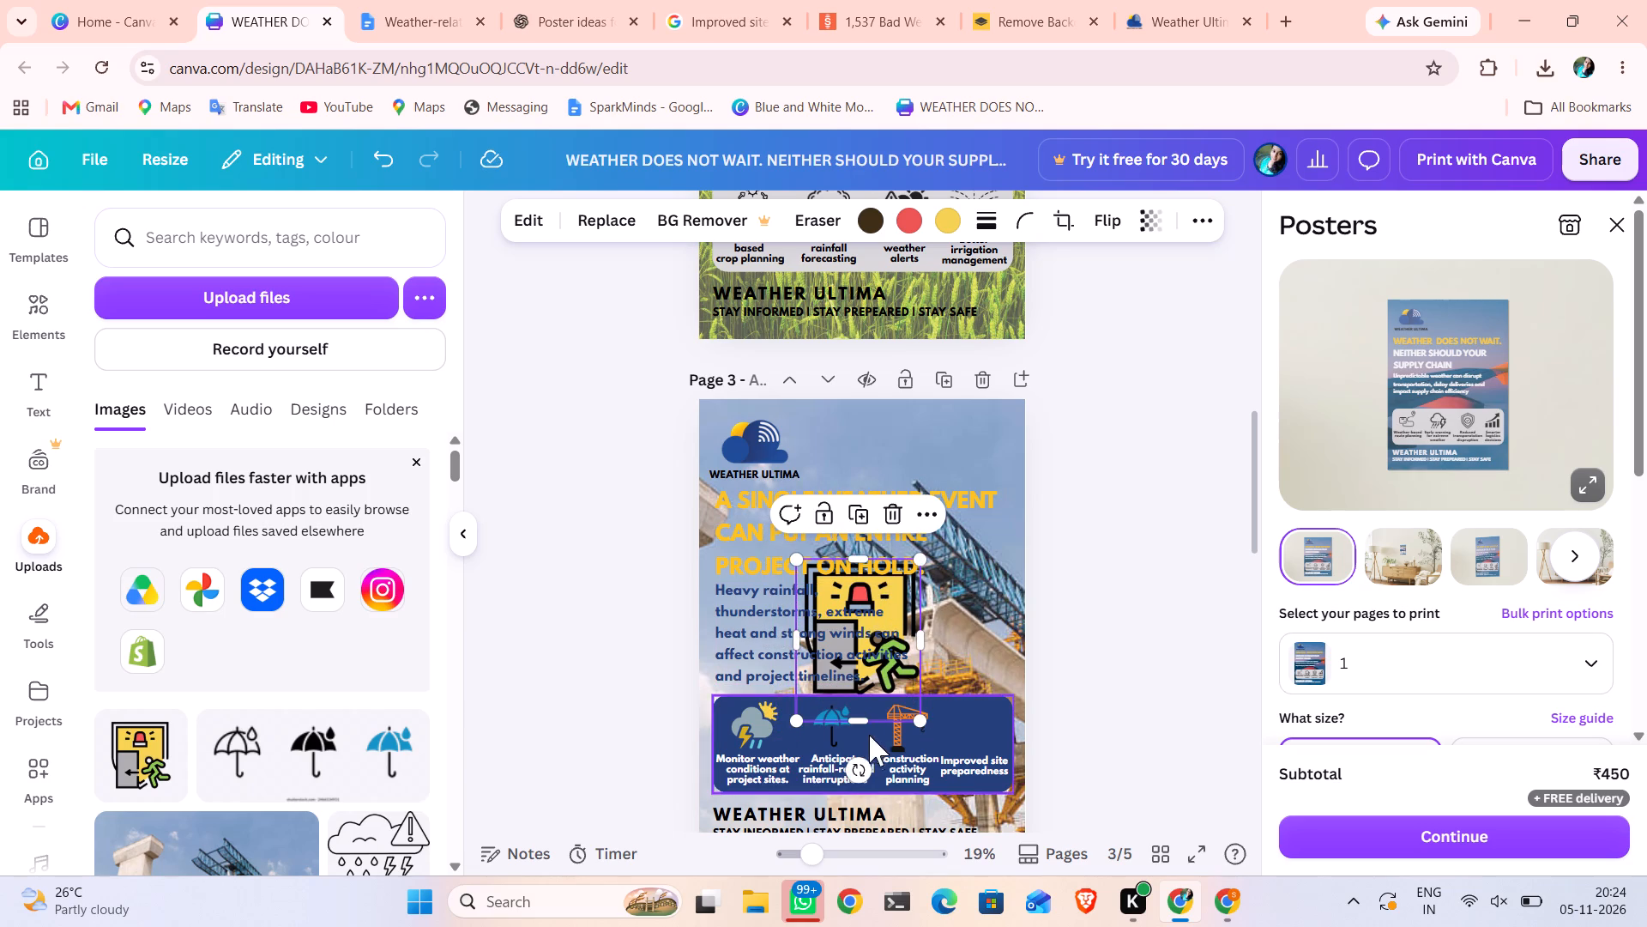
pyautogui.moveTo(860, 724); pyautogui.dragTo(860, 704)
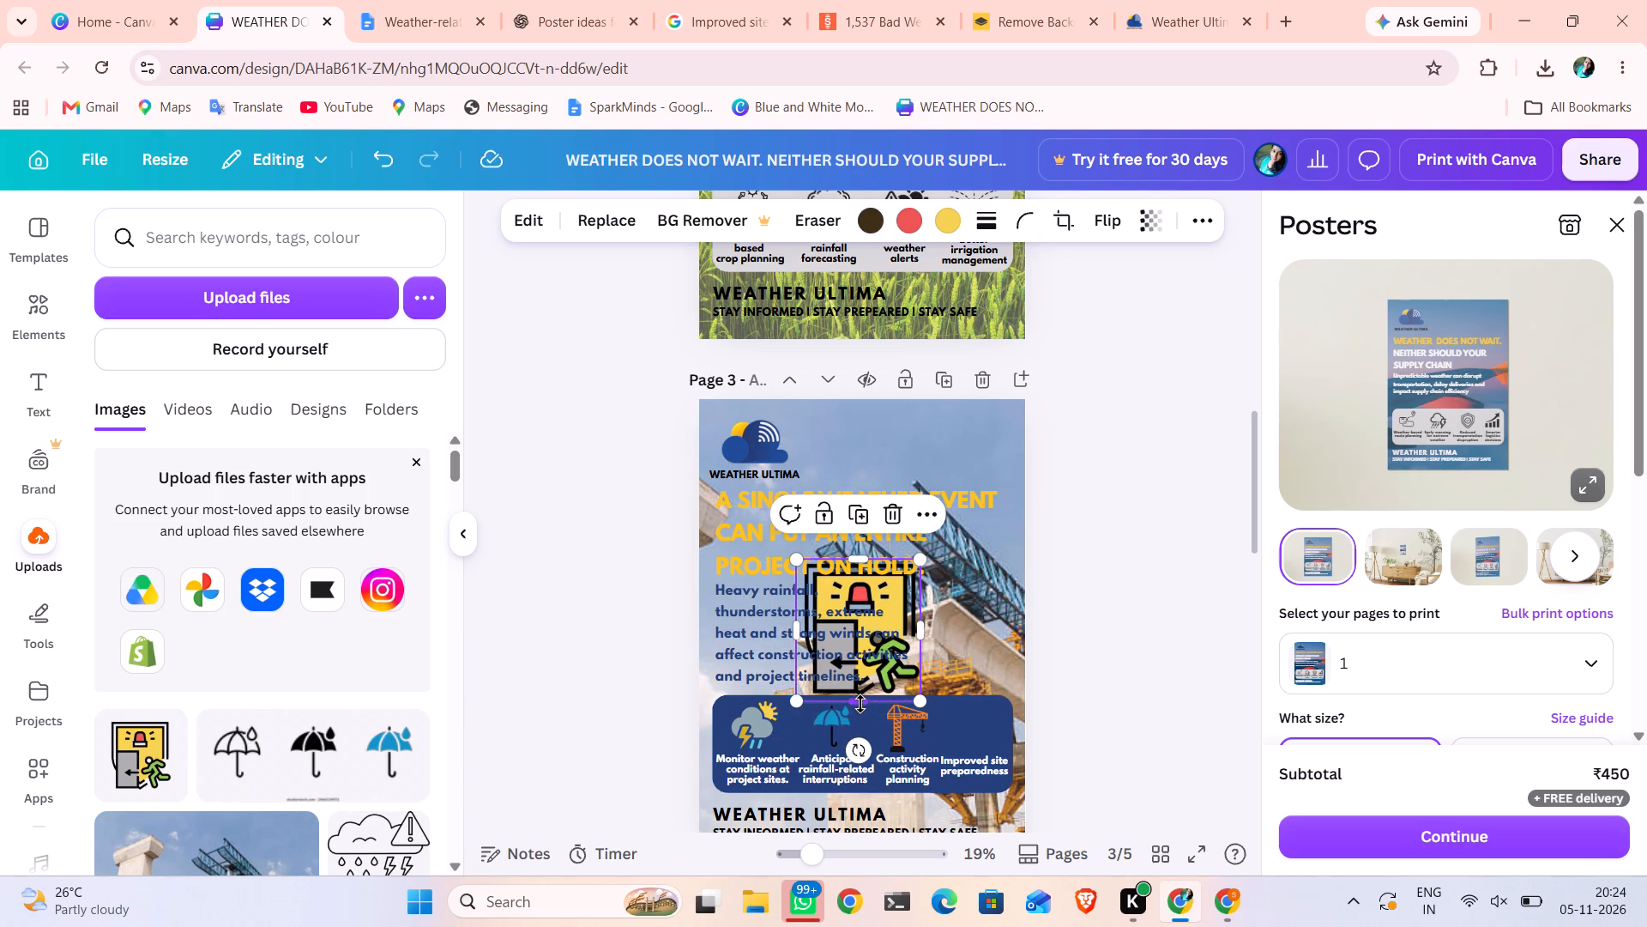
# Shrink the emergency-exit icon to about 6 wide and place it above the "Improved site preparedness" caption in the blue feature band.
pyautogui.moveTo(925, 556); pyautogui.dragTo(836, 645)
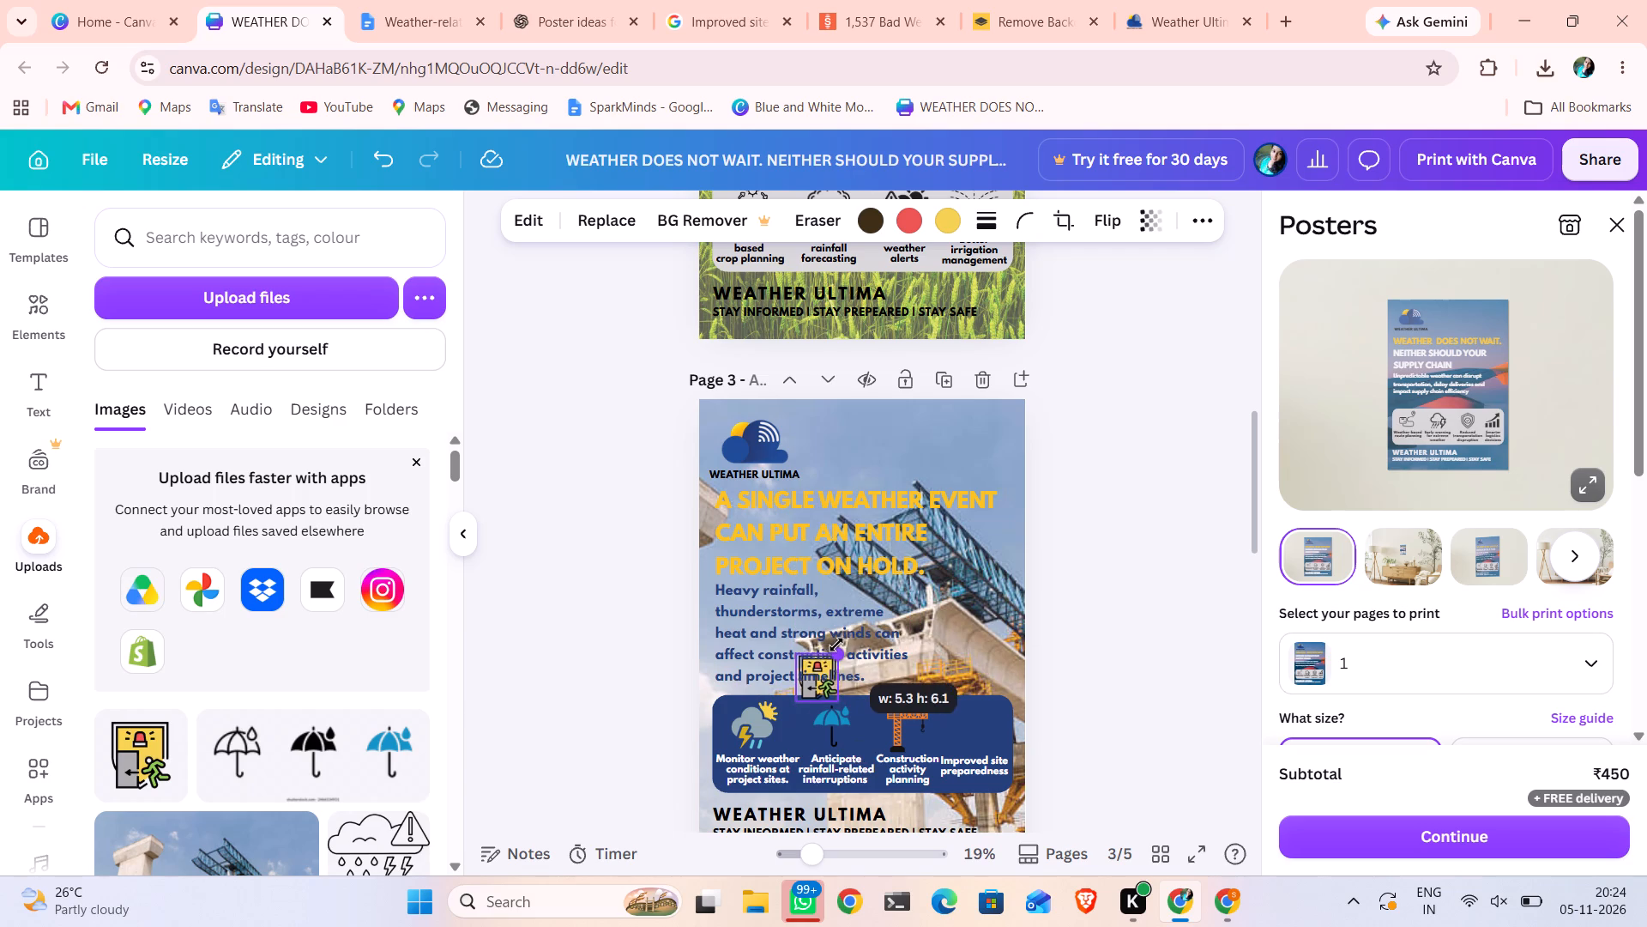
pyautogui.moveTo(836, 645); pyautogui.dragTo(848, 641)
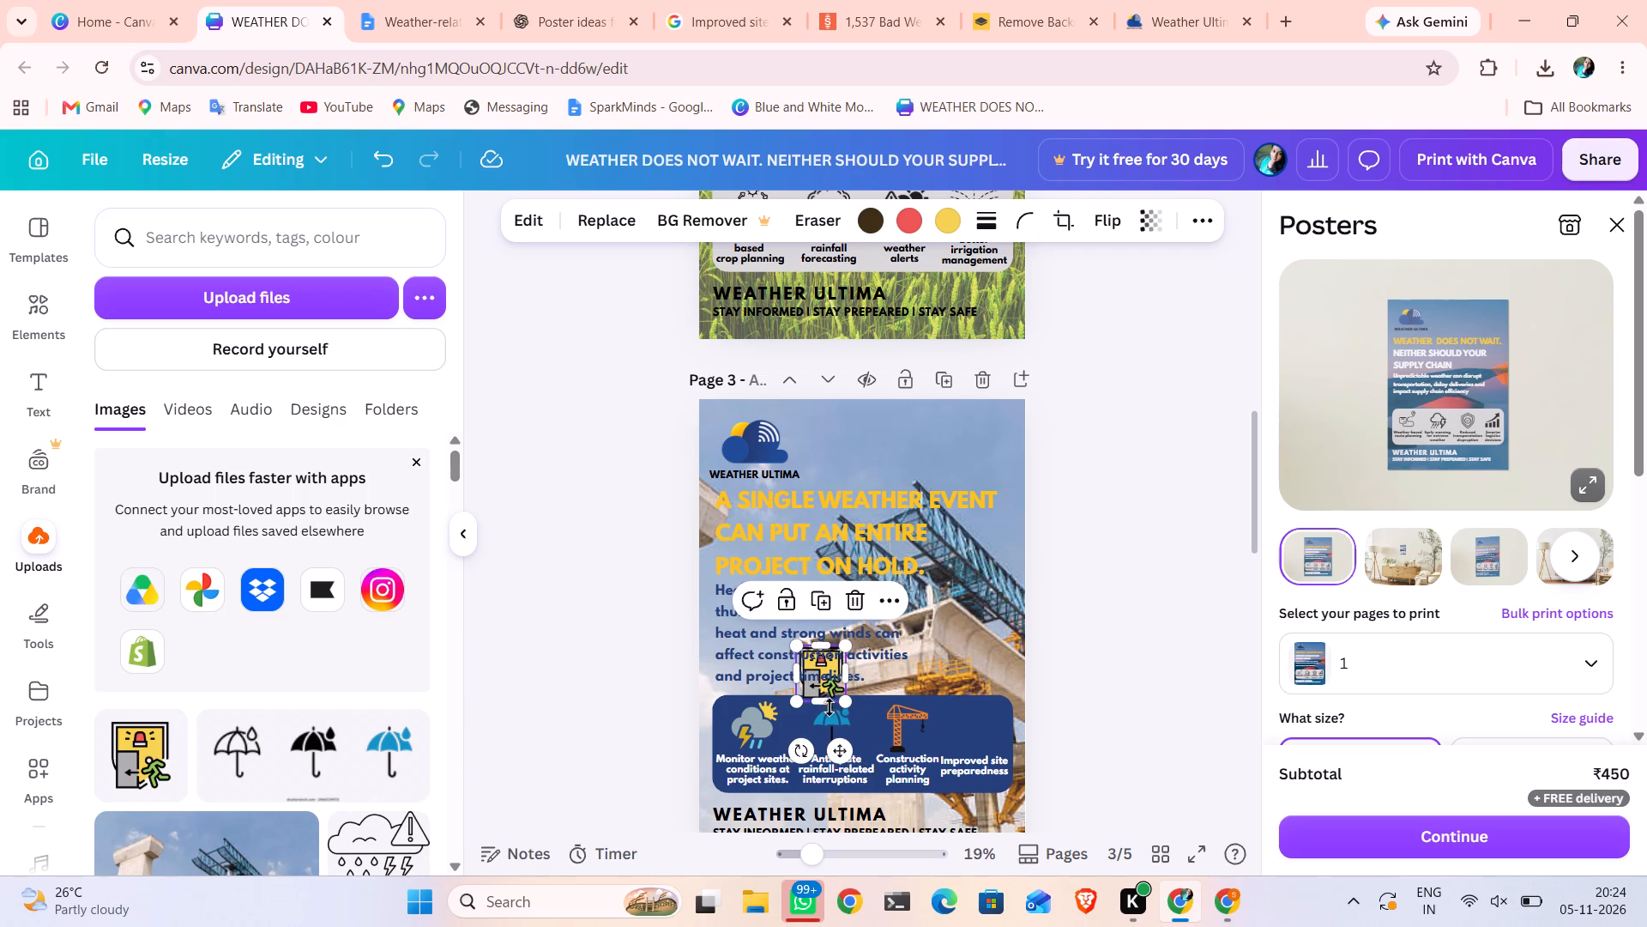
pyautogui.moveTo(836, 754); pyautogui.dragTo(977, 804)
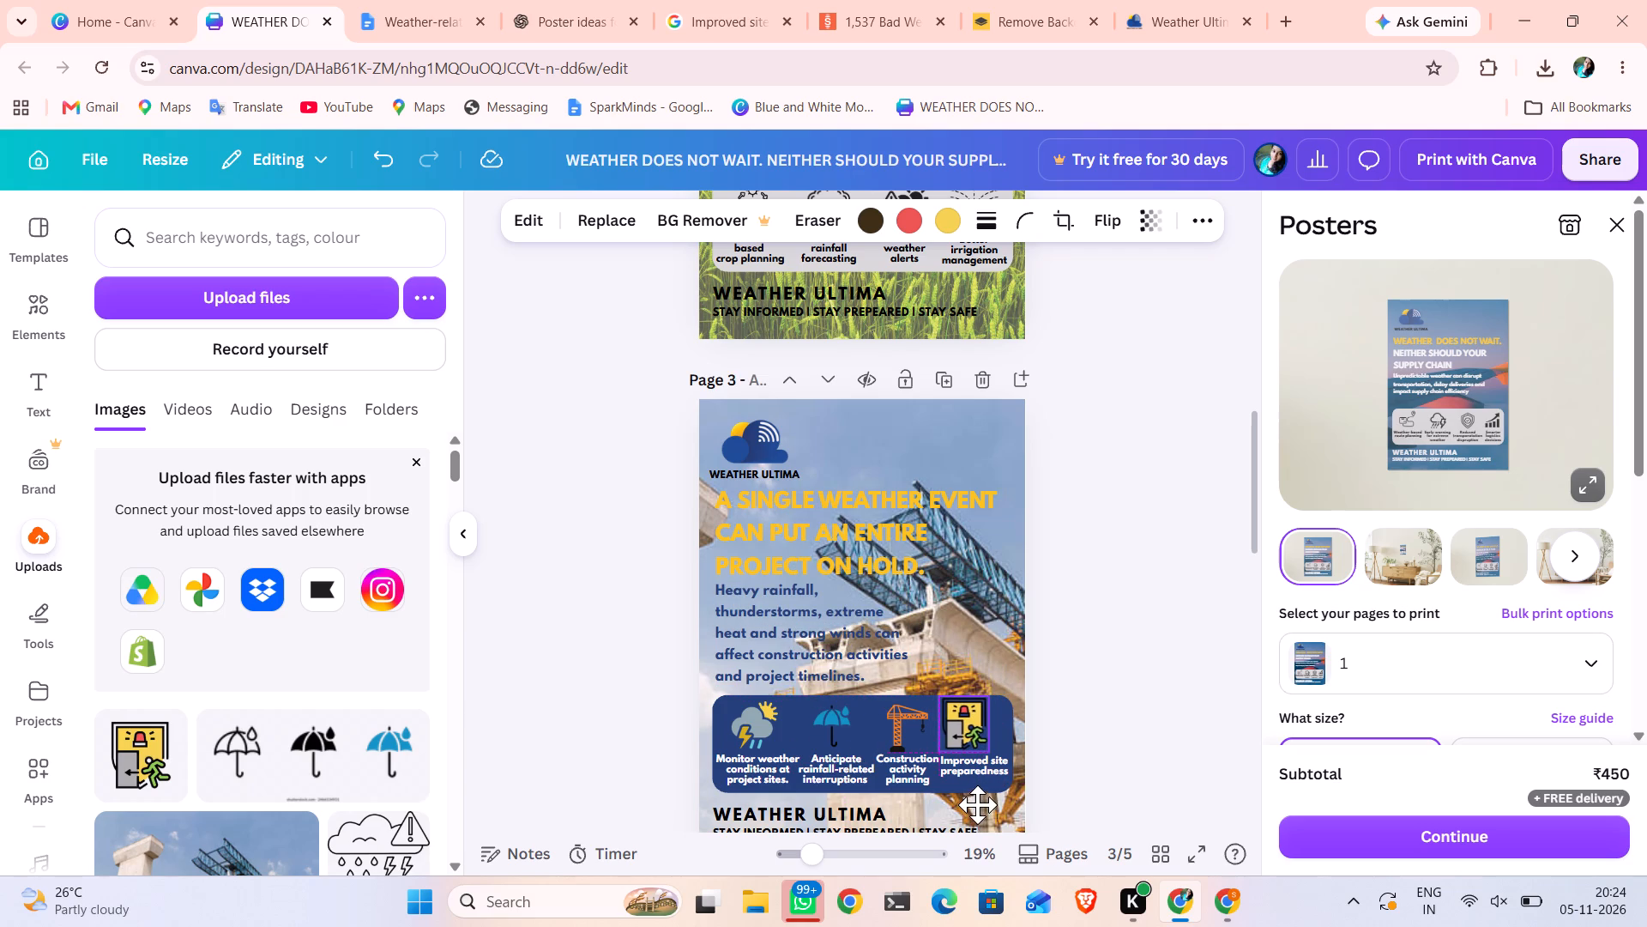
pyautogui.moveTo(977, 804); pyautogui.dragTo(985, 808)
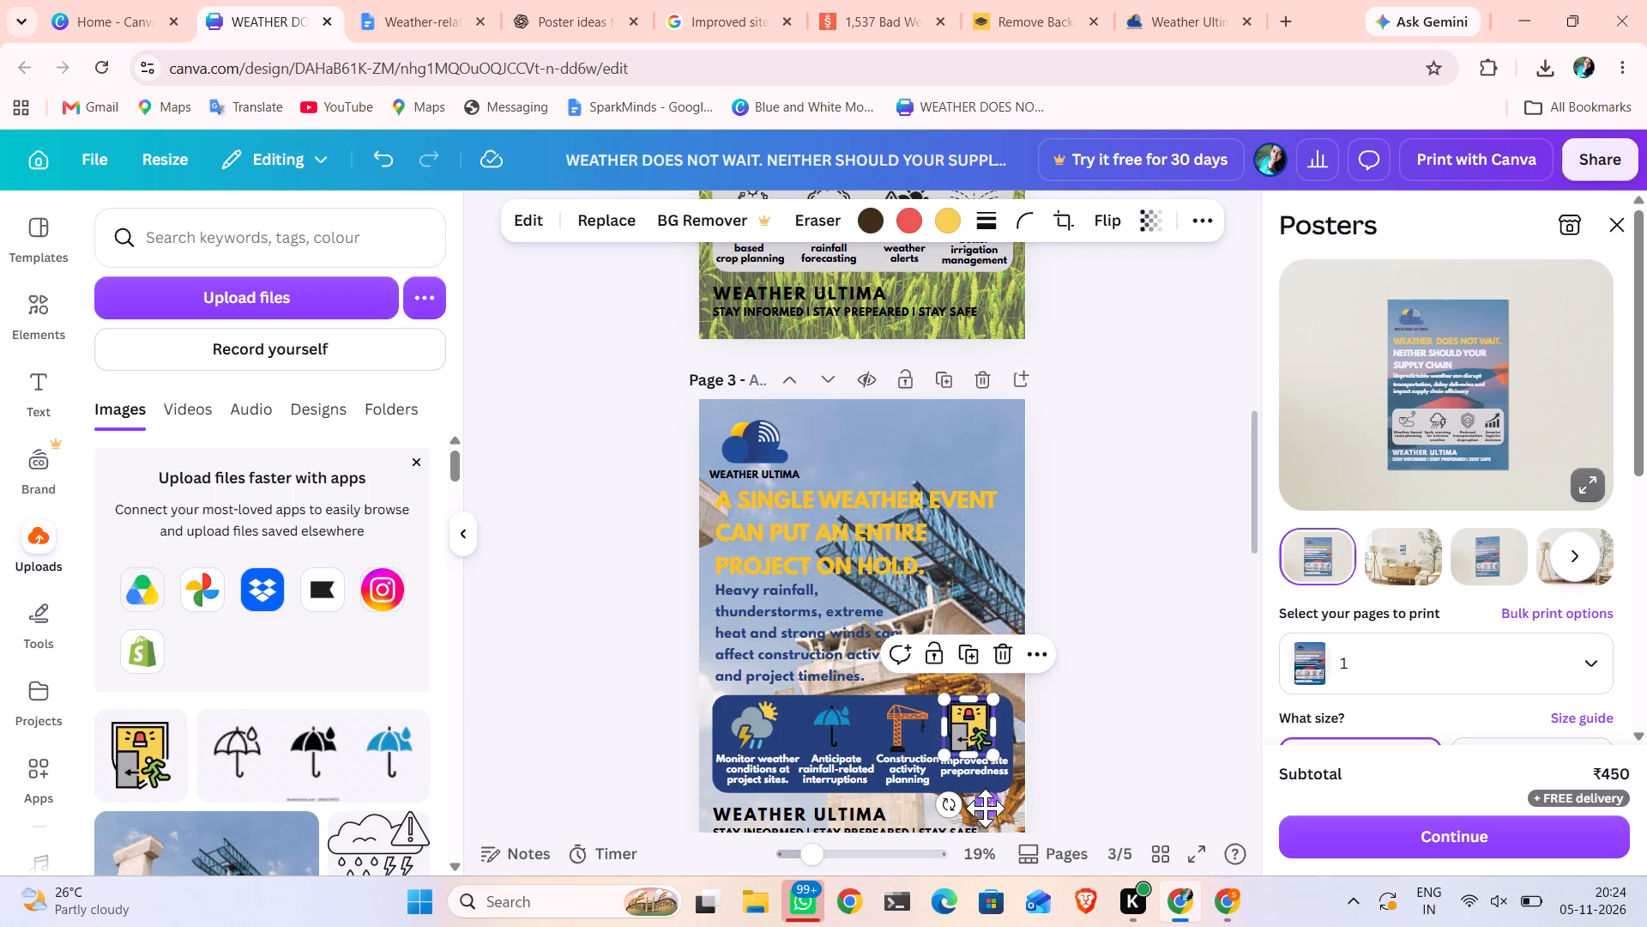
pyautogui.moveTo(992, 701); pyautogui.dragTo(989, 707)
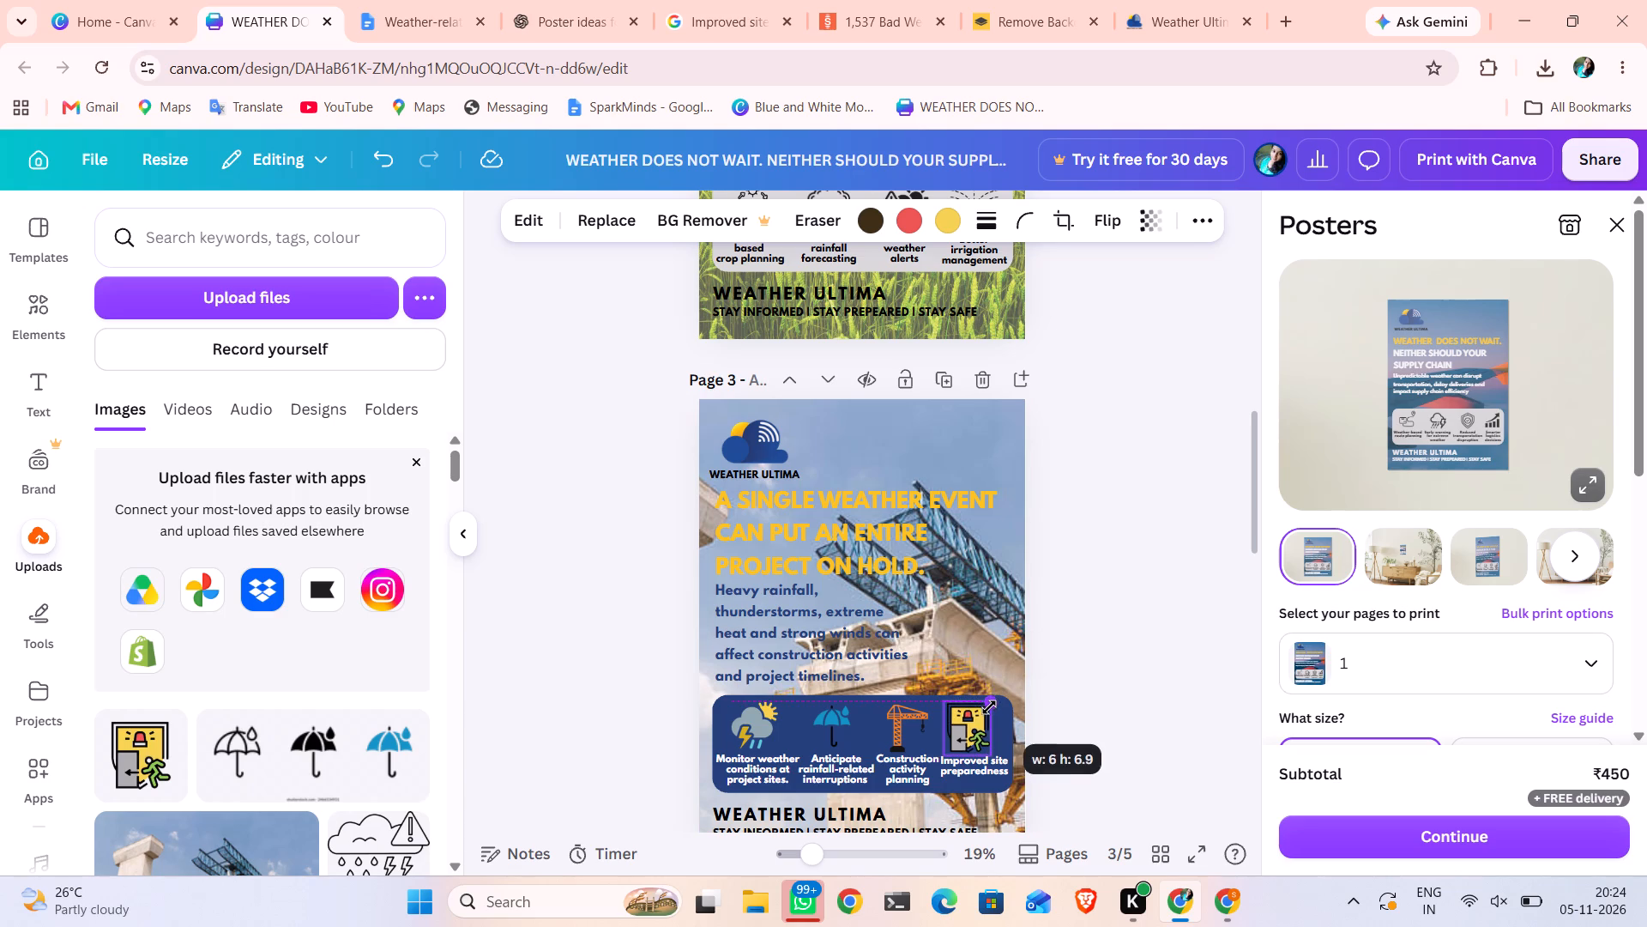
pyautogui.moveTo(989, 707); pyautogui.dragTo(991, 711)
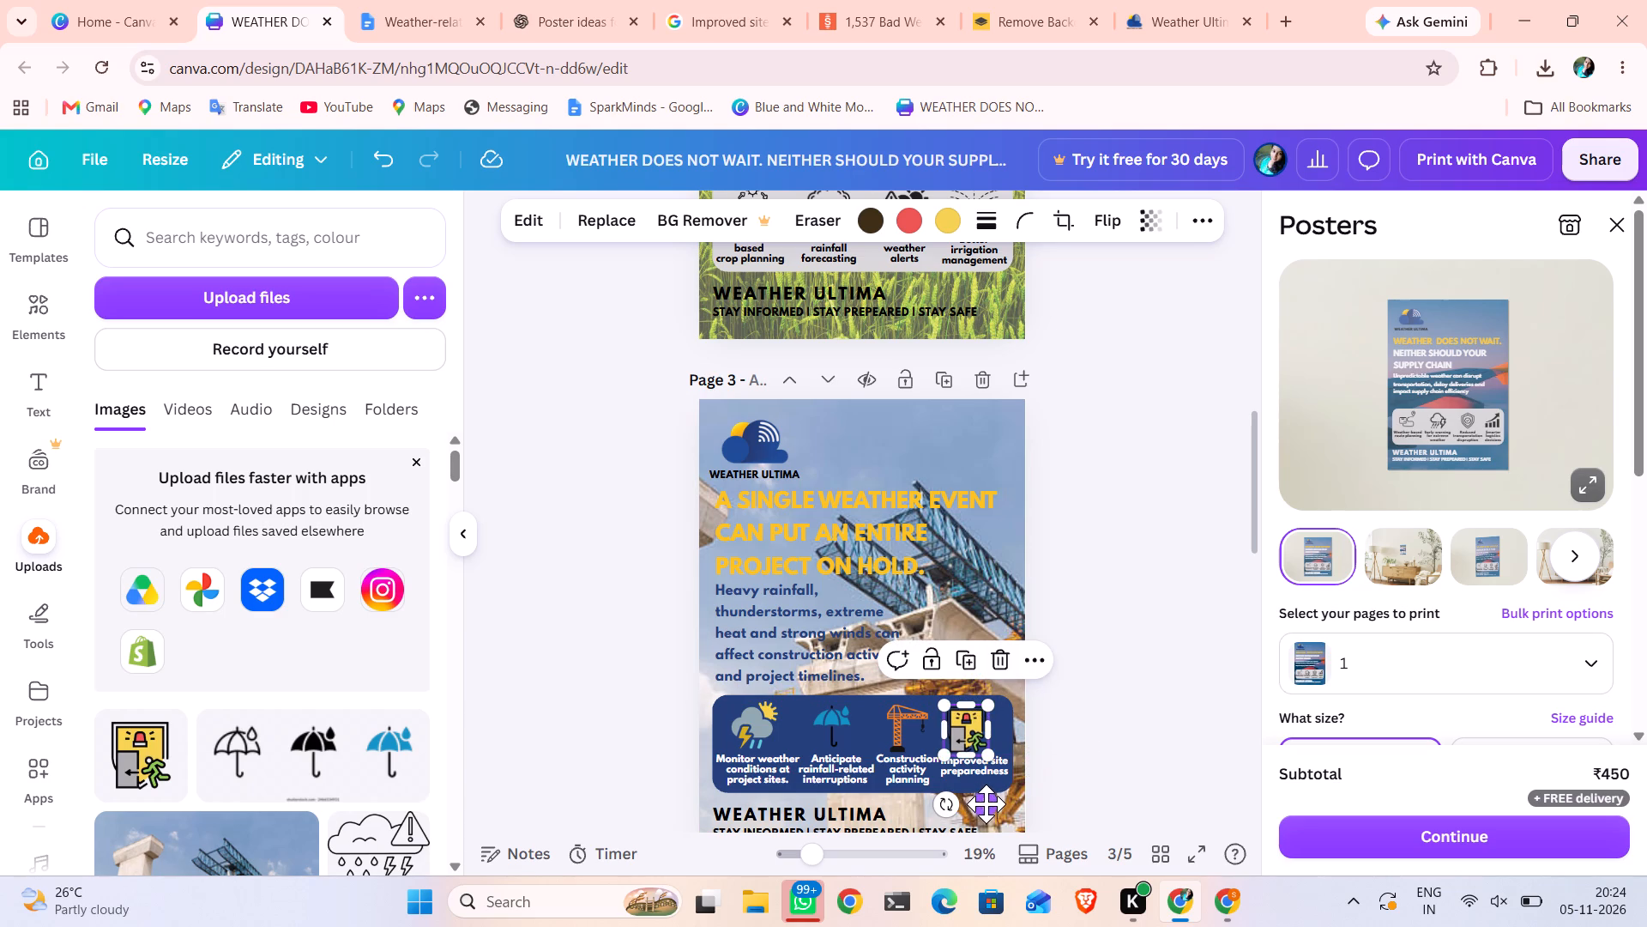
# Nudge the emergency-exit icon slightly right and up to centre it over its caption and line it up with the neighbouring icons.
pyautogui.press('Right')
pyautogui.press('Right')
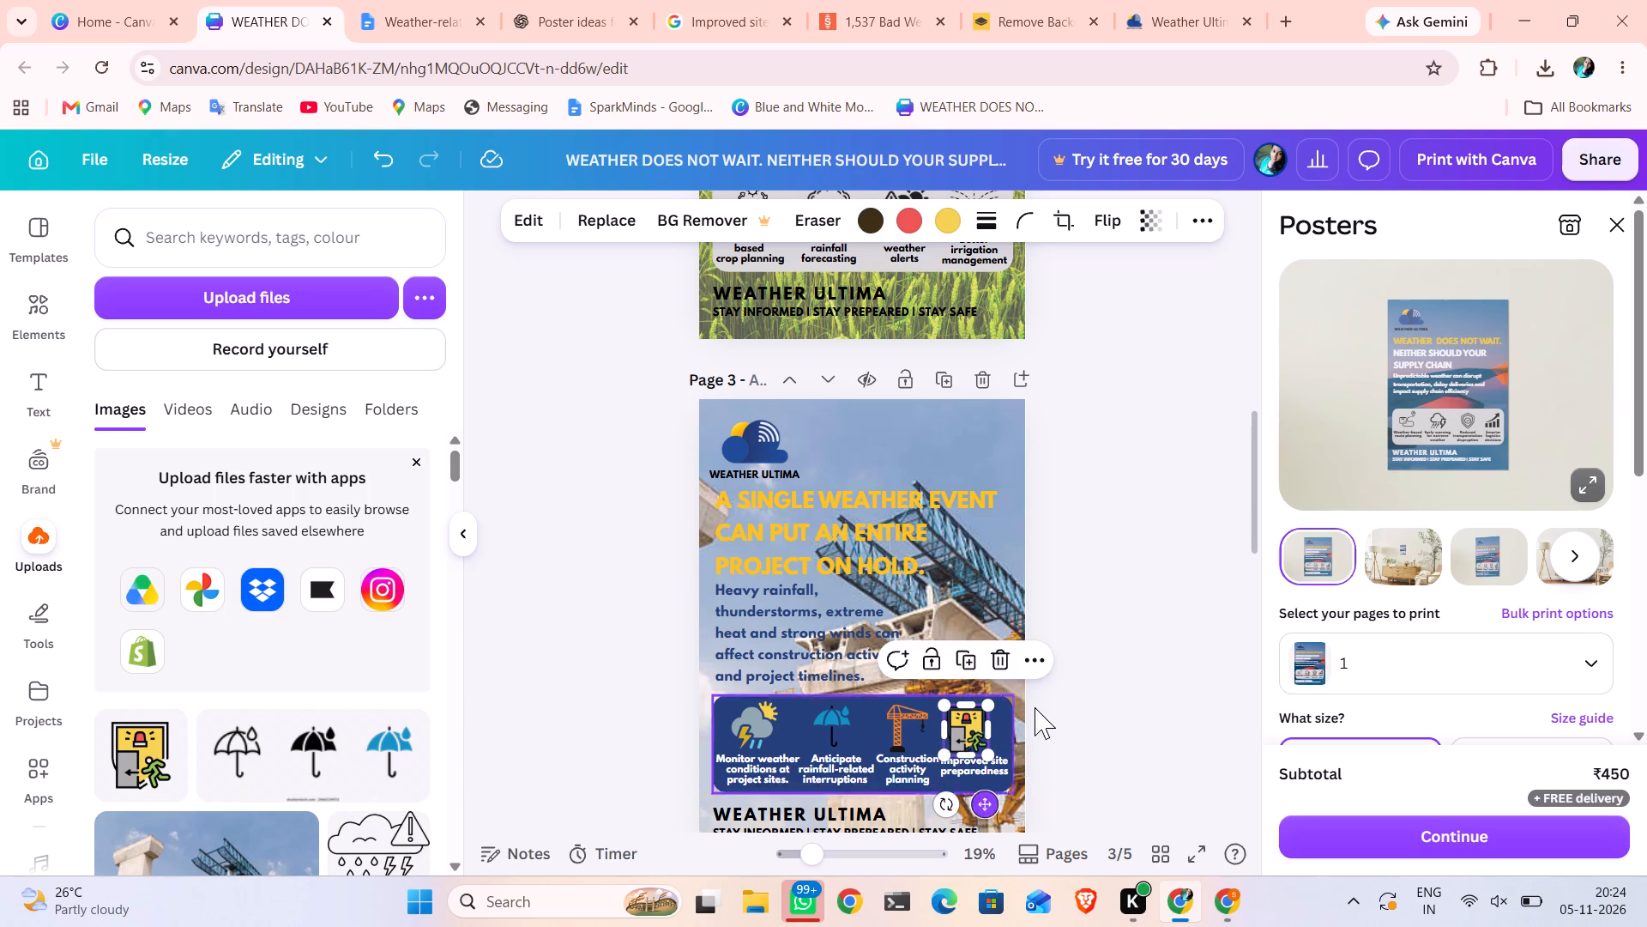
pyautogui.click(1073, 693)
pyautogui.click(965, 726)
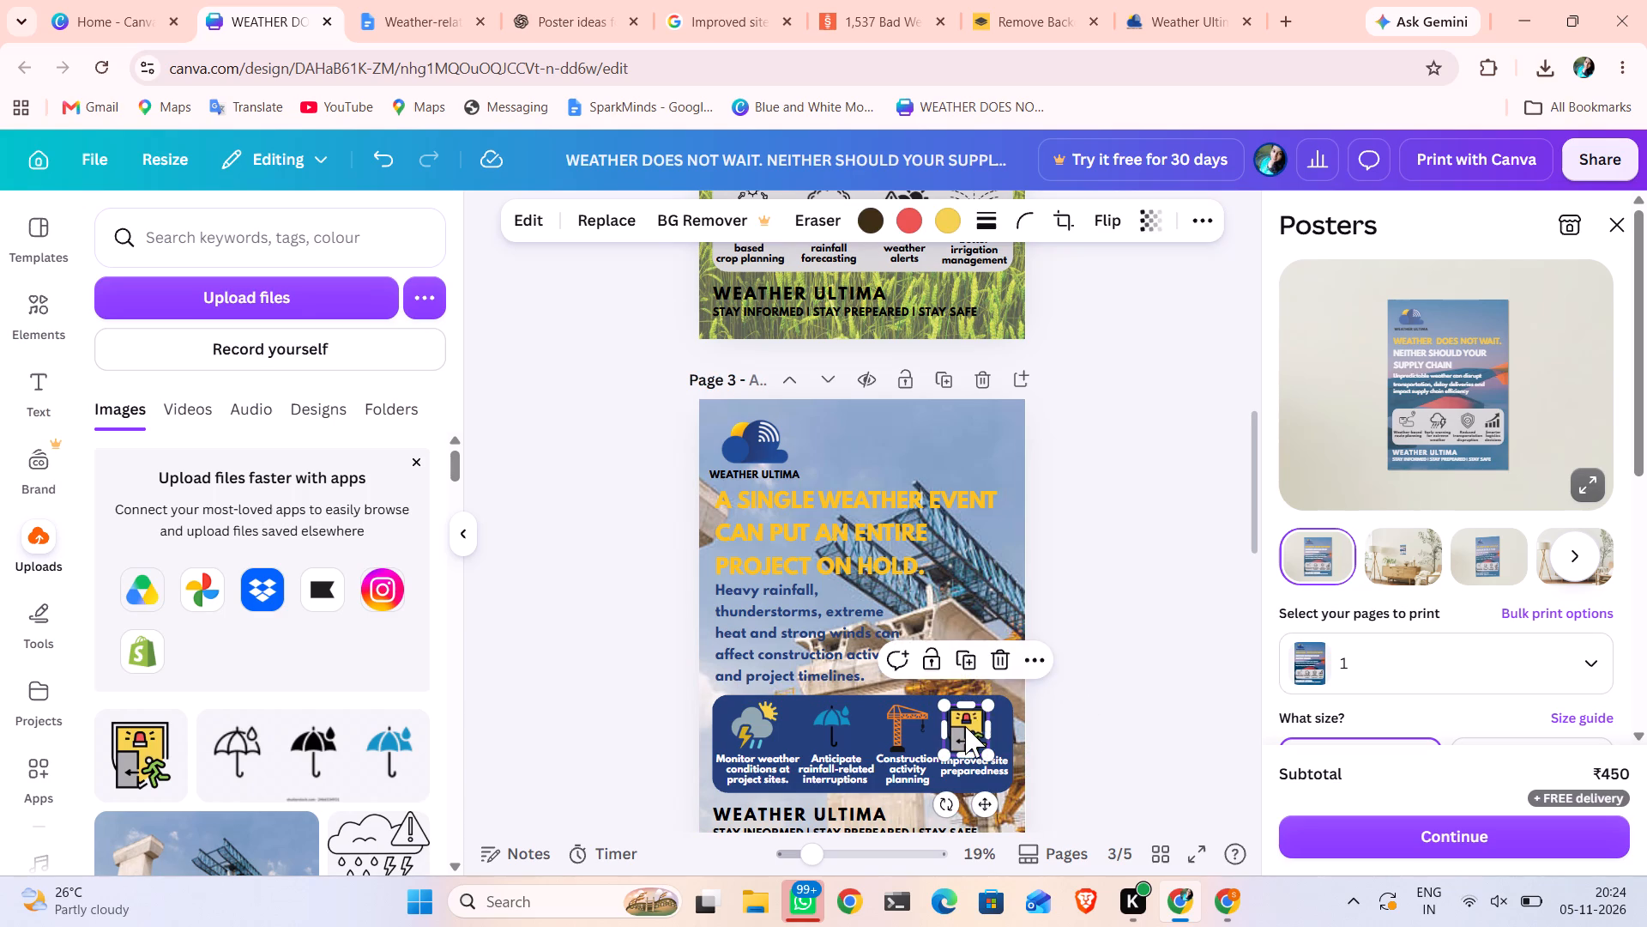
pyautogui.press('Right')
pyautogui.press('Right')
pyautogui.press('Right')
pyautogui.press('Right')
pyautogui.press('Right')
pyautogui.press('Right')
pyautogui.press('Right')
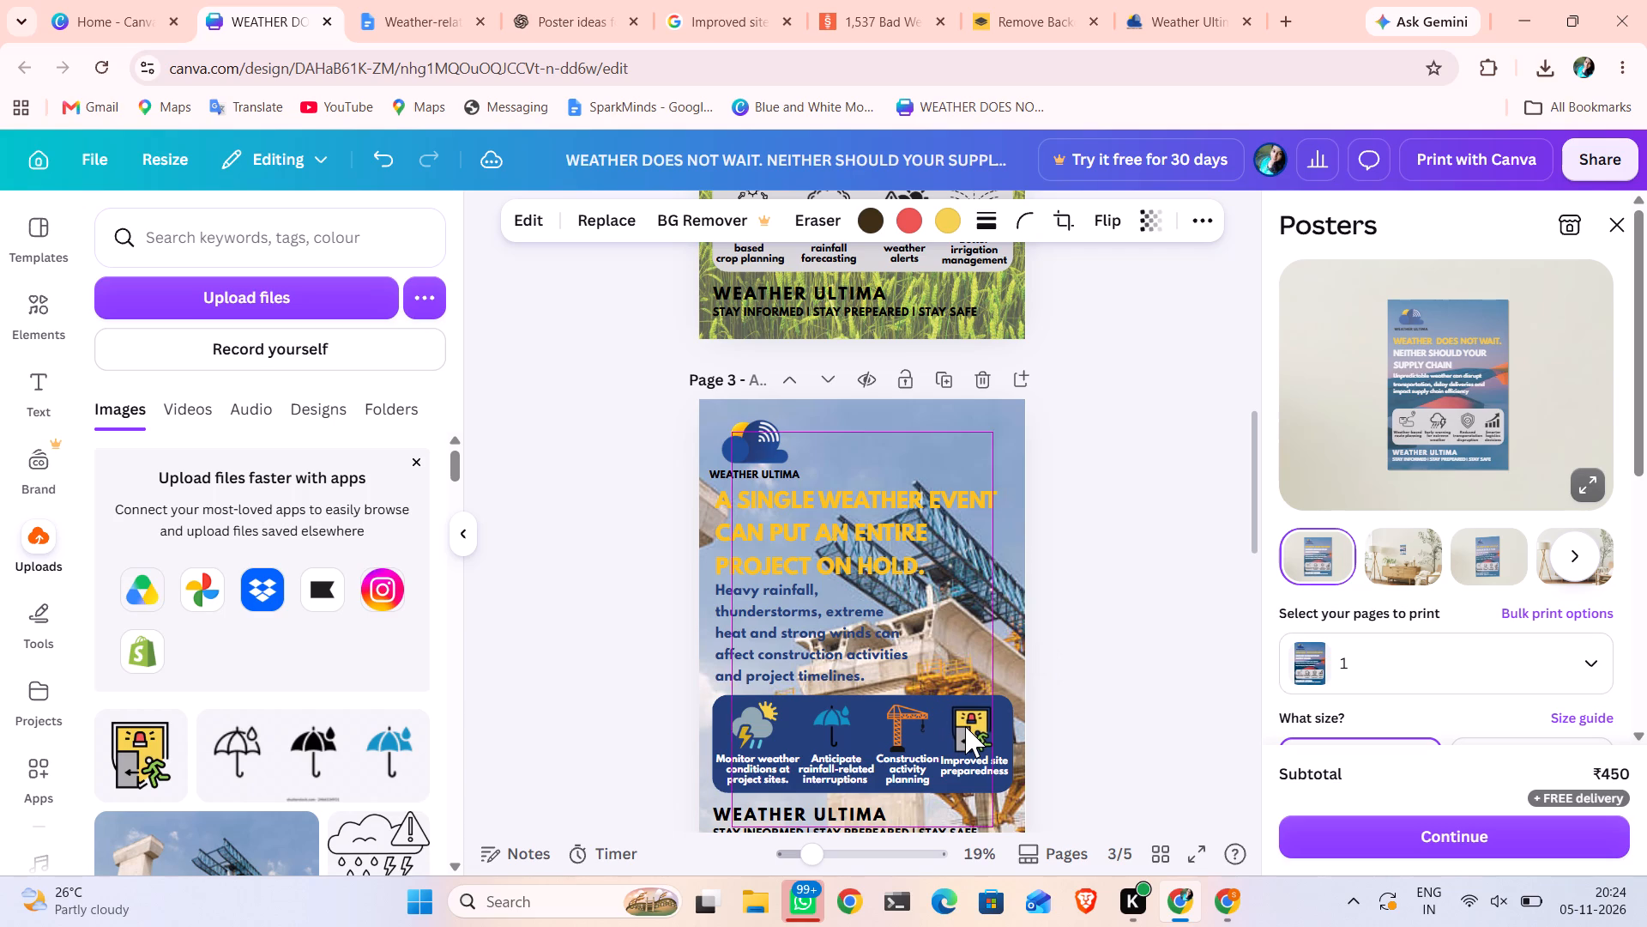
pyautogui.press('Up')
pyautogui.press('Up')
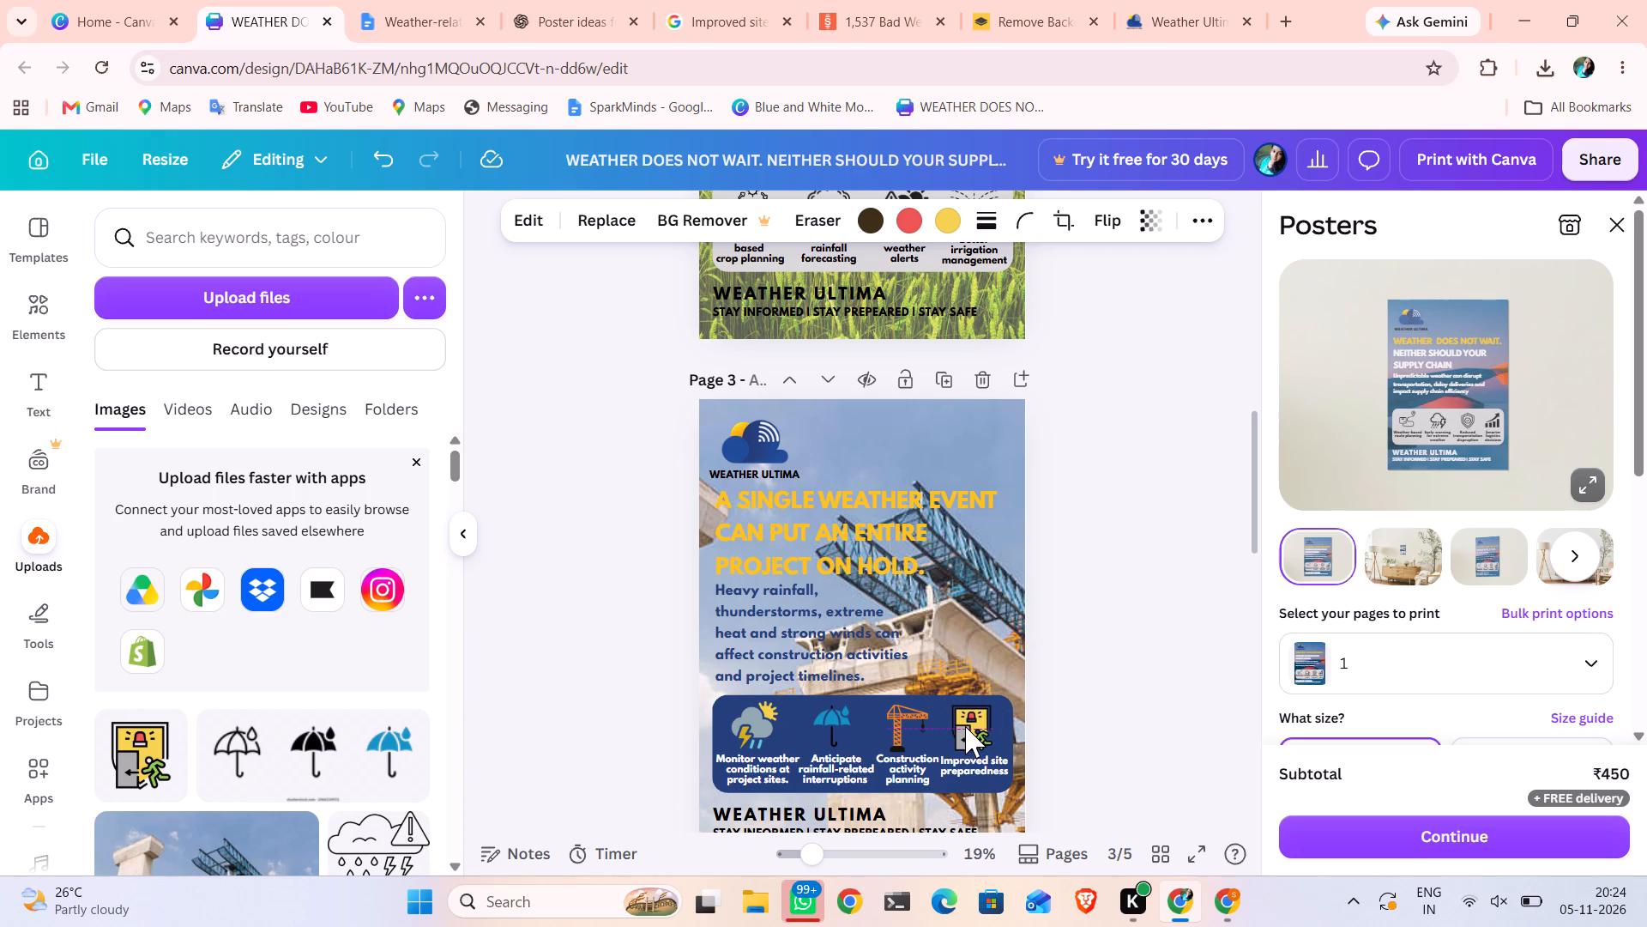
# Resize the "Improved site preparedness" caption box on page 3 so its text wraps onto two lines under the emergency-exit icon.
pyautogui.click(1062, 699)
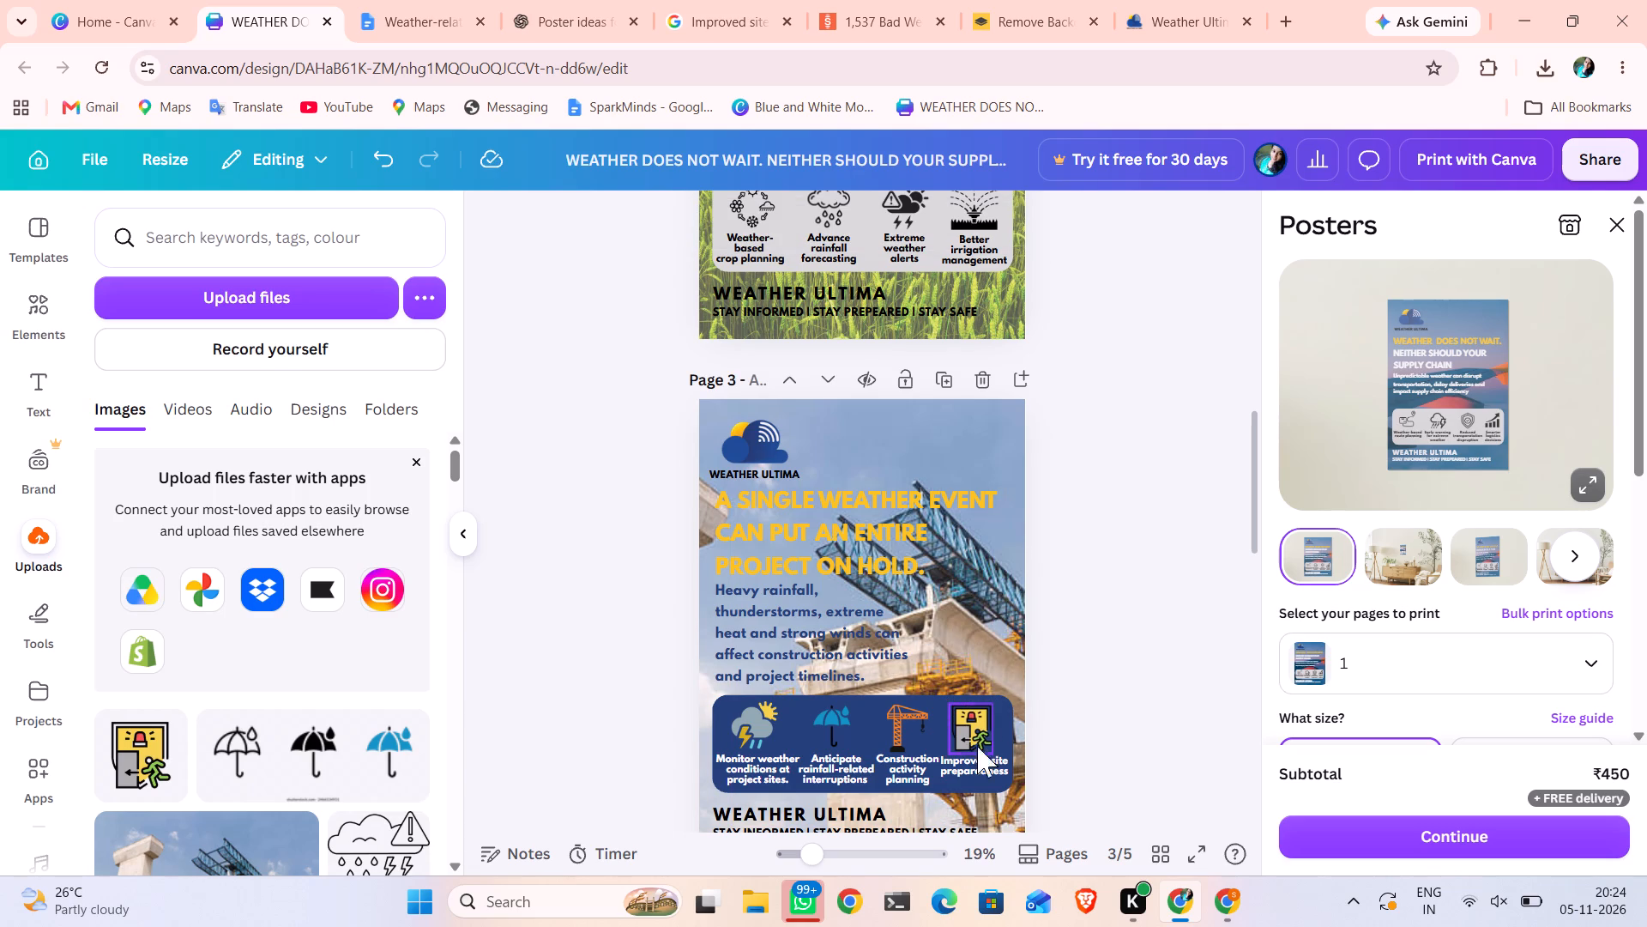
pyautogui.click(964, 766)
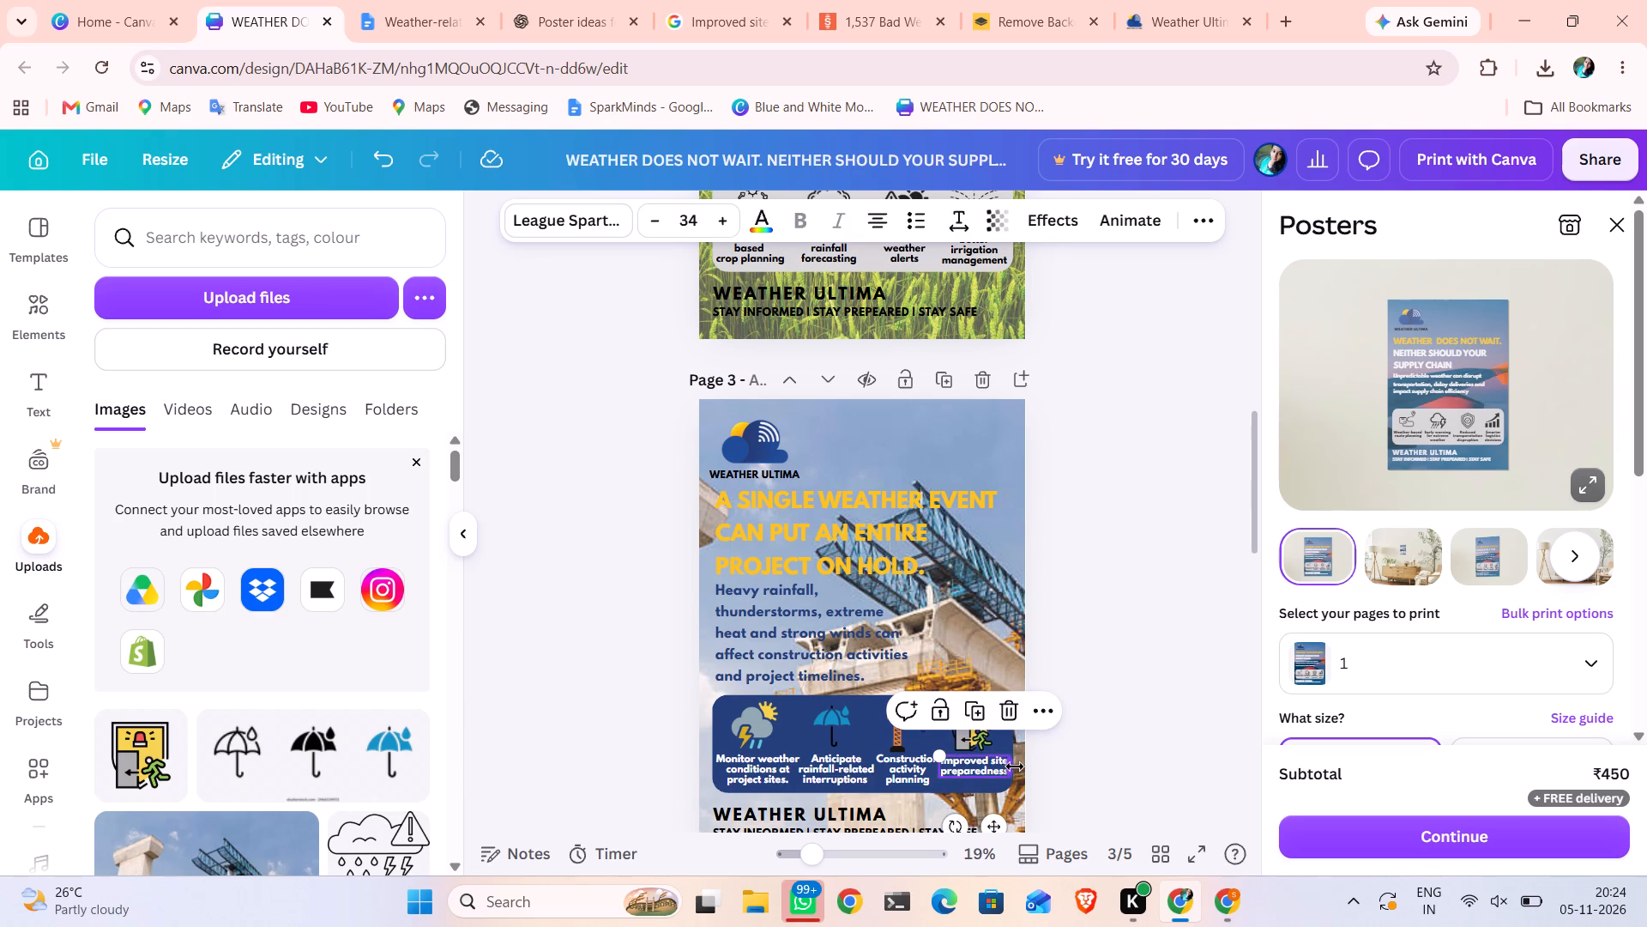
pyautogui.click(1013, 765)
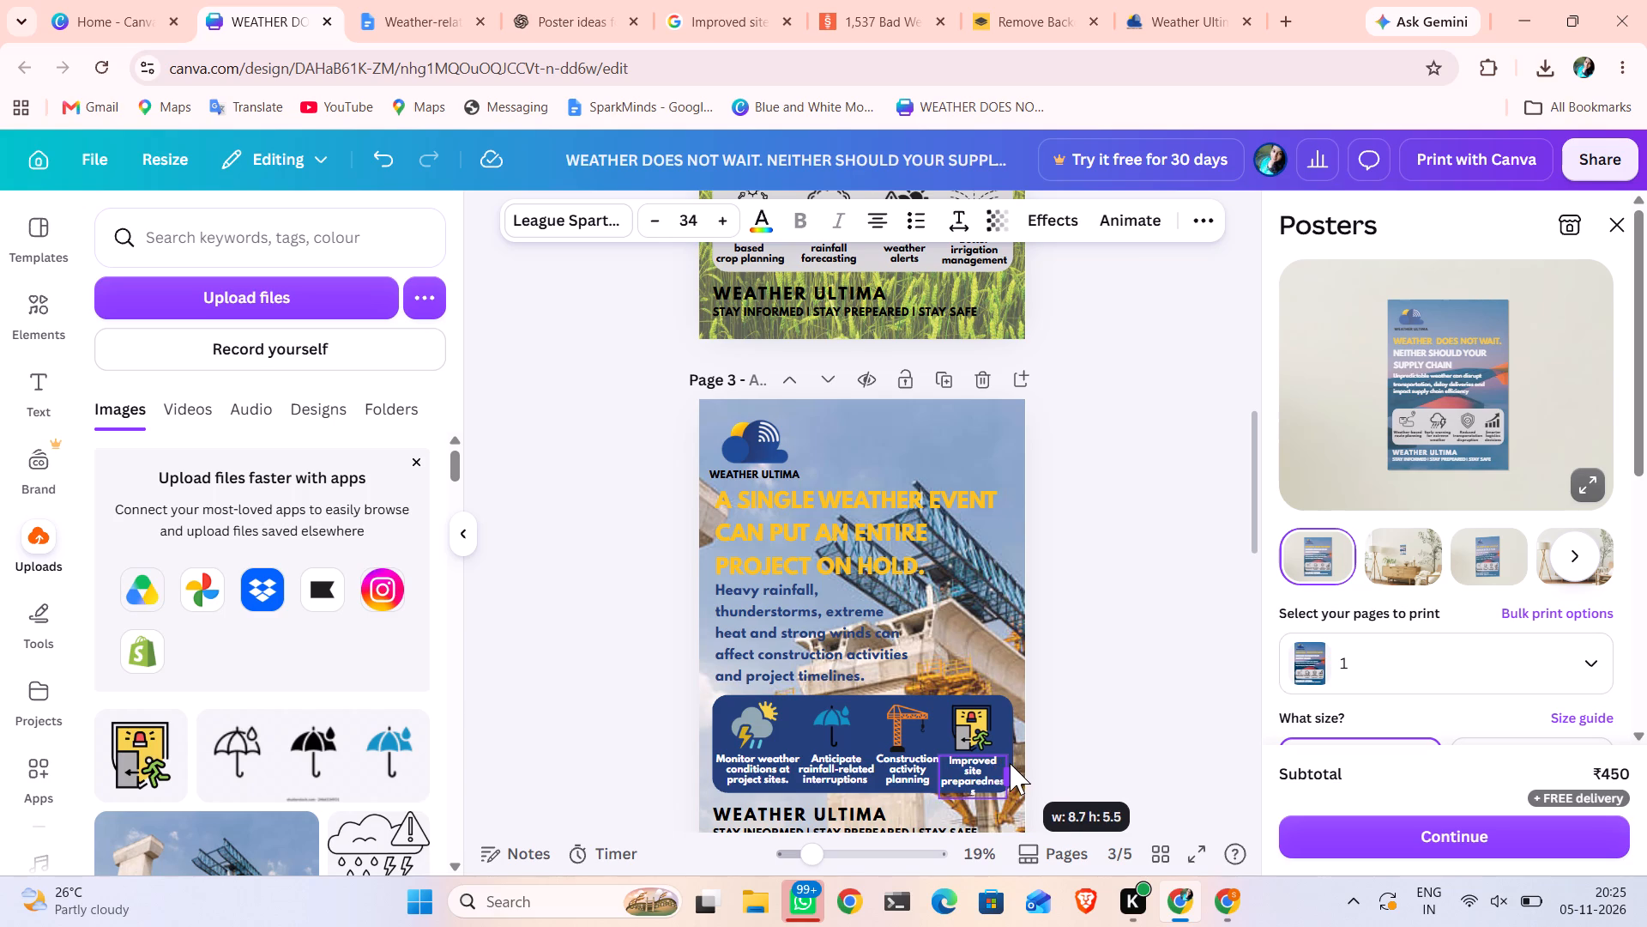
pyautogui.click(1059, 742)
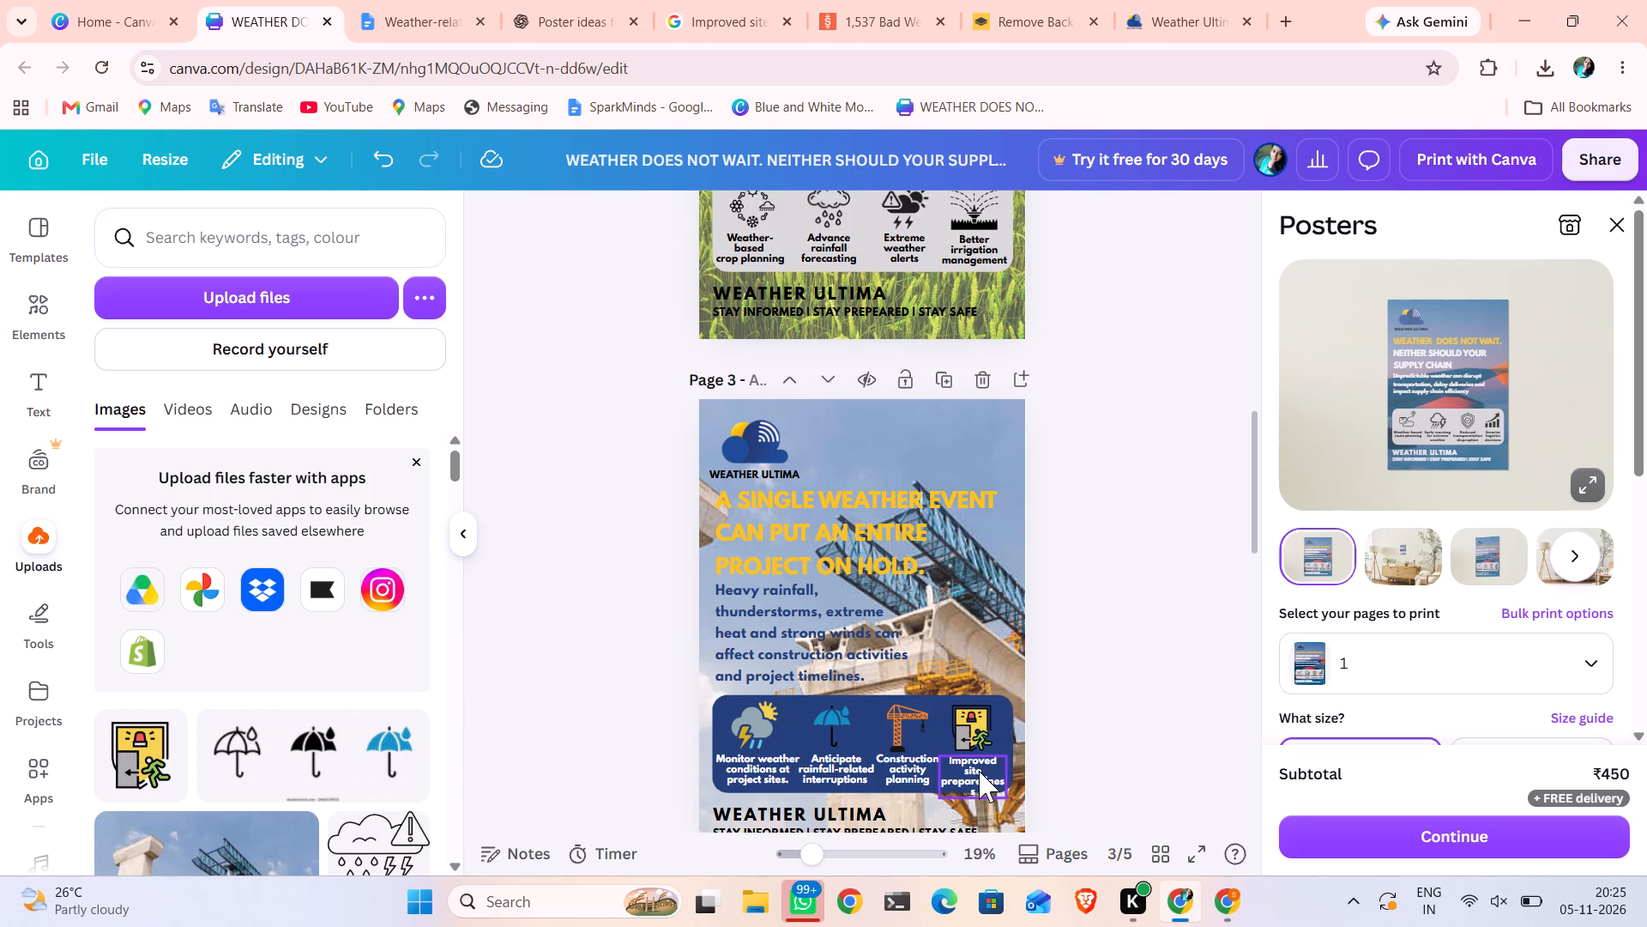
pyautogui.click(979, 770)
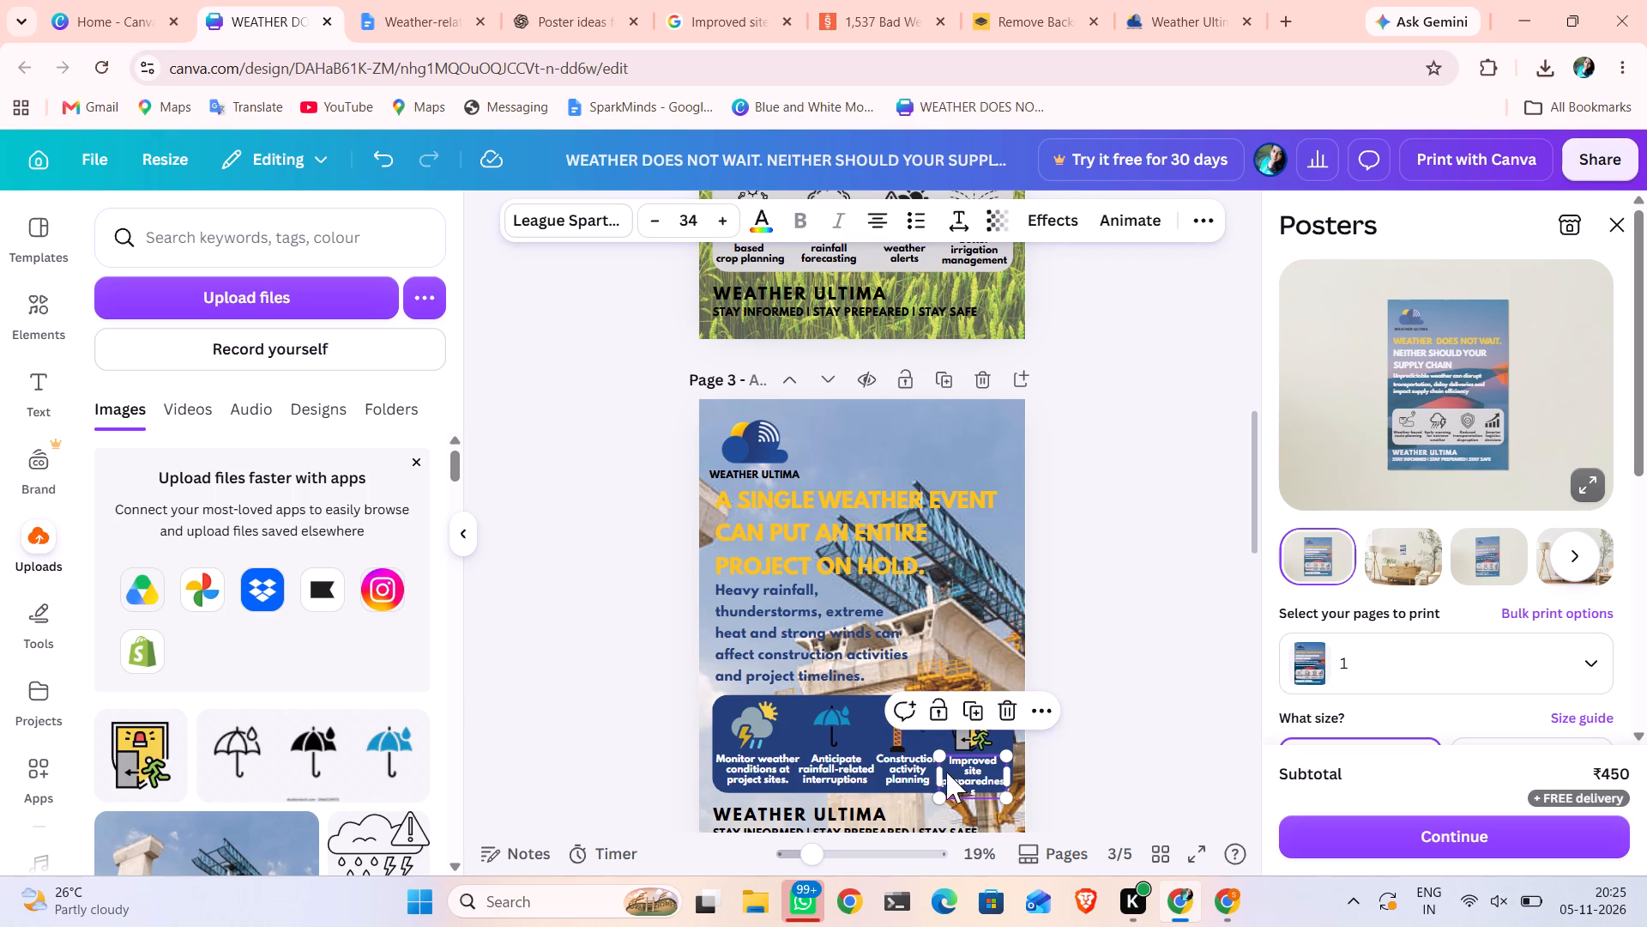
pyautogui.click(939, 771)
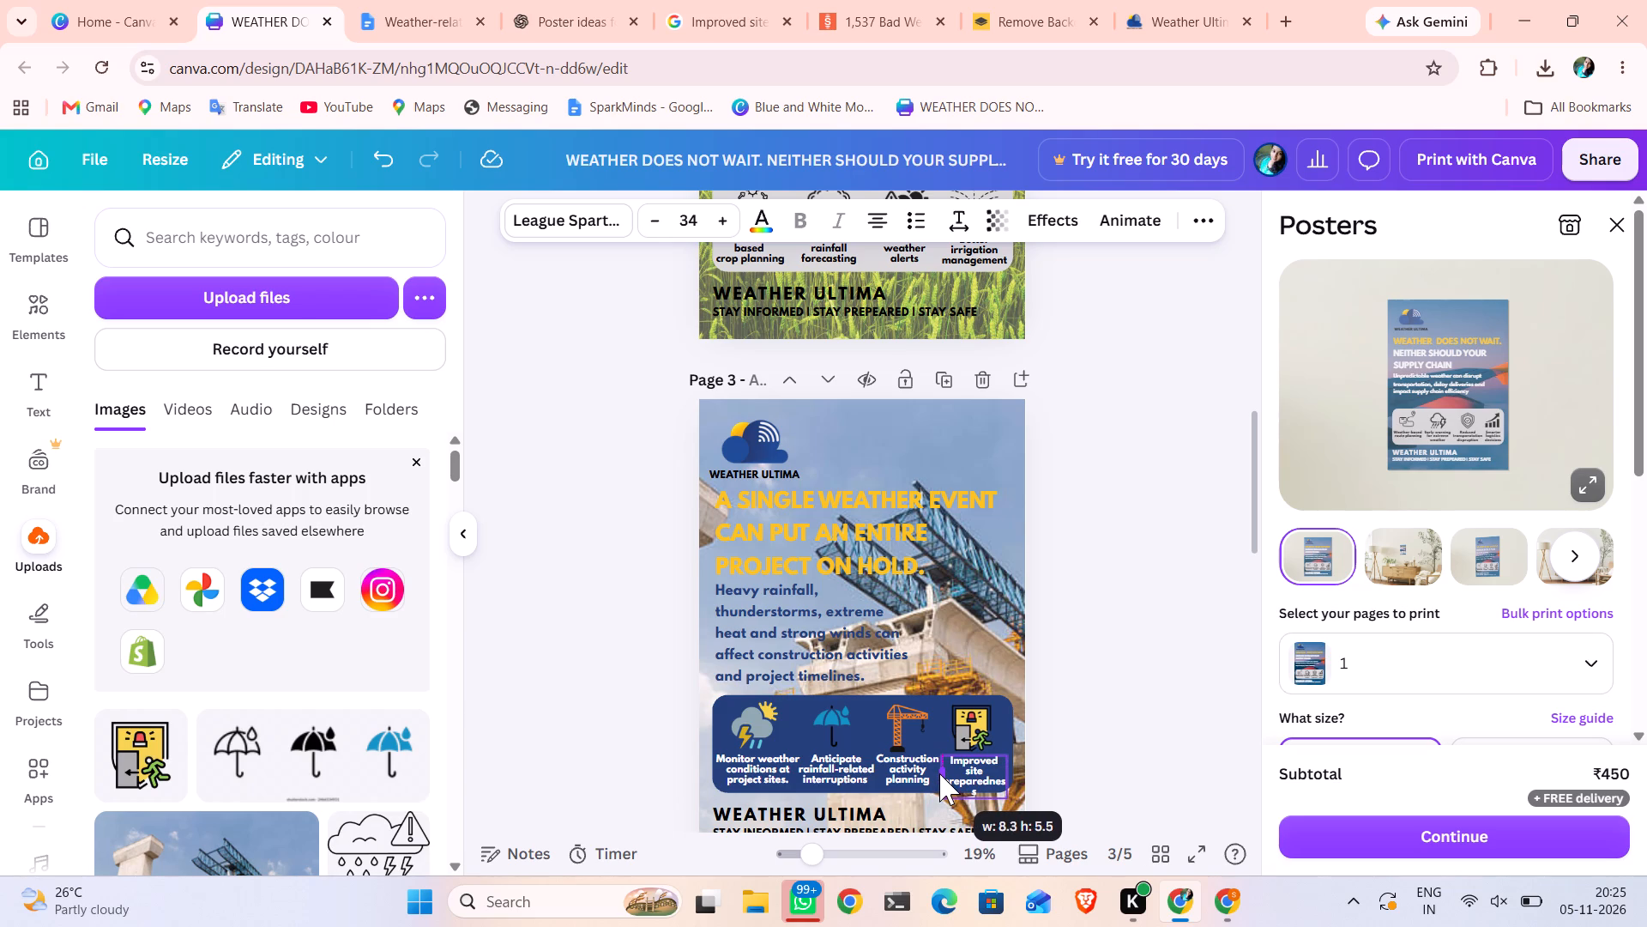
pyautogui.click(1126, 700)
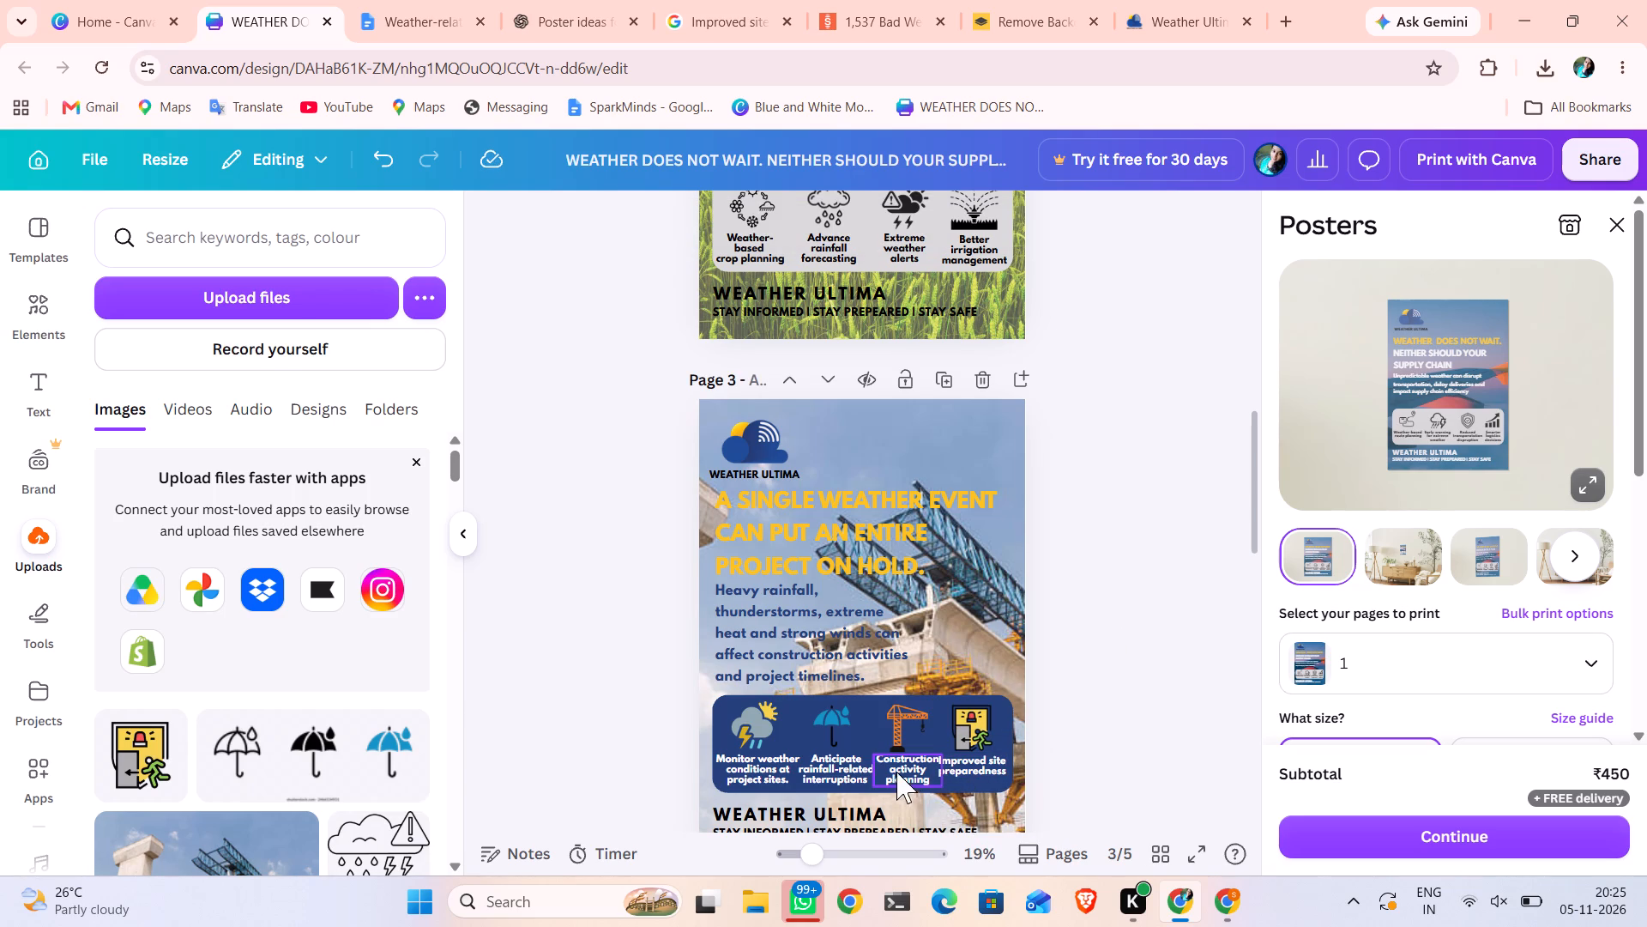
# Nudge the "Improved site preparedness" caption slightly right and down, away from the "Construction activity planning" caption.
pyautogui.click(962, 770)
pyautogui.press('Right')
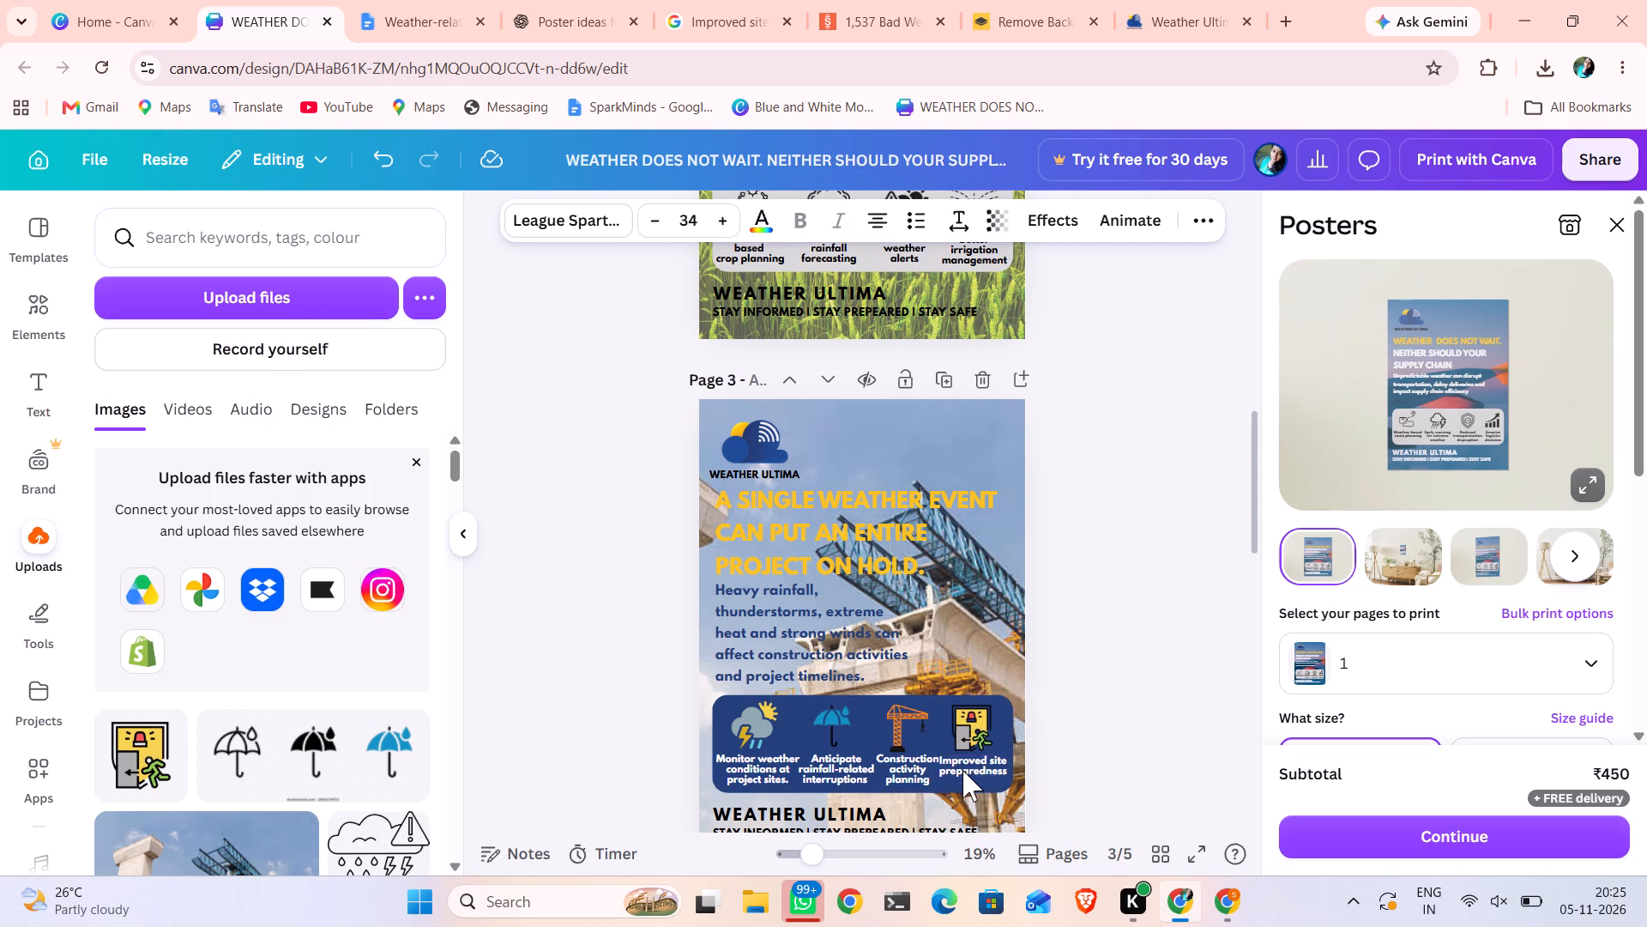
pyautogui.press('Right')
pyautogui.press('Right')
pyautogui.press('Right')
pyautogui.press('Right')
pyautogui.press('Right')
pyautogui.press('Down')
pyautogui.click(1102, 651)
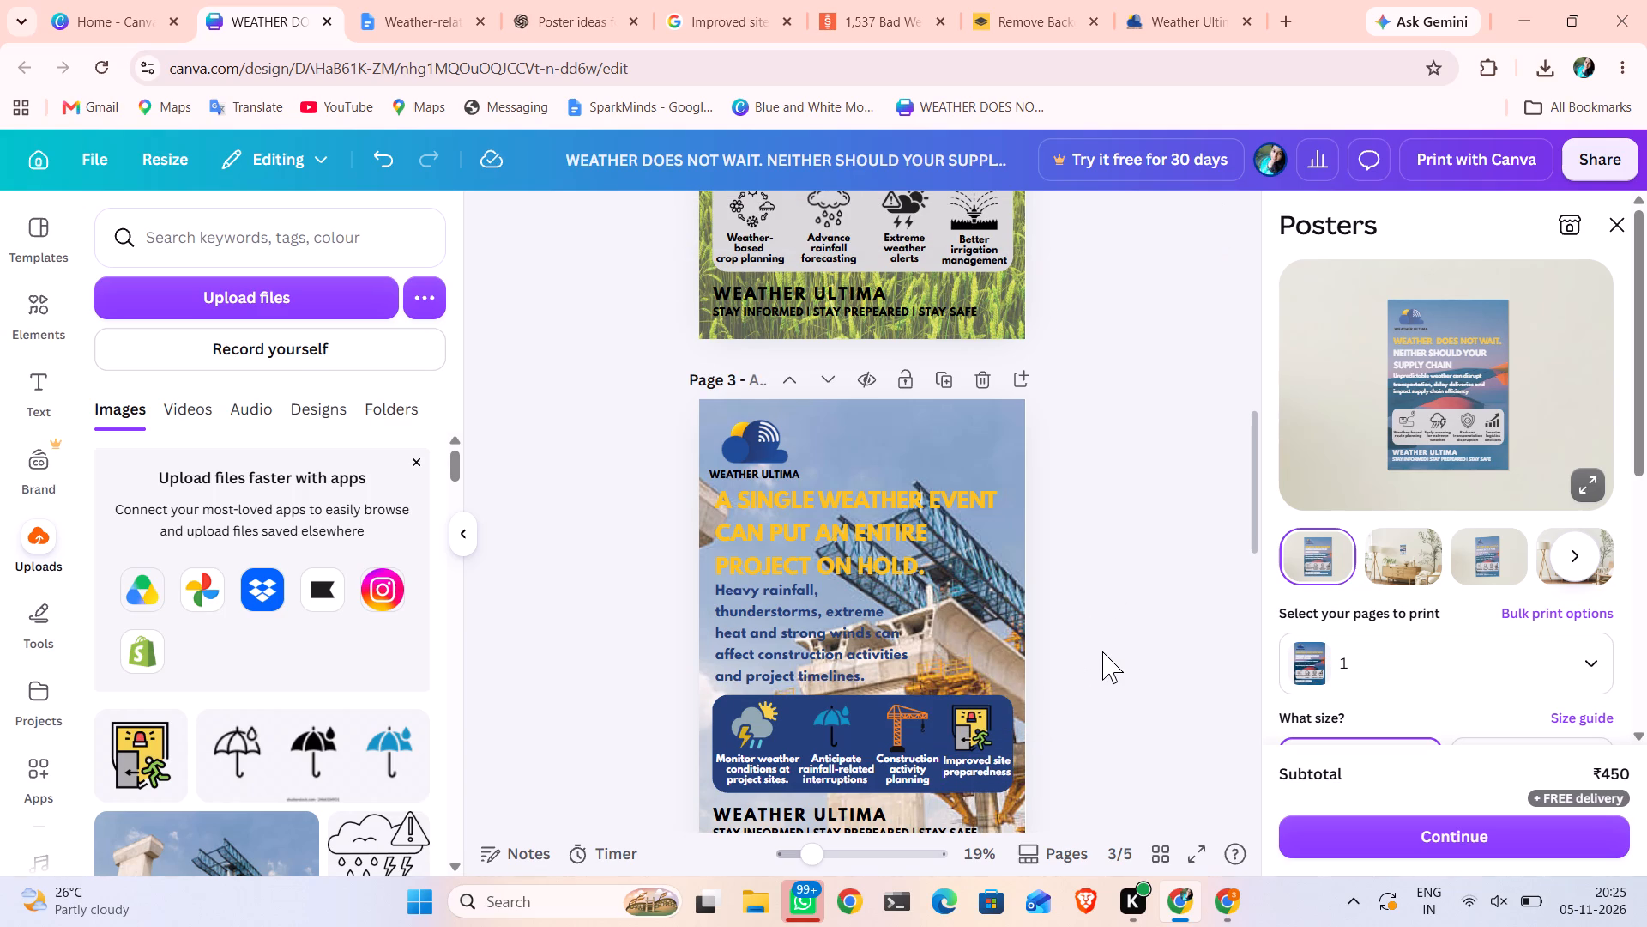
# Nudge the blue umbrella icon slightly right to centre it above the "Anticipate rainfall-related interruptions" caption.
pyautogui.click(830, 724)
pyautogui.press('Right')
pyautogui.press('Right')
pyautogui.press('Right')
pyautogui.press('Right')
pyautogui.press('Right')
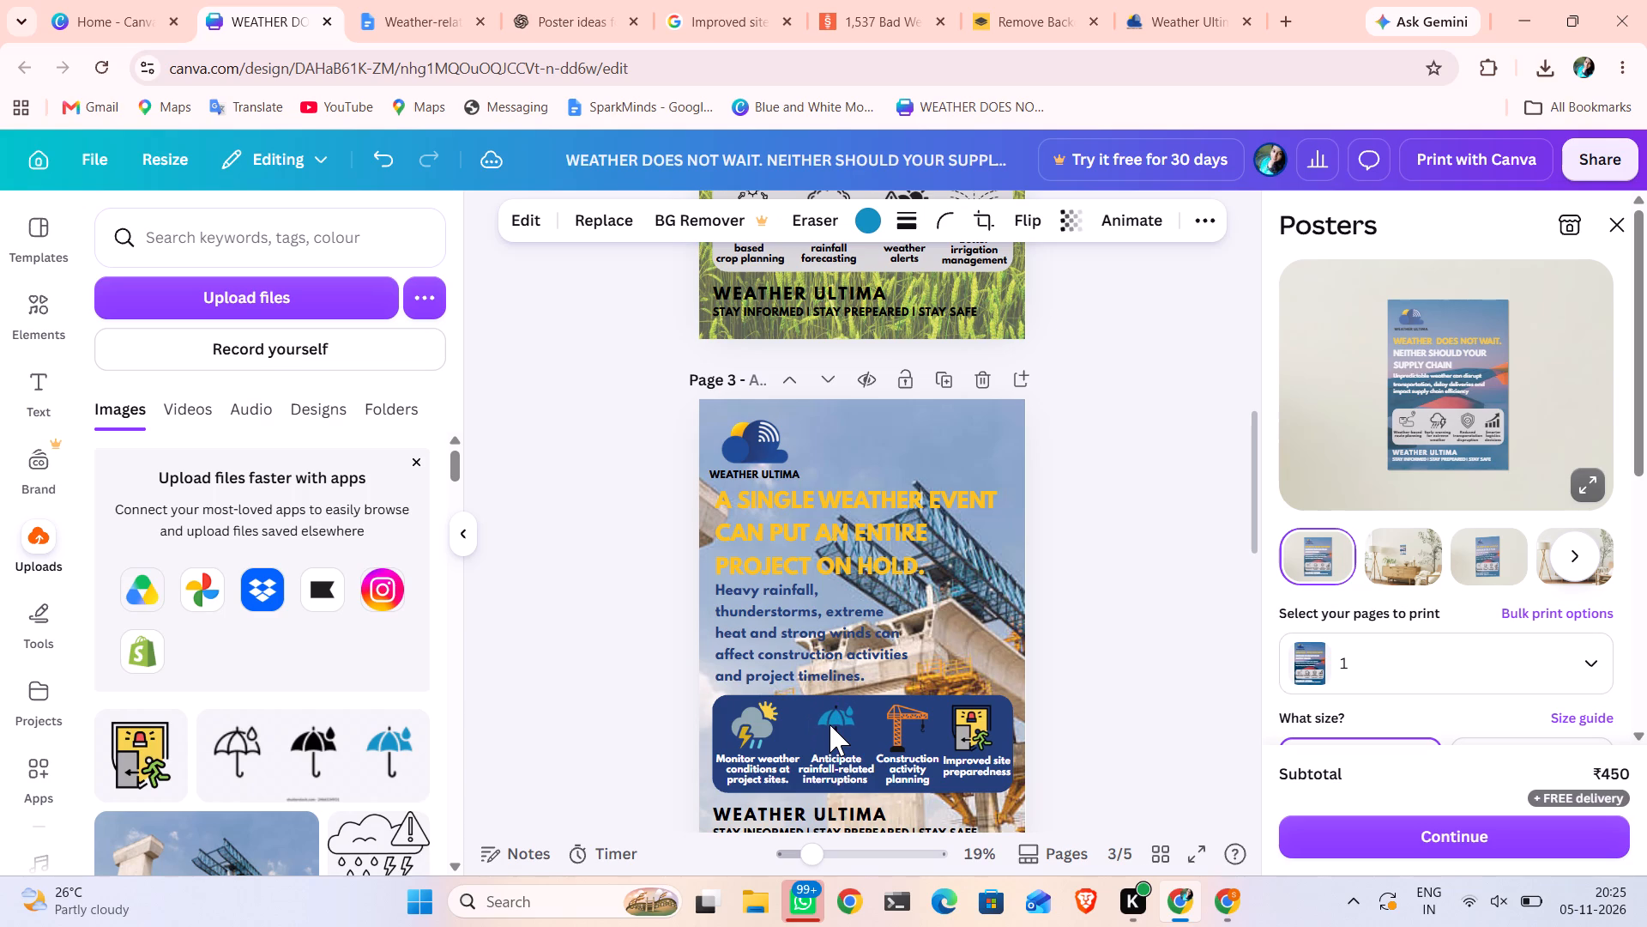
pyautogui.press('Down')
pyautogui.press('Up')
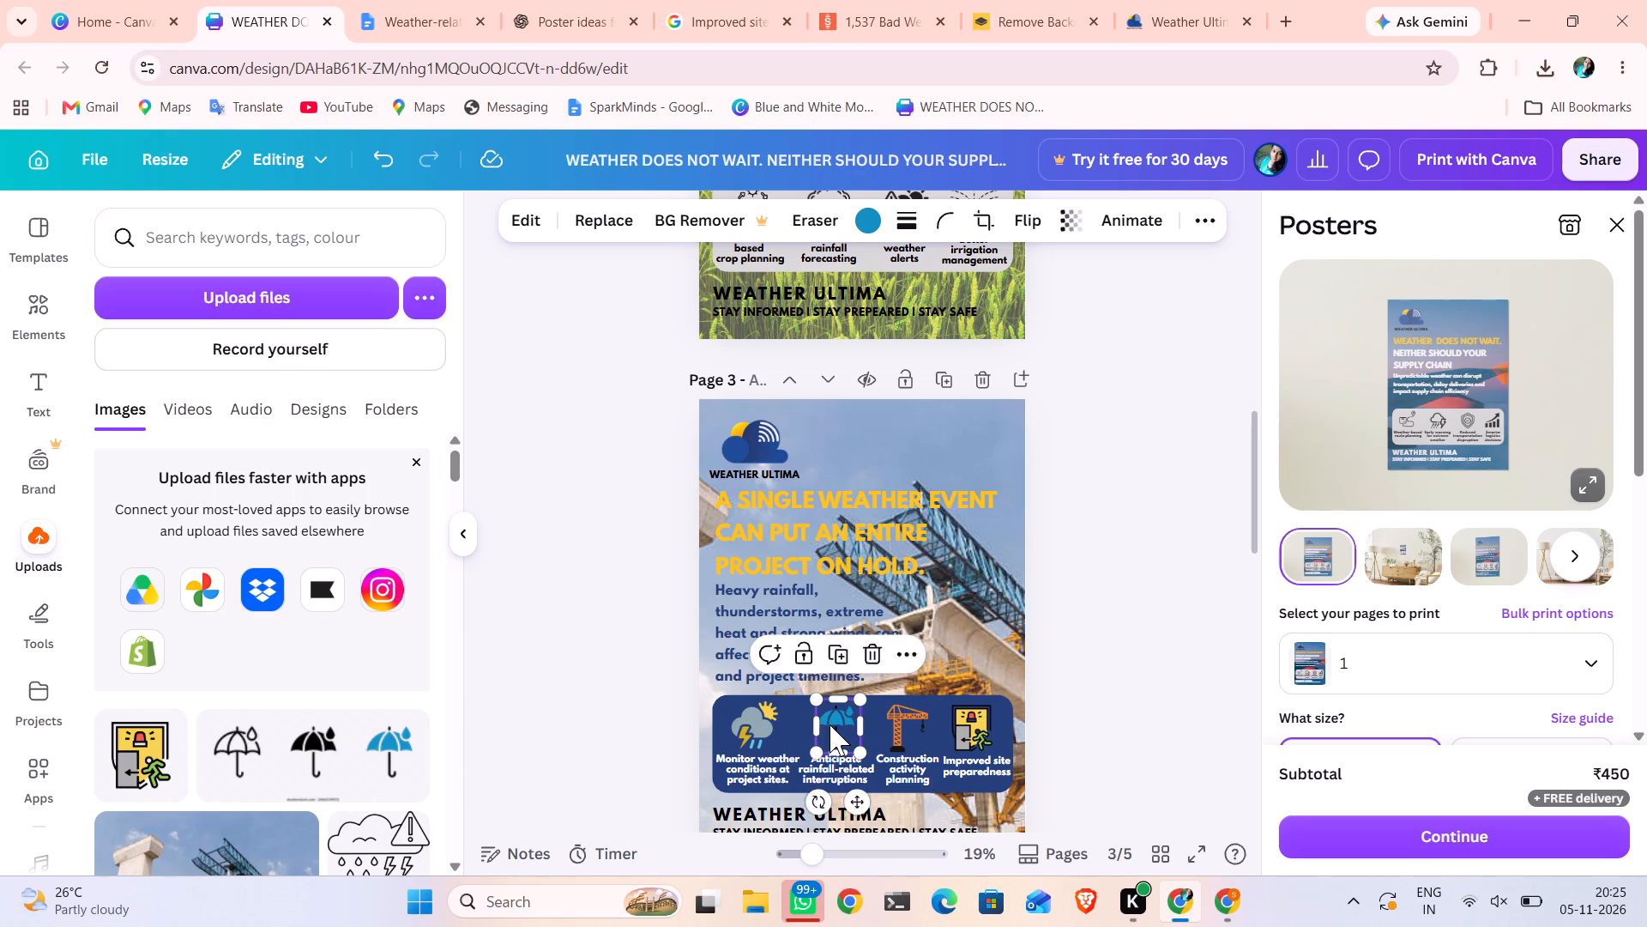
pyautogui.press('Left')
pyautogui.click(601, 642)
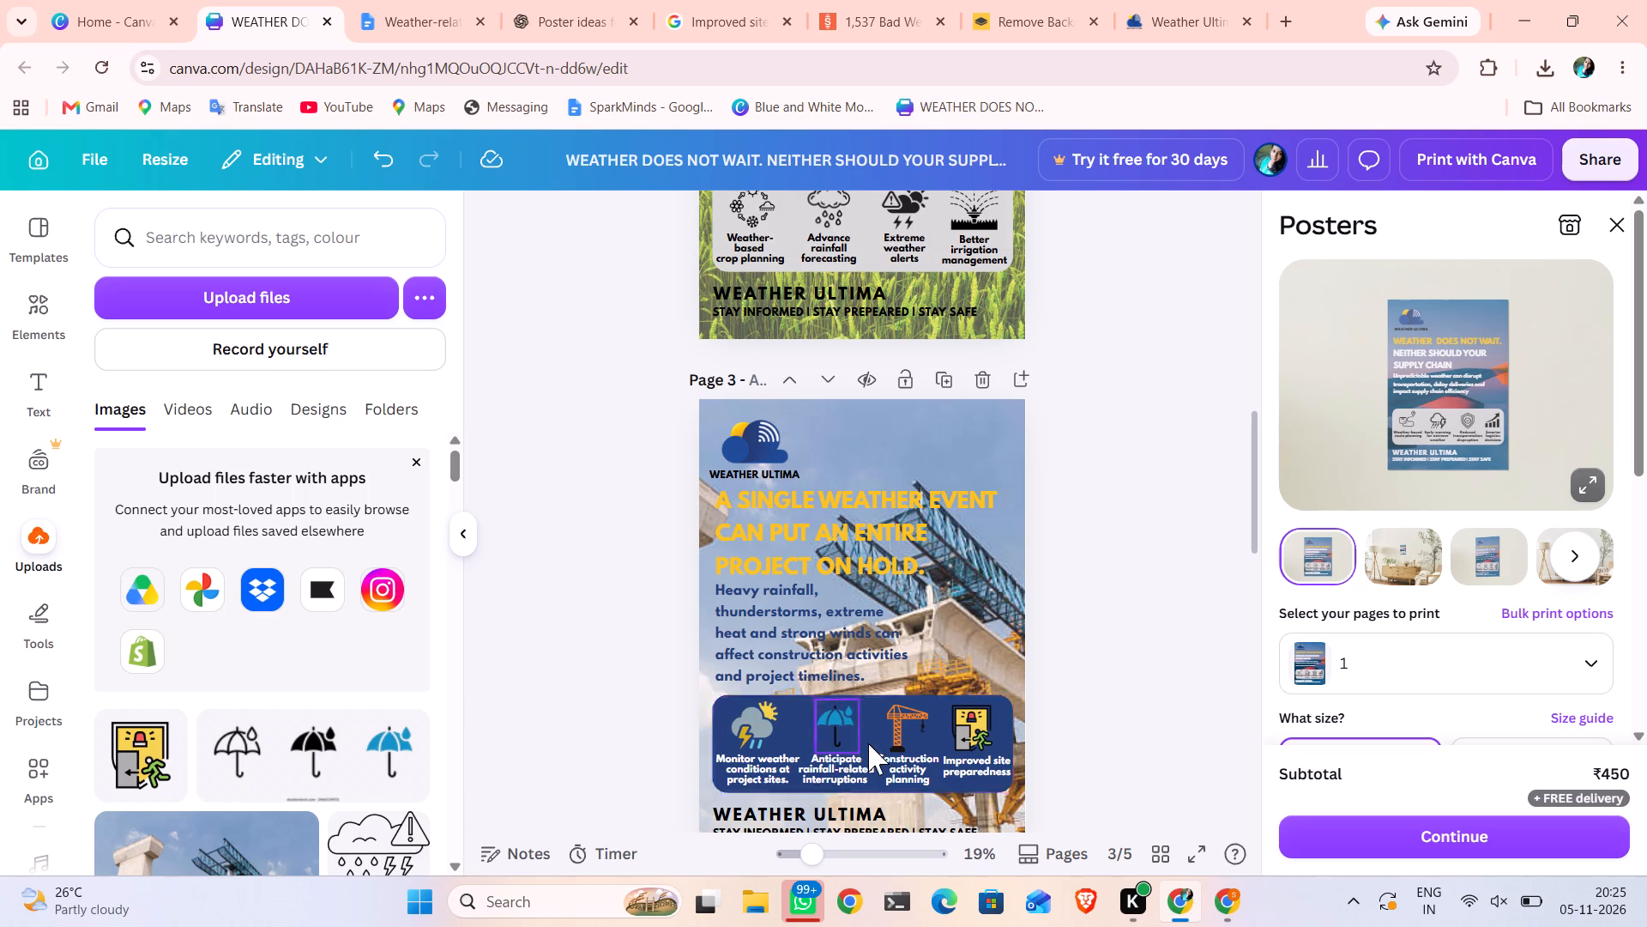
# Enlarge the blue umbrella icon slightly in page 3's feature band.
pyautogui.click(840, 735)
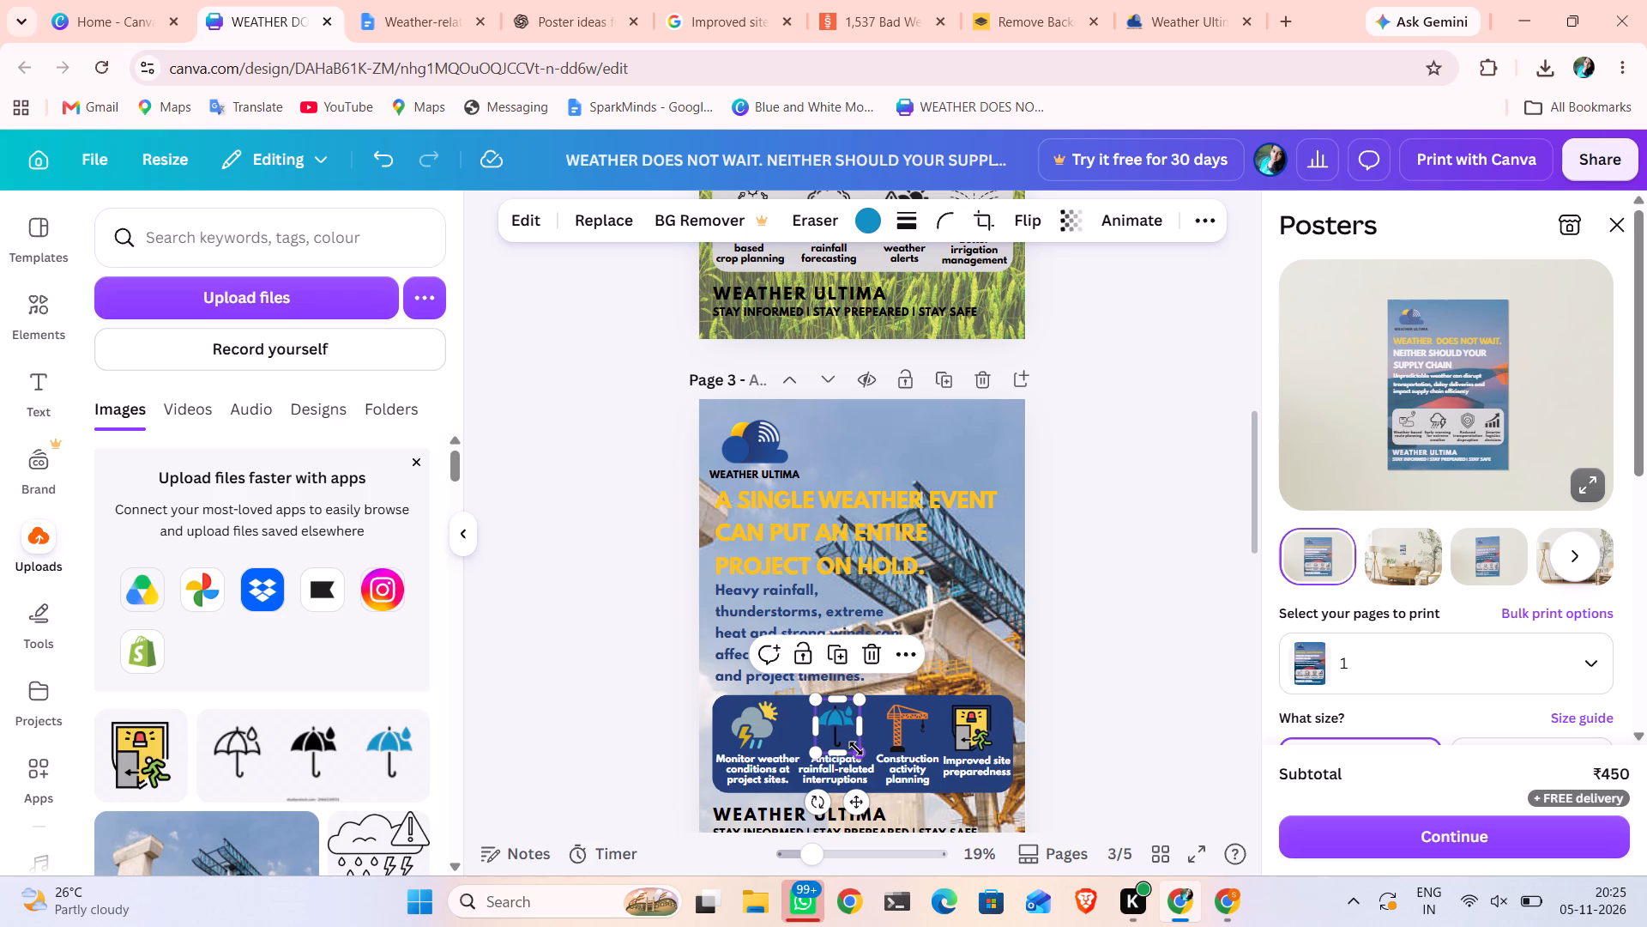
pyautogui.click(856, 748)
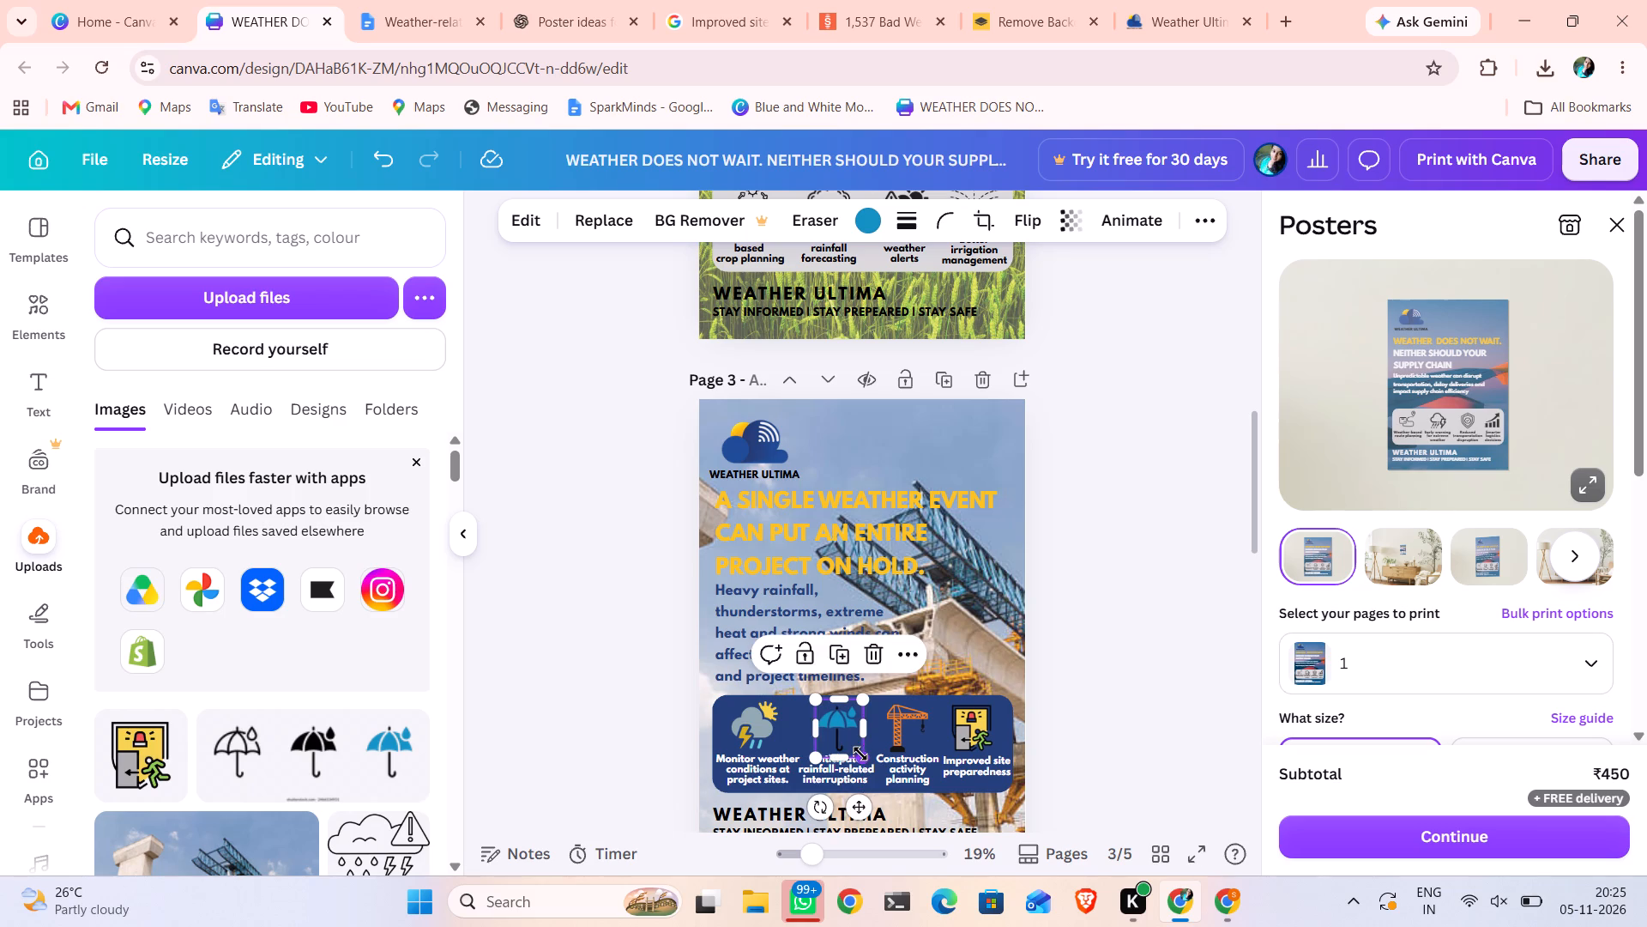
pyautogui.click(534, 706)
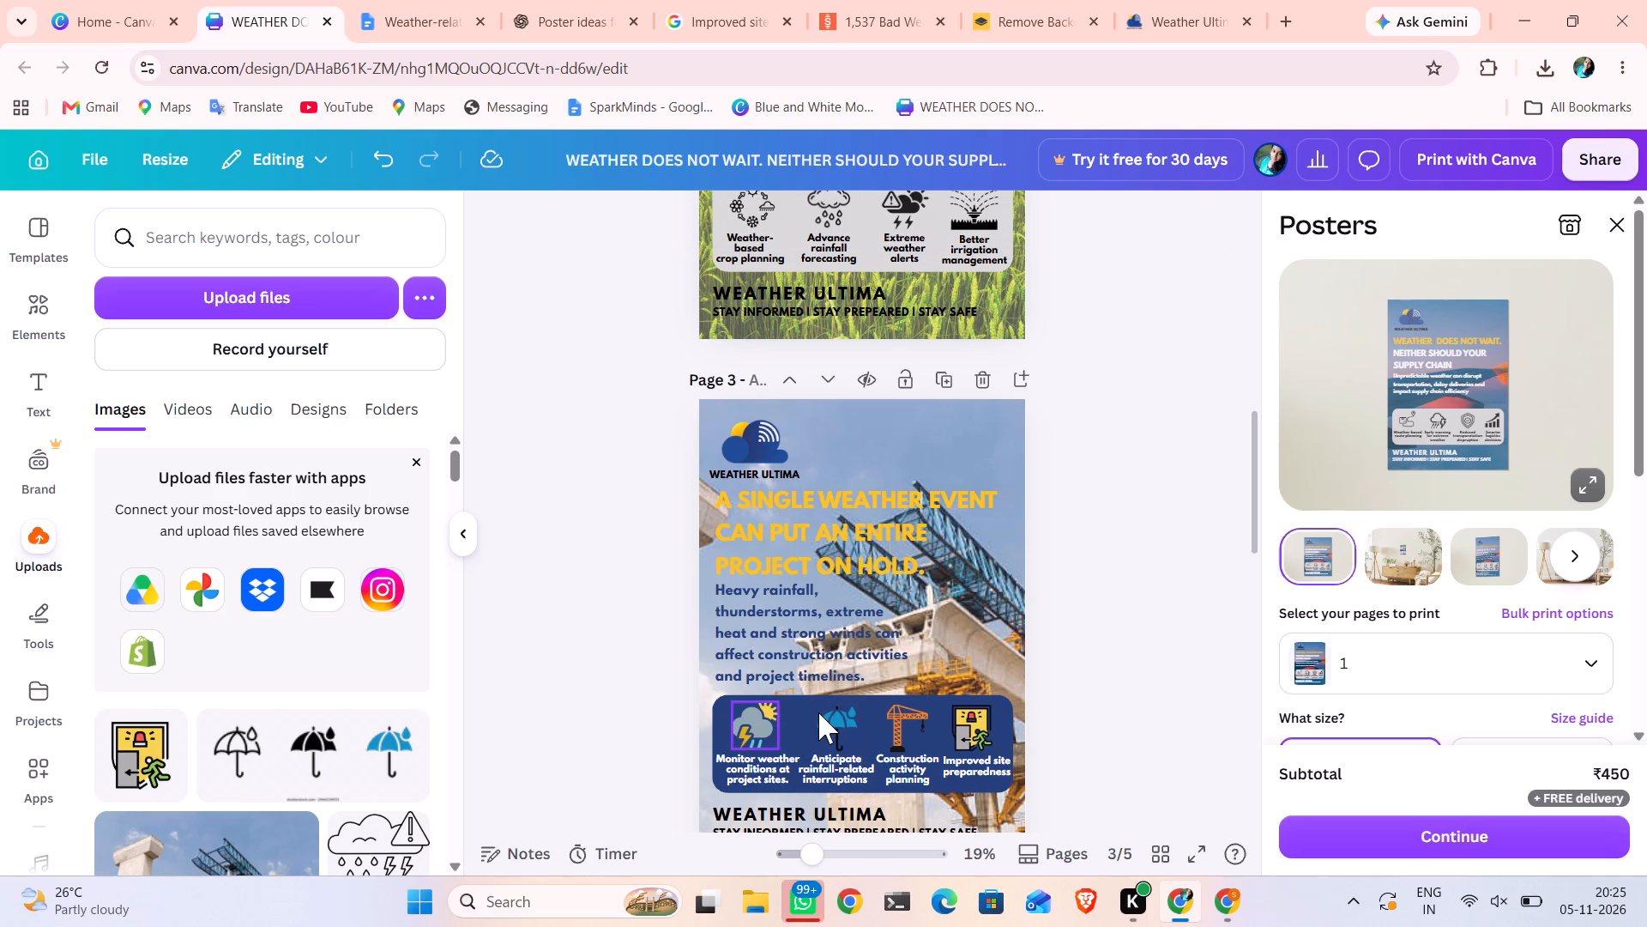
# Nudge the enlarged umbrella icon slightly left and up to centre it over its caption and clear the text below.
pyautogui.click(829, 729)
pyautogui.press('Left')
pyautogui.press('Left')
pyautogui.press('Left')
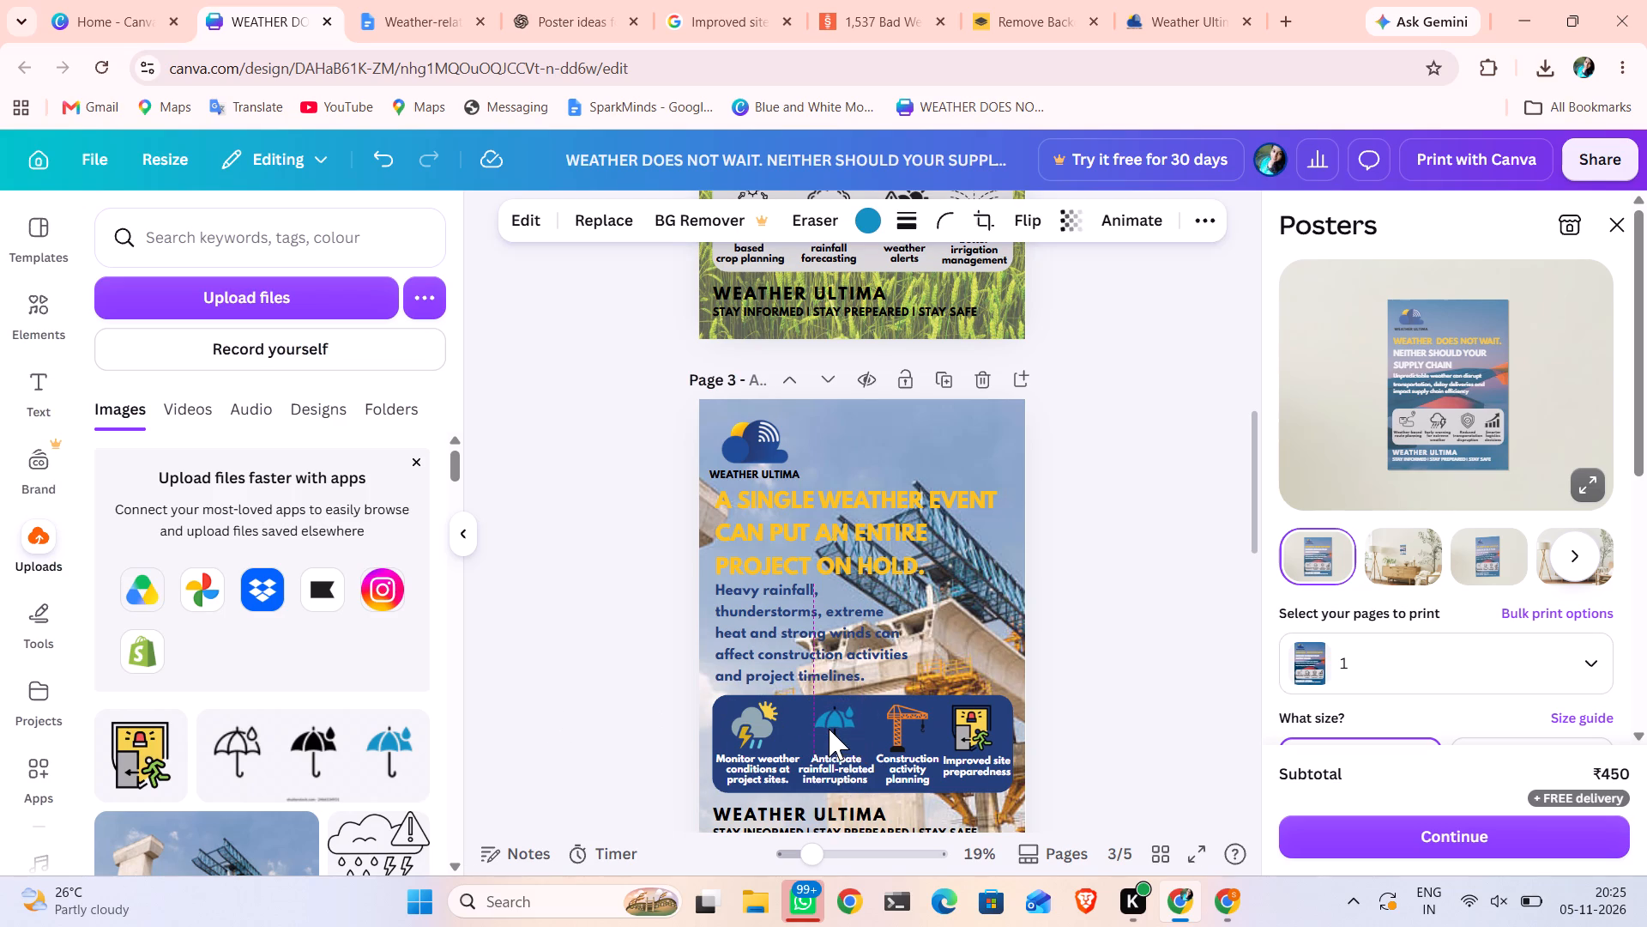
pyautogui.press('Up')
pyautogui.press('Up')
pyautogui.click(576, 624)
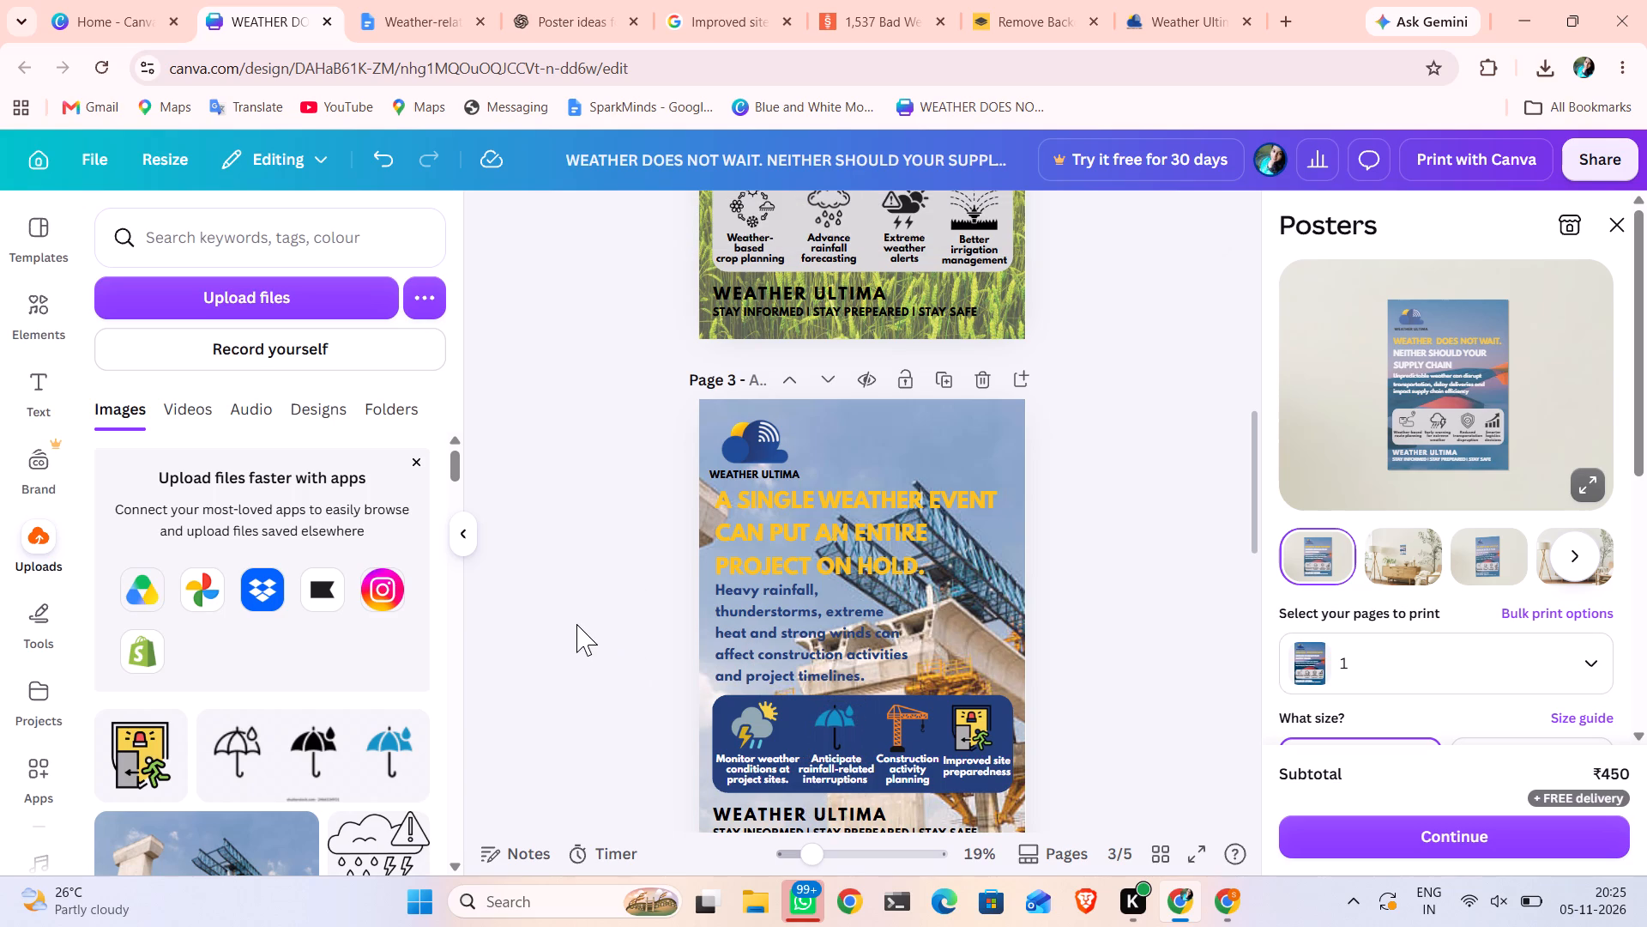
pyautogui.click(833, 736)
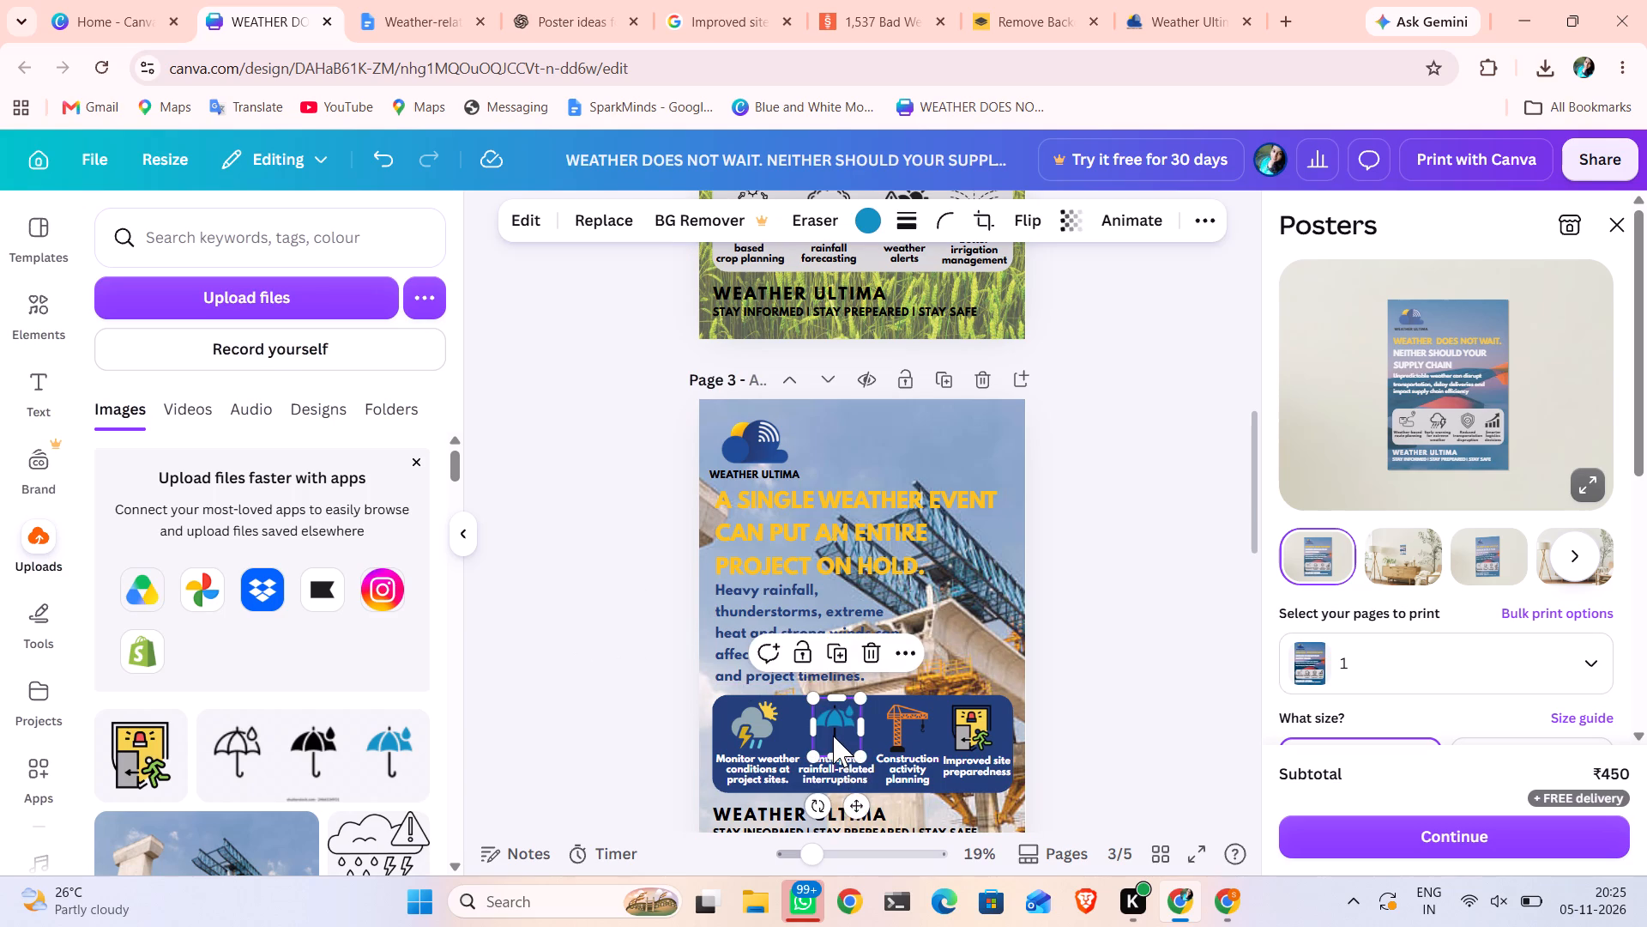
pyautogui.press('Up')
pyautogui.press('Up')
pyautogui.press('Up')
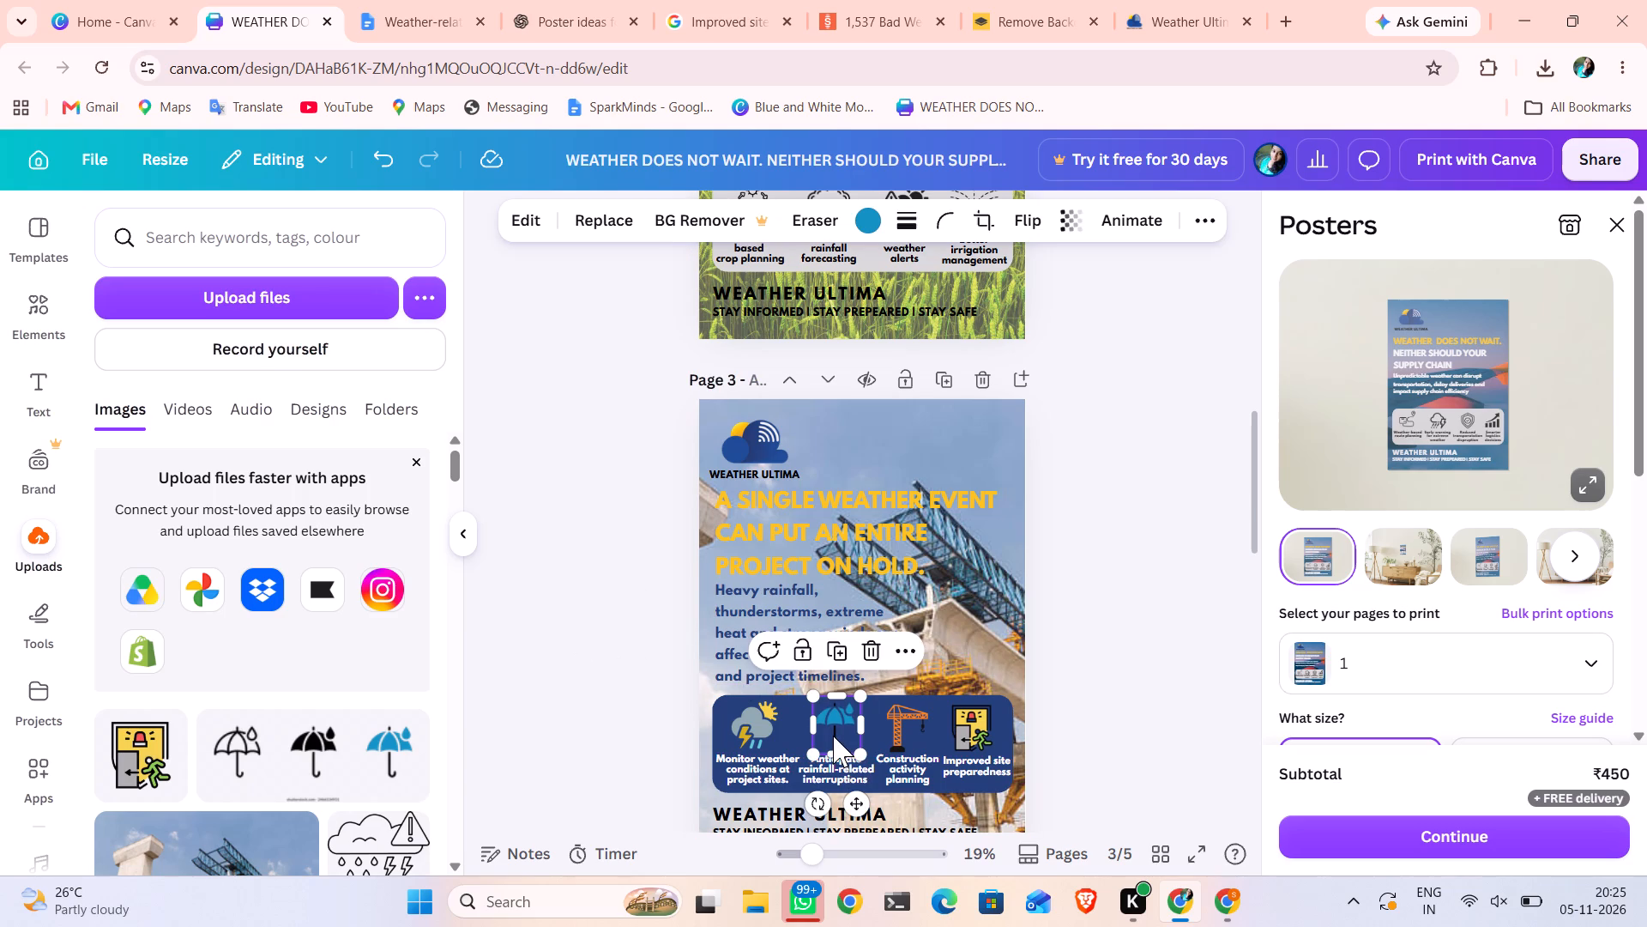
pyautogui.click(601, 627)
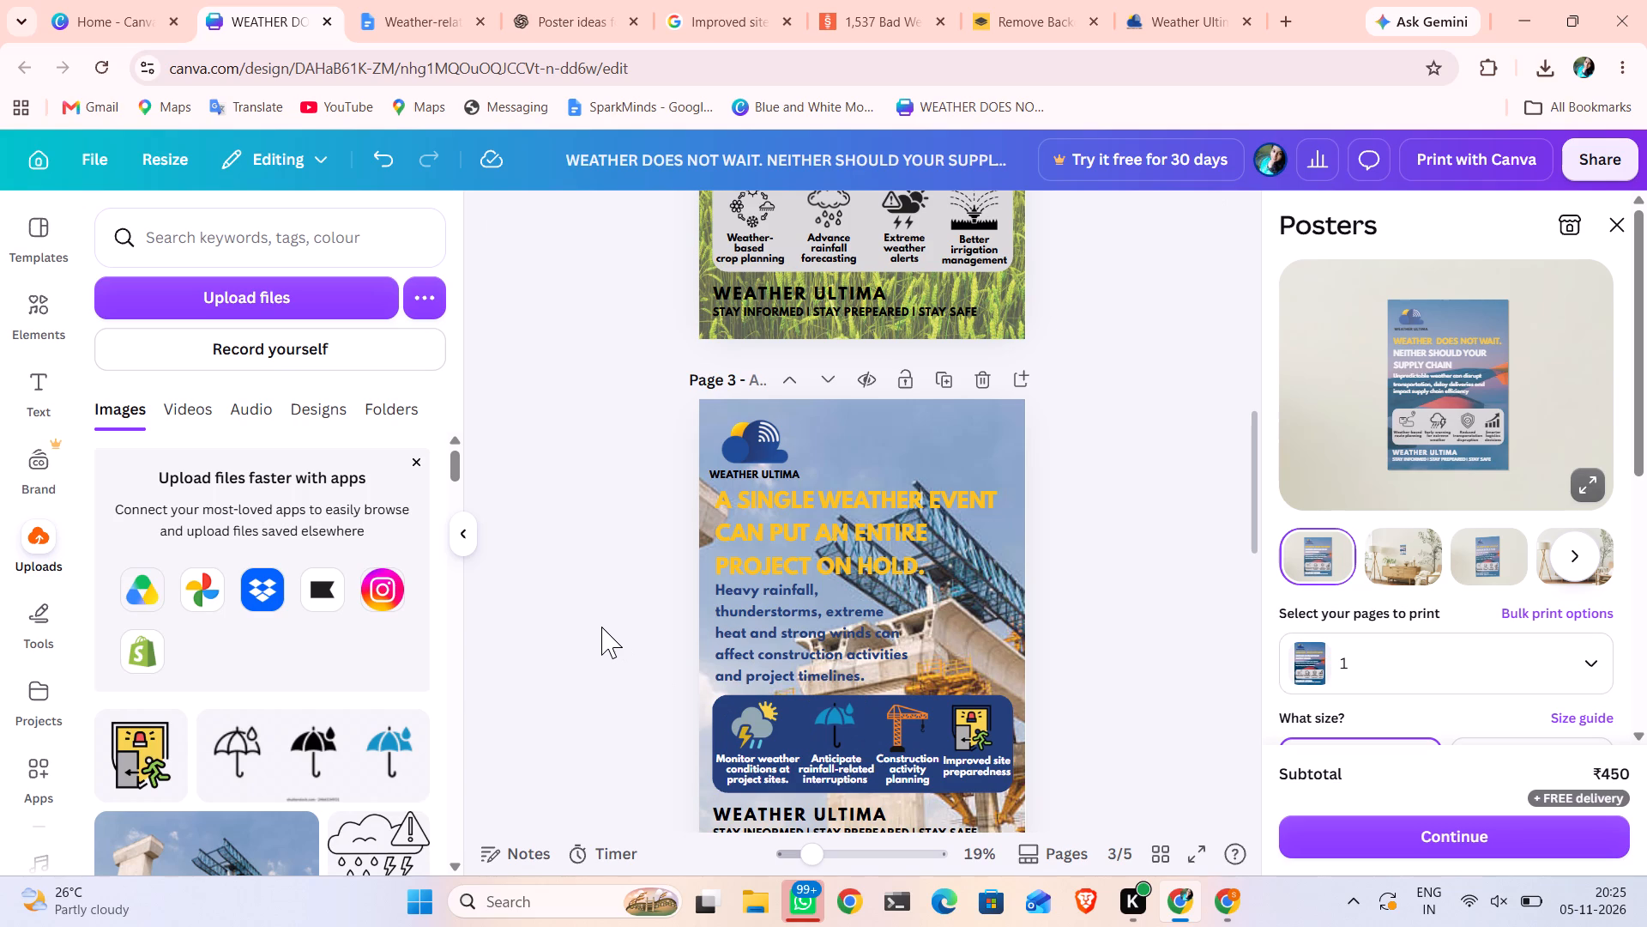
# Review the posters on pages 2 to 5, comparing their layouts and feature bands.
pyautogui.scroll(9, 1034, 501)
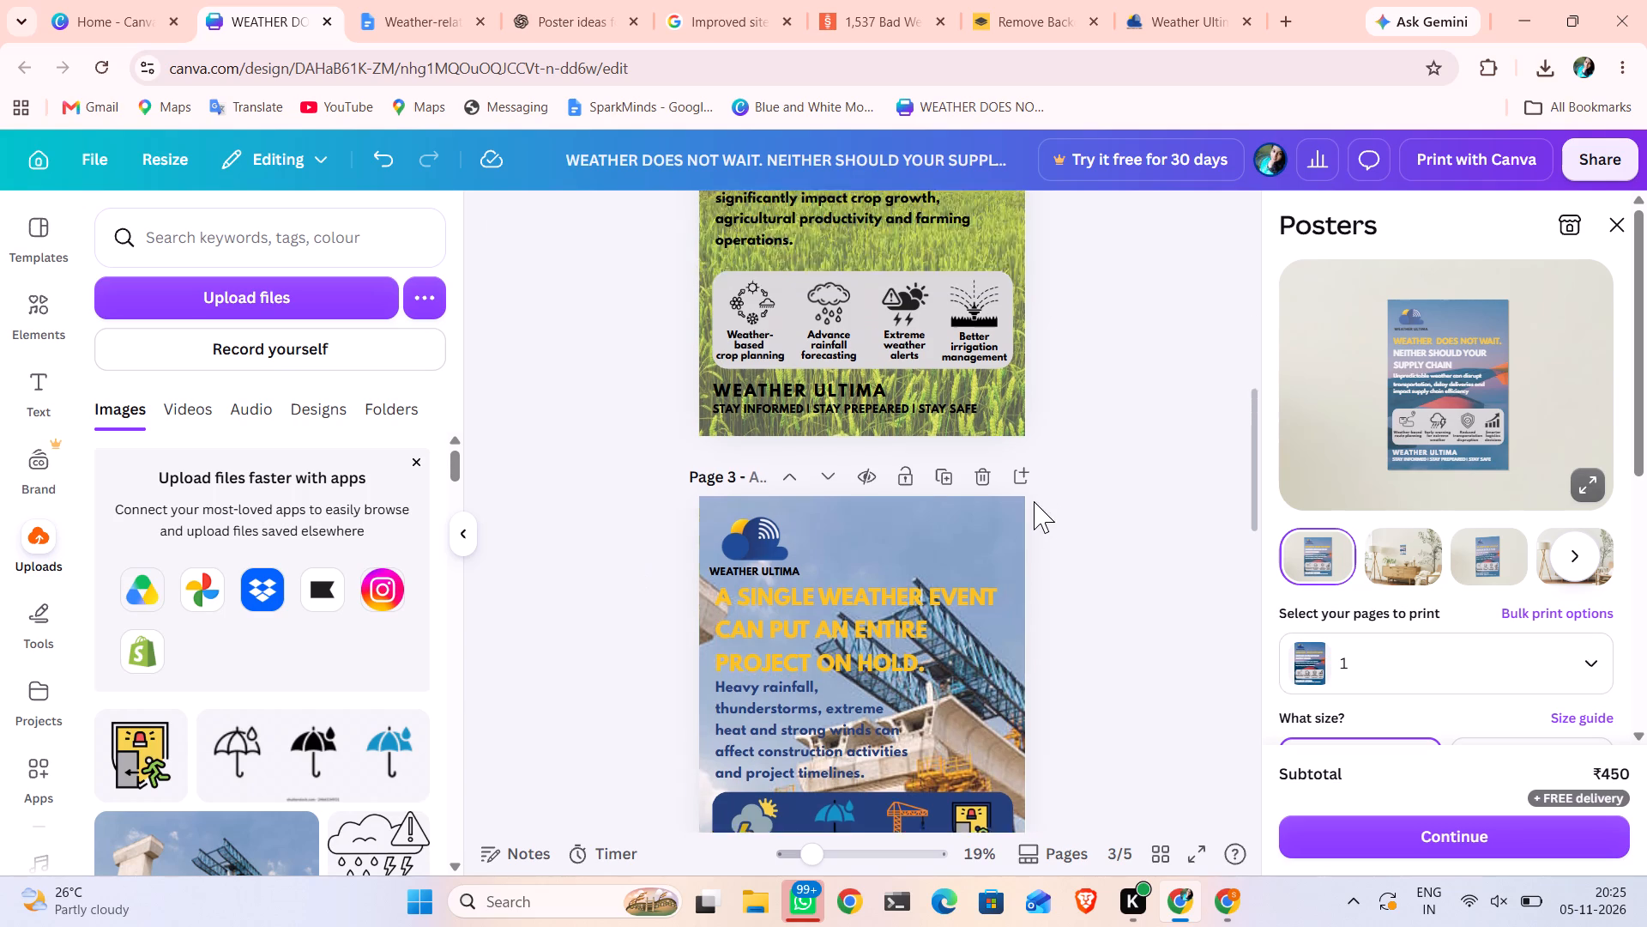
pyautogui.scroll(-9, 1034, 501)
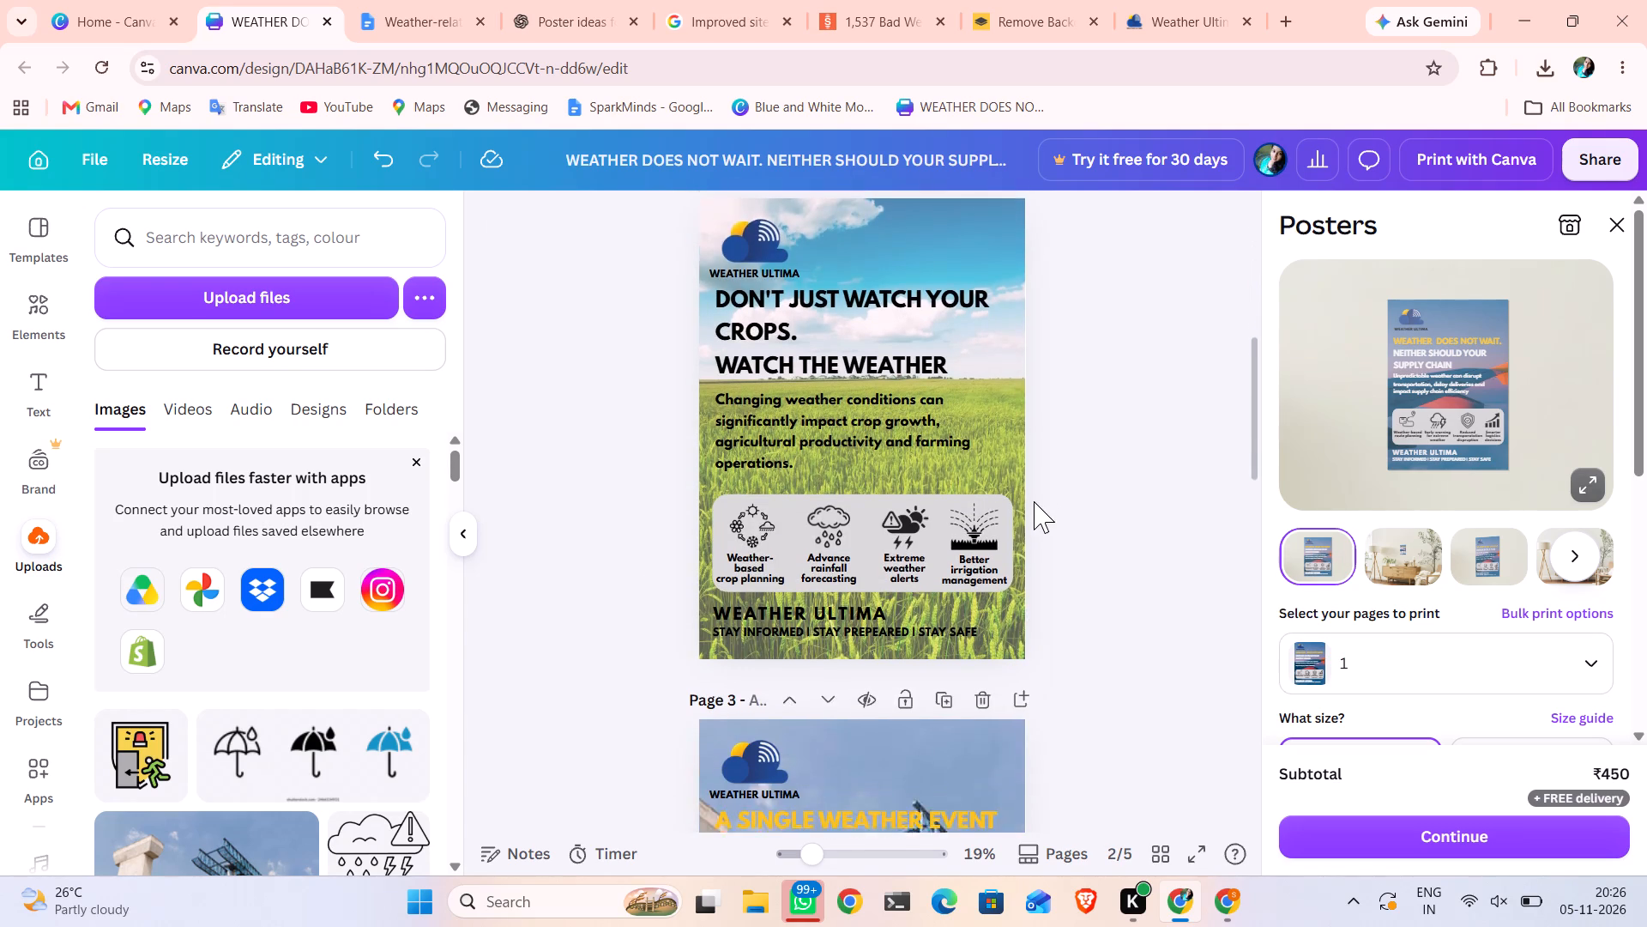
pyautogui.scroll(-4, 1034, 501)
pyautogui.scroll(2, 1034, 501)
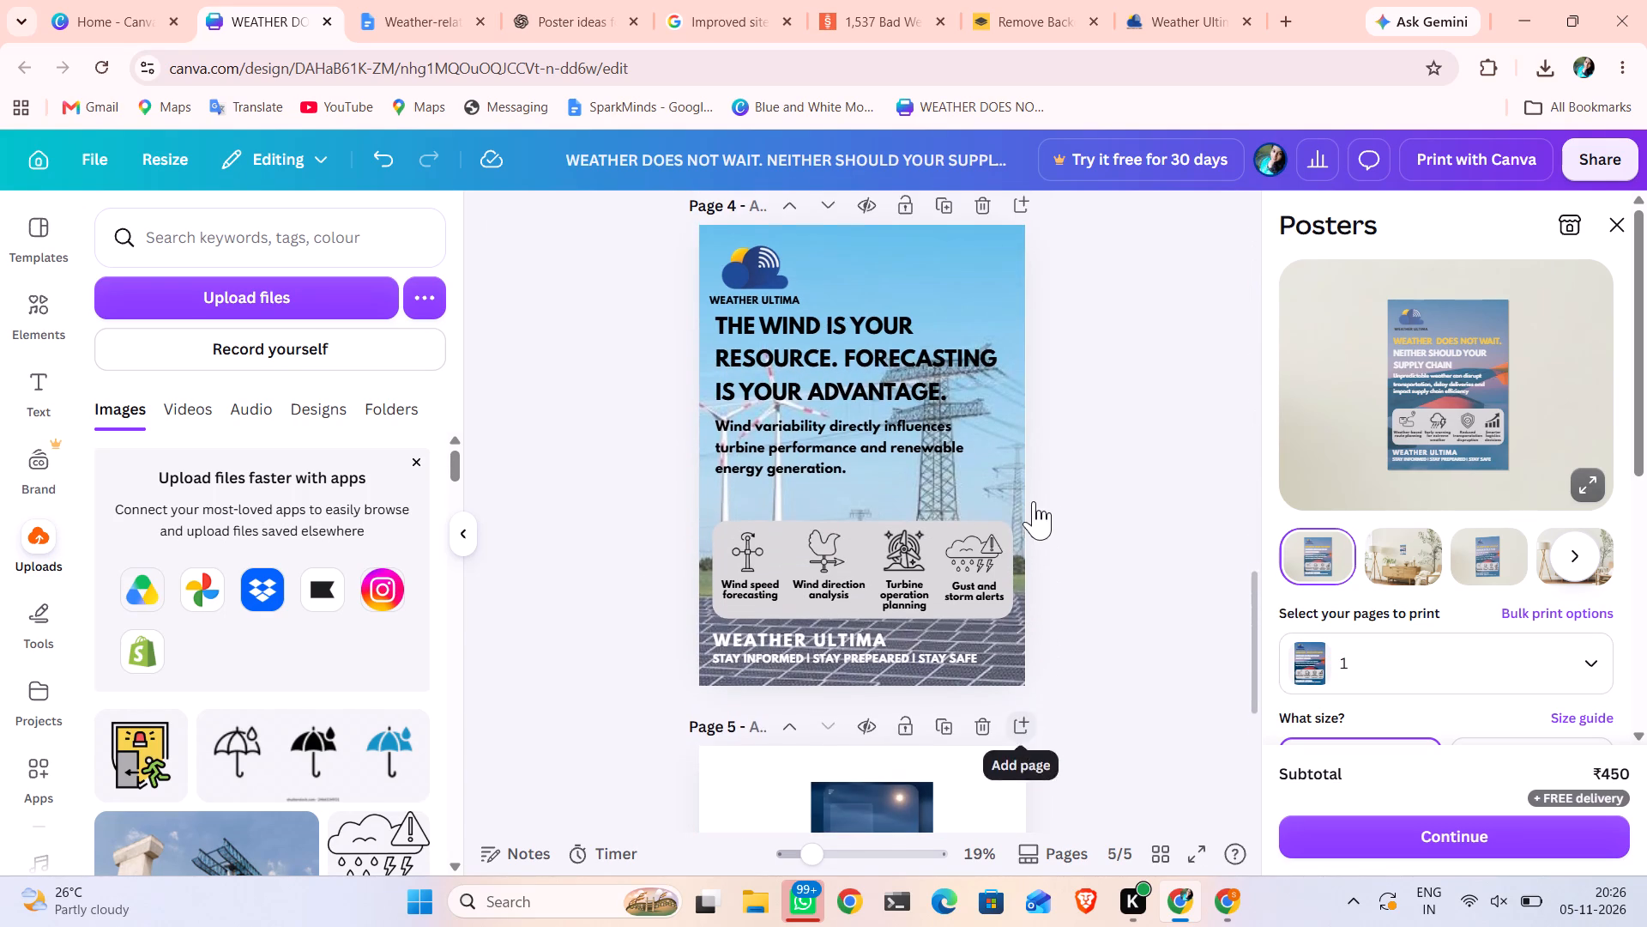
pyautogui.scroll(2, 1034, 501)
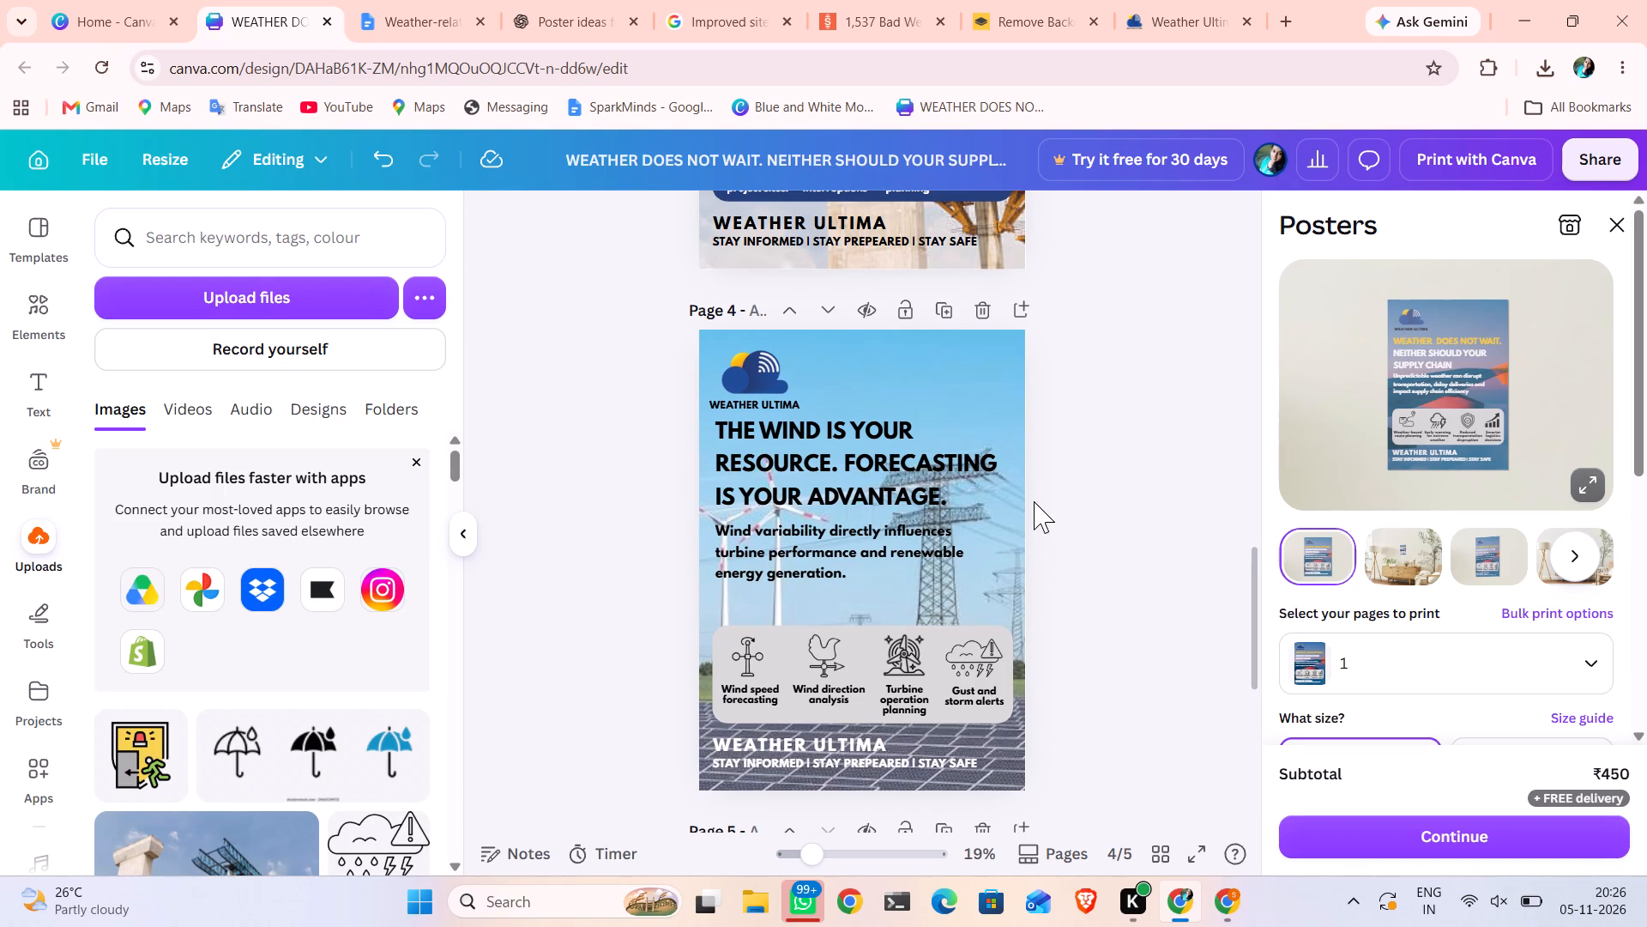
# Dismiss the poster print-ordering options.
pyautogui.click(1616, 222)
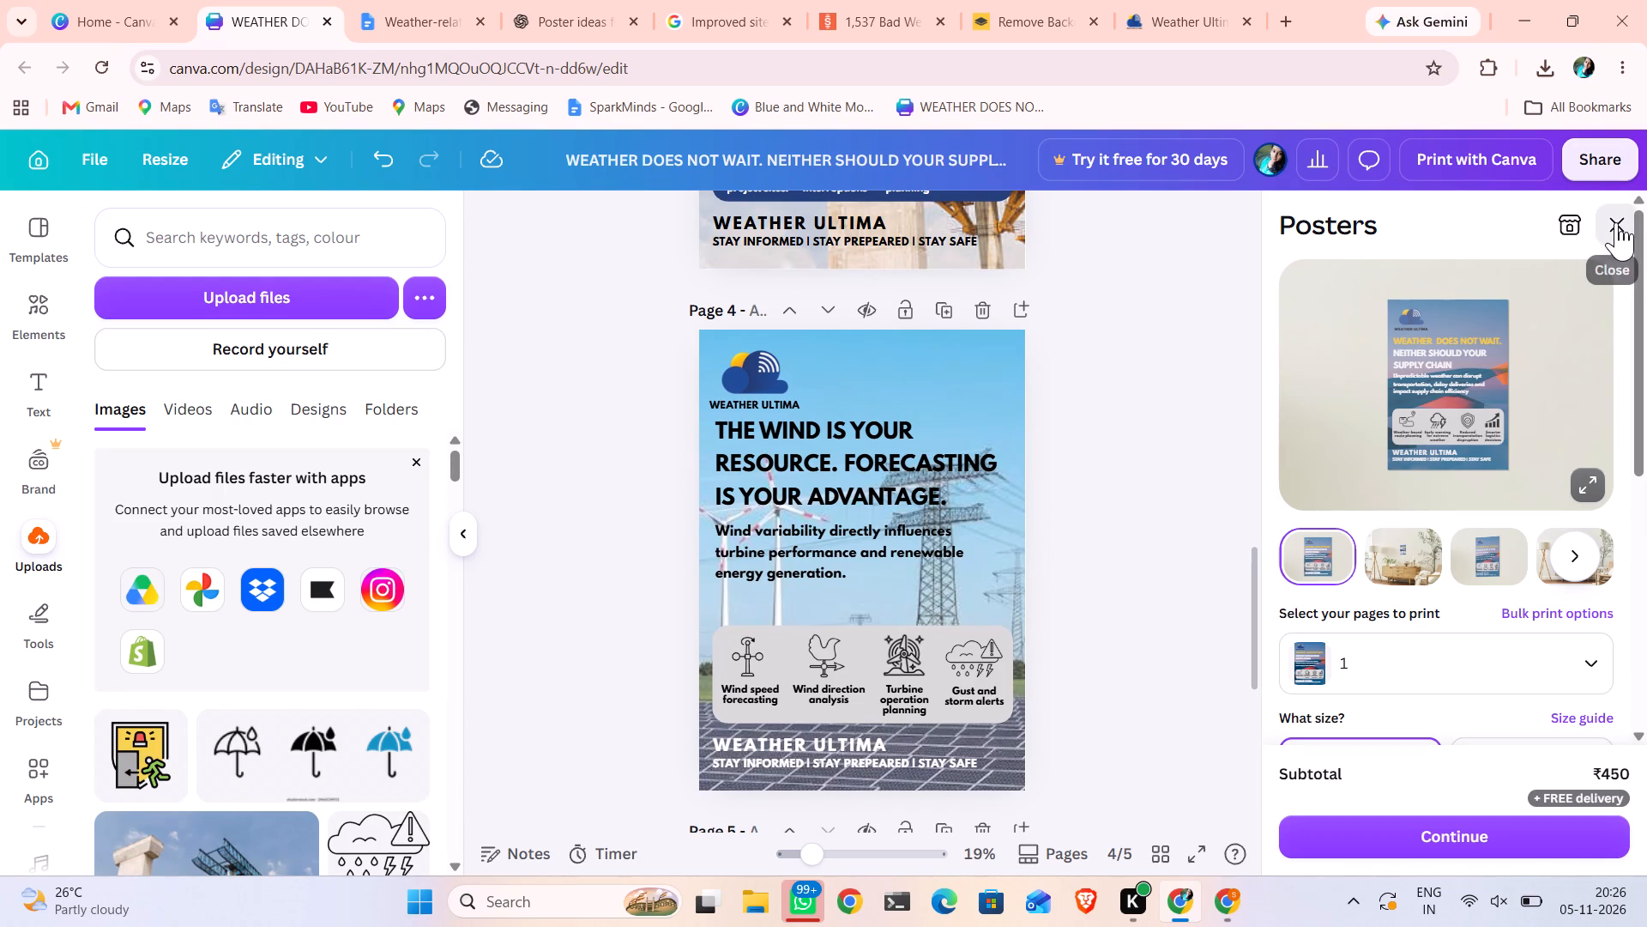
# Examine all five pages from the first poster to the last to check the finished designs.
pyautogui.scroll(11, 1371, 298)
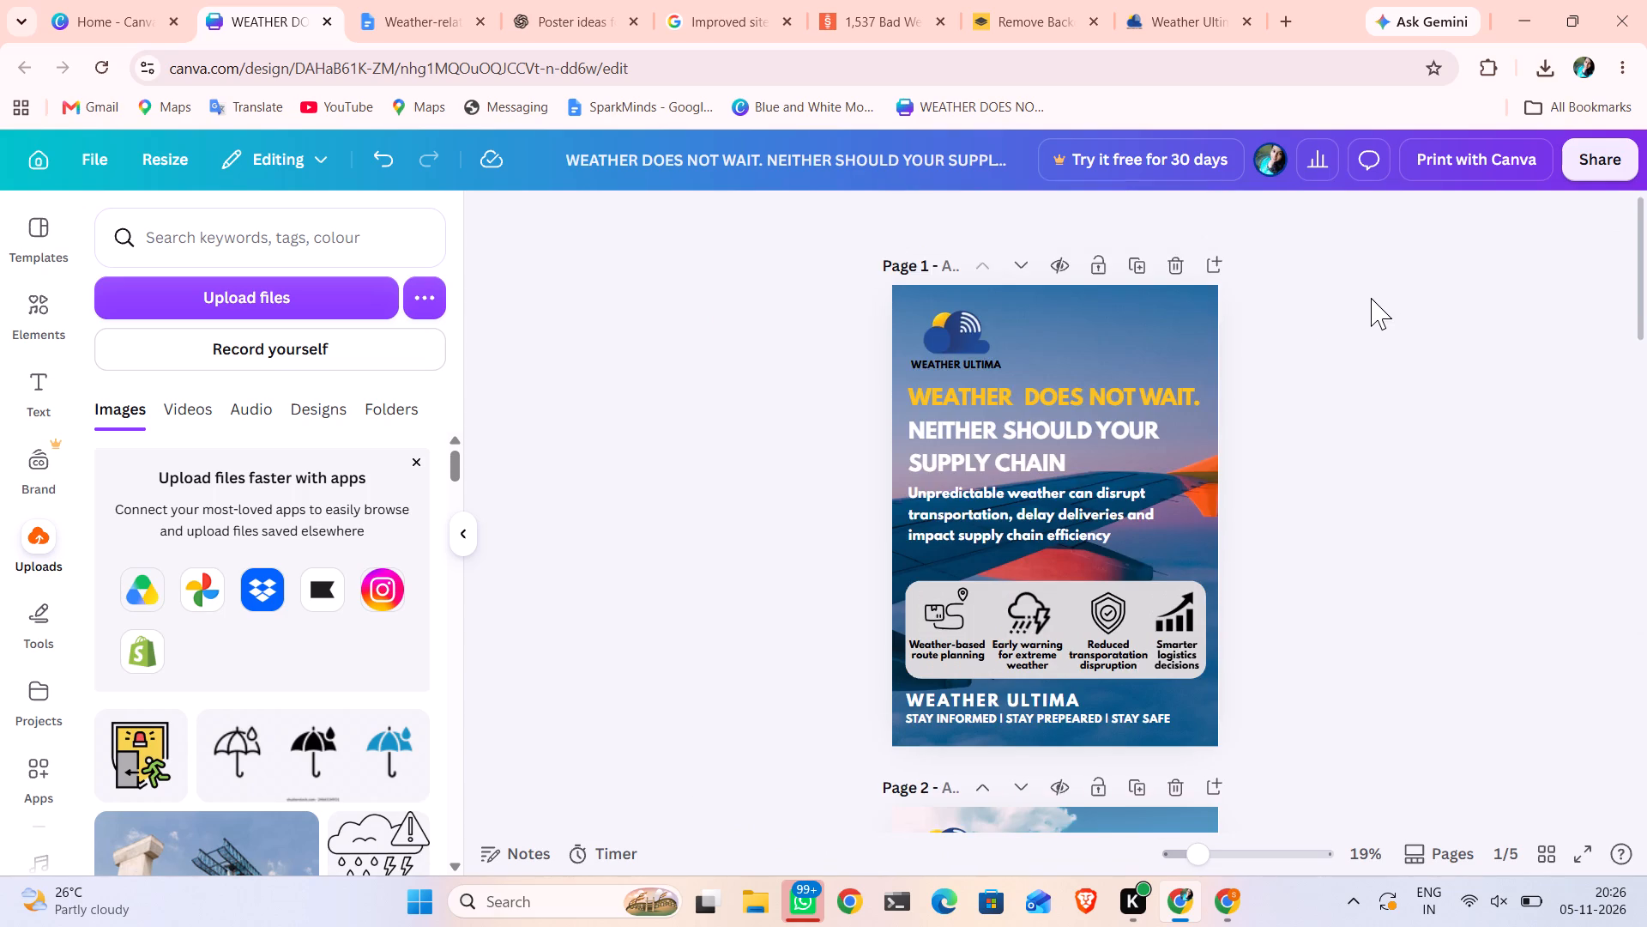
pyautogui.scroll(-5, 1371, 298)
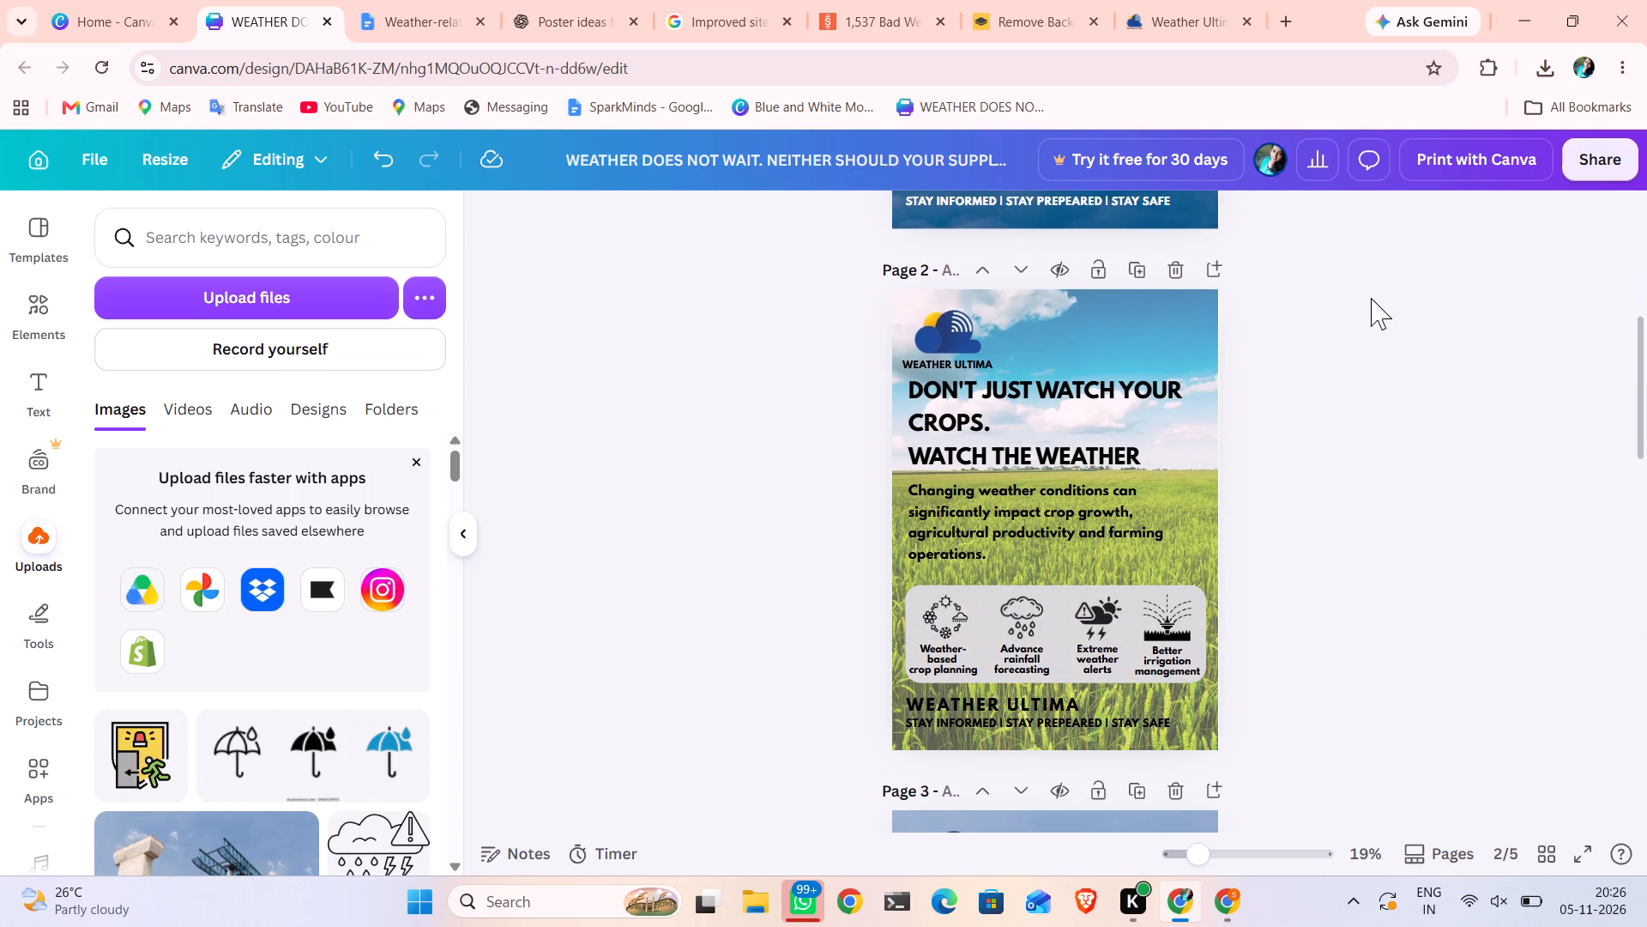
pyautogui.scroll(-6, 1371, 298)
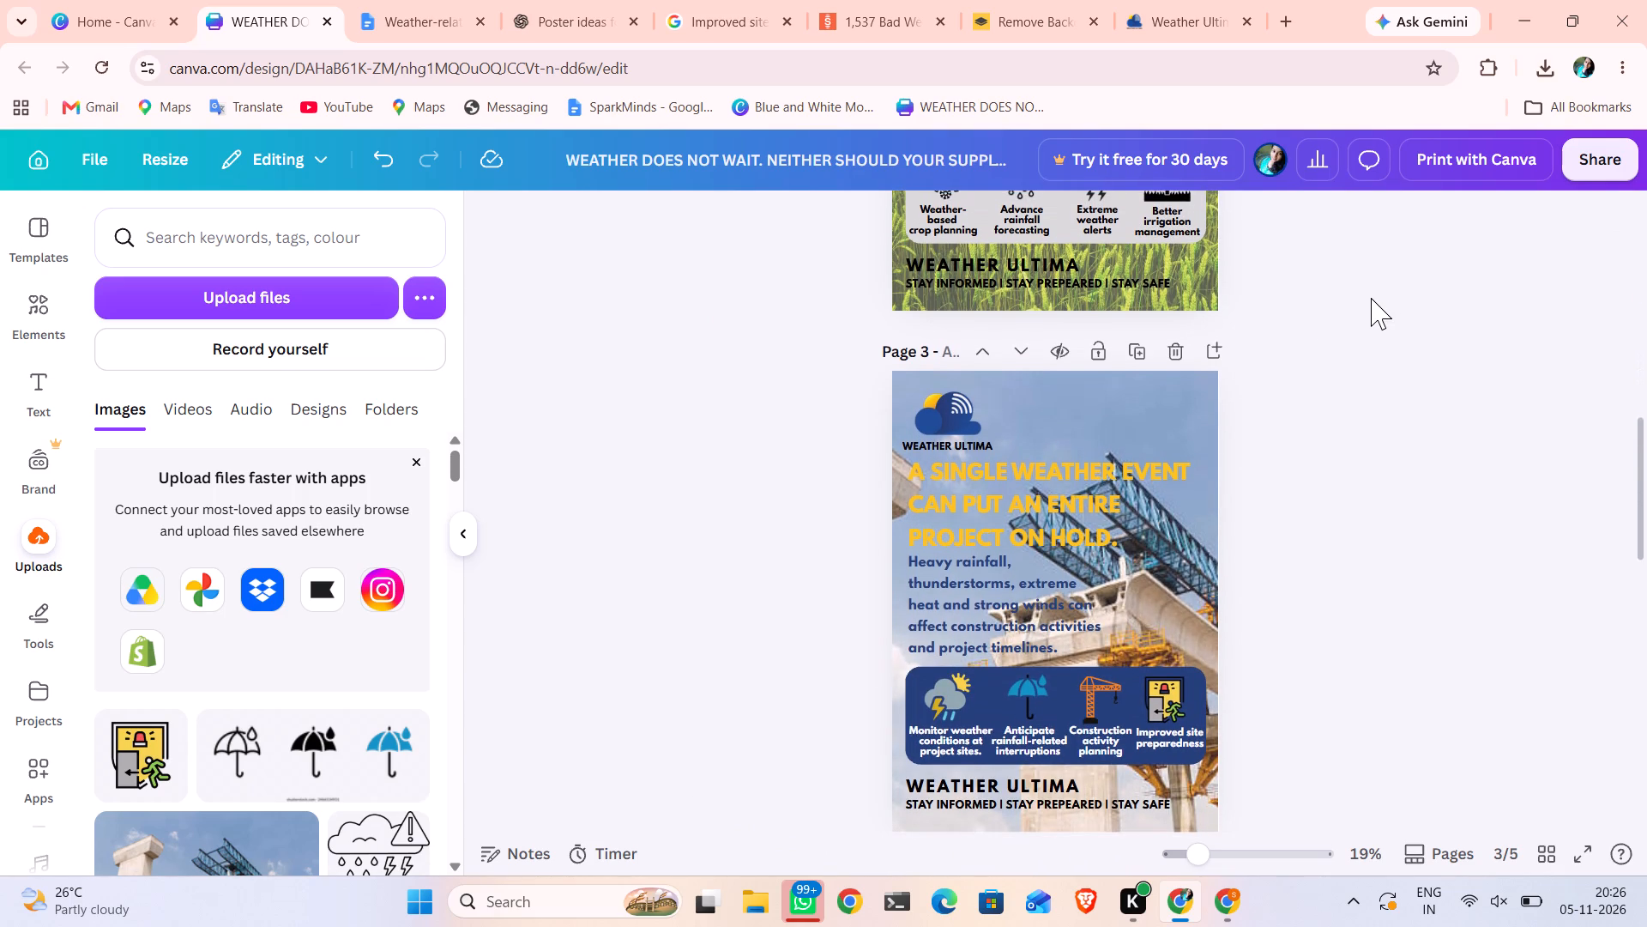
pyautogui.scroll(-3, 1371, 298)
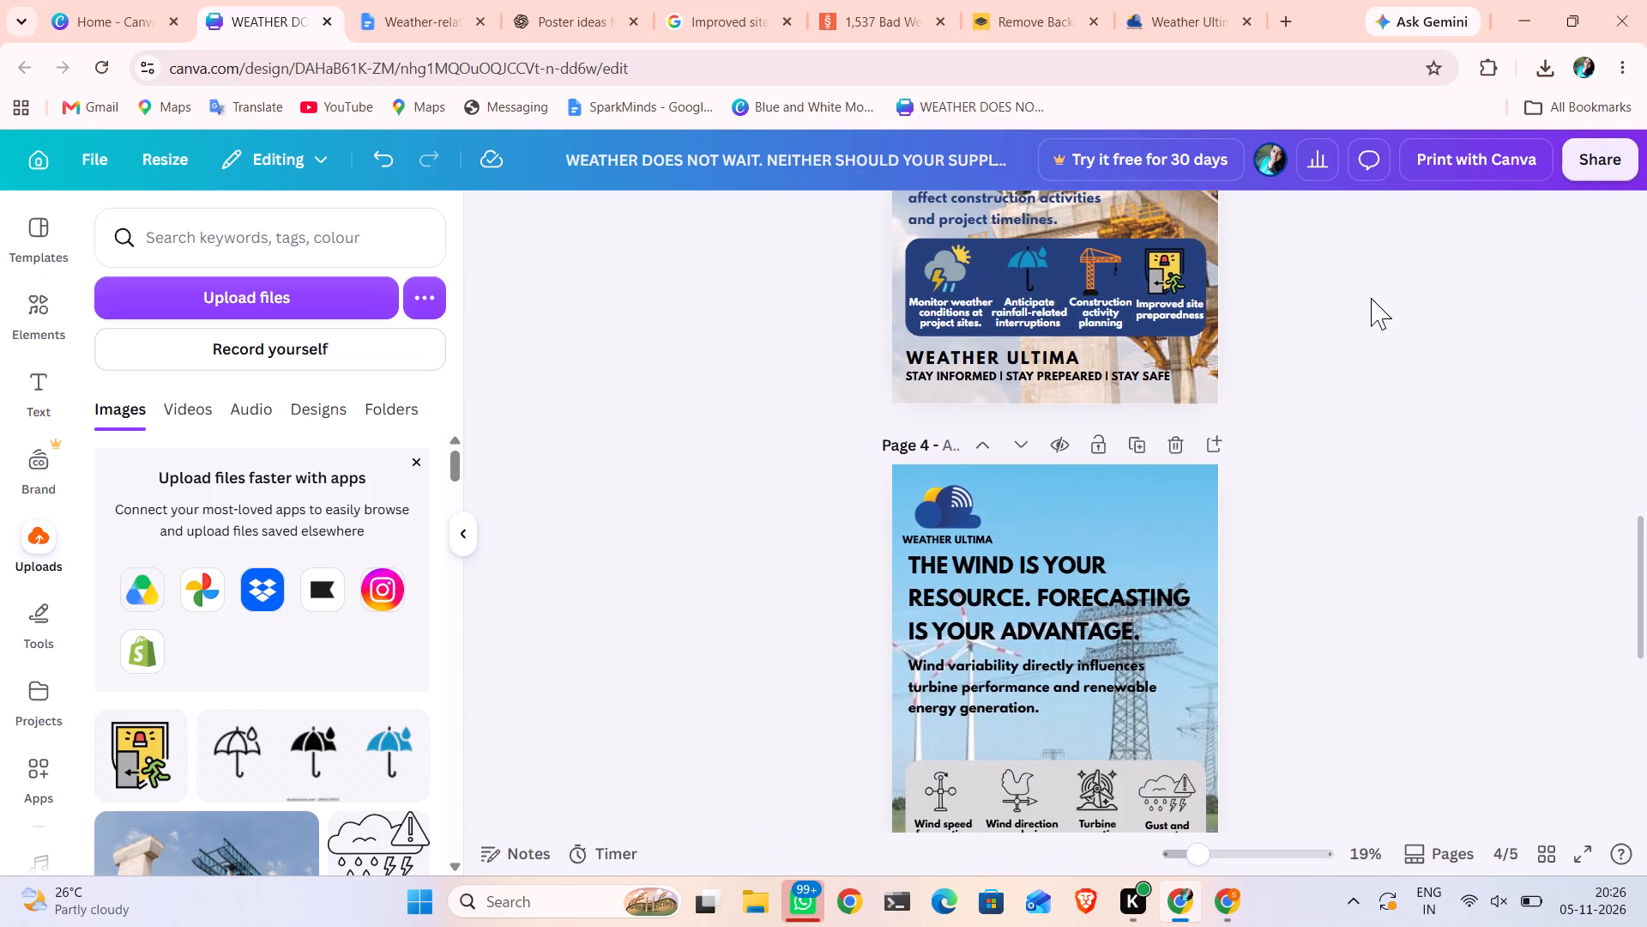
pyautogui.scroll(-4, 1371, 298)
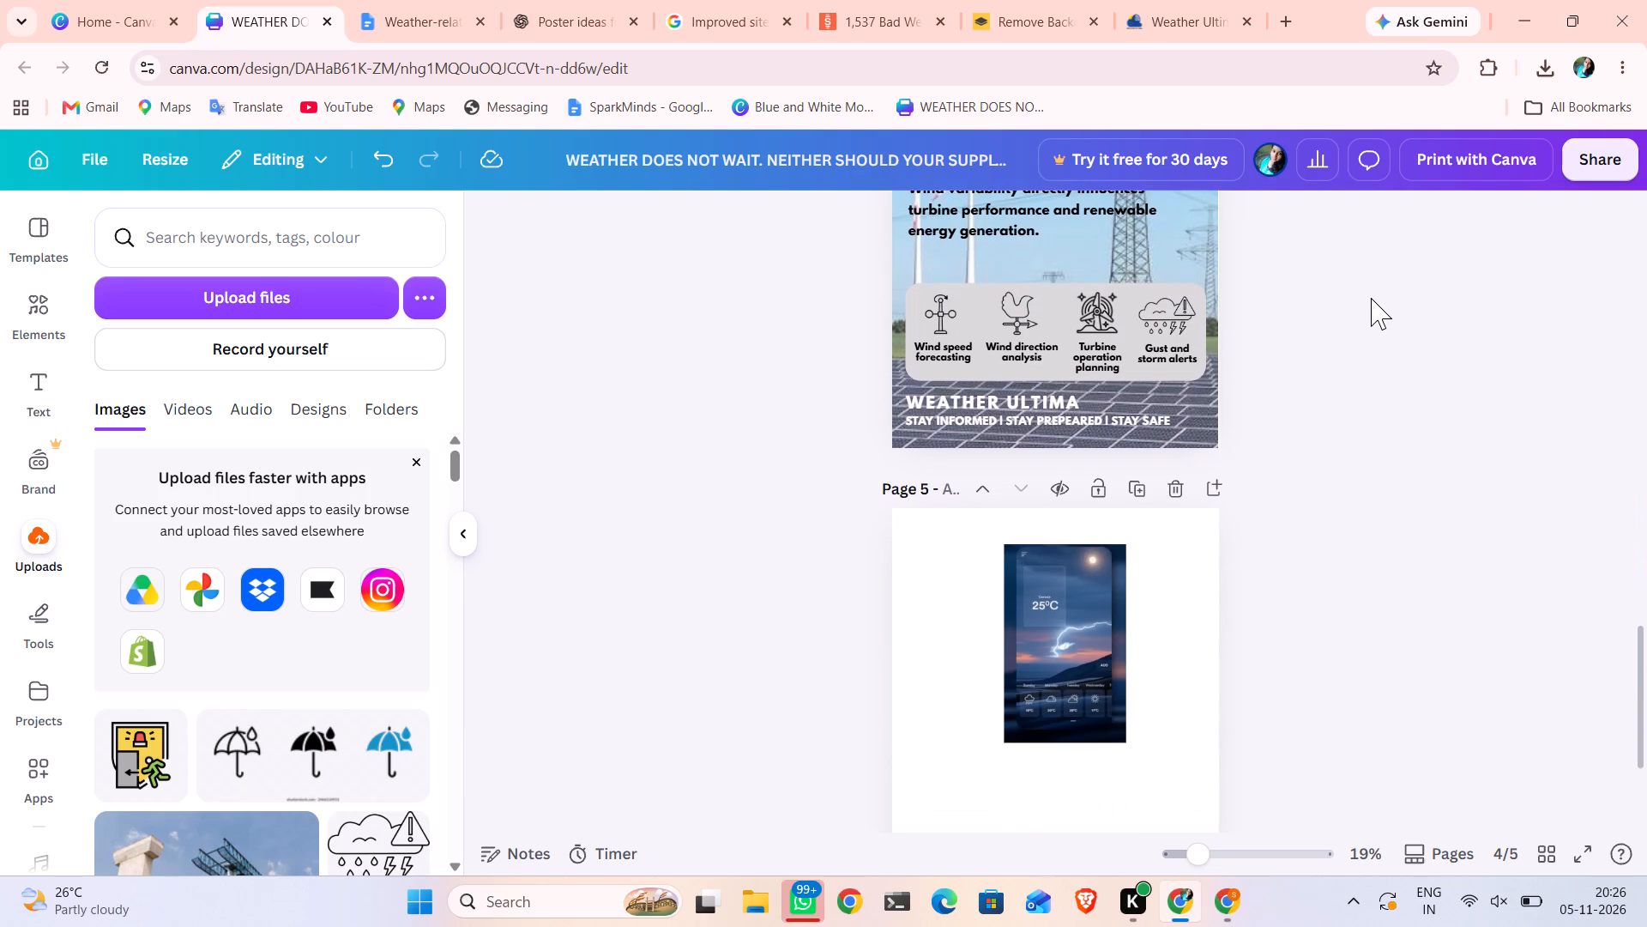
pyautogui.scroll(-2, 1371, 298)
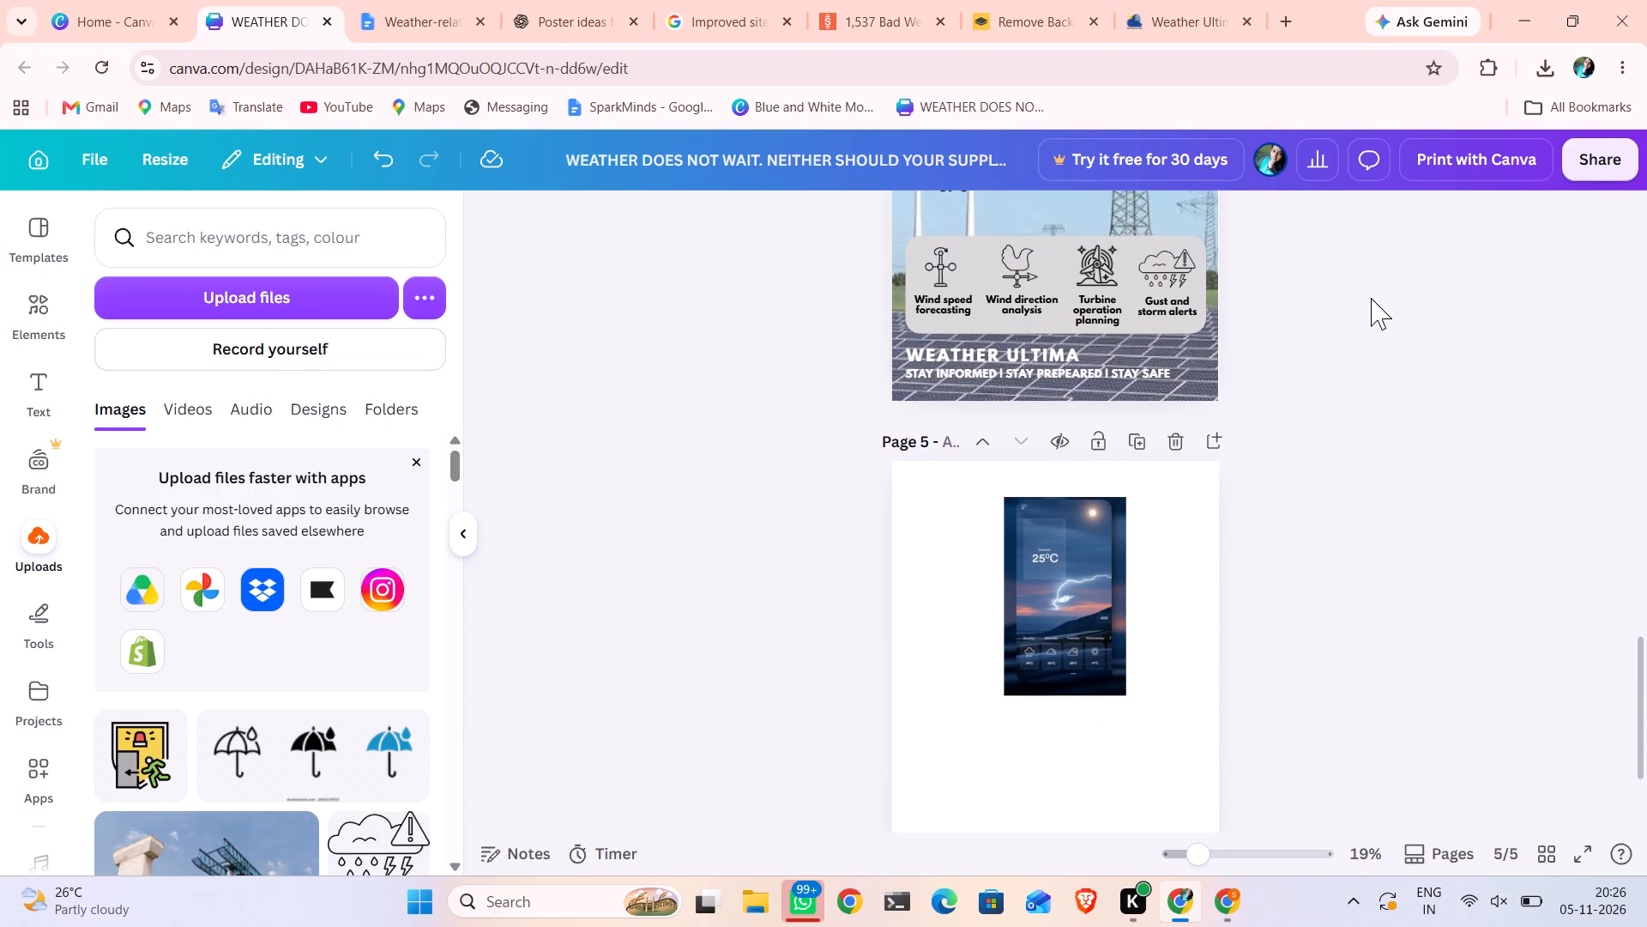
pyautogui.scroll(3, 1375, 280)
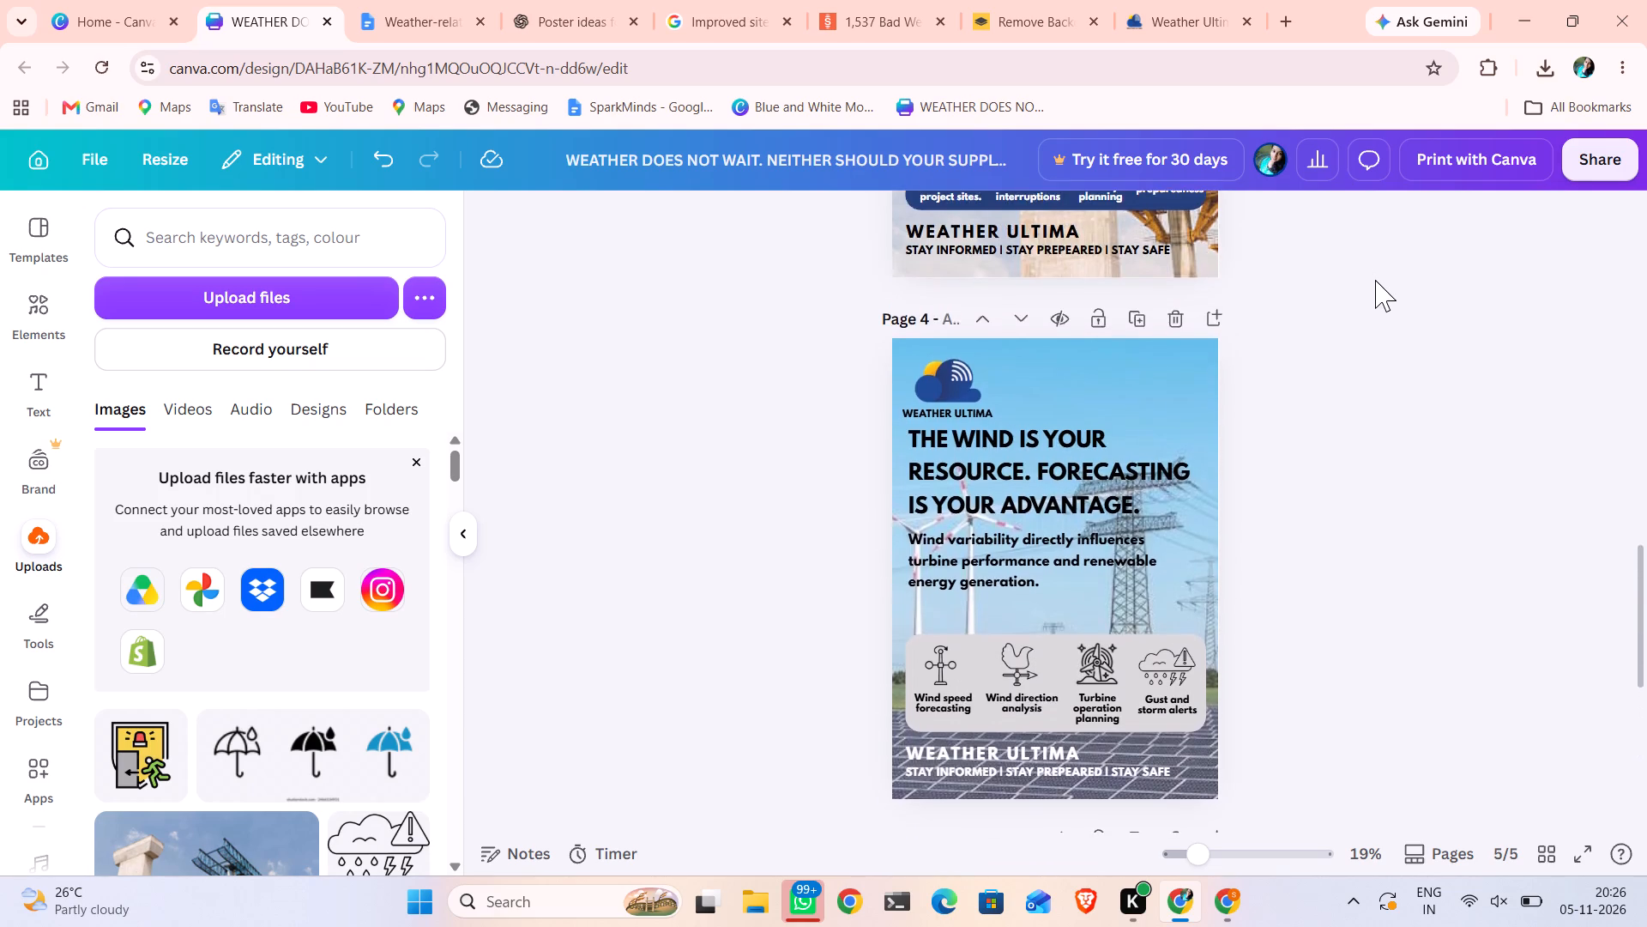
pyautogui.scroll(5, 1375, 280)
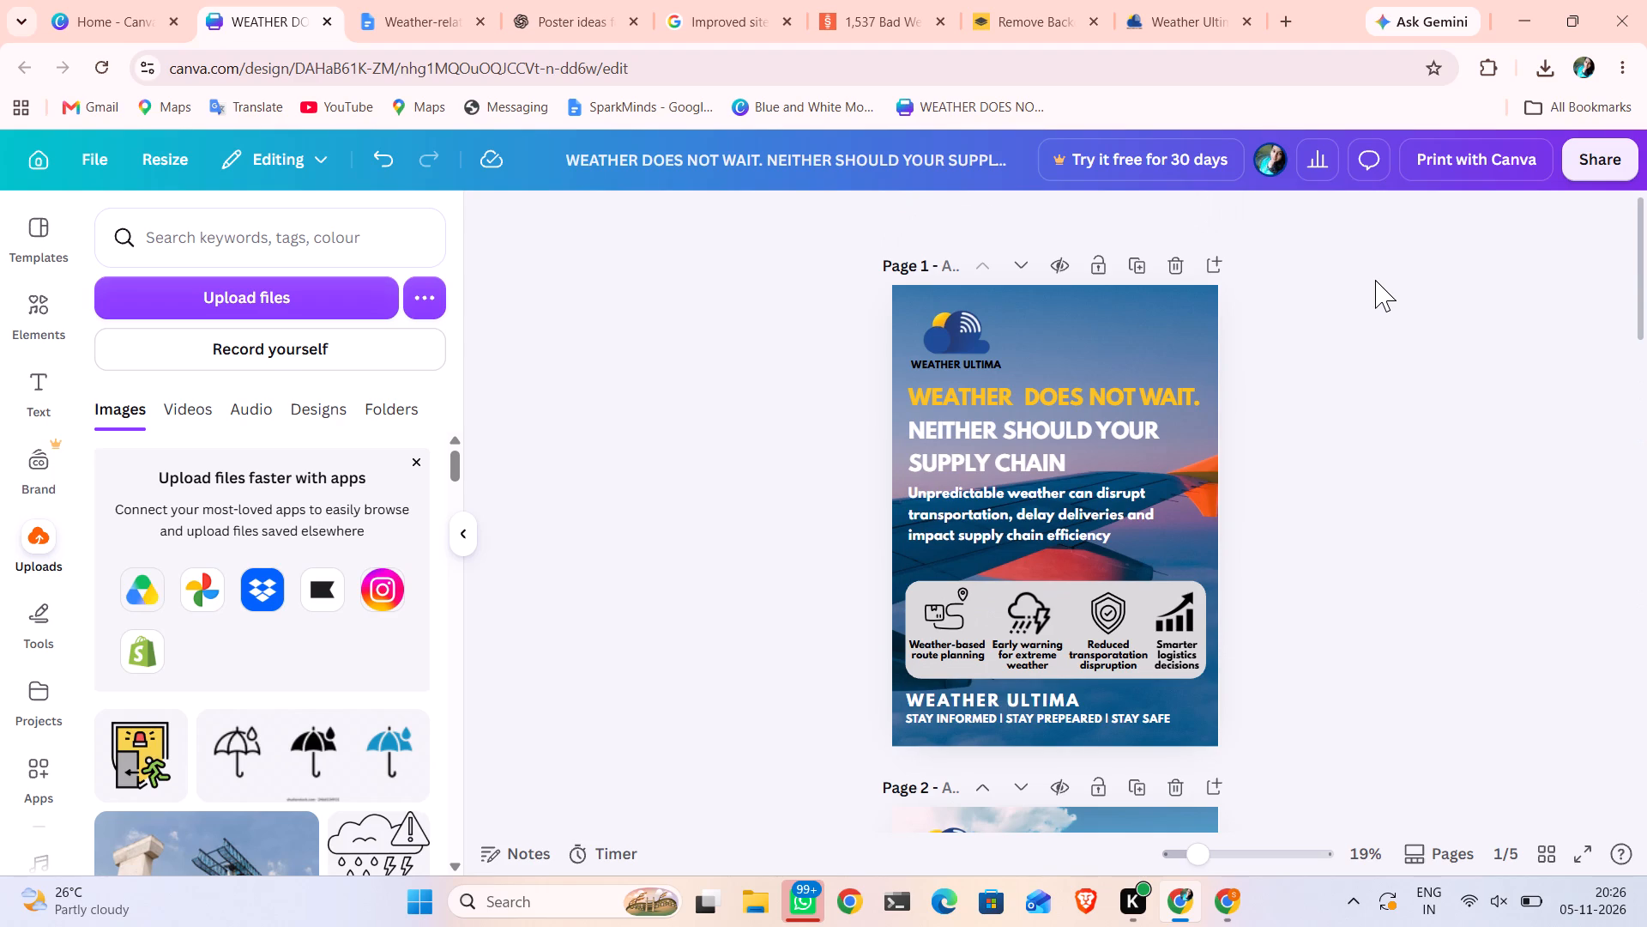
# Set up a PNG download of the poster design with a custom page selection of 1–4.
pyautogui.click(1579, 165)
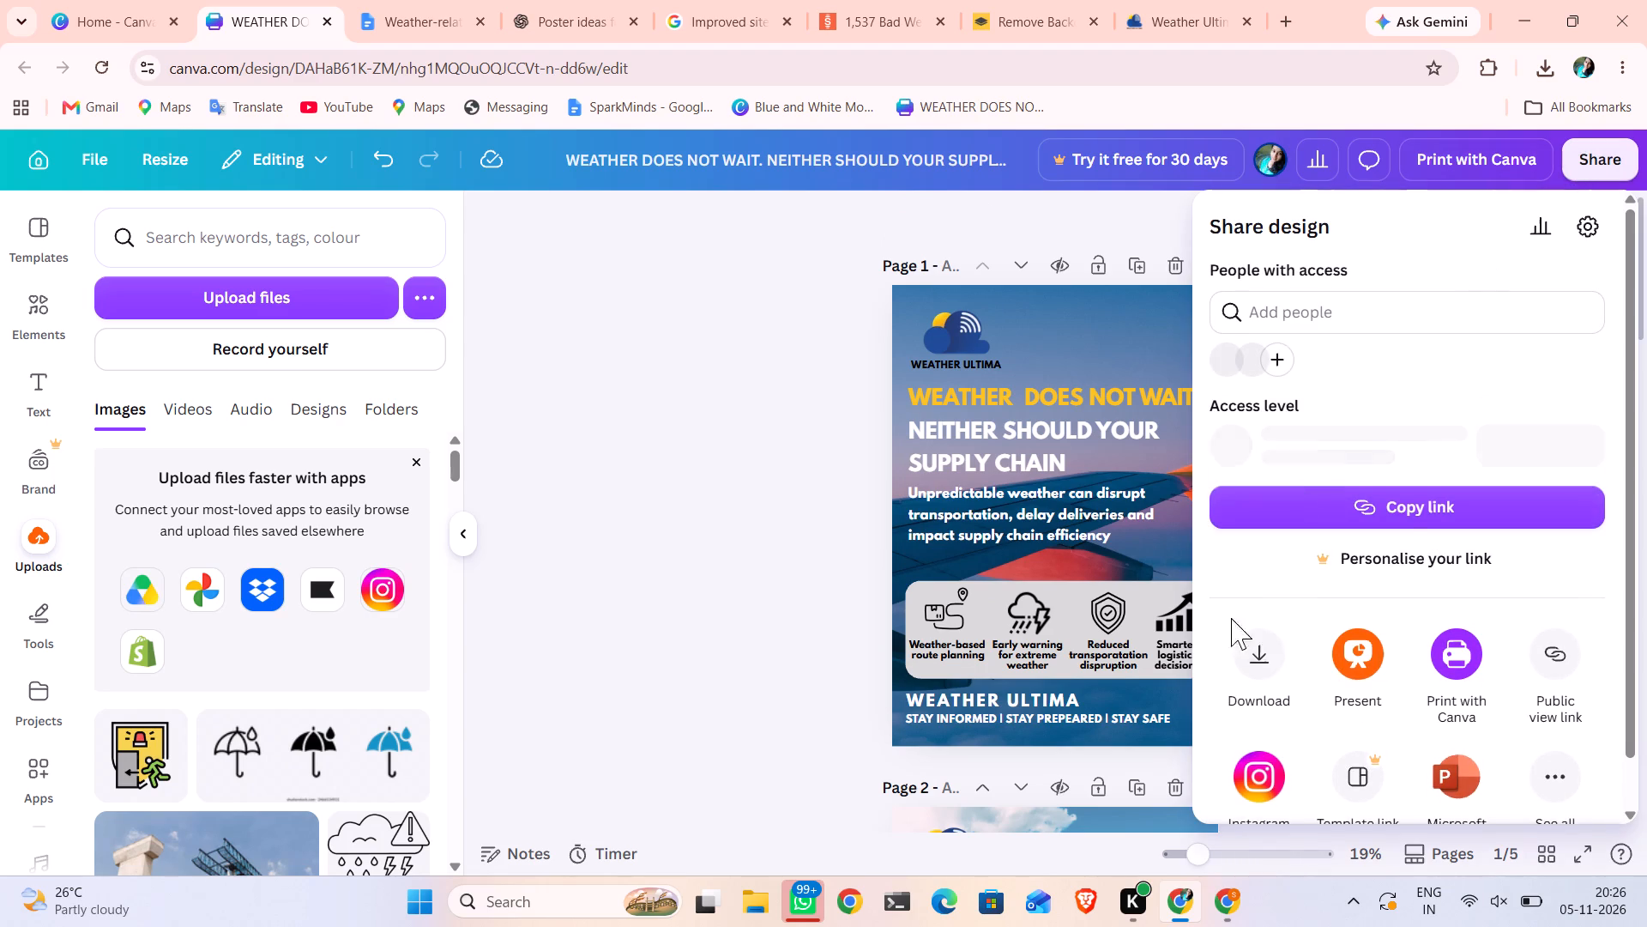
pyautogui.click(1265, 665)
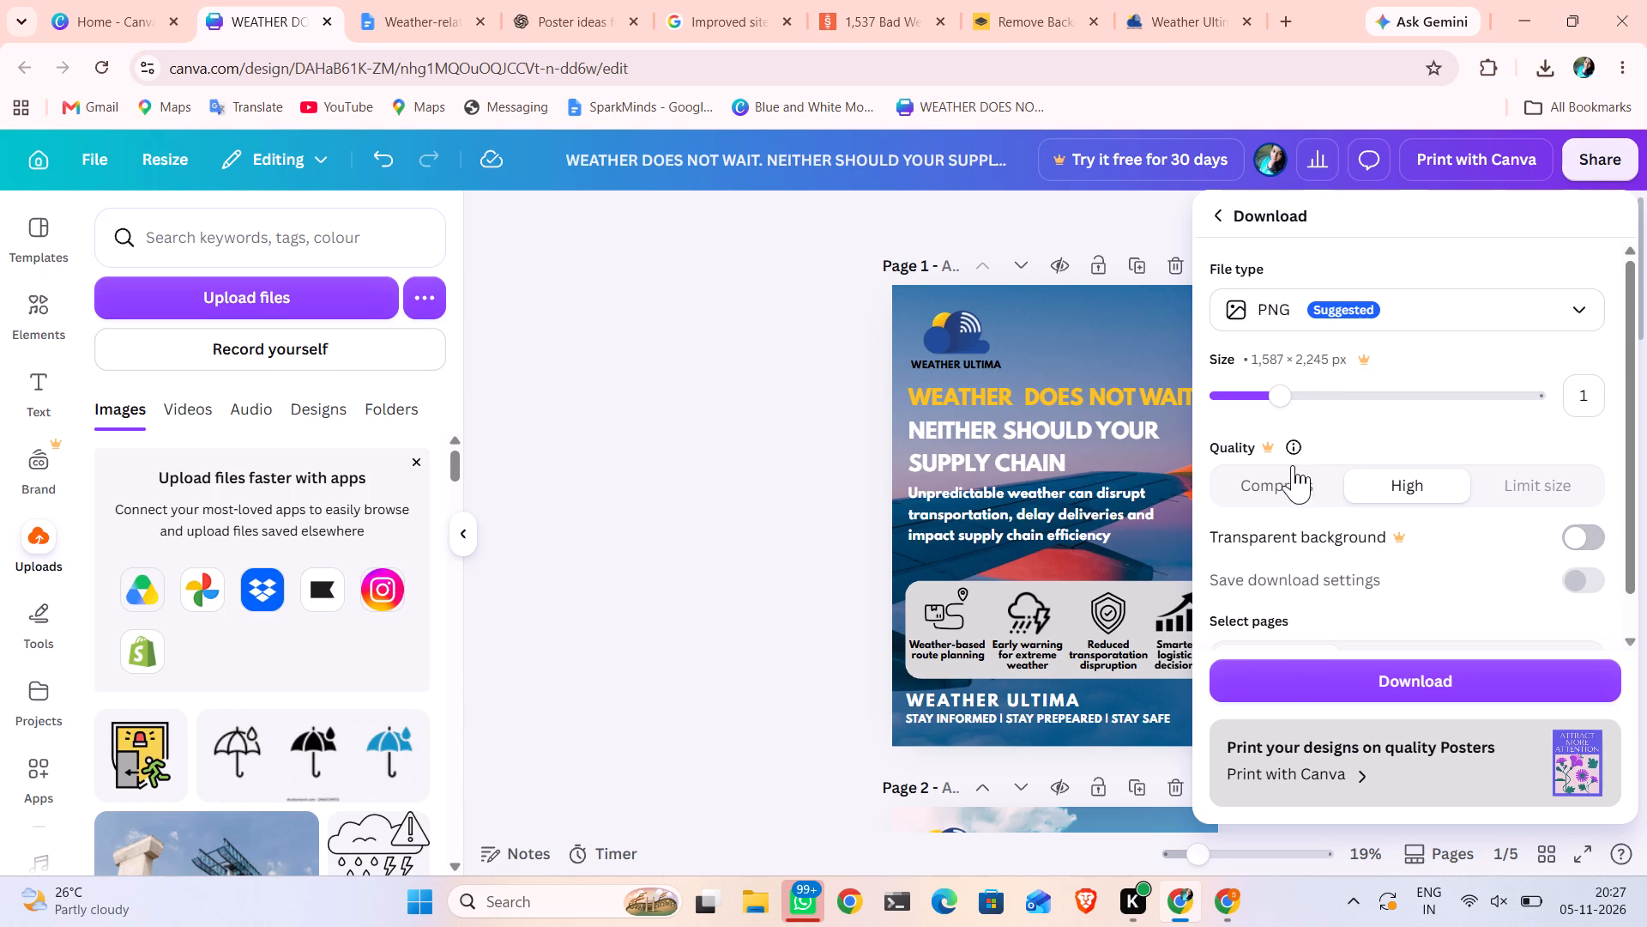
pyautogui.scroll(-2, 1280, 596)
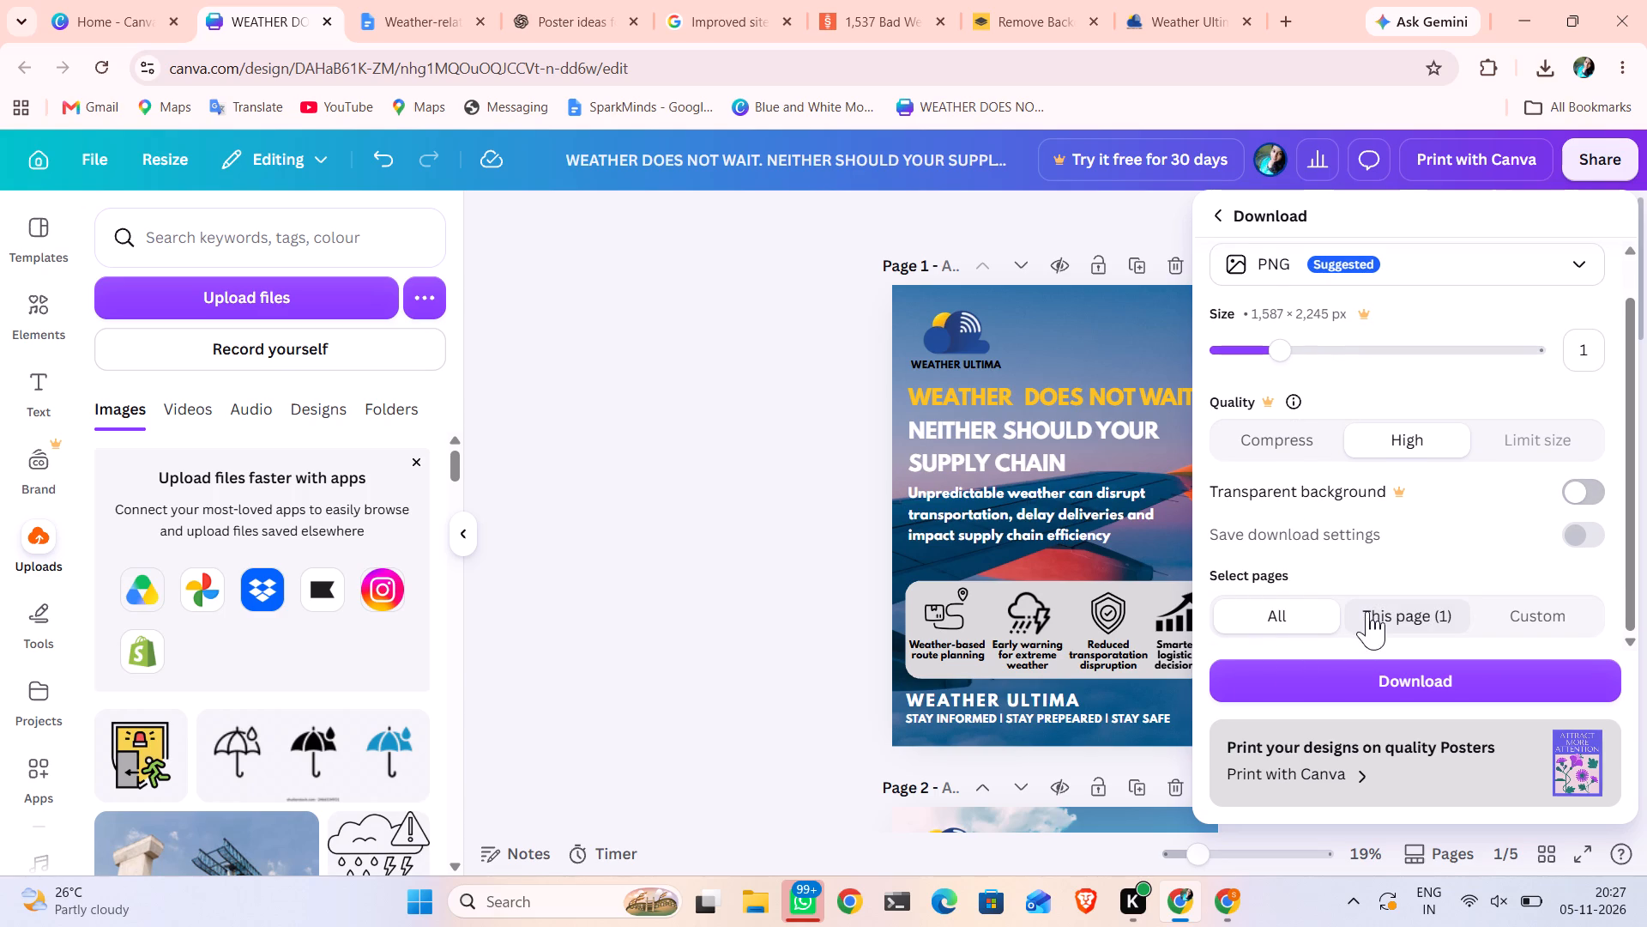
pyautogui.click(1500, 614)
pyautogui.scroll(-3, 1387, 557)
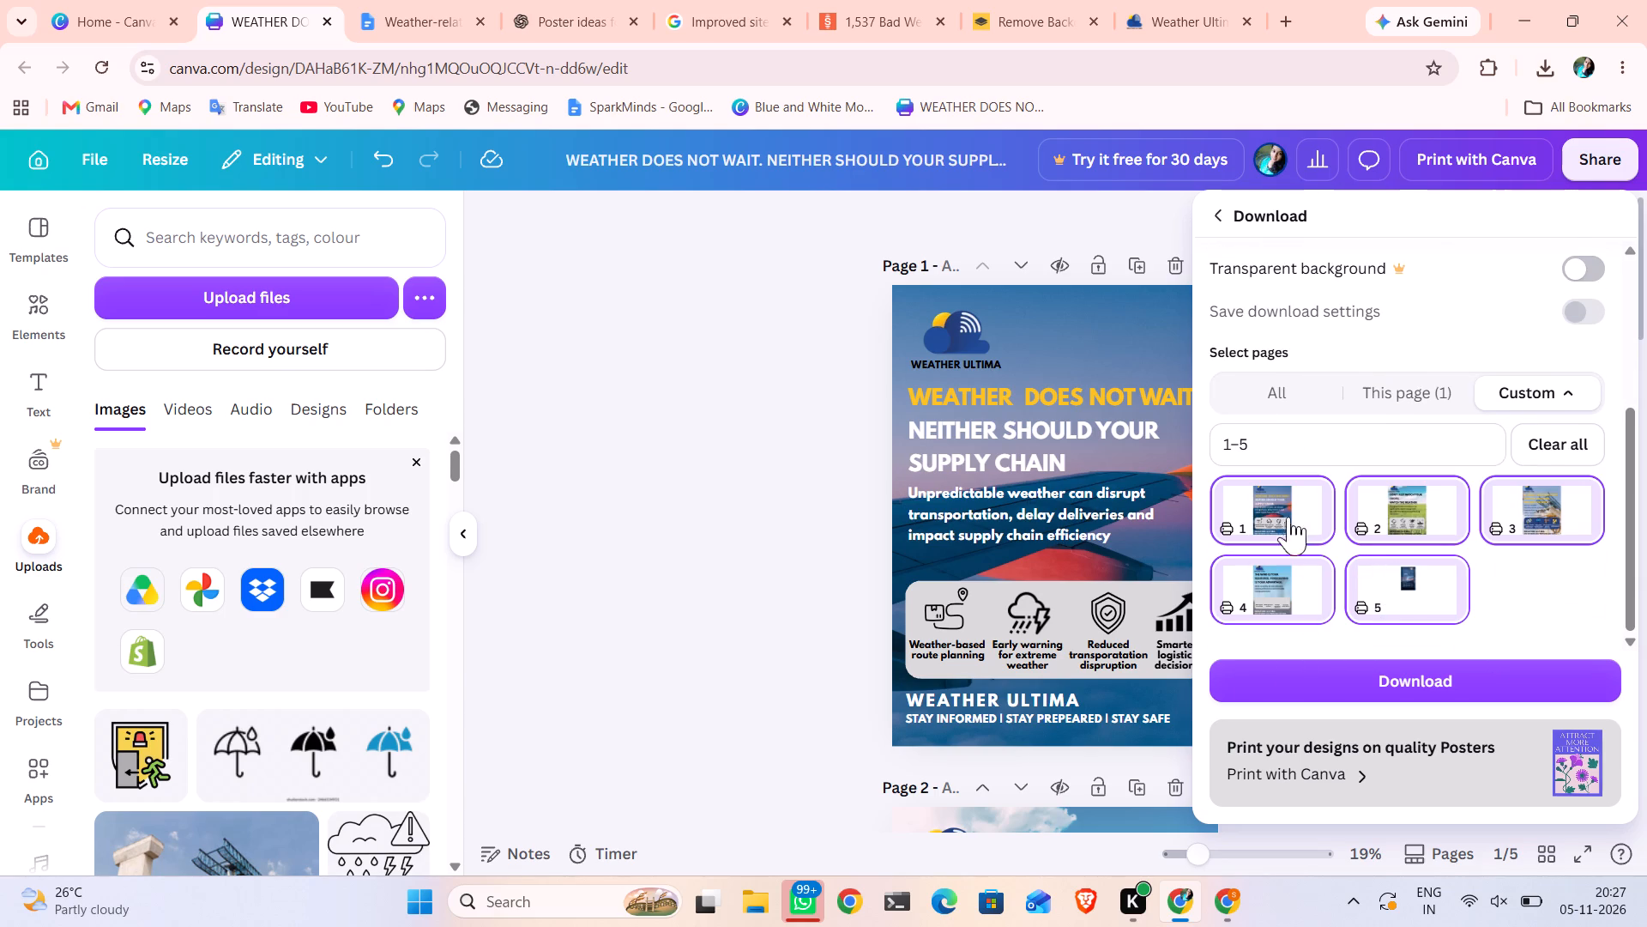
pyautogui.click(1261, 450)
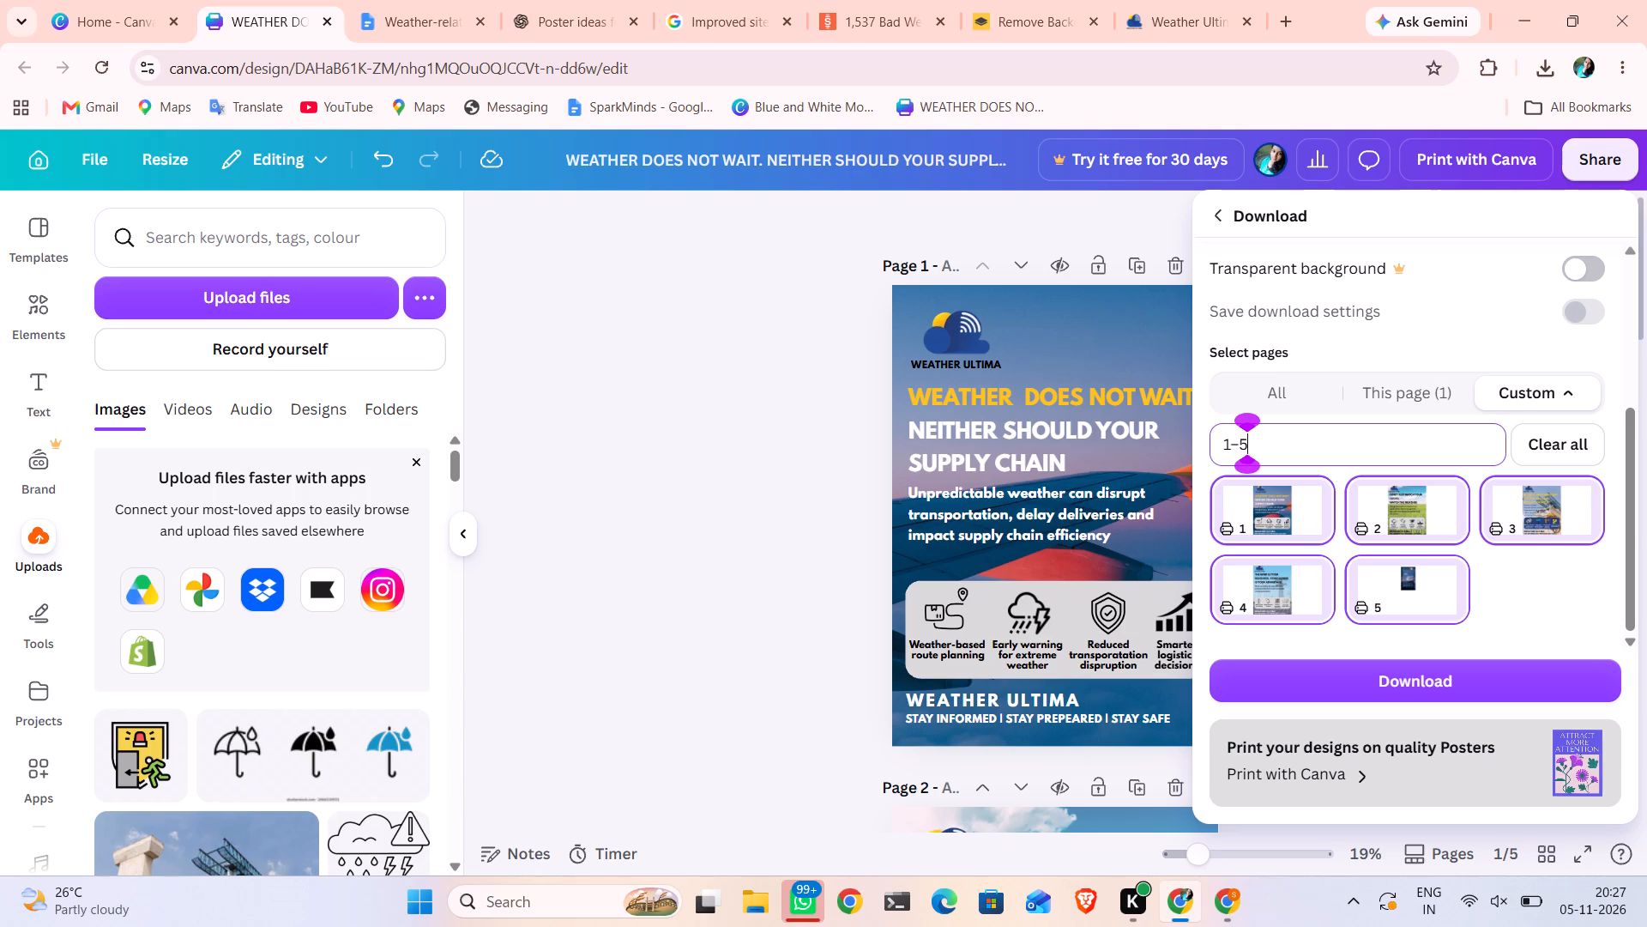
pyautogui.press('BackSpace')
pyautogui.press('4')
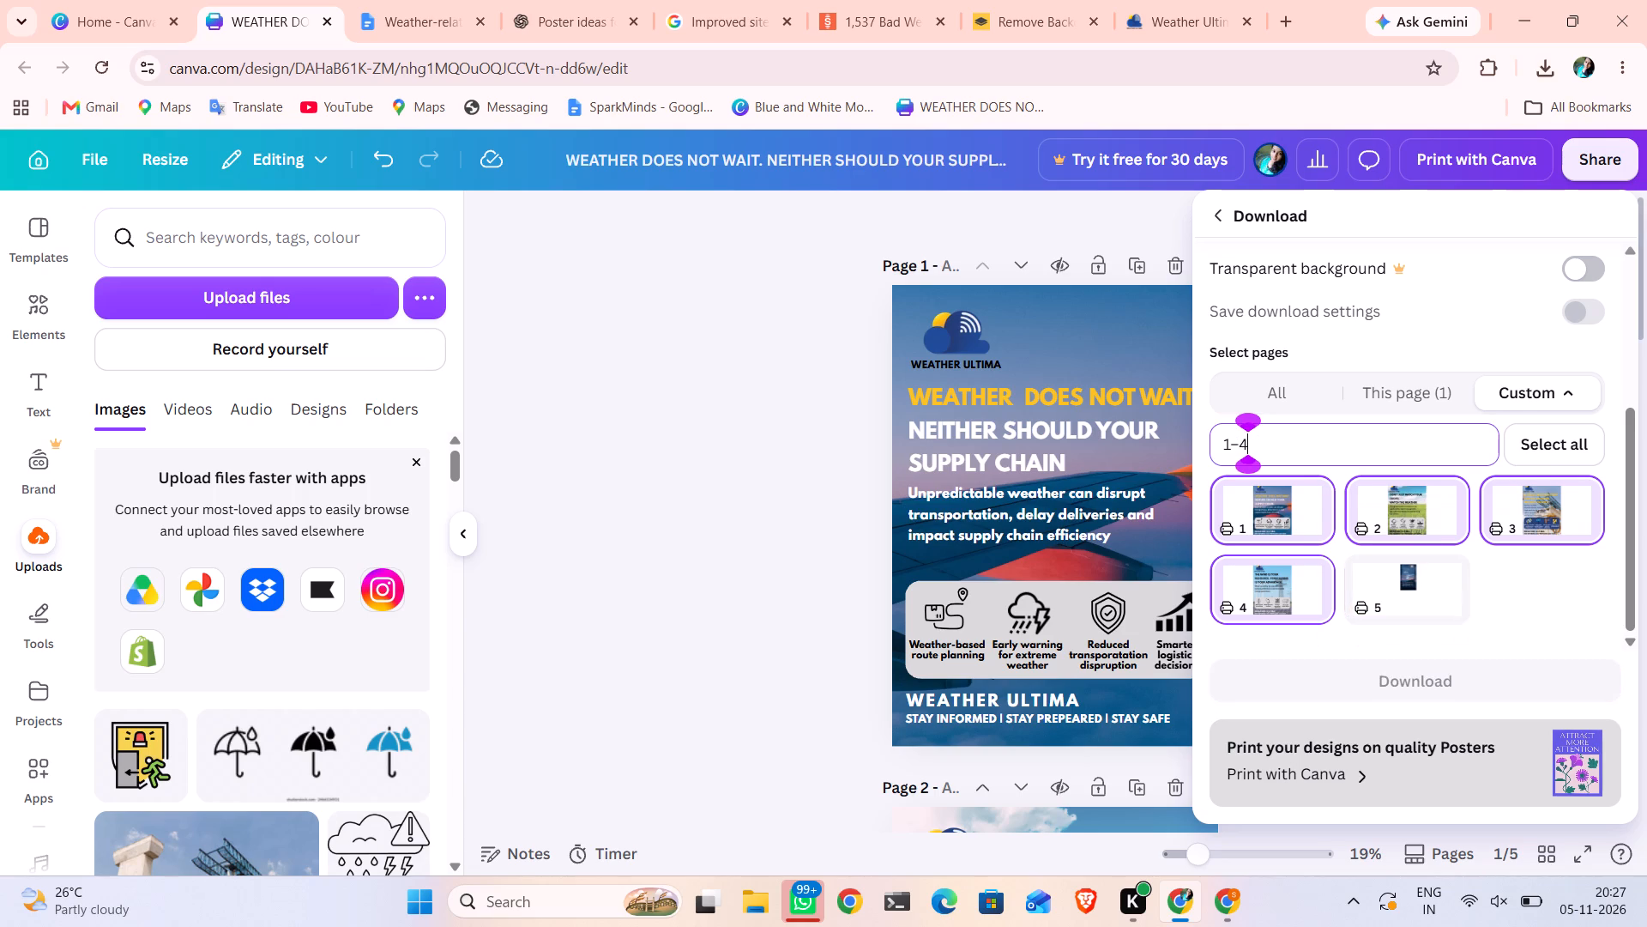
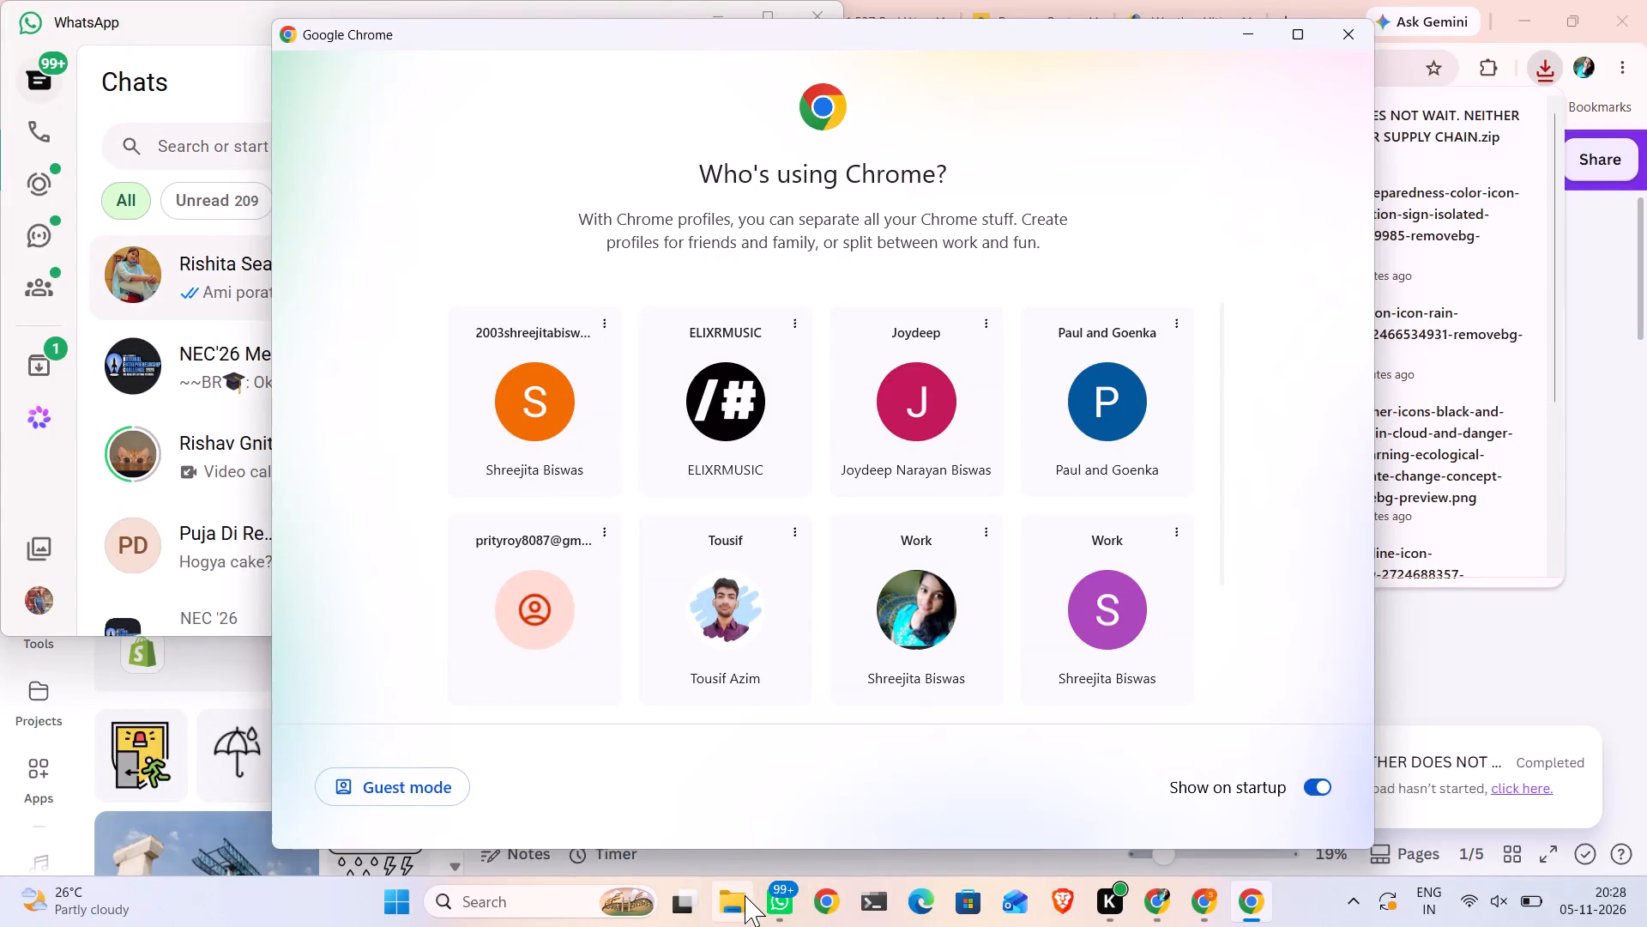
# In File Explorer, copy PNG files 1 to 4 from the downloaded WEATHER DOES NOT WAIT zip into the Desktop's weather ultima folder.
pyautogui.click(737, 895)
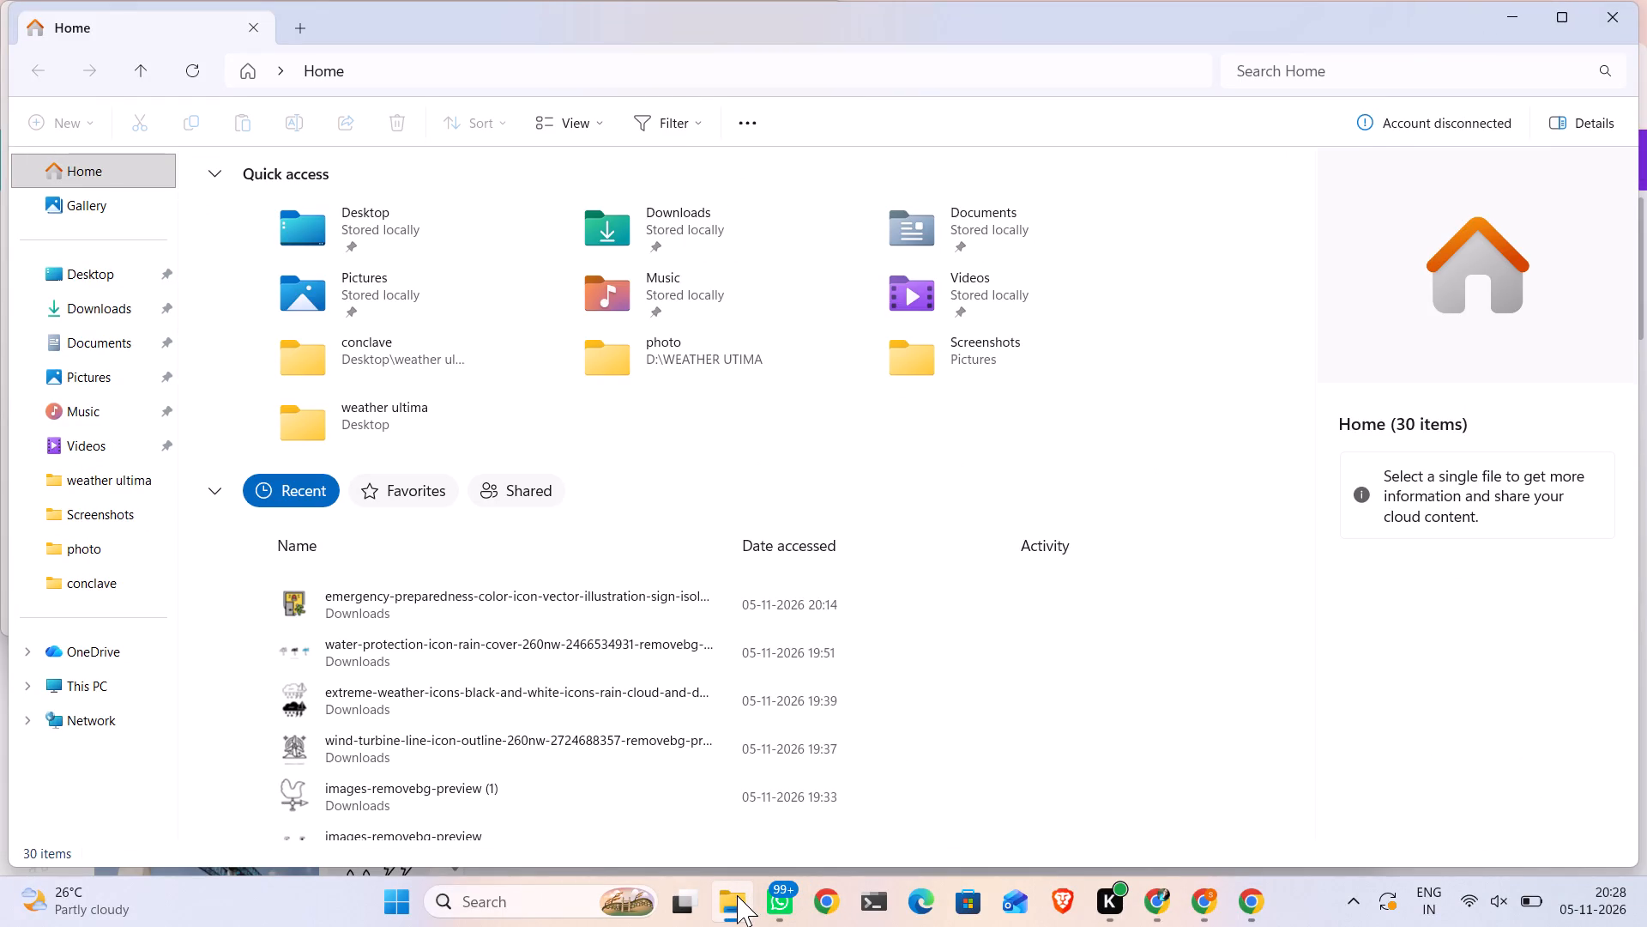
pyautogui.doubleClick(638, 251)
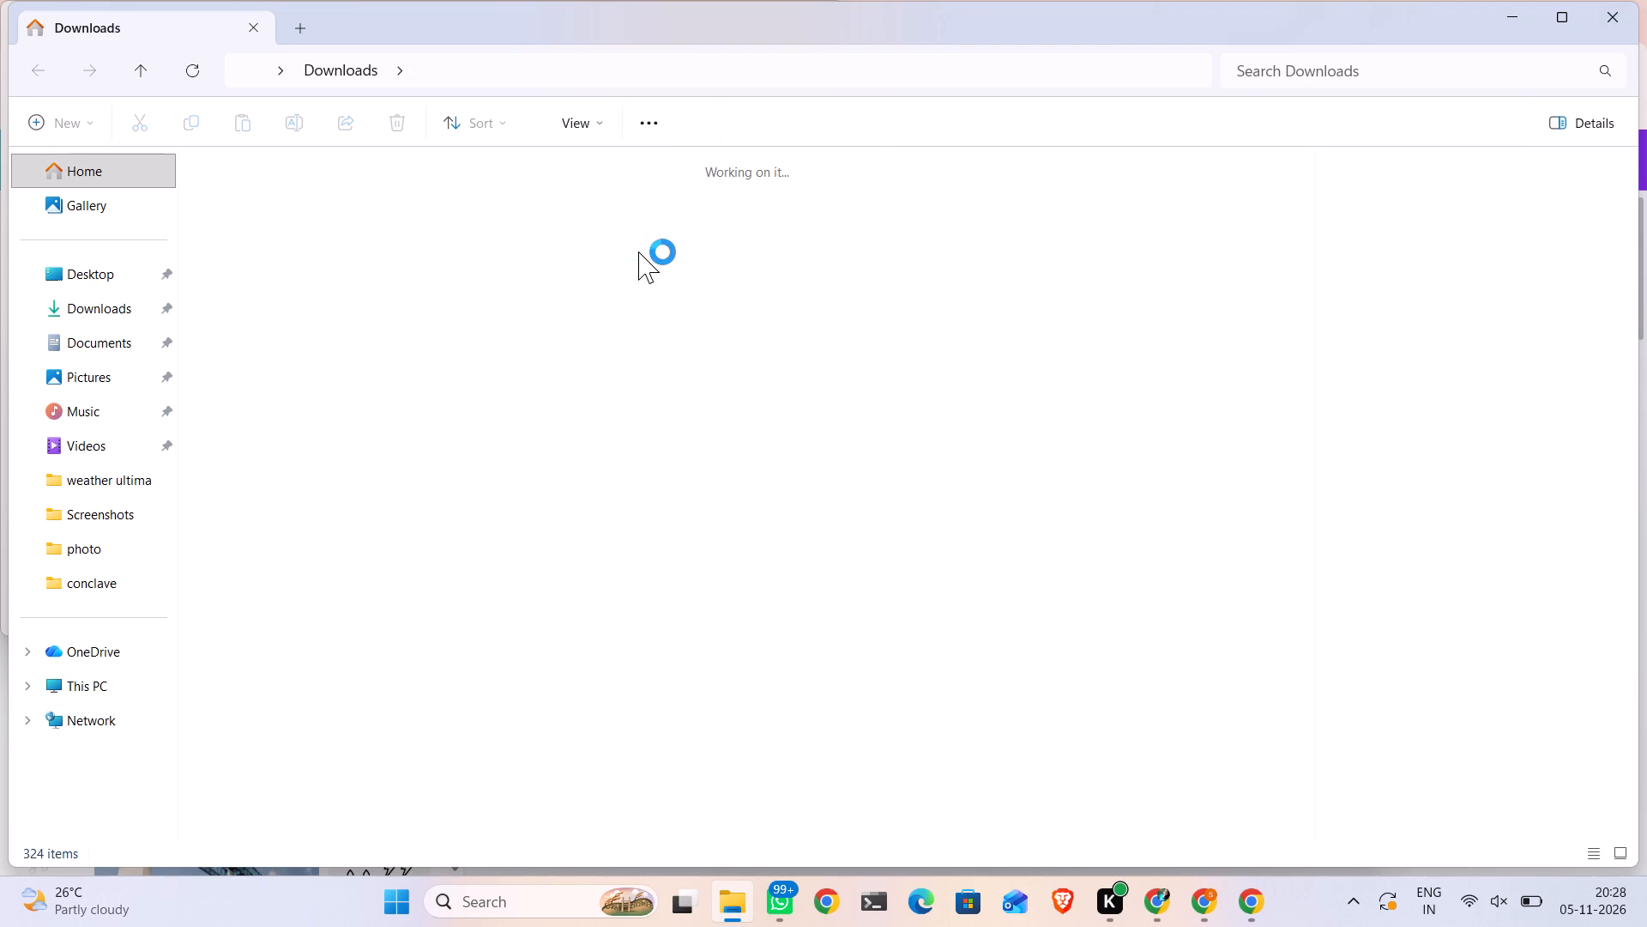
pyautogui.doubleClick(310, 285)
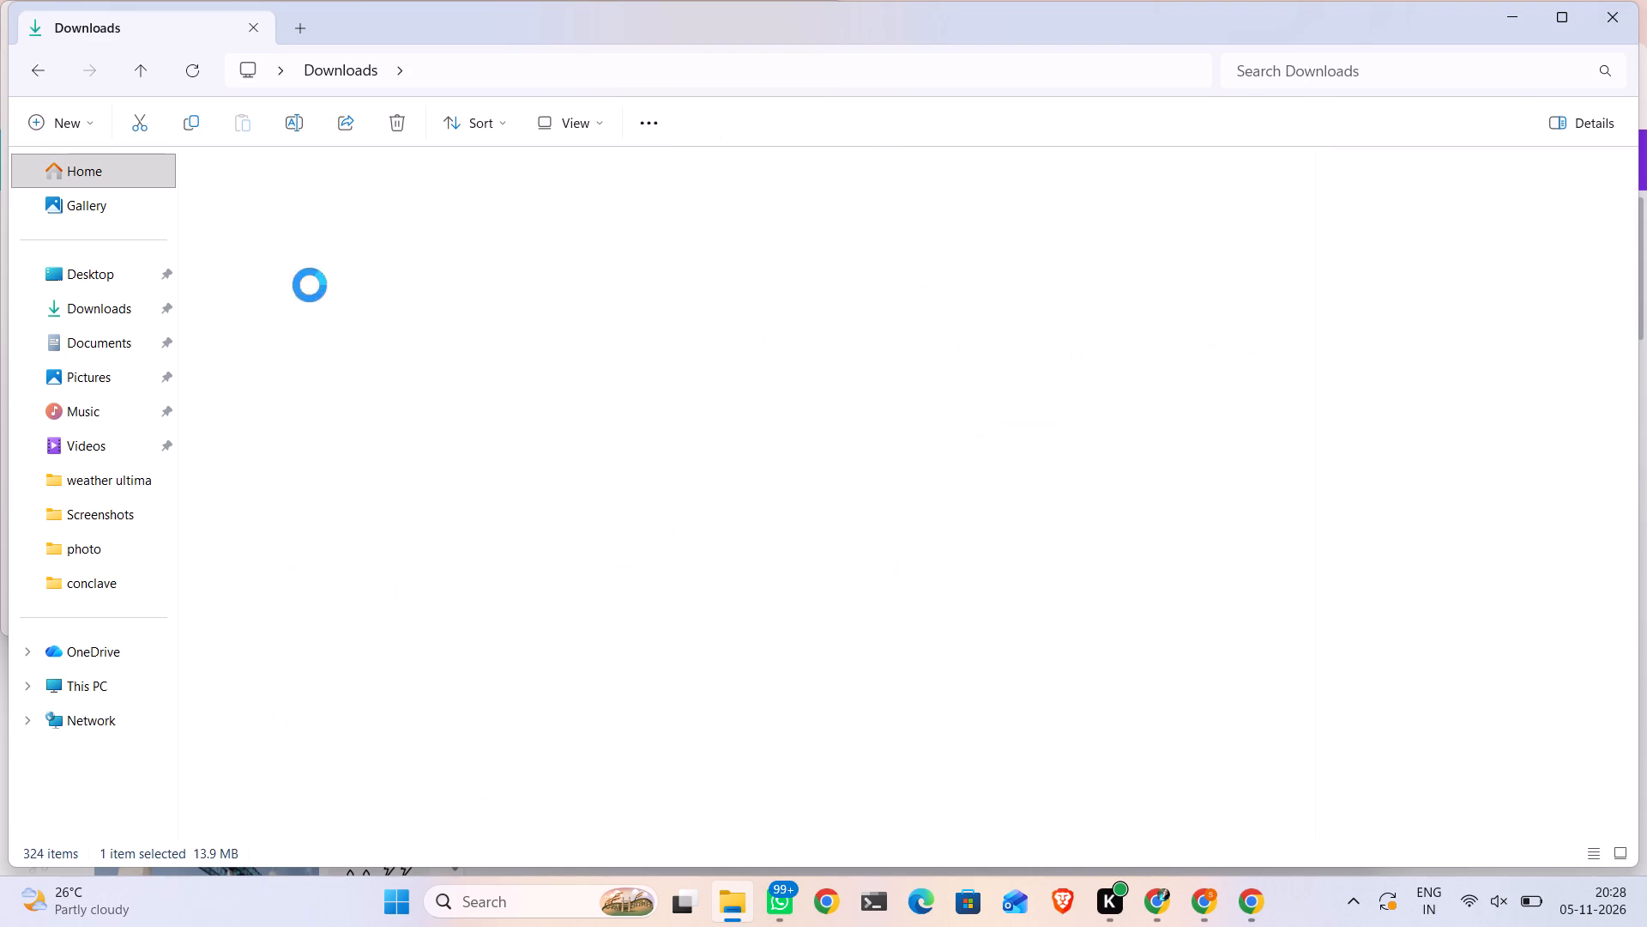
pyautogui.moveTo(424, 363); pyautogui.dragTo(410, 197)
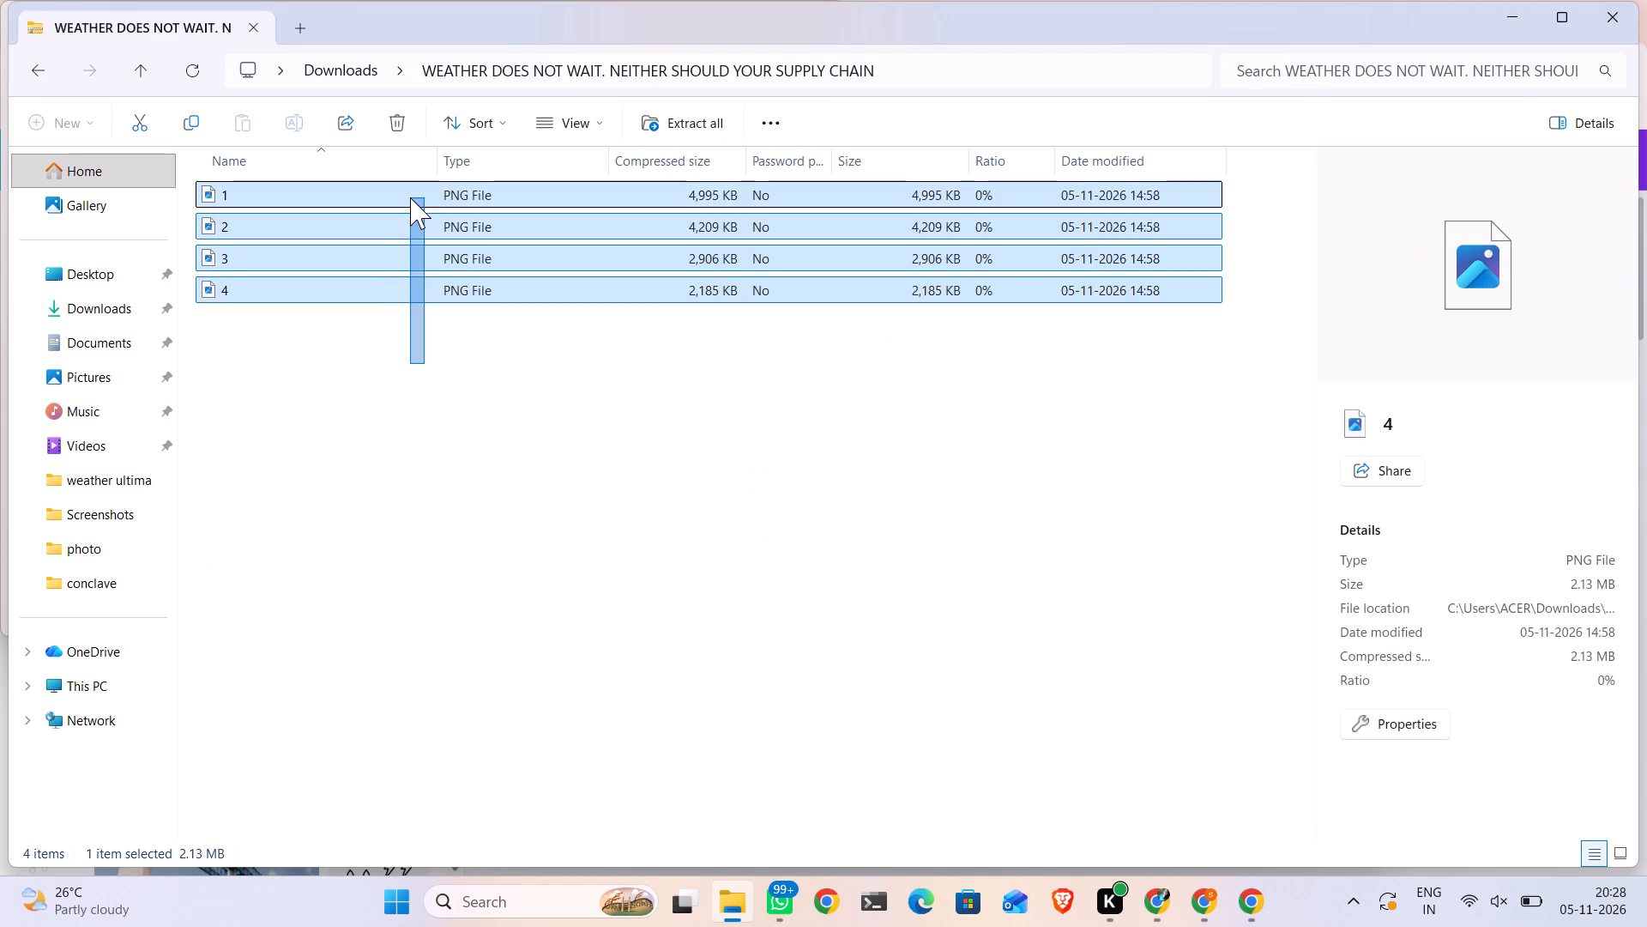
pyautogui.moveTo(410, 197); pyautogui.dragTo(410, 193)
pyautogui.hotkey('ctrl', 'c')
pyautogui.hotkey('ctrl', 'c')
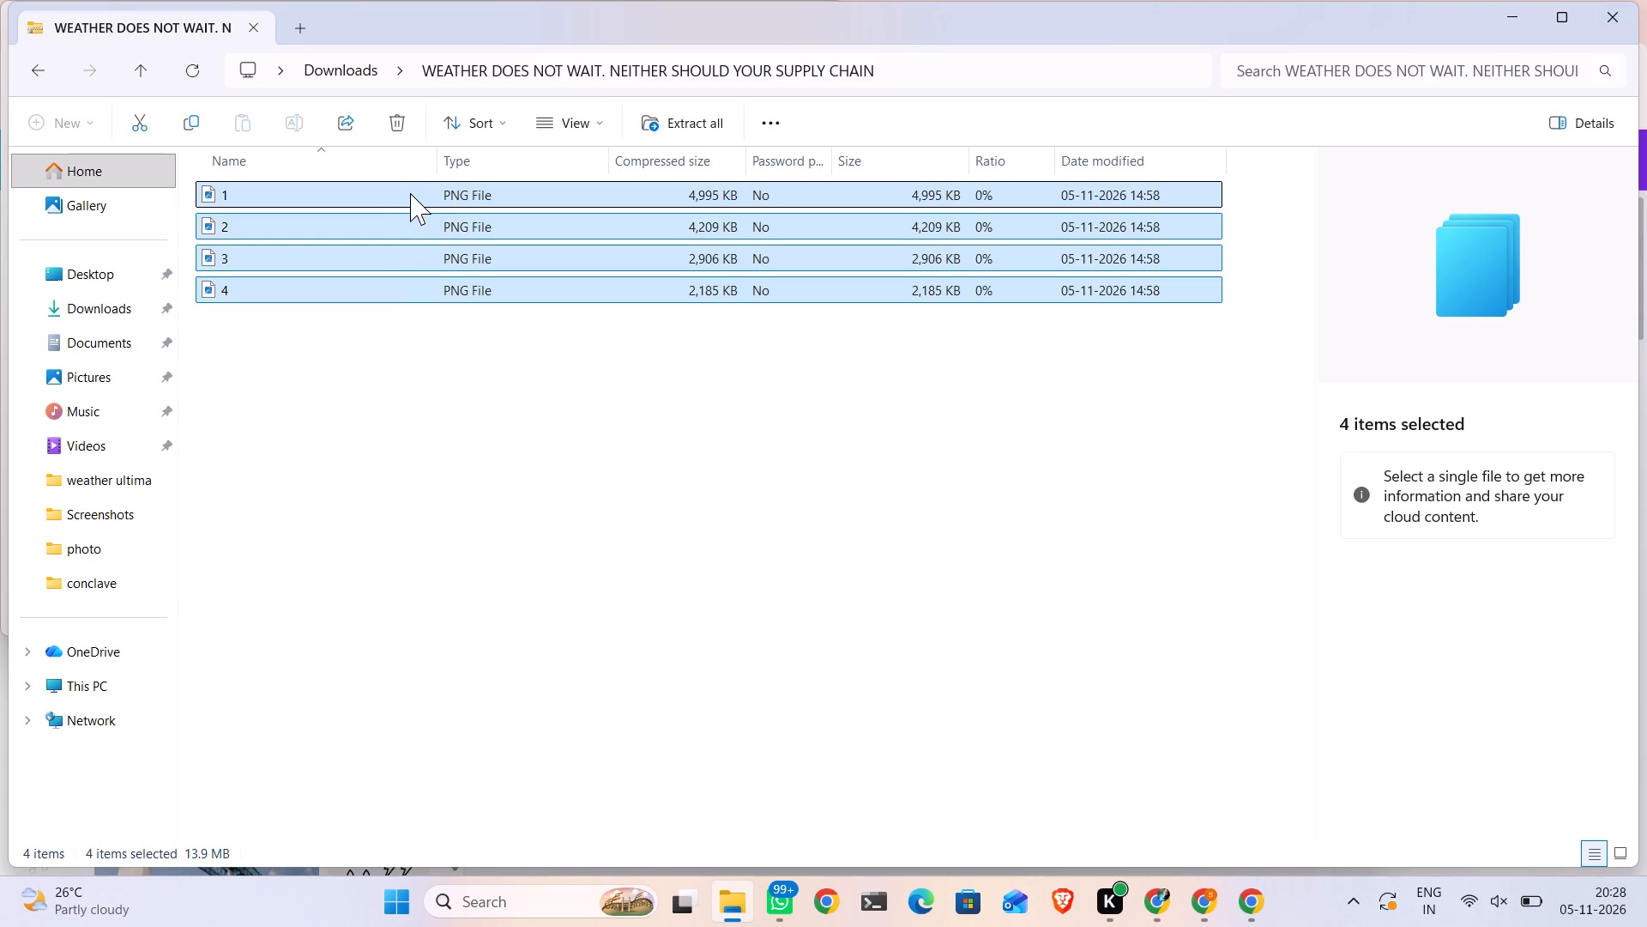
pyautogui.click(146, 478)
pyautogui.click(536, 662)
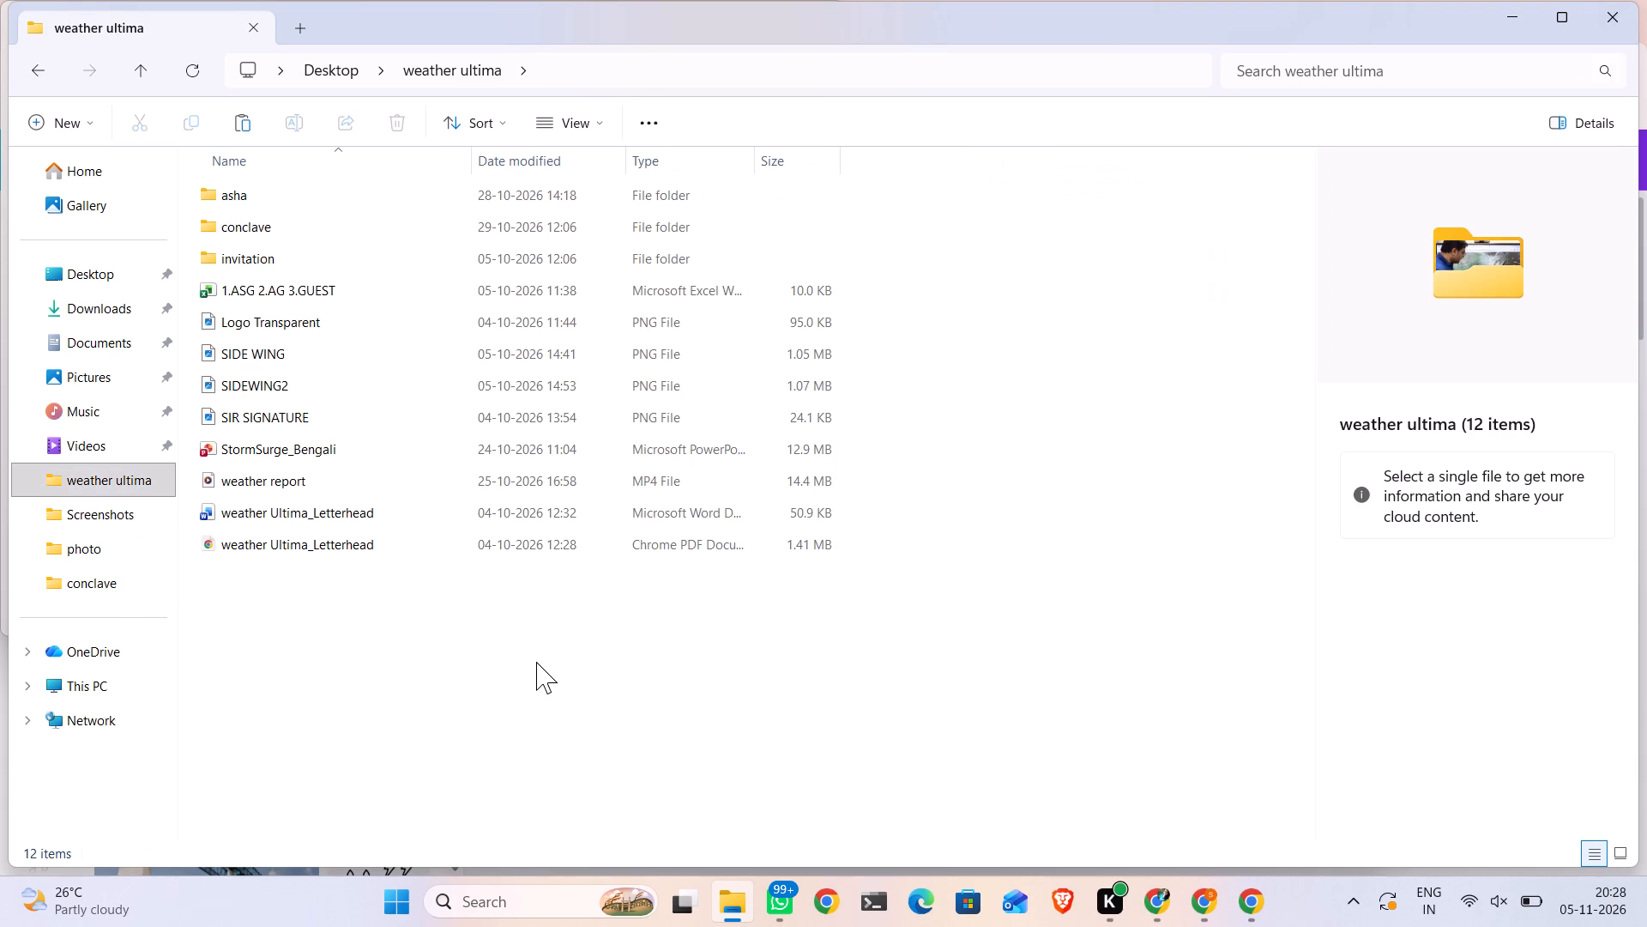
pyautogui.hotkey('ctrl', 'v')
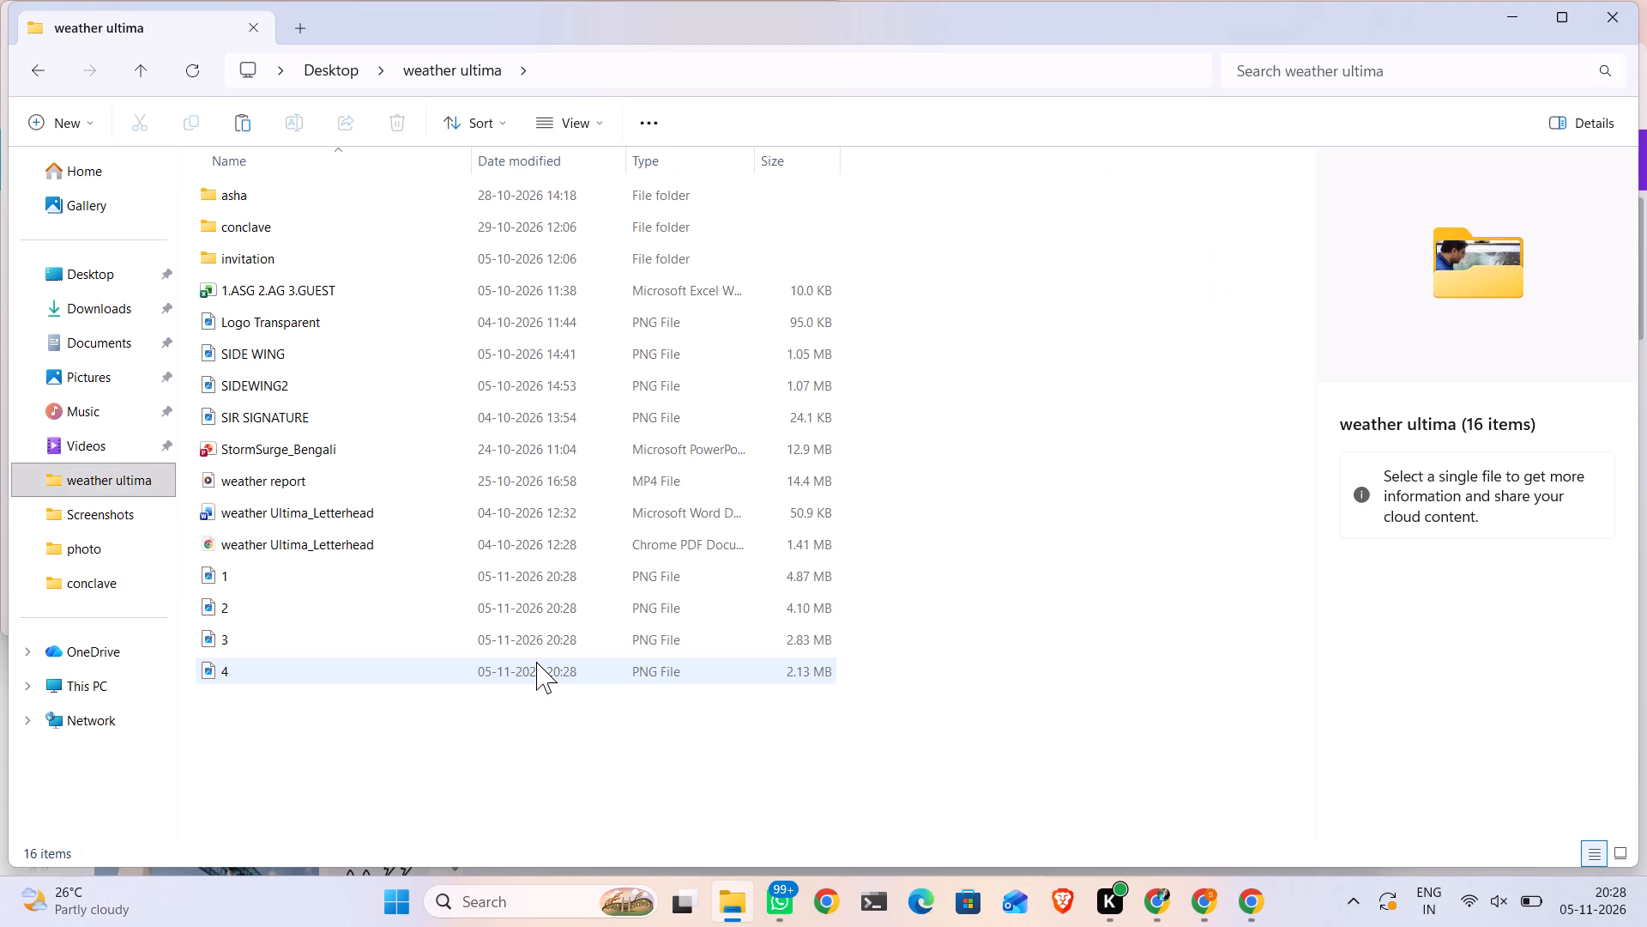